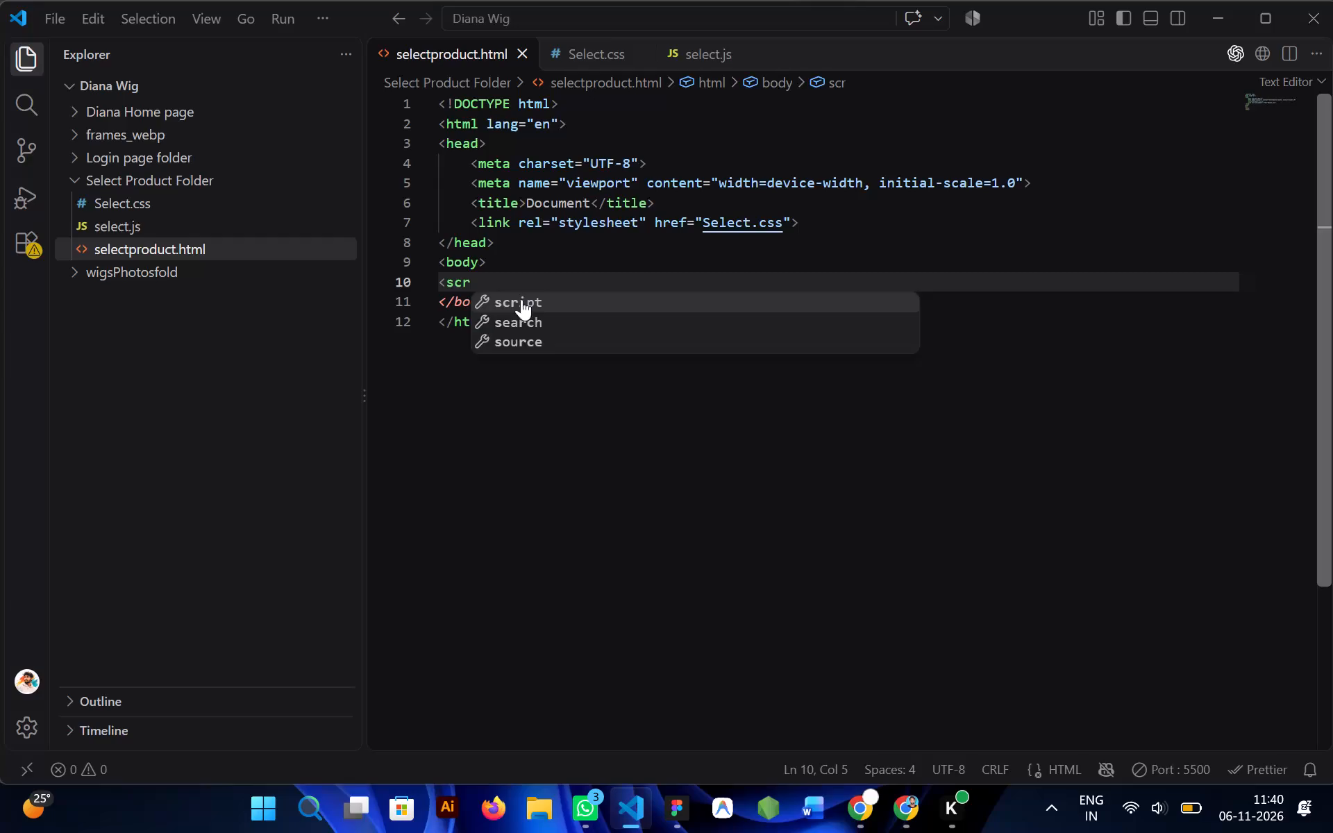
Add a script tag with src "select.js" inside the body of selectproduct.html.
left_click(521, 298)
key("shift+greater")
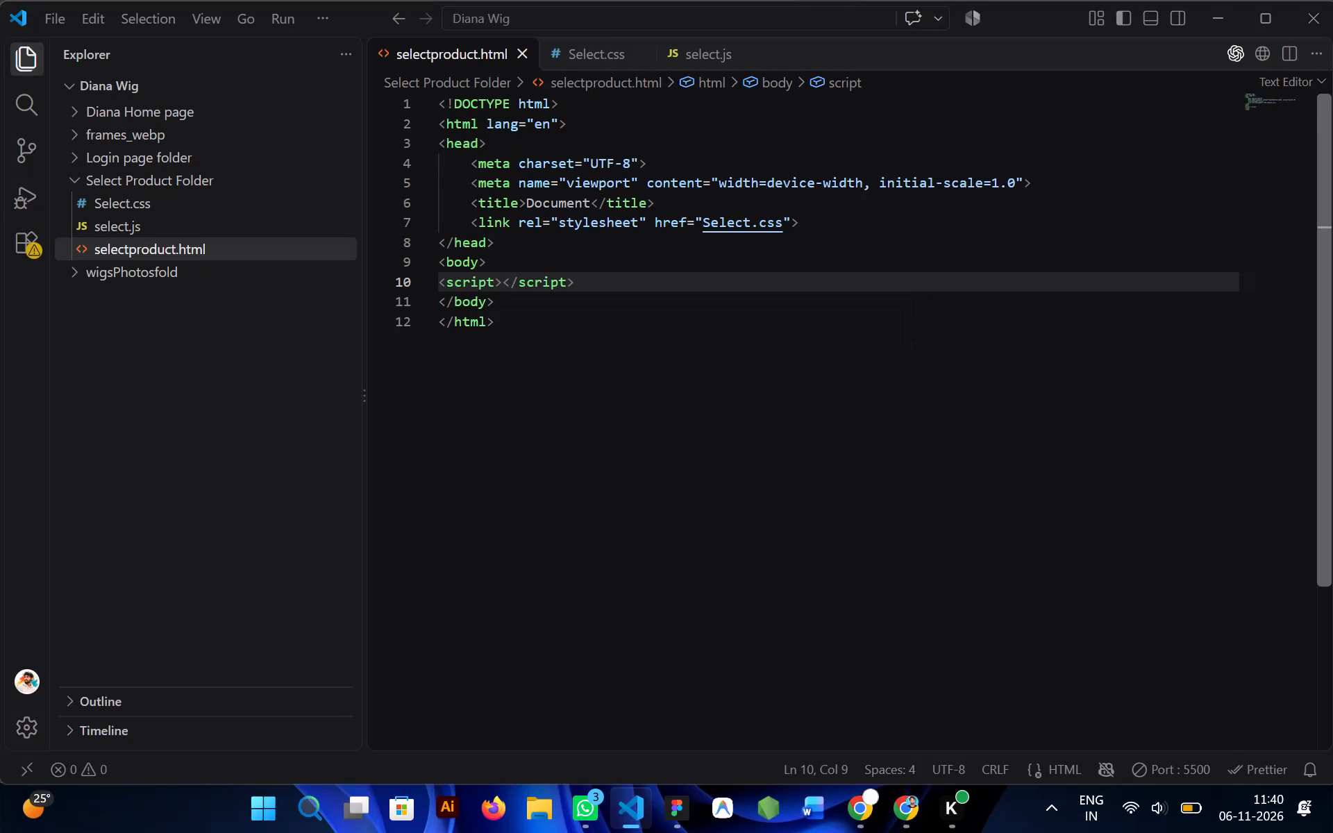
key("Left")
key("space")
type("src=")
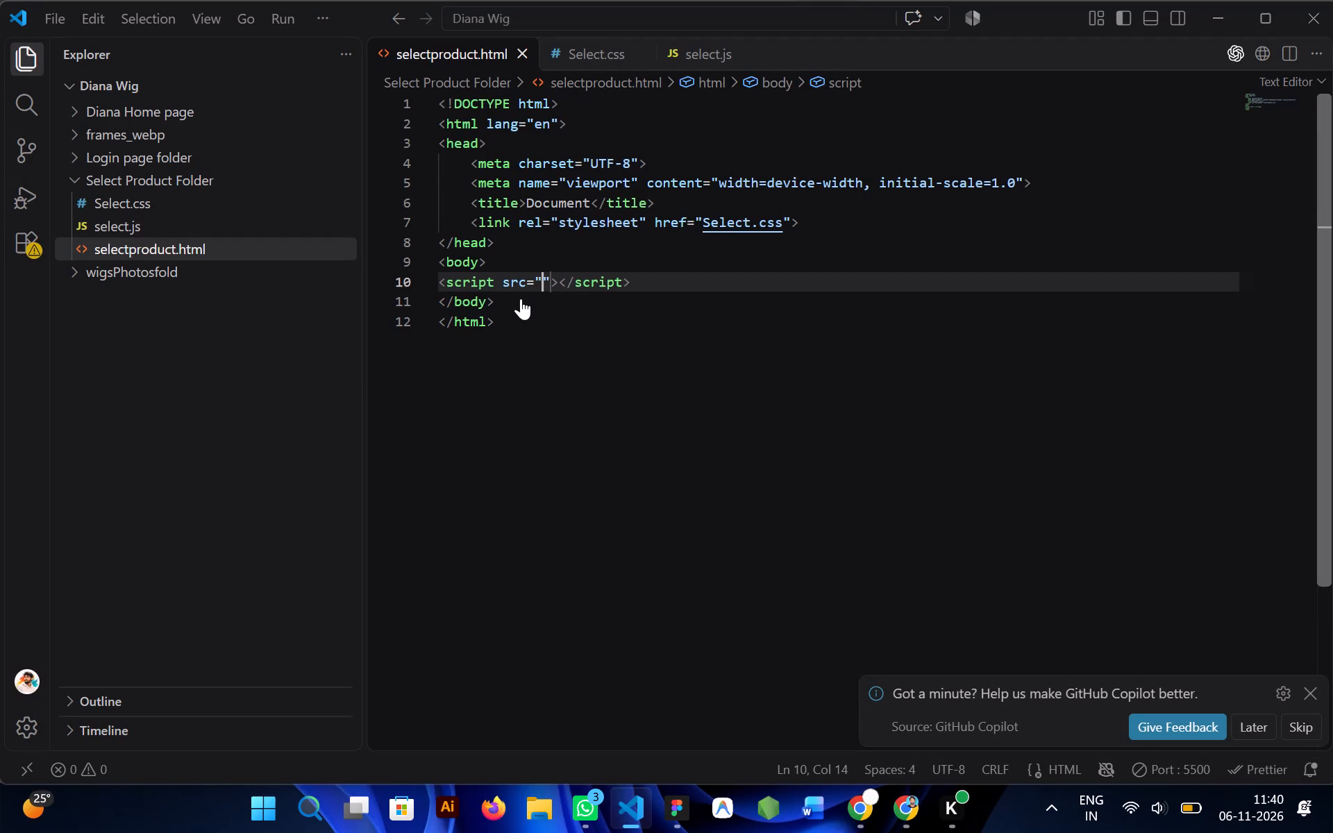
type("sel")
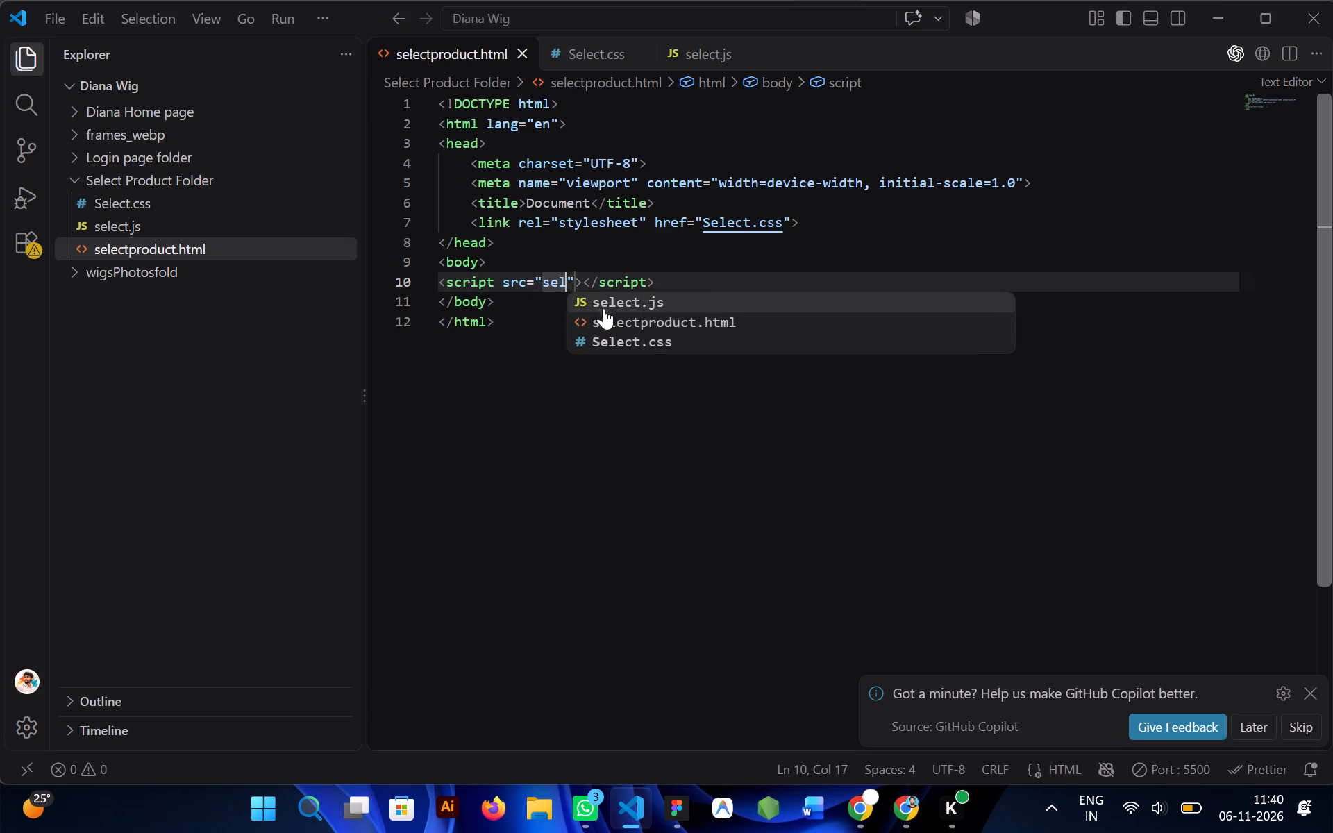
left_click(603, 308)
left_click(721, 282)
left_click(1309, 699)
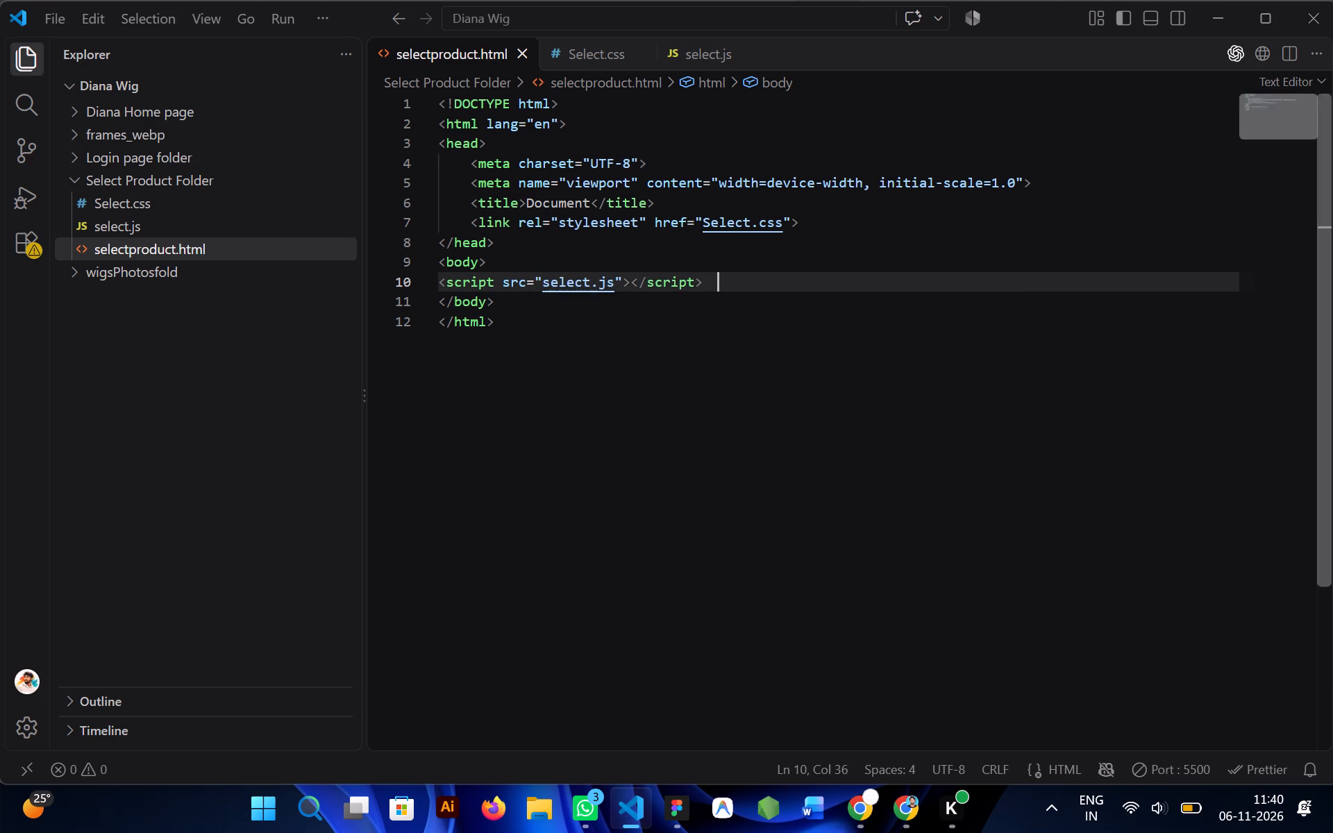
key("BackSpace")
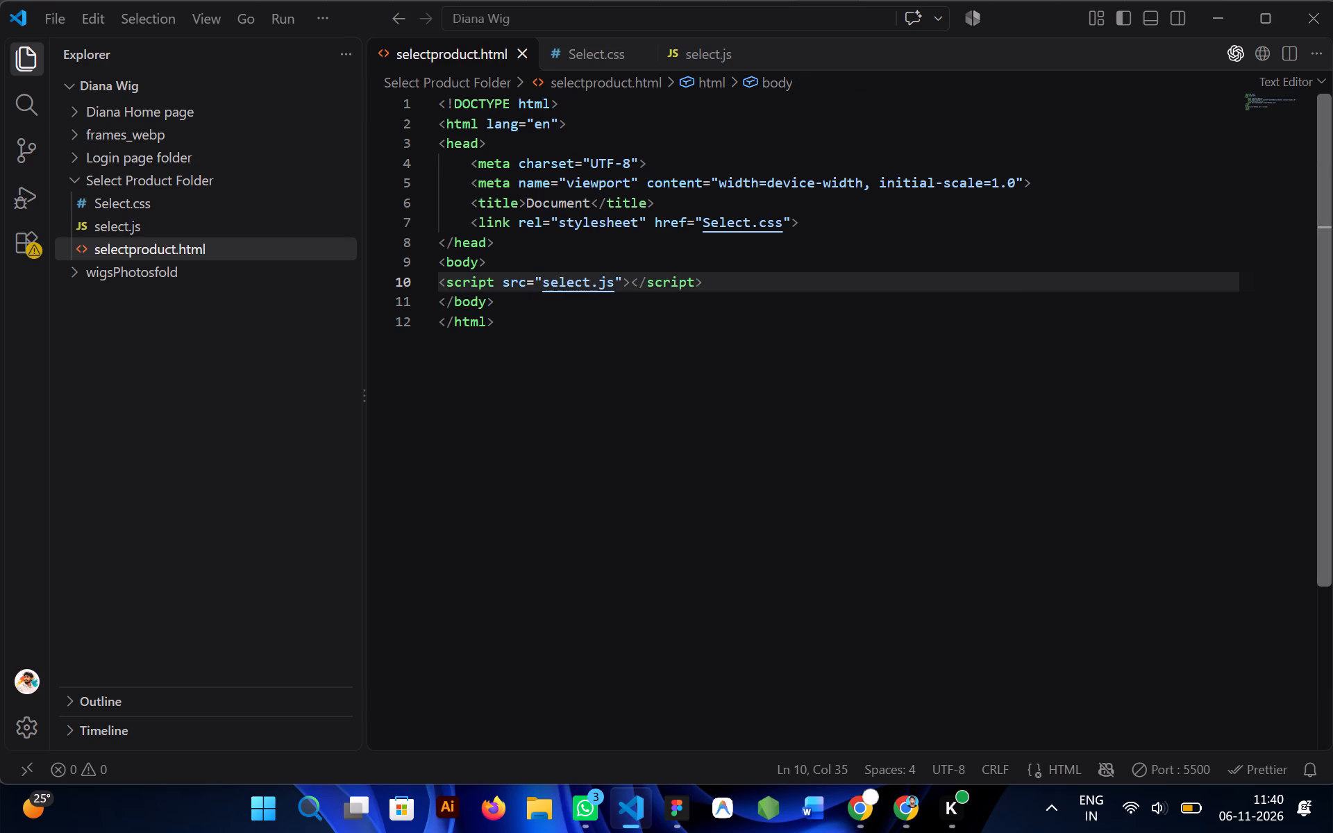
key("BackSpace")
left_click(722, 285)
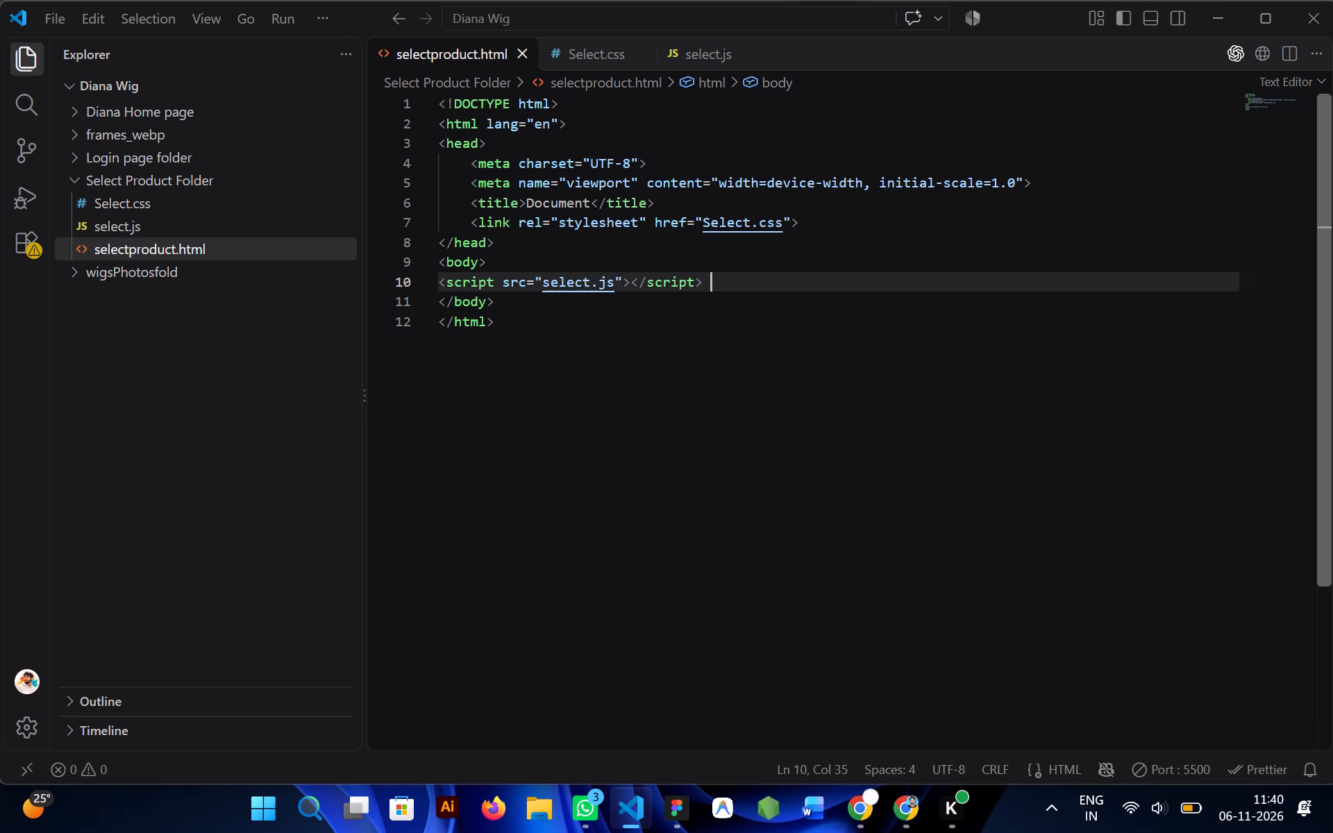
left_click(515, 258)
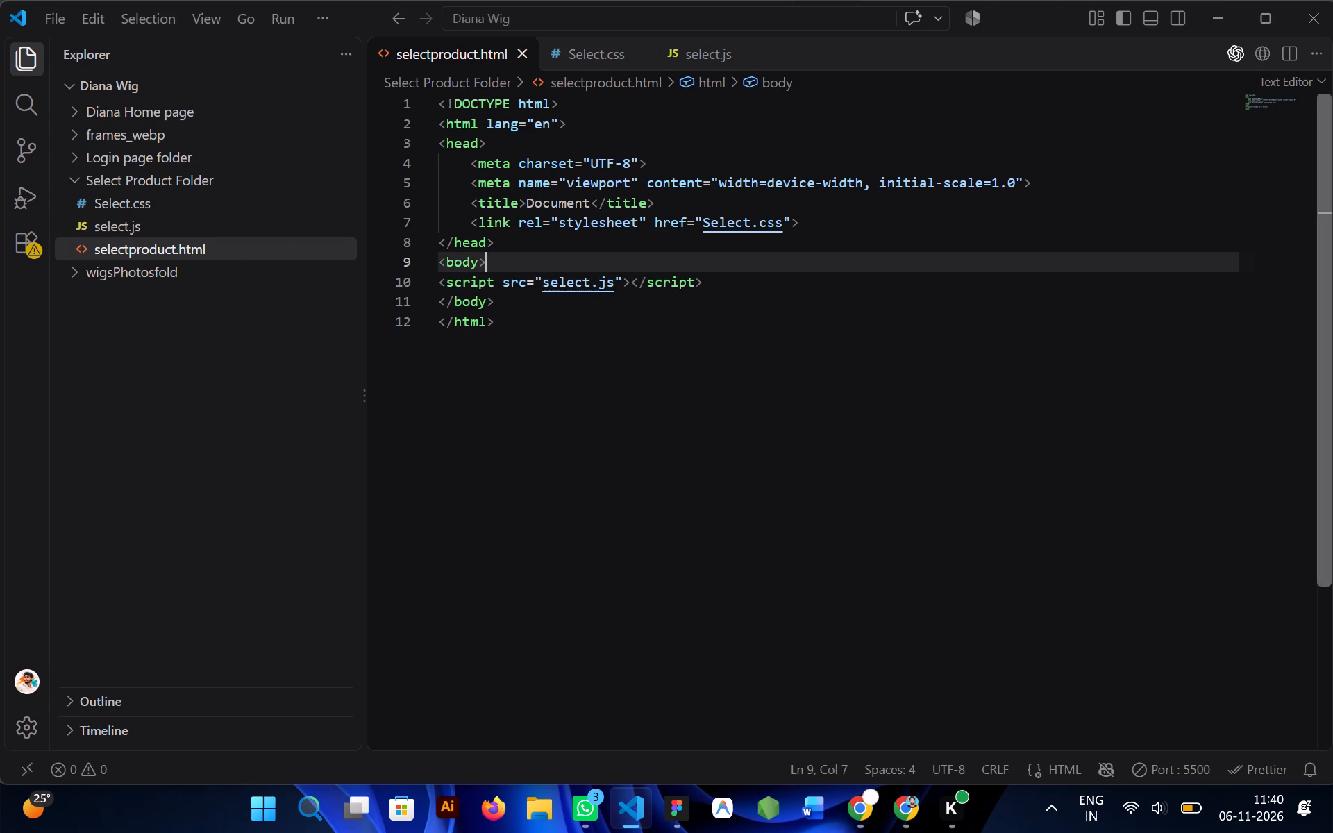
left_click(512, 265)
Switch to Figma and open the Design Studio-3 file at the iPhone 16 - 5 My Bookings screen.
left_click(686, 814)
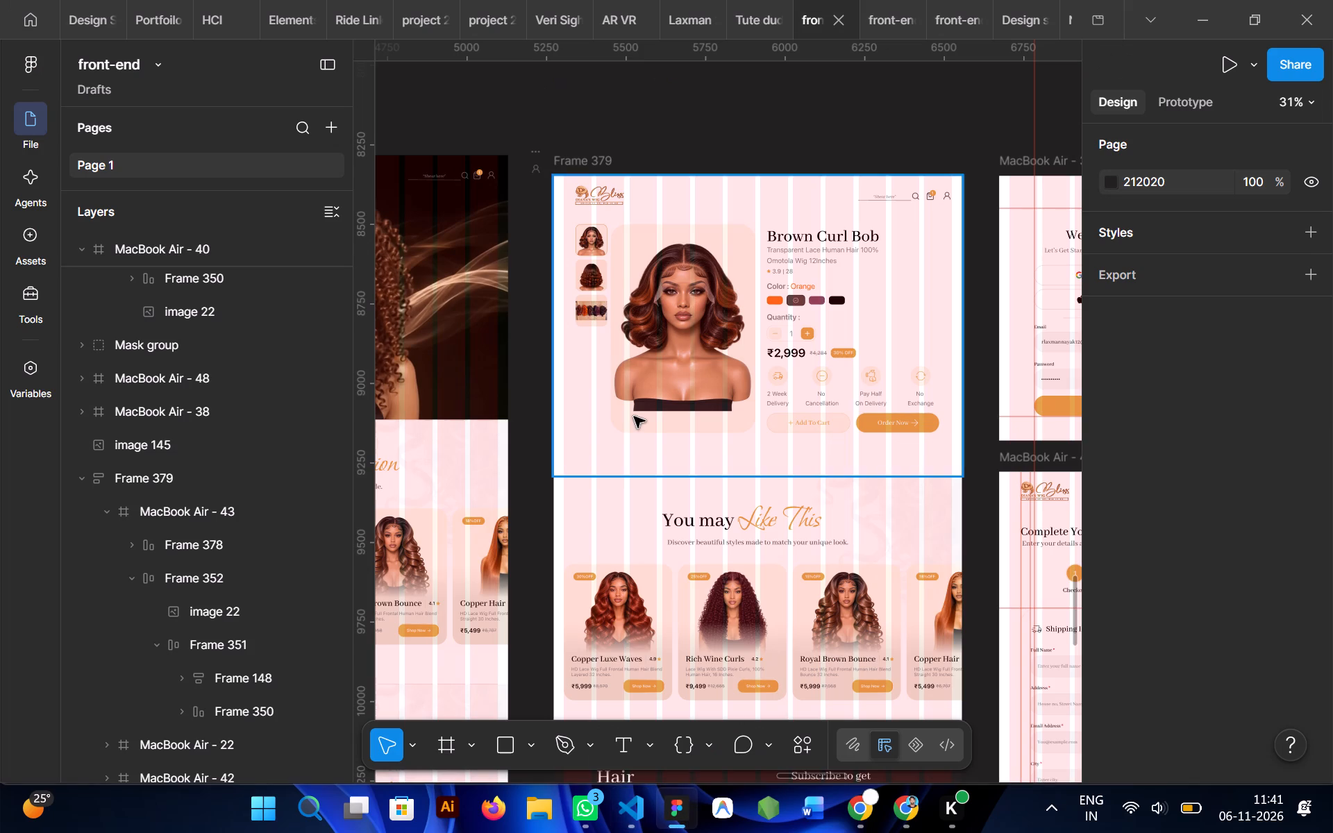
scroll(634, 416, "down", 1)
scroll(634, 416, "right", 1)
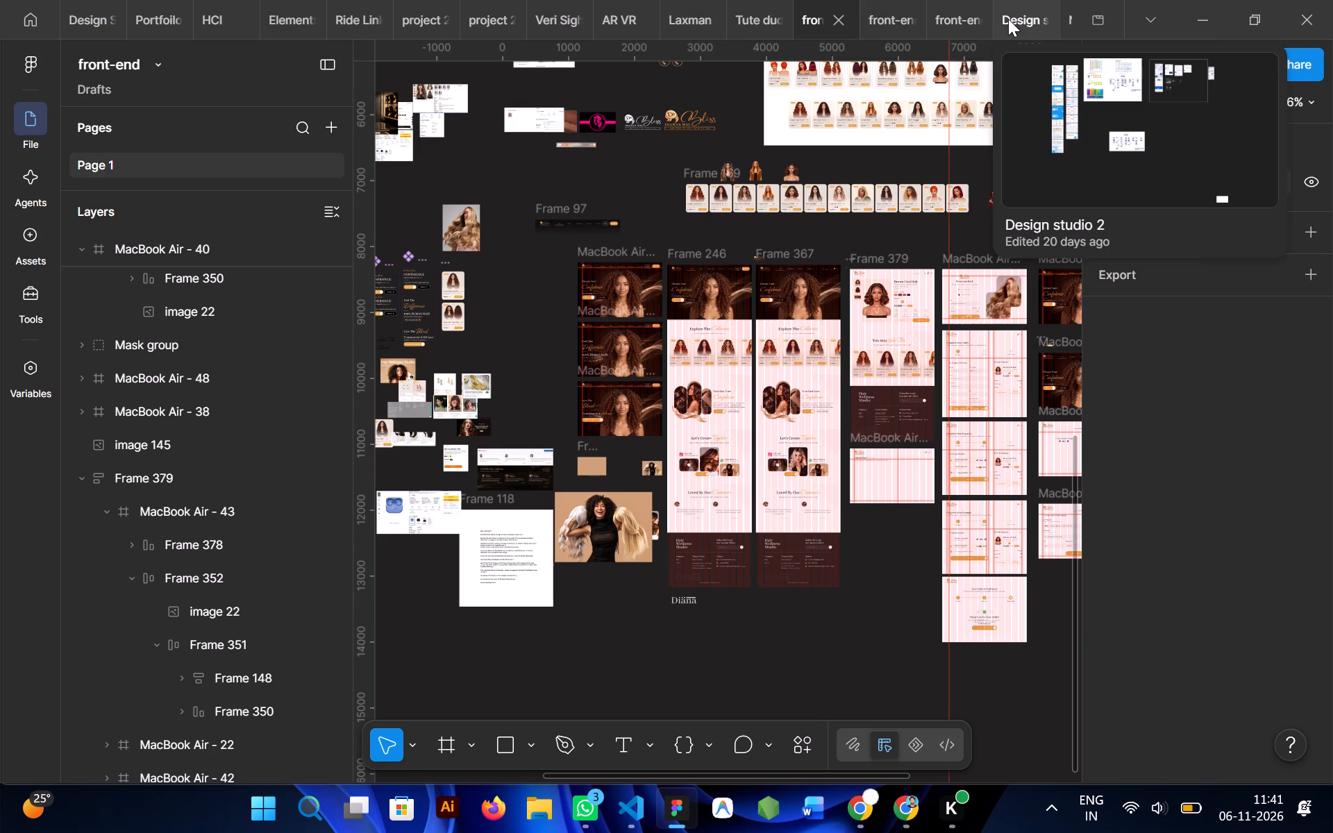
left_click(83, 24)
scroll(612, 464, "right", 1)
left_click(657, 587)
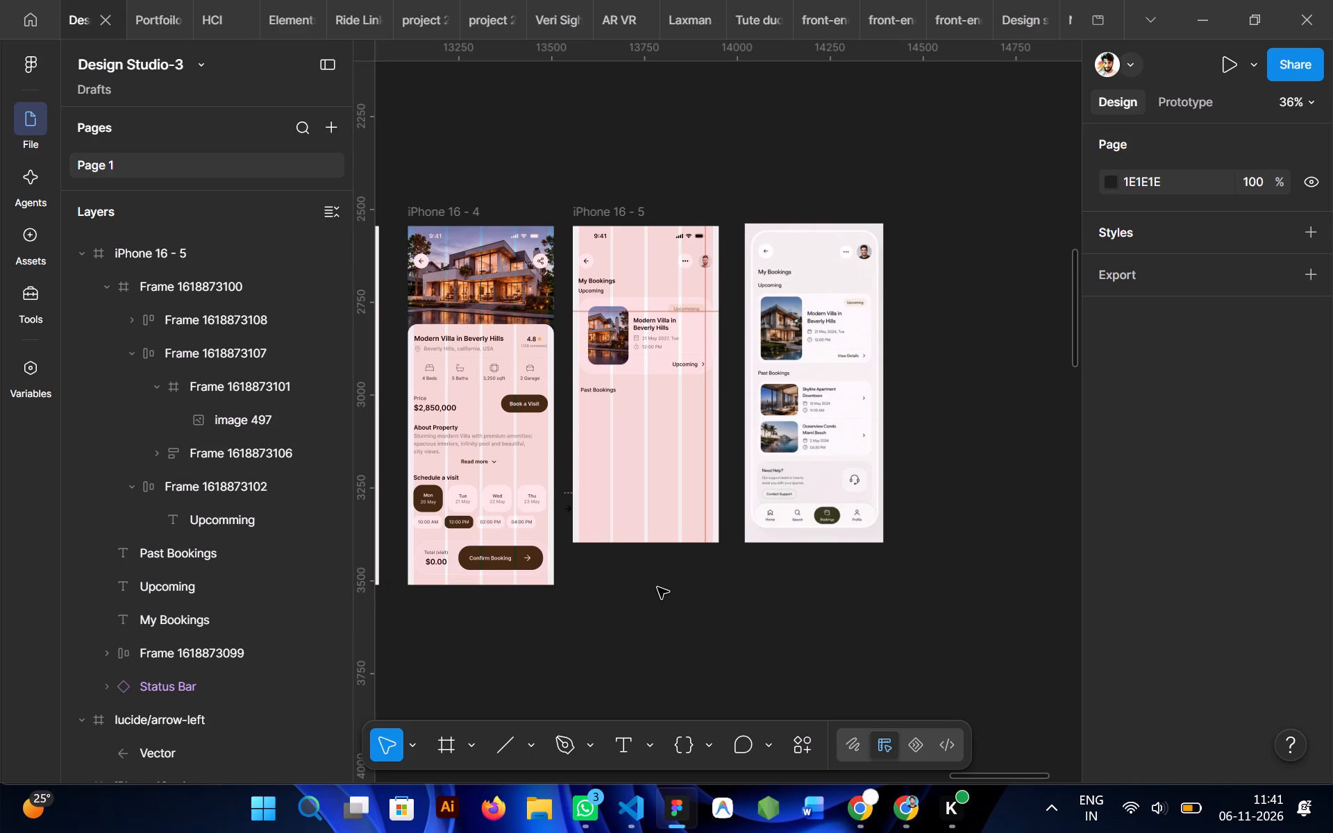
scroll(661, 530, "right", 2)
scroll(661, 530, "up", 1)
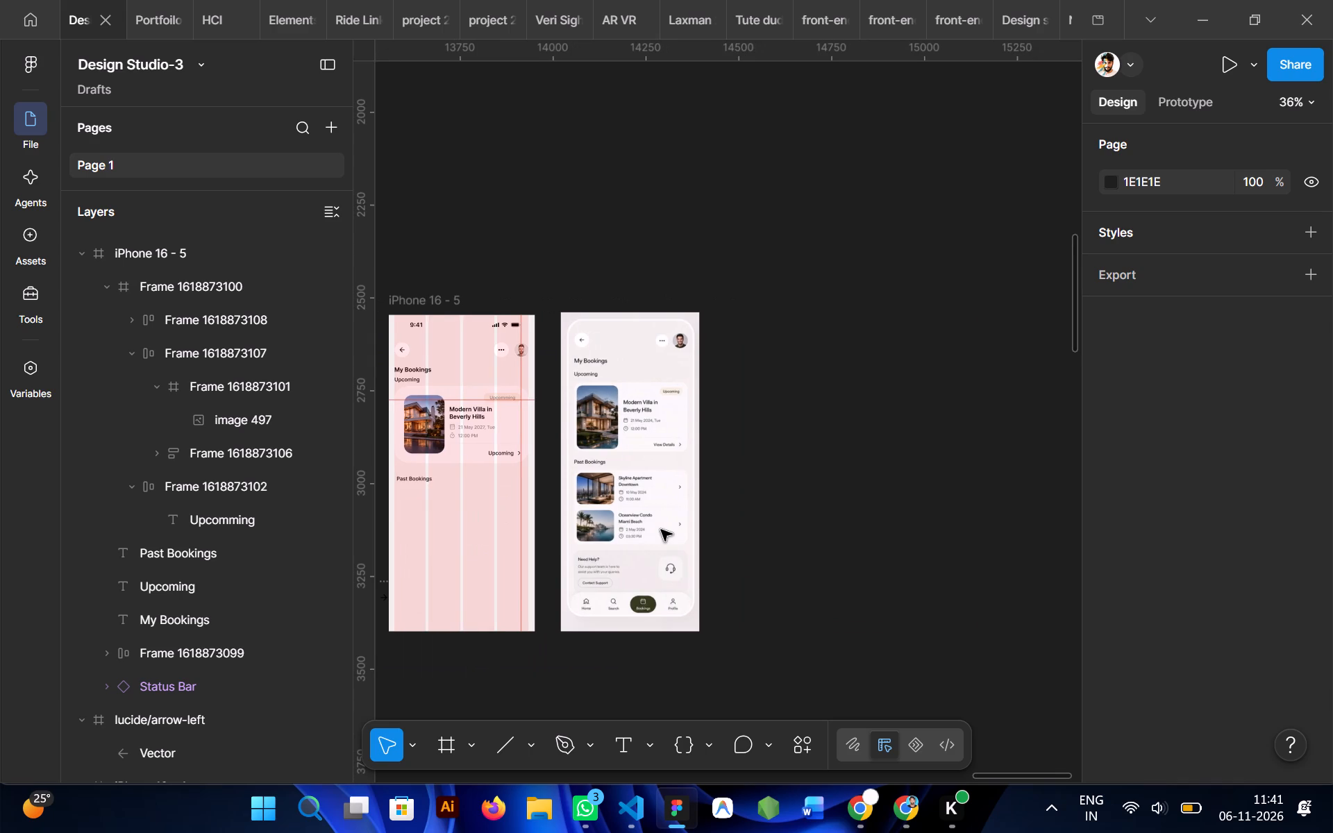
scroll(661, 530, "right", 1)
scroll(586, 451, "left", 1)
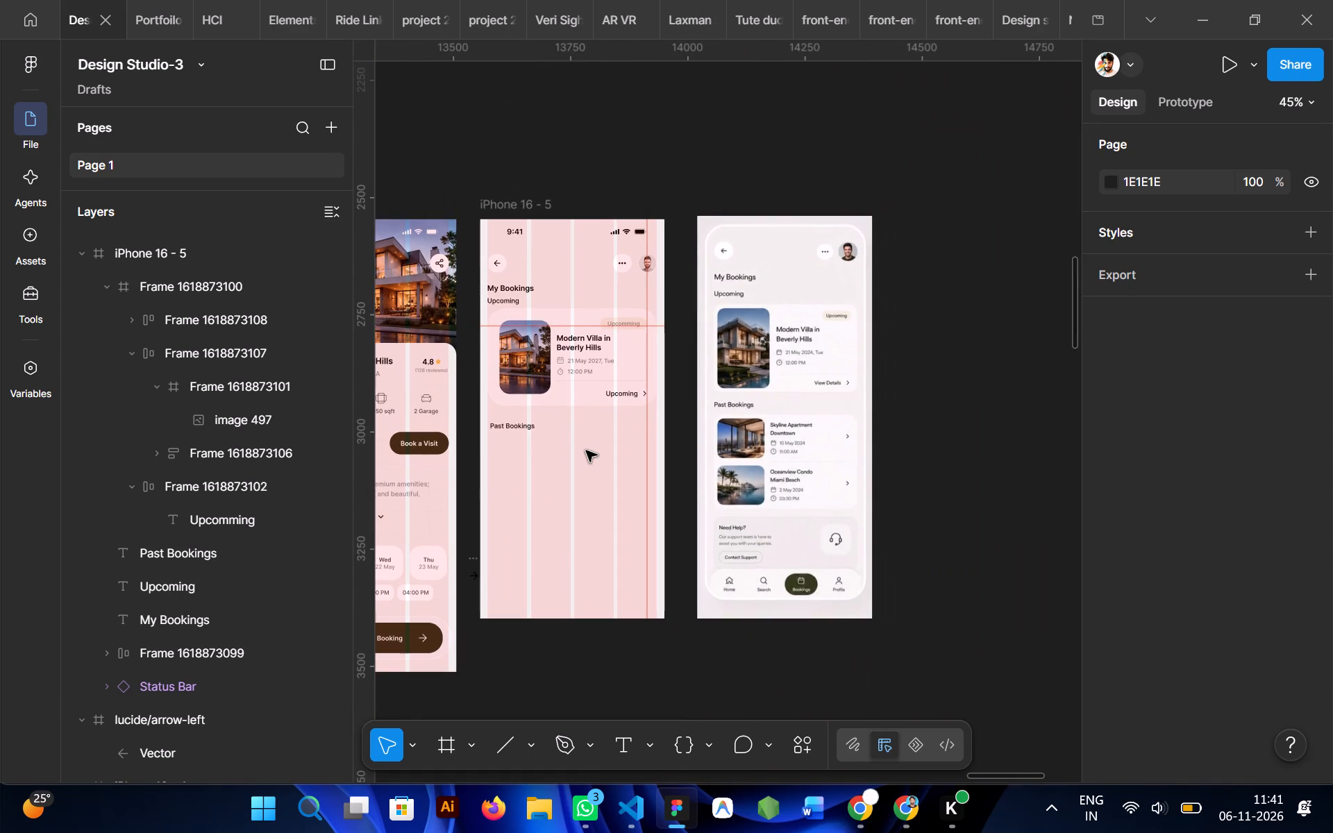
scroll(586, 451, "right", 1)
scroll(586, 451, "down", 1)
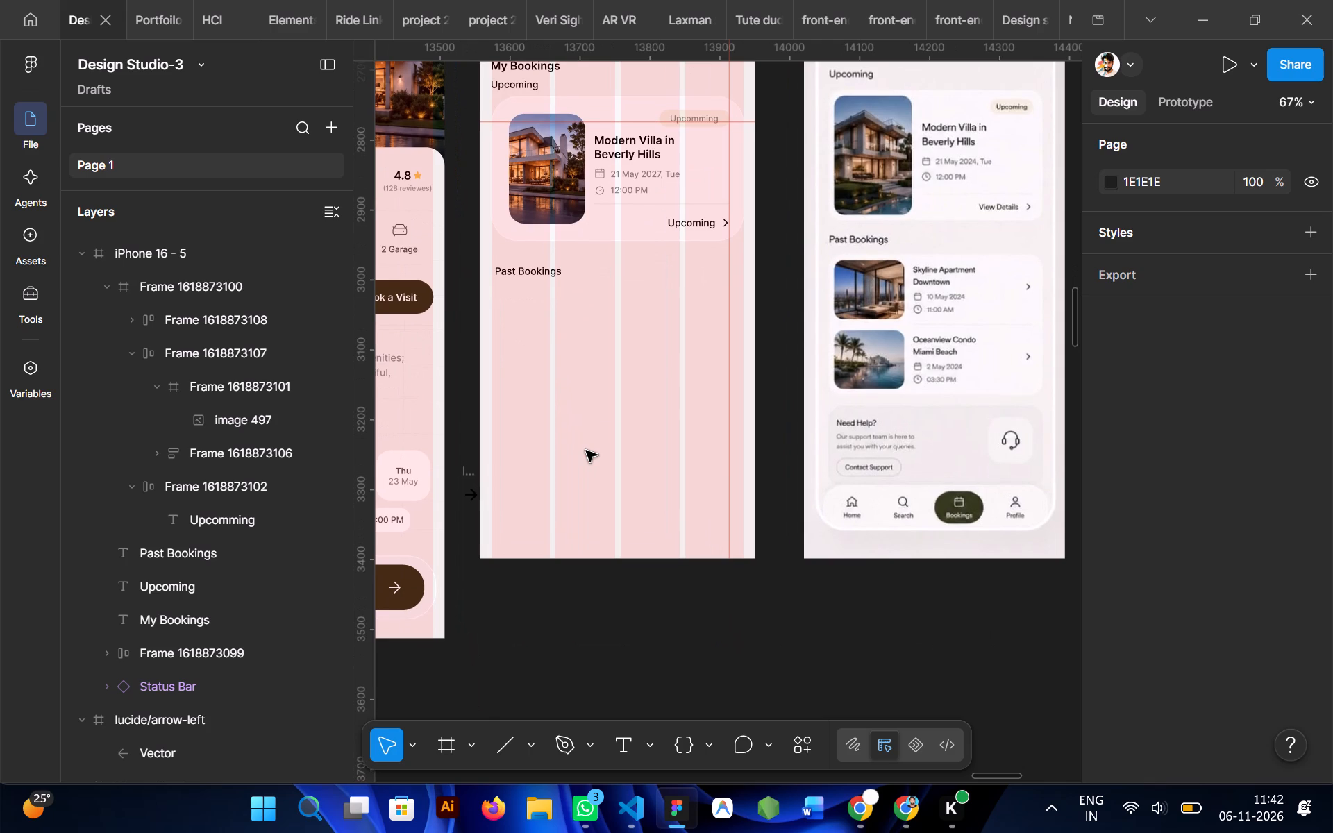
scroll(643, 355, "up", 1)
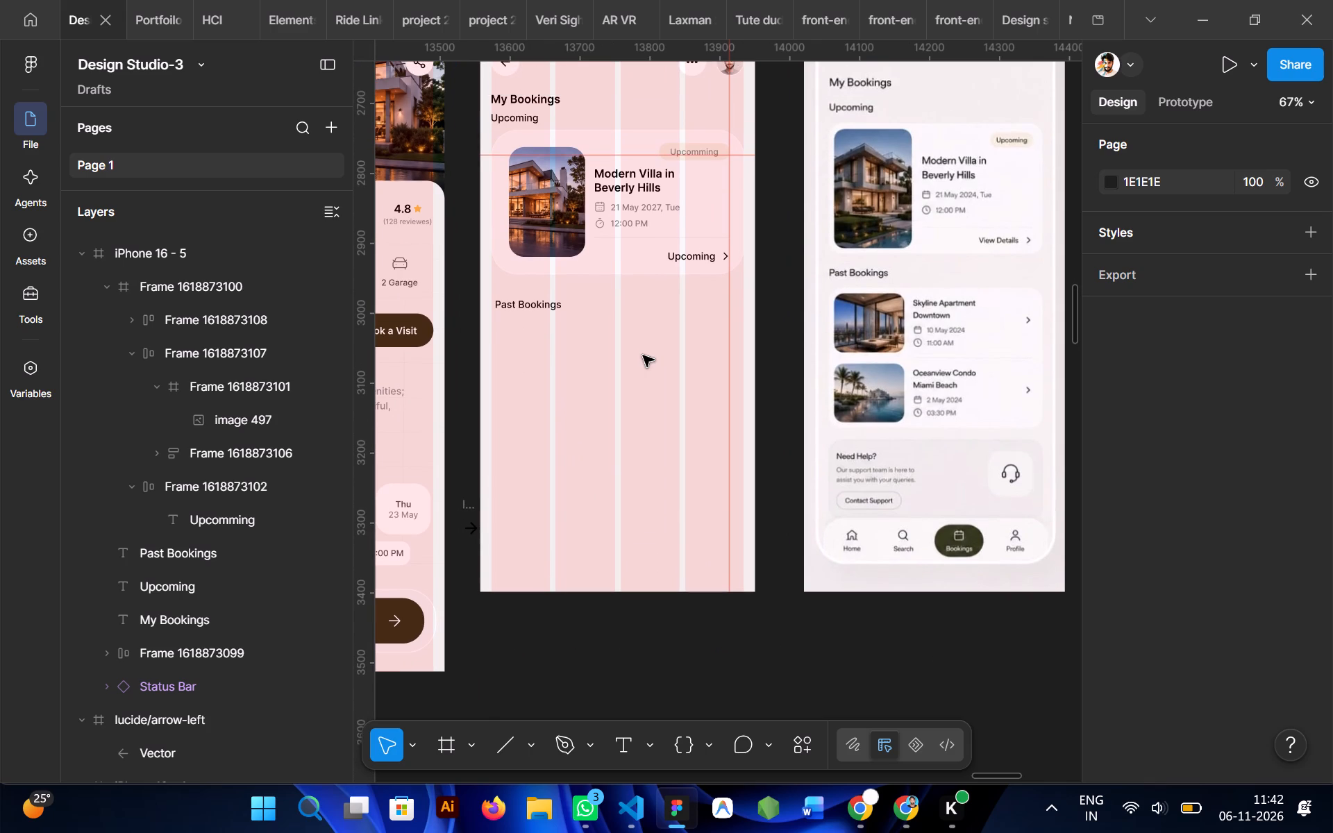
Duplicate the upcoming Modern Villa booking card and place the copy below the Past Bookings heading, at about X 0, Y 458.
left_click(635, 173)
left_click_drag(635, 196, 621, 355, "alt")
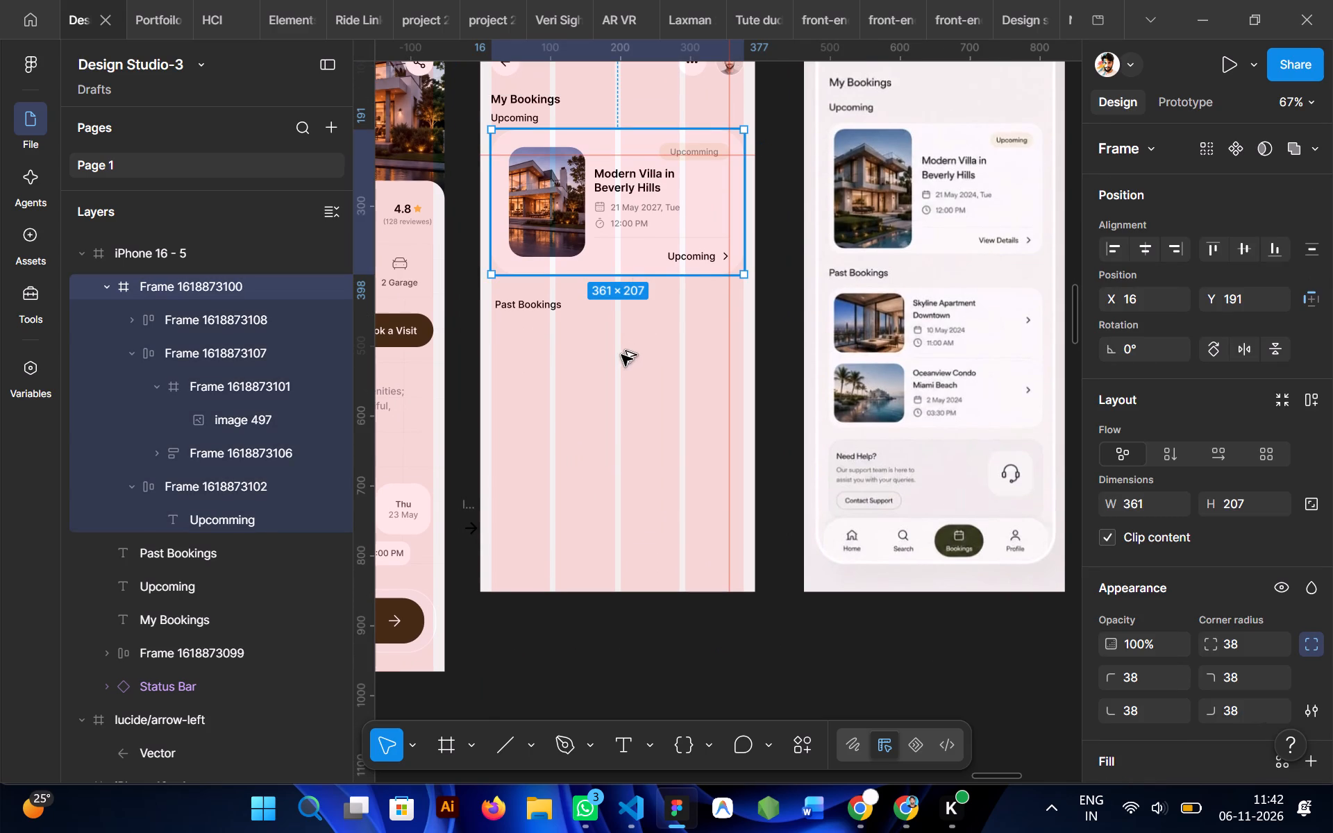
left_click_drag(621, 355, 623, 385, "alt")
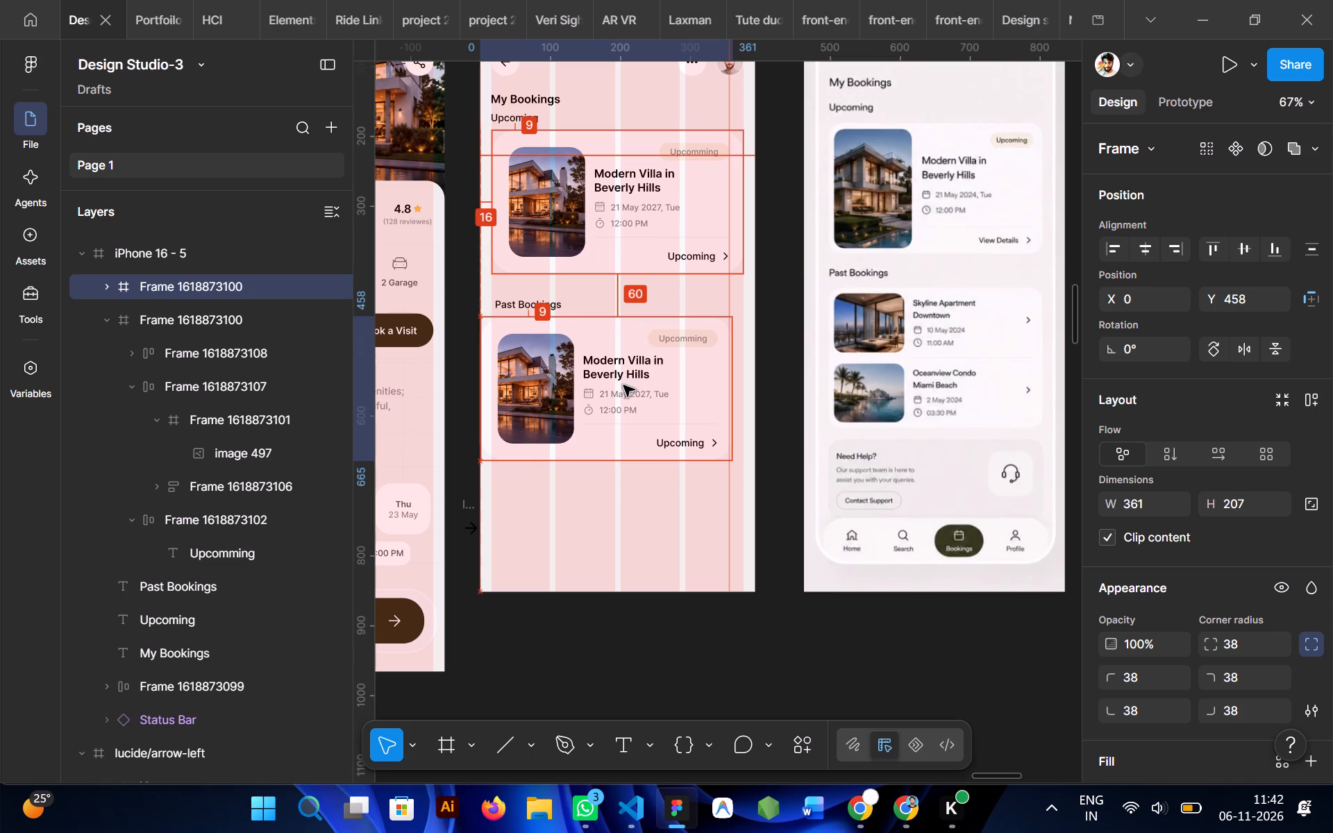
left_click(631, 547)
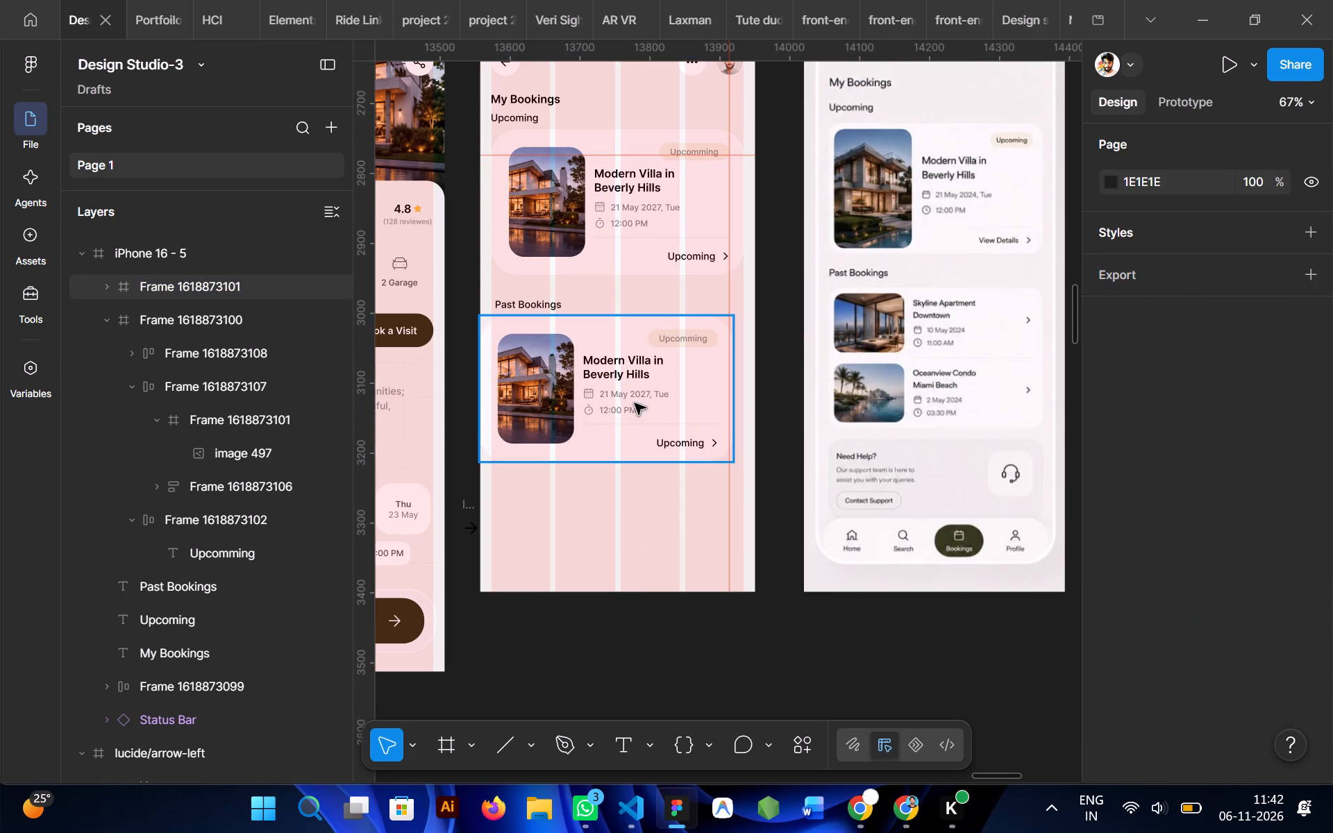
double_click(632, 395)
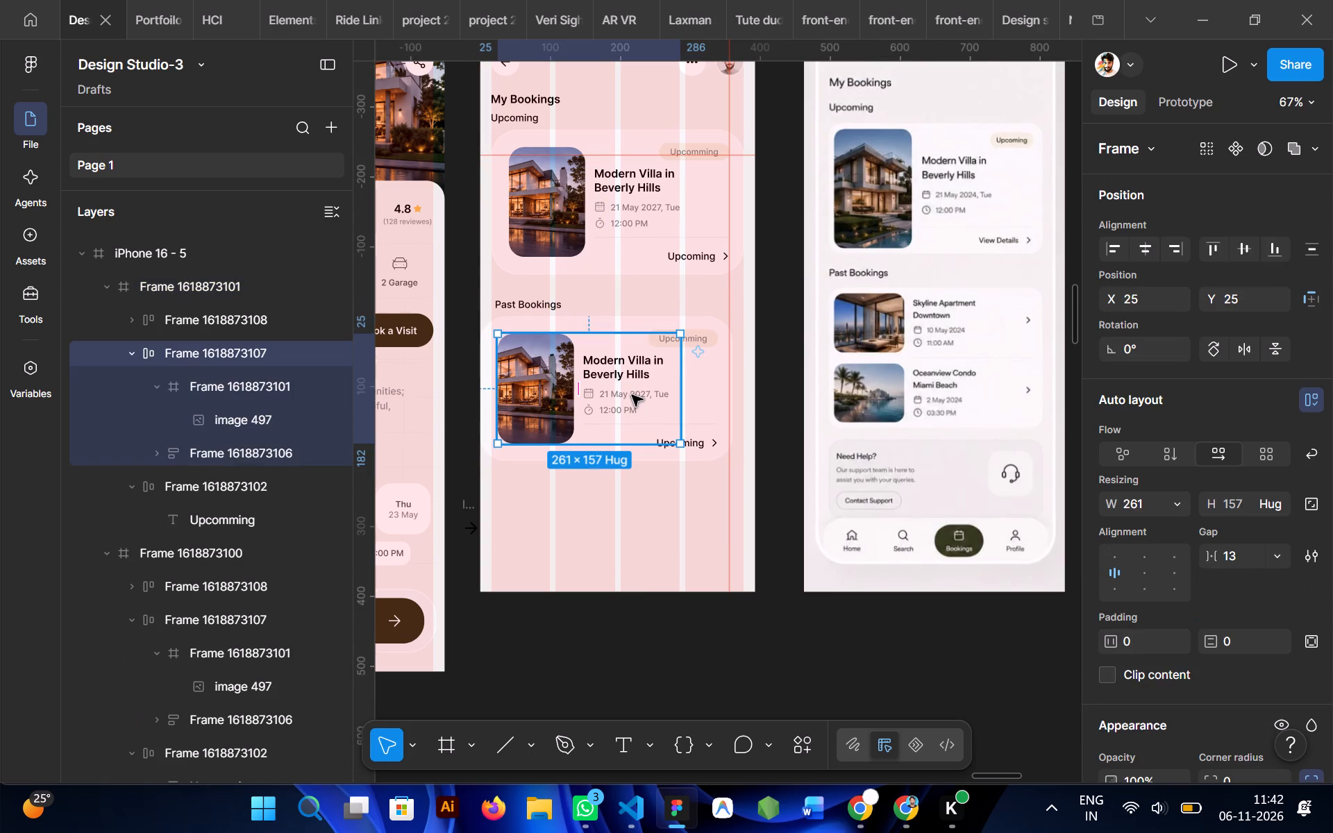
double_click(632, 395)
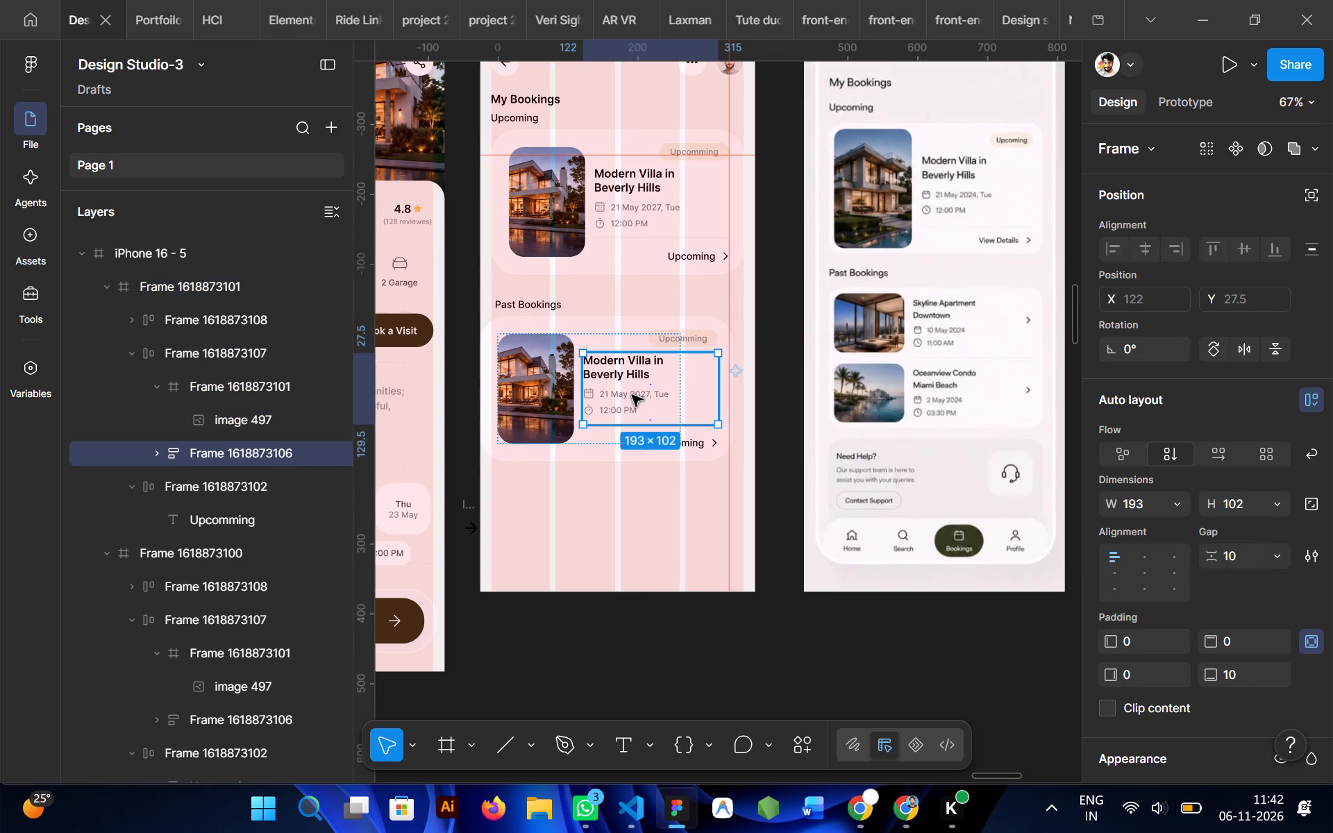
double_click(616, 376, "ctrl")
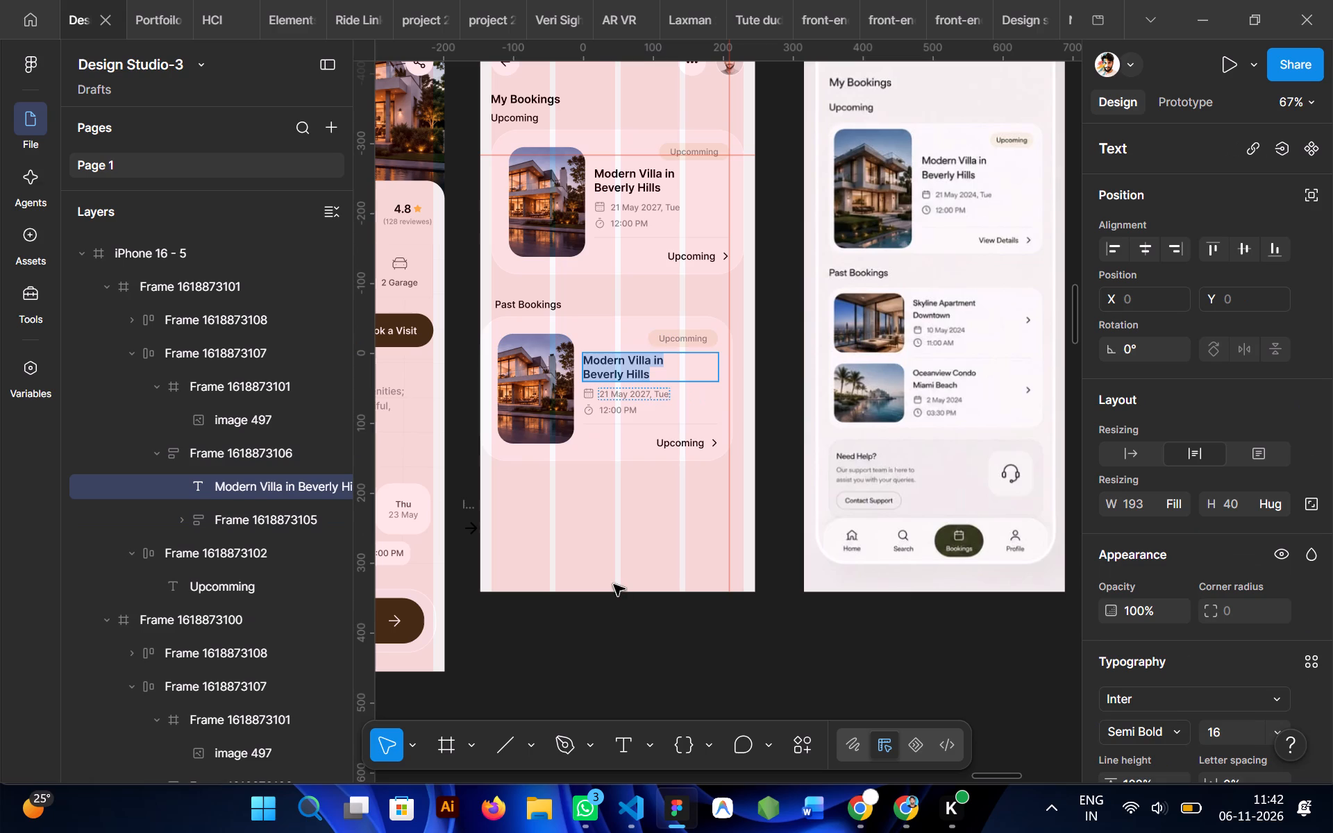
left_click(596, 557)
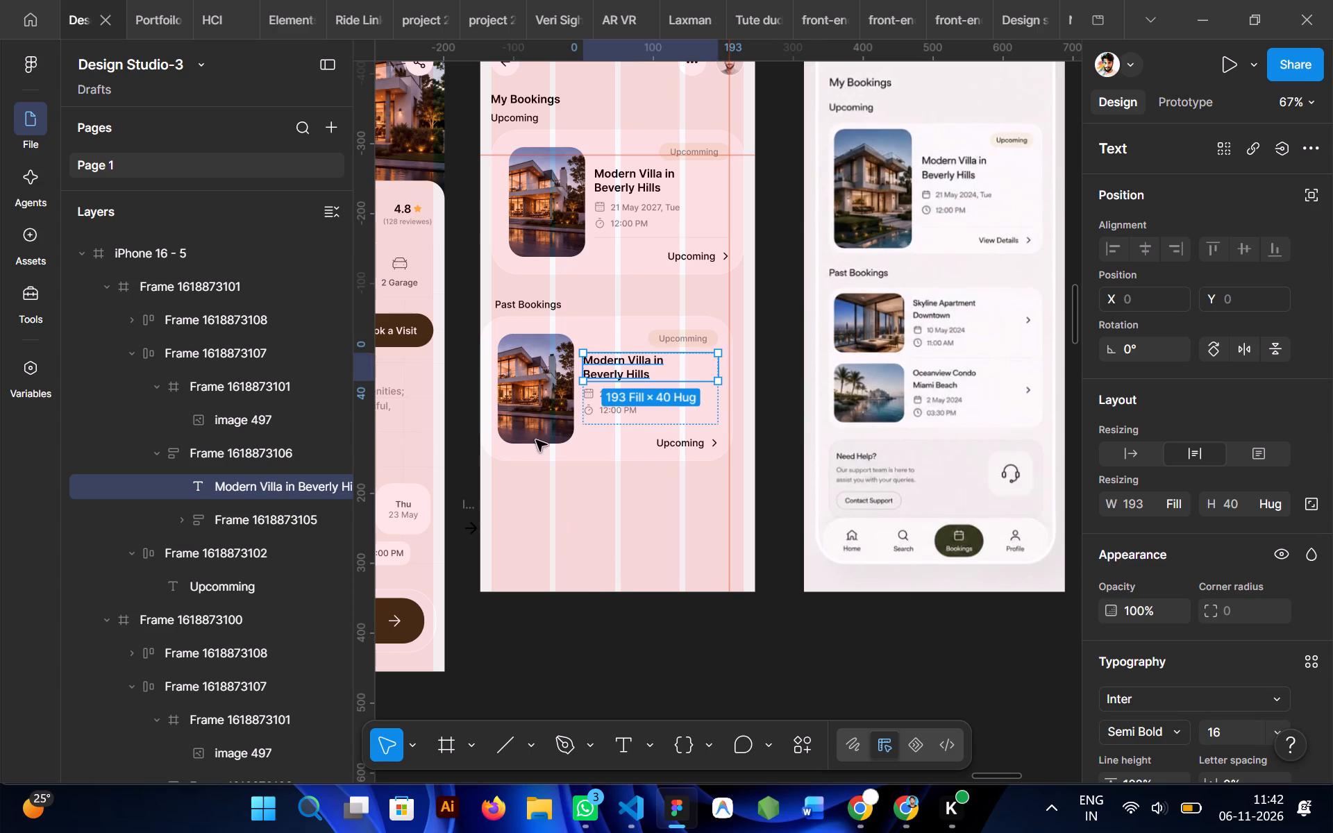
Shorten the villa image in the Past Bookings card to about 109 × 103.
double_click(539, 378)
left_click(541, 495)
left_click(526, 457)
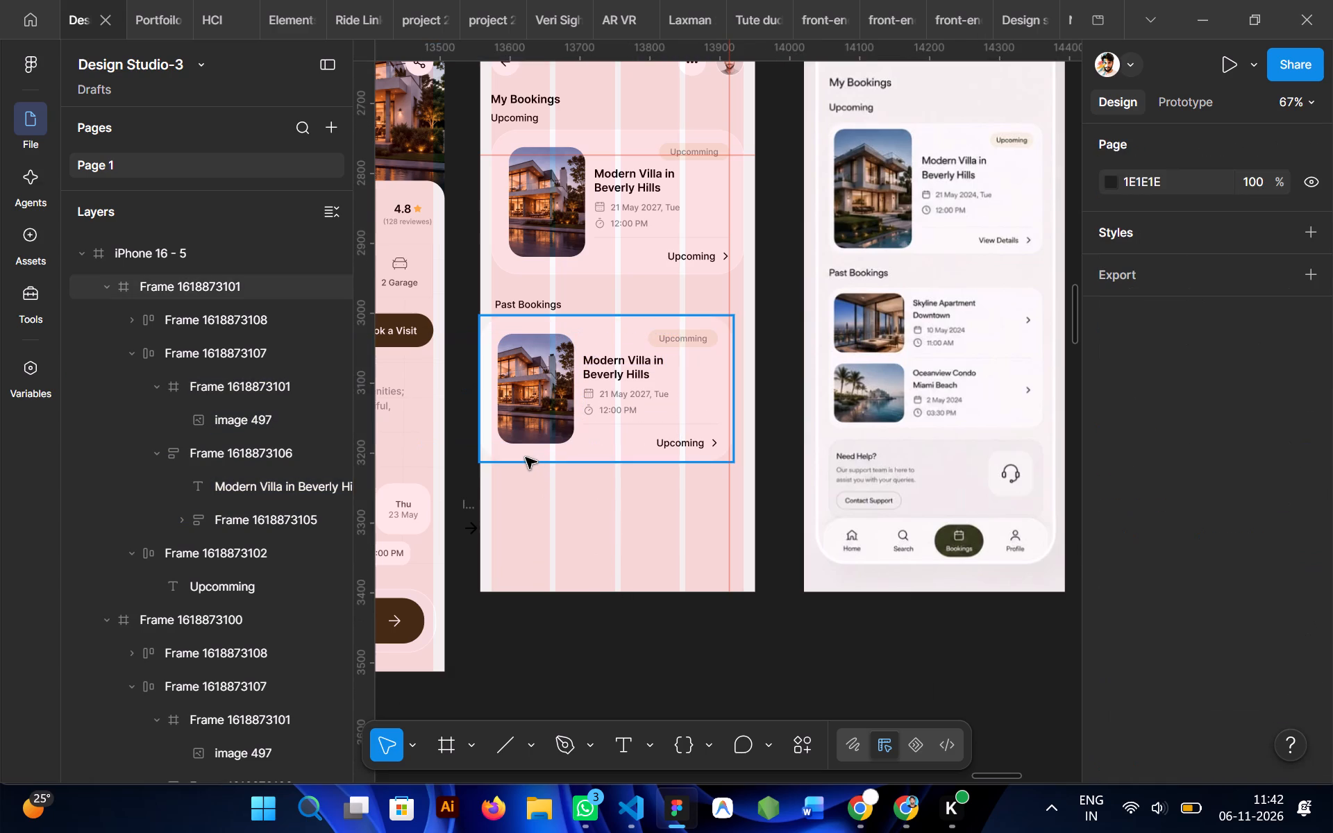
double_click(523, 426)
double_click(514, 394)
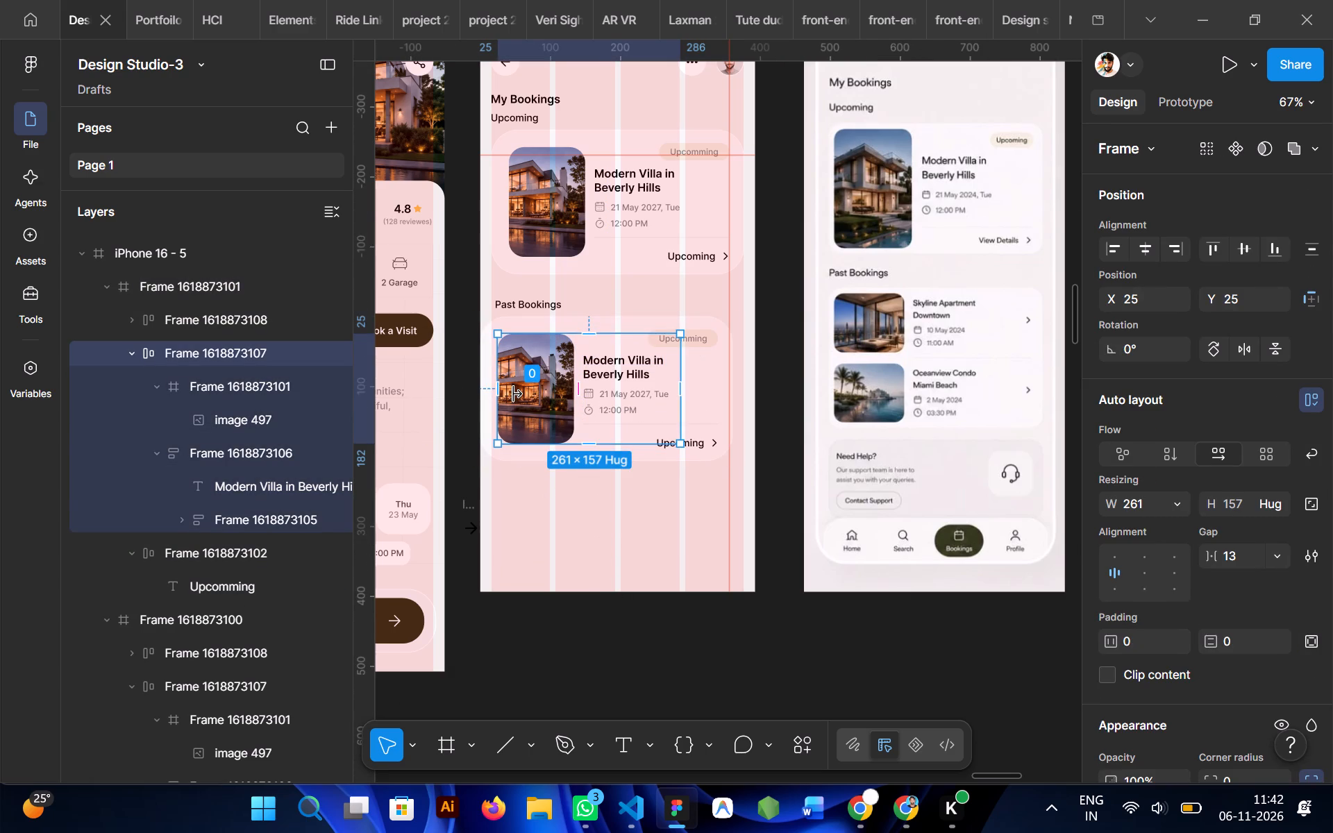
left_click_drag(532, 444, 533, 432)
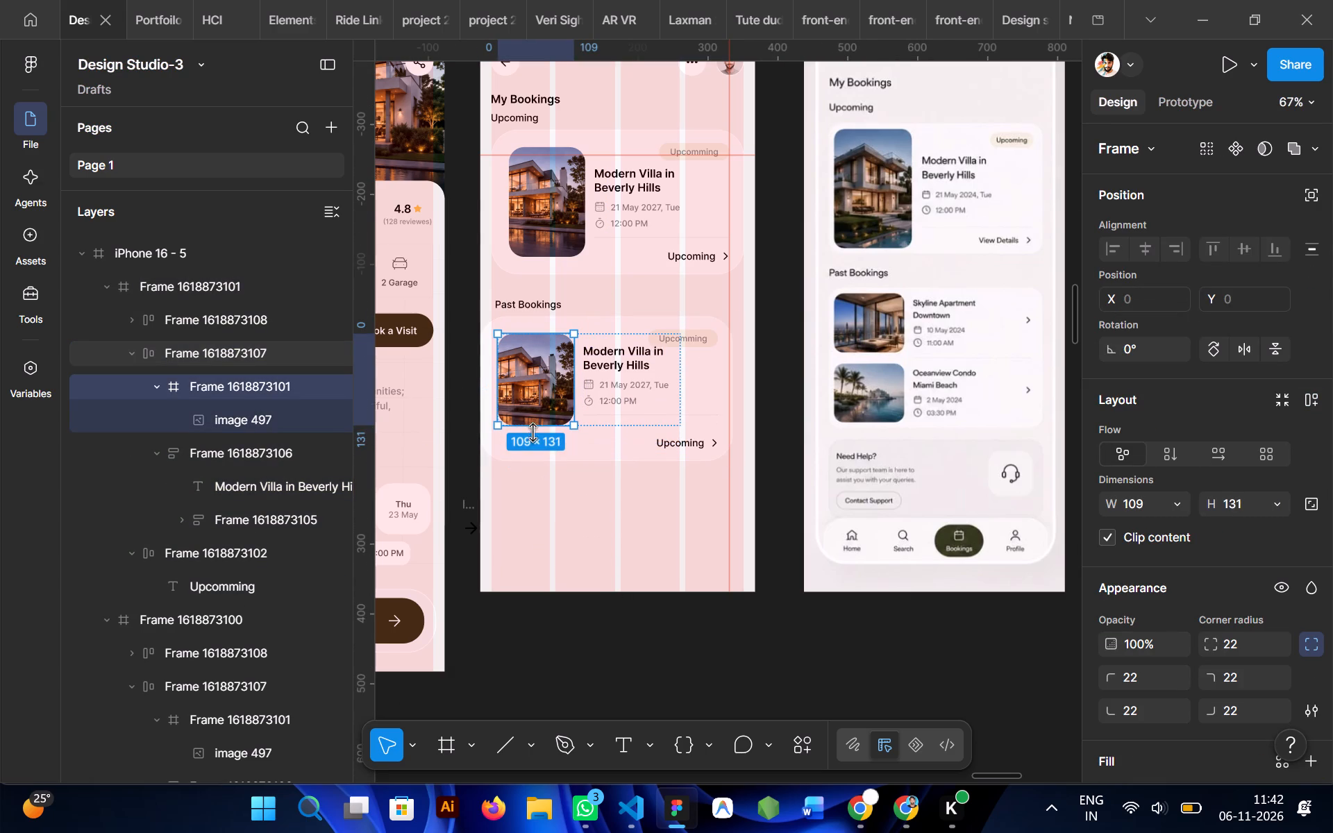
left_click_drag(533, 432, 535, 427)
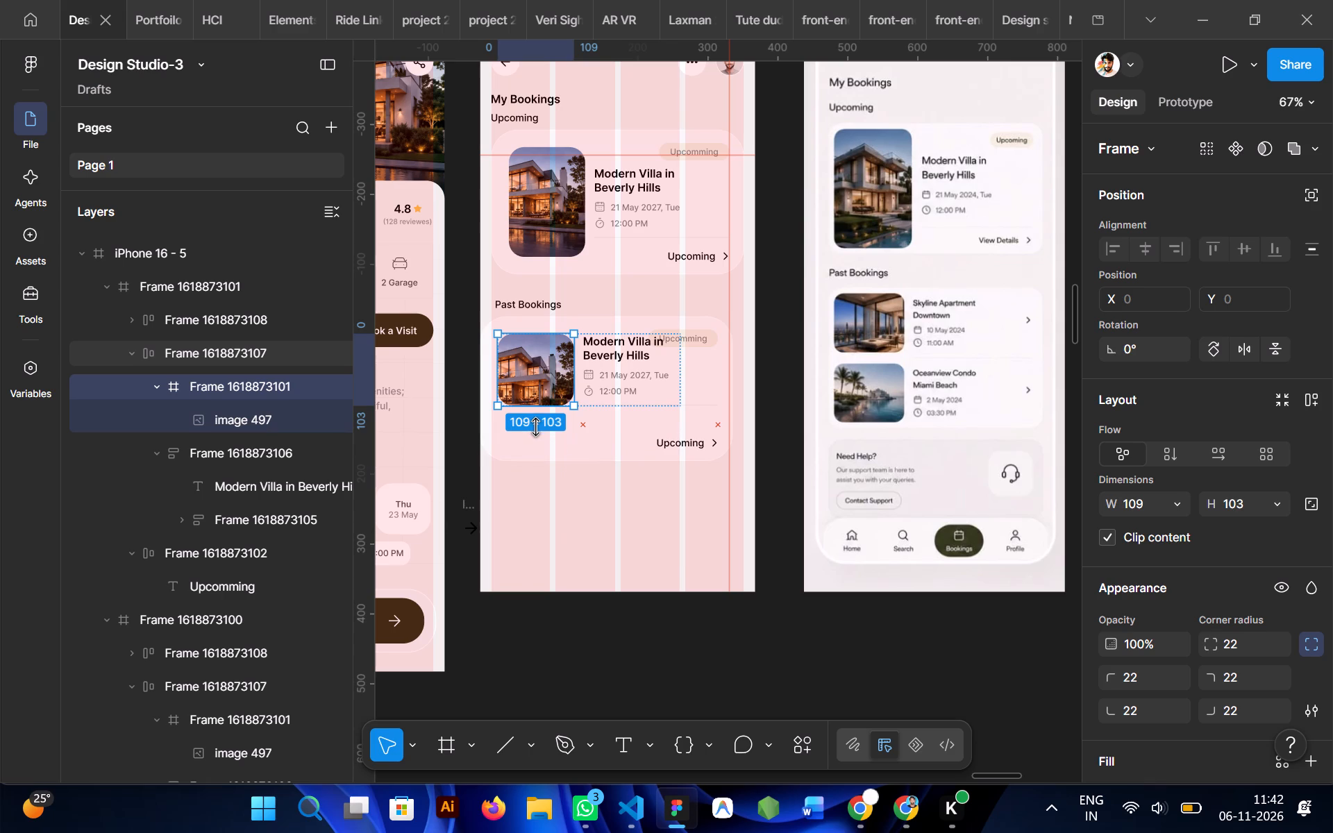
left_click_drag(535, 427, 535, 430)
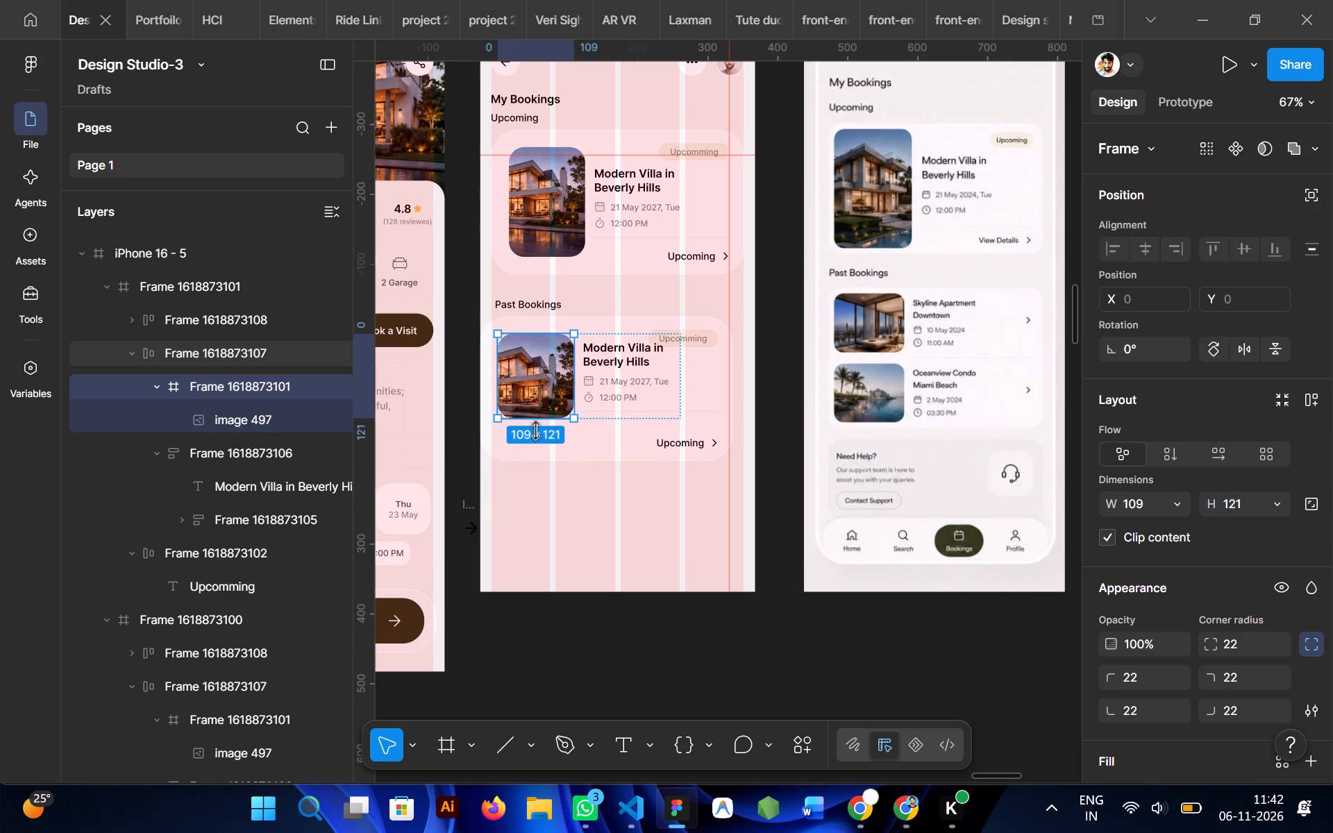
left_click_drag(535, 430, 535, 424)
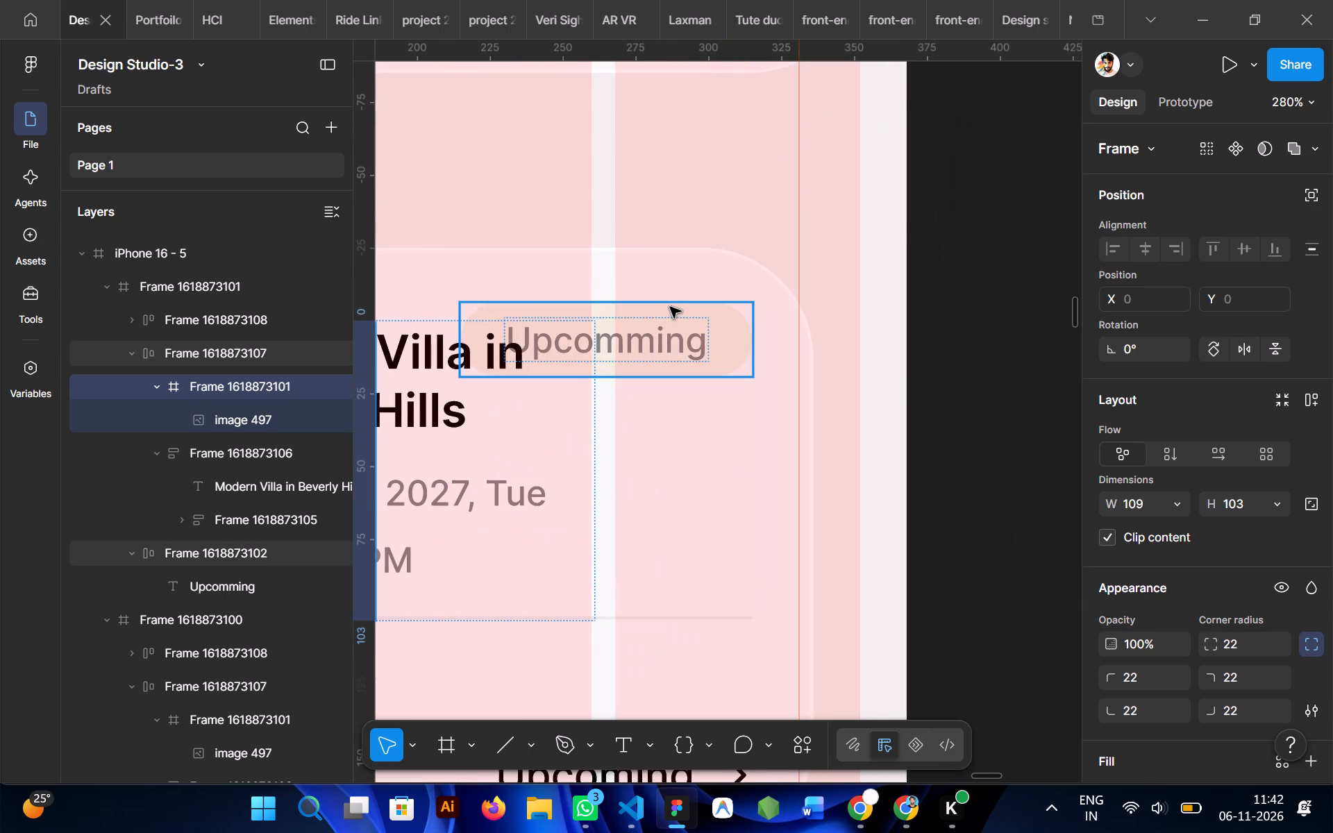
Delete the "Upcomming" badge from the Past Bookings card.
left_click(666, 305, "ctrl")
key("Delete")
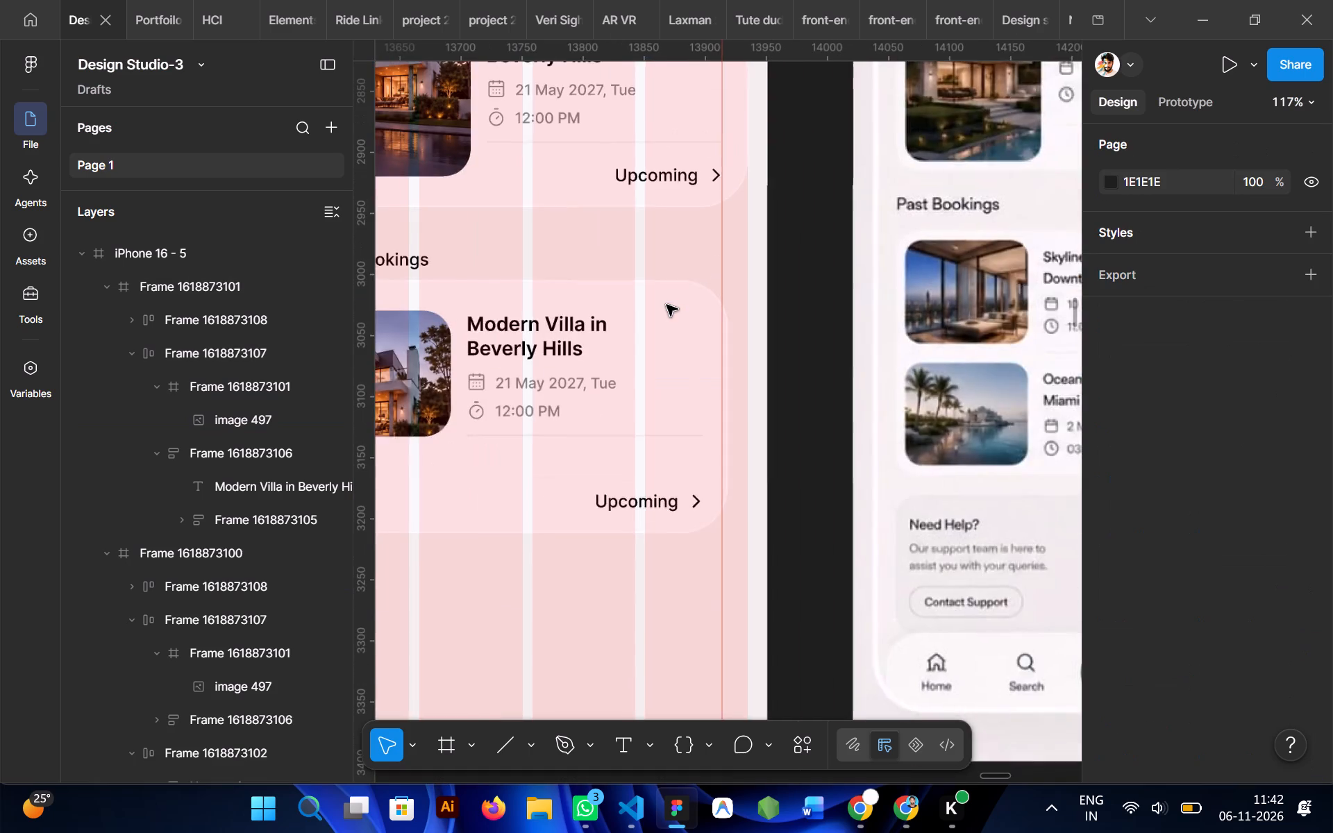
Resize the villa image frame in the Past Bookings card to about 109 × 115.
scroll(666, 305, "right", 1)
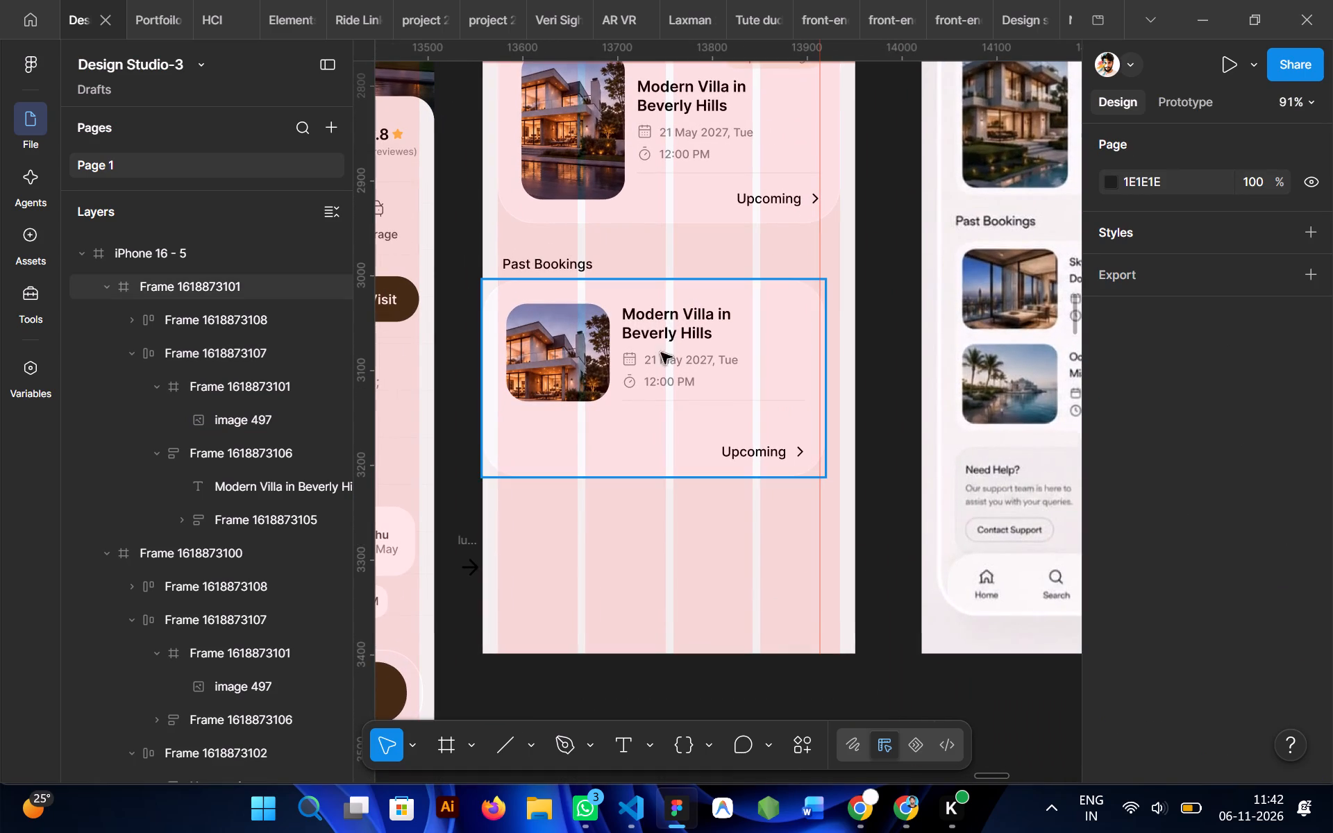
triple_click(564, 363)
scroll(562, 408, "left", 1)
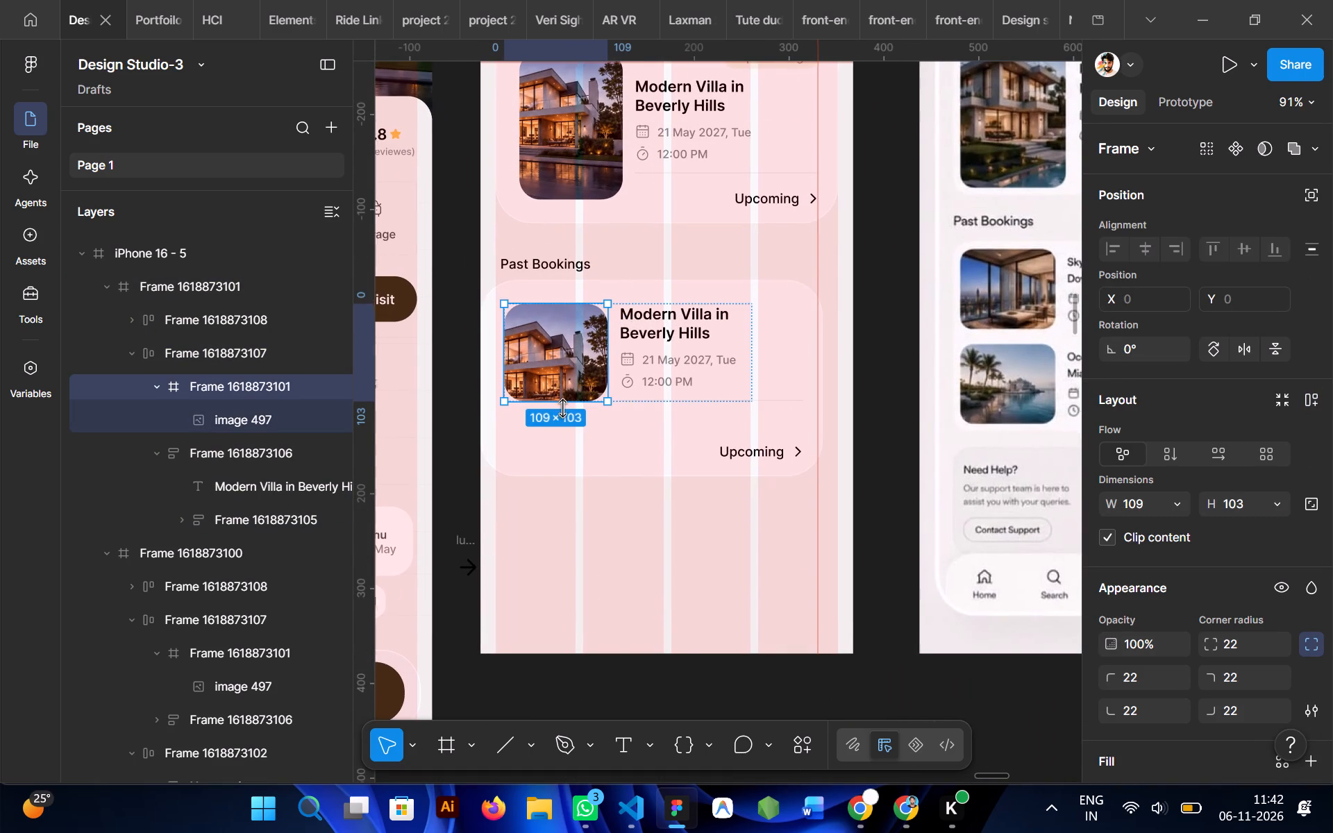
scroll(562, 408, "left", 1)
left_click(513, 405)
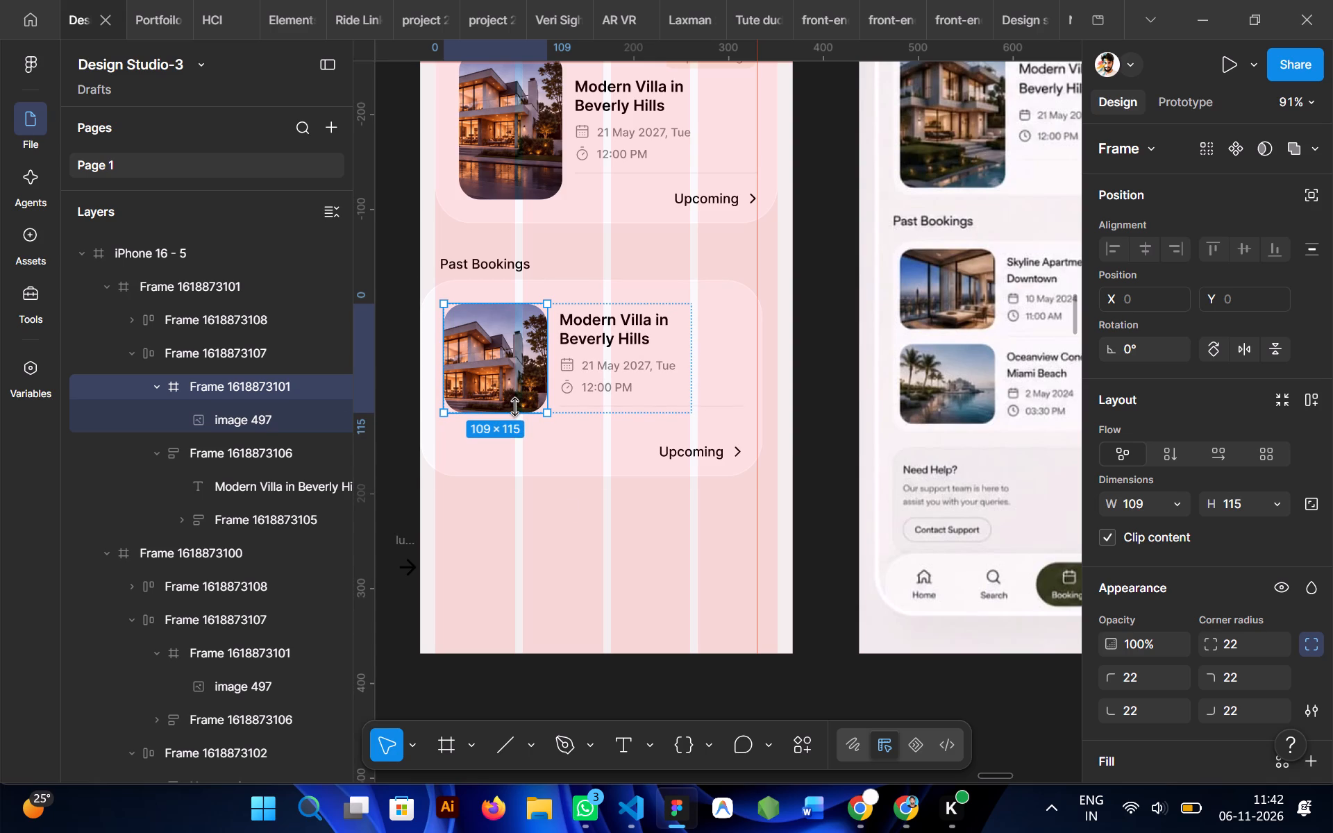
left_click(567, 525)
Delete the "Upcoming" link with its arrow from the Past Bookings card.
double_click(707, 441)
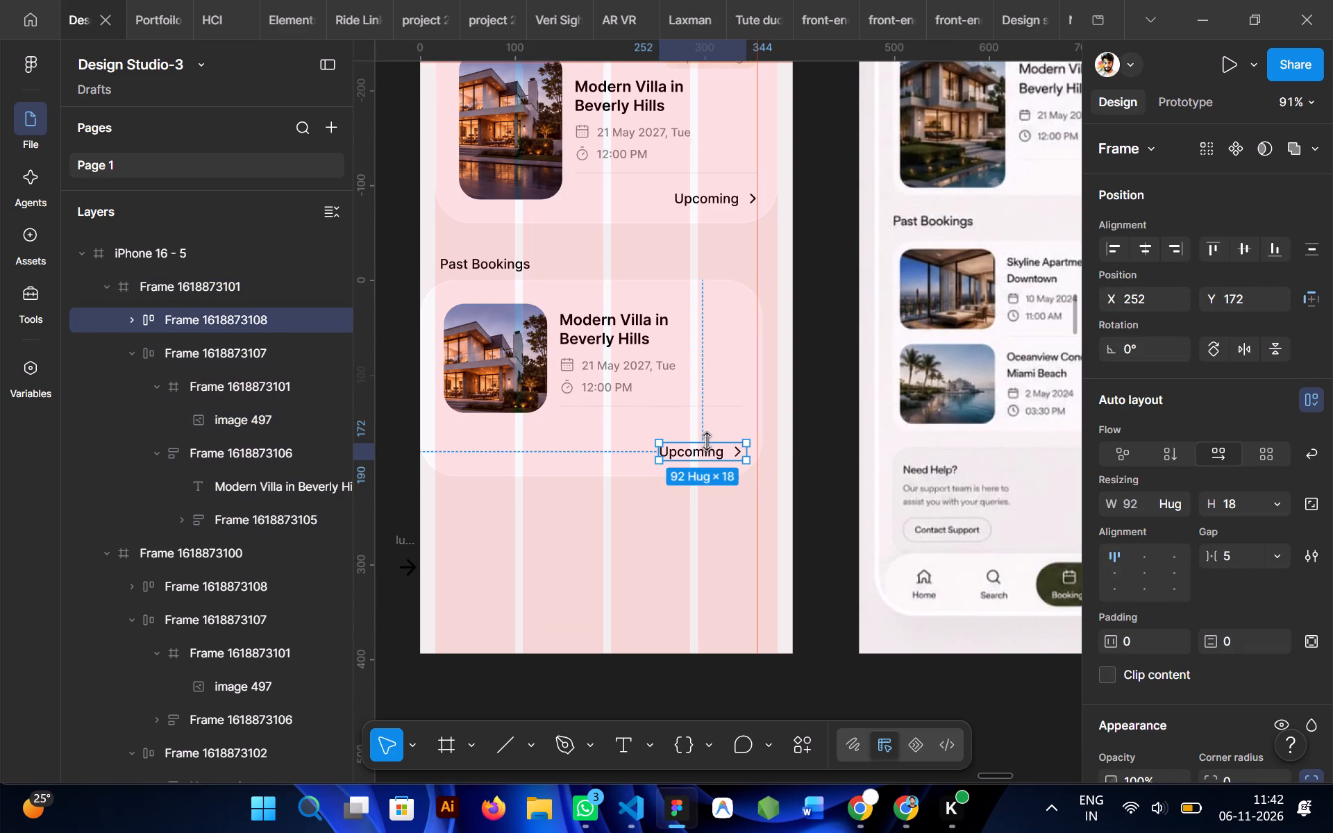
key("Delete")
Extend the text block beside the villa image in the Past Bookings card to about 193 × 115.
scroll(707, 441, "left", 1)
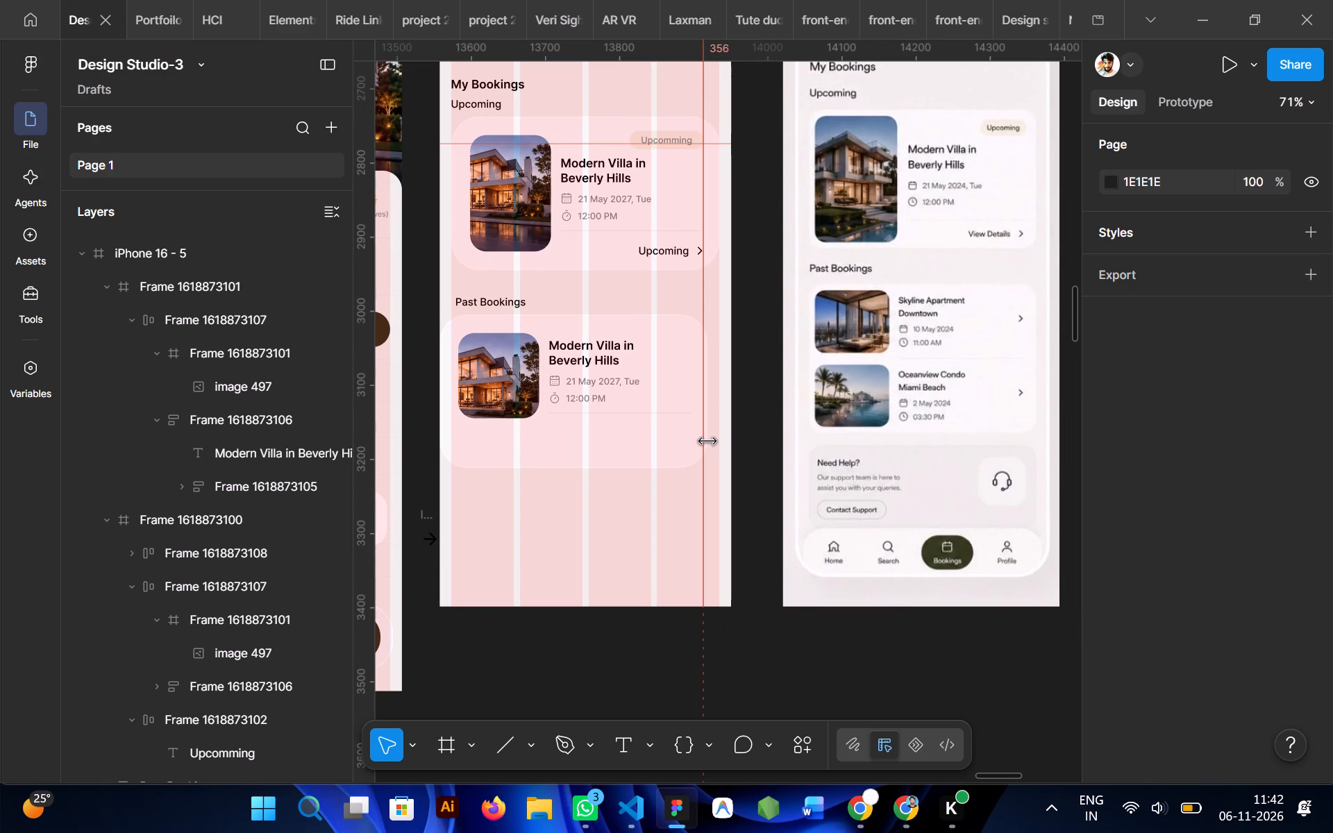
left_click(585, 449)
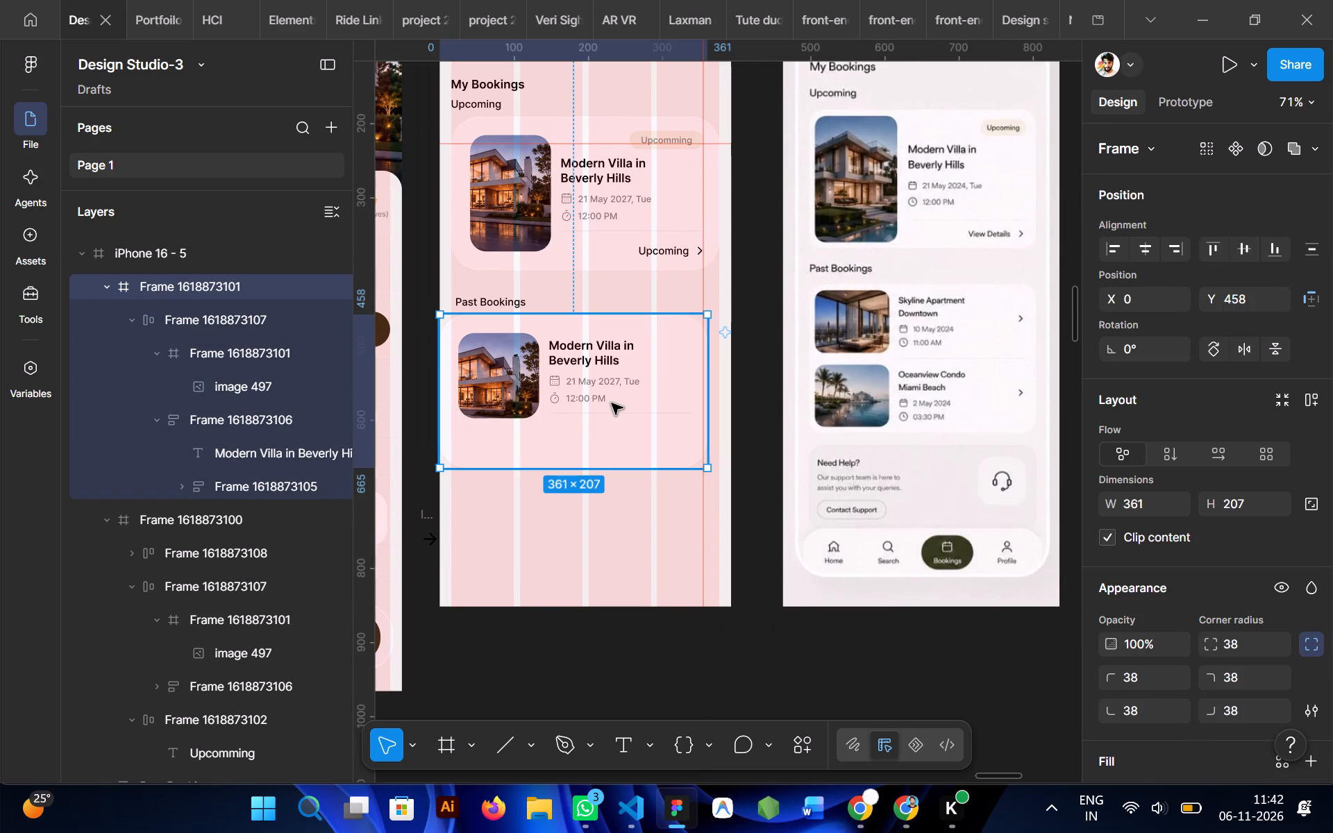
double_click(594, 372)
double_click(594, 372)
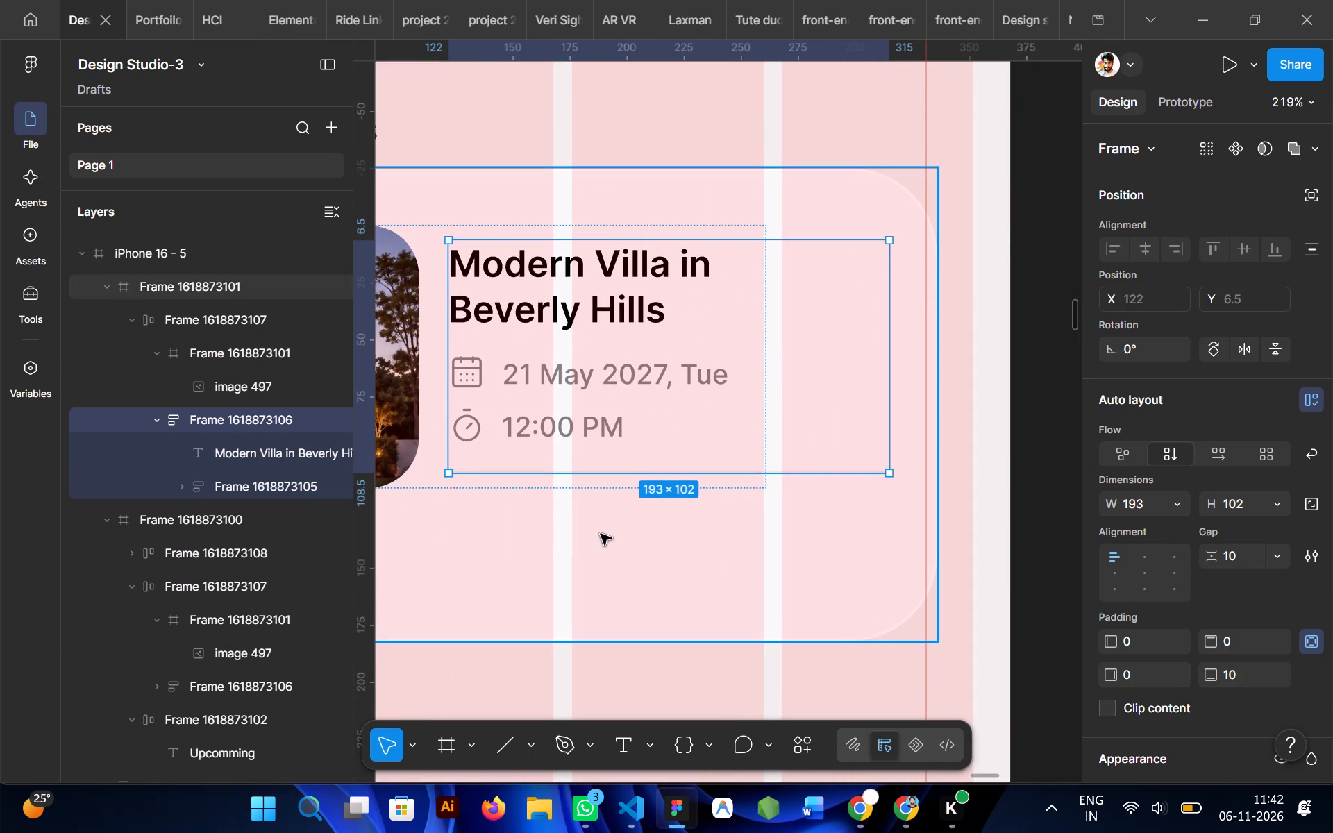
left_click_drag(629, 476, 629, 491)
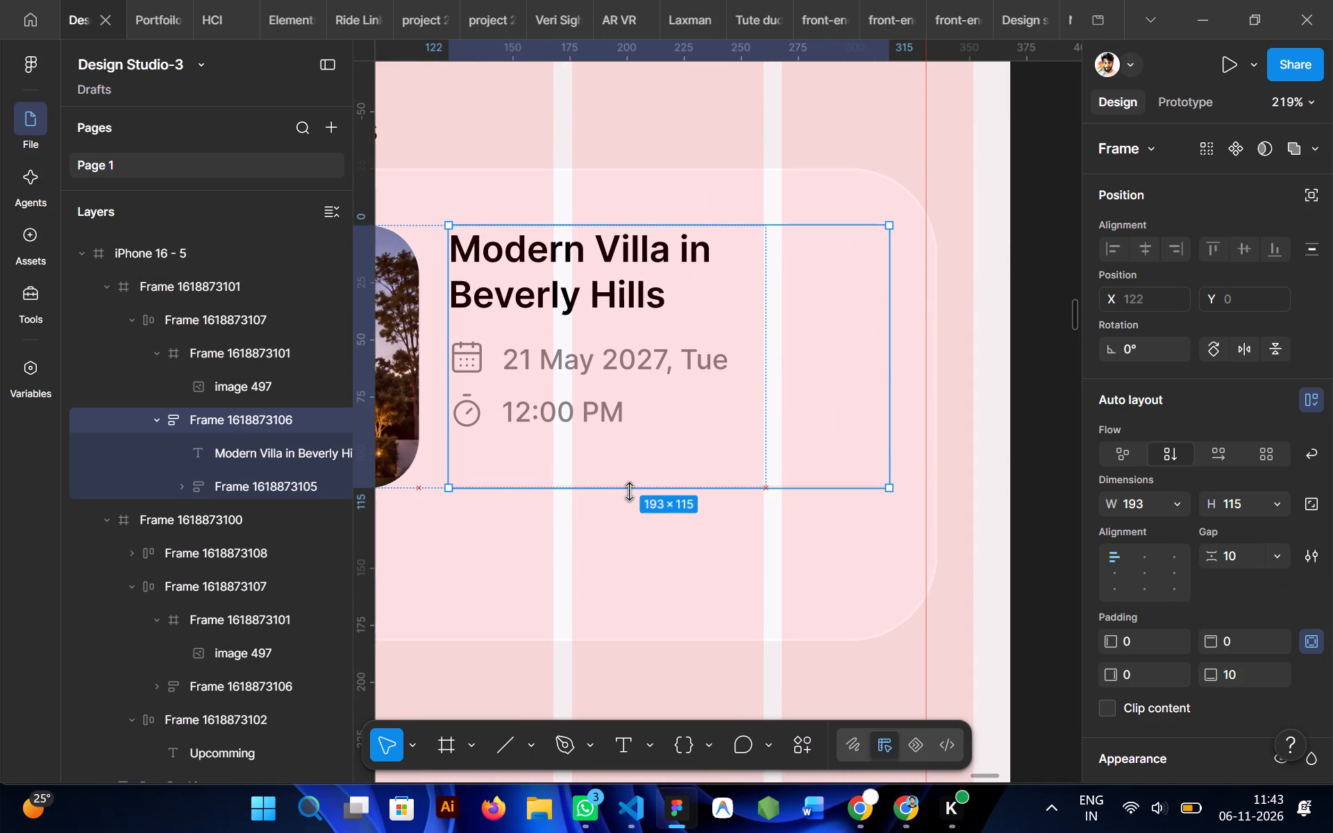
left_click_drag(629, 491, 629, 491)
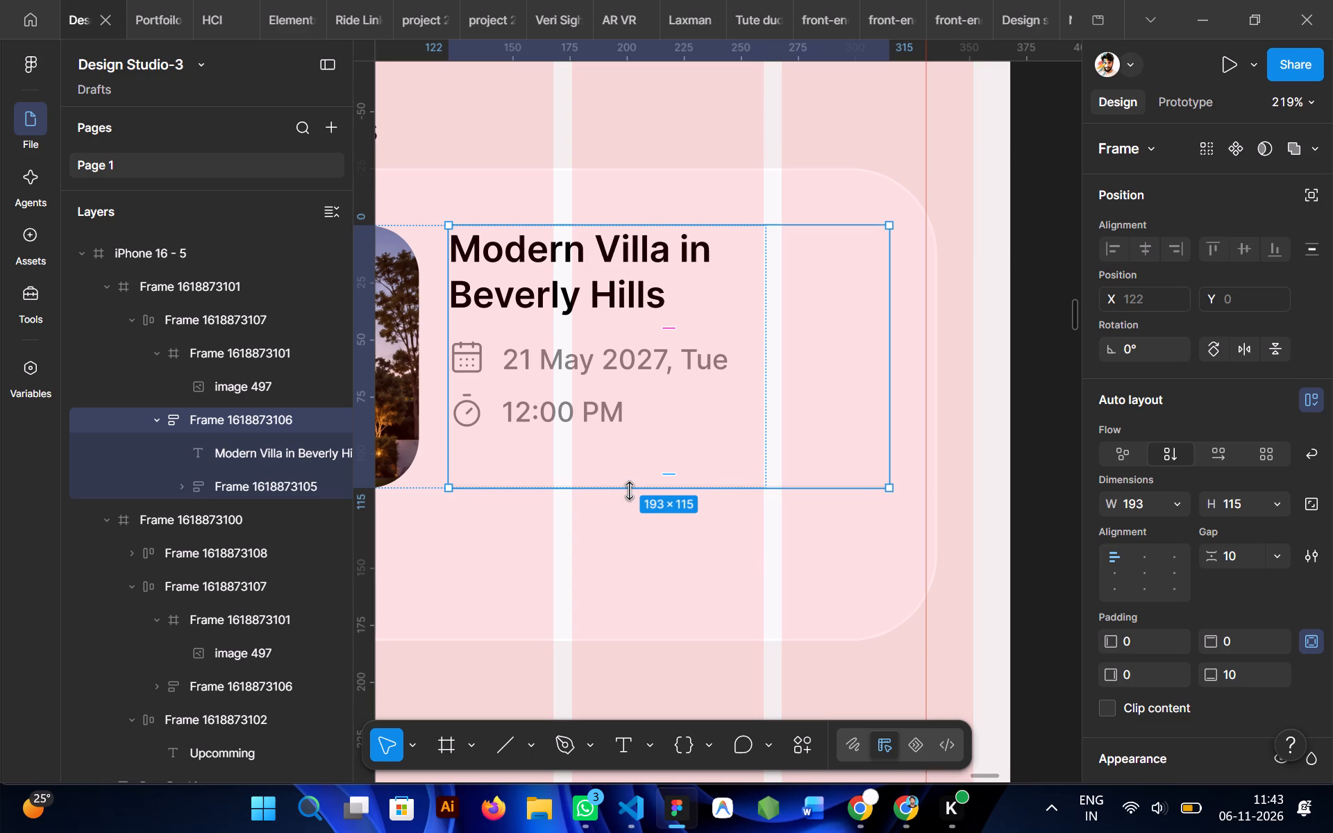
Set the bottom padding of the text block in the Past Bookings card to 15.
left_click(674, 585)
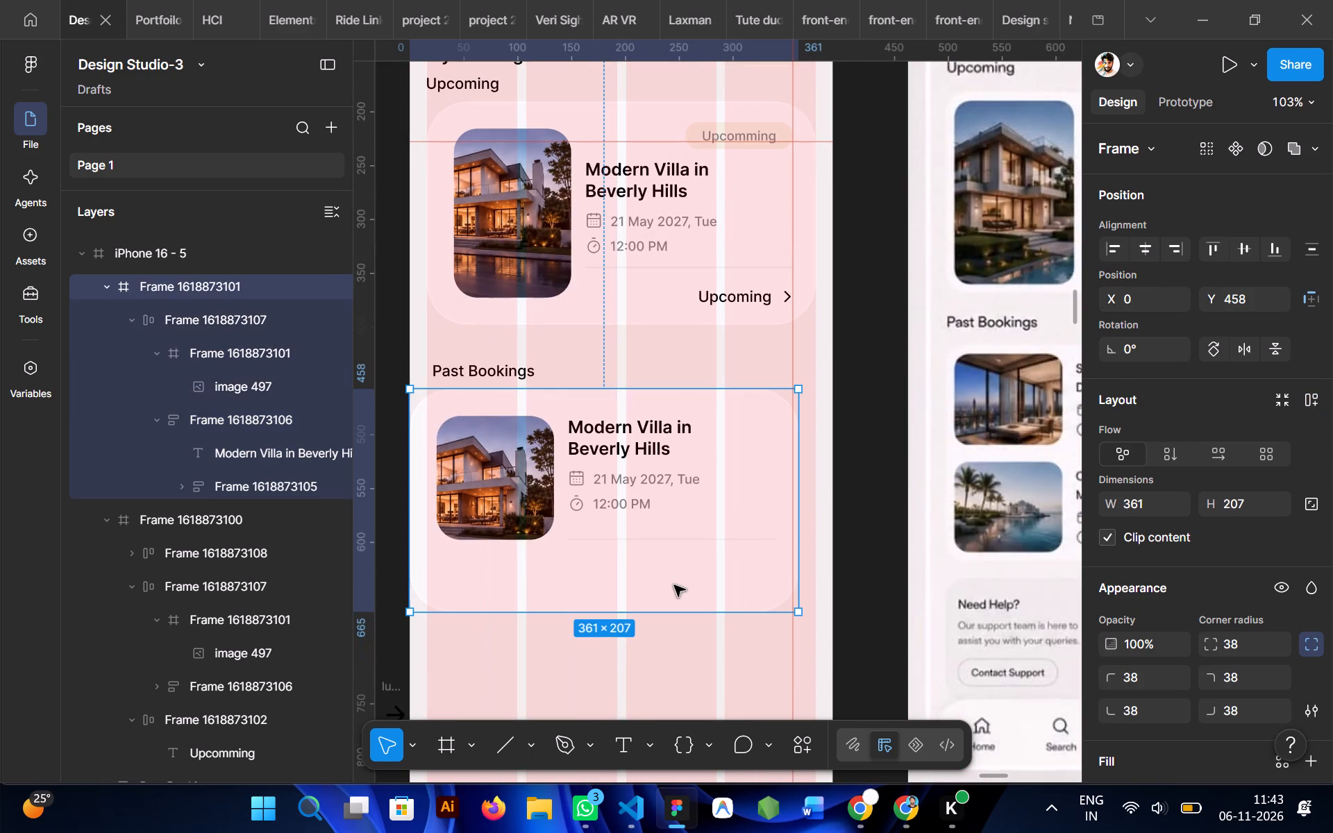
double_click(619, 570)
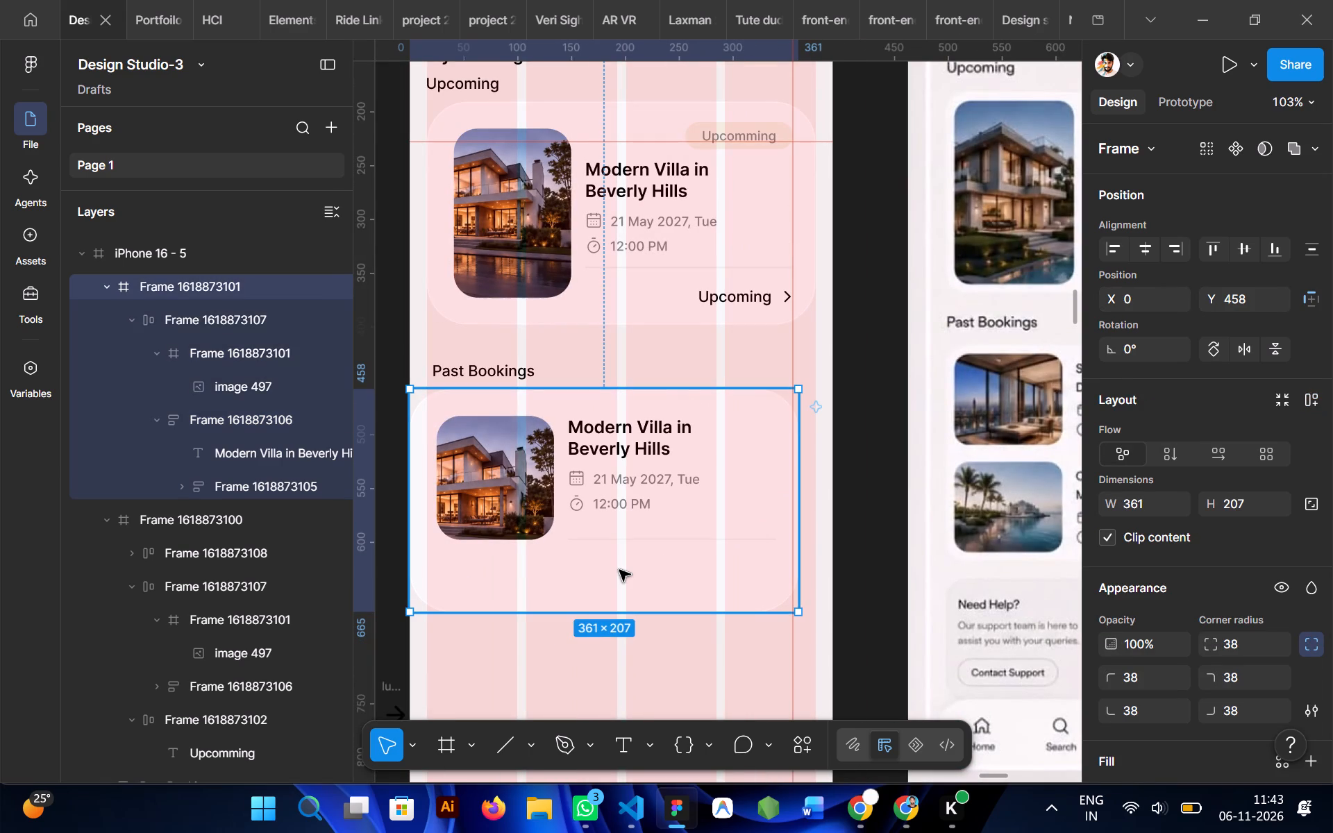
scroll(619, 570, "left", 1)
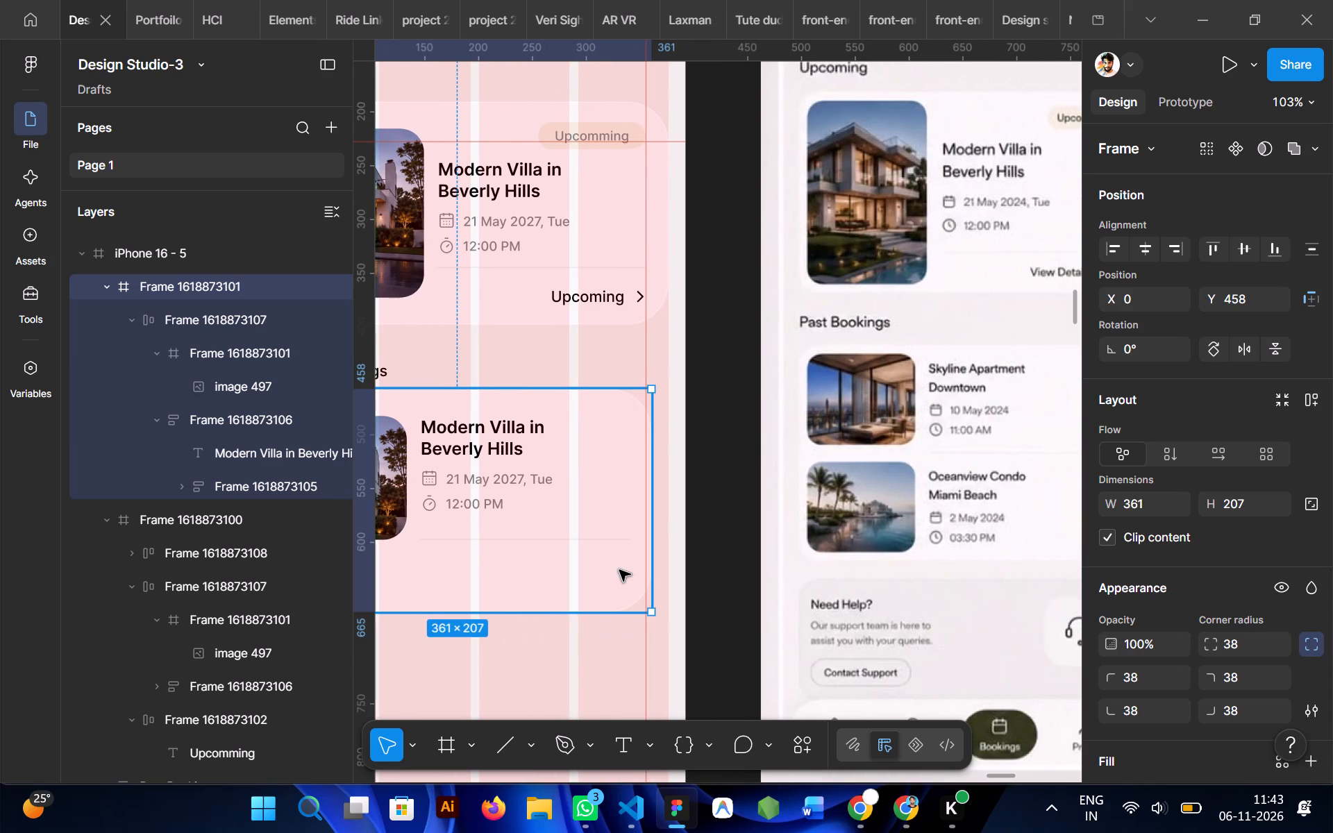
scroll(619, 570, "right", 1)
double_click(613, 496)
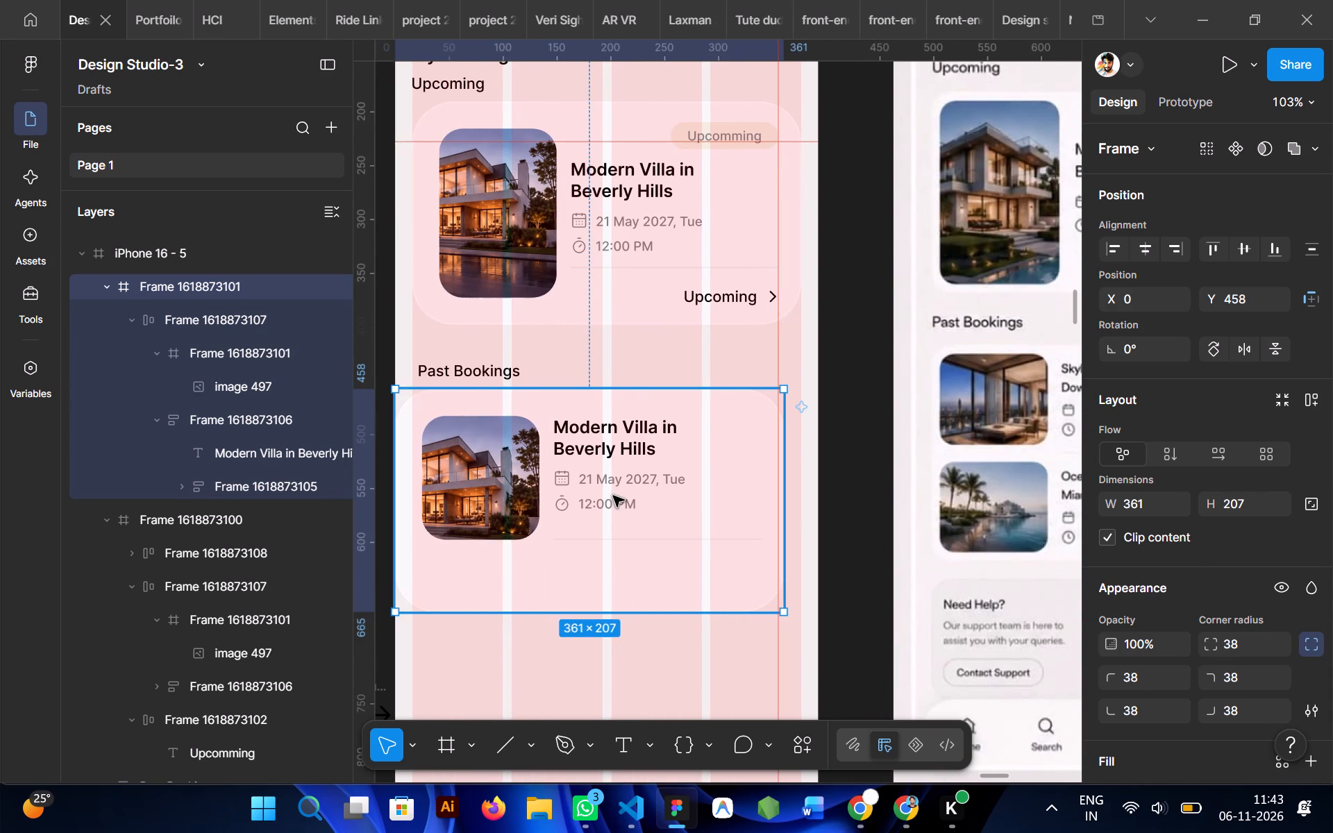
left_click(741, 503)
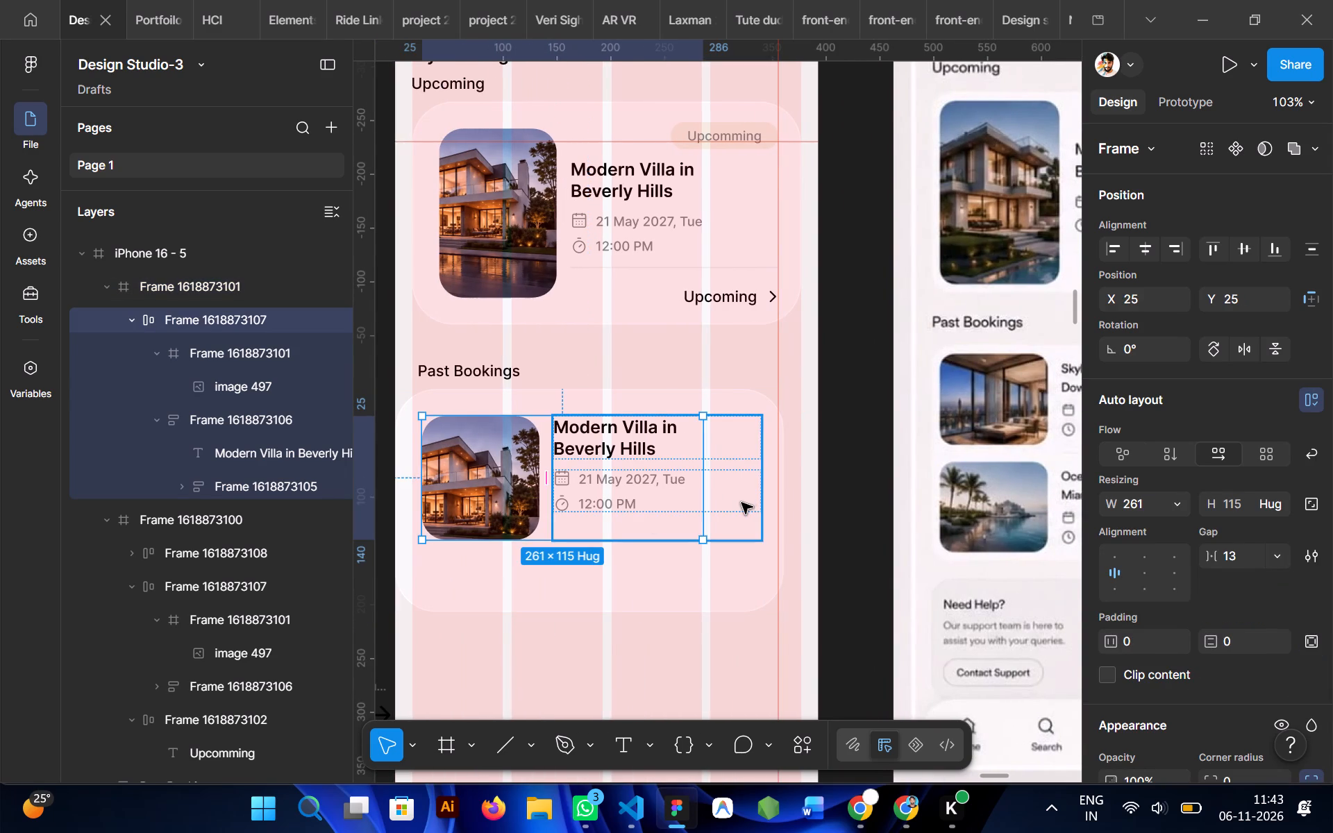
left_click(676, 536)
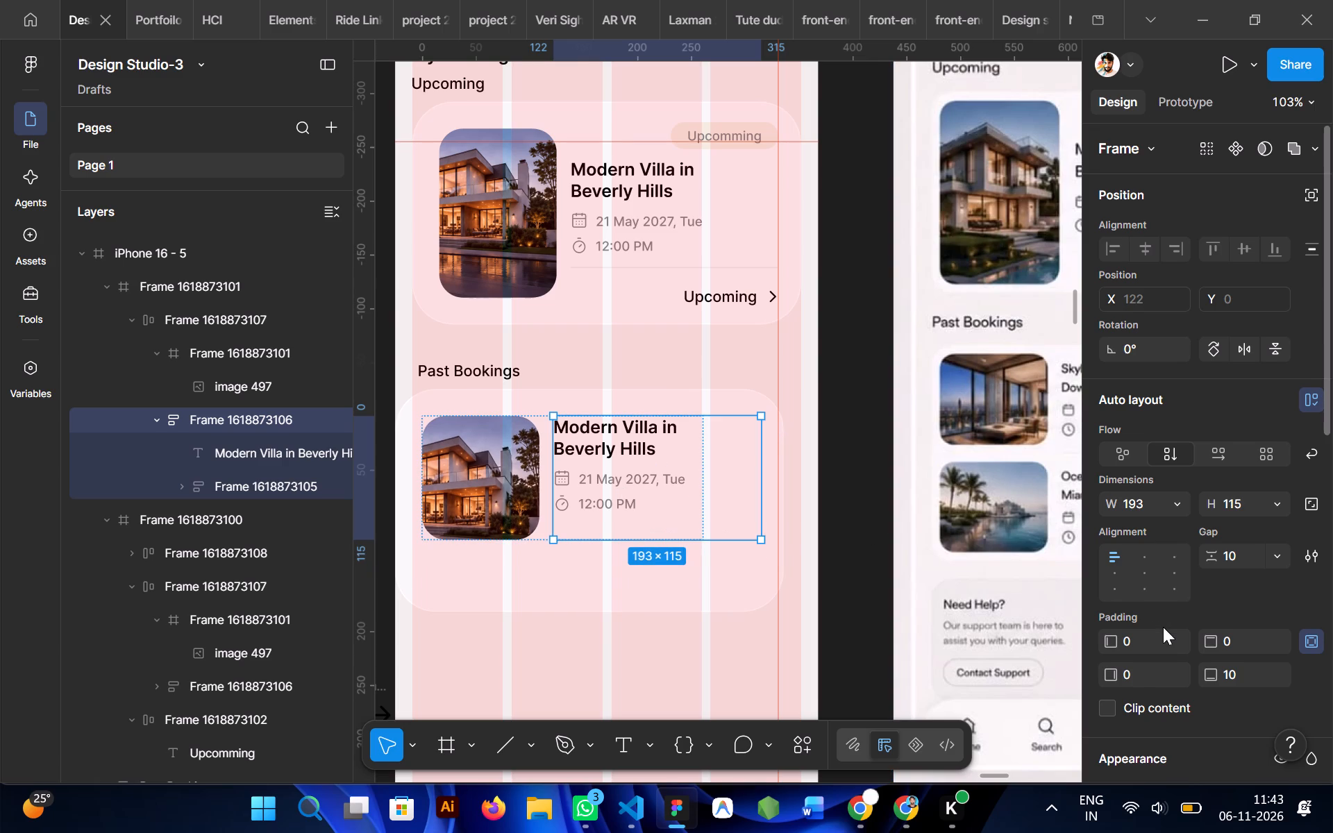
scroll(1163, 627, "down", 1)
left_click_drag(1217, 645, 668, 410)
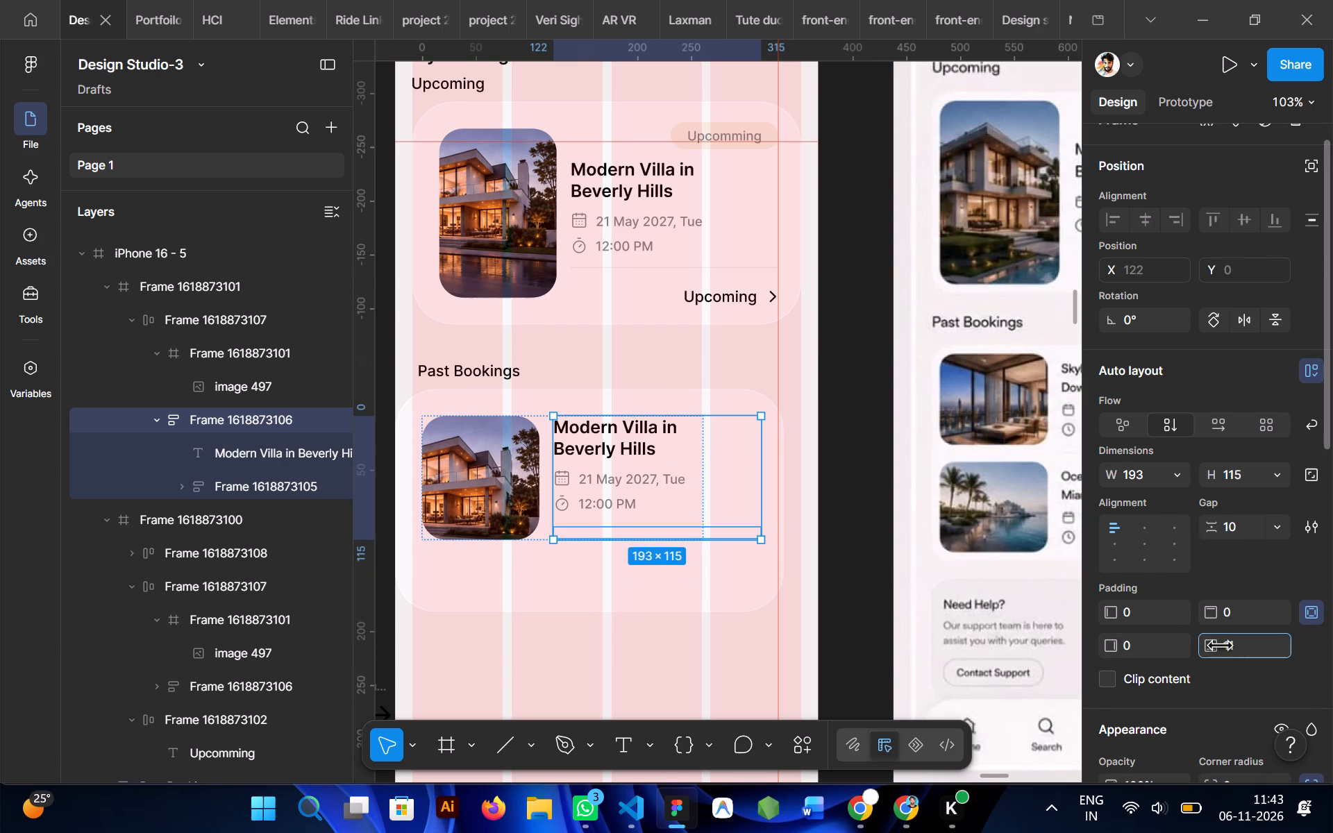
left_click_drag(668, 410, 678, 411)
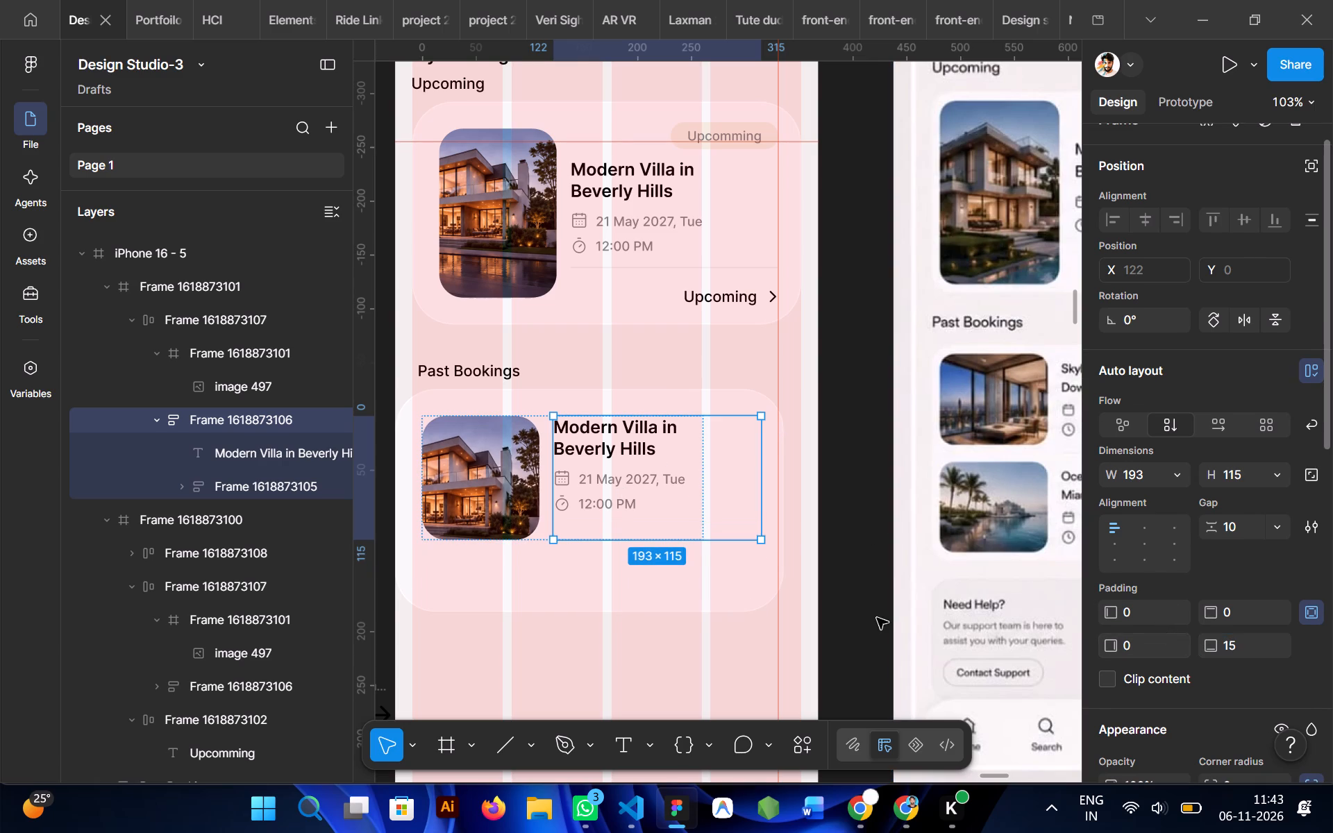
left_click(653, 648)
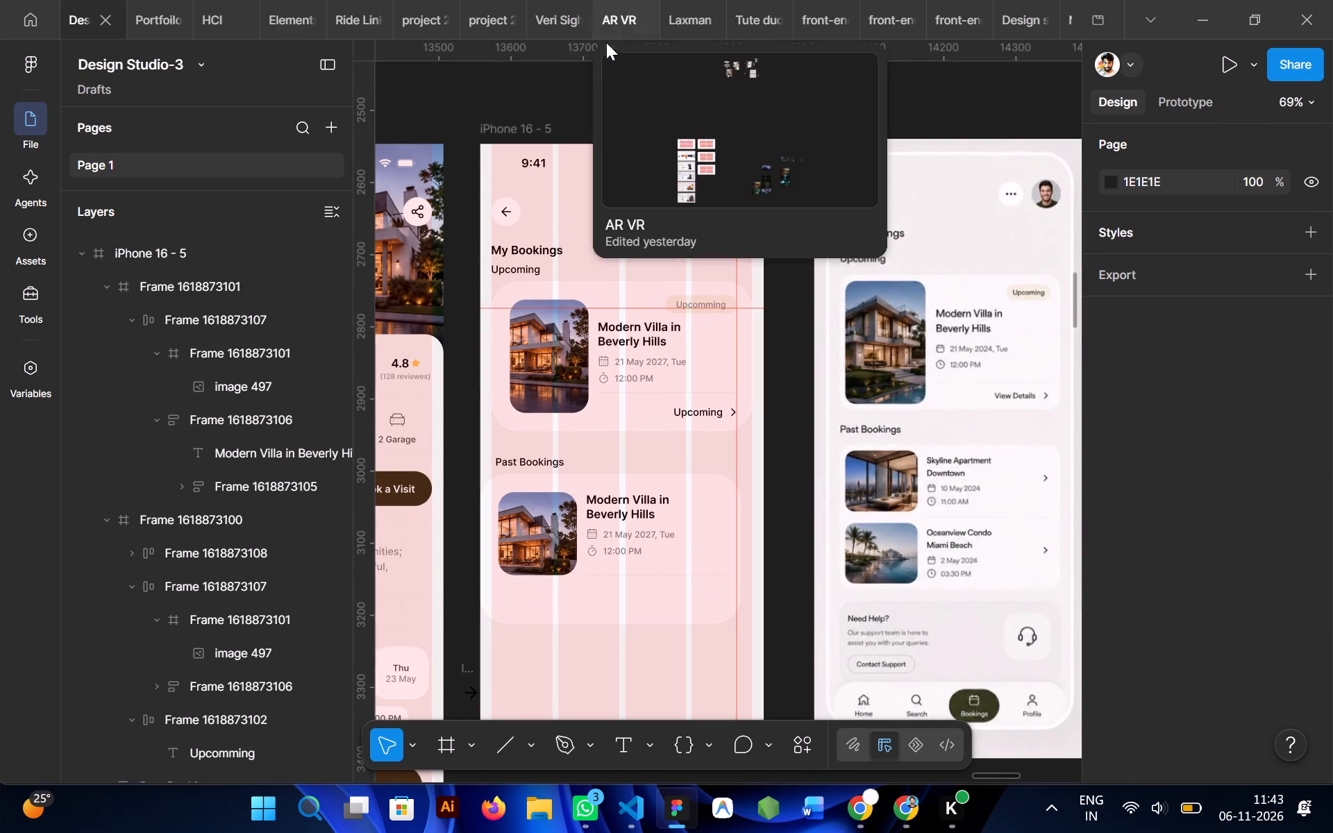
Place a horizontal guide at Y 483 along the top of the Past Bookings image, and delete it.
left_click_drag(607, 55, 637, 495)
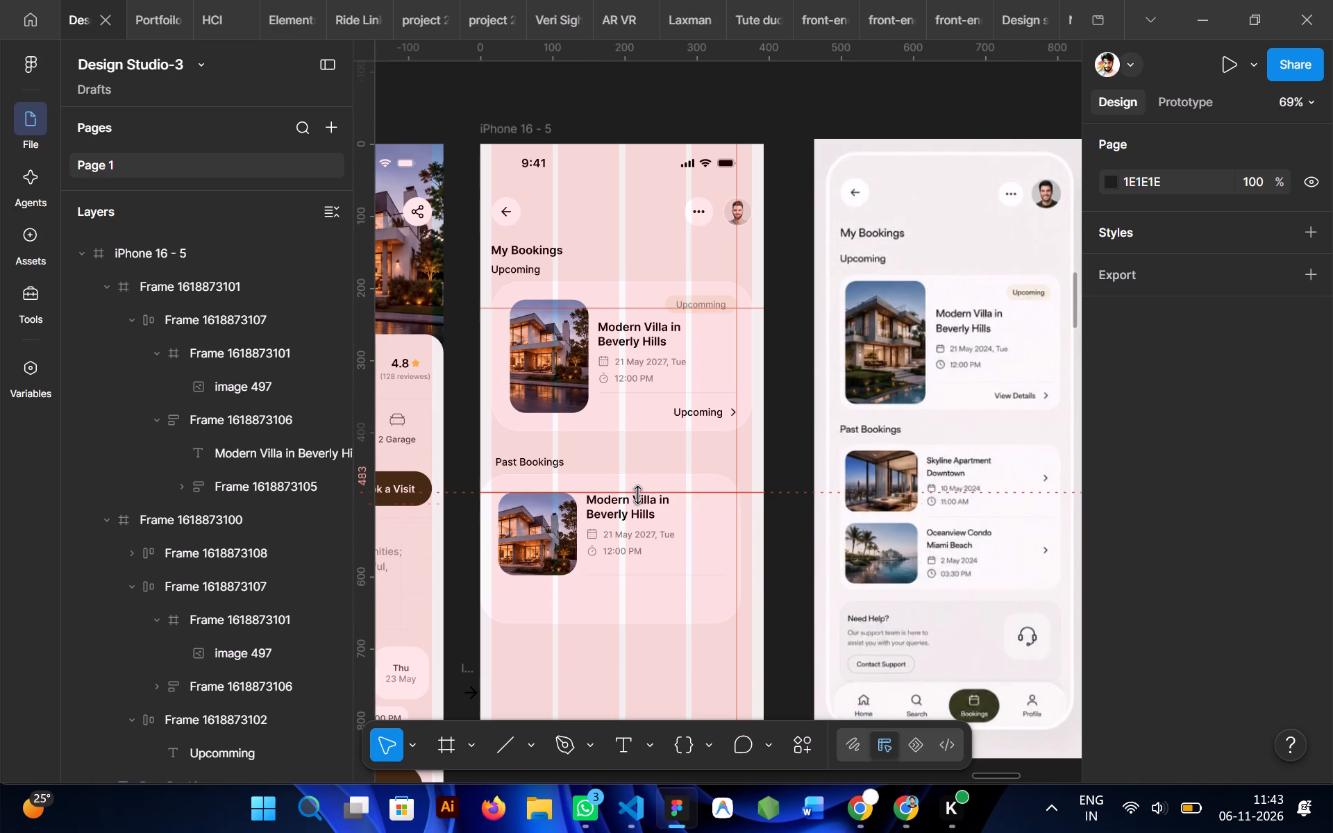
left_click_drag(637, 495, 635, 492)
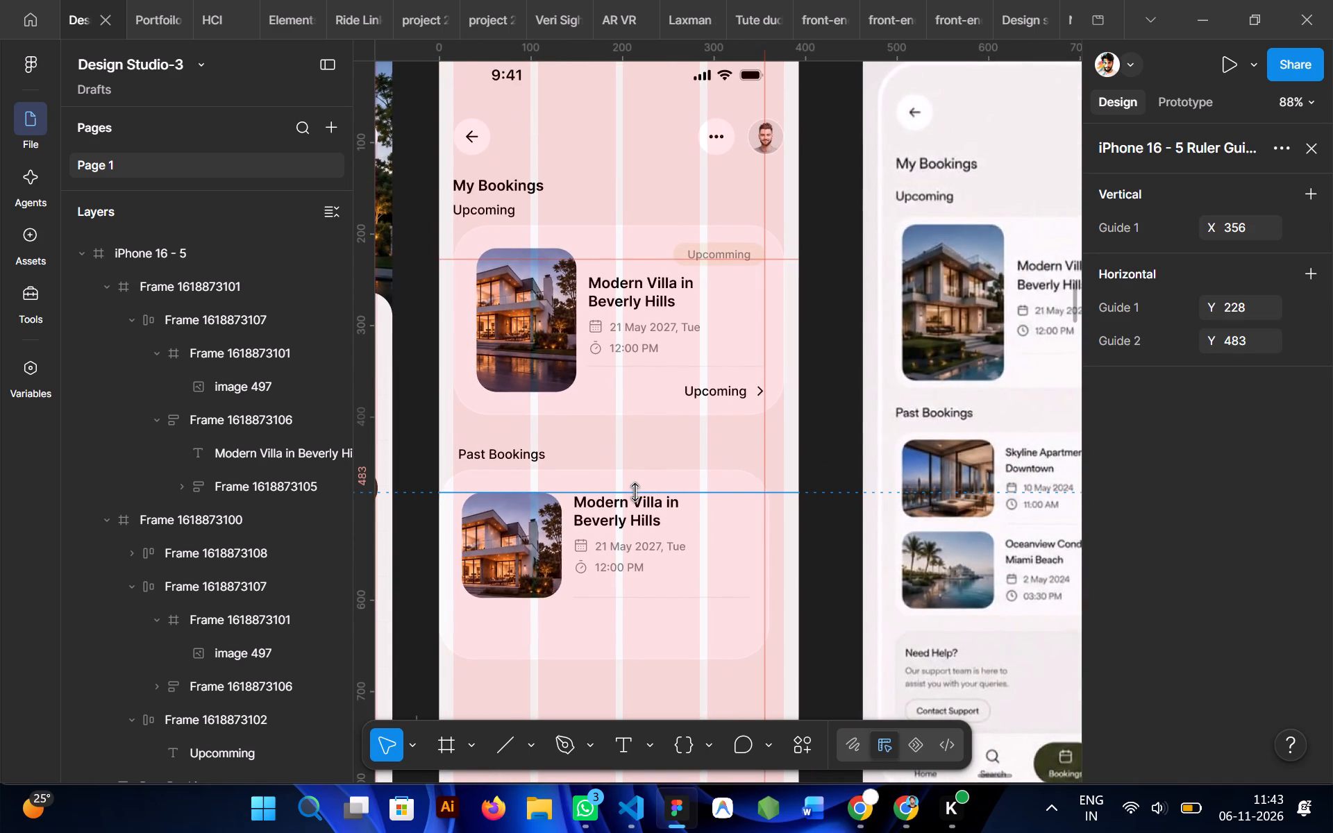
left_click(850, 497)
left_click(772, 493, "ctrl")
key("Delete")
Increase the height of the Past Bookings card to make room for a second booking row.
scroll(772, 493, "down", 1)
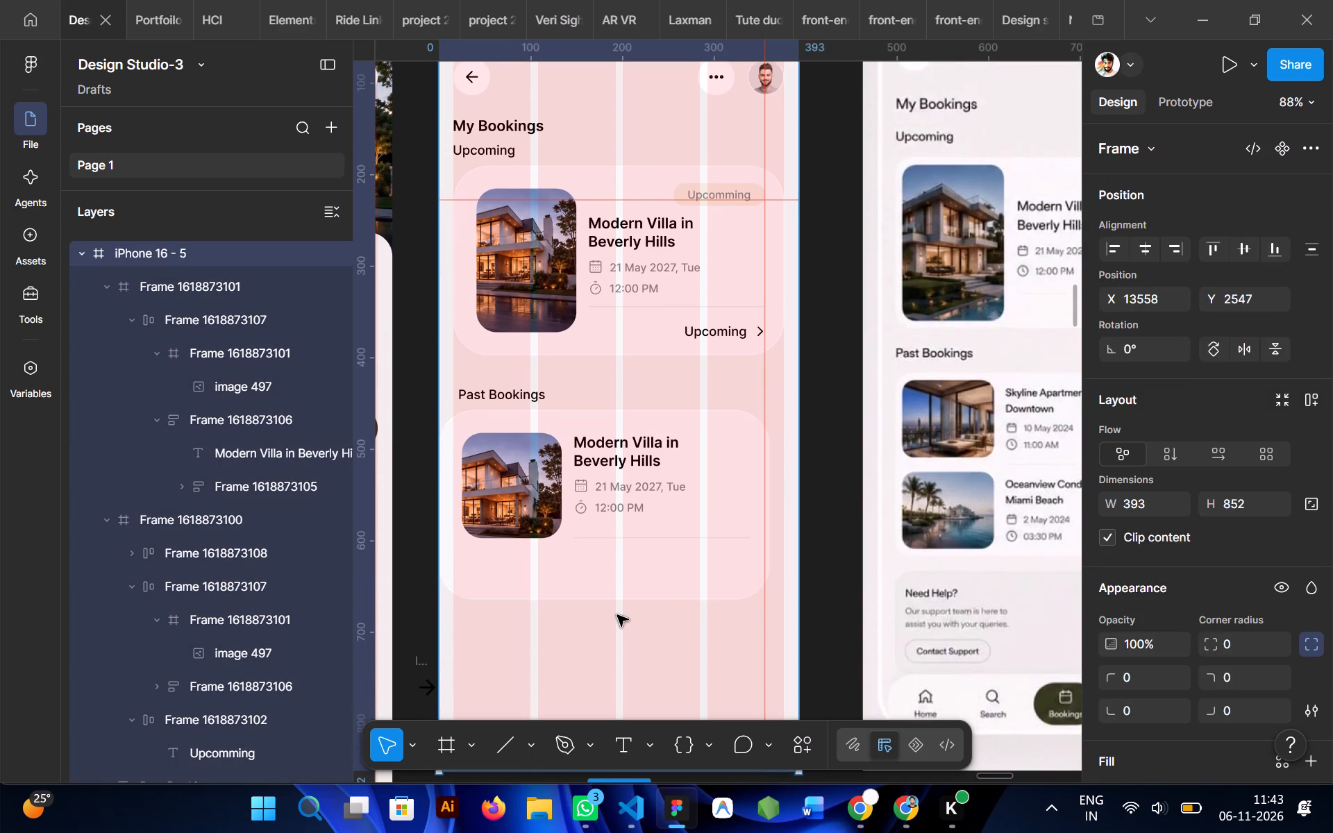
scroll(617, 615, "down", 1)
left_click(619, 424)
scroll(619, 424, "left", 1)
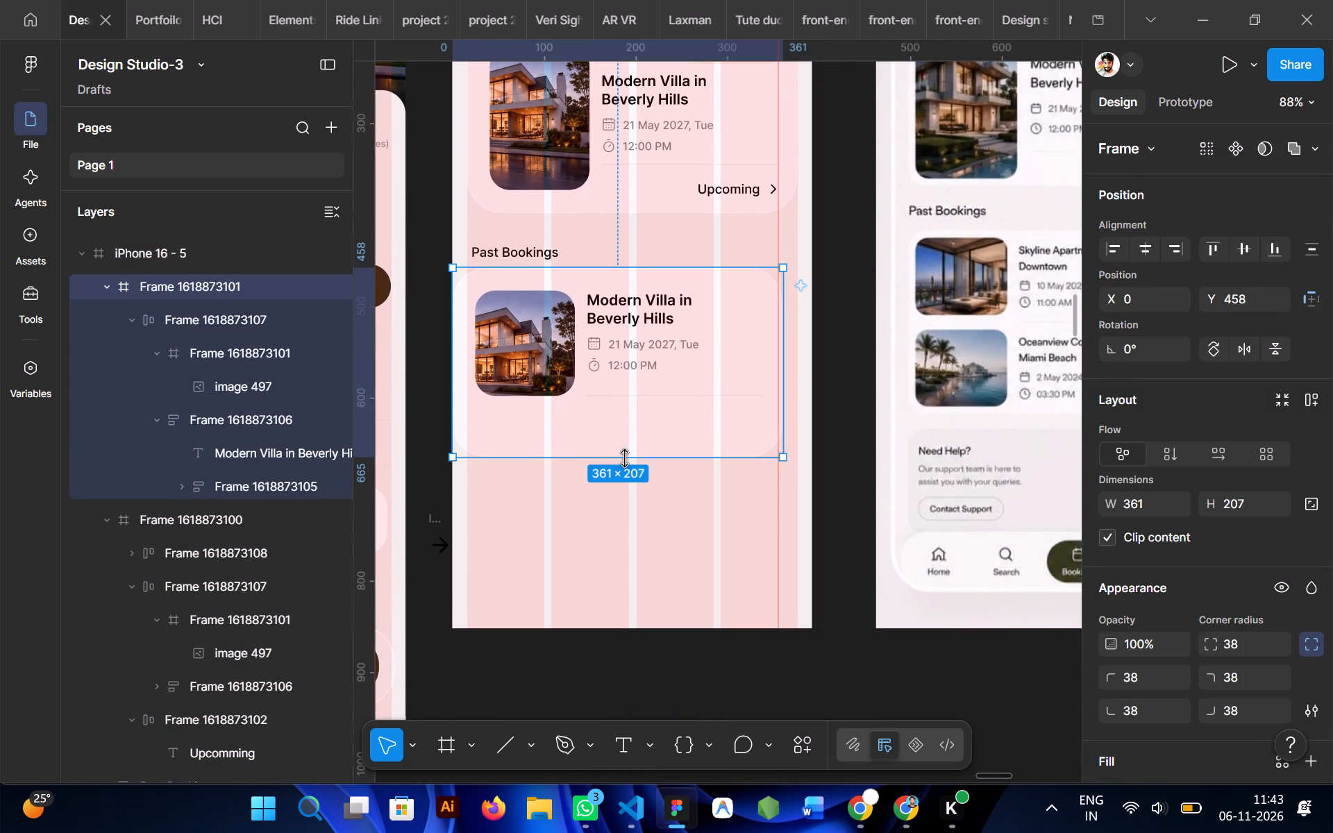
left_click_drag(624, 458, 629, 549)
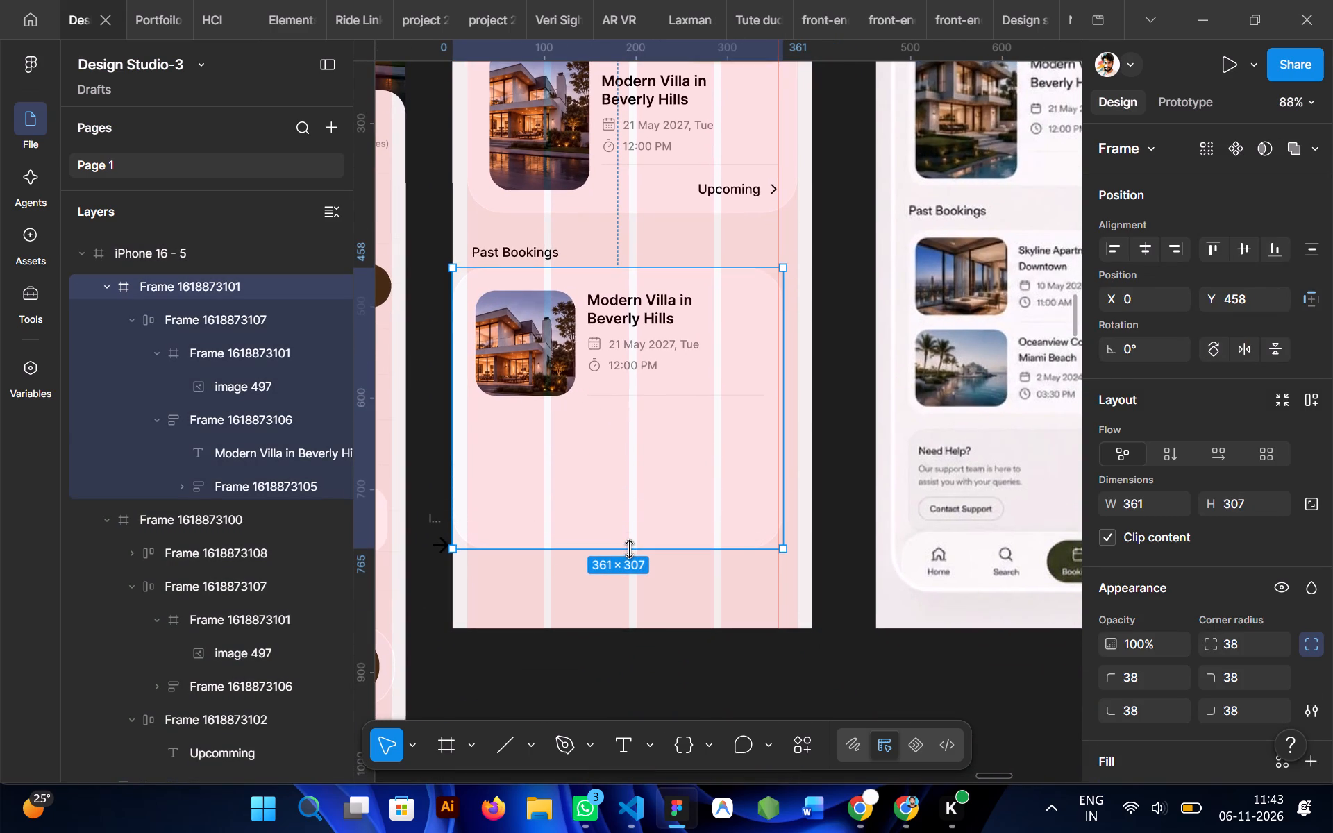
left_click_drag(629, 549, 632, 510)
Widen the booking row inside the Past Bookings card to about 315.
double_click(624, 305)
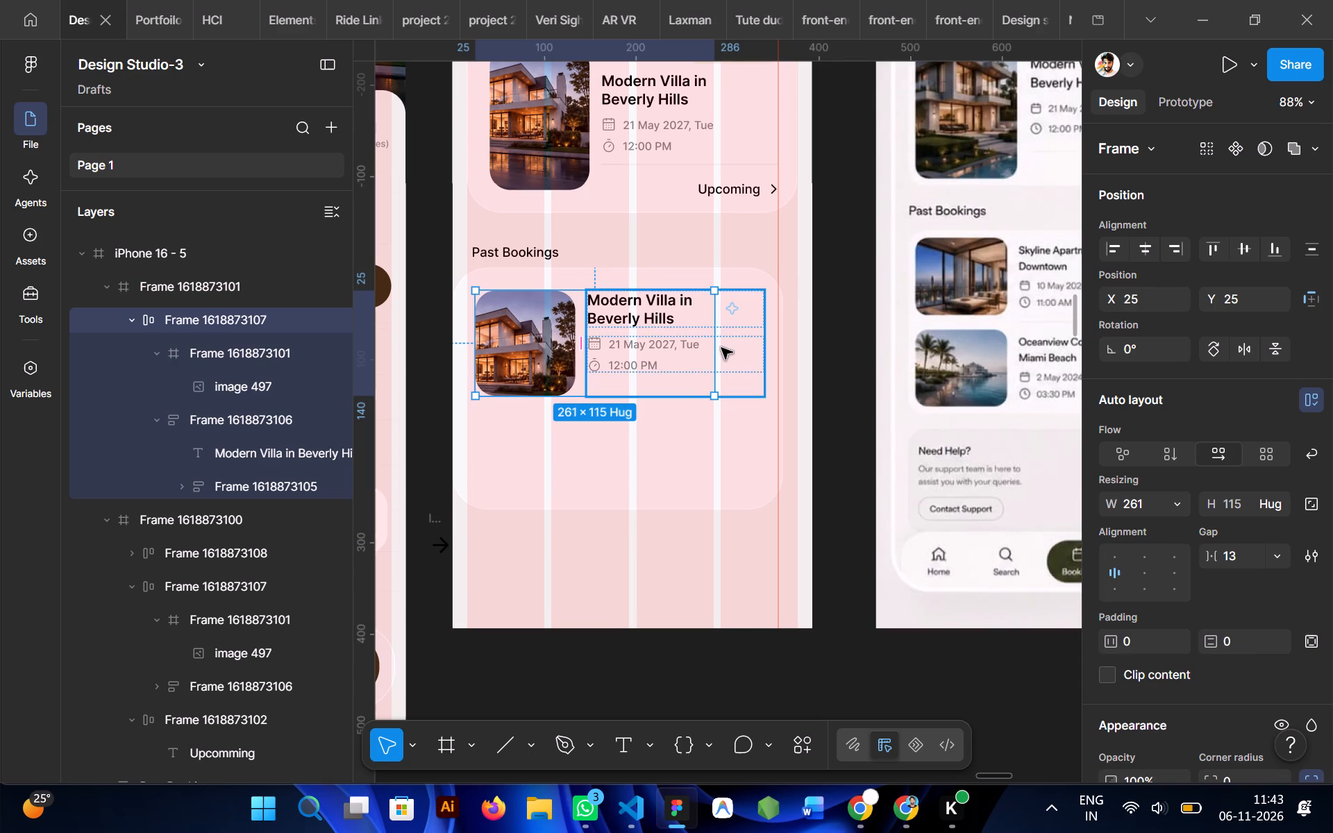
left_click_drag(719, 348, 770, 356)
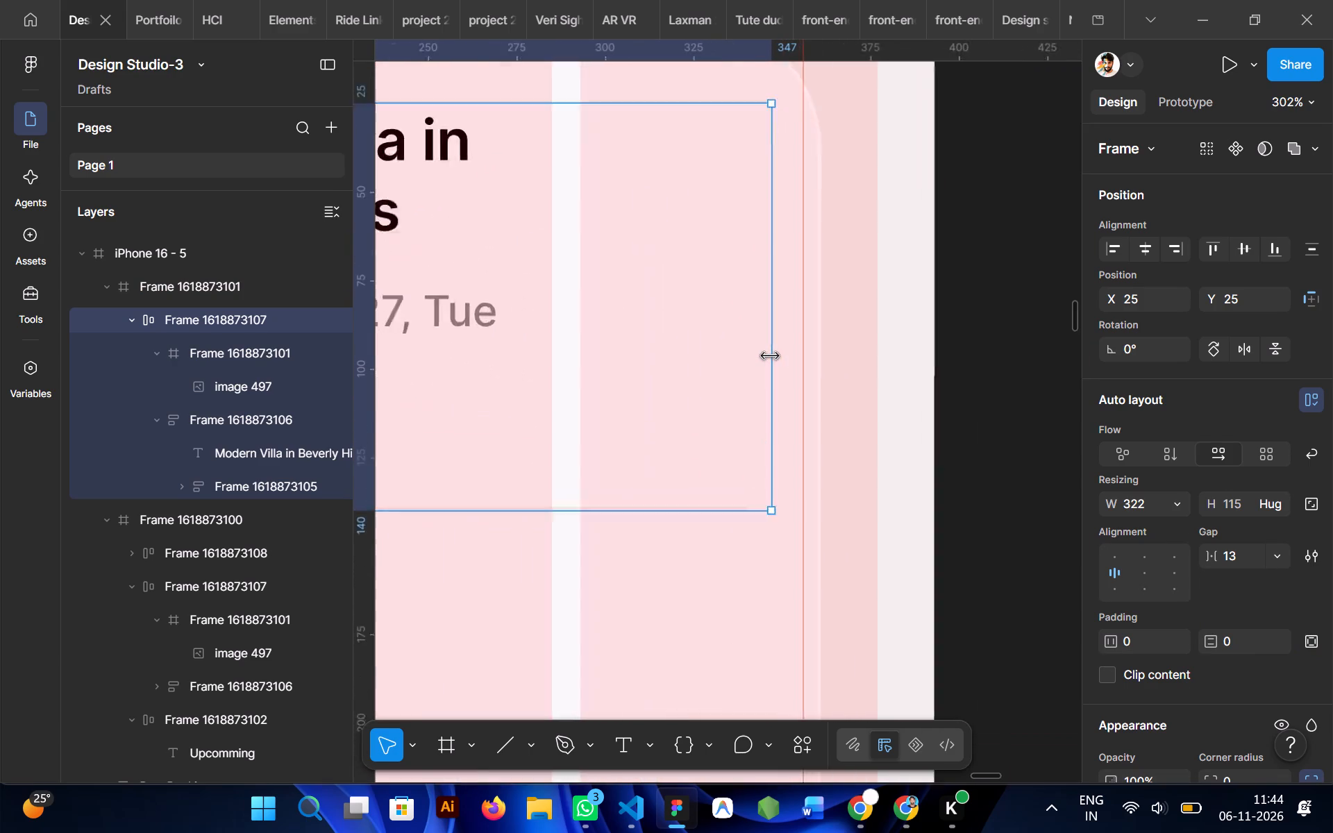
left_click_drag(770, 356, 723, 361)
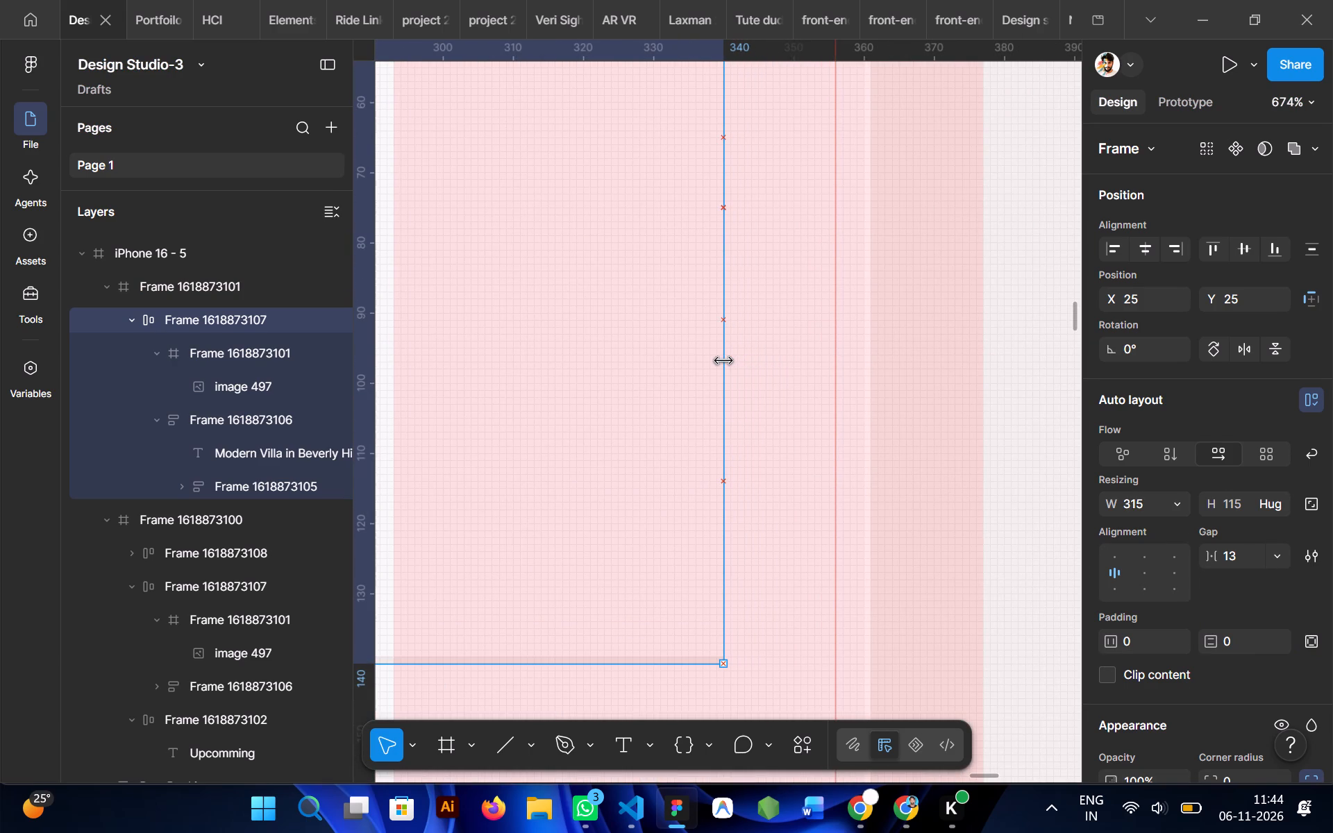
left_click_drag(723, 361, 724, 361)
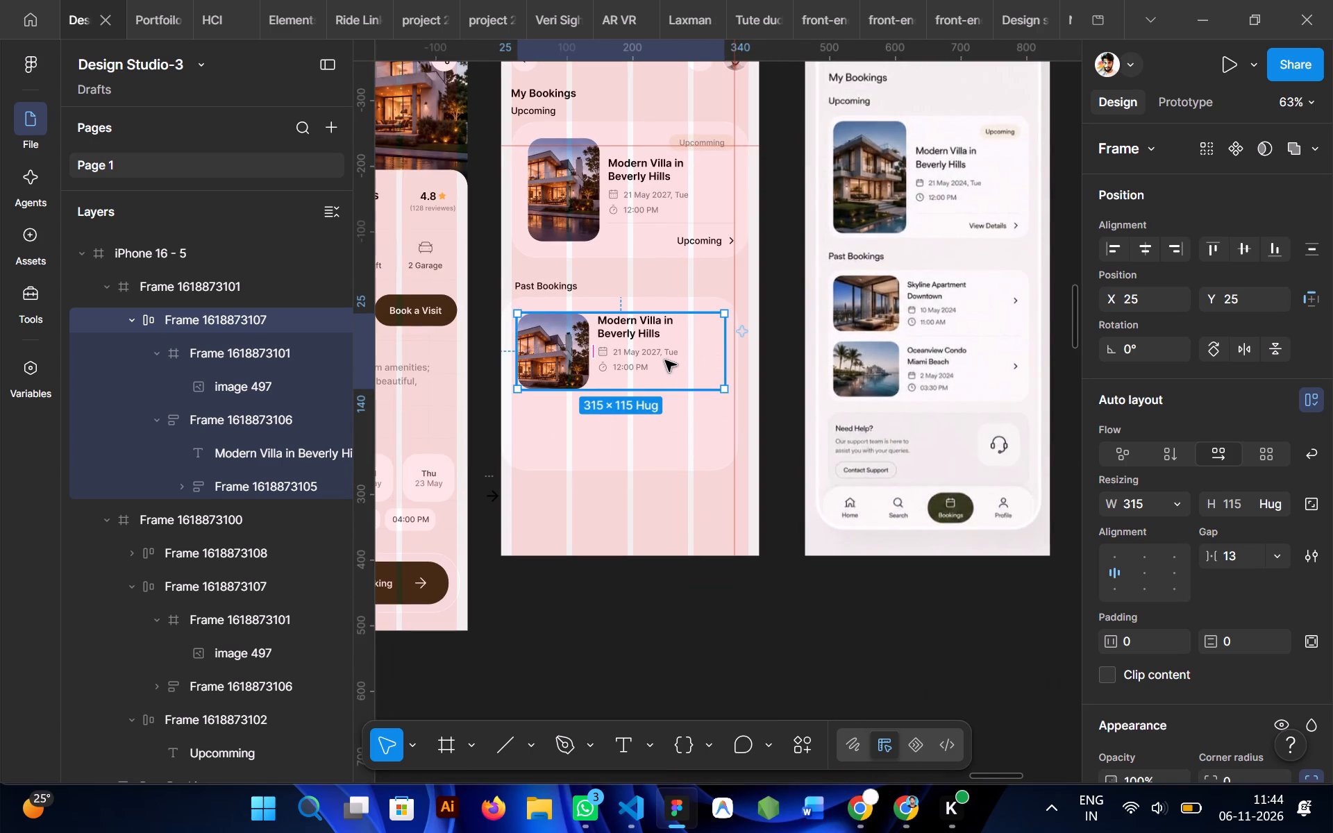
Duplicate the booking row in the Past Bookings card and place the copy below it at about X 25, Y 149.
left_click_drag(670, 360, 673, 448, "alt")
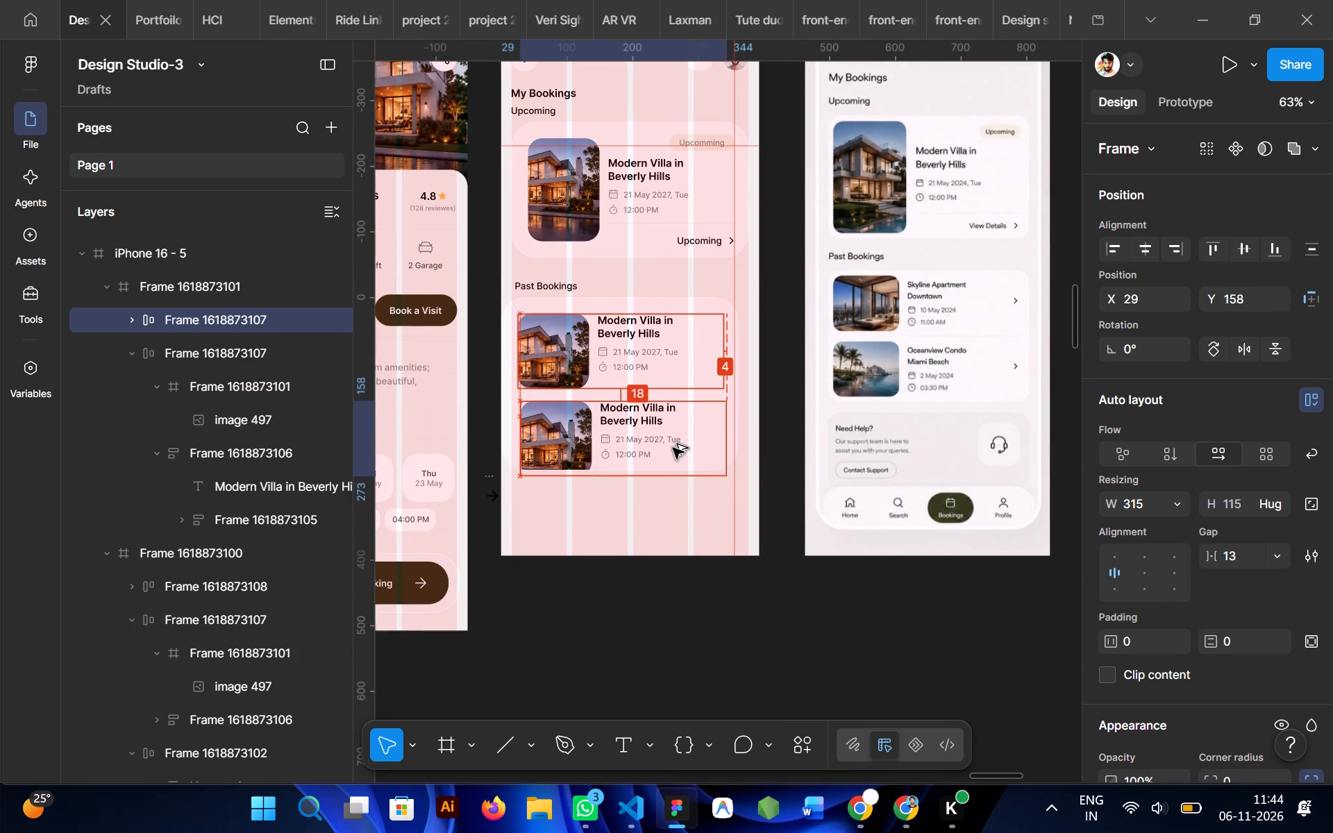
left_click_drag(673, 448, 670, 446, "alt")
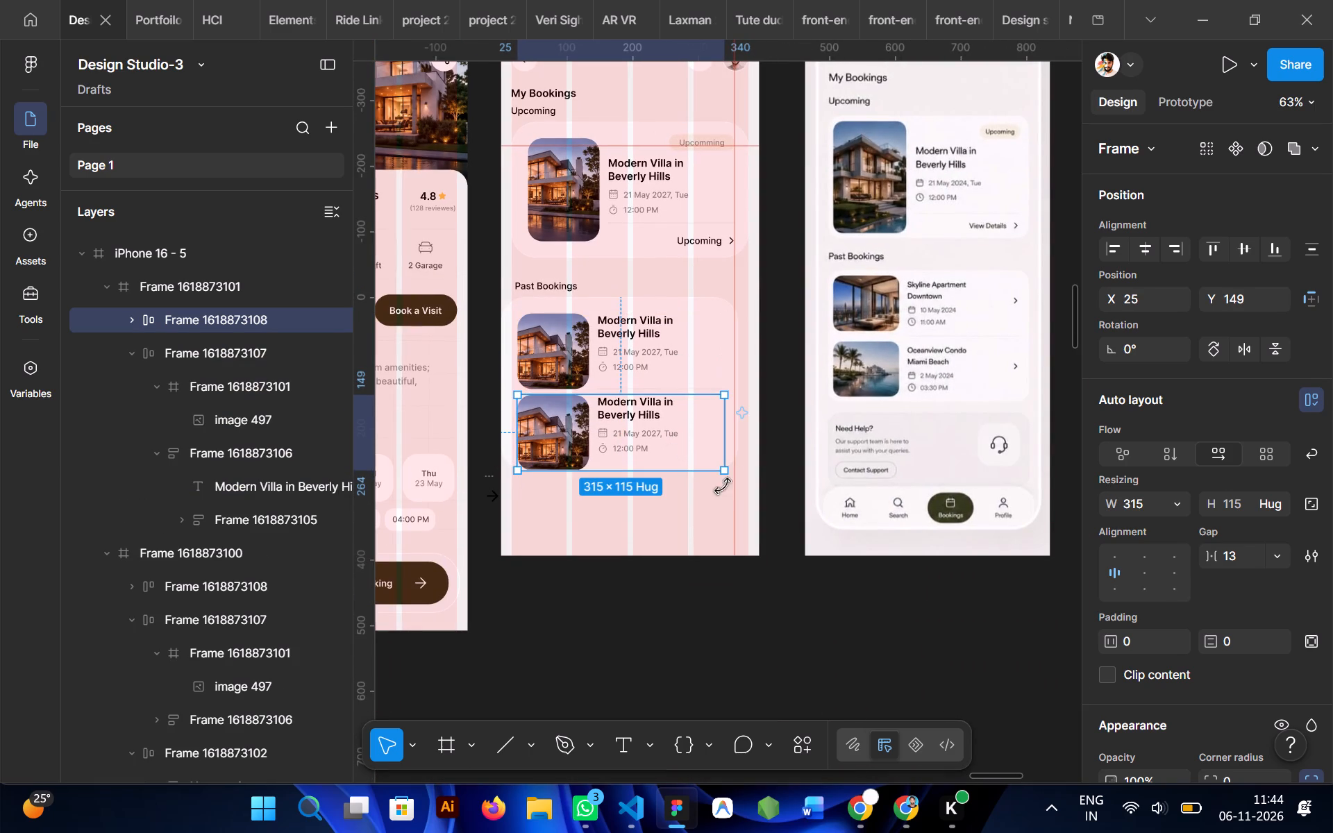
left_click(770, 628)
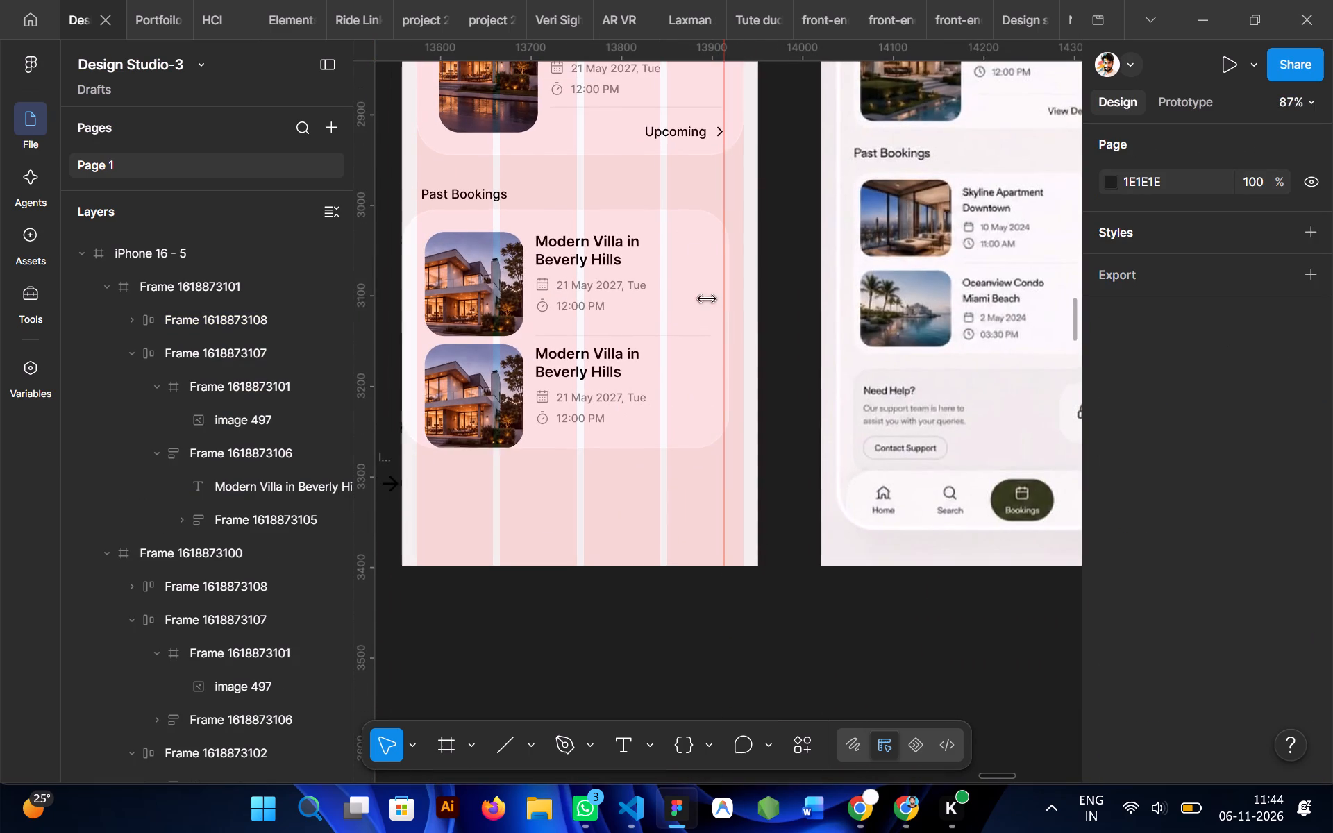
Extend the Past Bookings card downward to about 361 × 289.
left_click(684, 224)
scroll(715, 466, "right", 1)
left_click_drag(674, 448, 679, 470)
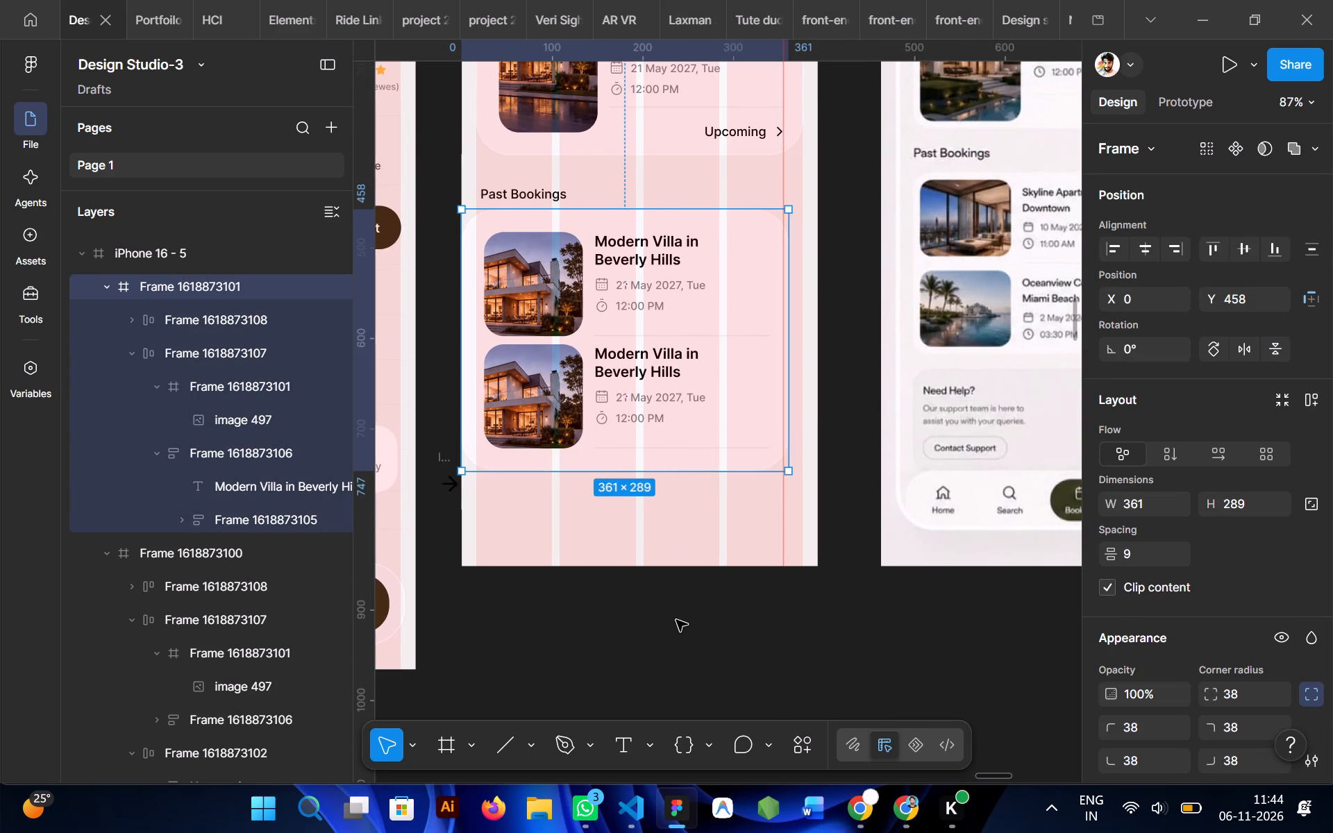
left_click(676, 620)
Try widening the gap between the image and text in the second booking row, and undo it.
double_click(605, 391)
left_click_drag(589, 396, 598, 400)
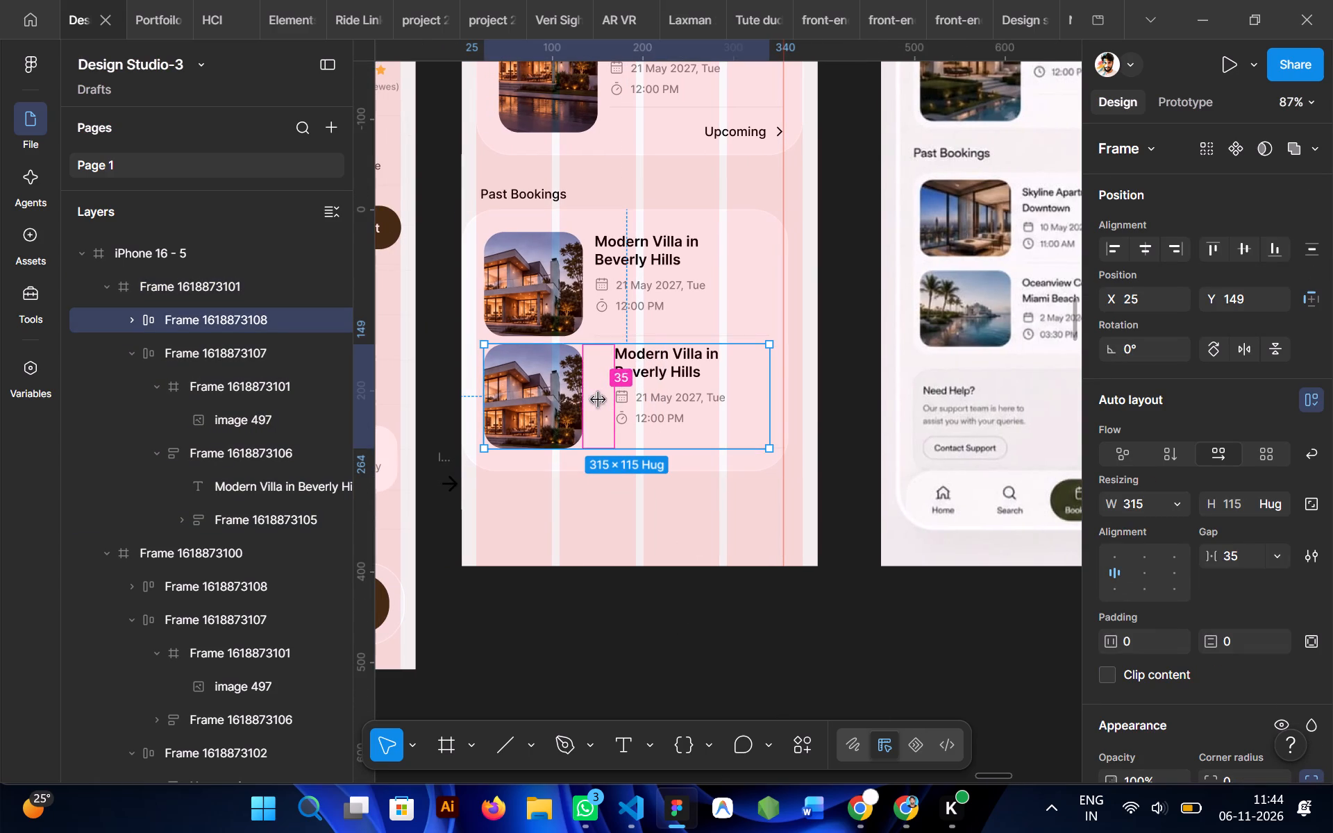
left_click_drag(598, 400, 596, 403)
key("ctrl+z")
Move the second booking row down to about Y 157, keeping it aligned with the first row at X 25.
left_click_drag(532, 398, 537, 414)
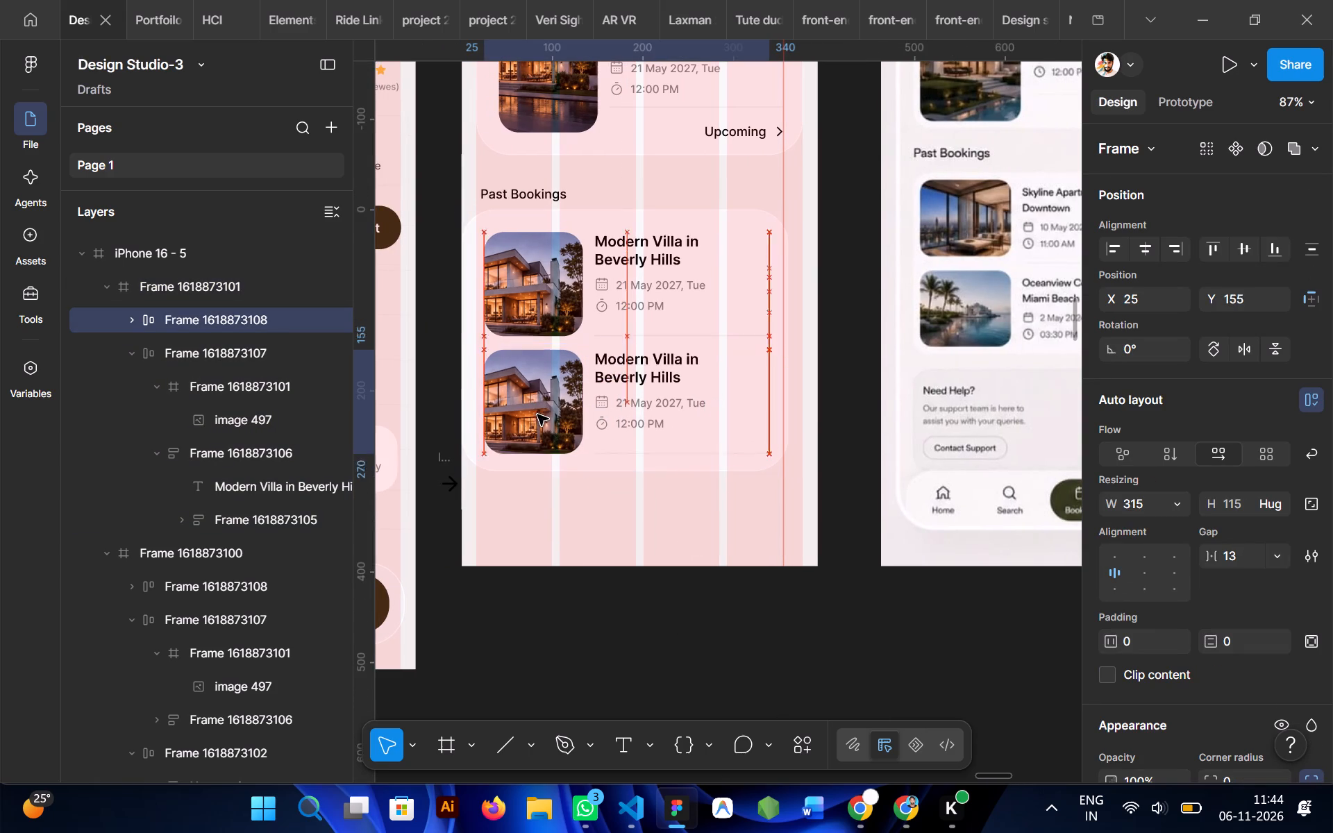
left_click_drag(537, 414, 533, 403)
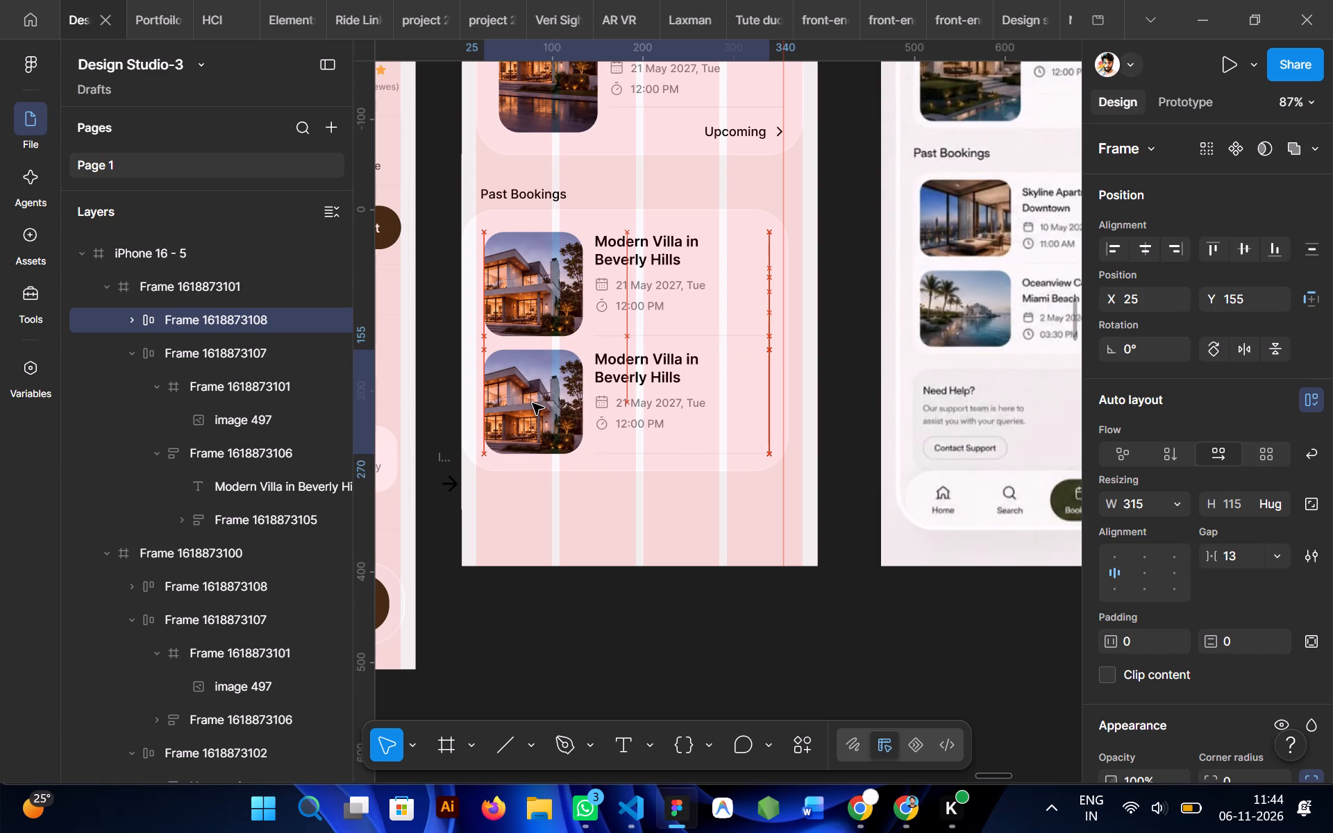
left_click_drag(533, 403, 533, 405)
Examine the layout and section spacing of the iPhone 16 - 4 property details screen for comparison with the My Bookings screen.
scroll(619, 357, "up", 1)
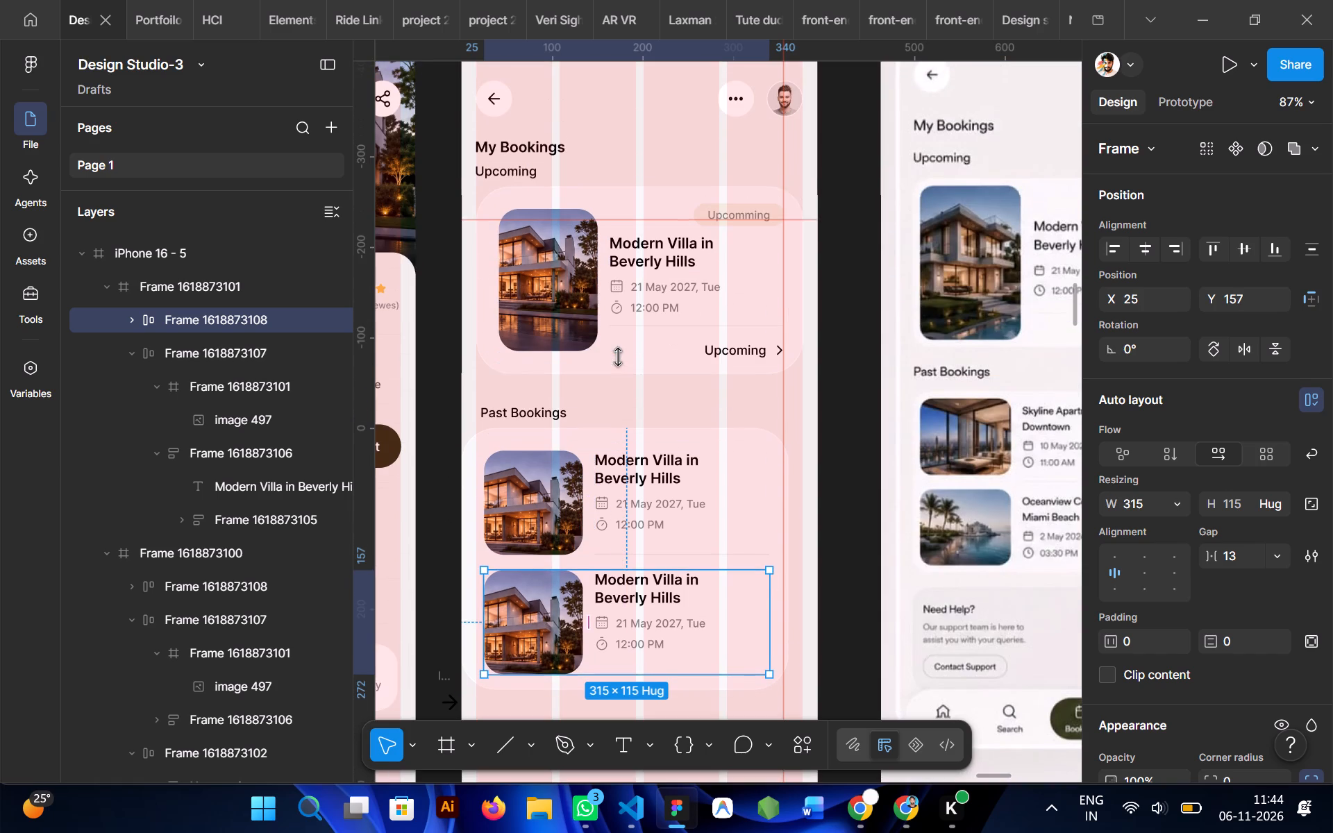
scroll(662, 271, "right", 2)
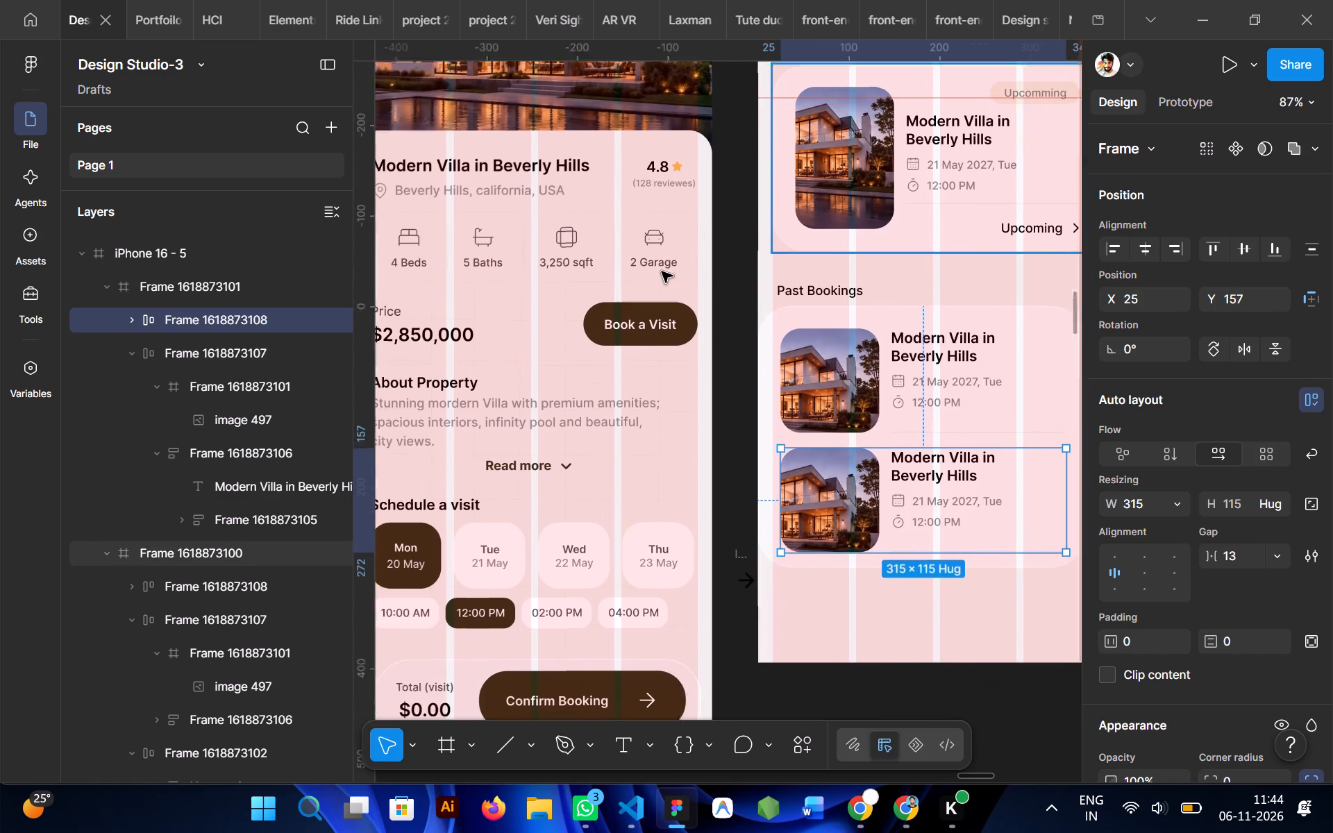
scroll(662, 271, "right", 1)
left_click(664, 530)
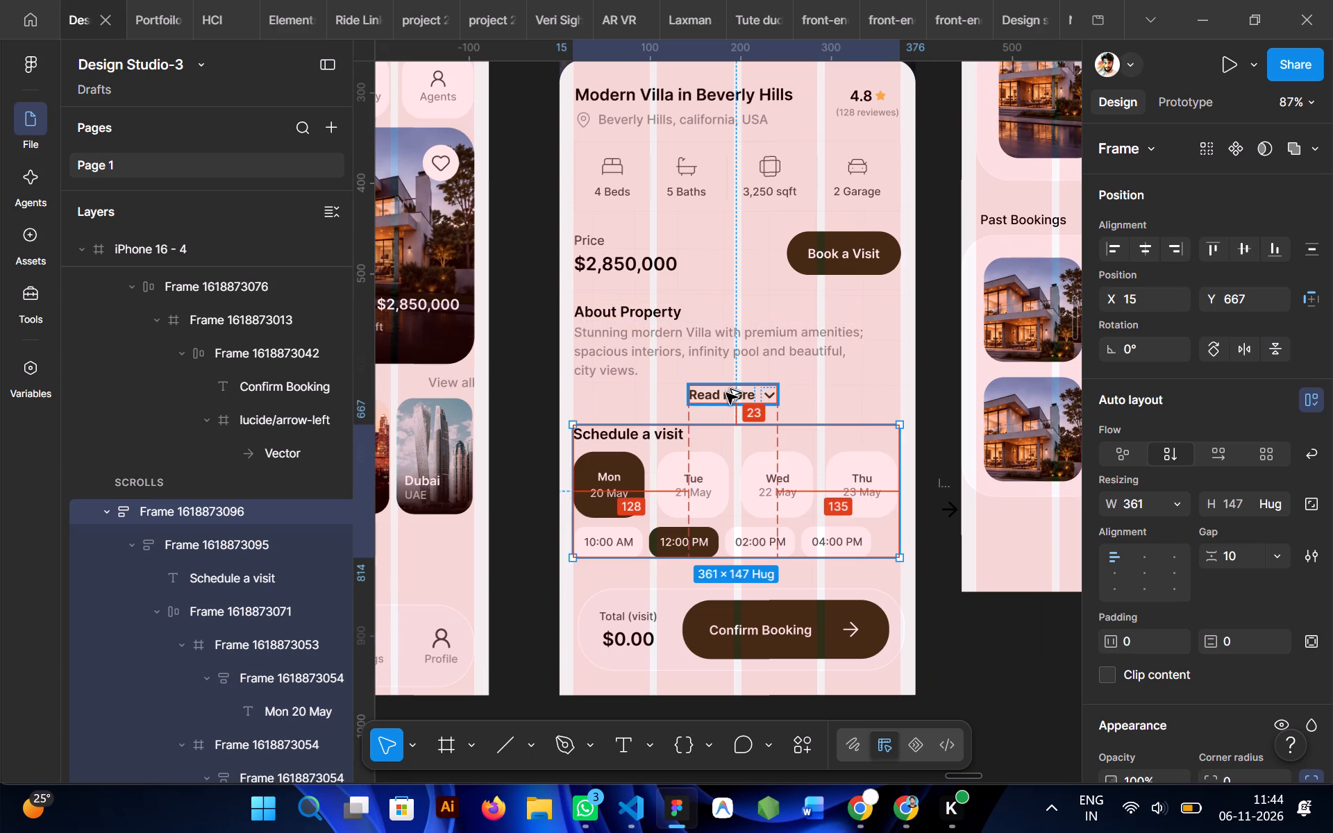
left_click(726, 398)
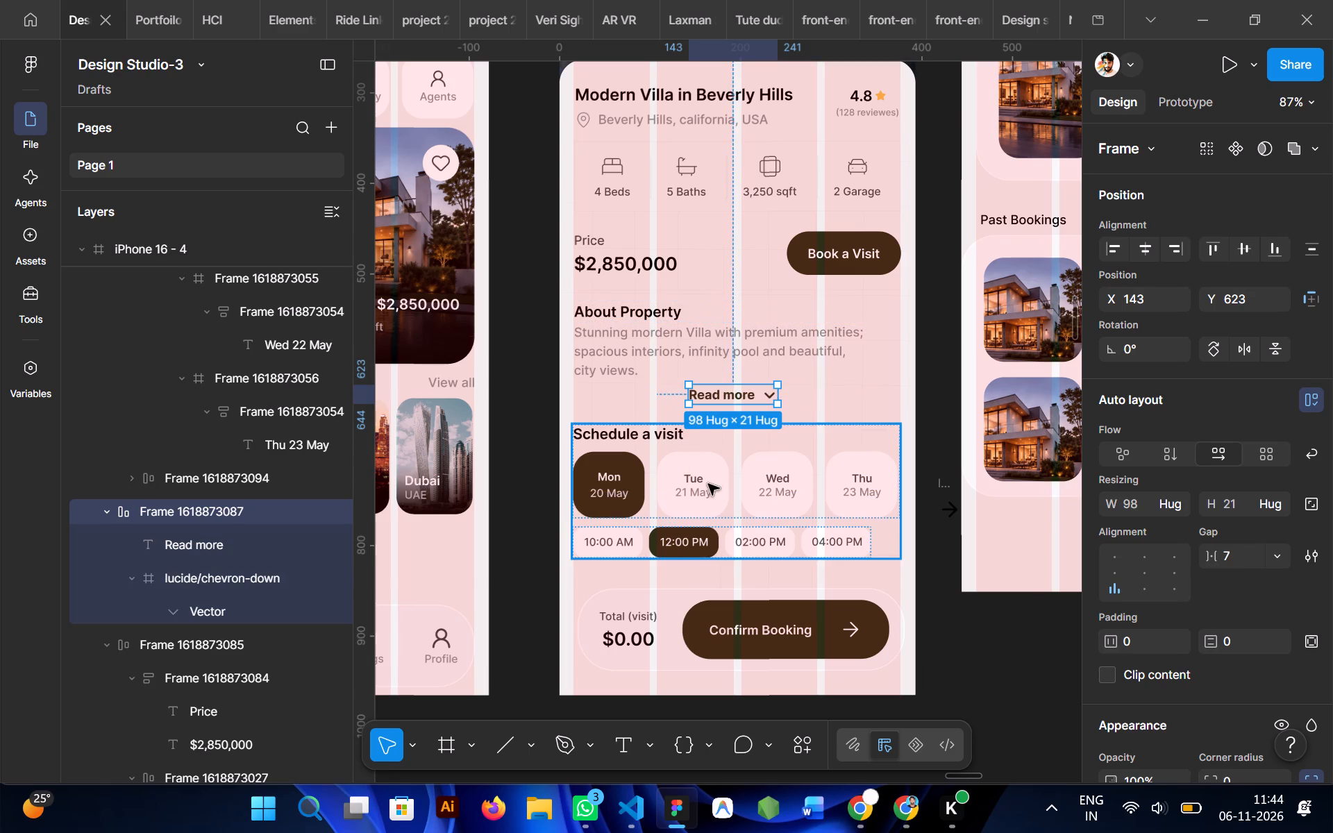
left_click(707, 484)
scroll(752, 619, "left", 1)
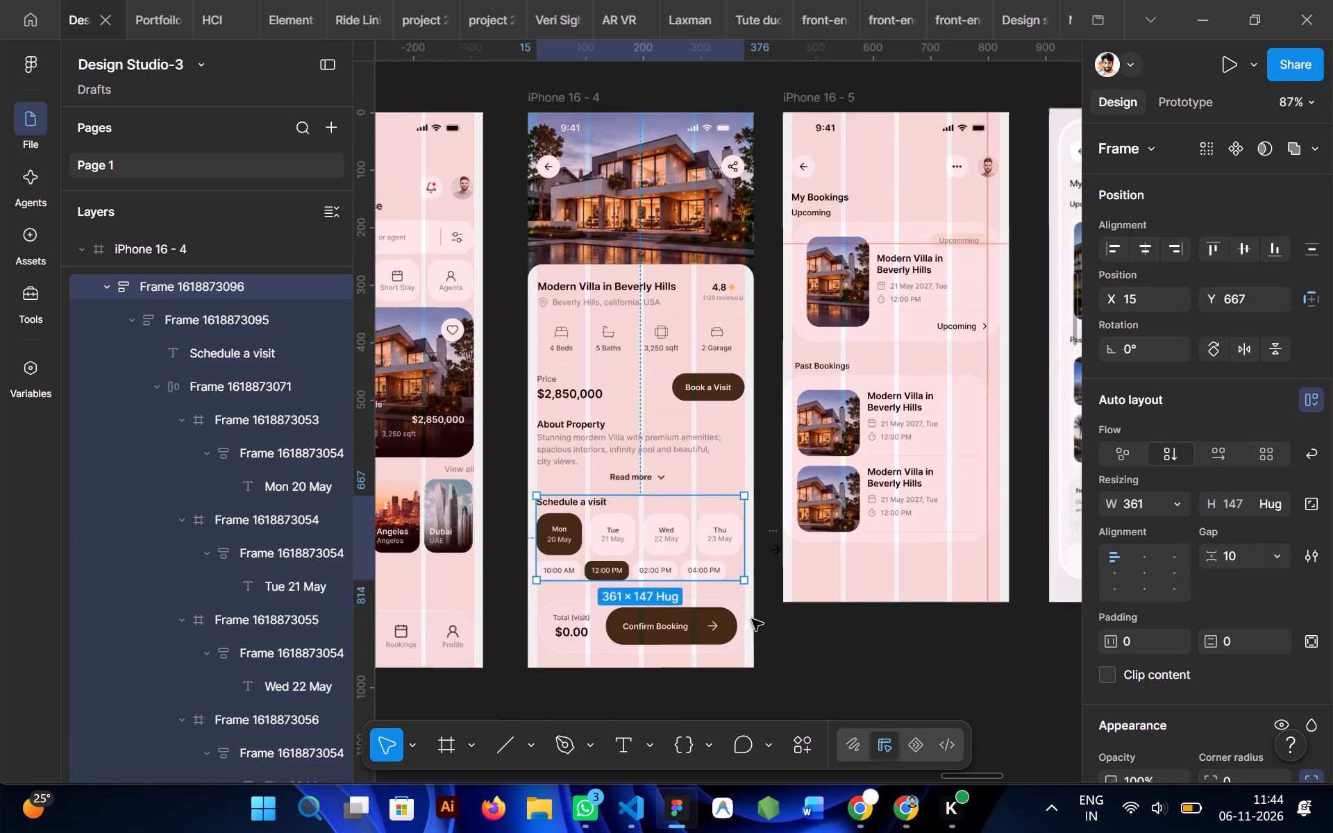
scroll(752, 619, "left", 2)
scroll(673, 453, "right", 1)
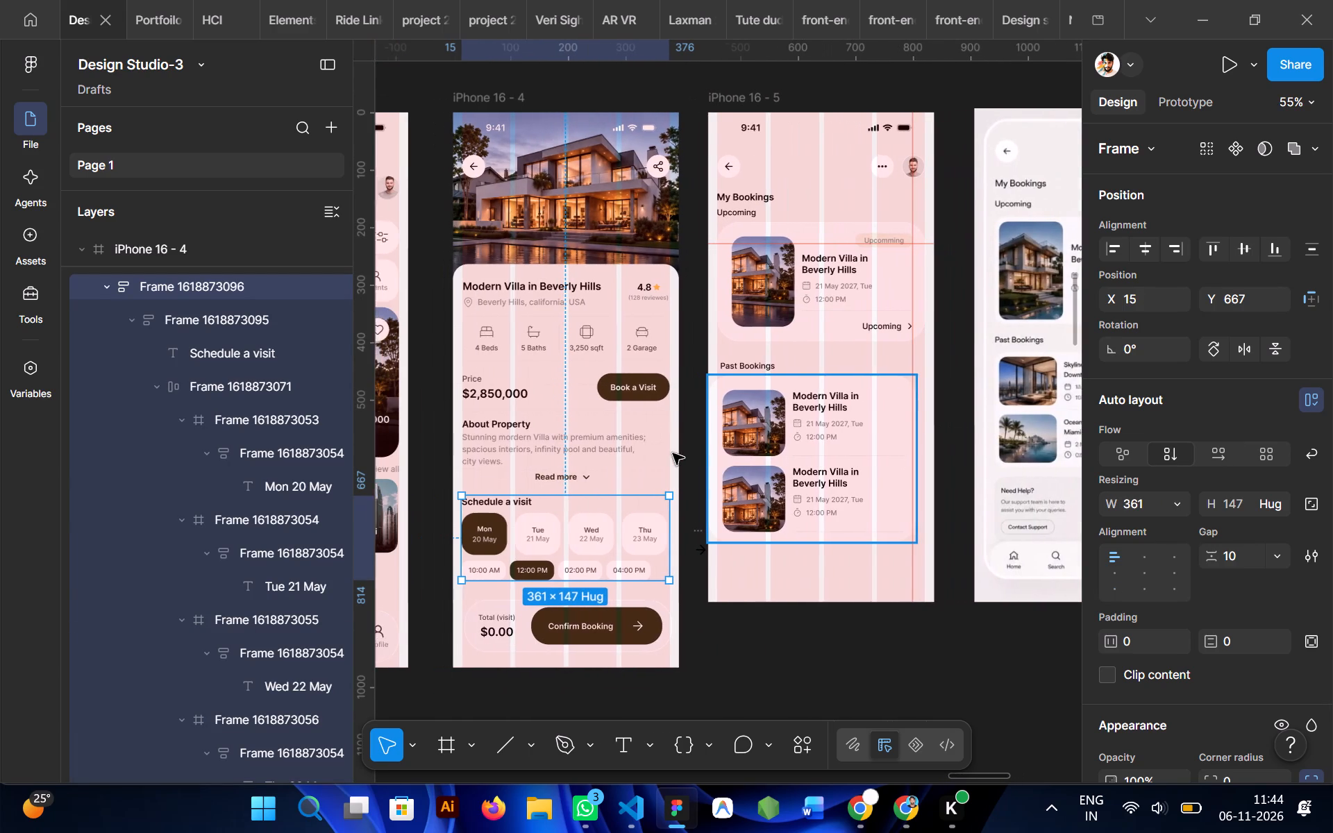
left_click(553, 406)
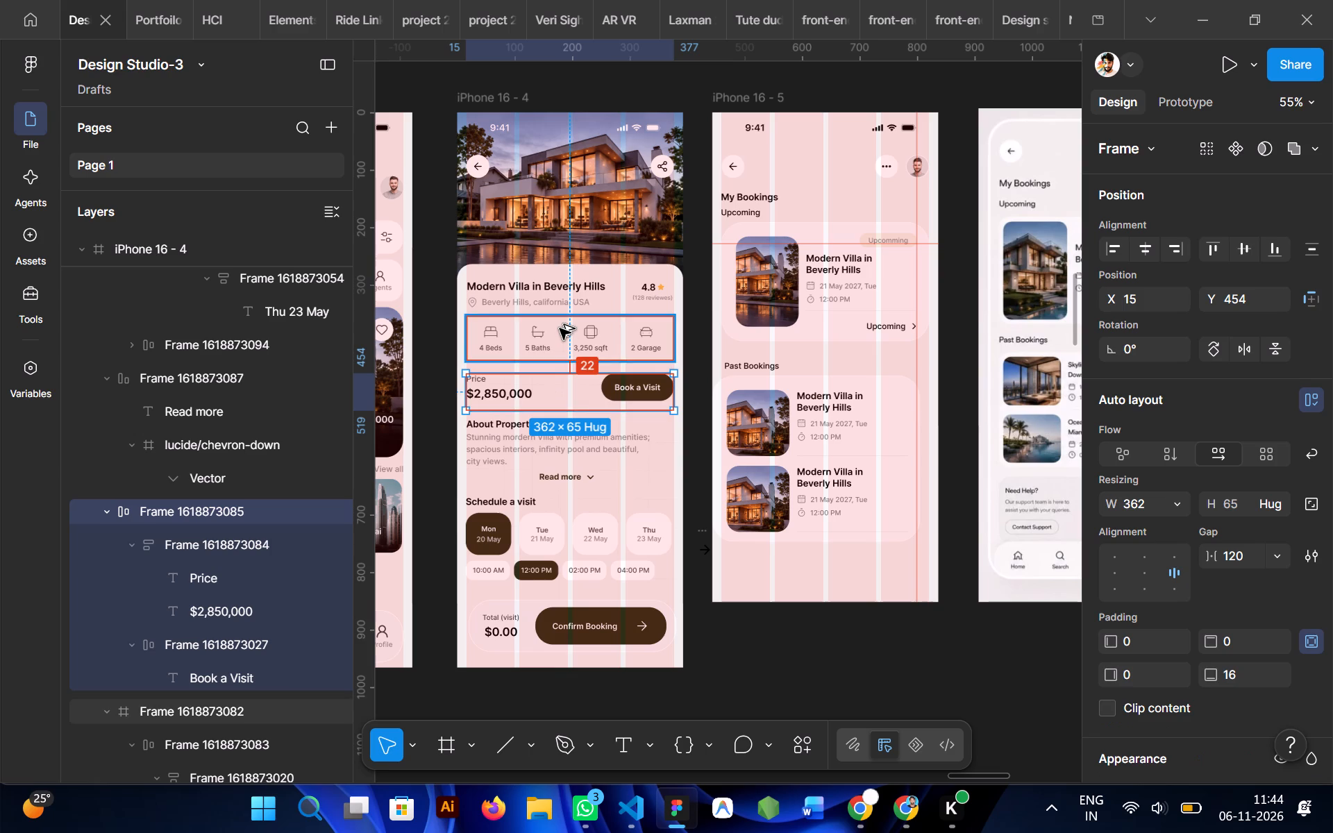
scroll(775, 525, "left", 1)
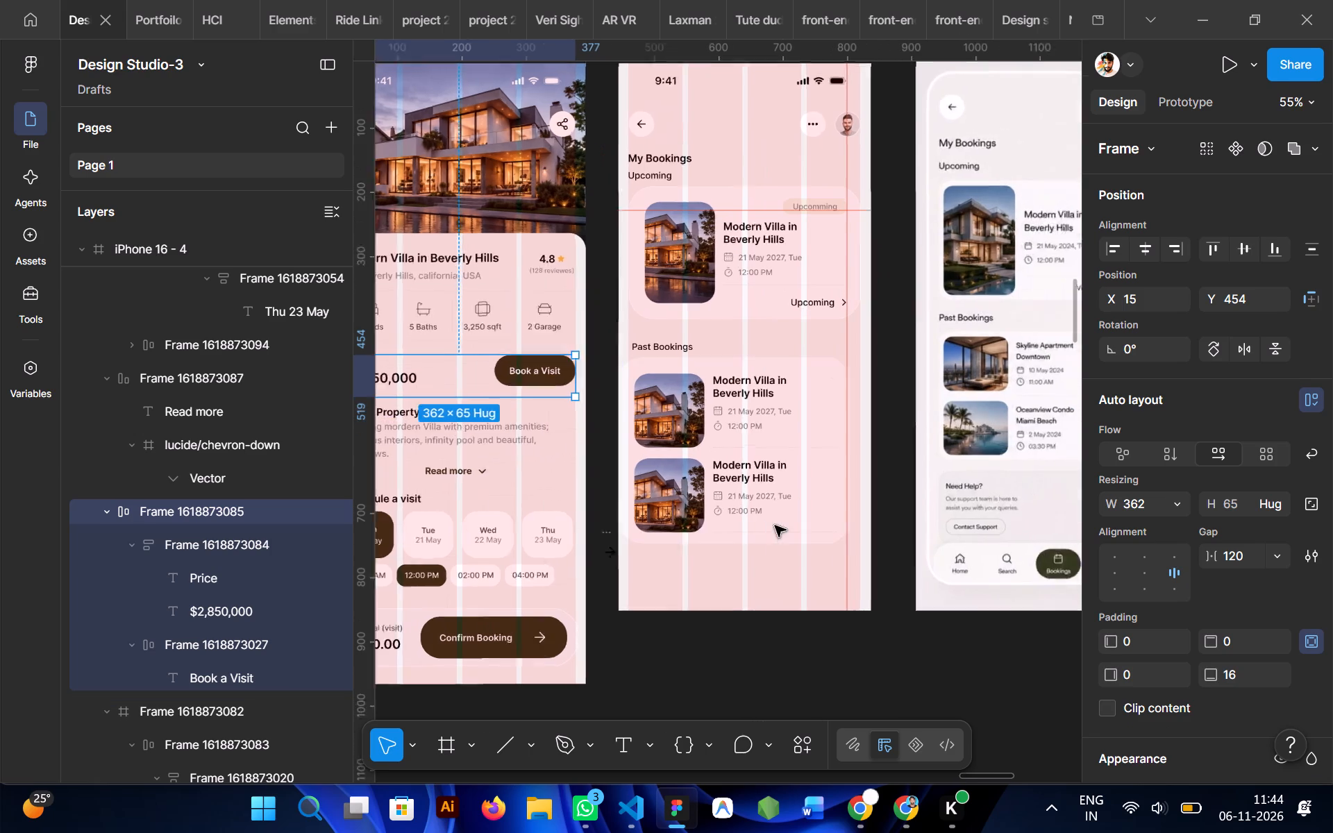
scroll(746, 426, "left", 1)
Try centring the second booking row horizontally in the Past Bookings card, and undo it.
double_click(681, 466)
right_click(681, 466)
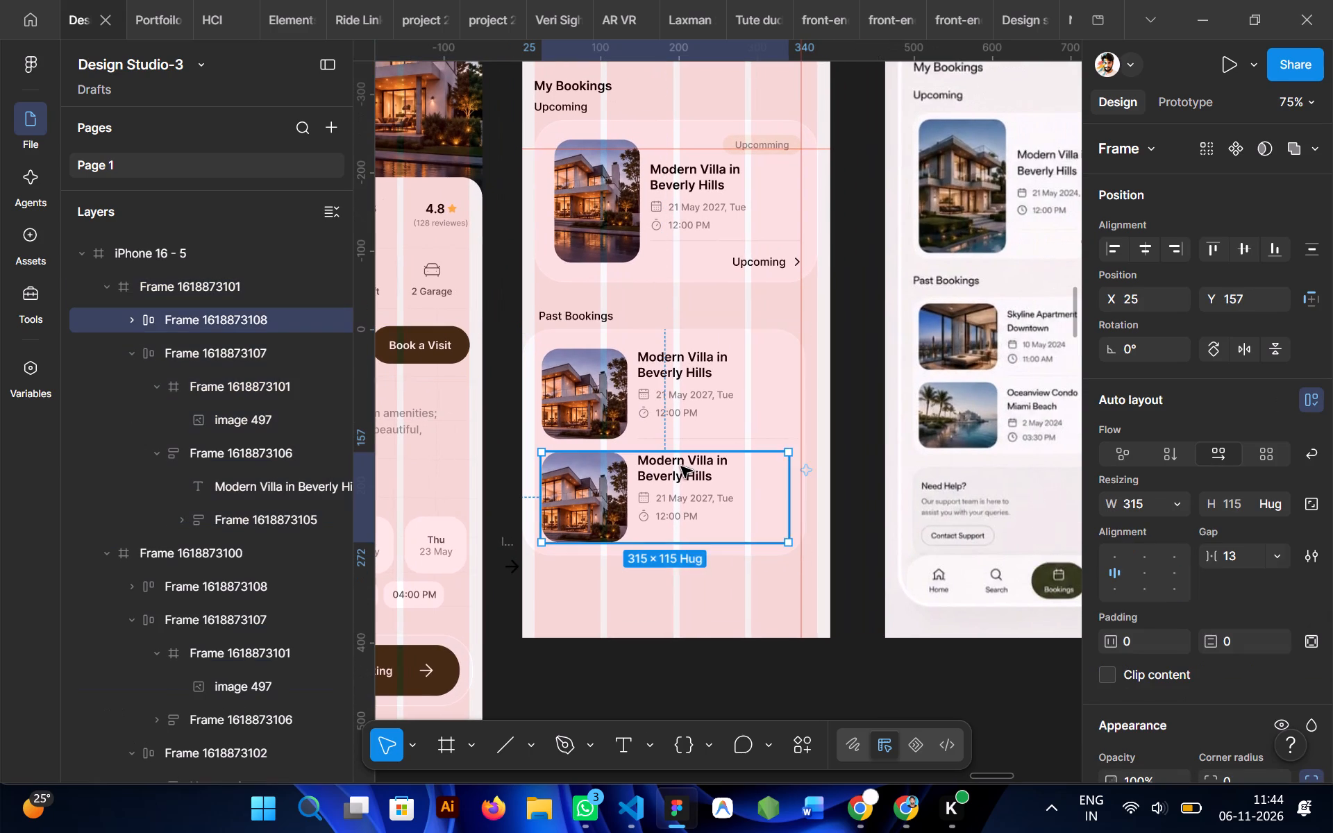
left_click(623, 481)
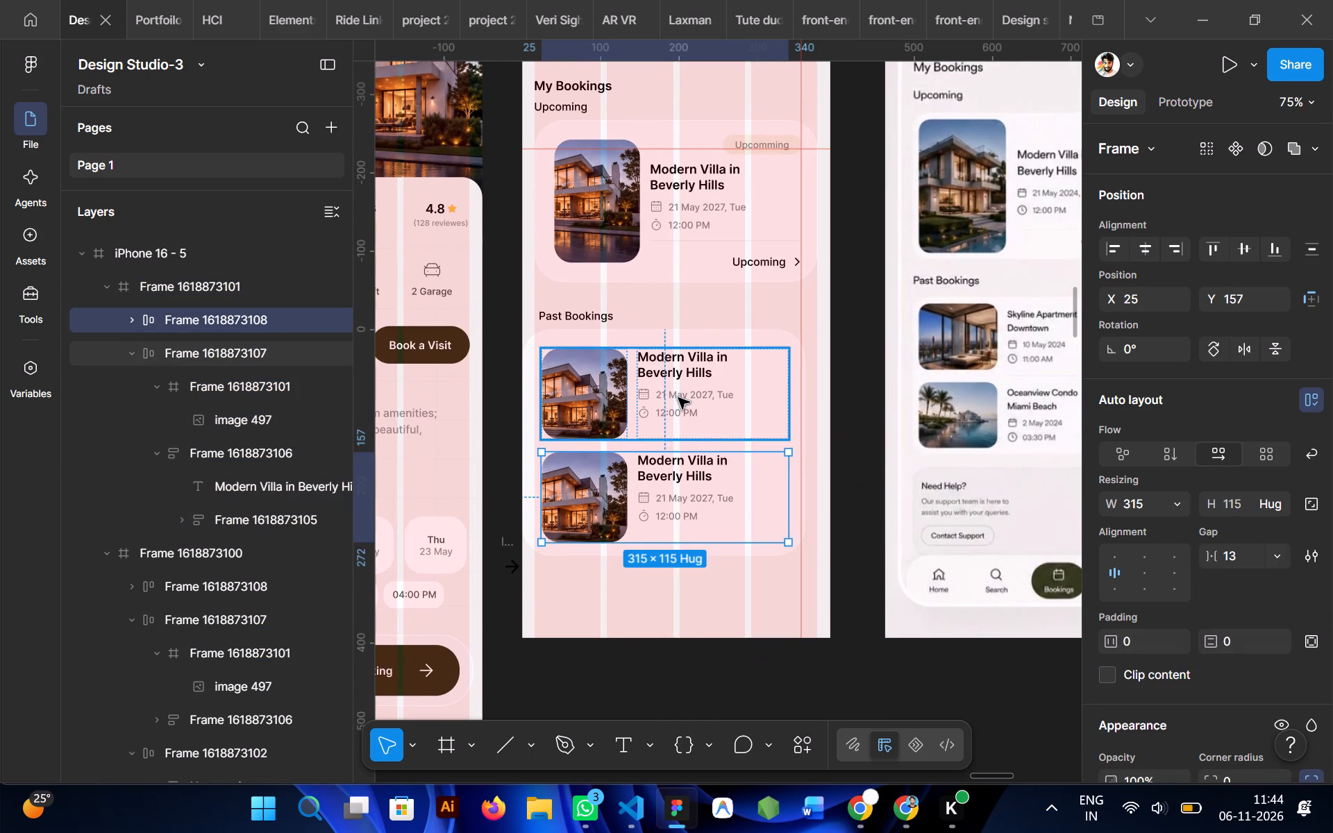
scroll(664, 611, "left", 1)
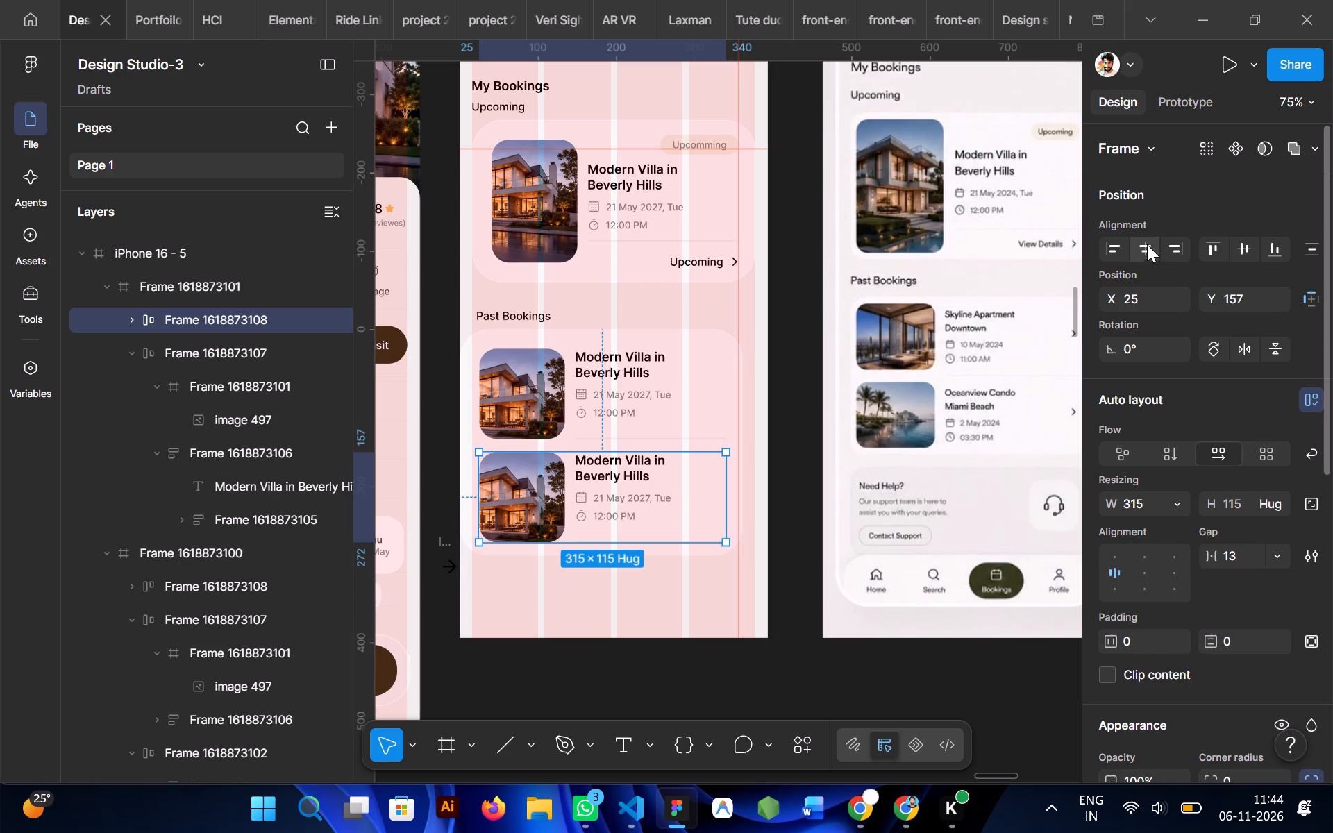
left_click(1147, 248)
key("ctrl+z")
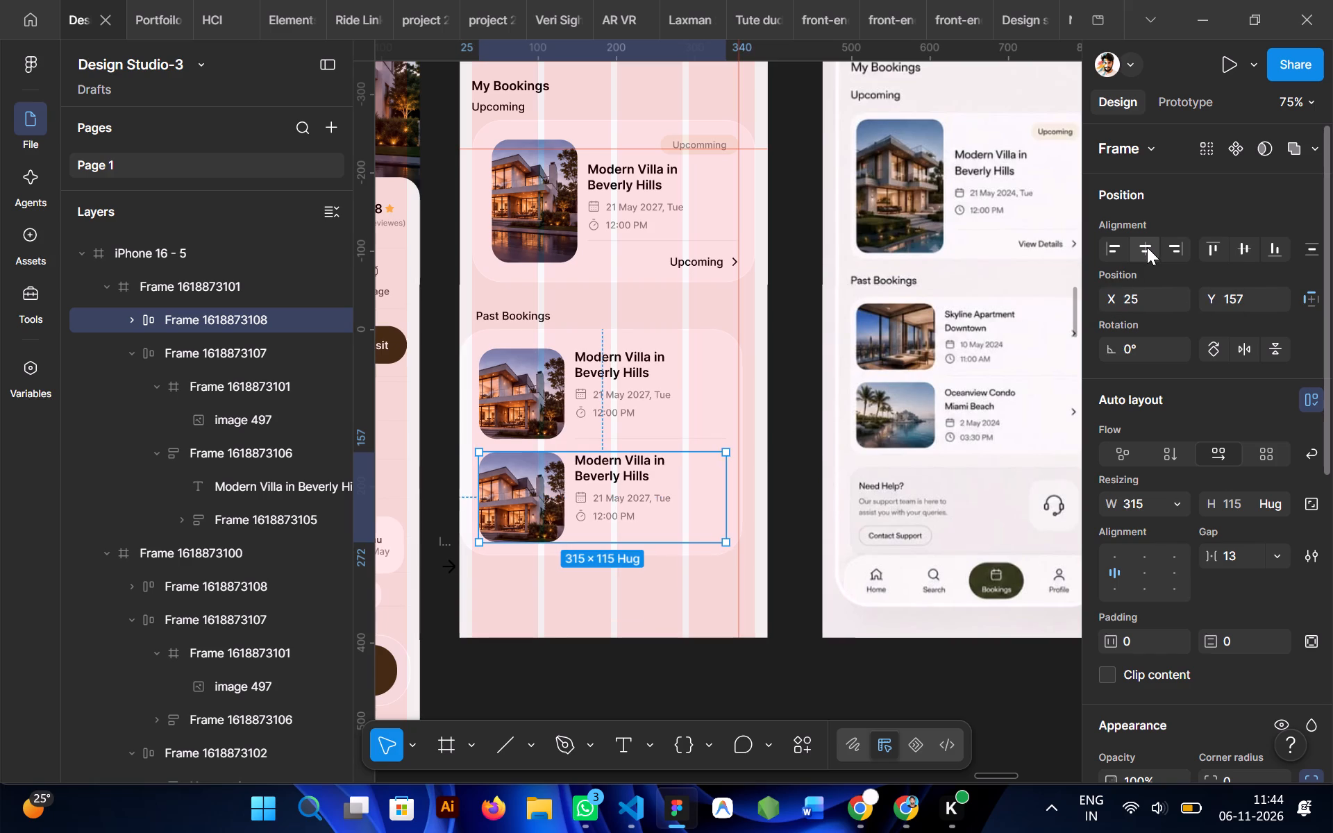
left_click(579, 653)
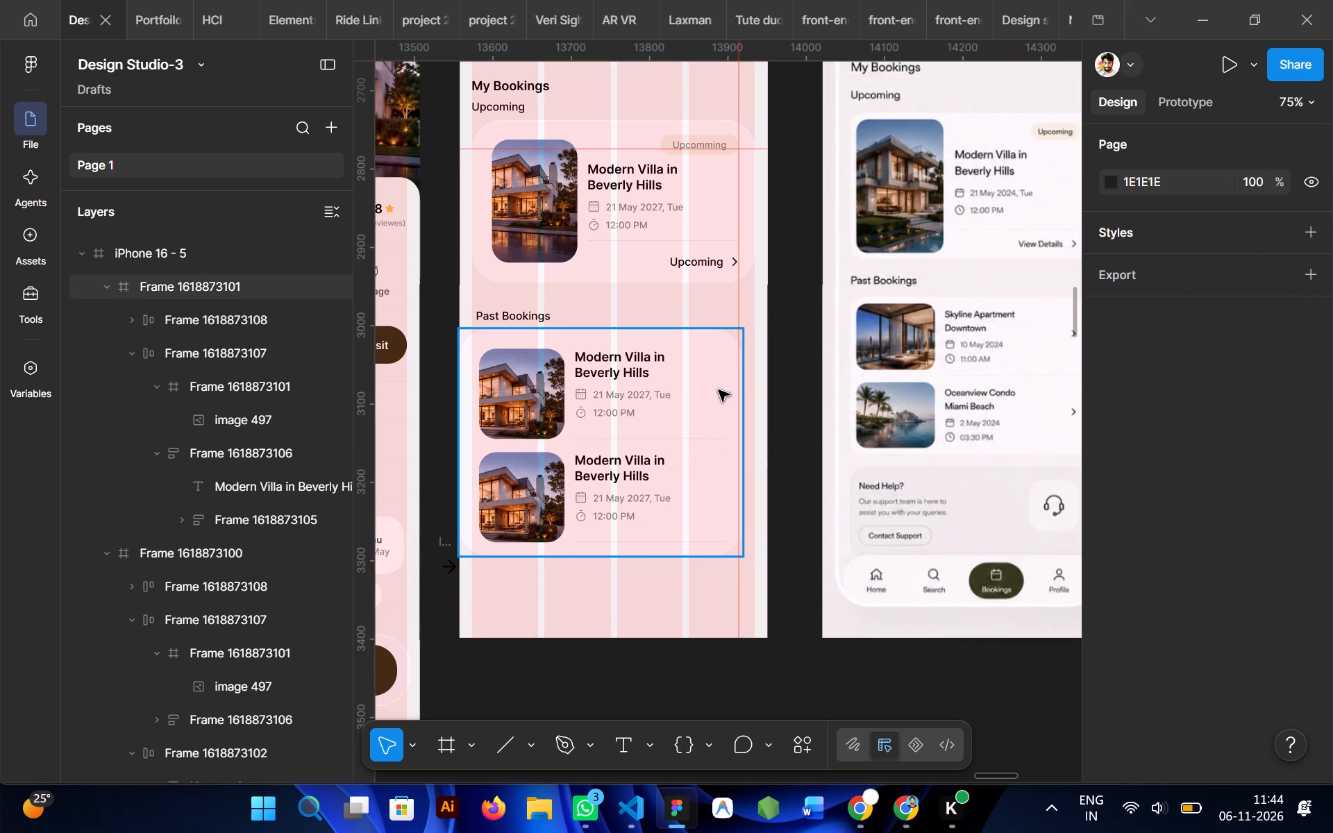
Centre the Past Bookings card horizontally on the My Bookings screen at X 16.
left_click(719, 390)
scroll(719, 390, "right", 1)
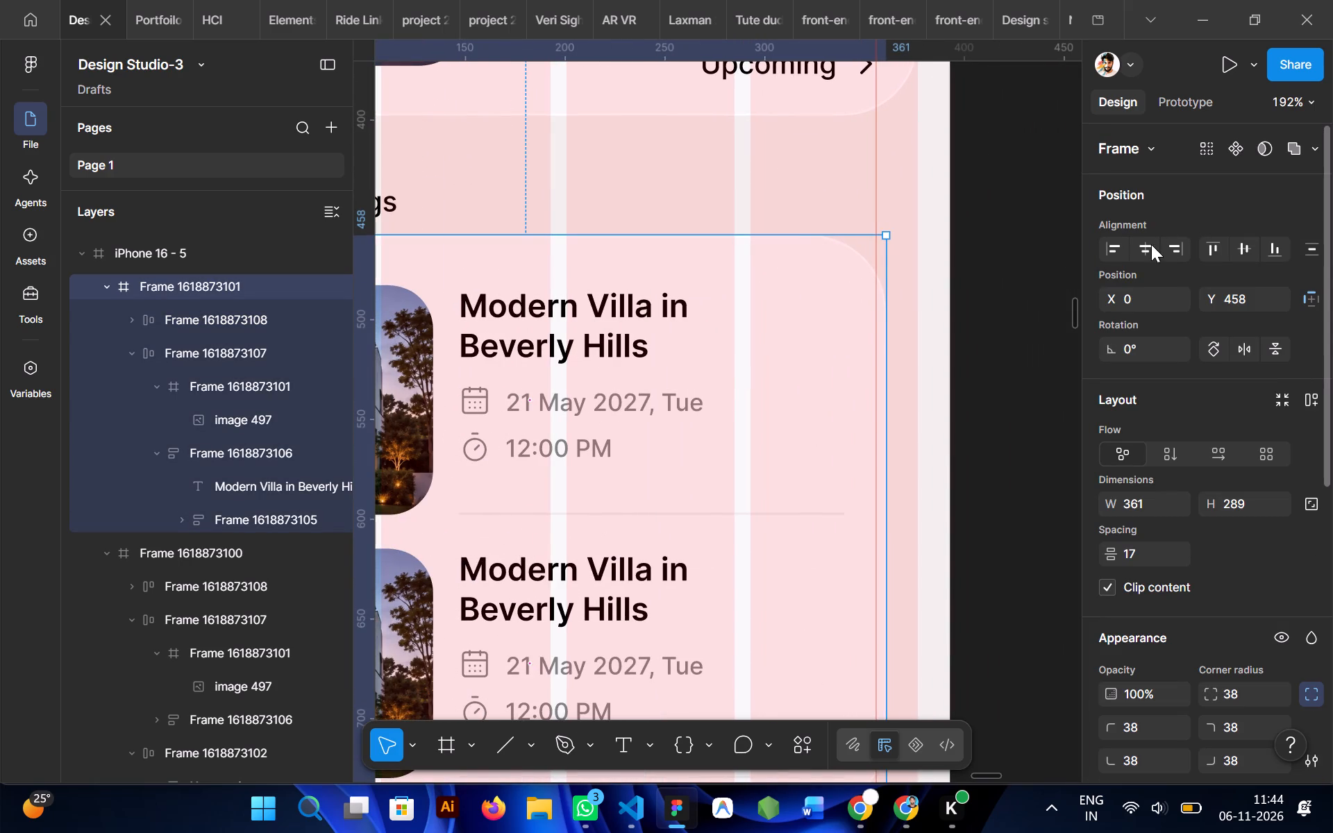
left_click(1143, 247)
scroll(944, 338, "right", 1)
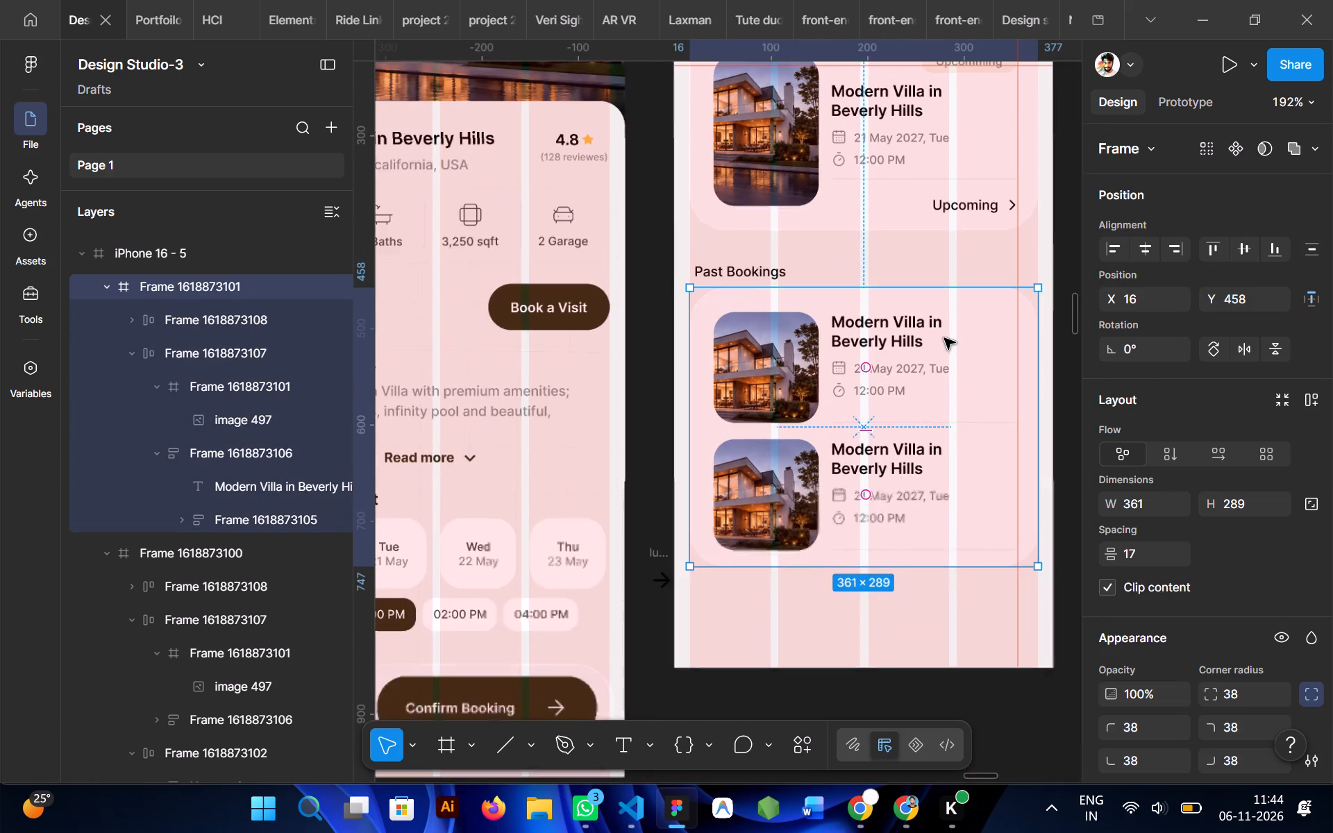
scroll(944, 338, "left", 1)
scroll(864, 475, "left", 1)
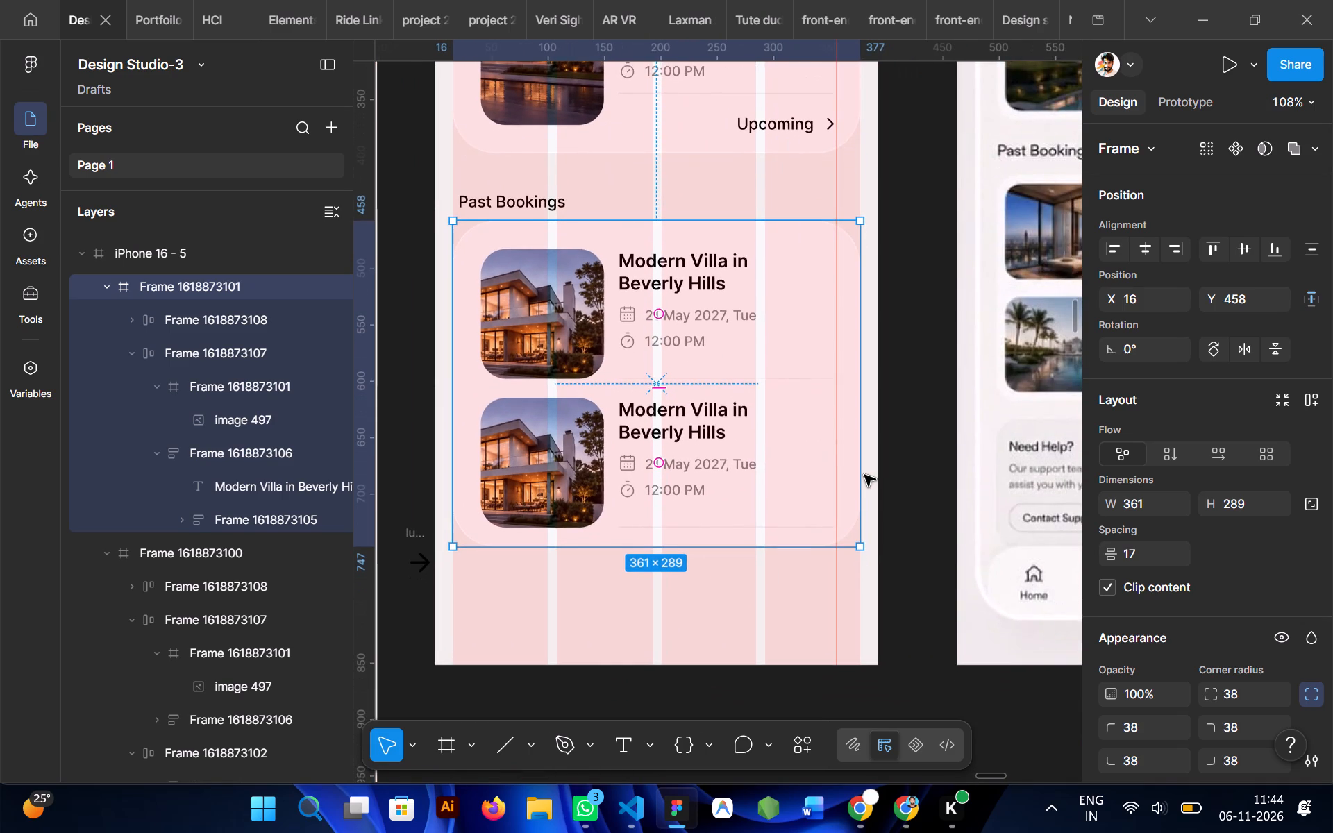
left_click(691, 598)
scroll(691, 598, "down", 1)
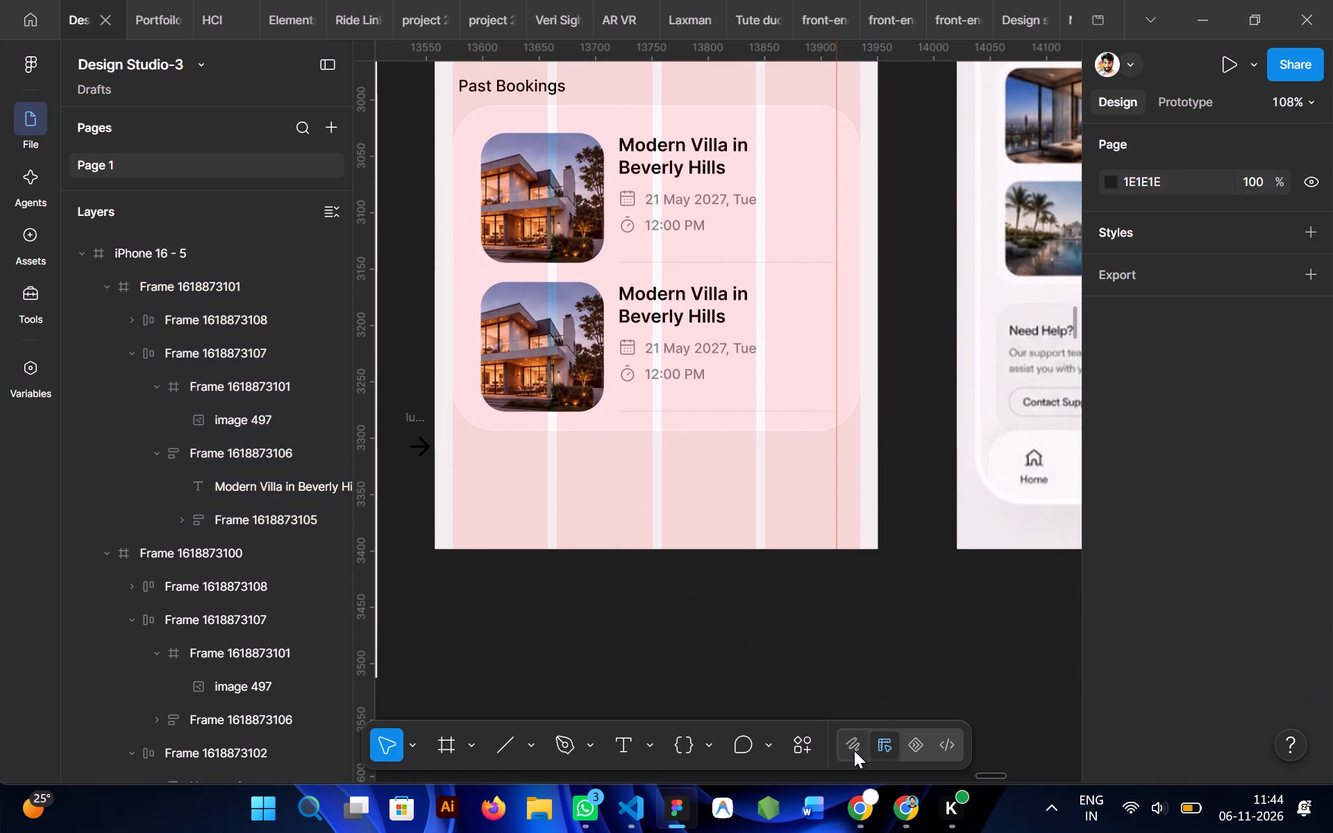
Switch to Chrome and search Google for "house images" in a new browser tab.
left_click(855, 808)
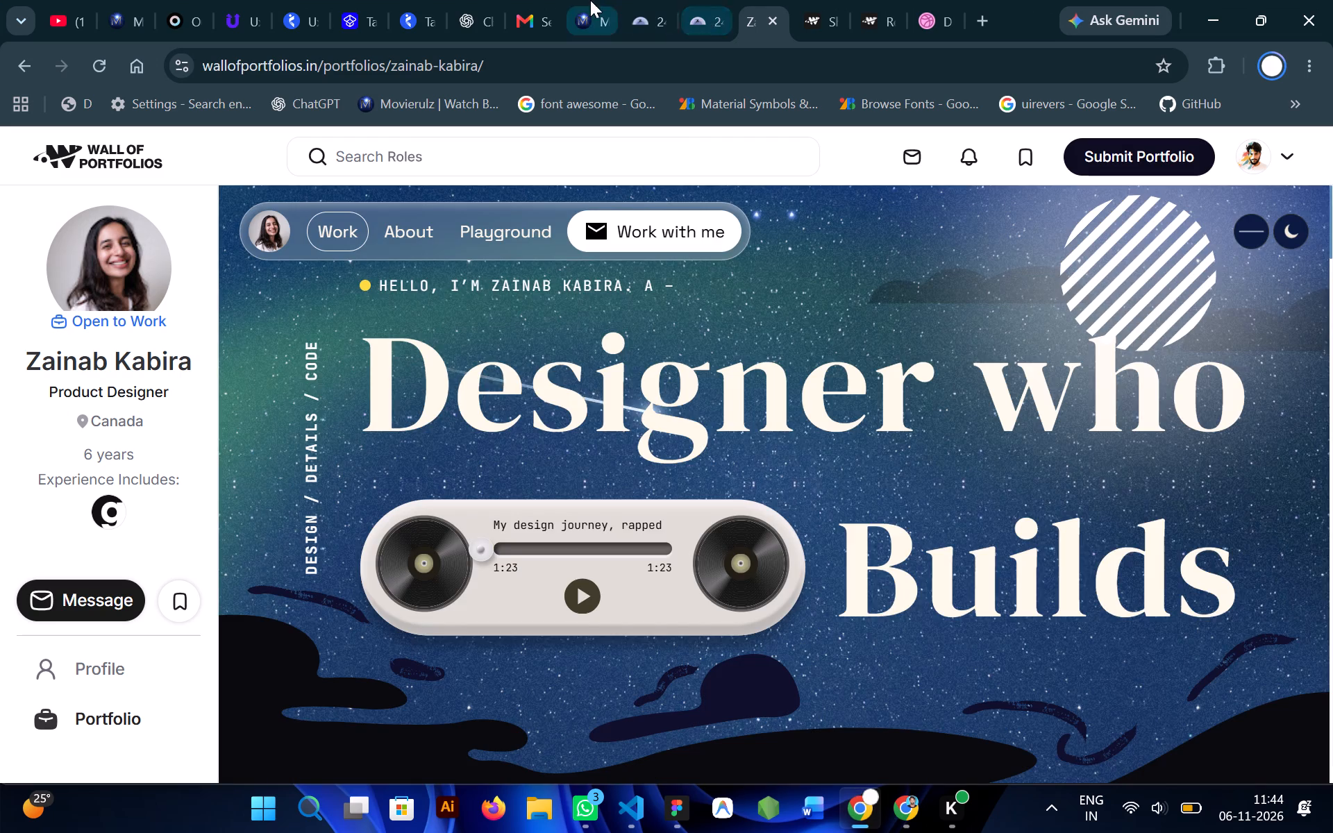
left_click(979, 24)
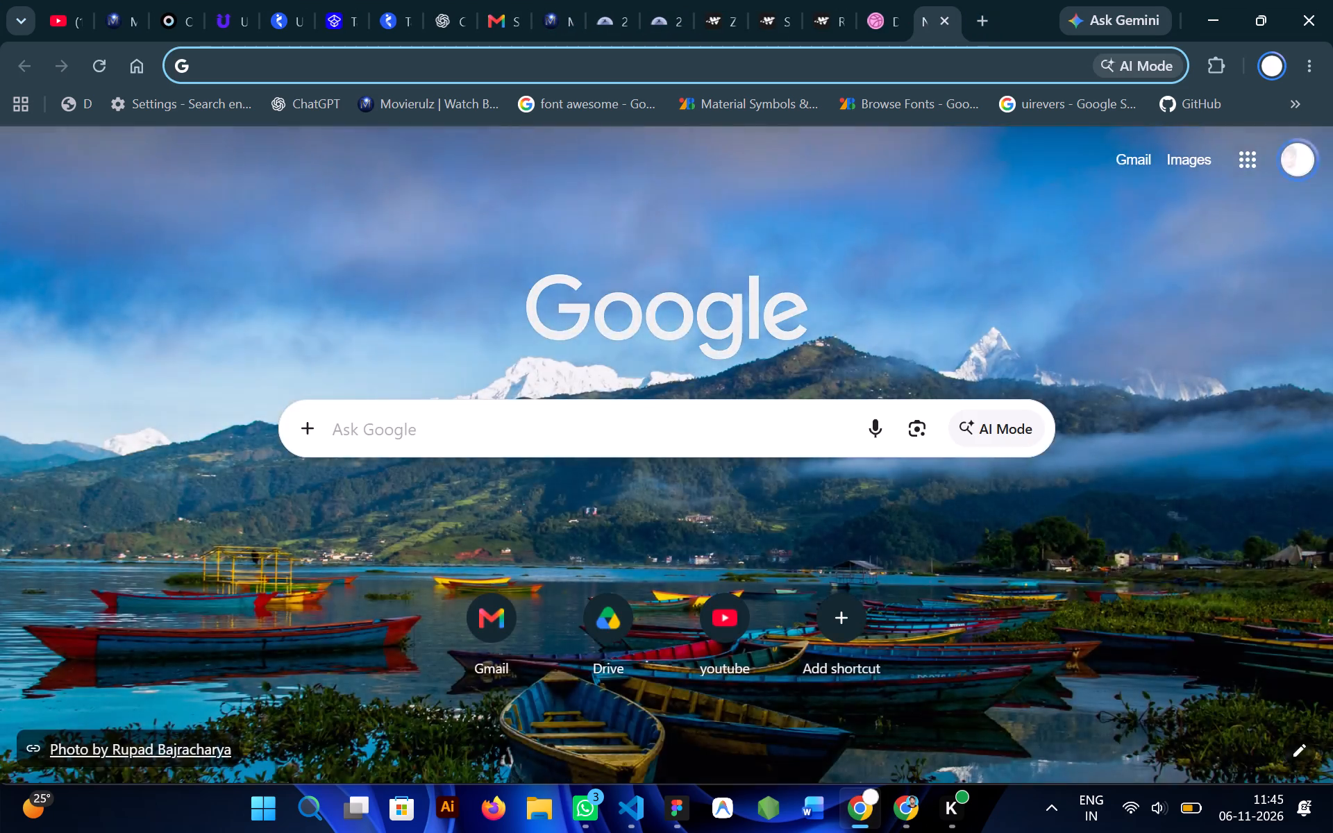
left_click(599, 435)
type("hous")
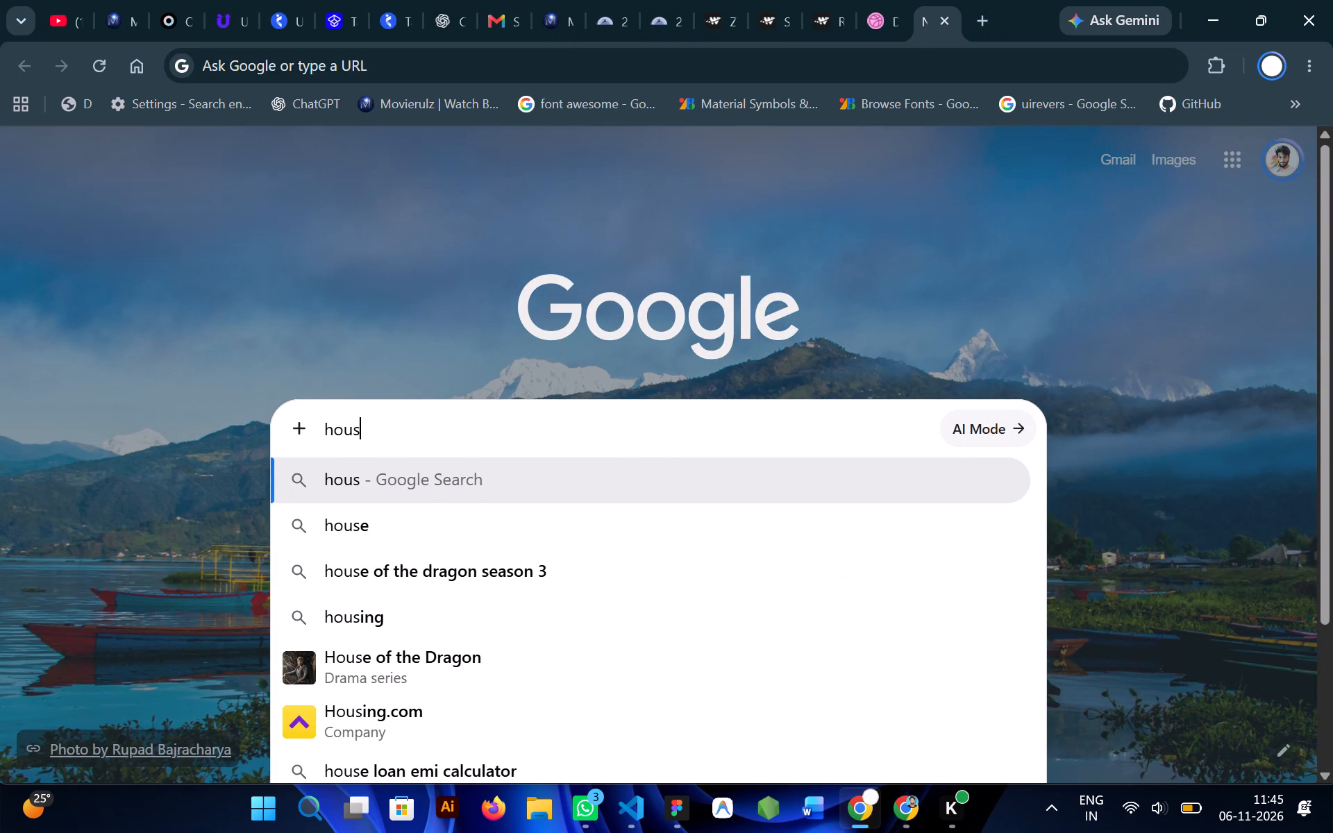
type("e image")
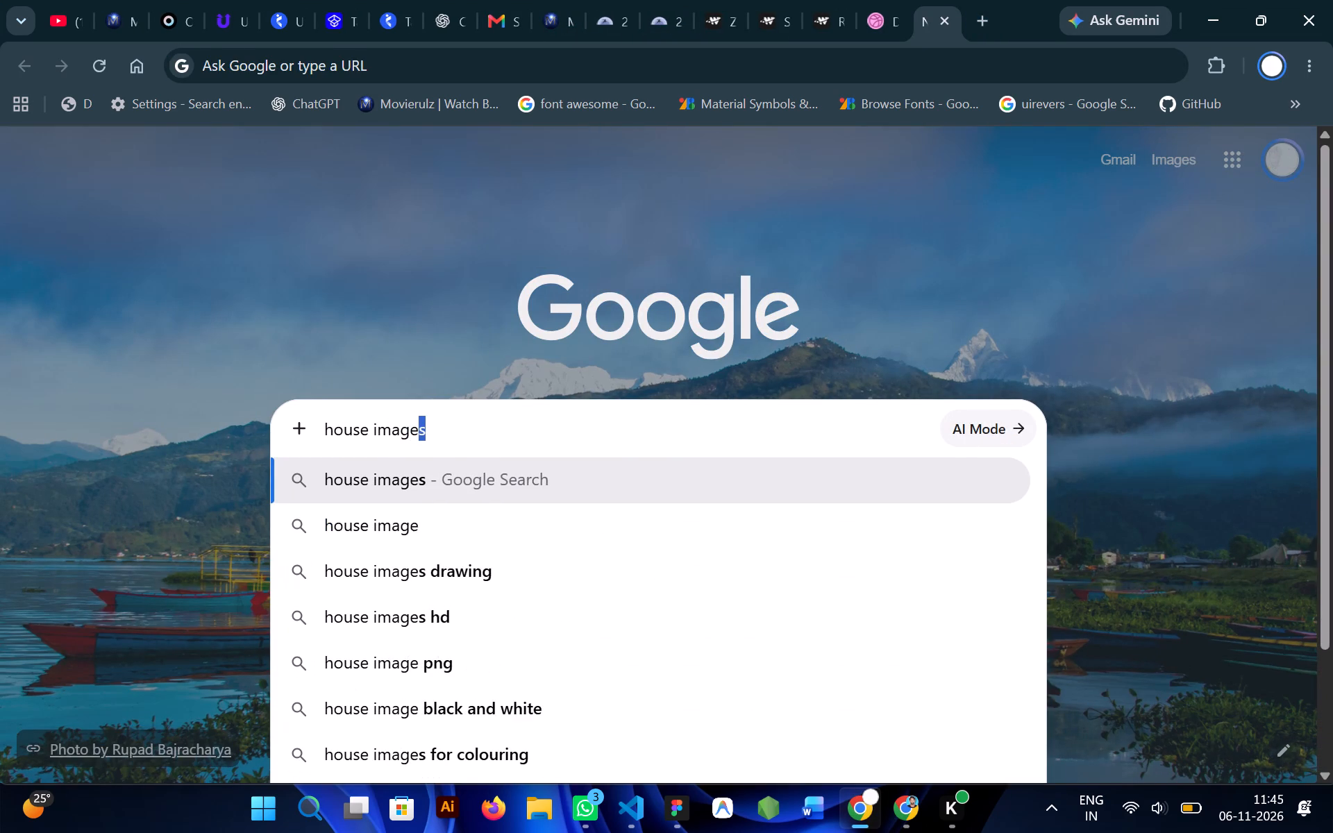
key("Return")
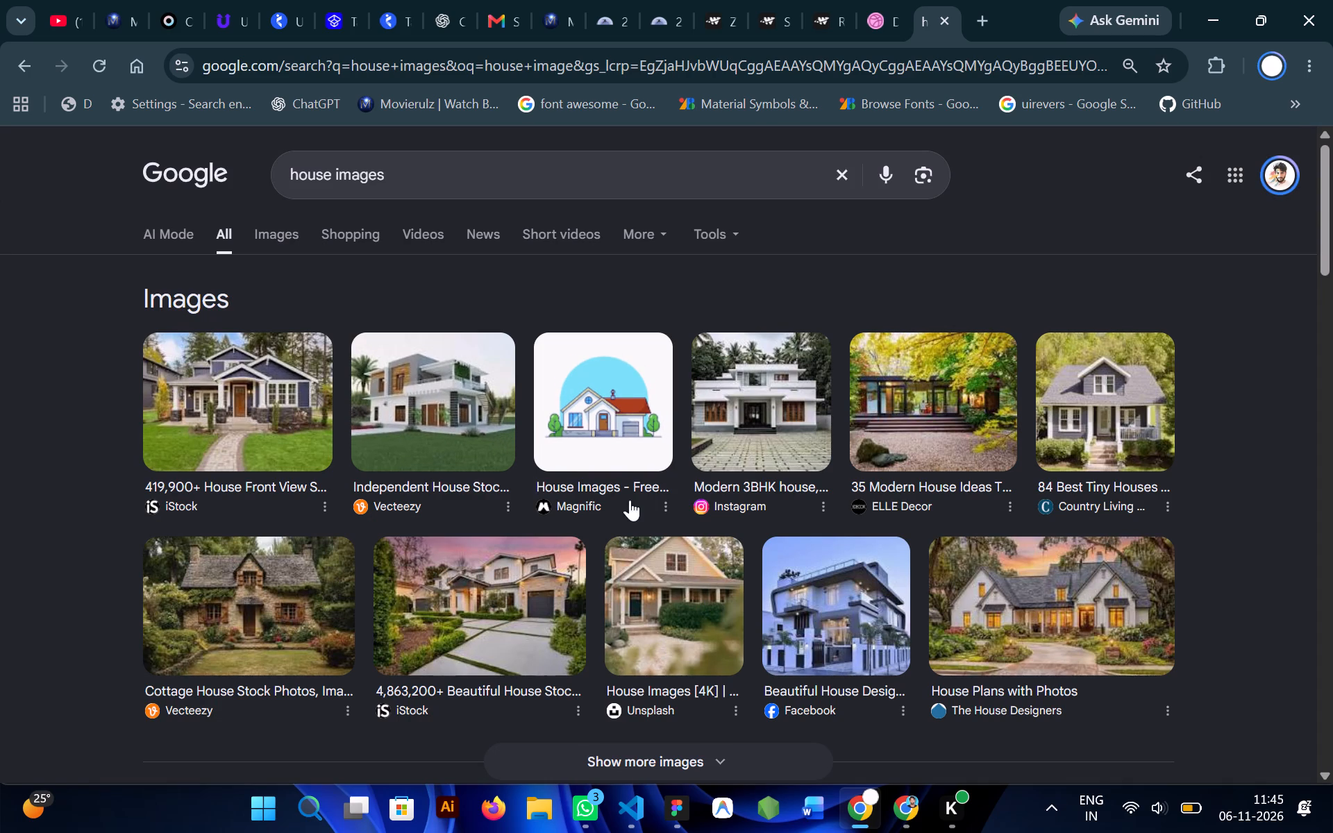
Open the cottage house results and copy the related iStock stone cottage image with white shutters and a blue sky.
scroll(639, 503, "down", 1)
scroll(811, 489, "down", 1)
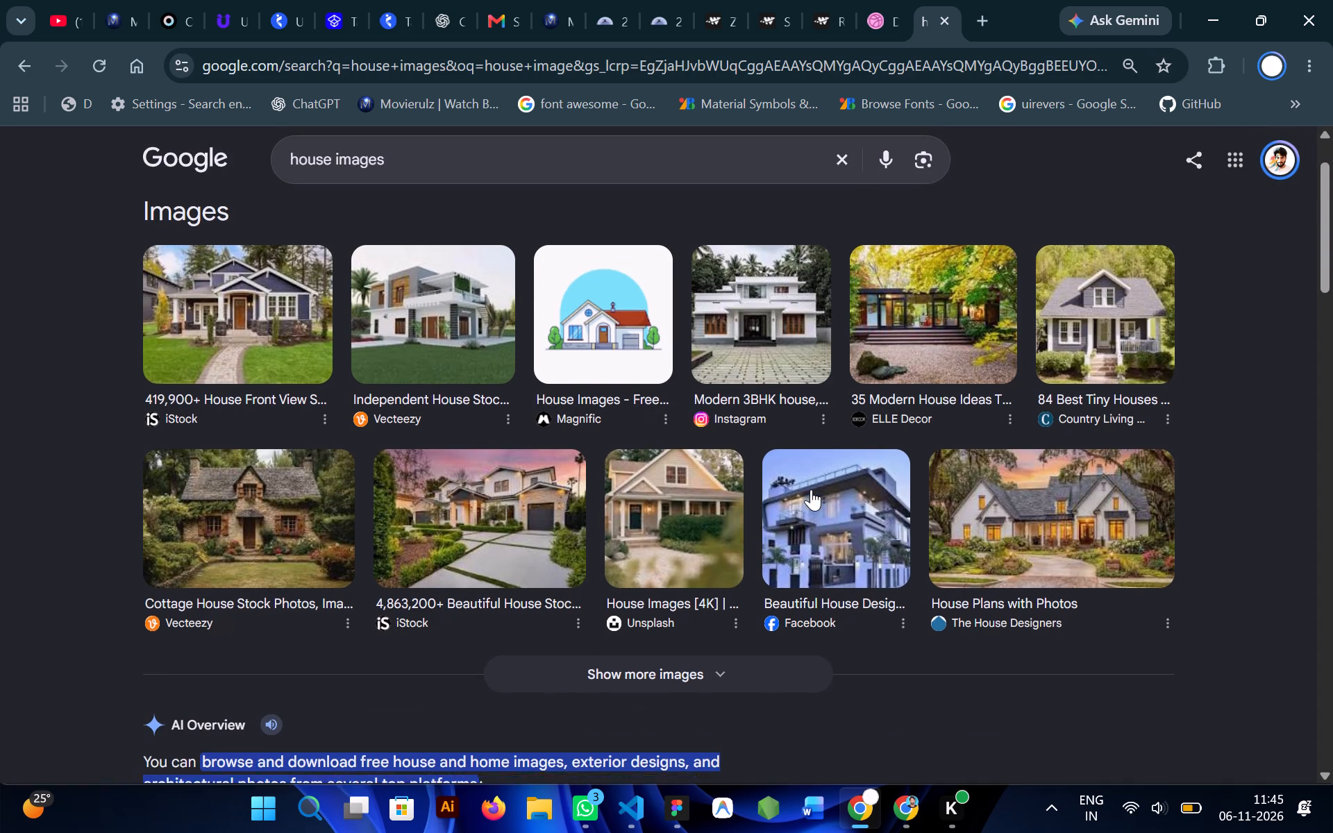
scroll(811, 489, "down", 1)
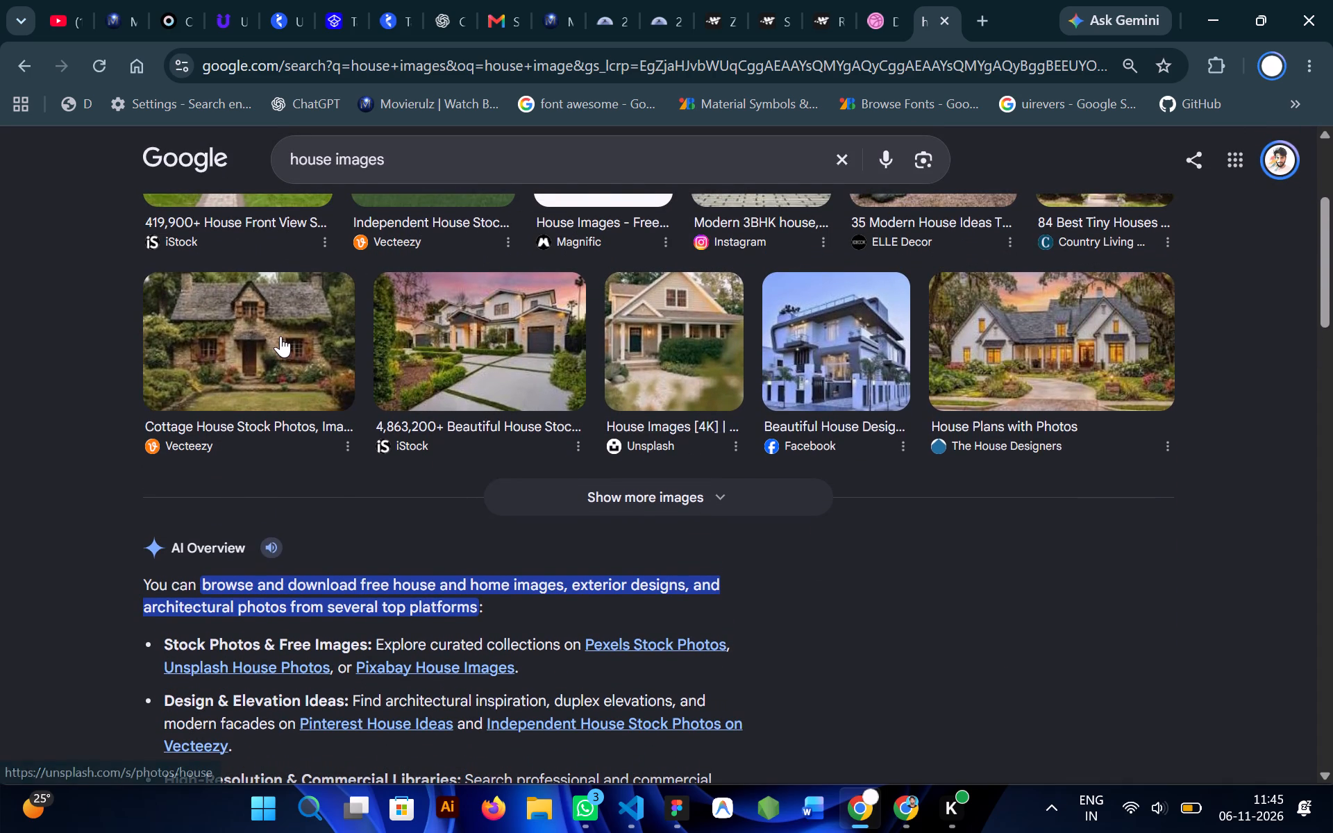
left_click(280, 336)
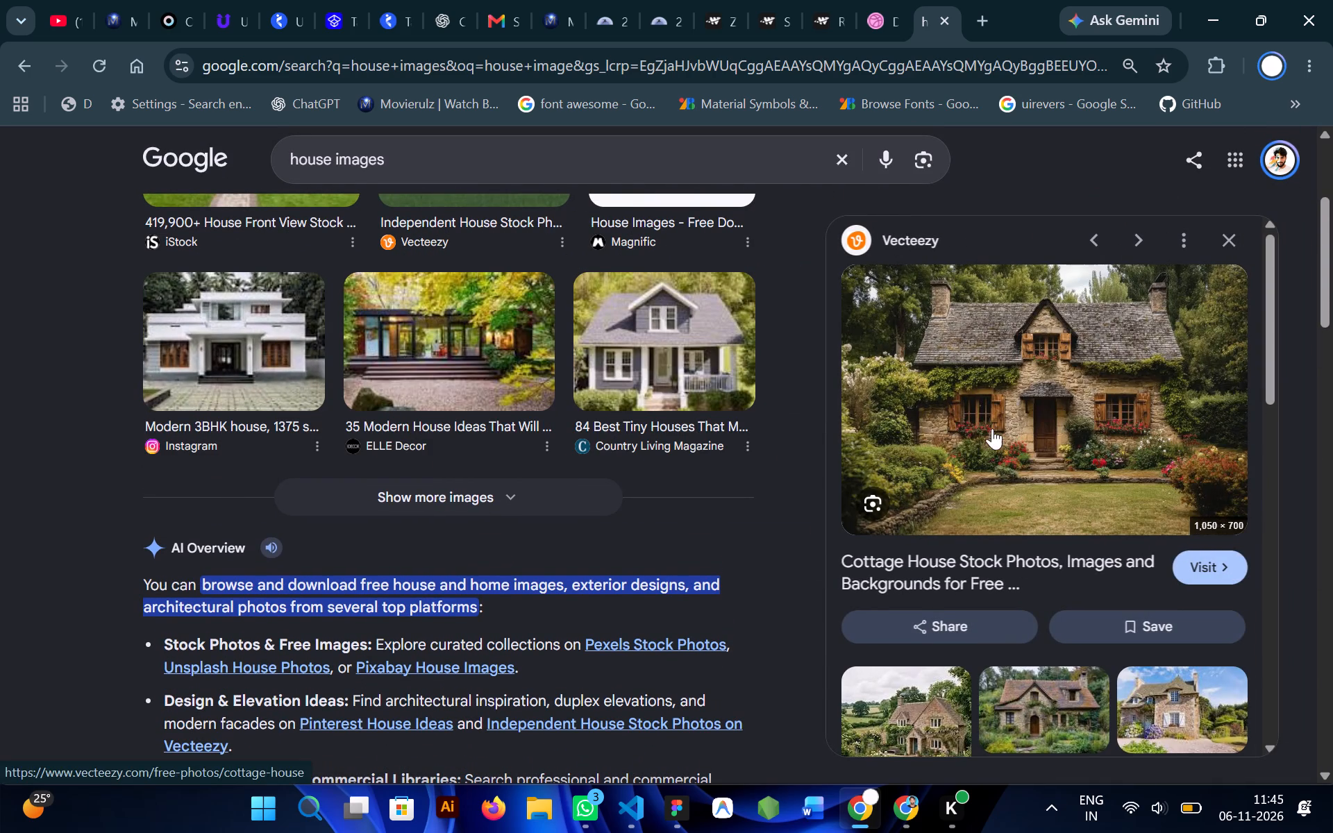
scroll(992, 428, "down", 2)
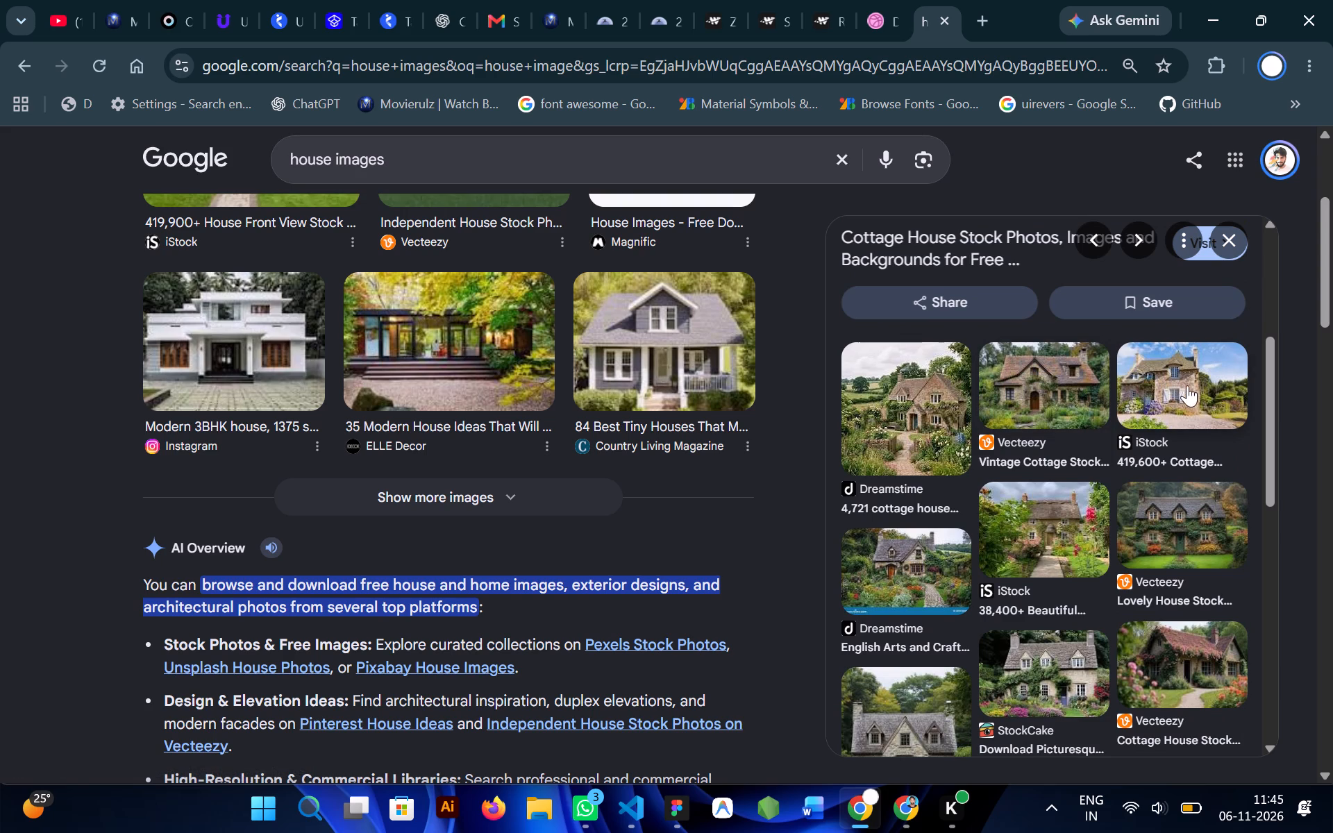
left_click(1193, 367)
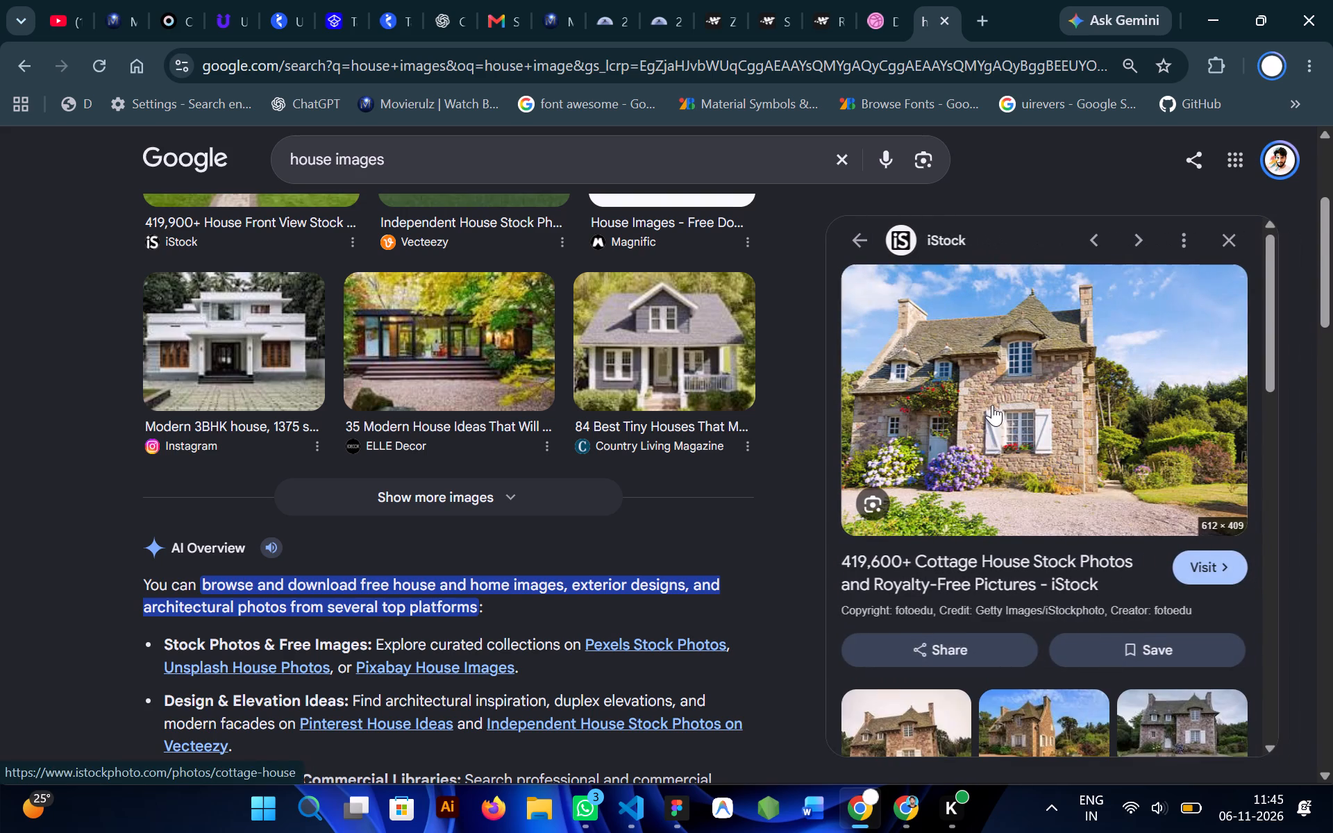
right_click(999, 423)
left_click(773, 578)
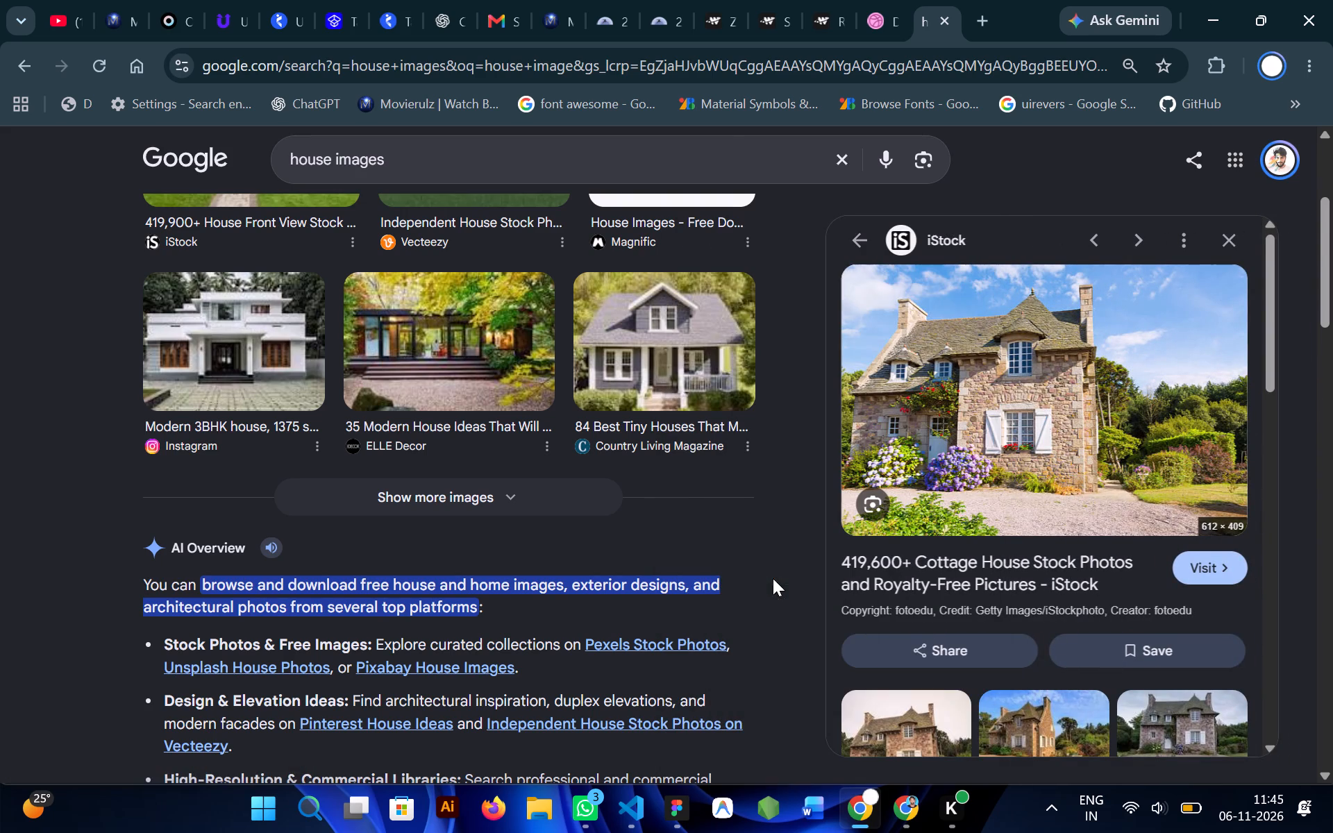
Switch to Figma and replace the villa image in the first Past Bookings row with the copied cottage image.
left_click(667, 811)
left_click(536, 217, "ctrl")
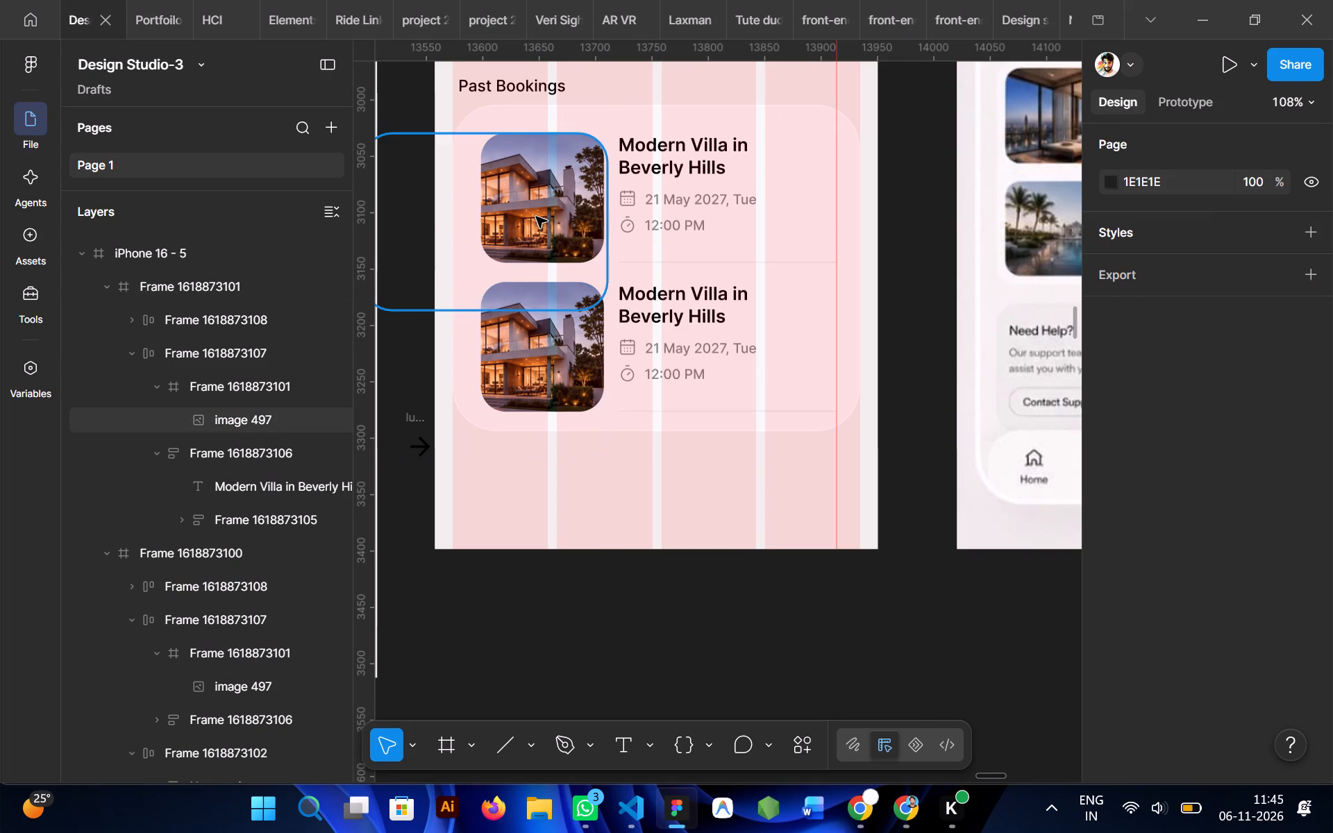
right_click(536, 217)
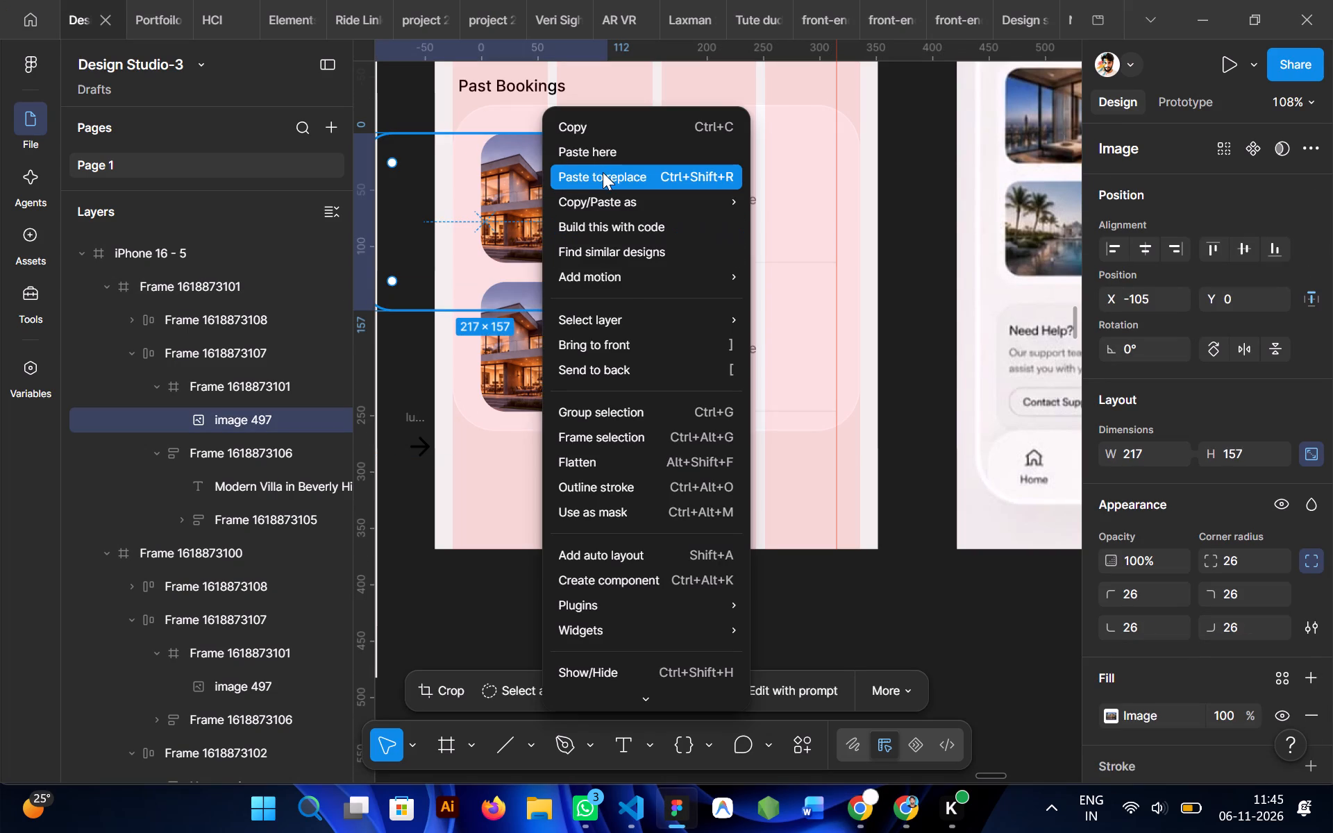
left_click(612, 178)
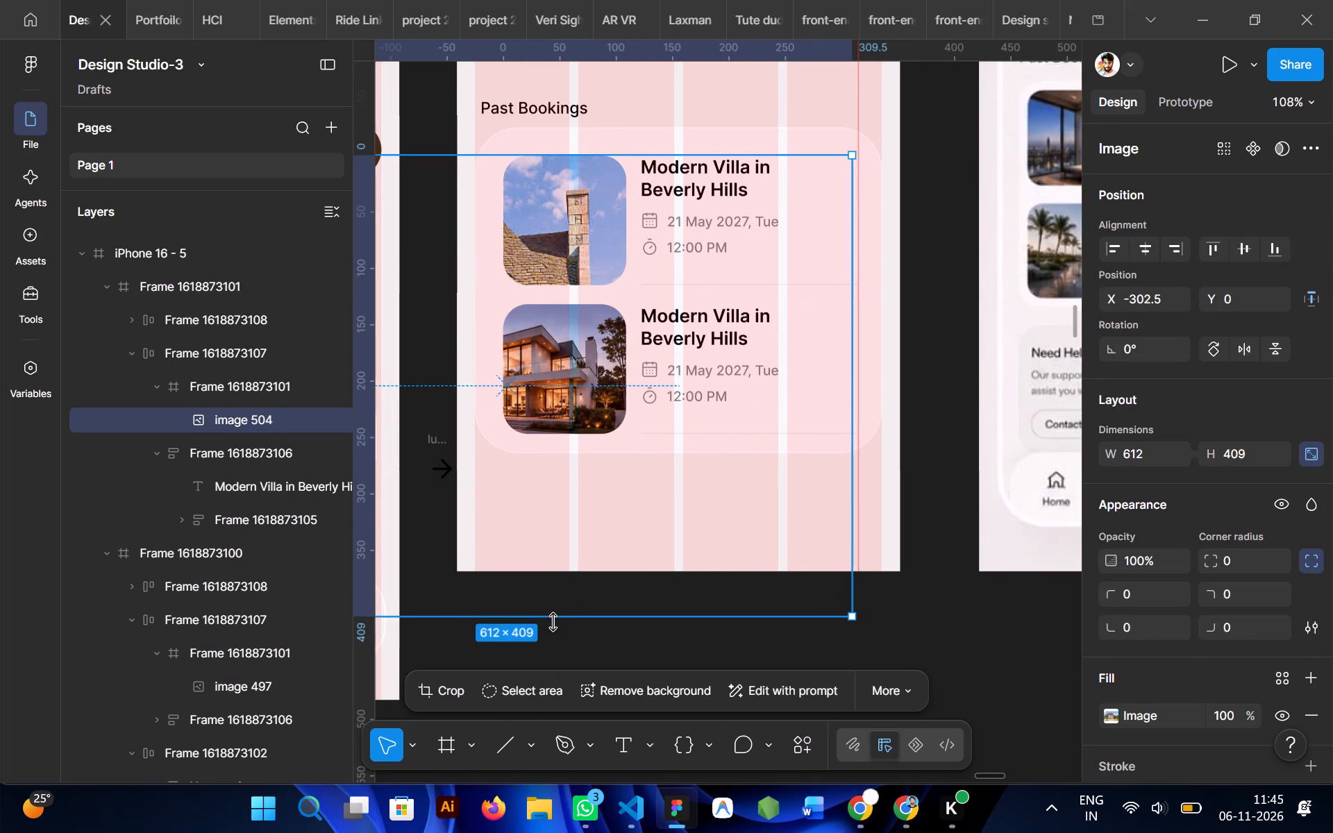
Scale the cottage image down to about 203 × 135 and shift it horizontally within its rounded frame to X -28.
left_click_drag(553, 622, 565, 308)
scroll(565, 308, "right", 1)
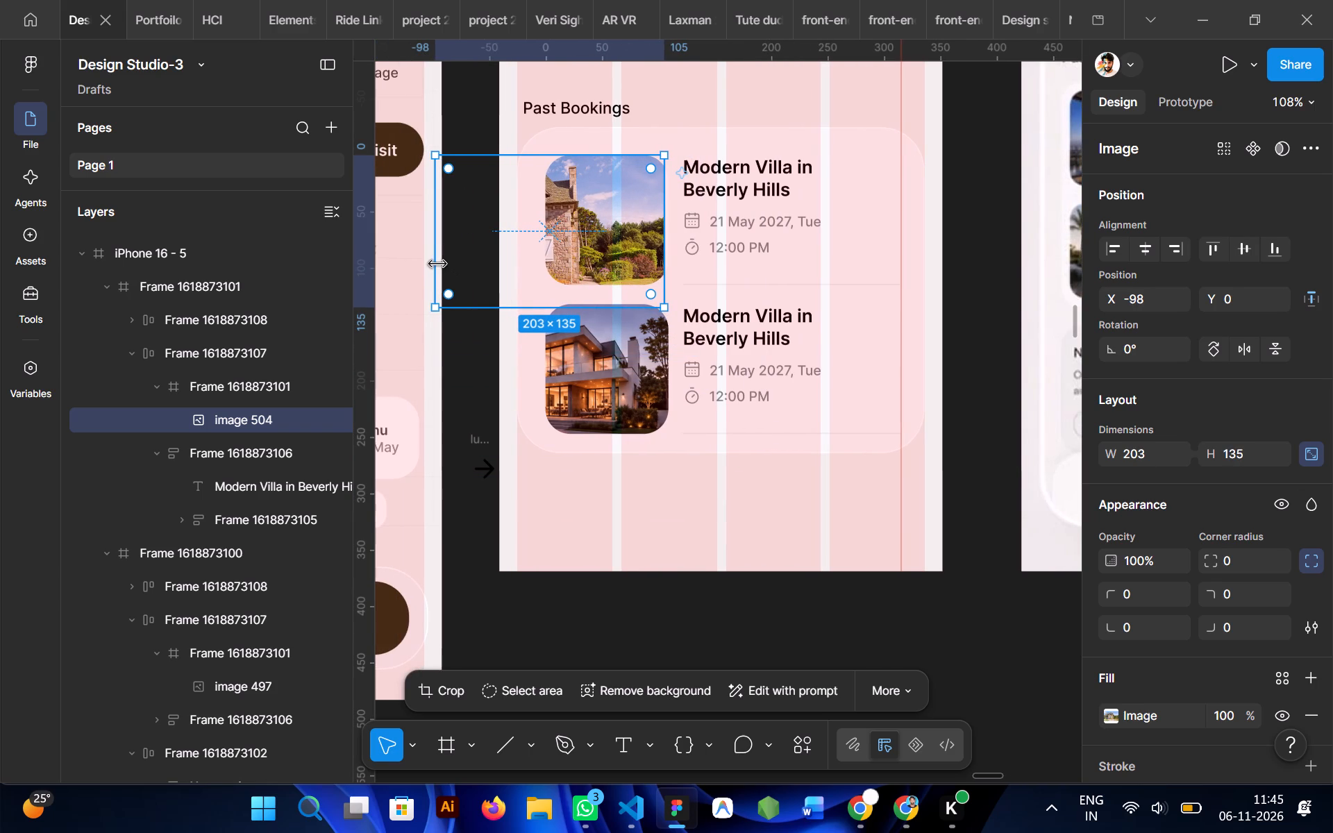
key("shift+Right")
key("shift+Right")
key("shift+Right")
key("shift+Right")
key("shift+Right")
key("shift+Right")
key("shift+Right")
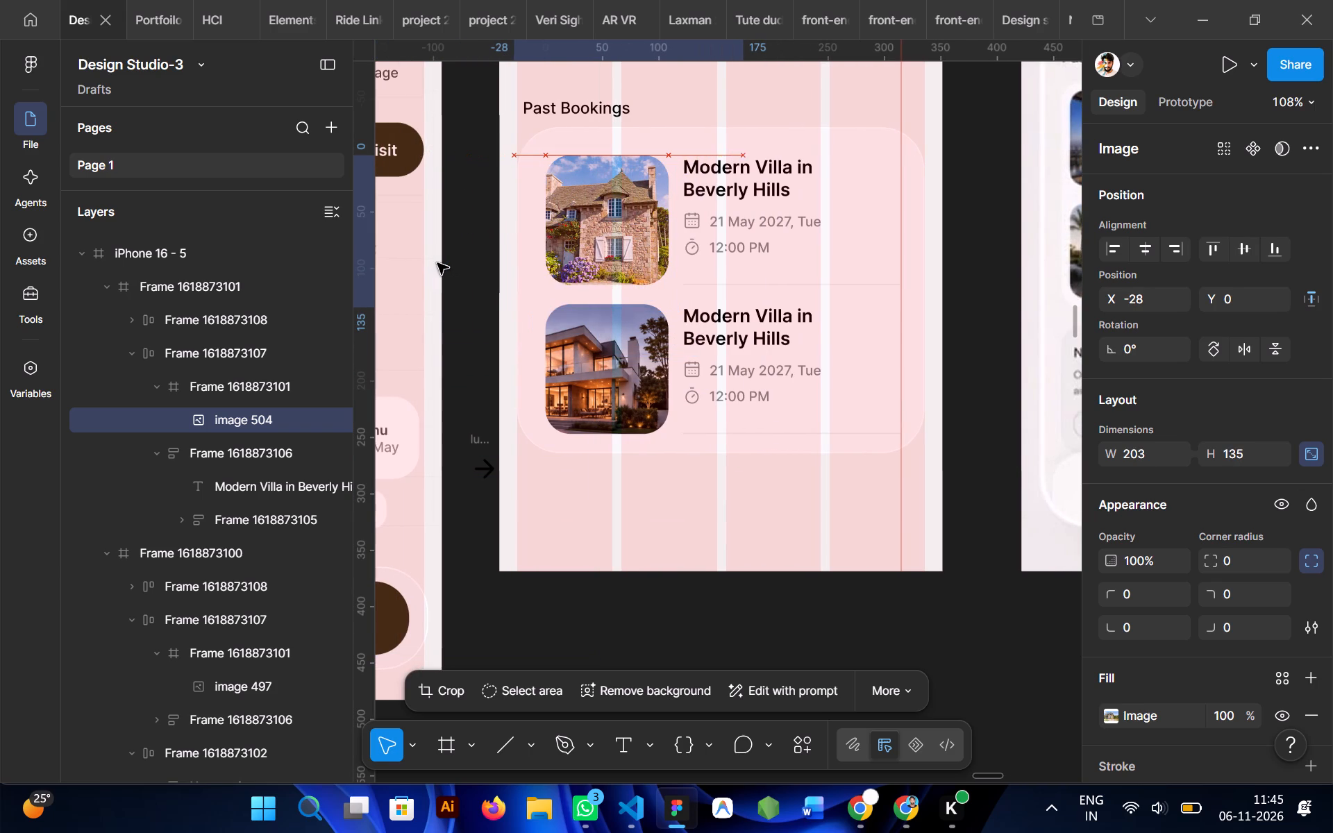
Scale the cottage image down further to about 173 × 116 and adjust its horizontal position in the frame to X -5.
left_click_drag(598, 305, 597, 285)
key("Right")
key("Right")
key("Right")
key("Right")
key("Right")
key("Right")
key("Right")
key("Right")
key("Right")
key("Right")
key("Right")
key("Right")
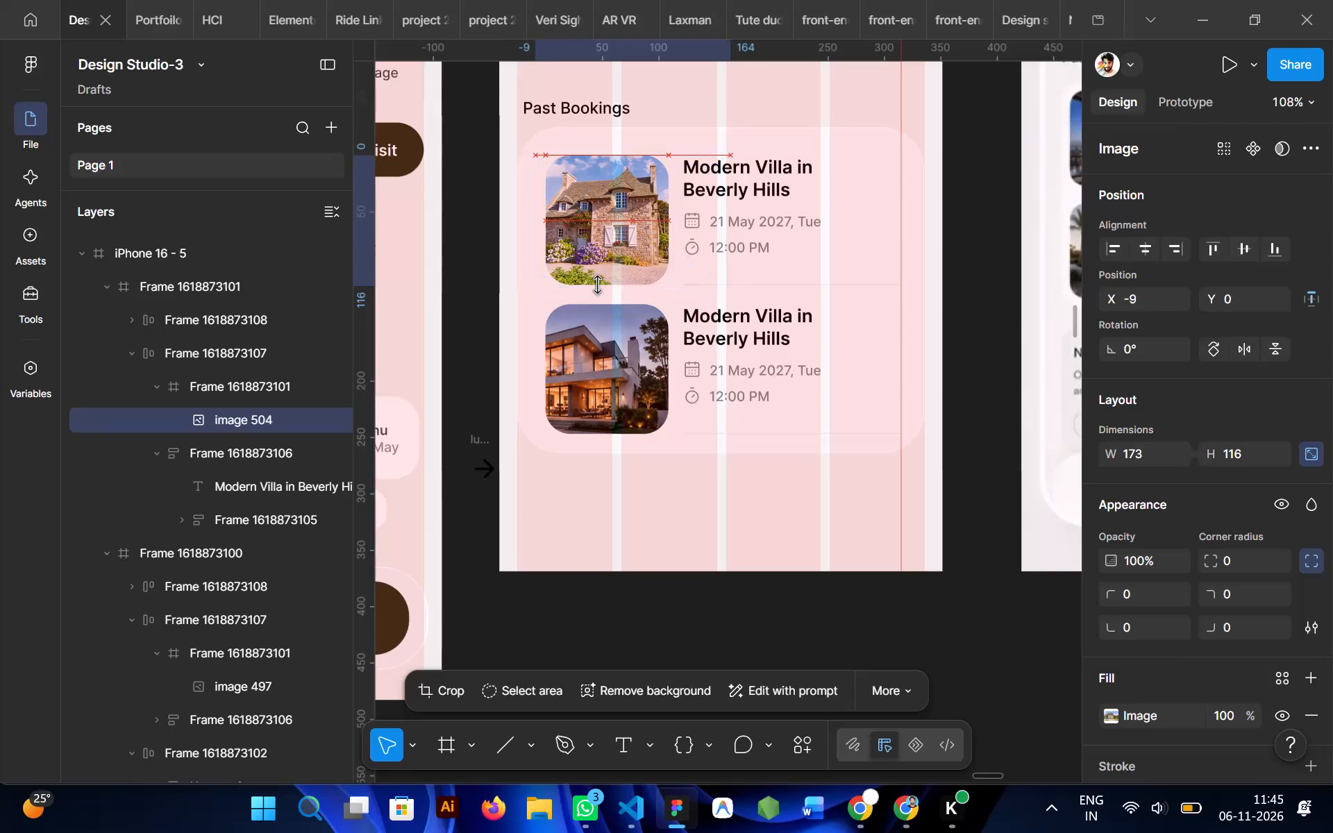
key("Right")
key("Left")
key("Left")
key("Left")
key("Left")
key("Left")
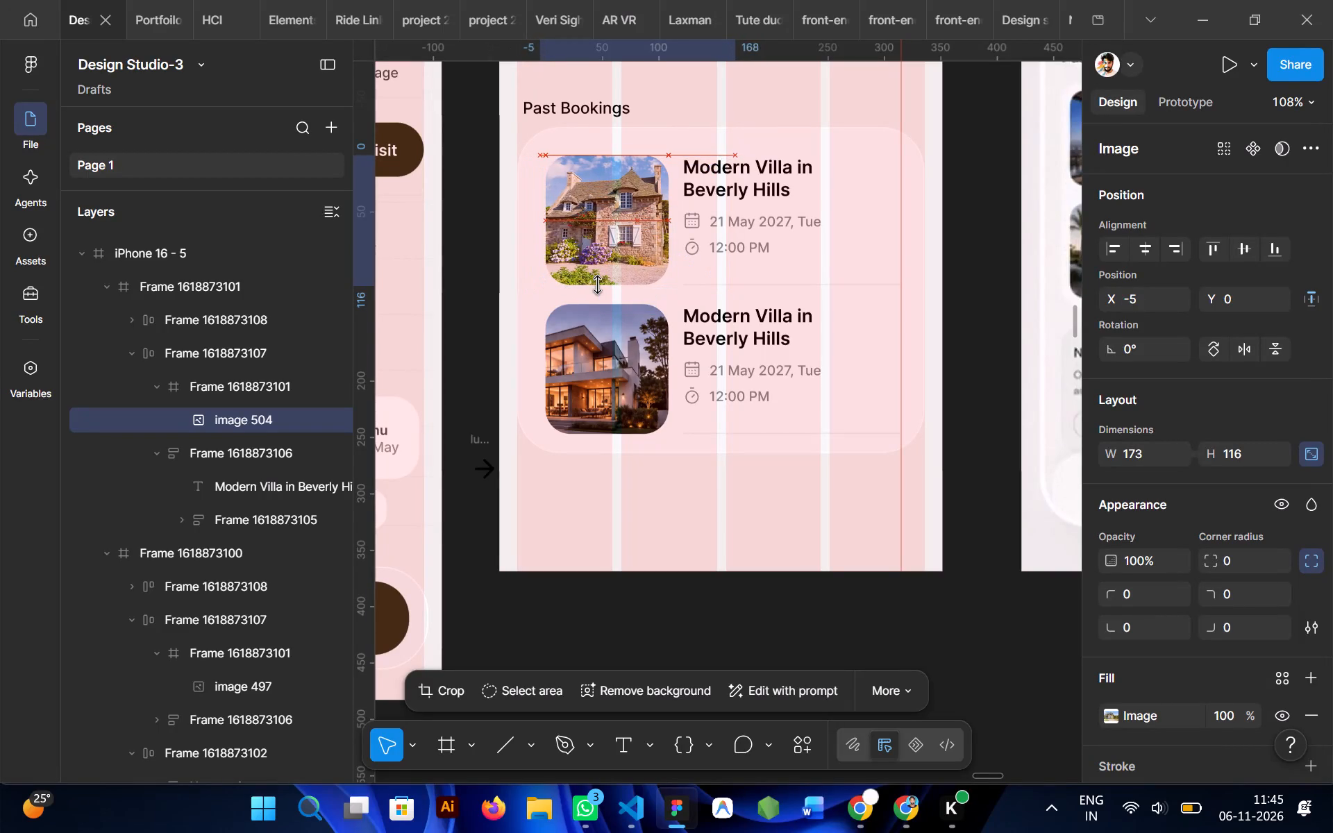
Shift the cottage image horizontally within its rounded frame to X -13, and deselect it.
key("Left")
key("Left")
key("Left")
key("Left")
key("Left")
key("Left")
key("Left")
key("Left")
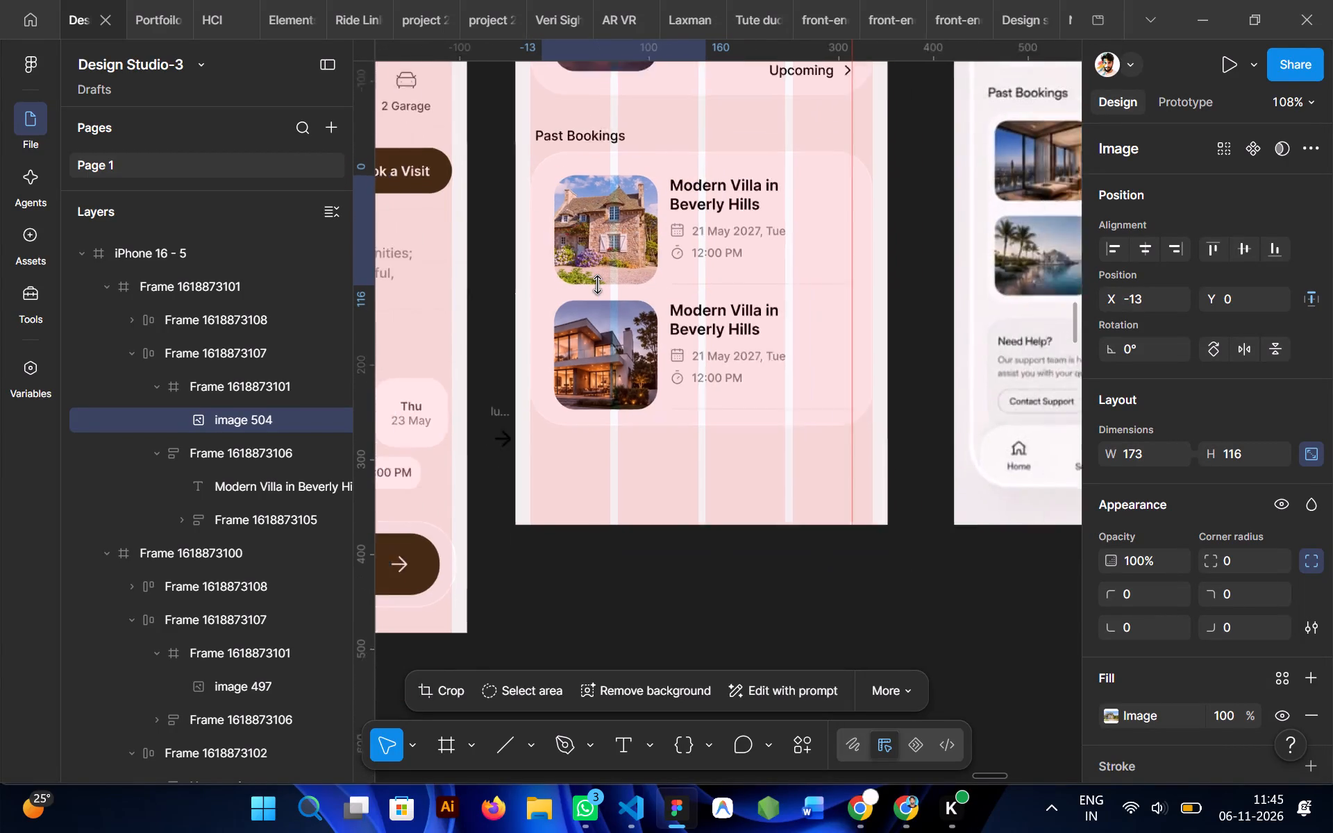
left_click(626, 541)
Replace the title of the first Past Bookings row with "Skyline house," and finish the text edit.
scroll(626, 541, "up", 1)
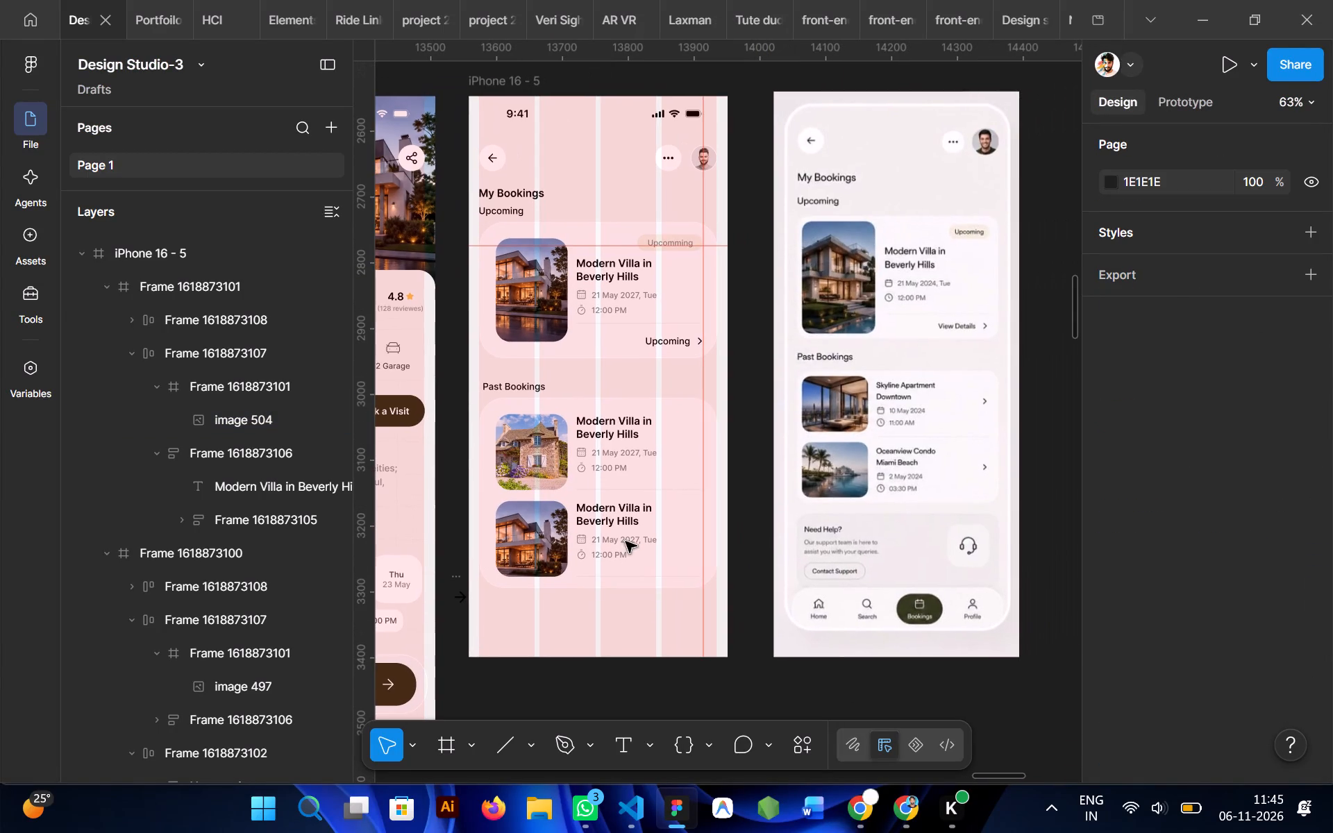
double_click(600, 435, "ctrl")
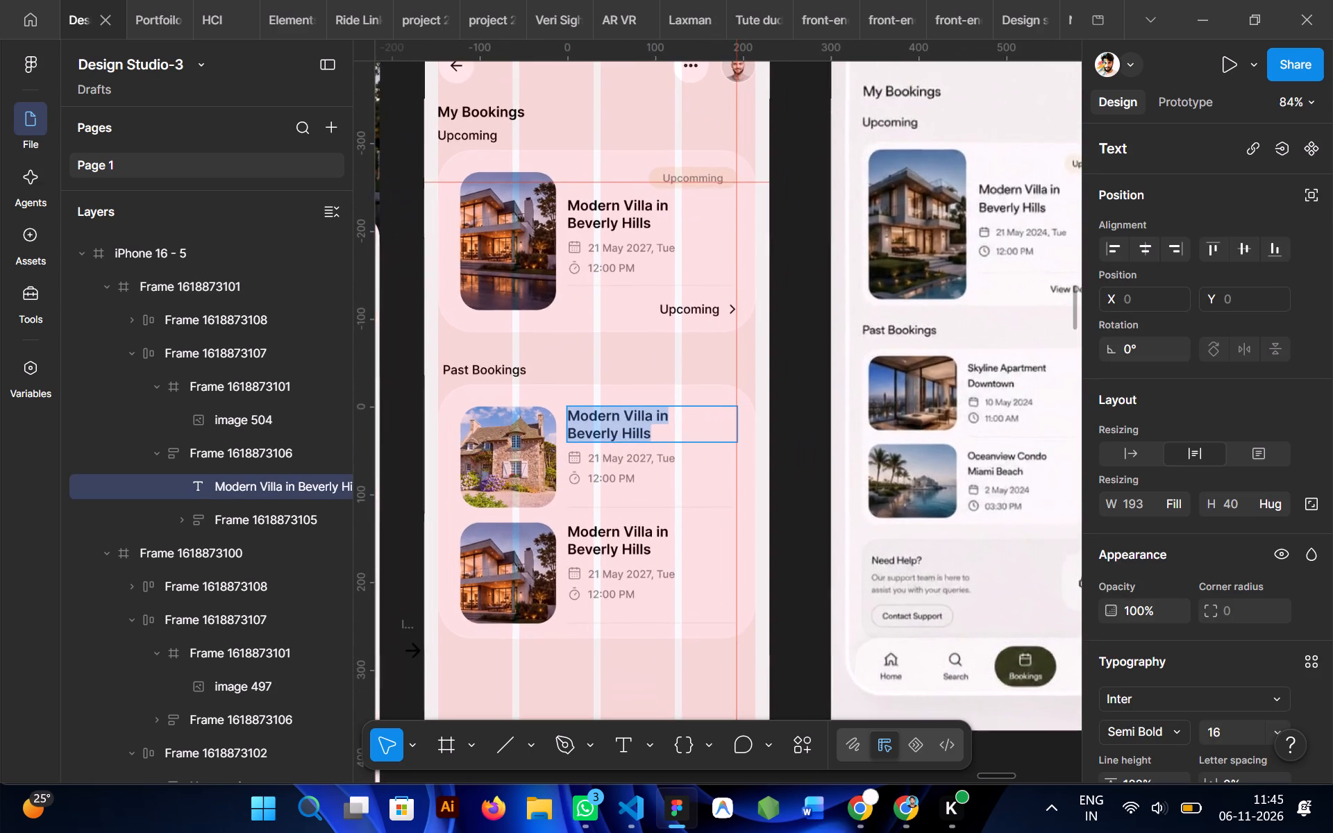
scroll(600, 435, "left", 1)
type("Sky")
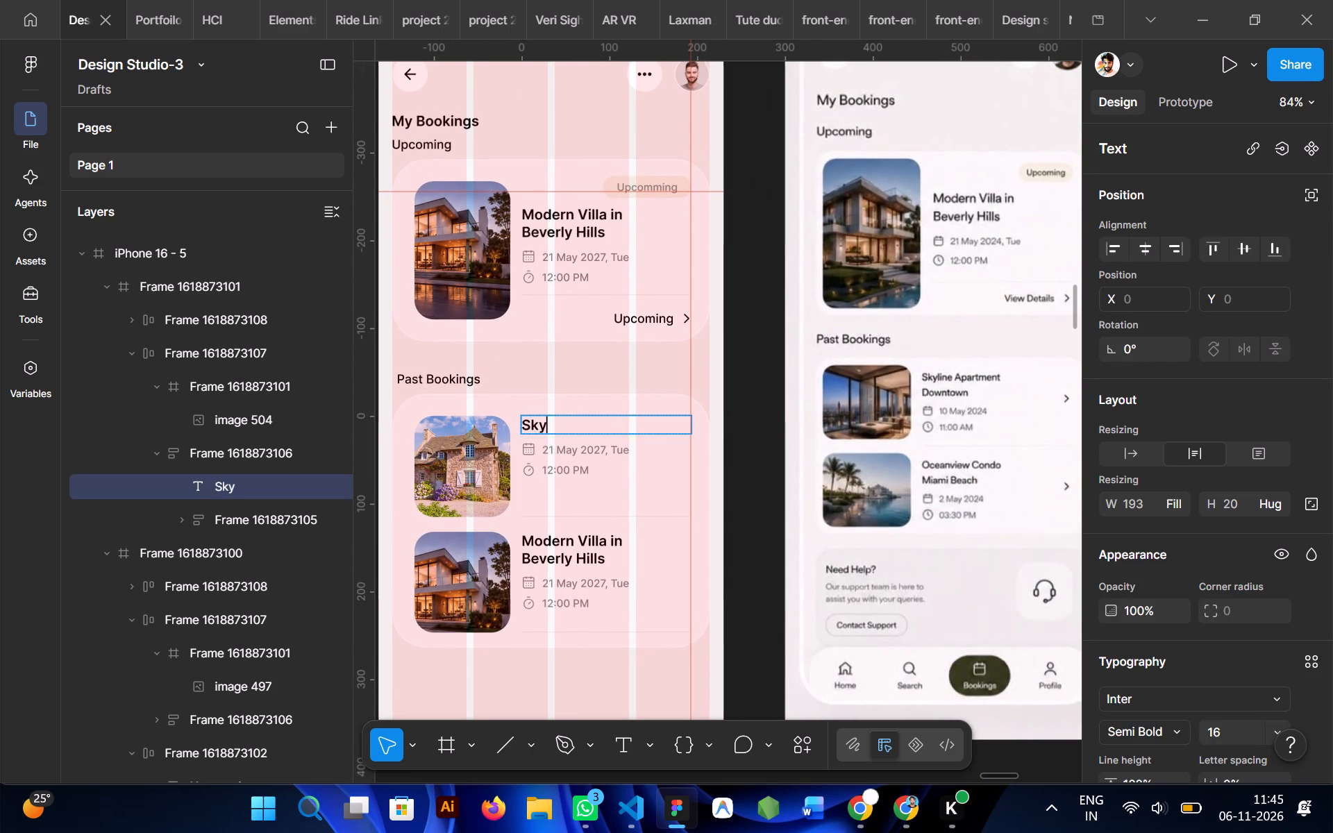
type("line")
key("space")
type("Apa")
key("BackSpace")
key("BackSpace")
key("BackSpace")
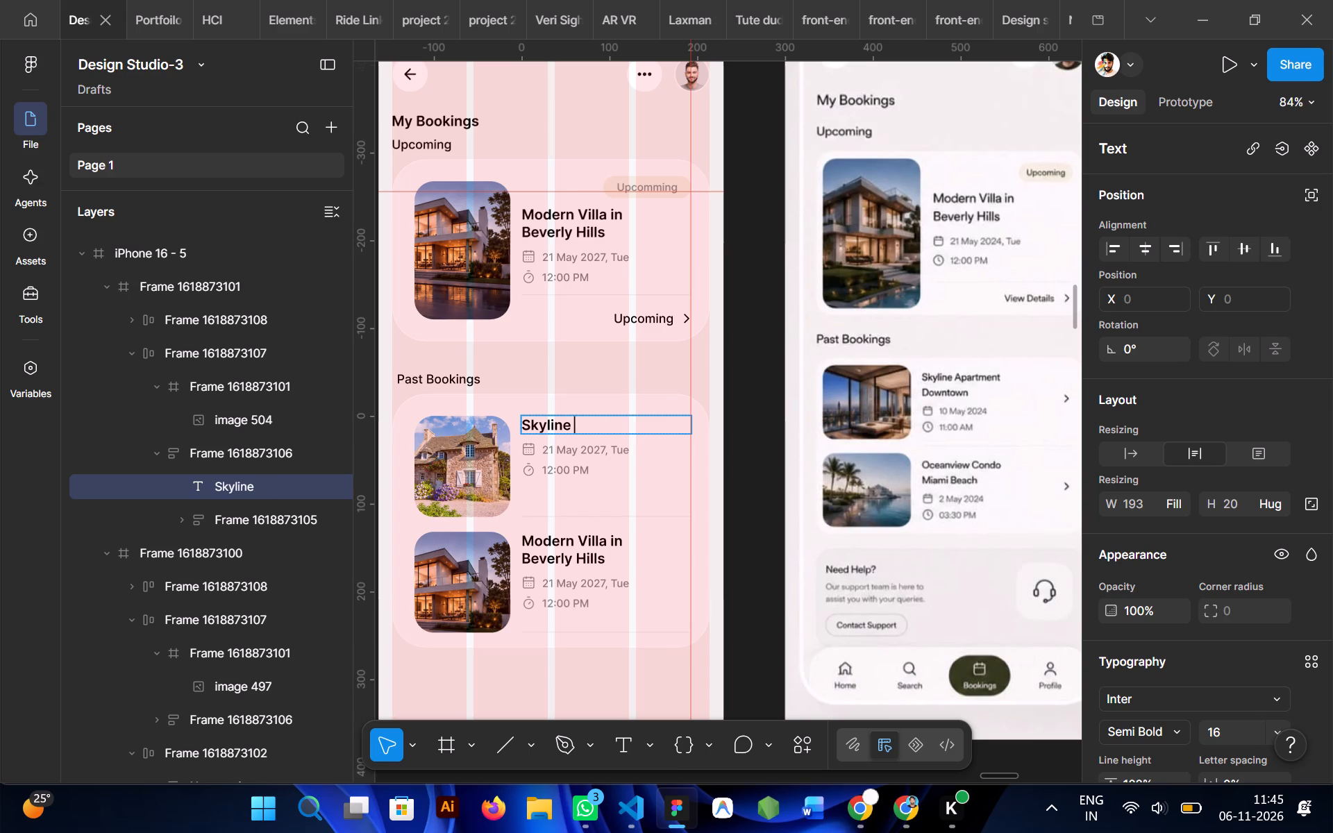
key("BackSpace")
key("space")
type("house")
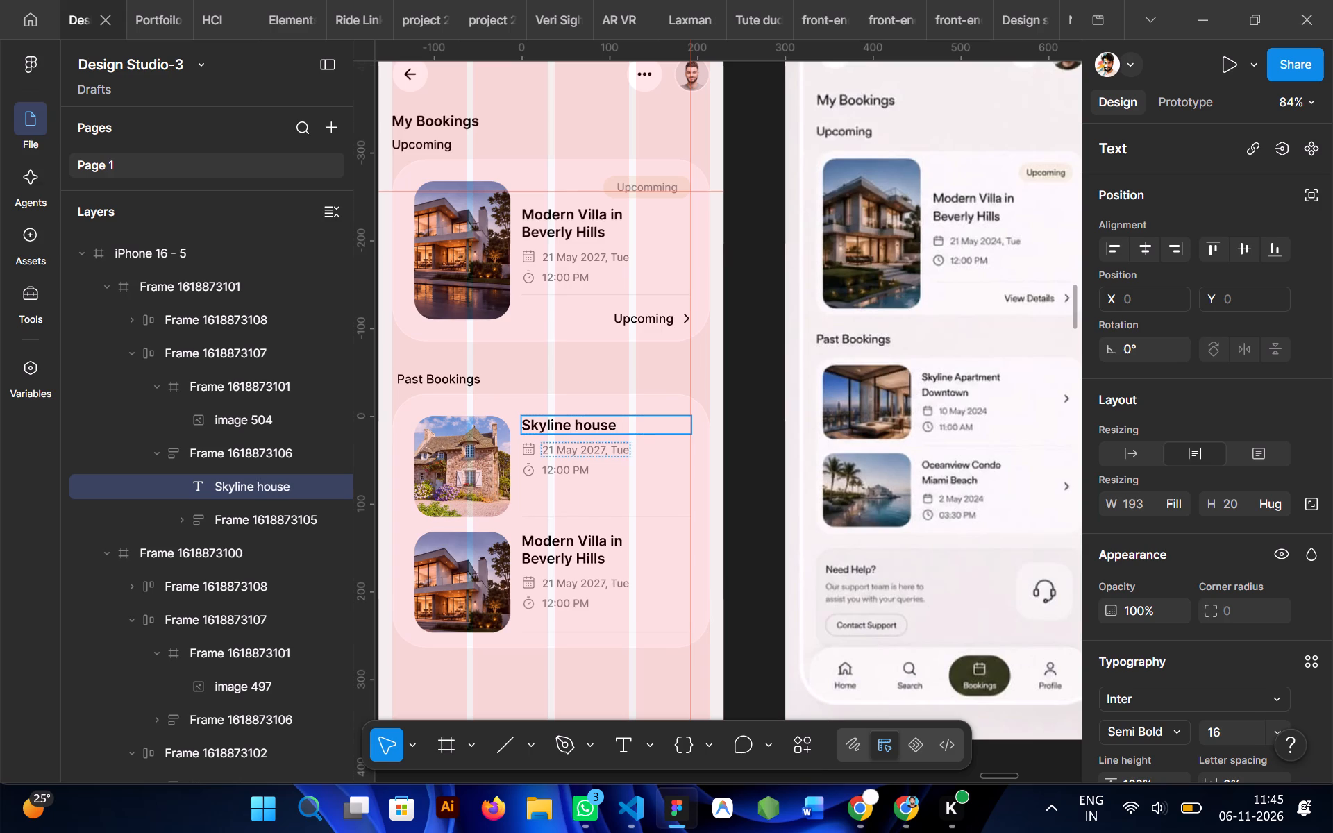
key("space")
type("Do")
type("wn")
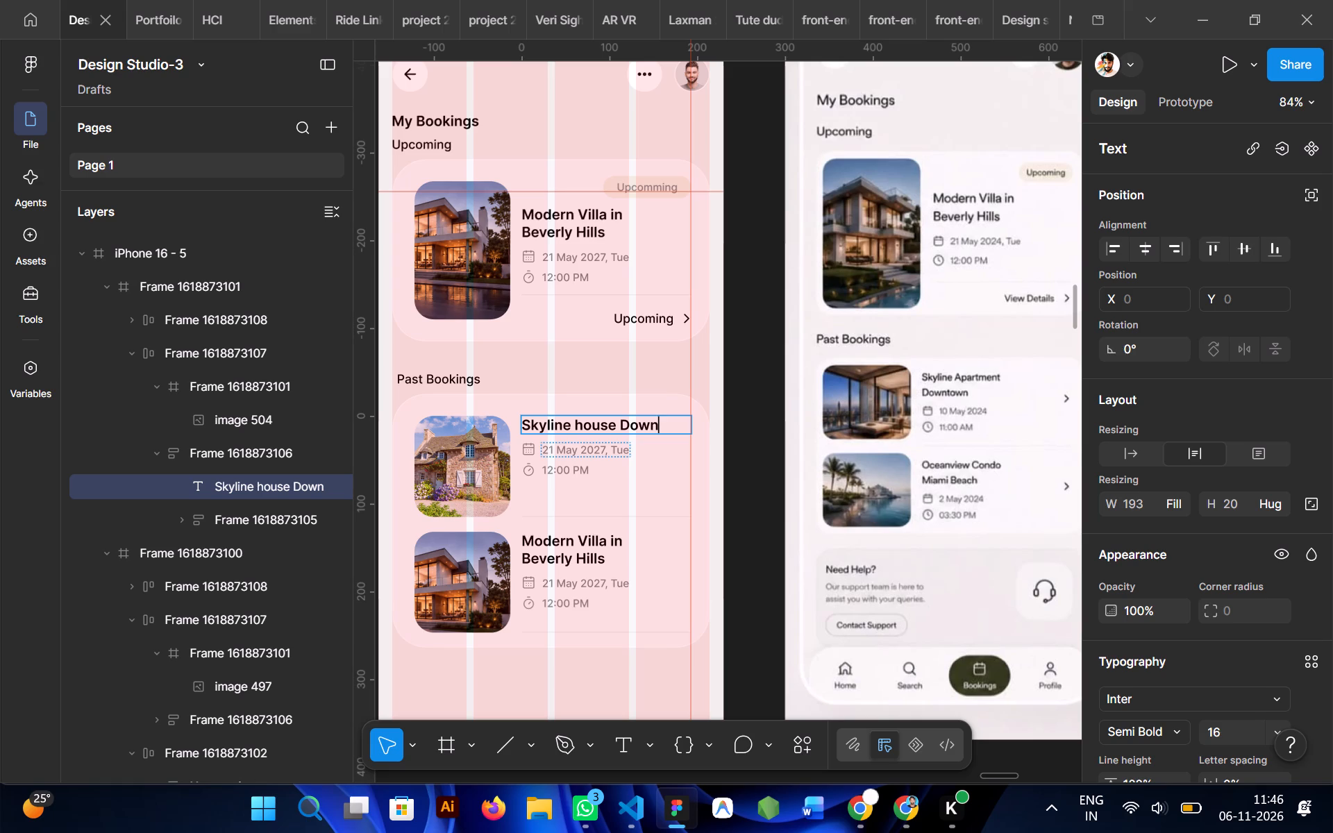
key("ctrl+BackSpace")
key("BackSpace")
key("comma")
scroll(626, 448, "down", 1)
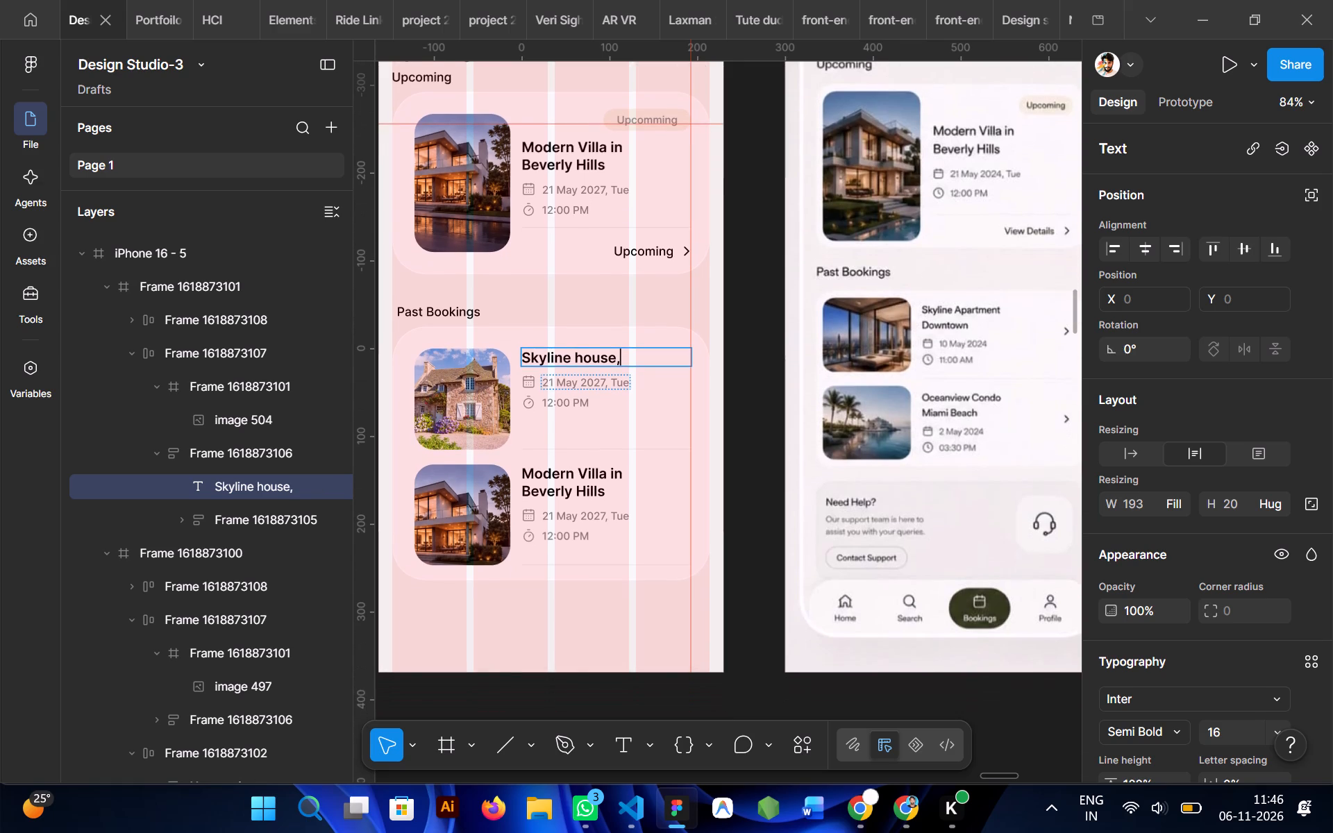
scroll(626, 448, "left", 1)
double_click(578, 698)
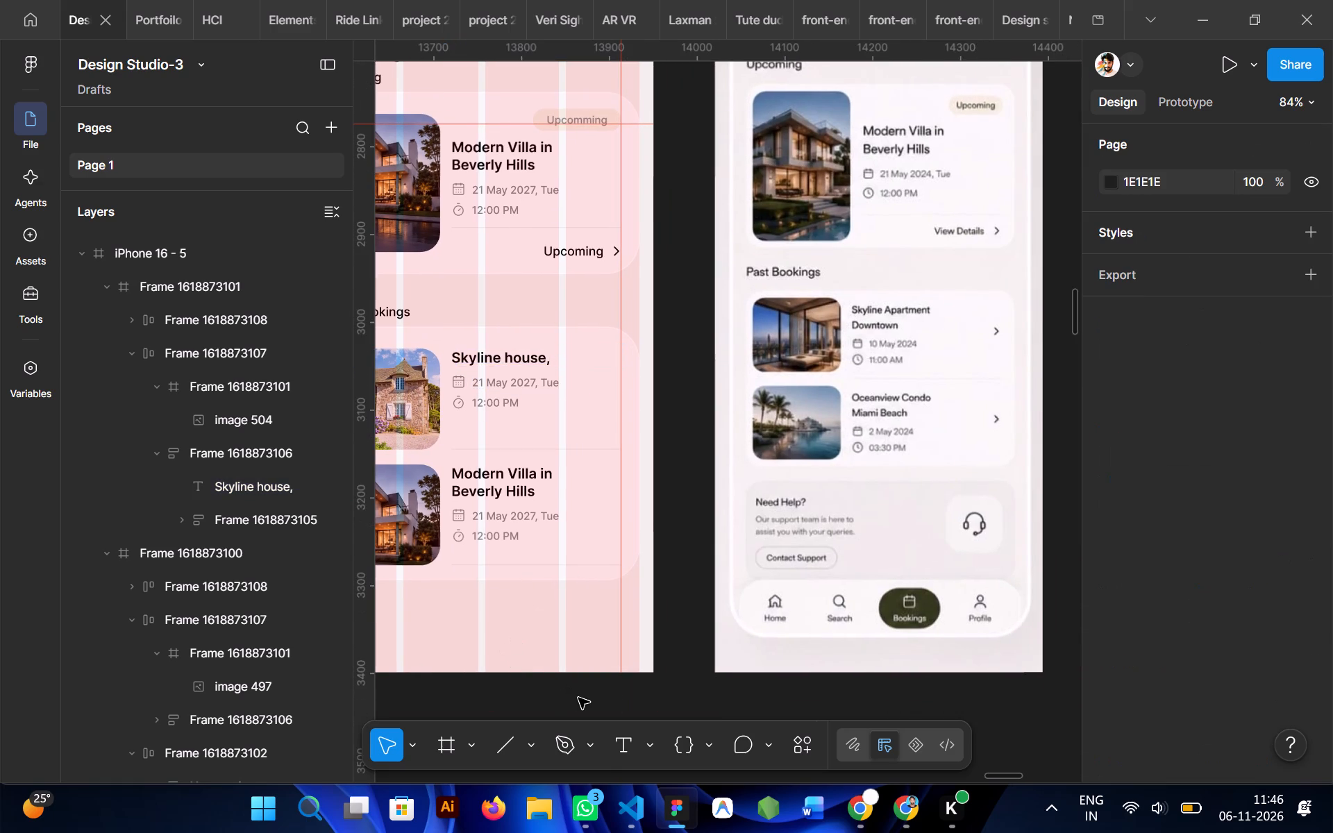
left_click(578, 698)
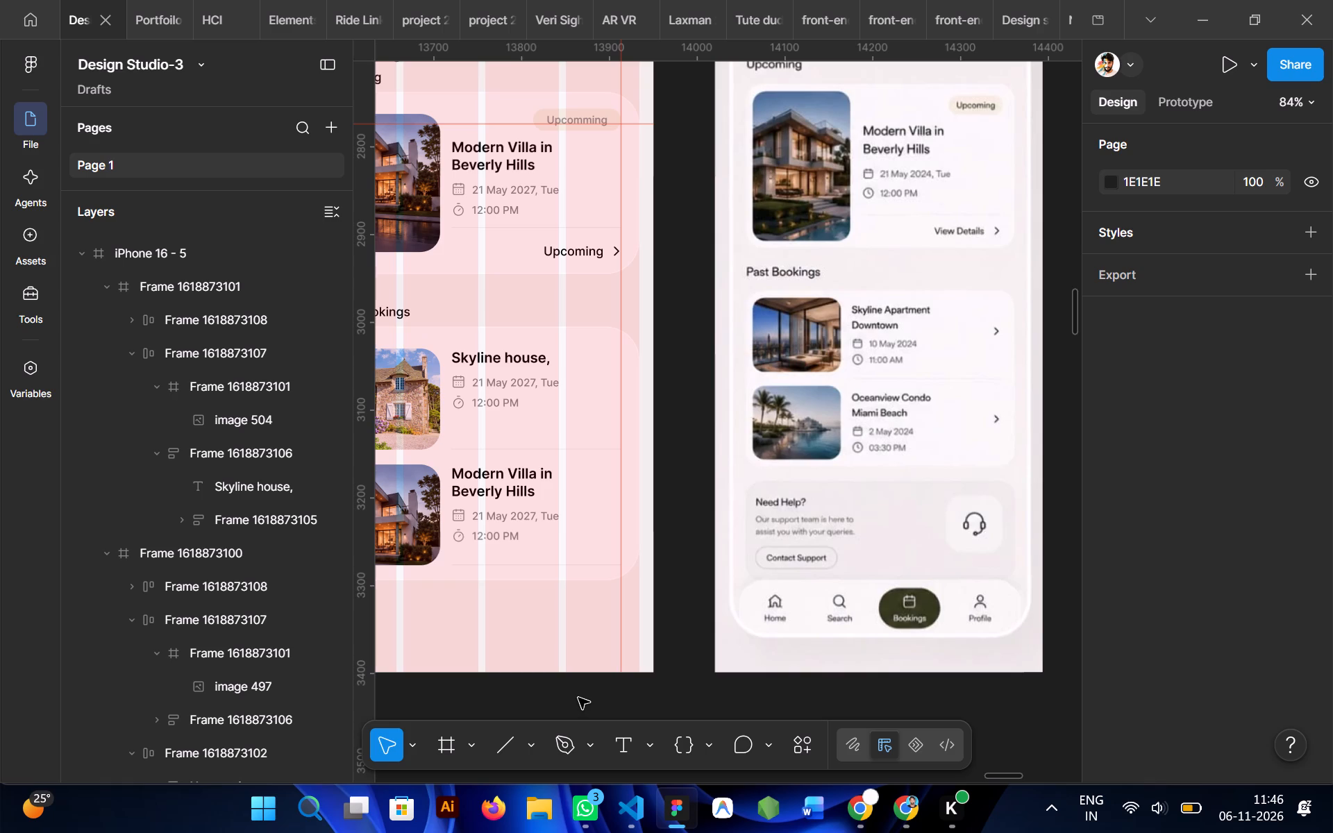
Select the title and date-time block in the second Past Bookings row and examine their layout, appearance and typography properties.
scroll(578, 698, "down", 2)
scroll(578, 698, "right", 1)
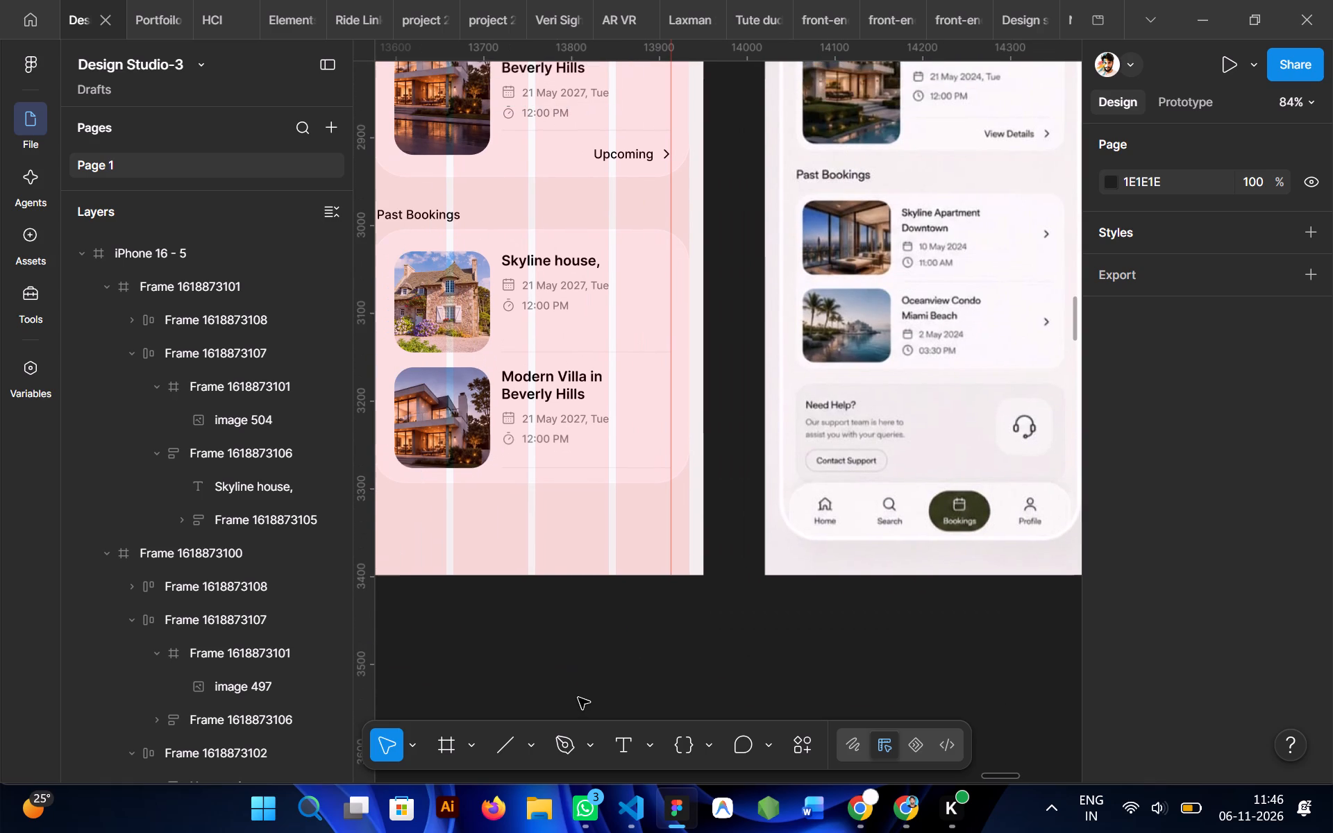
double_click(544, 434)
double_click(548, 416)
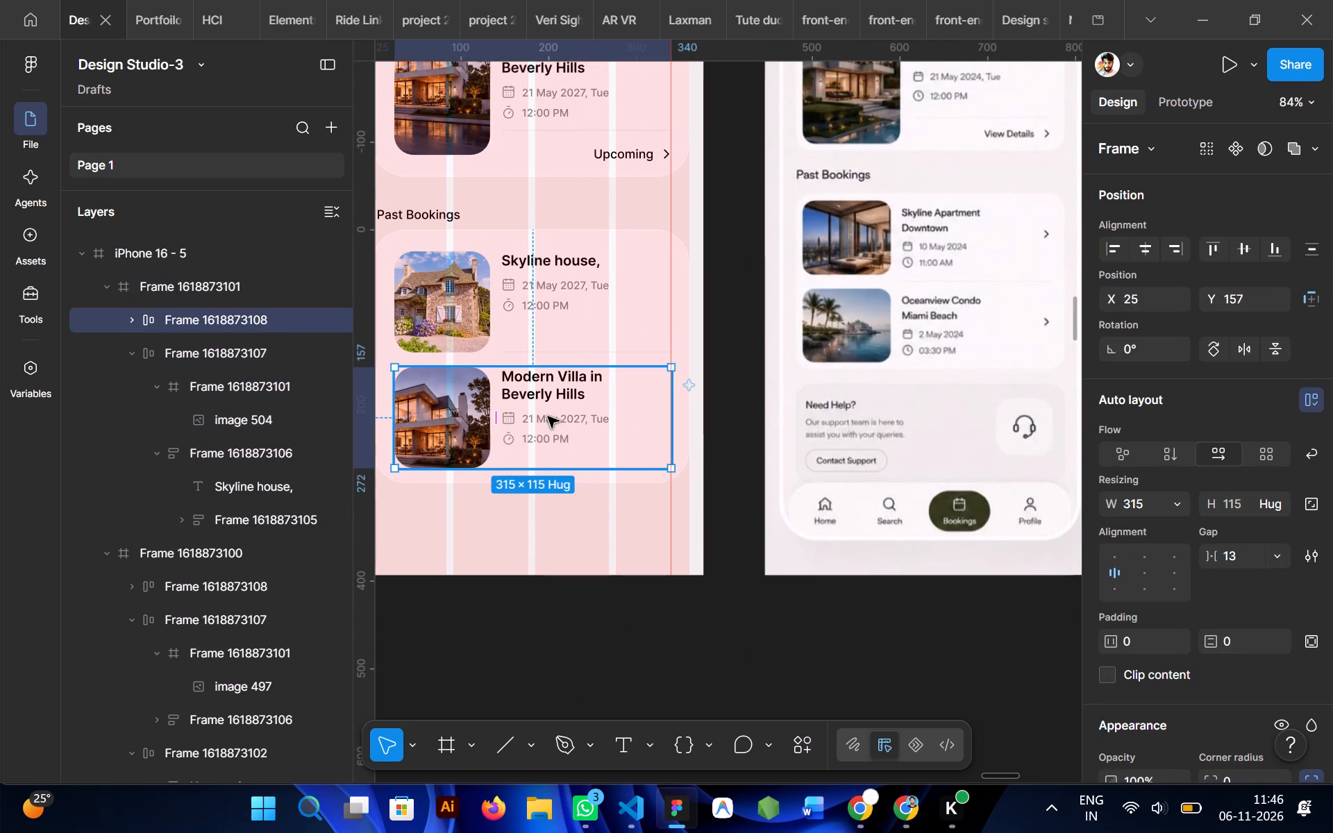
double_click(538, 418)
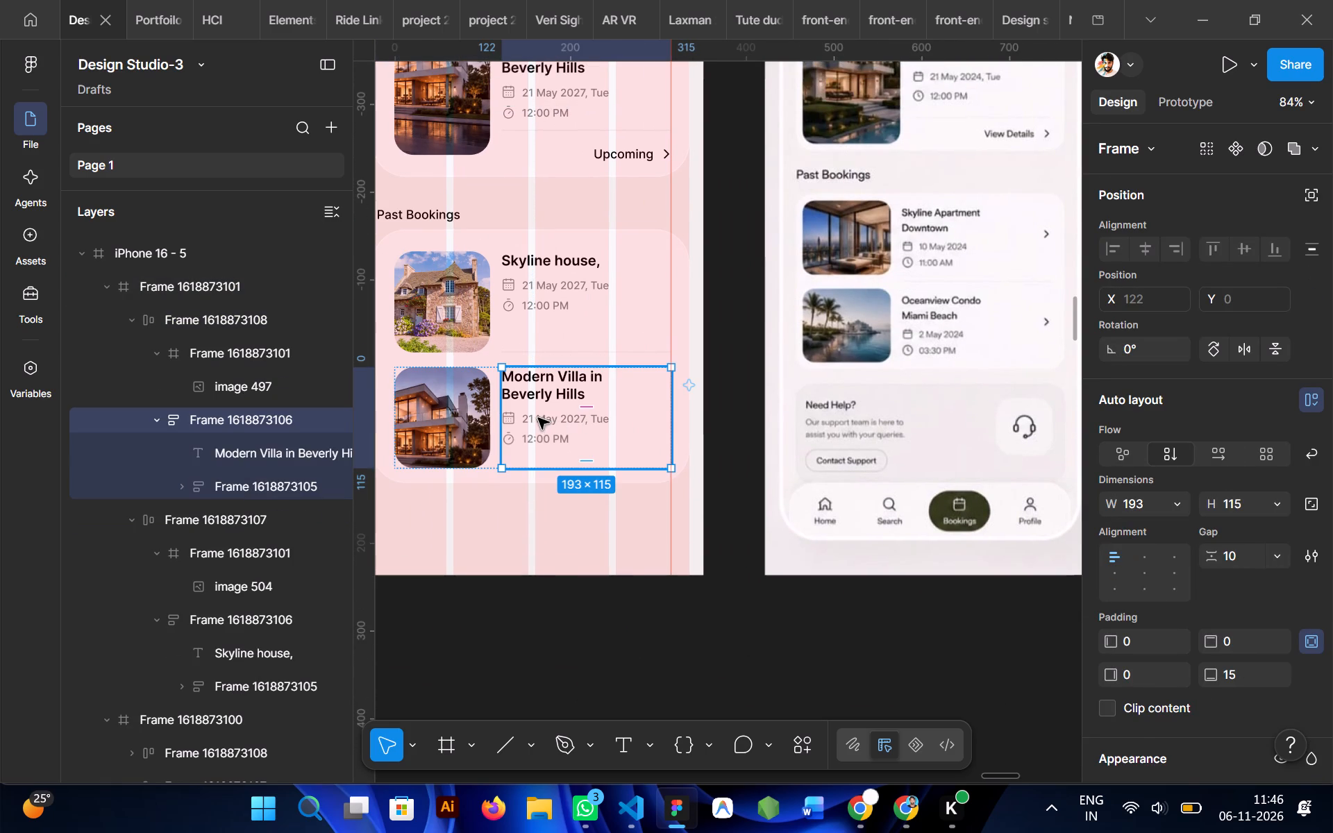
left_click(548, 387, "shift")
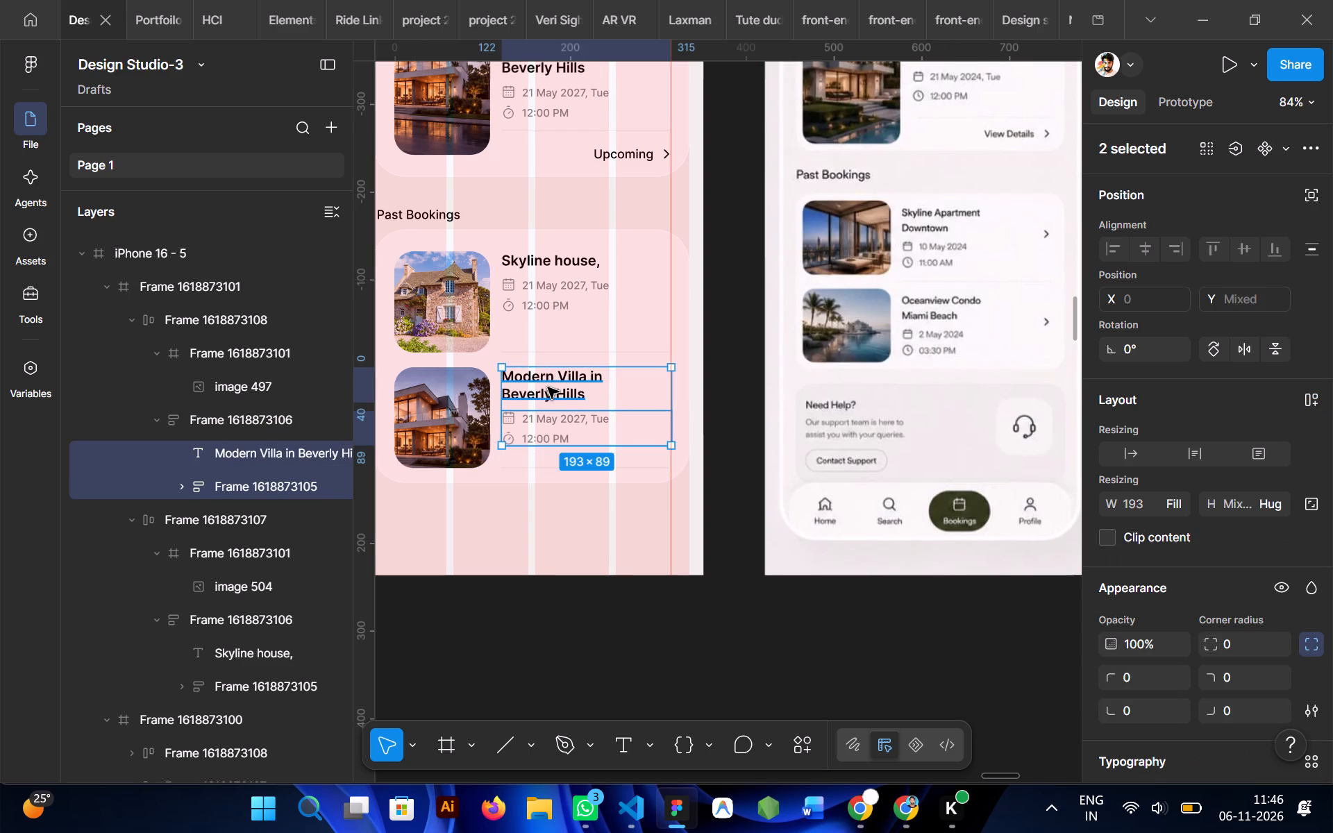
scroll(1172, 600, "down", 1)
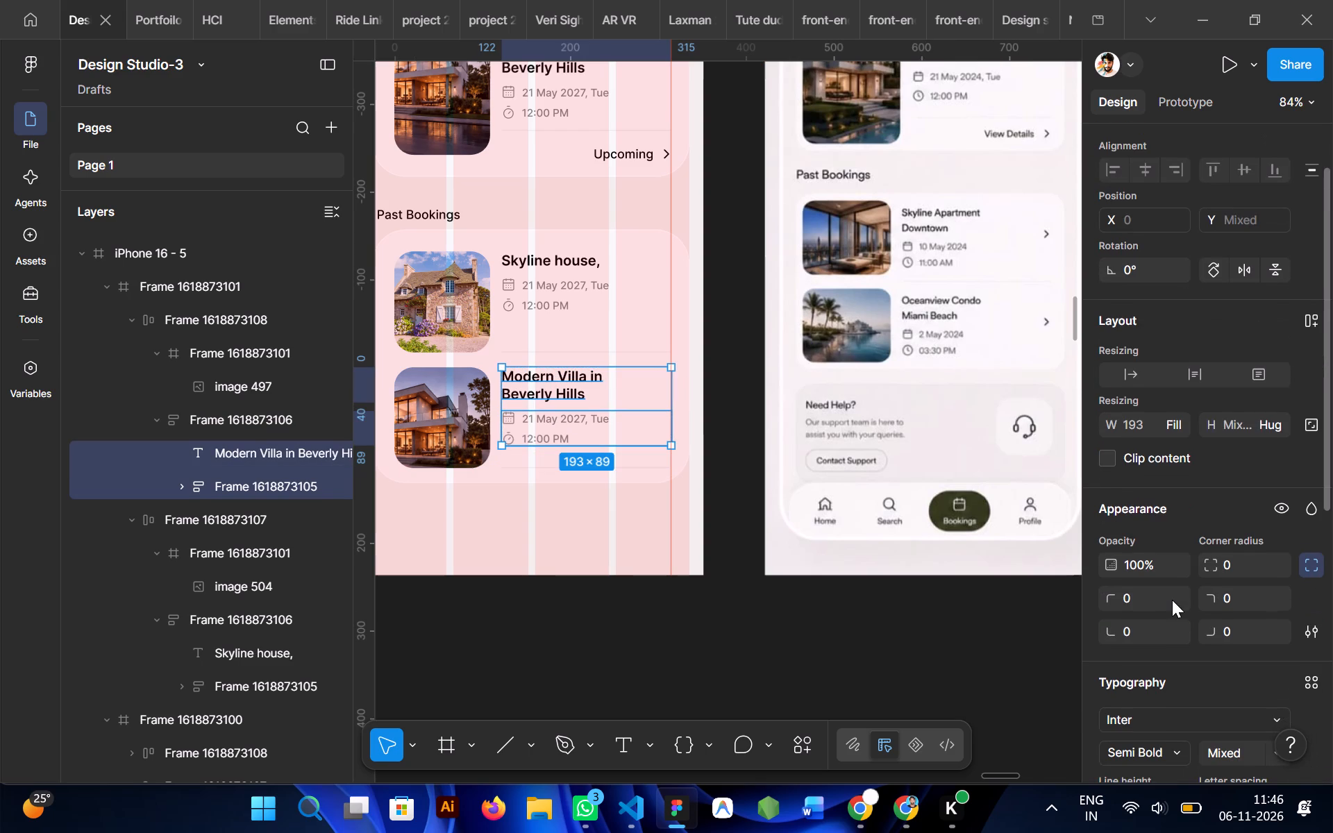
scroll(1229, 383, "down", 2)
scroll(1249, 519, "down", 2)
scroll(1249, 519, "up", 1)
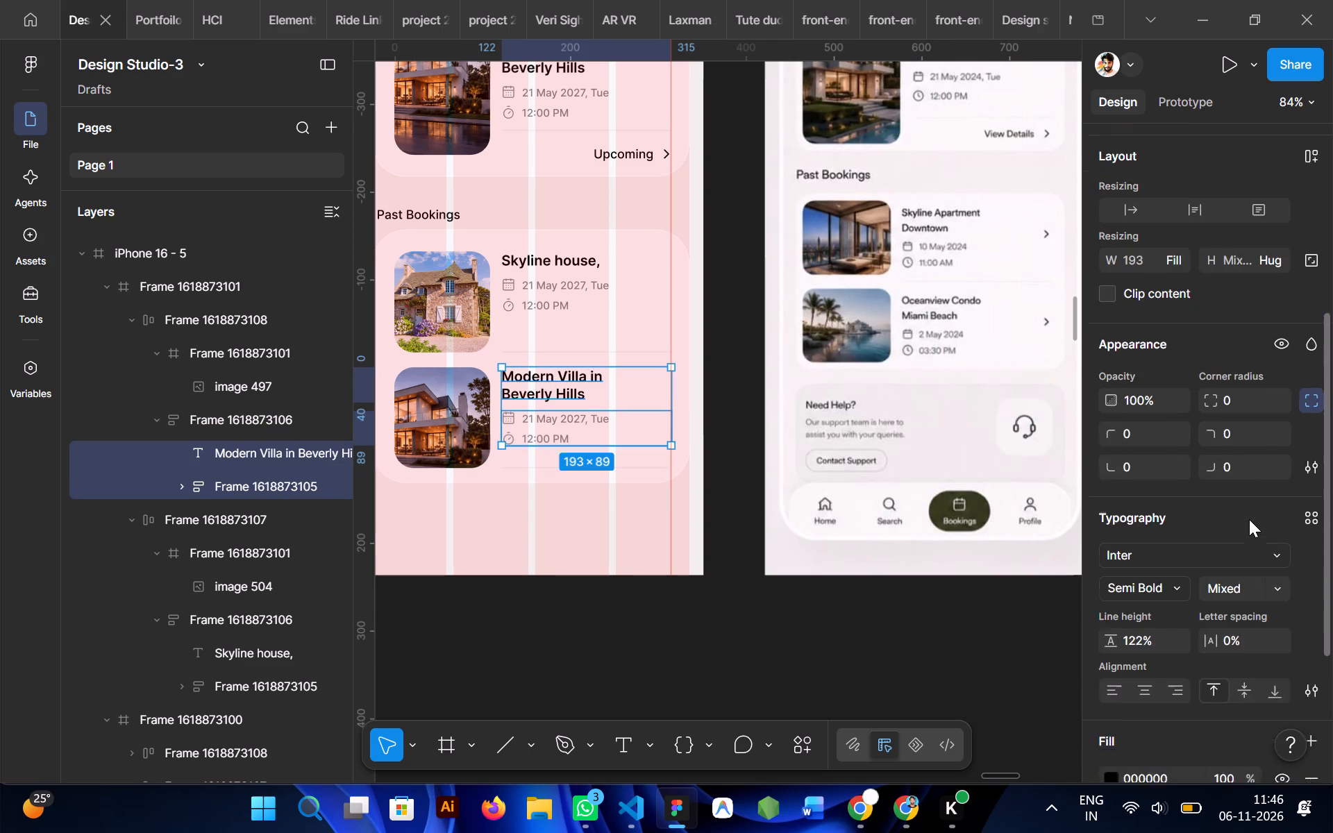
scroll(1249, 519, "up", 3)
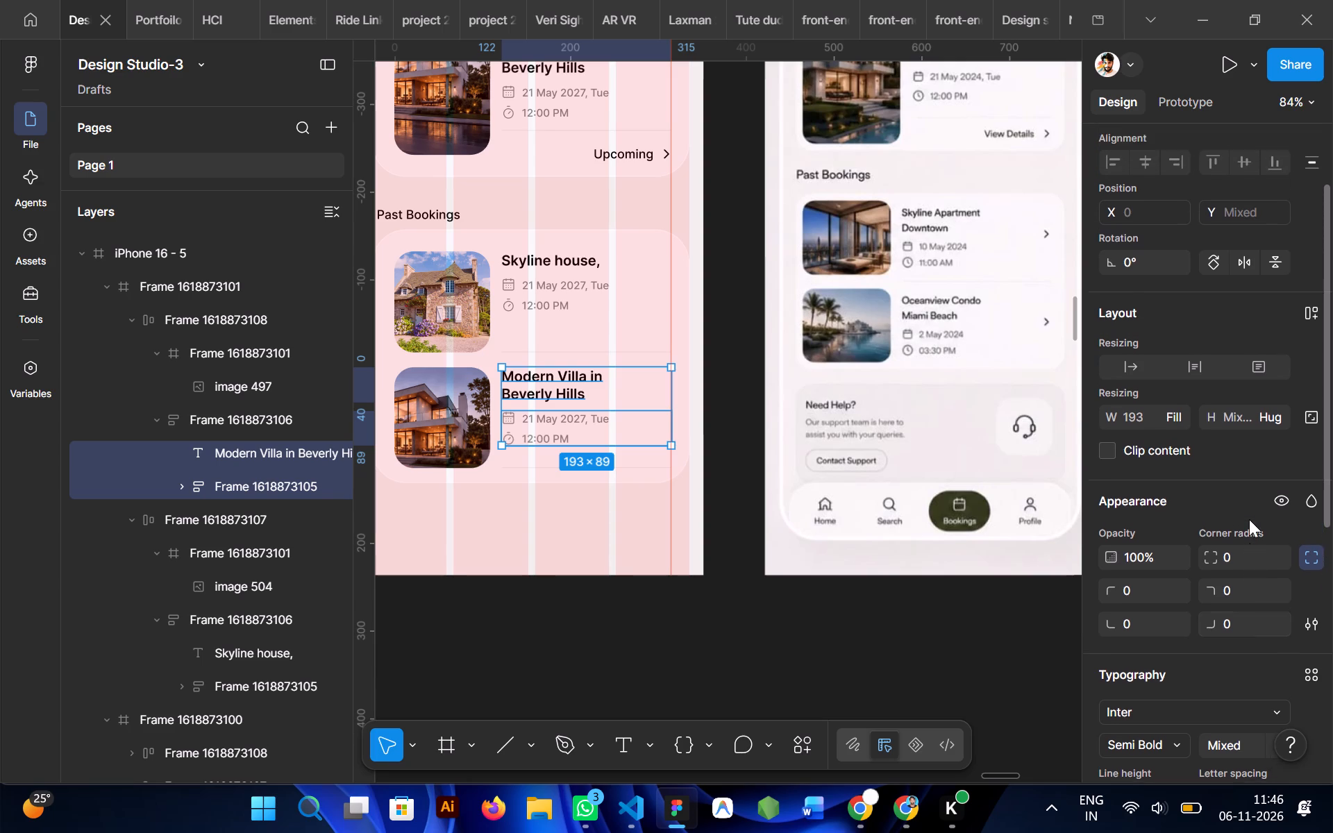
scroll(1249, 519, "up", 2)
Set individual padding on the second Past Bookings row's date-time block, with a top padding of 11.
left_click(558, 414)
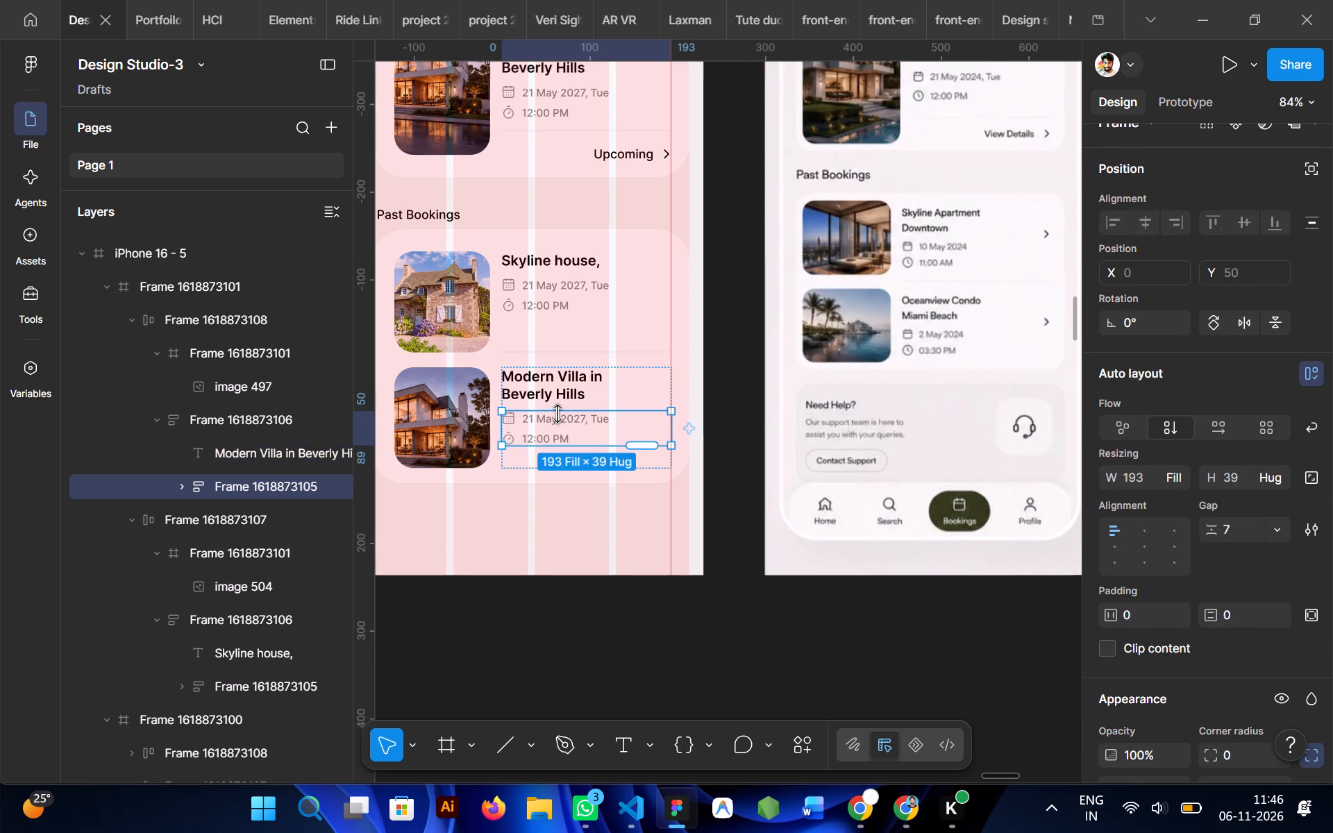
scroll(1209, 601, "down", 1)
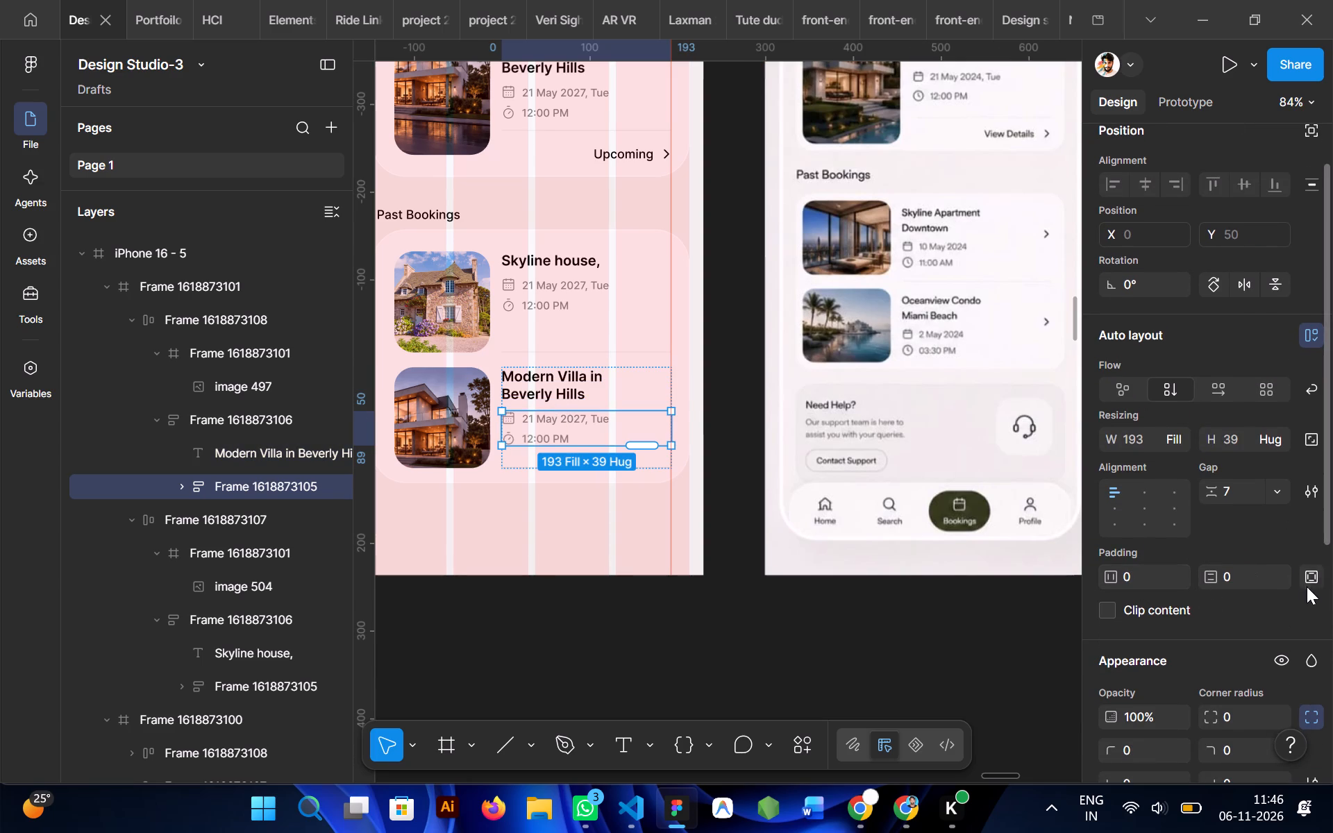
left_click(1309, 584)
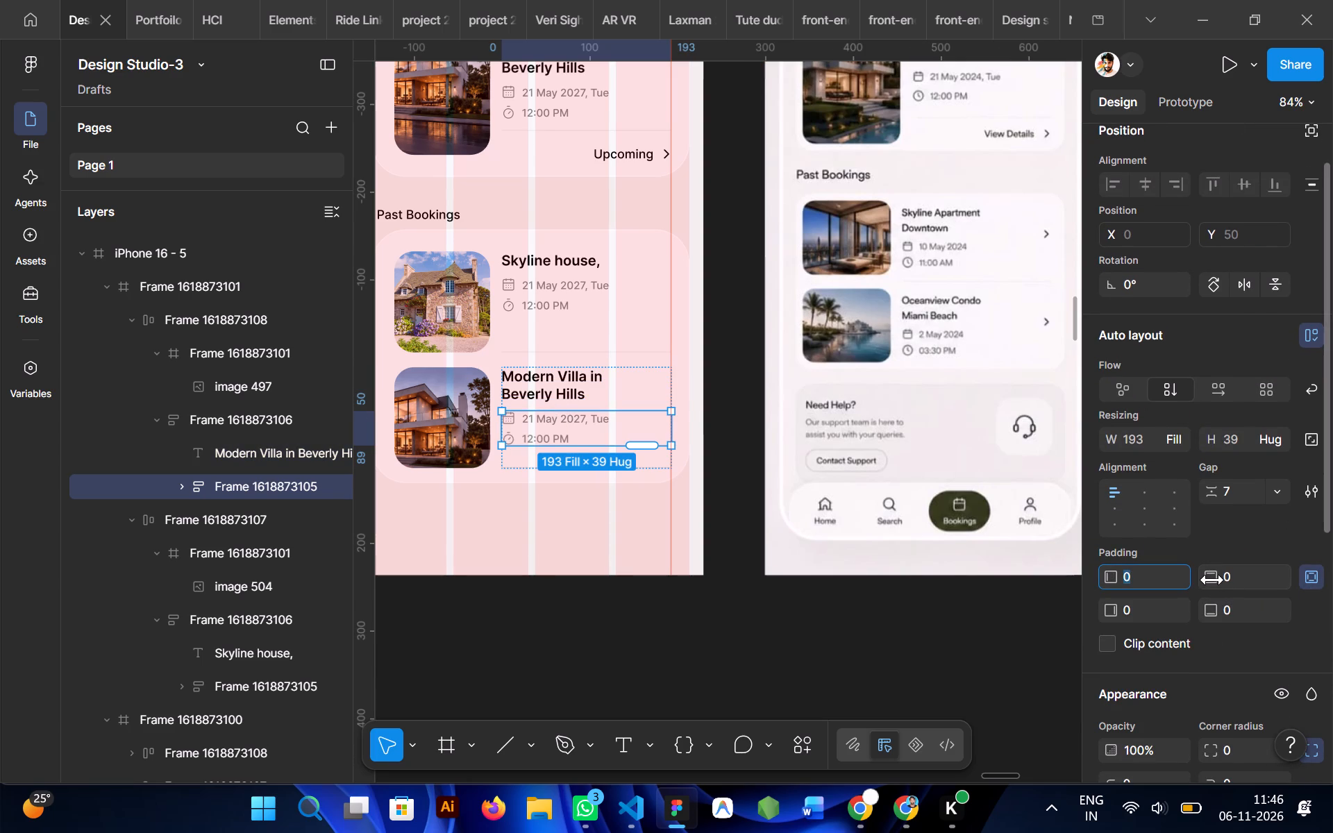
left_click_drag(1211, 576, 682, 410)
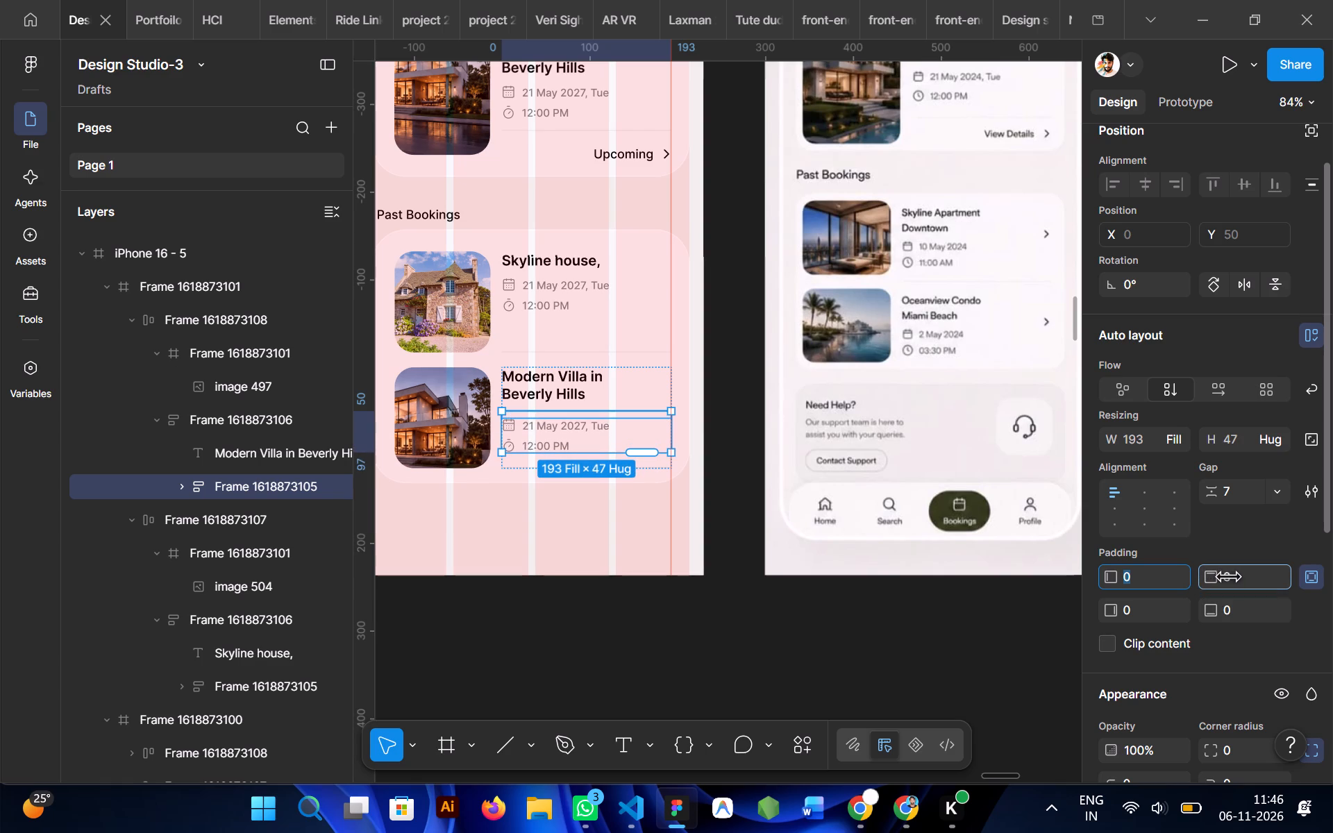
left_click_drag(682, 410, 689, 414)
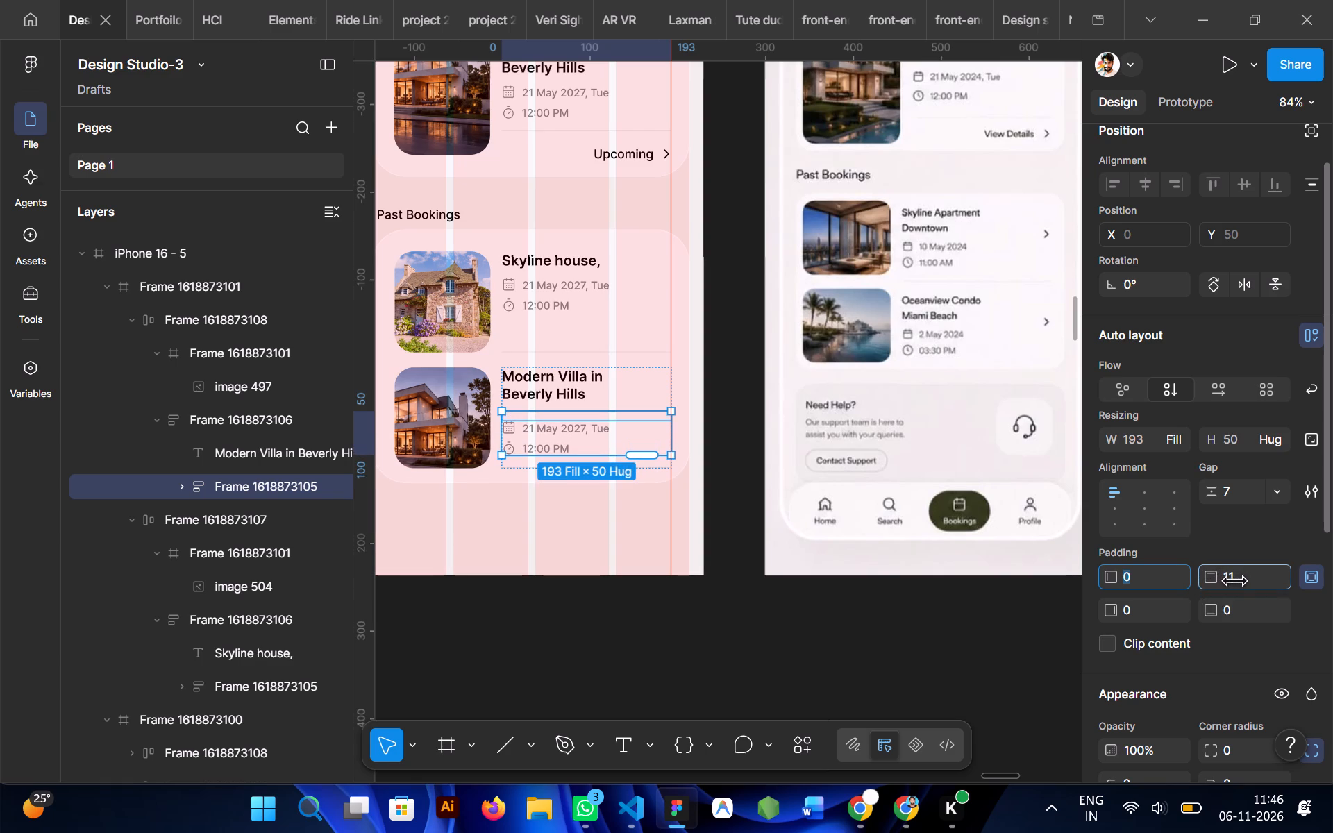
left_click_drag(689, 414, 689, 415)
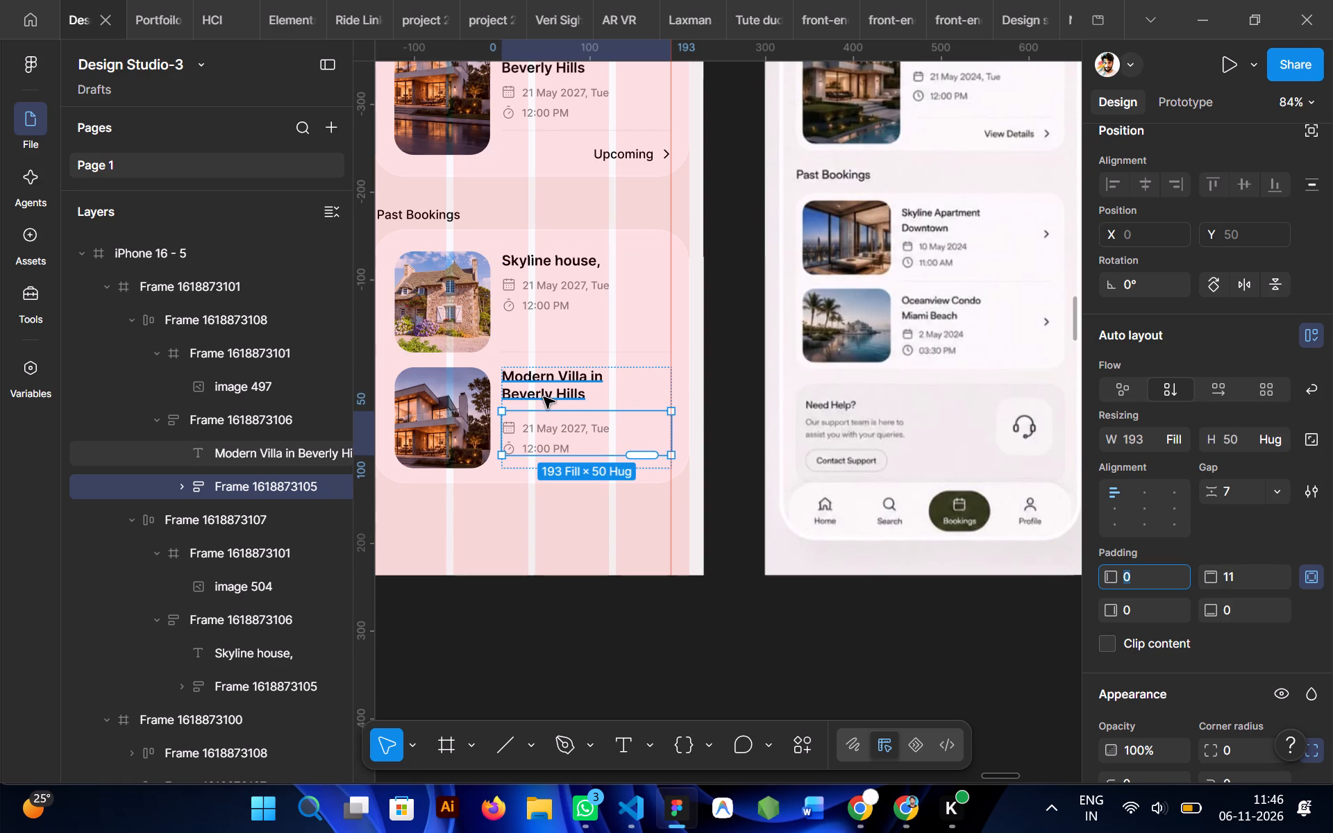
Examine the layout and typography settings of the second Past Bookings row's title, and deselect it.
left_click(544, 397)
scroll(1213, 605, "down", 2)
scroll(1221, 524, "up", 1)
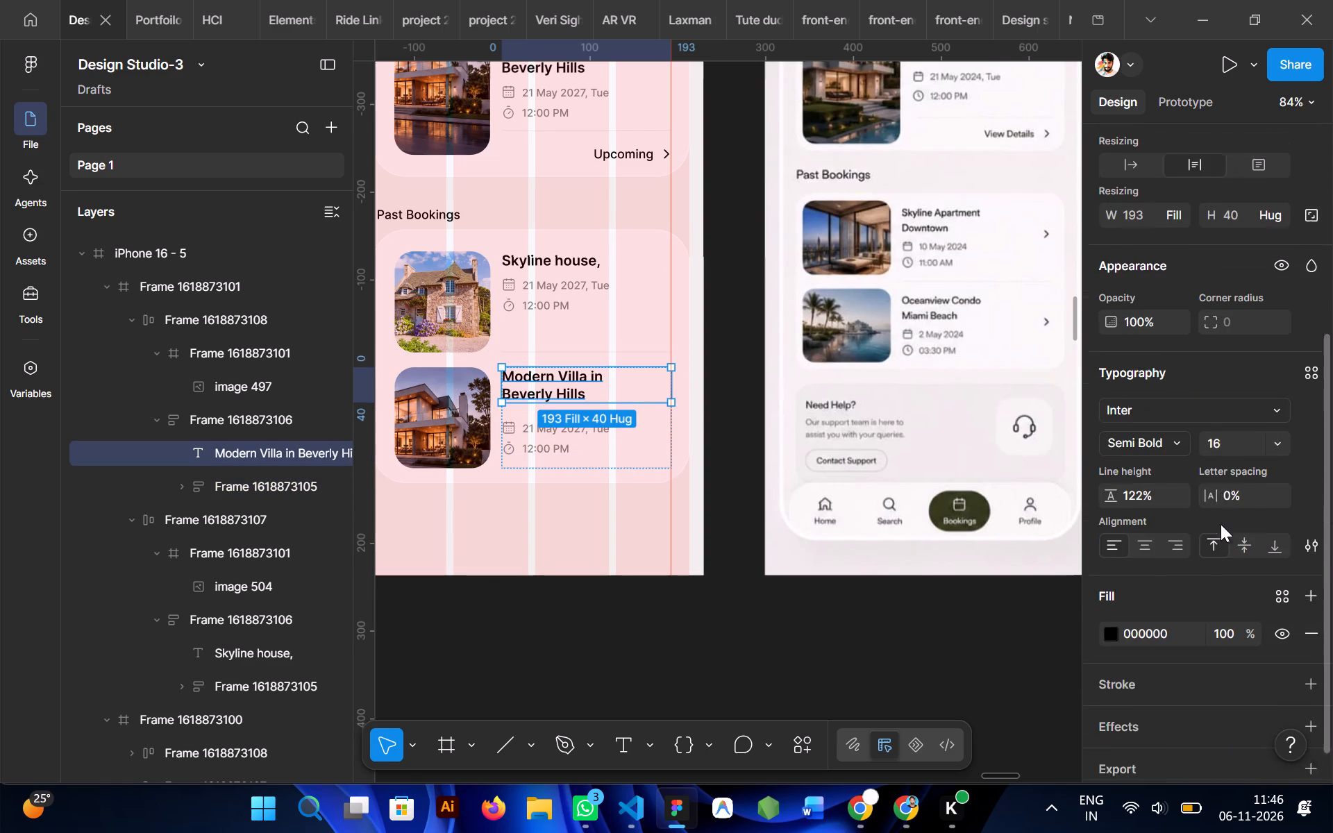
scroll(1221, 524, "up", 1)
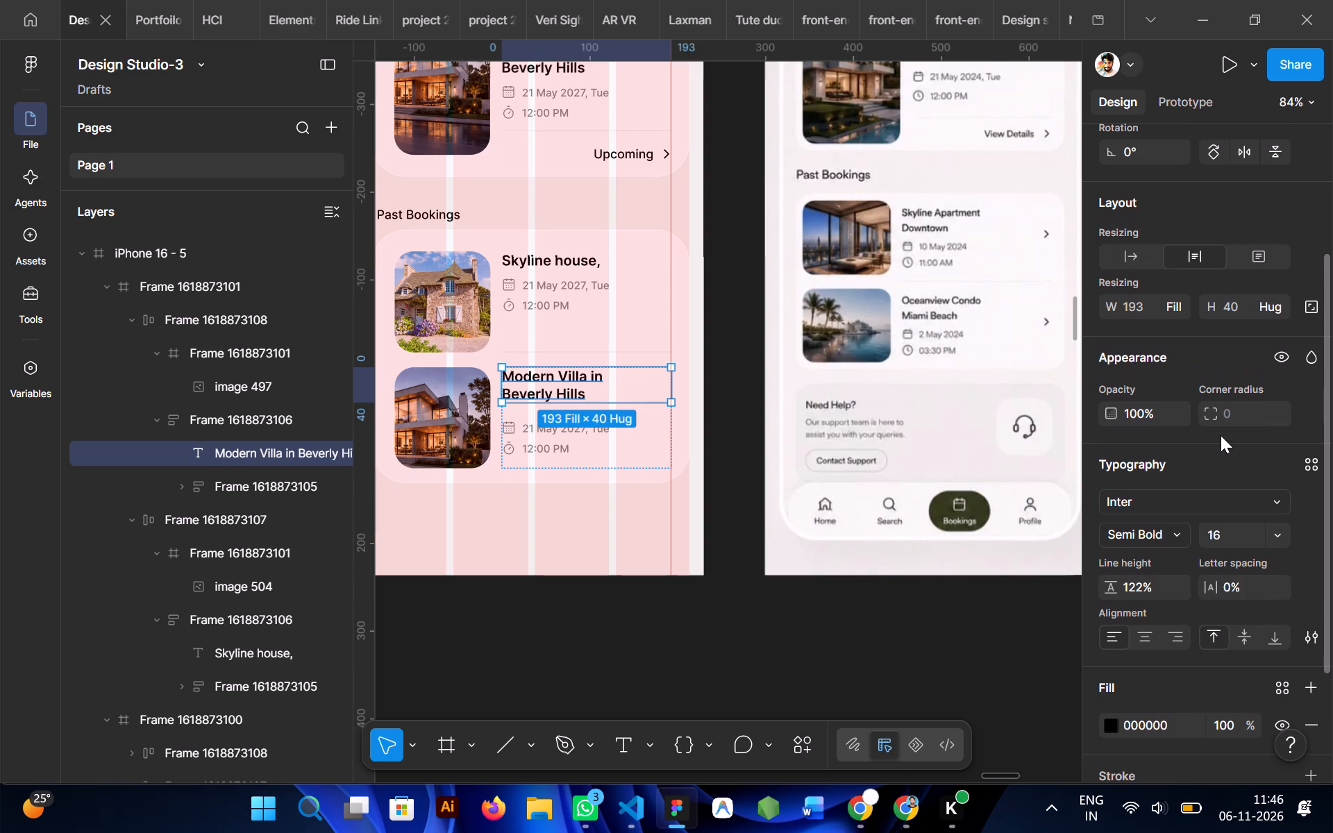
scroll(1221, 435, "down", 1)
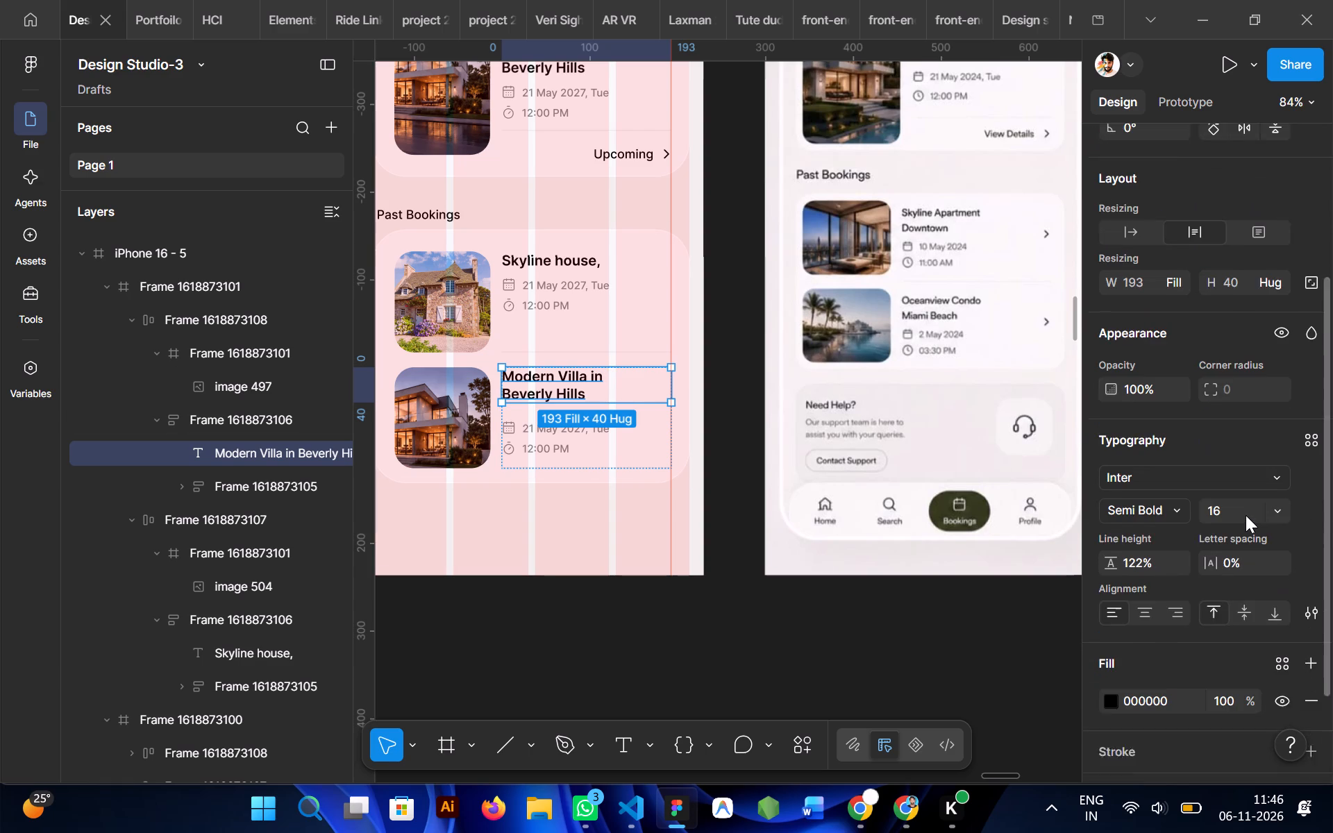
left_click(553, 380)
double_click(553, 380)
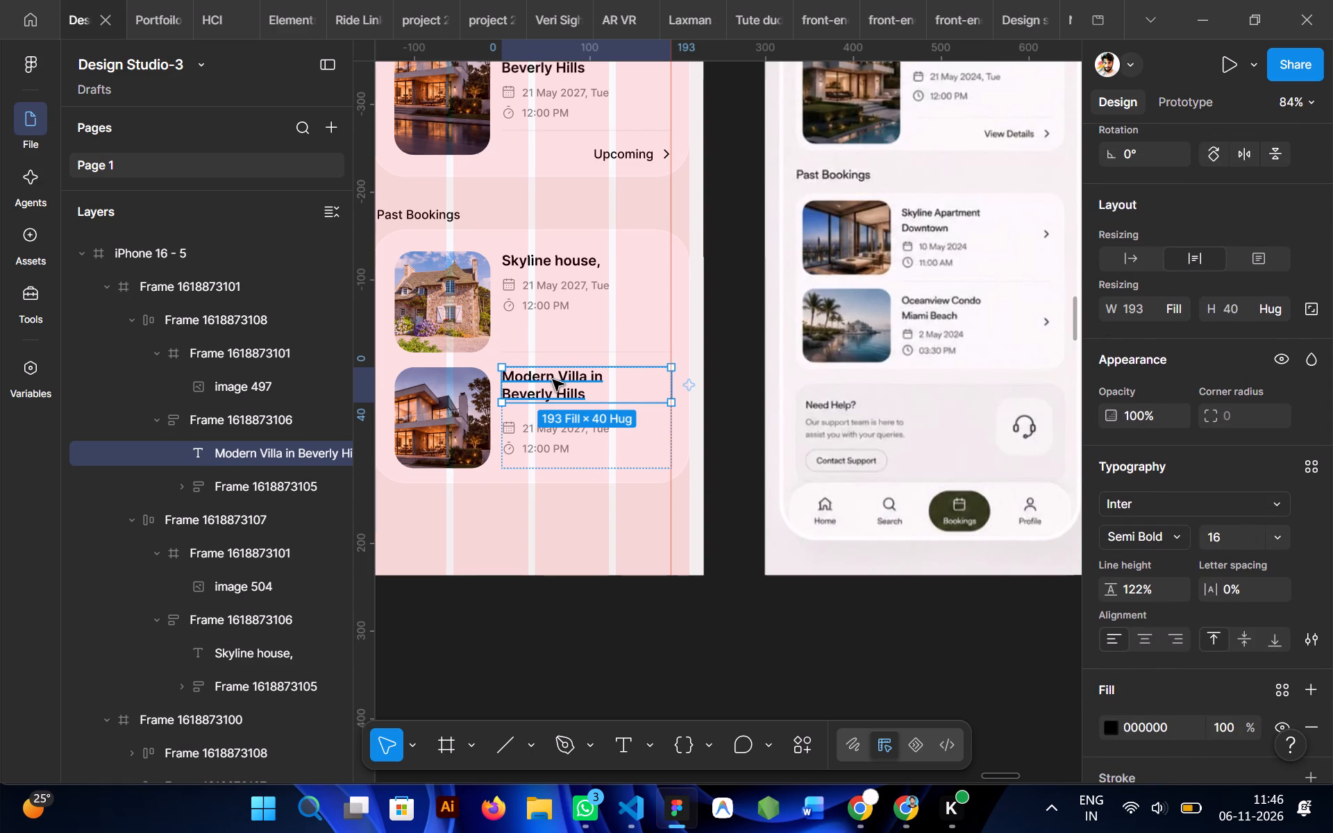
left_click(840, 635)
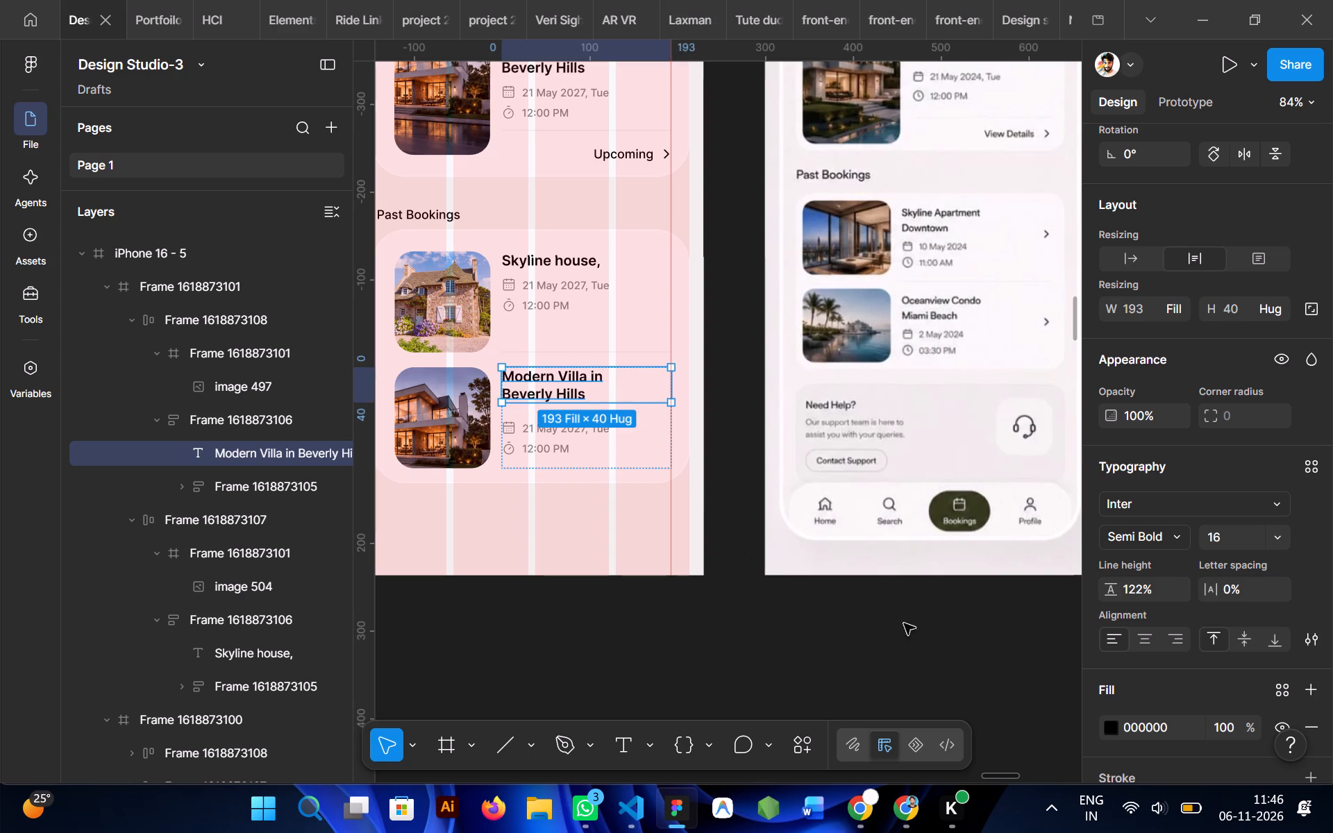
scroll(1152, 566, "down", 1)
left_click(629, 598)
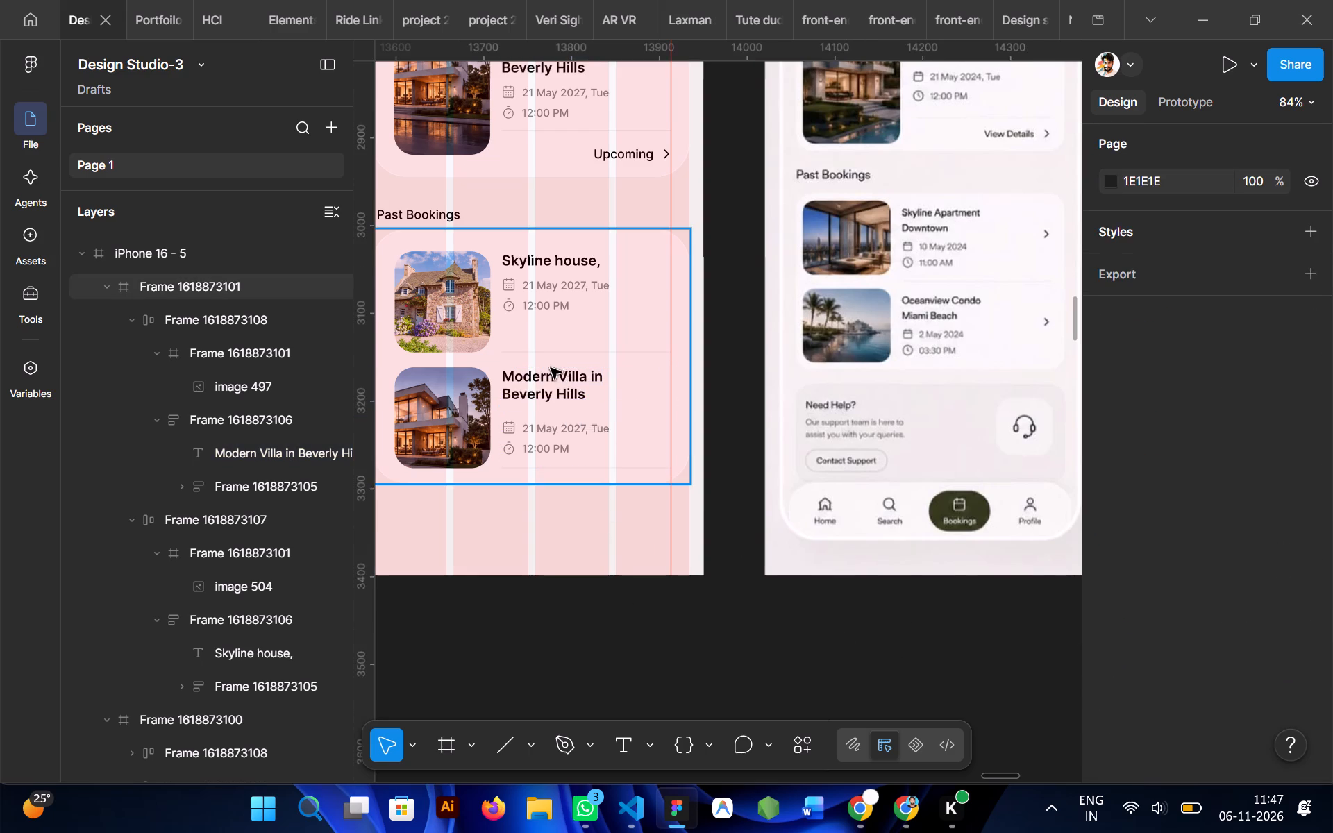
Align the contents of the second Past Bookings row's text block to left centre and set its vertical gap to 14.
double_click(547, 377)
double_click(547, 377)
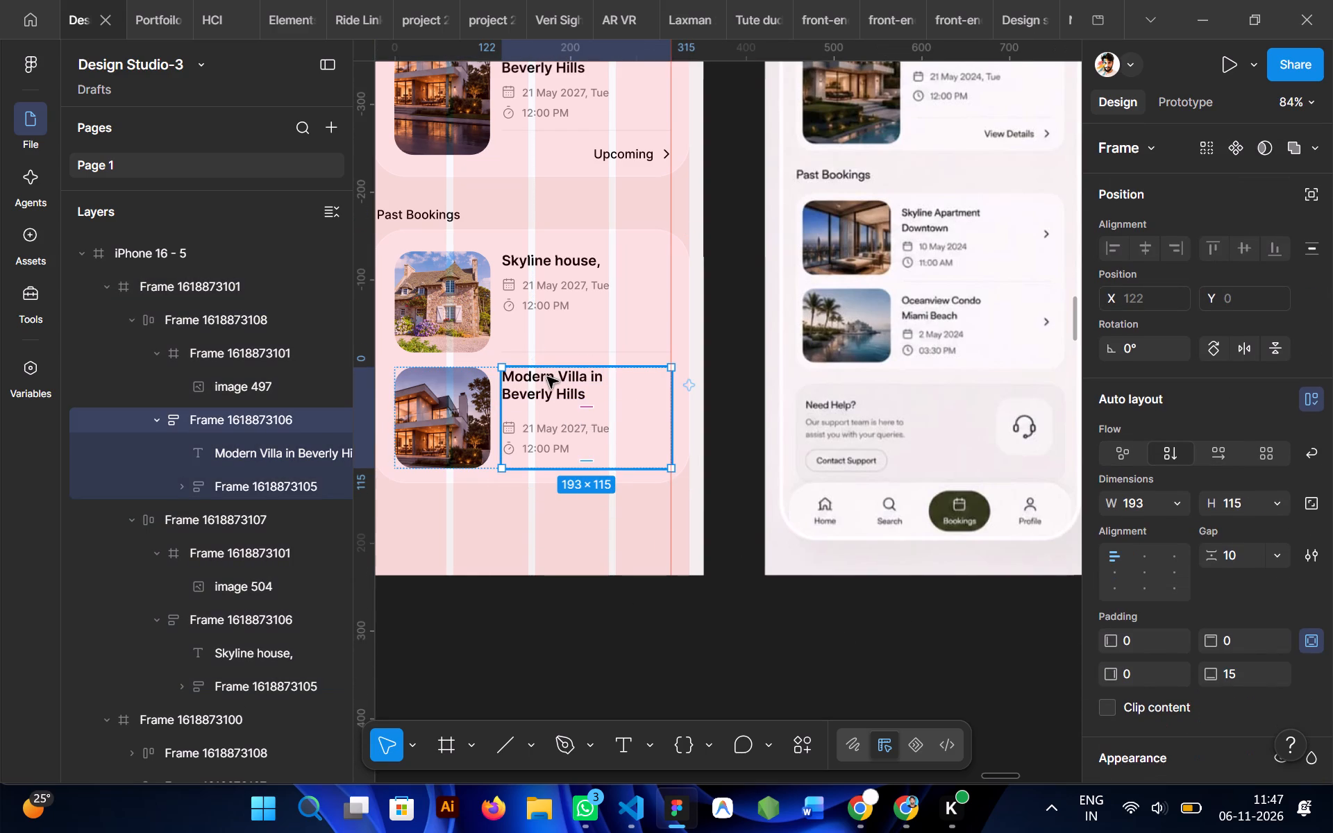
left_click(1114, 573)
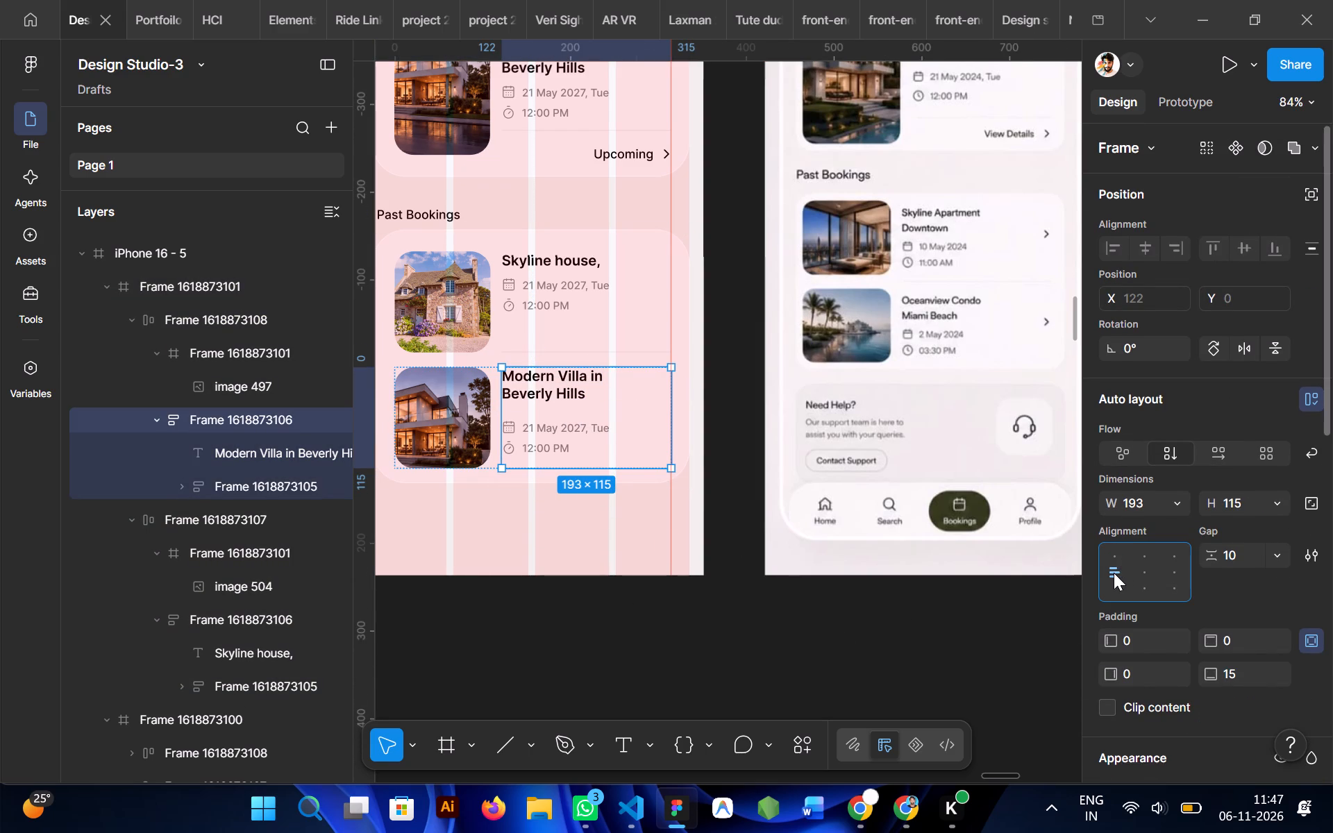
left_click(587, 405)
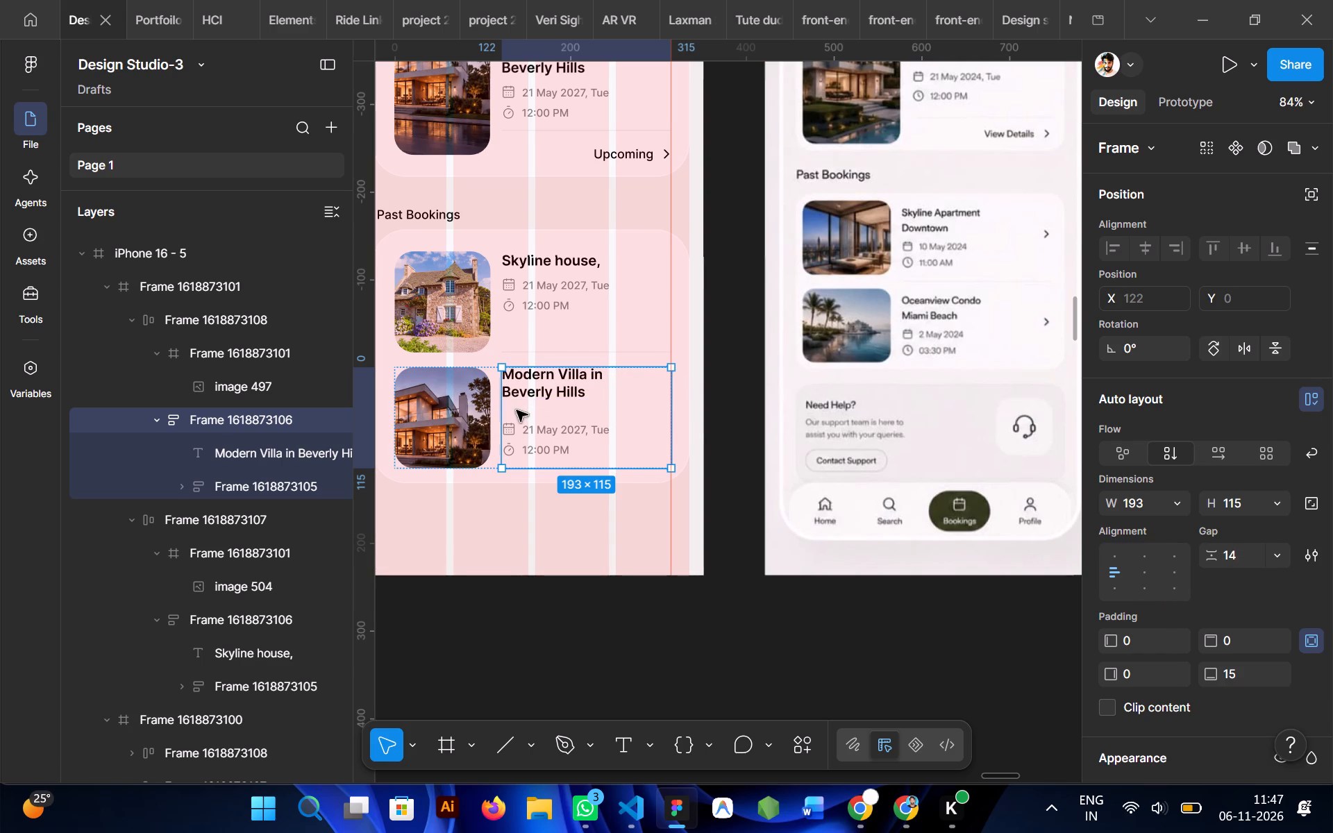
Set the second Past Bookings row's title "Modern Villa in Beverly Hills" to auto width so it hugs its text.
double_click(539, 387)
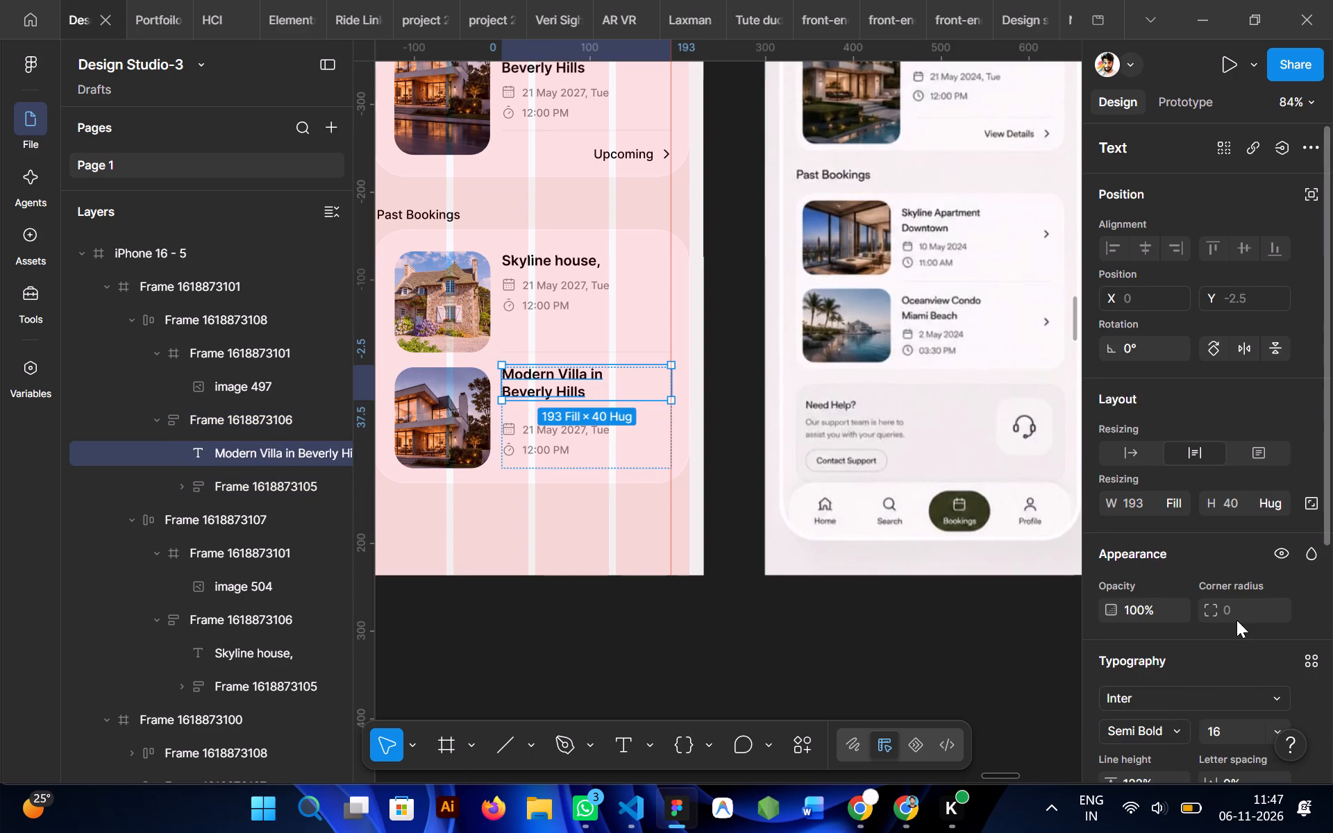
scroll(1236, 620, "down", 1)
scroll(1189, 612, "up", 1)
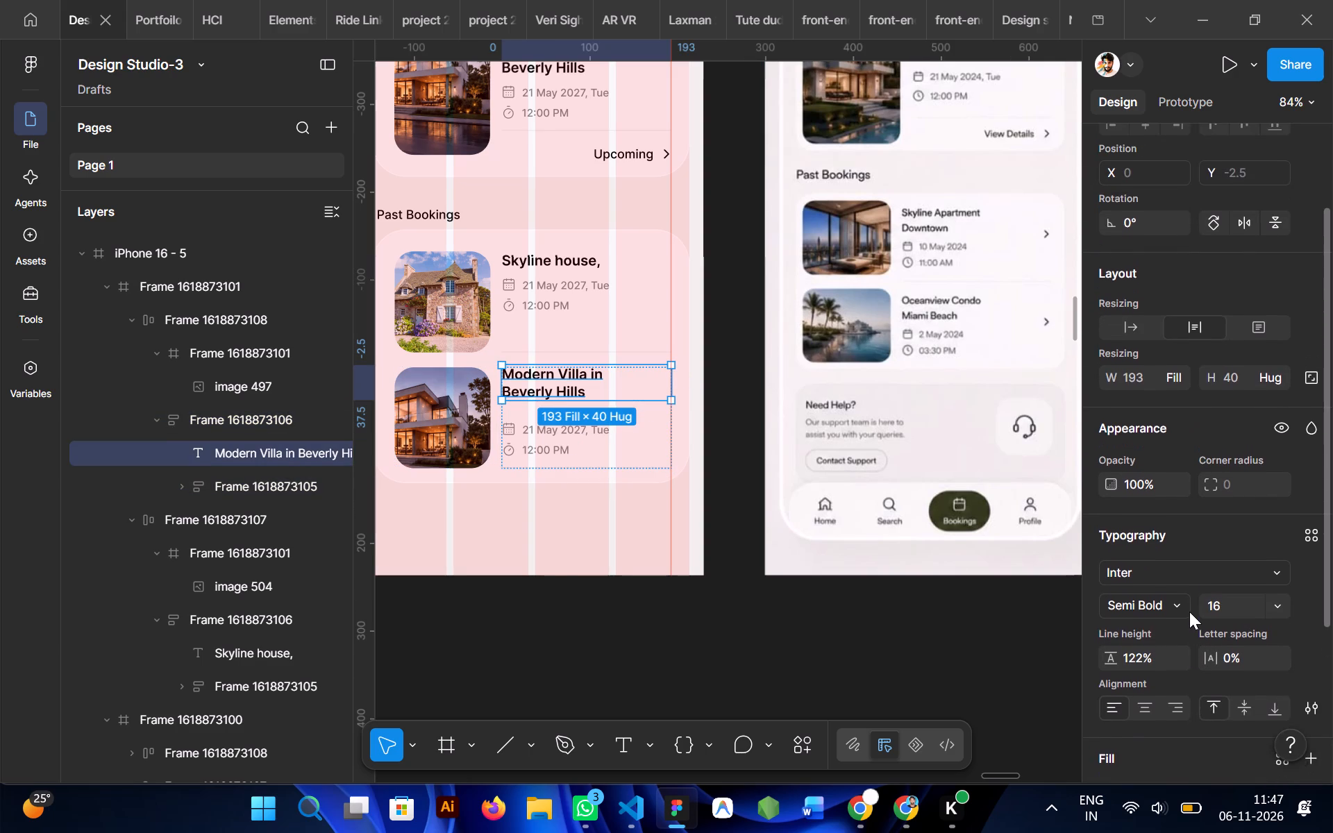
scroll(1189, 612, "up", 1)
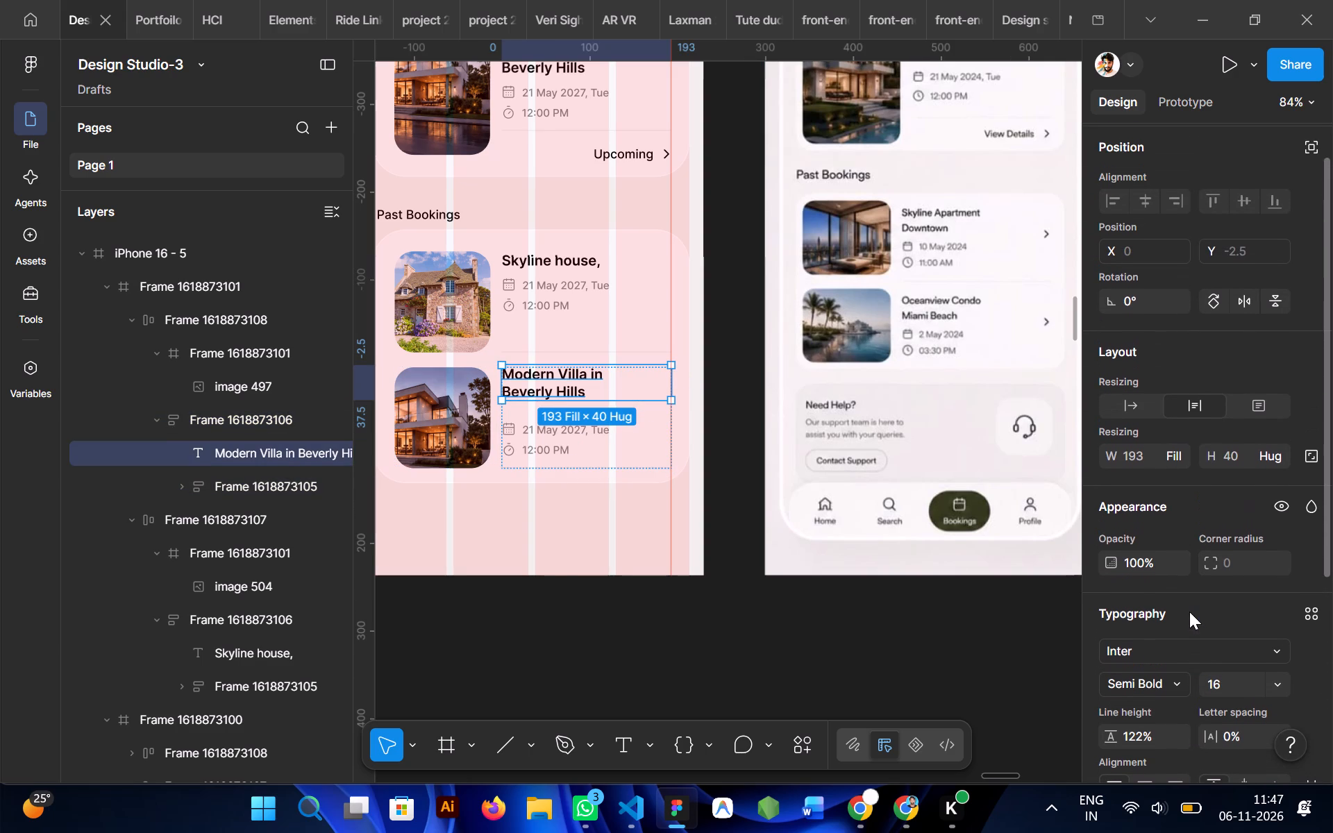
left_click(1132, 405)
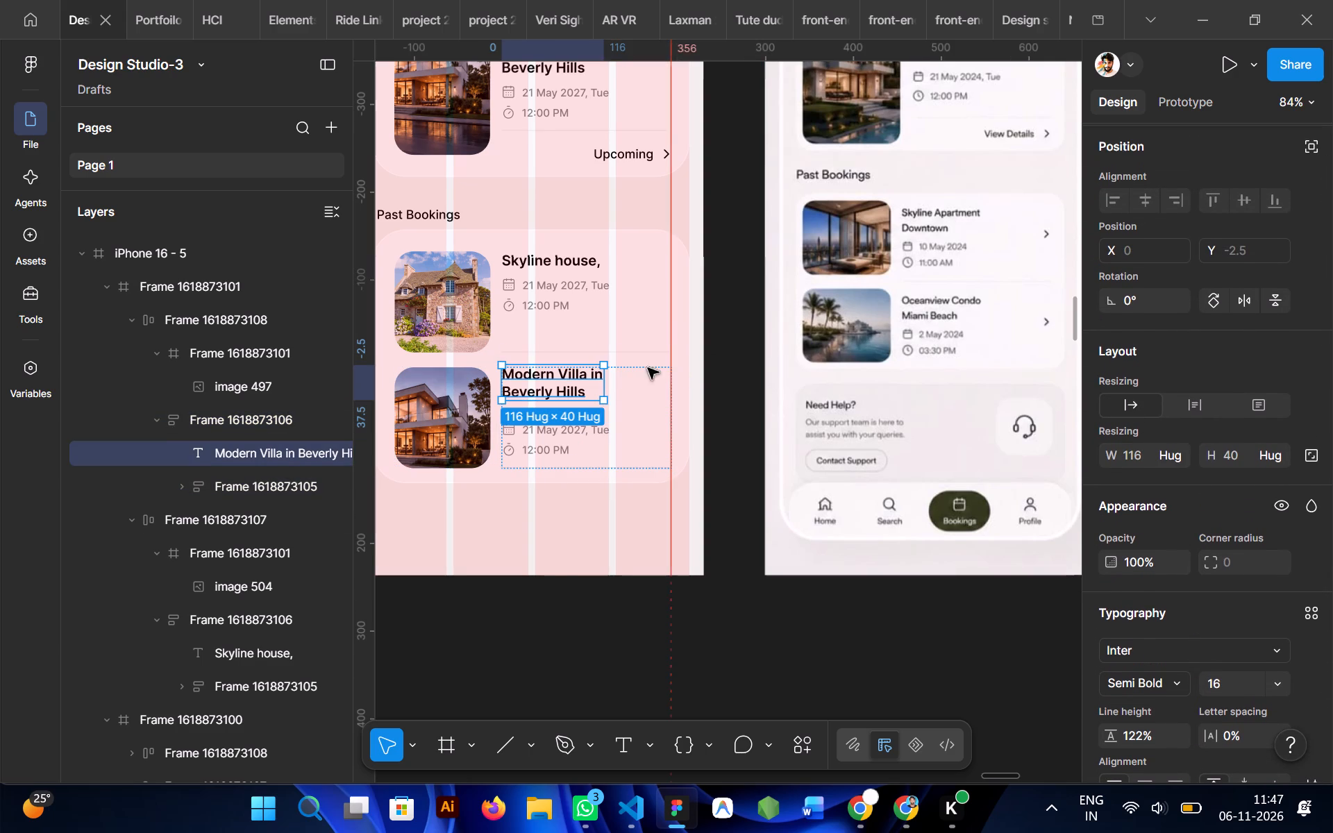
Set the top padding of the second Past Bookings row's date-time block to 0 and deselect it.
left_click(560, 442)
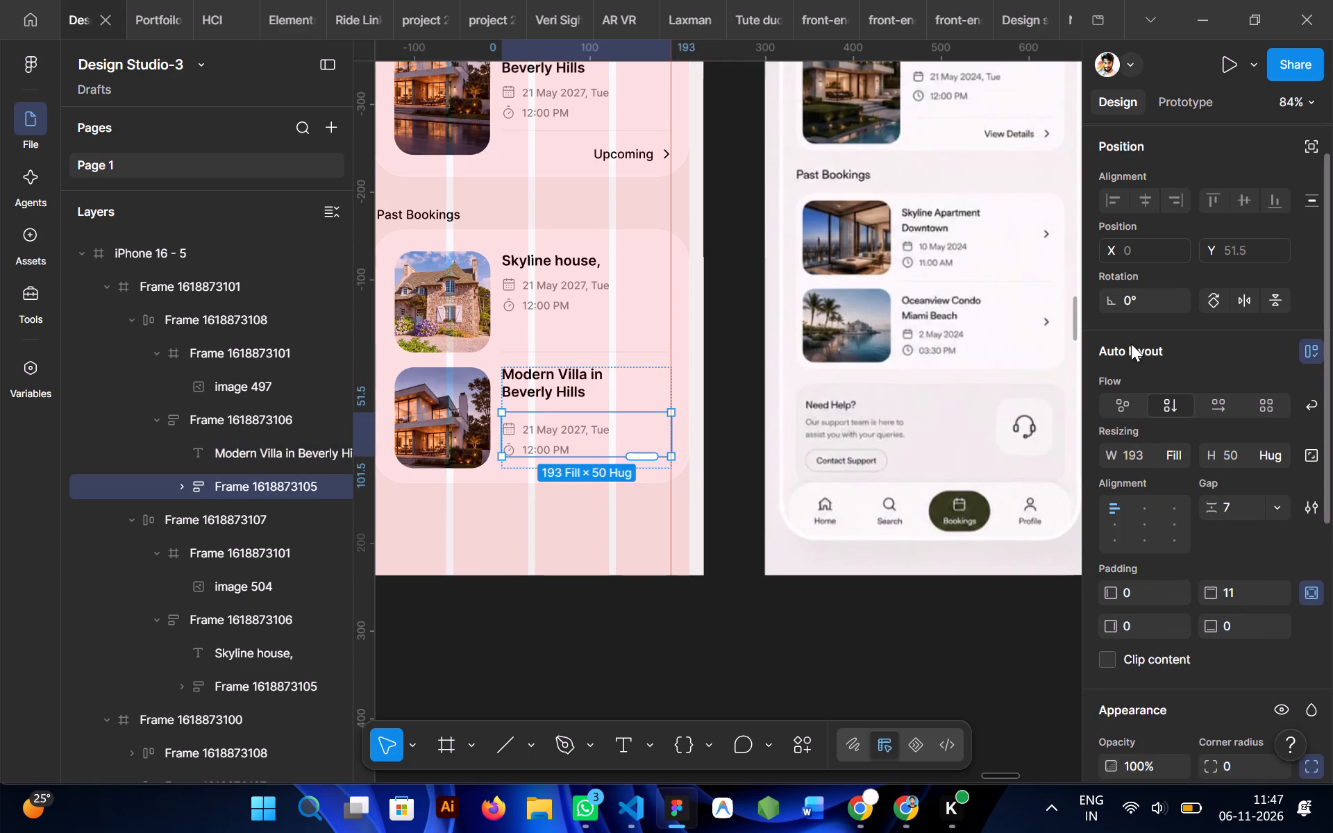
scroll(1131, 344, "down", 2)
scroll(1131, 344, "up", 1)
scroll(1131, 344, "down", 1)
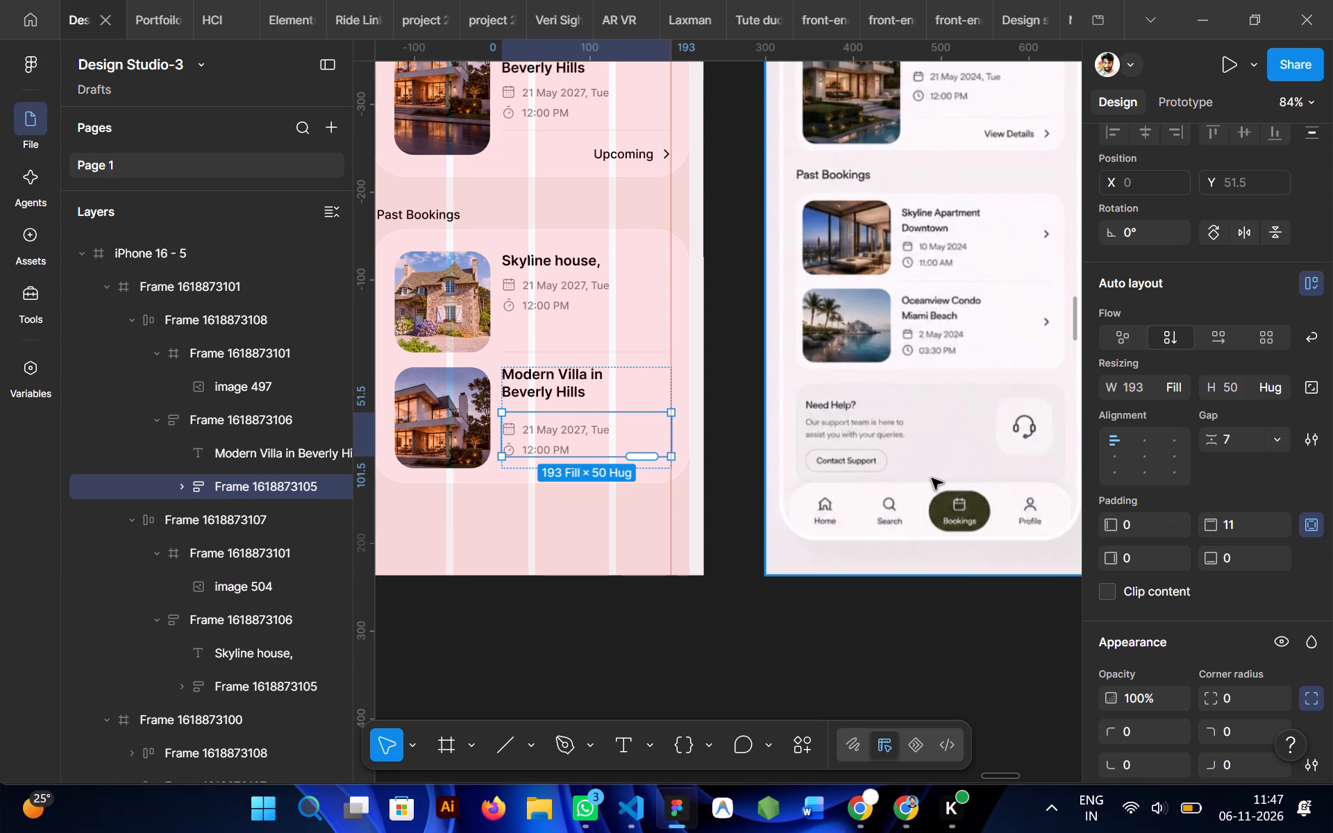
left_click(1236, 527)
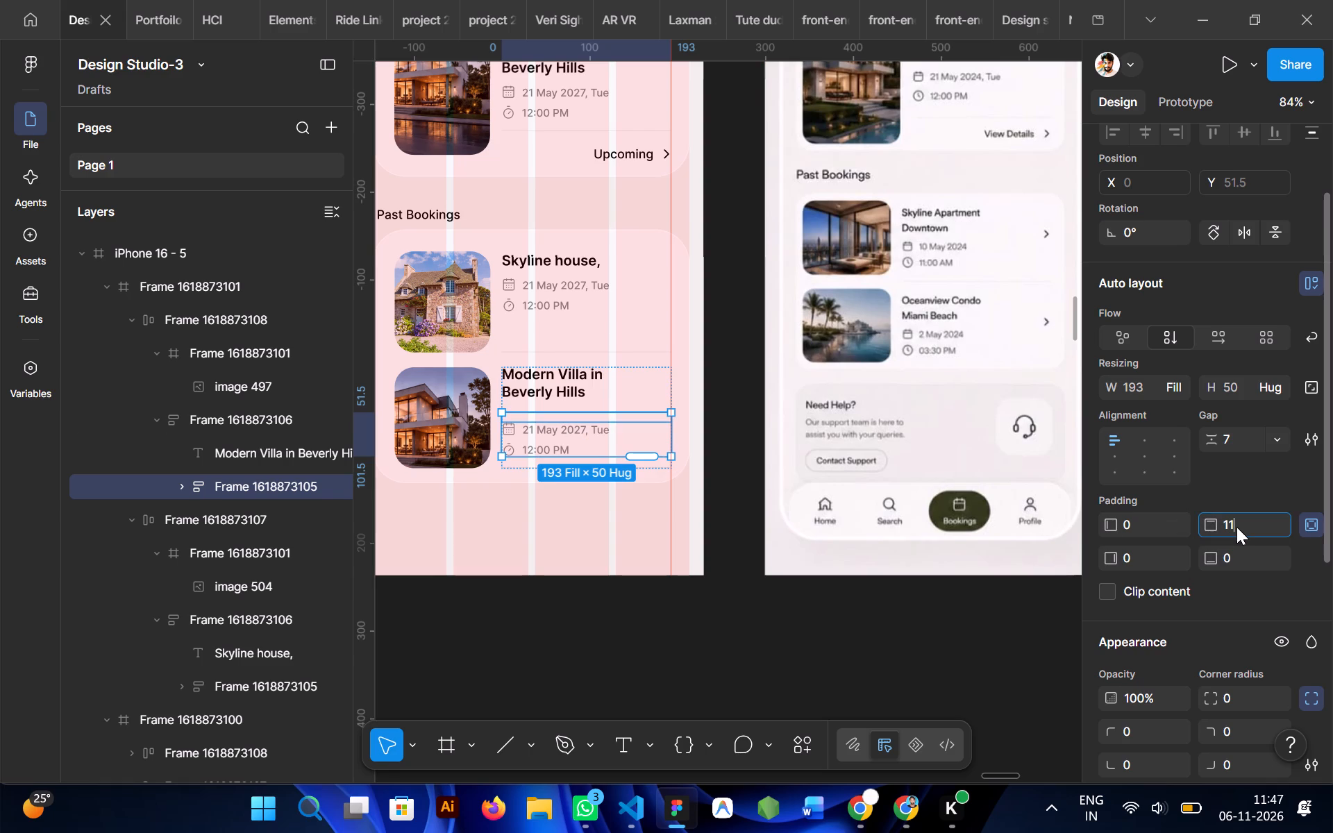
key("0")
key("Return")
left_click(569, 584)
double_click(542, 407)
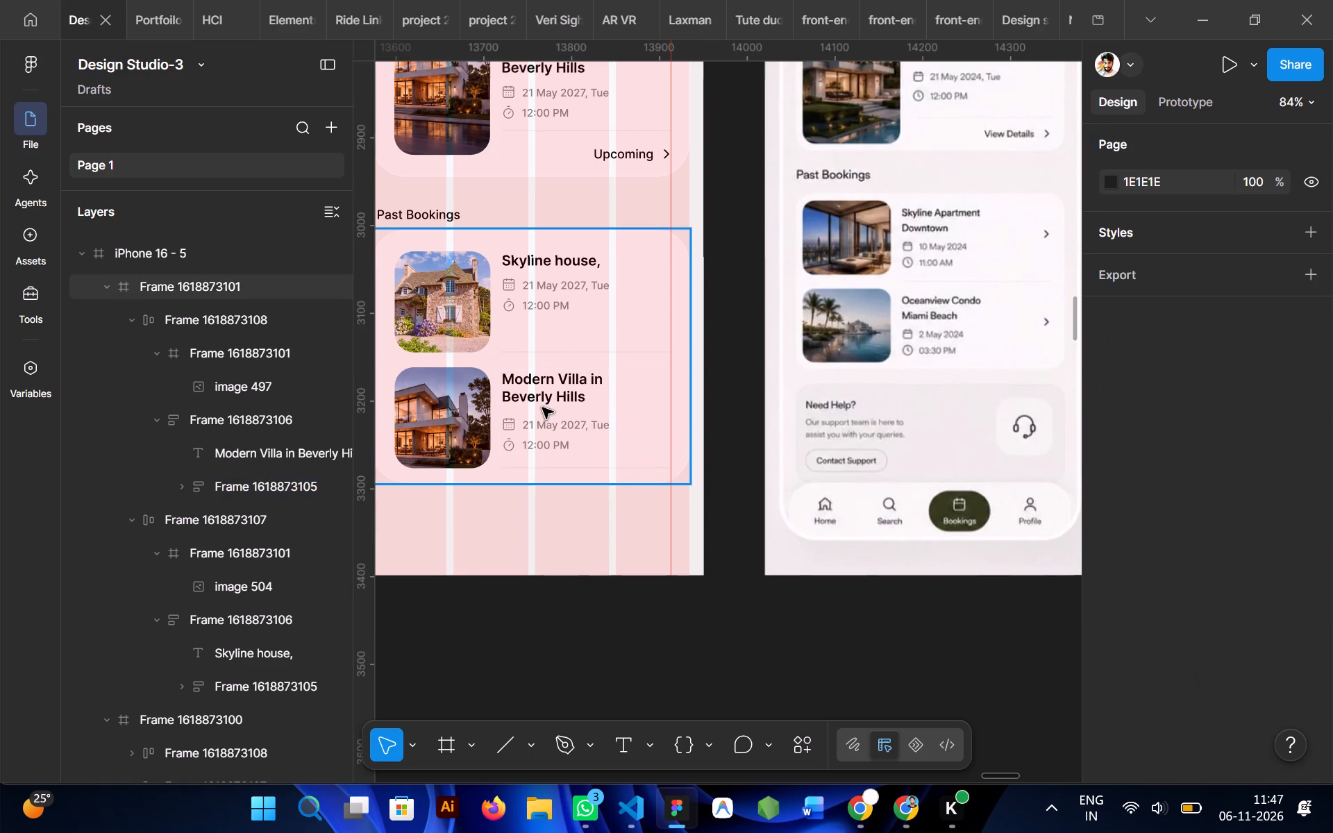
left_click(587, 568)
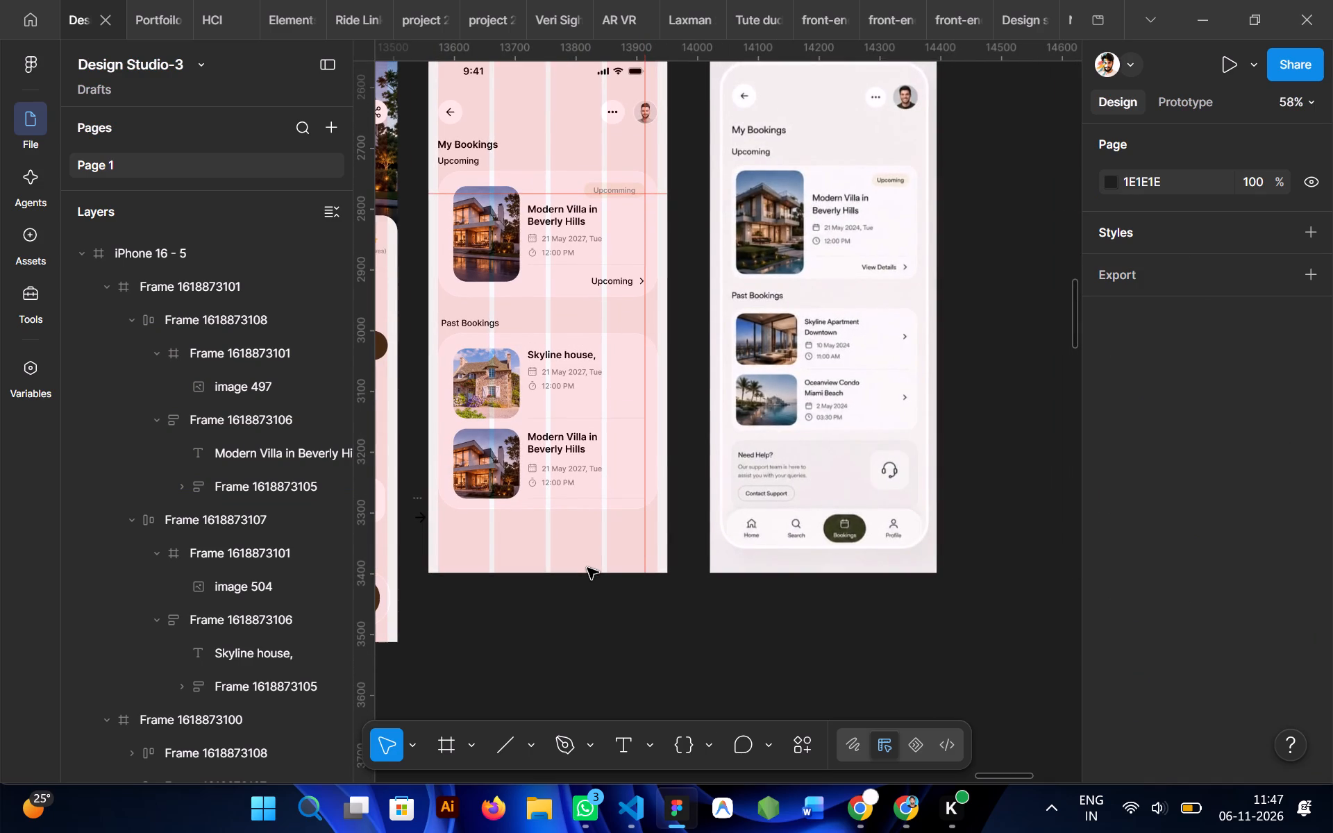
Replace the title text of the second Past Bookings row with "Oceanview Condo".
double_click(558, 444, "ctrl")
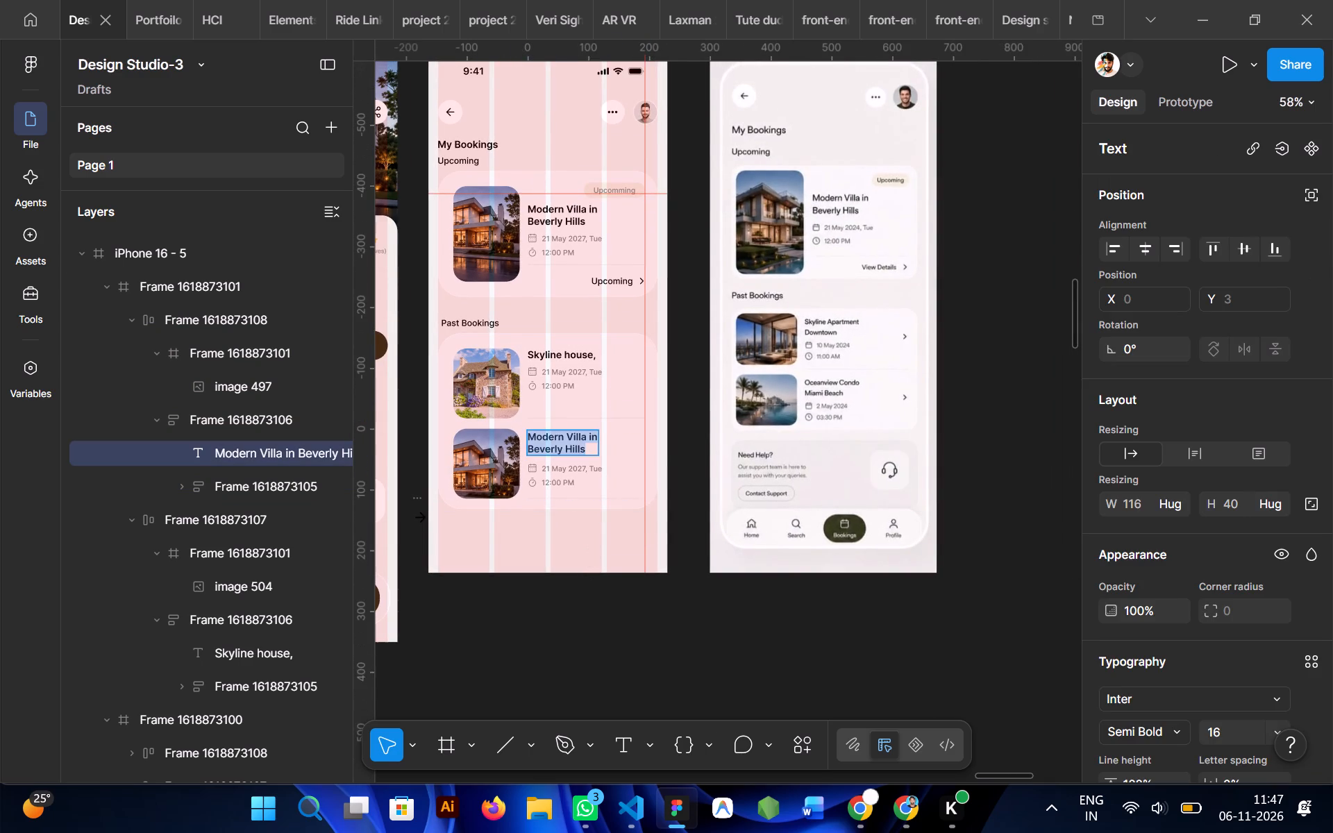
scroll(558, 444, "left", 1)
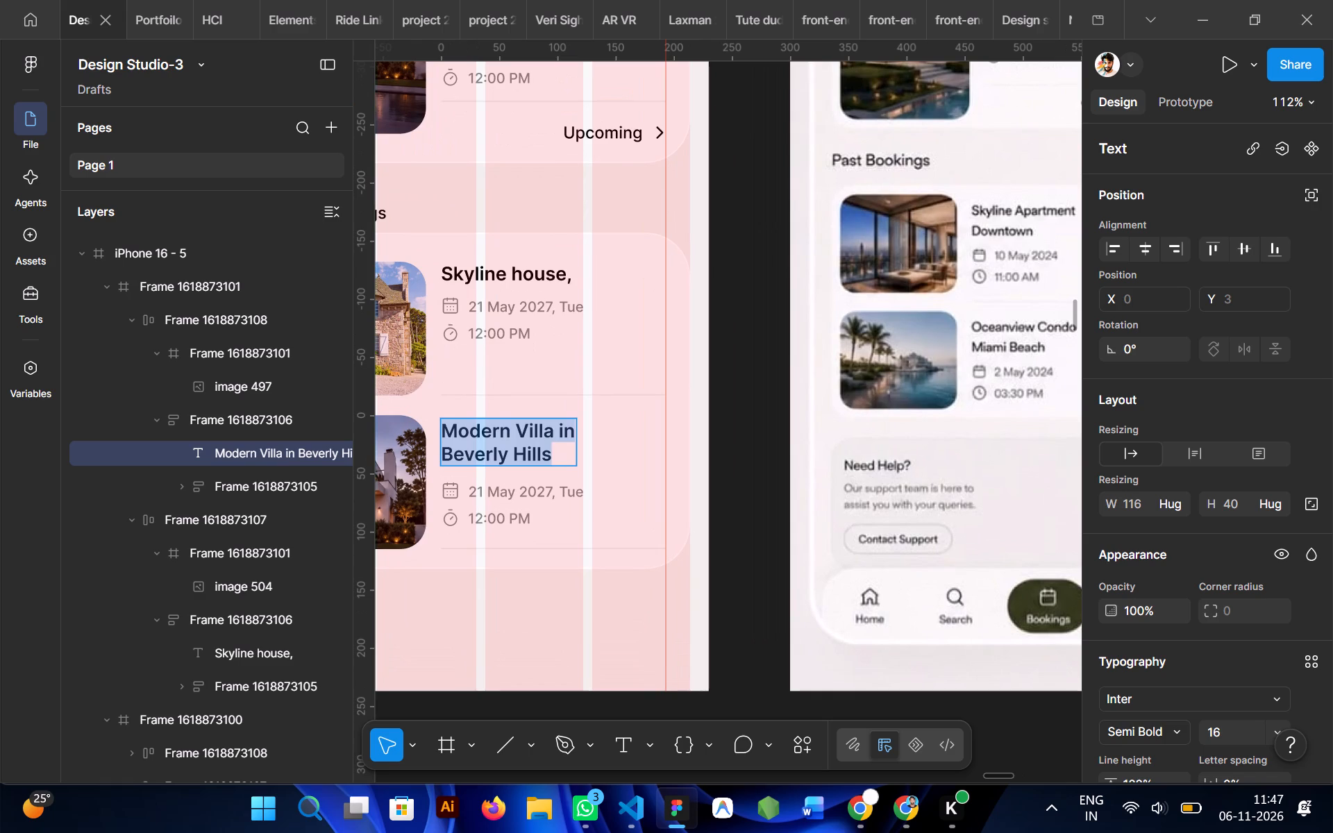
type("Oc")
type("eab")
key("BackSpace")
key("n")
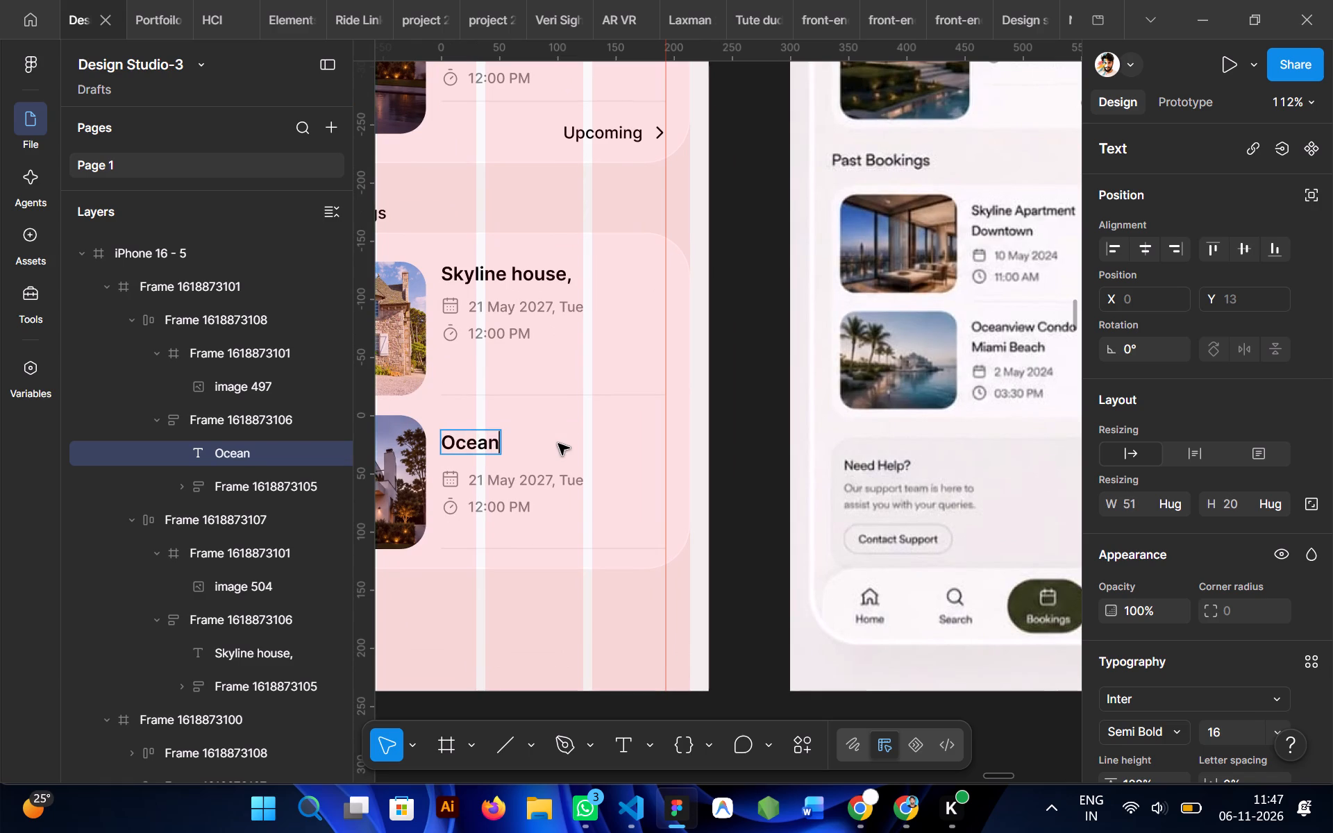
type("vew")
key("BackSpace")
key("BackSpace")
key("BackSpace")
type("view")
key("space")
type("C")
type("ono")
type("do")
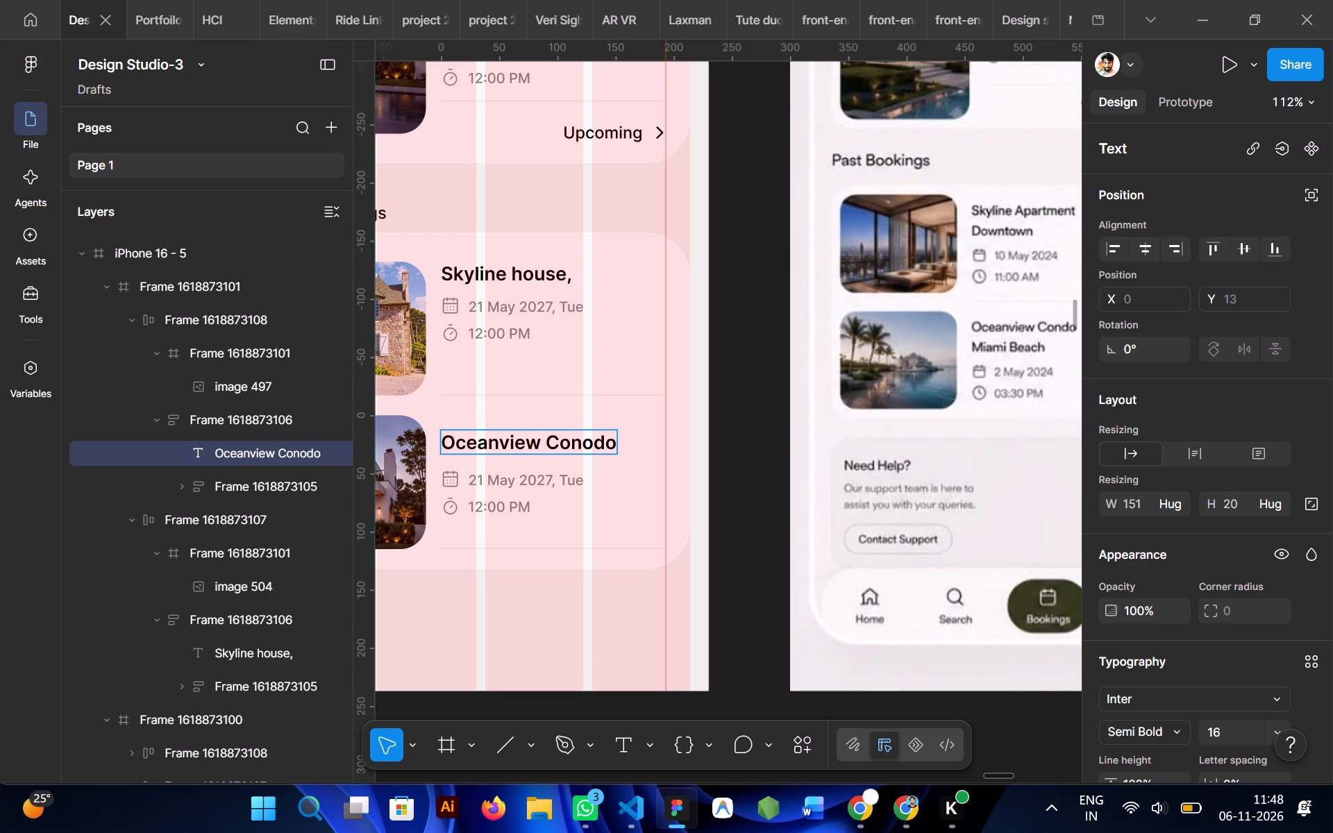
key("Left")
key("Left")
key("BackSpace")
Add a second line reading "Miami Beach" below "Oceanview Condo" in the second Past Bookings row's title.
left_click(602, 446)
key("Return")
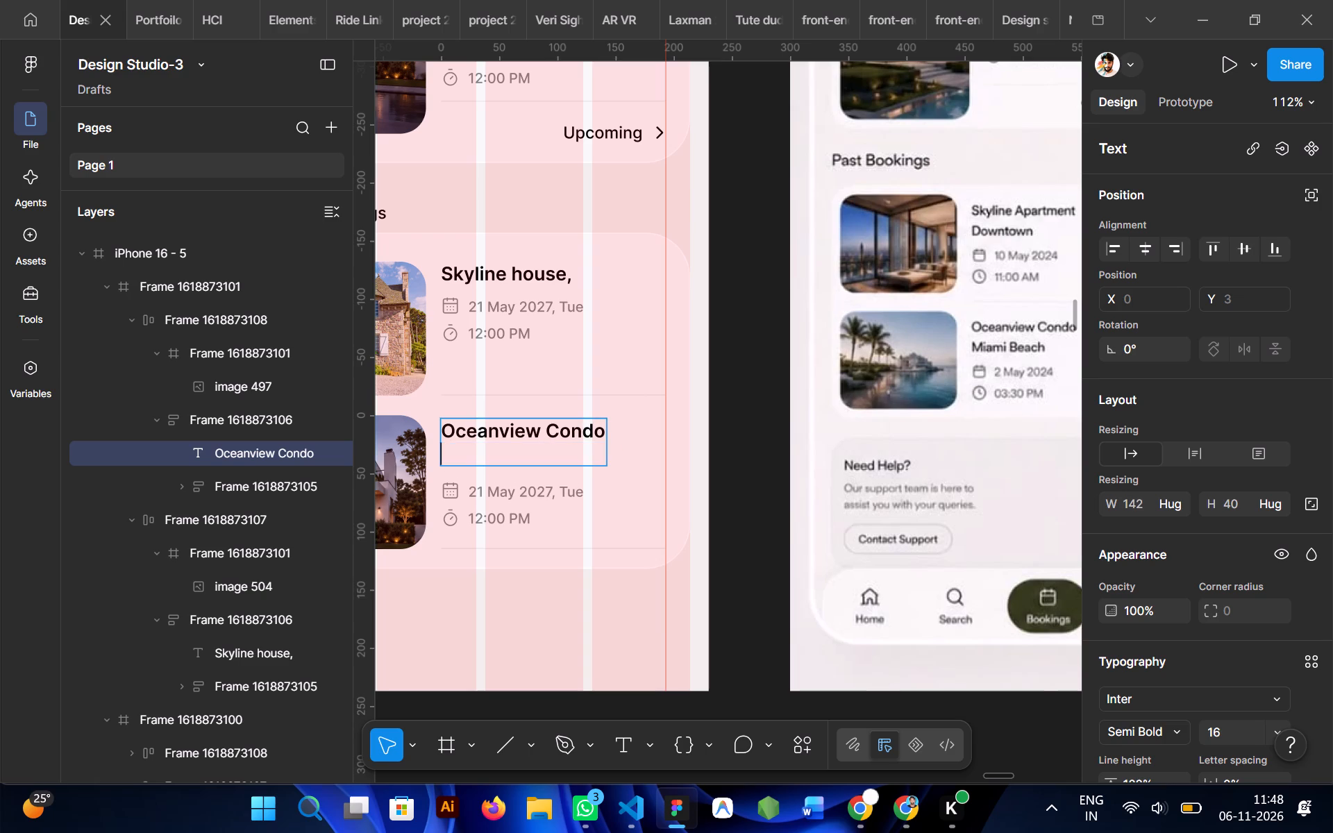
type("Ma")
key("BackSpace")
type("ia")
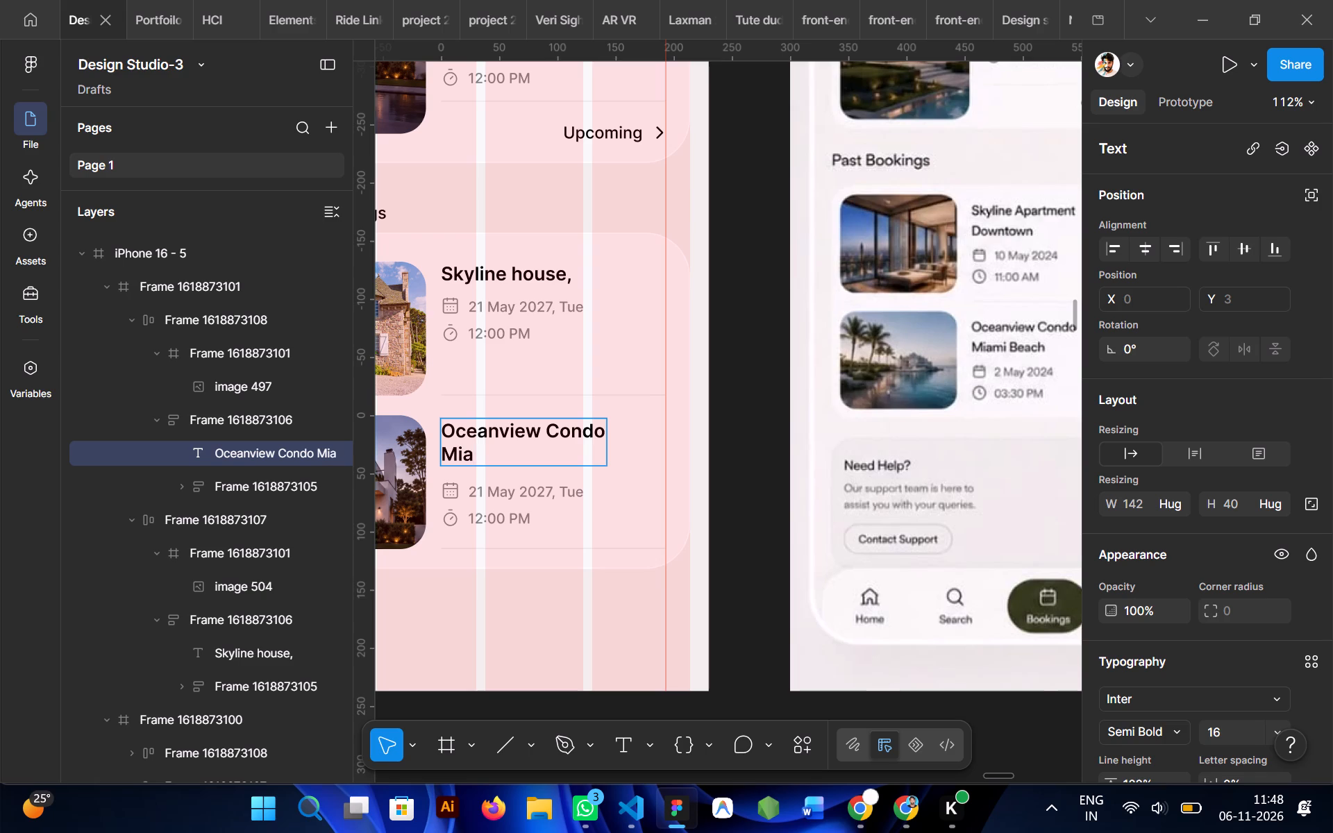
key("l")
key("BackSpace")
key("m")
key("i")
key("space")
type("Bea")
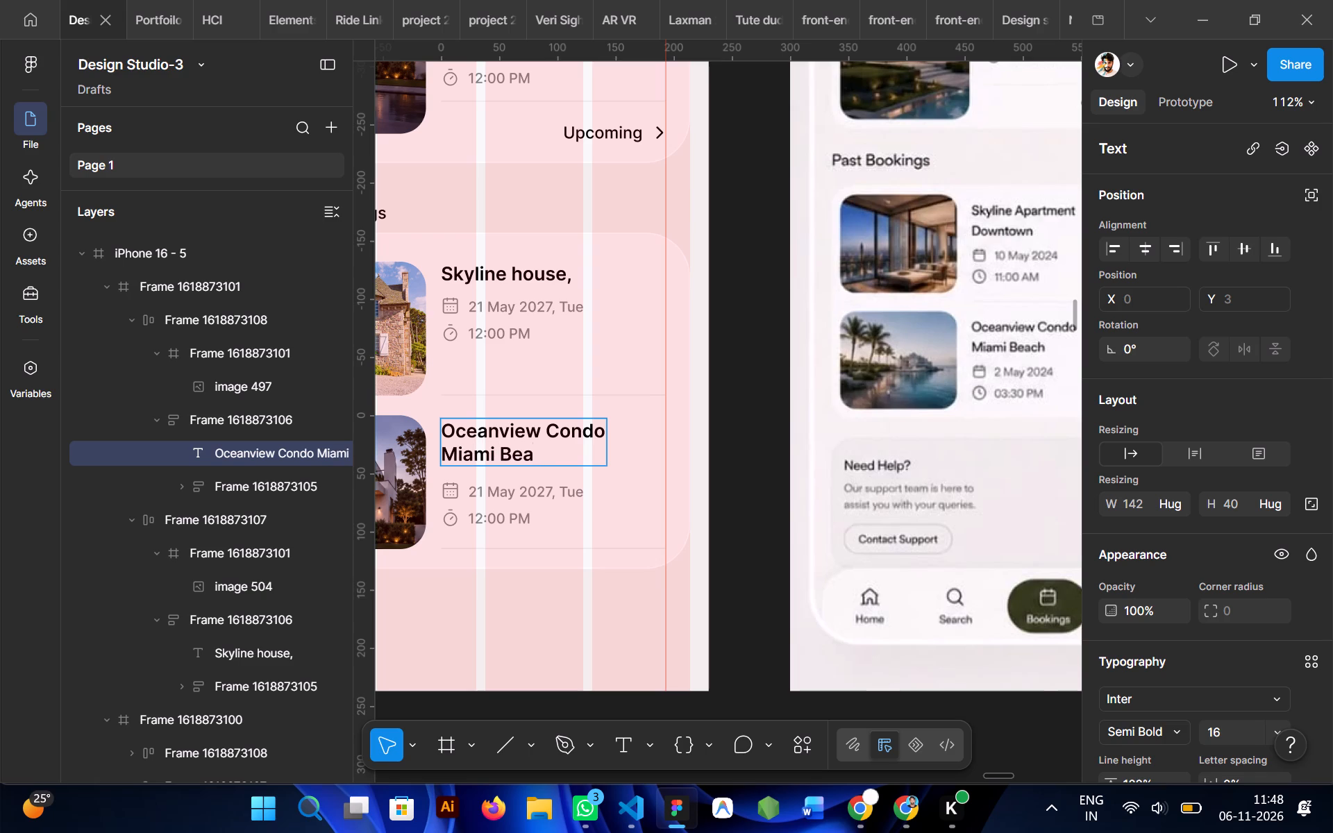
type("ch")
Set the whole "Oceanview Condo Miami Beach" title to font size 14 and Medium weight, and leave the text edit.
left_click_drag(560, 454, 434, 441)
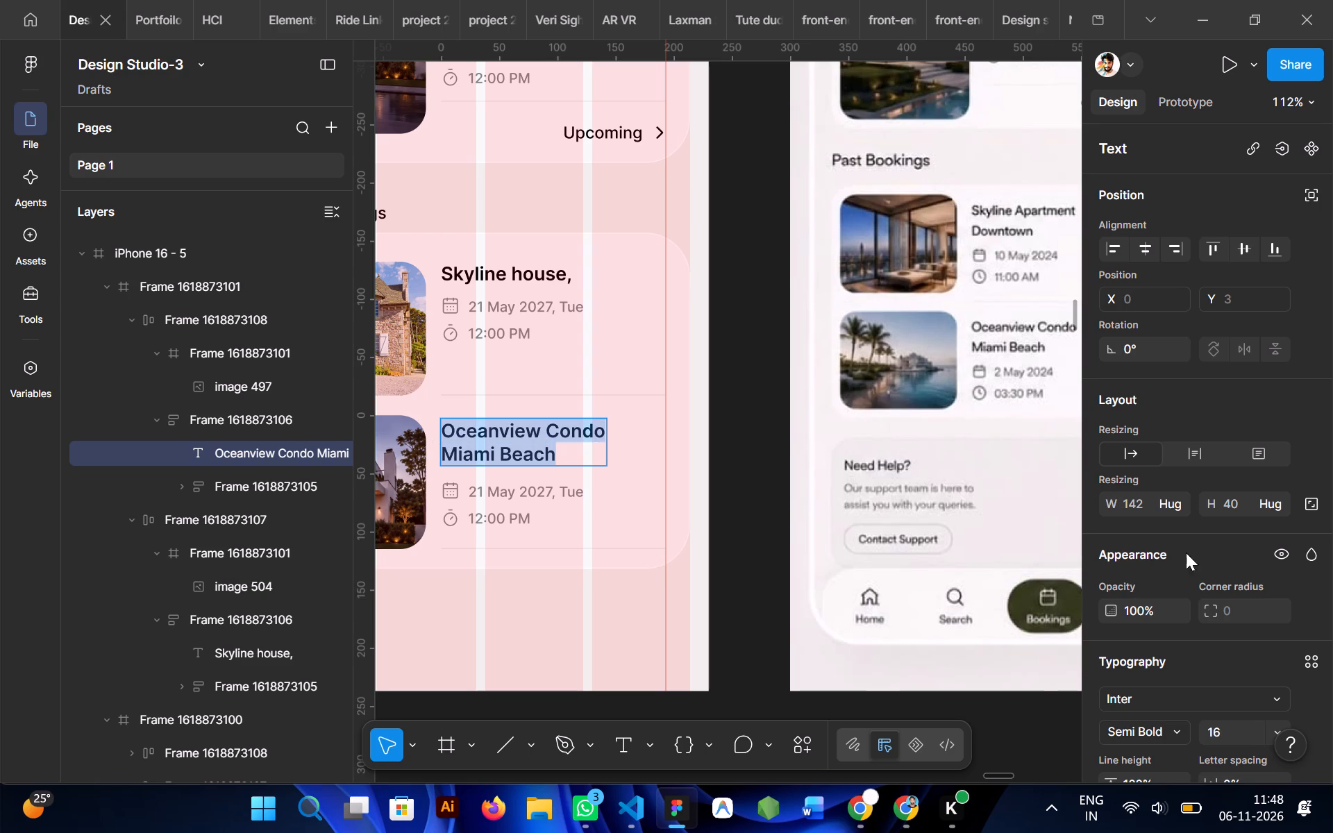
scroll(1194, 558, "down", 1)
left_click(1229, 512)
type("14")
key("Return")
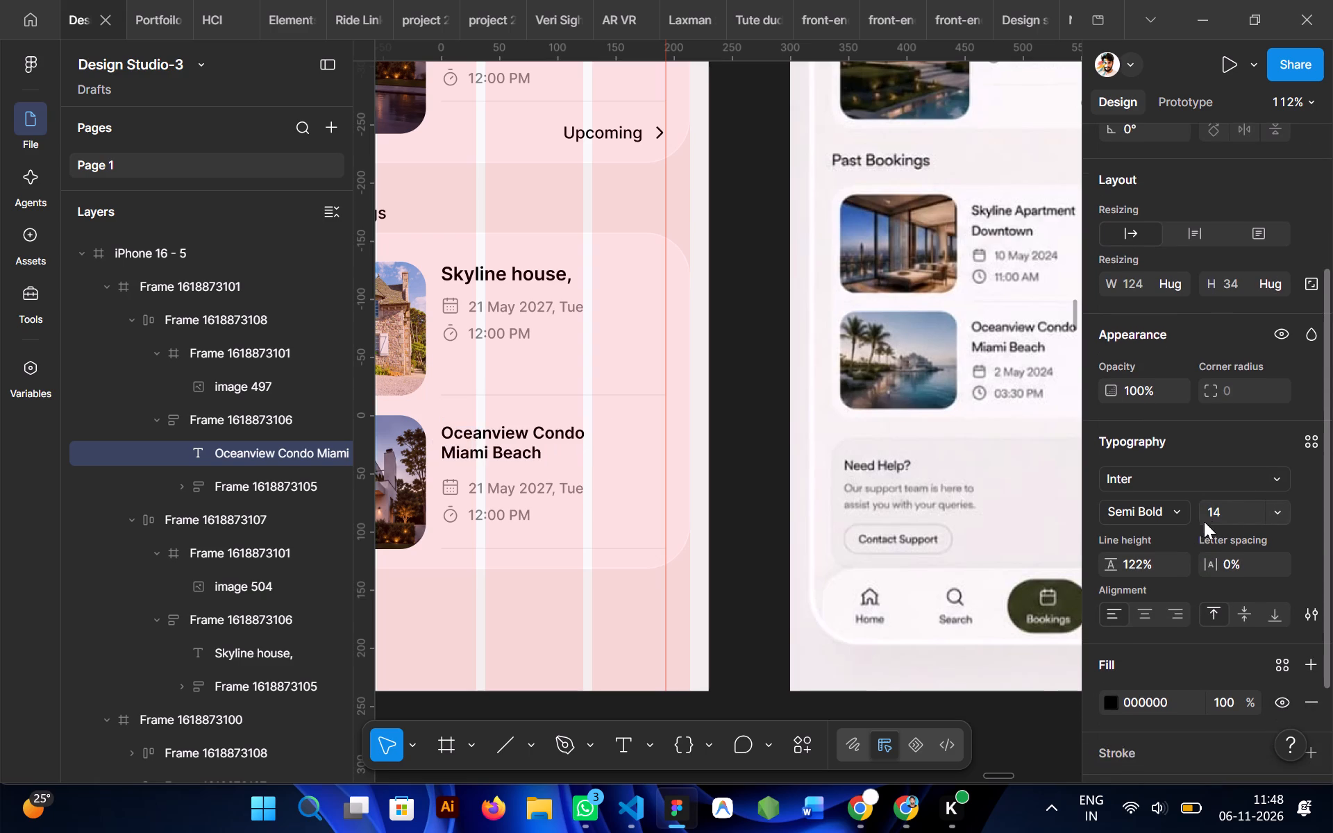
left_click(1174, 514)
left_click(1157, 489)
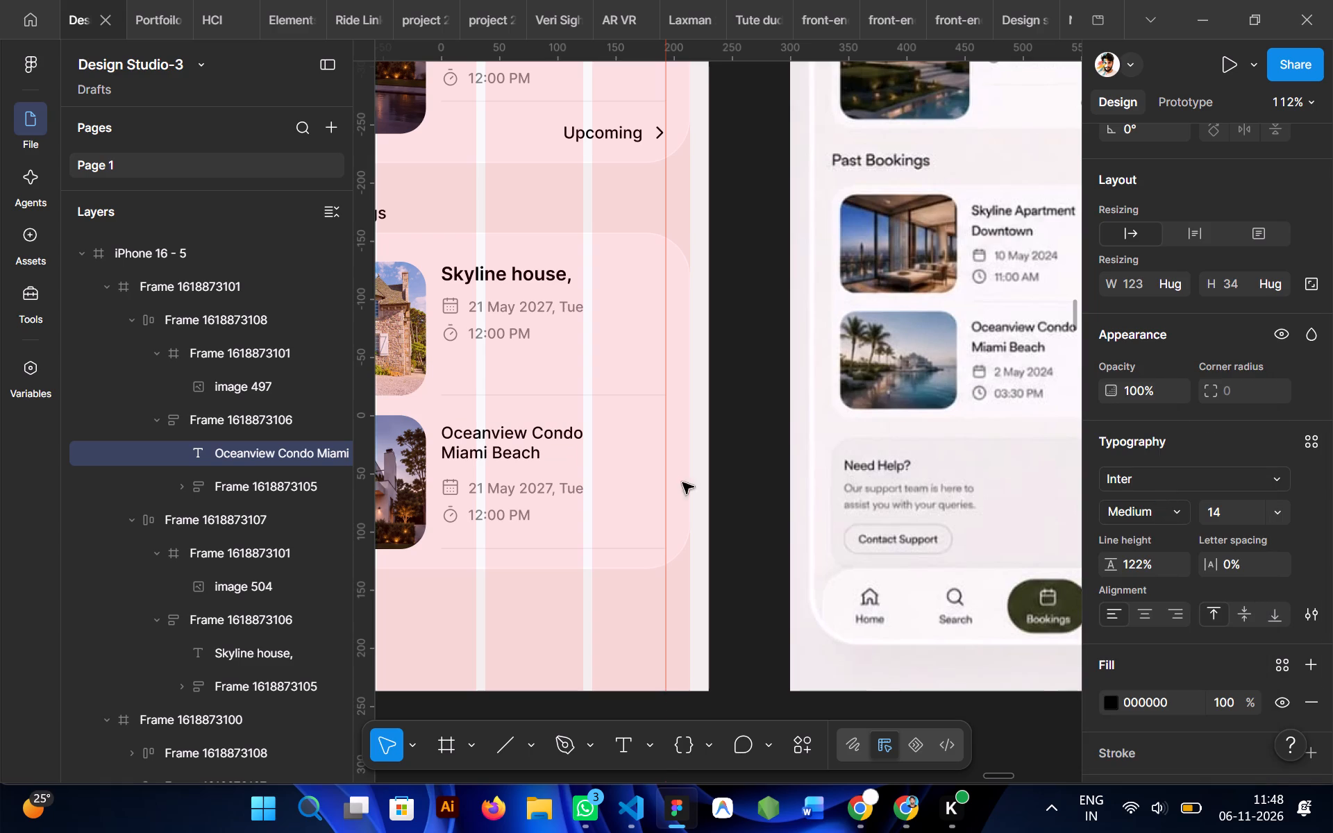
scroll(721, 555, "down", 1)
left_click(567, 663)
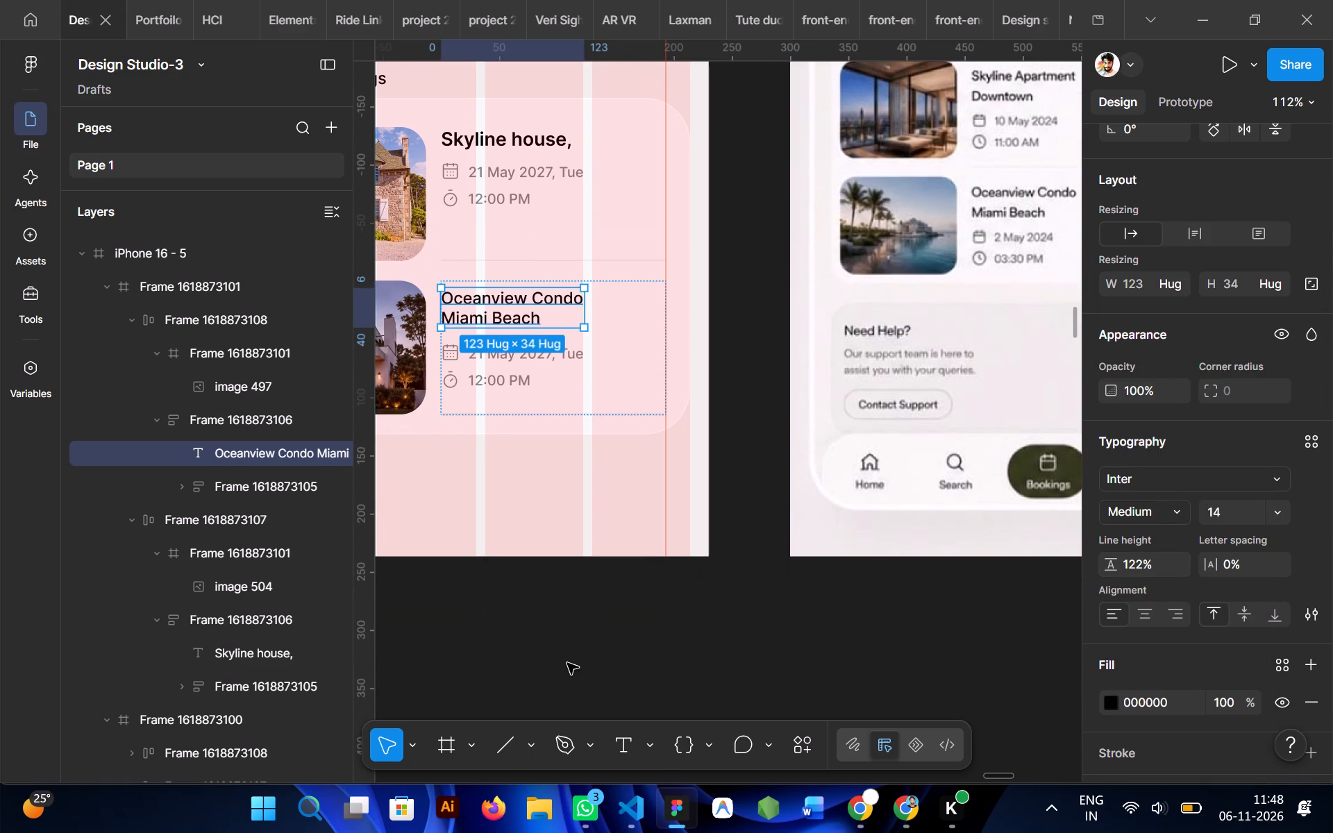
left_click(567, 663)
Set only the title's first line, "Oceanview Condo", to font size 16.
scroll(567, 663, "up", 1)
double_click(557, 332, "ctrl")
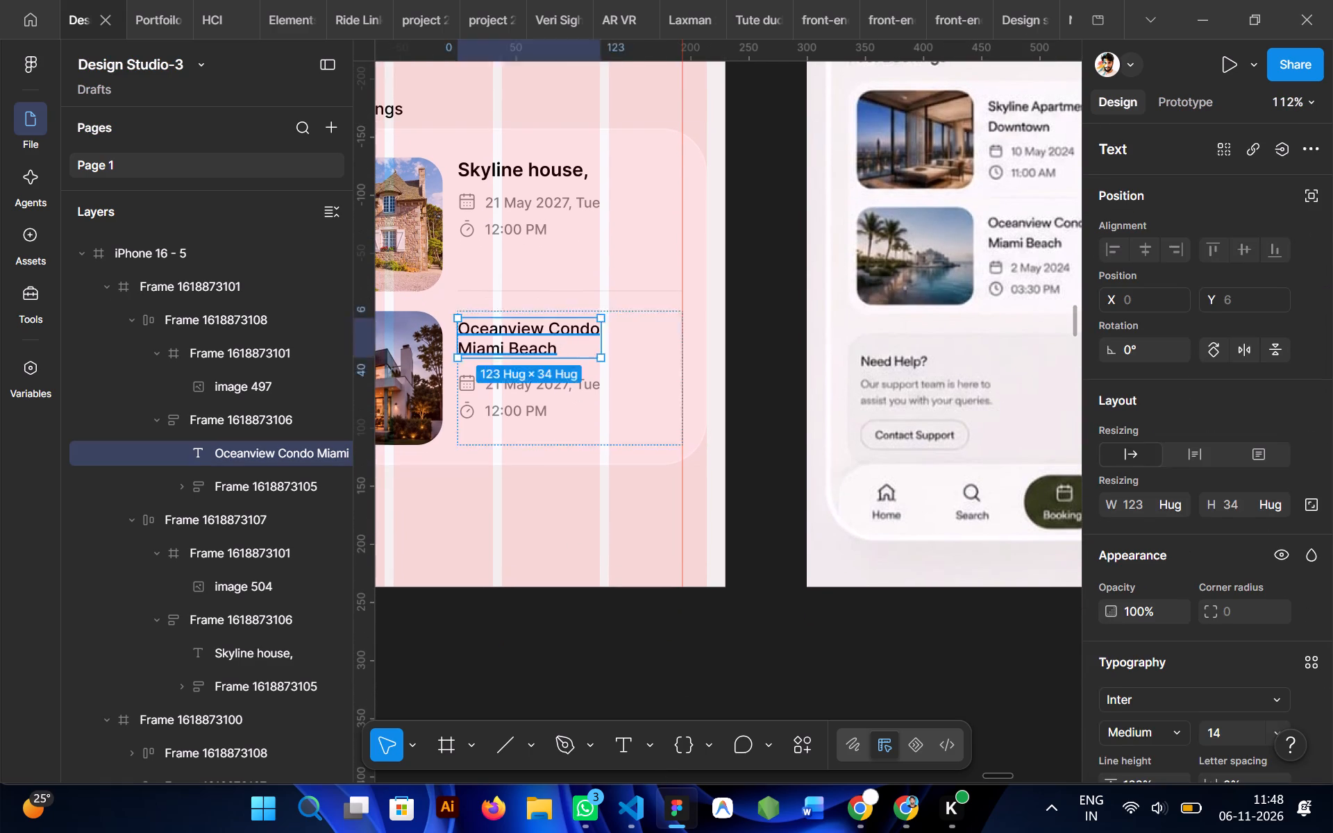
left_click(598, 336)
left_click_drag(598, 336, 458, 329)
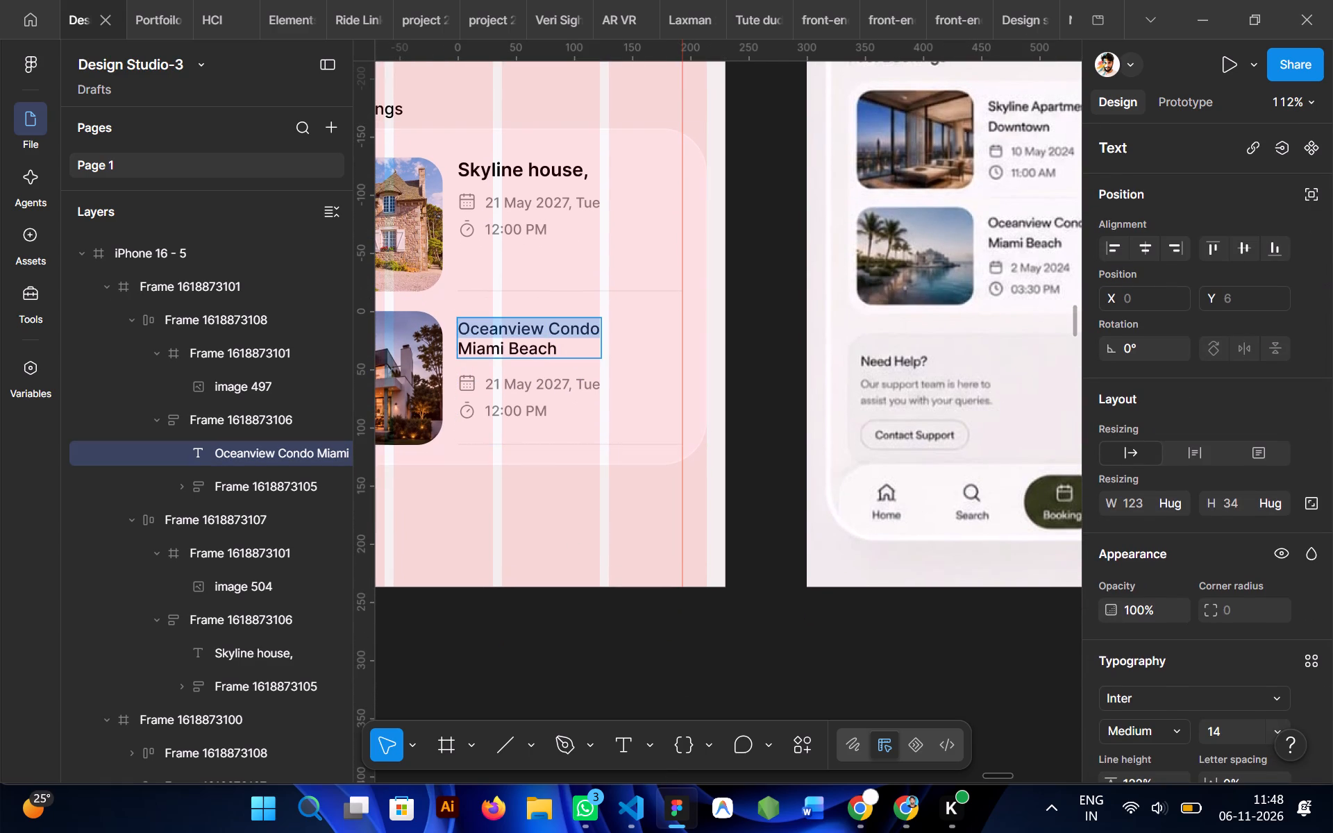
scroll(1115, 432, "down", 2)
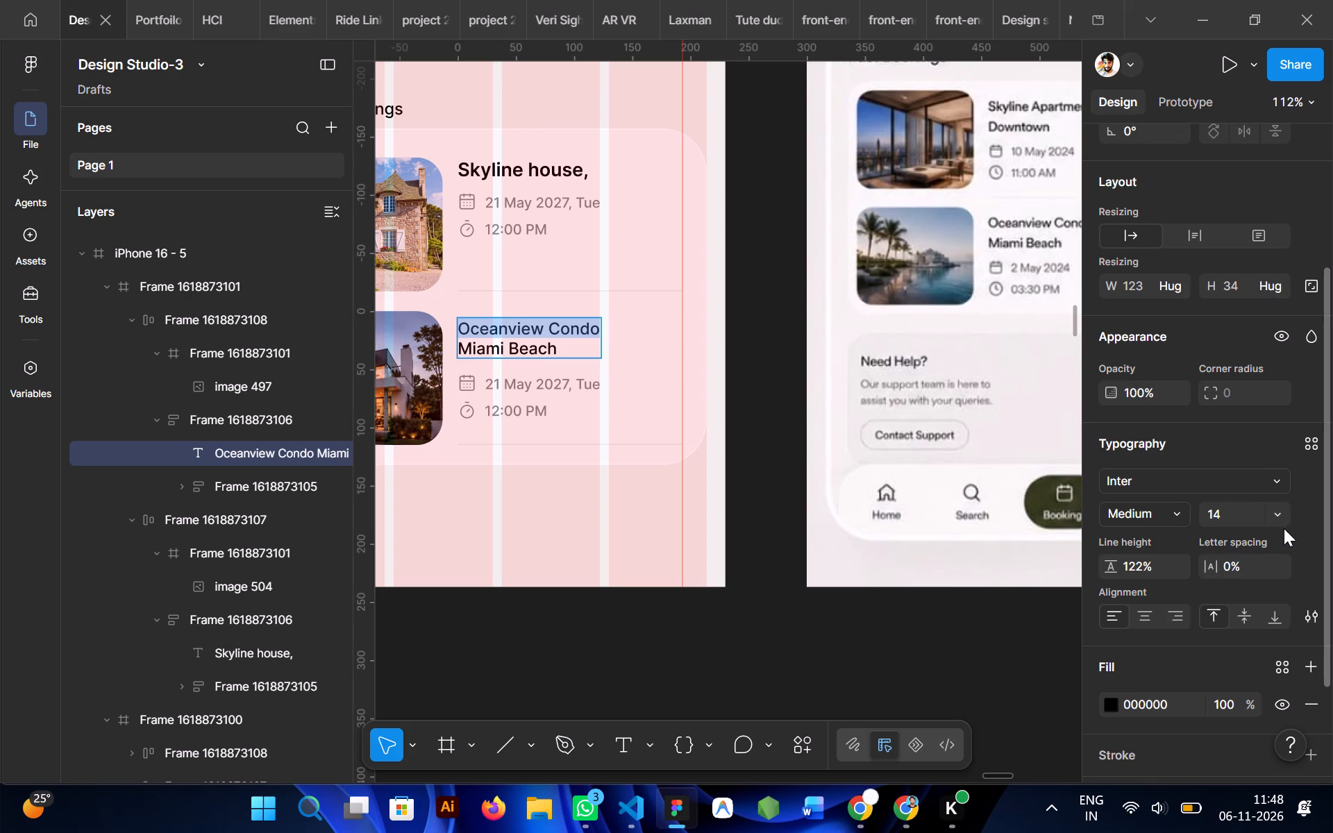
left_click(1276, 503)
left_click(1251, 479)
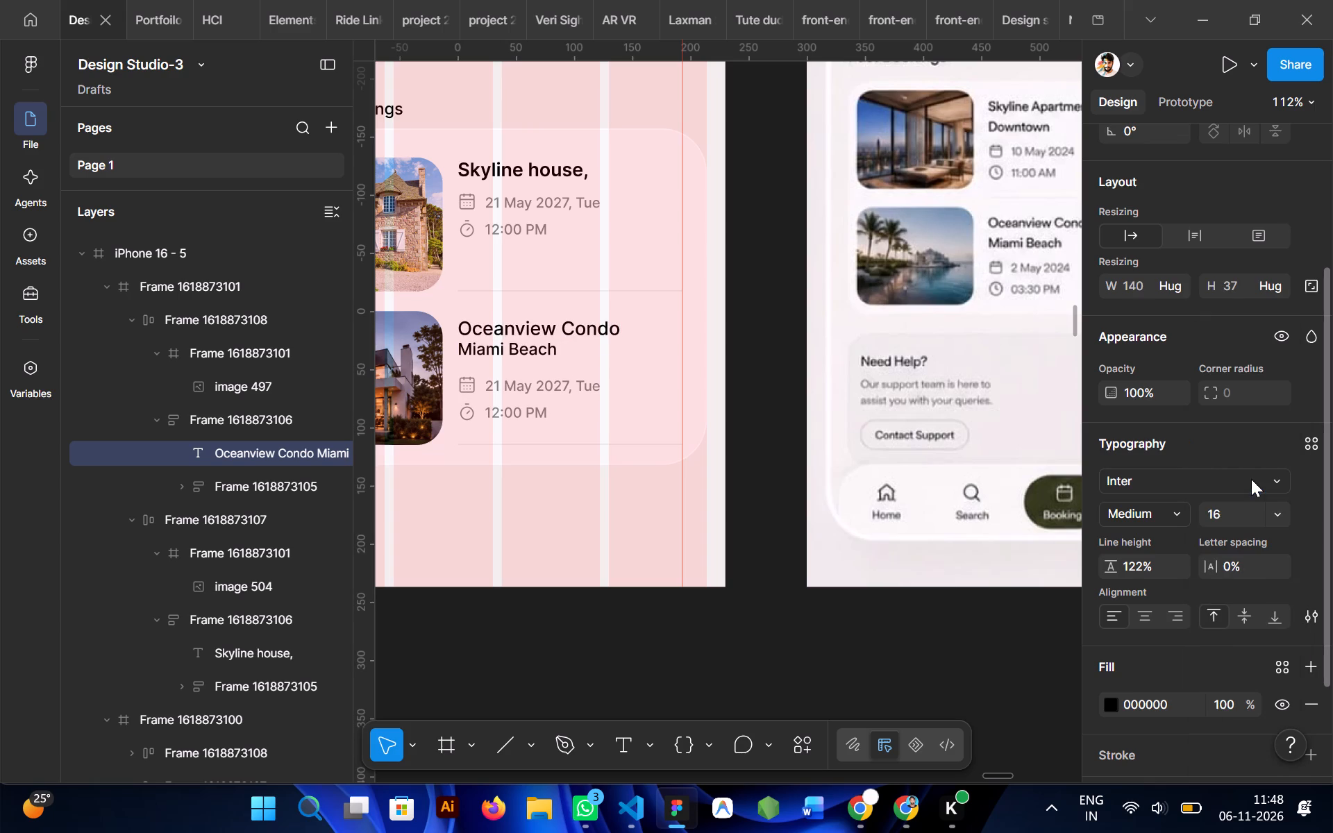
Set the first title line, "Oceanview Condo", to Semi Bold weight and leave the text edit.
left_click(1189, 482)
left_click(1166, 518)
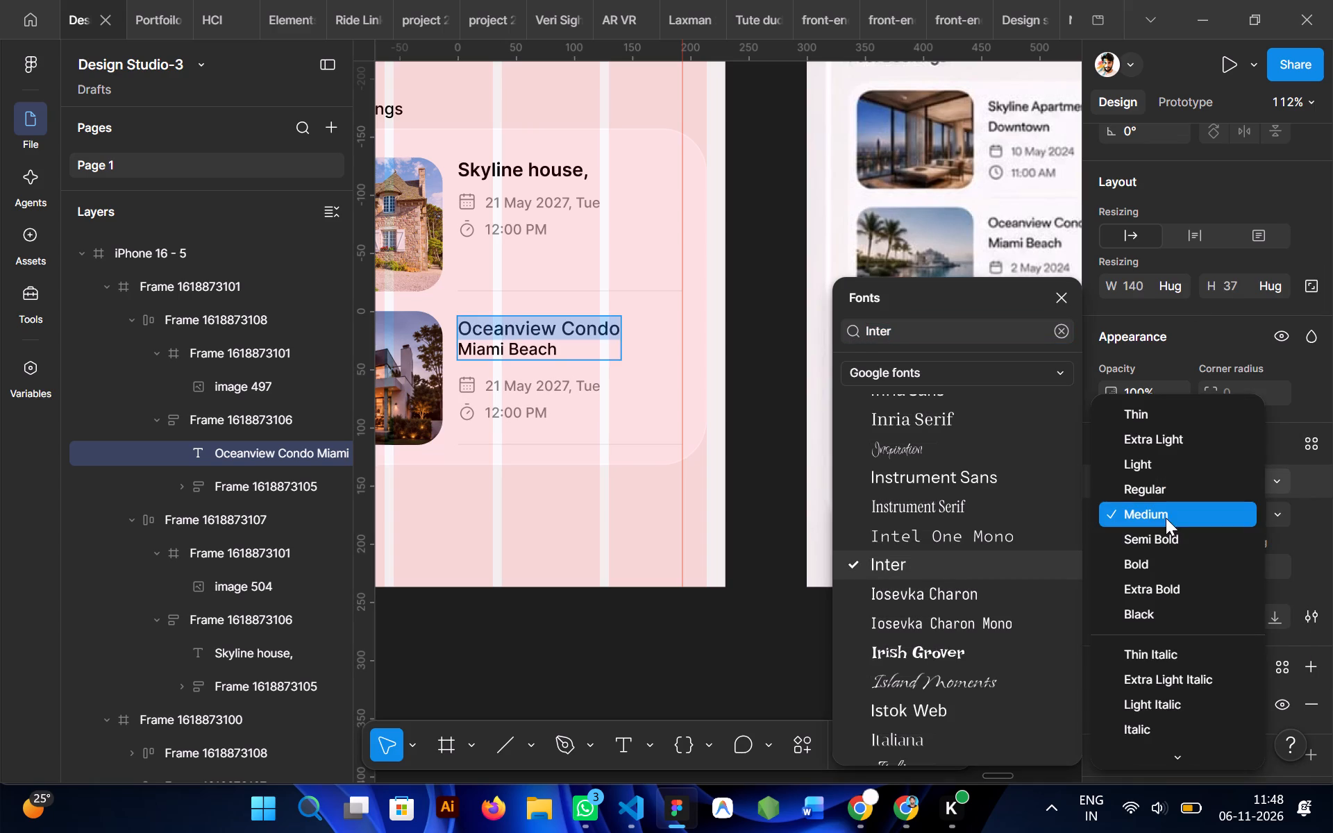
left_click(1150, 539)
double_click(645, 679)
Preview the My Bookings screen as an inline phone prototype beside the canvas.
scroll(645, 679, "right", 1)
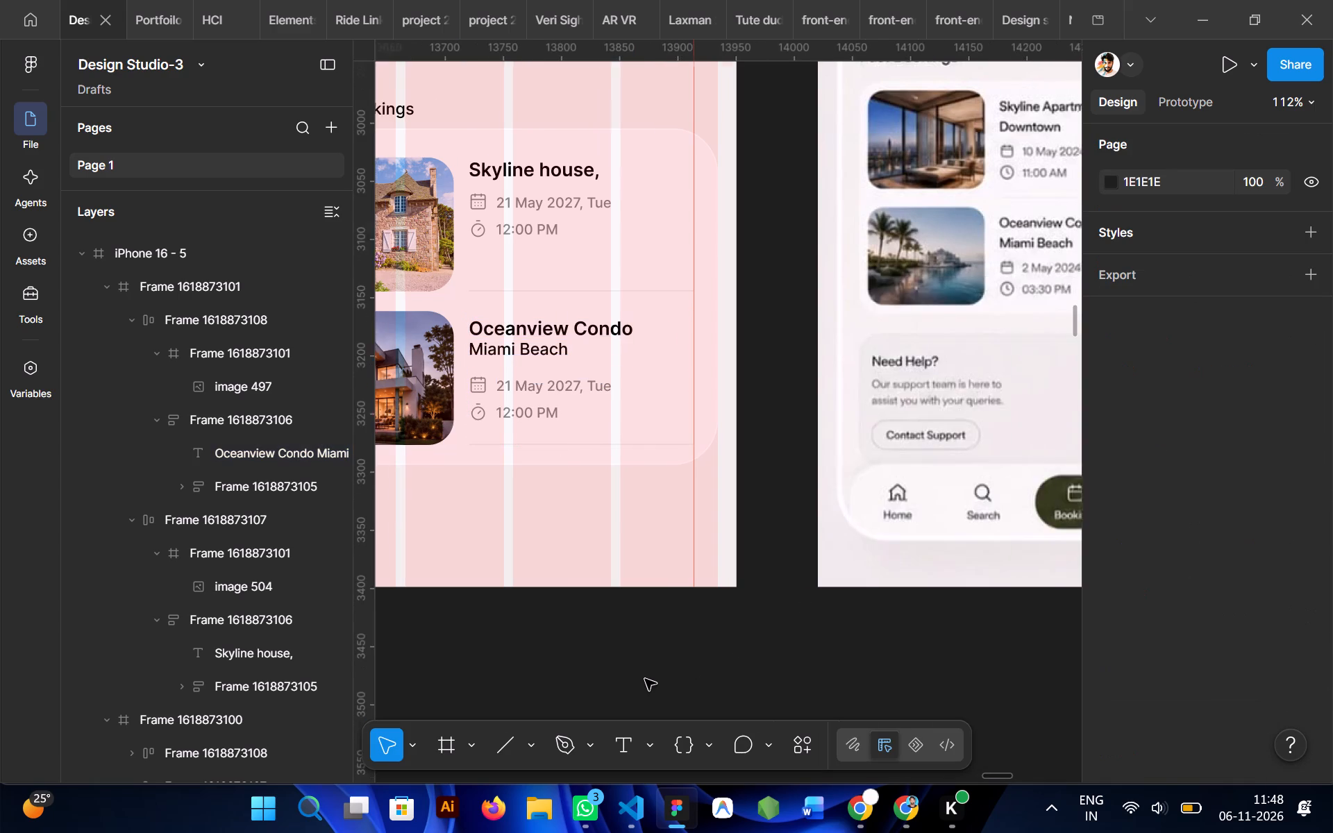
scroll(645, 679, "right", 1)
left_click(639, 536)
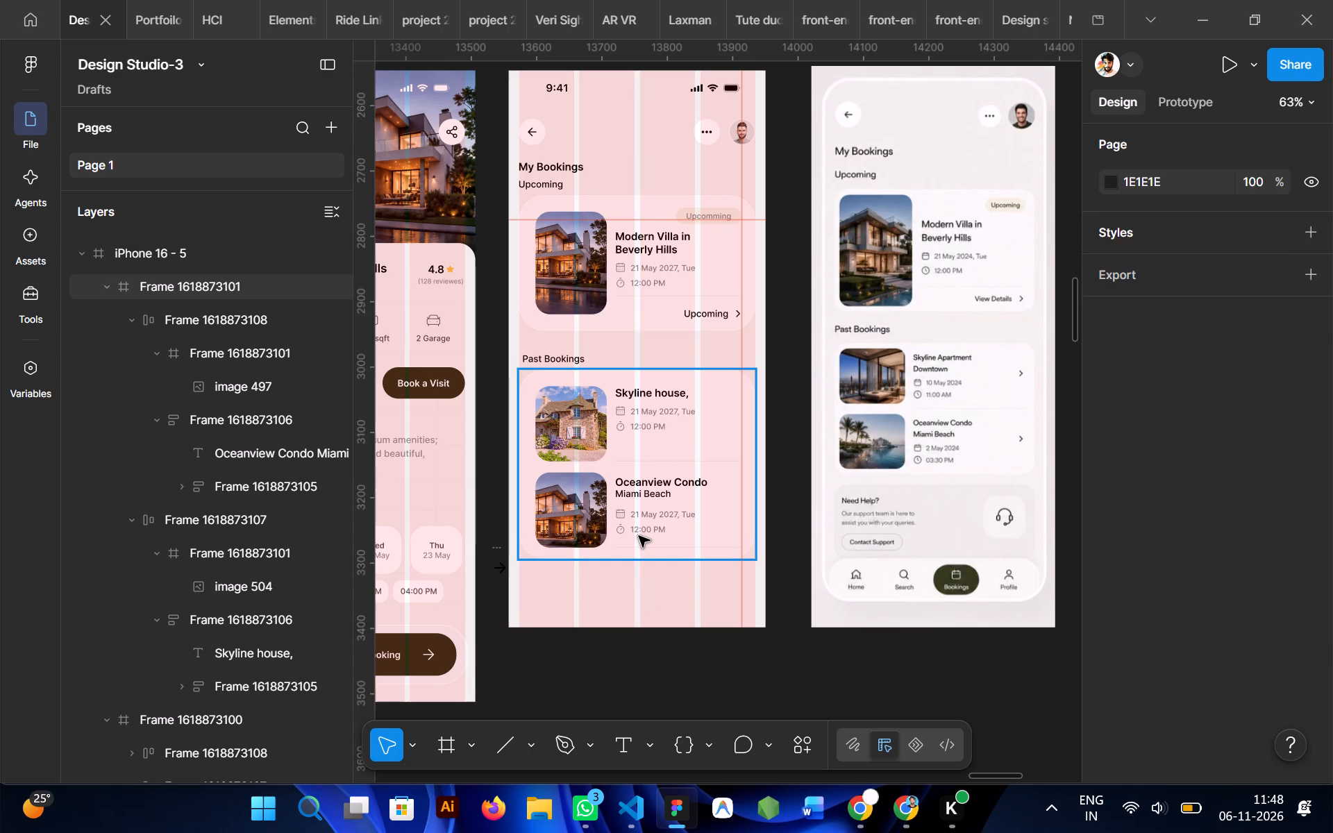
key("shift+space")
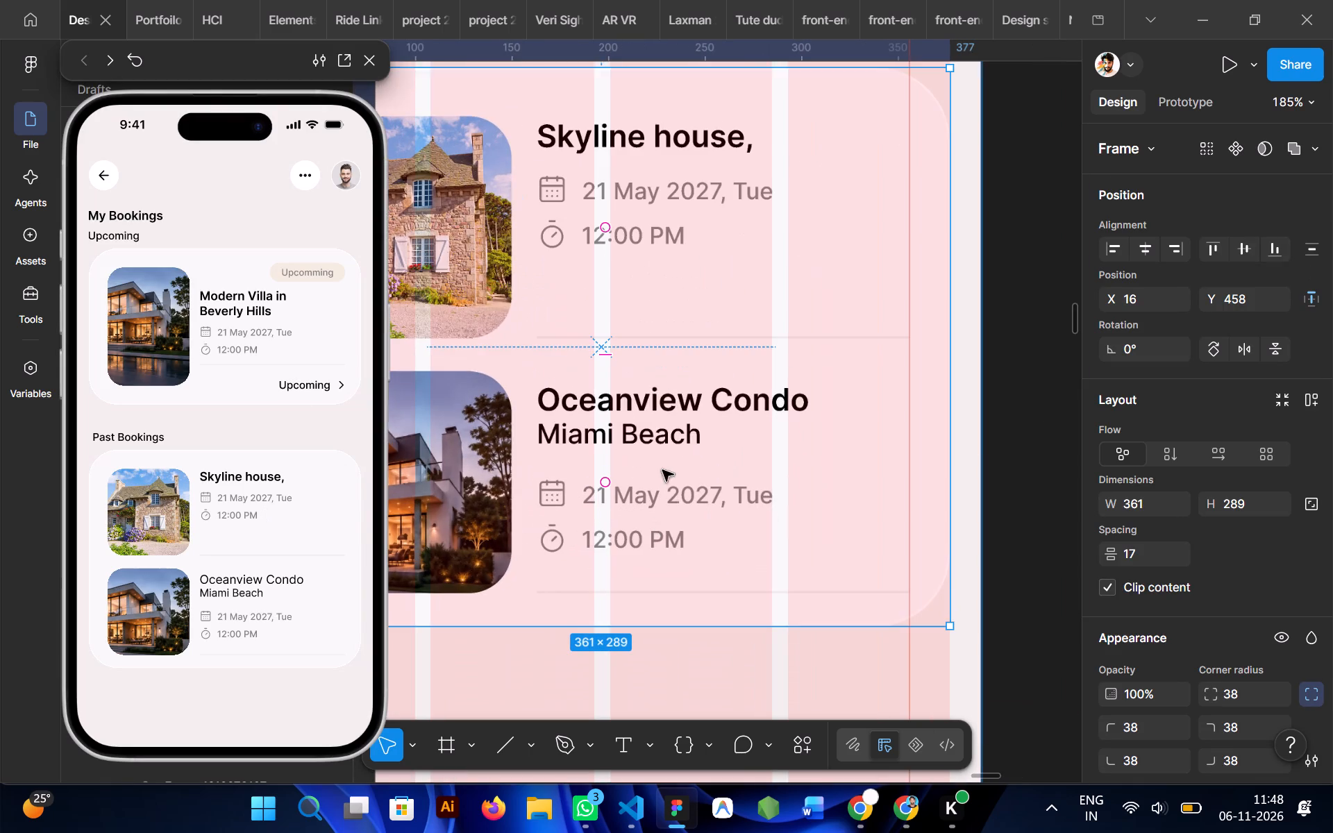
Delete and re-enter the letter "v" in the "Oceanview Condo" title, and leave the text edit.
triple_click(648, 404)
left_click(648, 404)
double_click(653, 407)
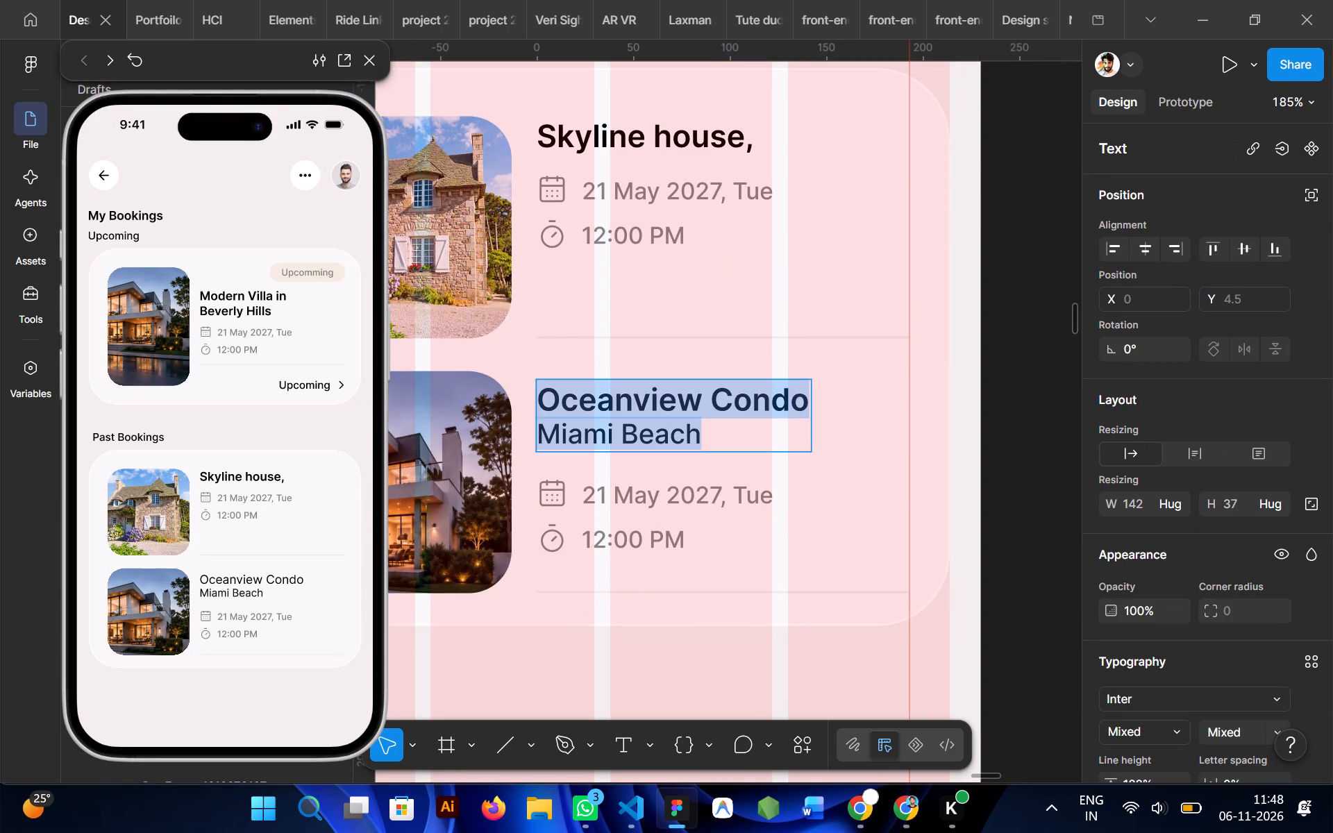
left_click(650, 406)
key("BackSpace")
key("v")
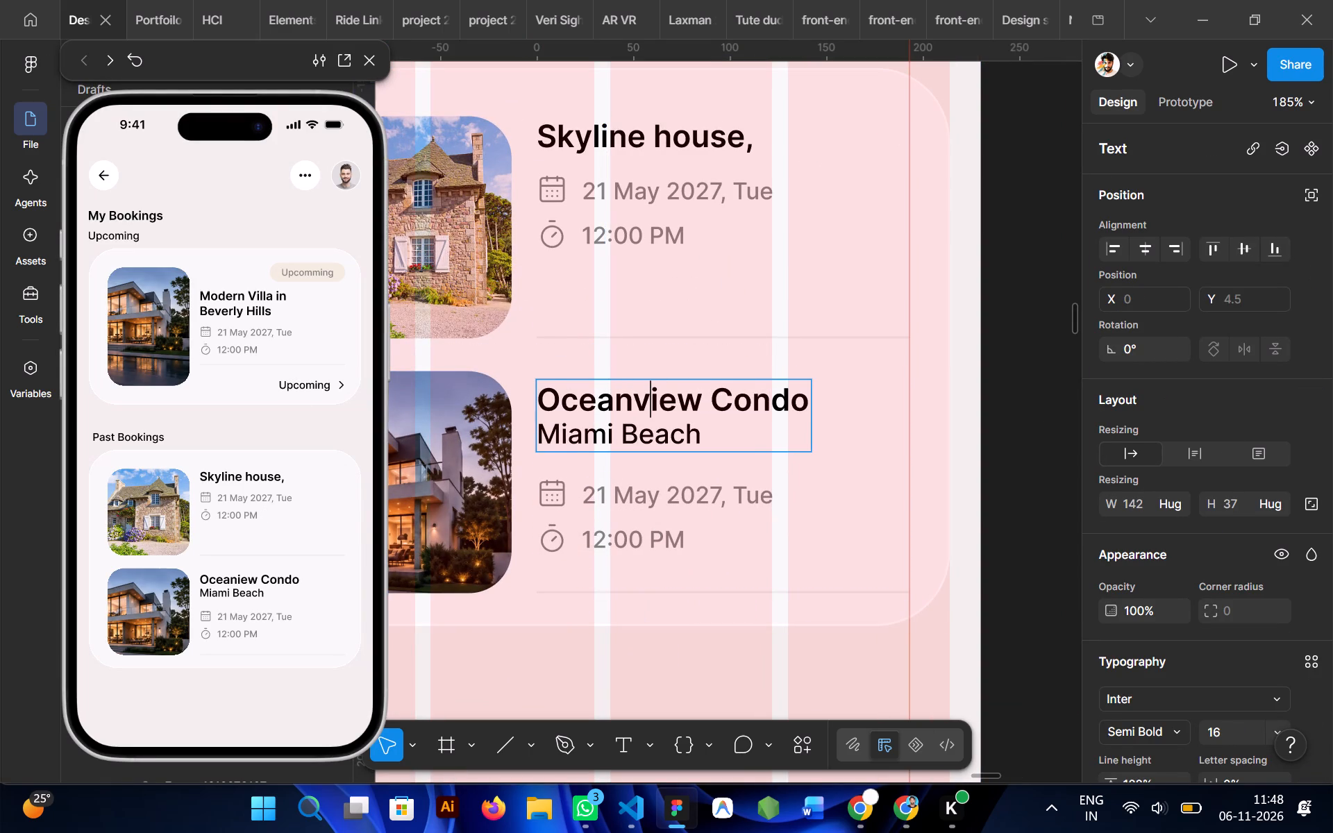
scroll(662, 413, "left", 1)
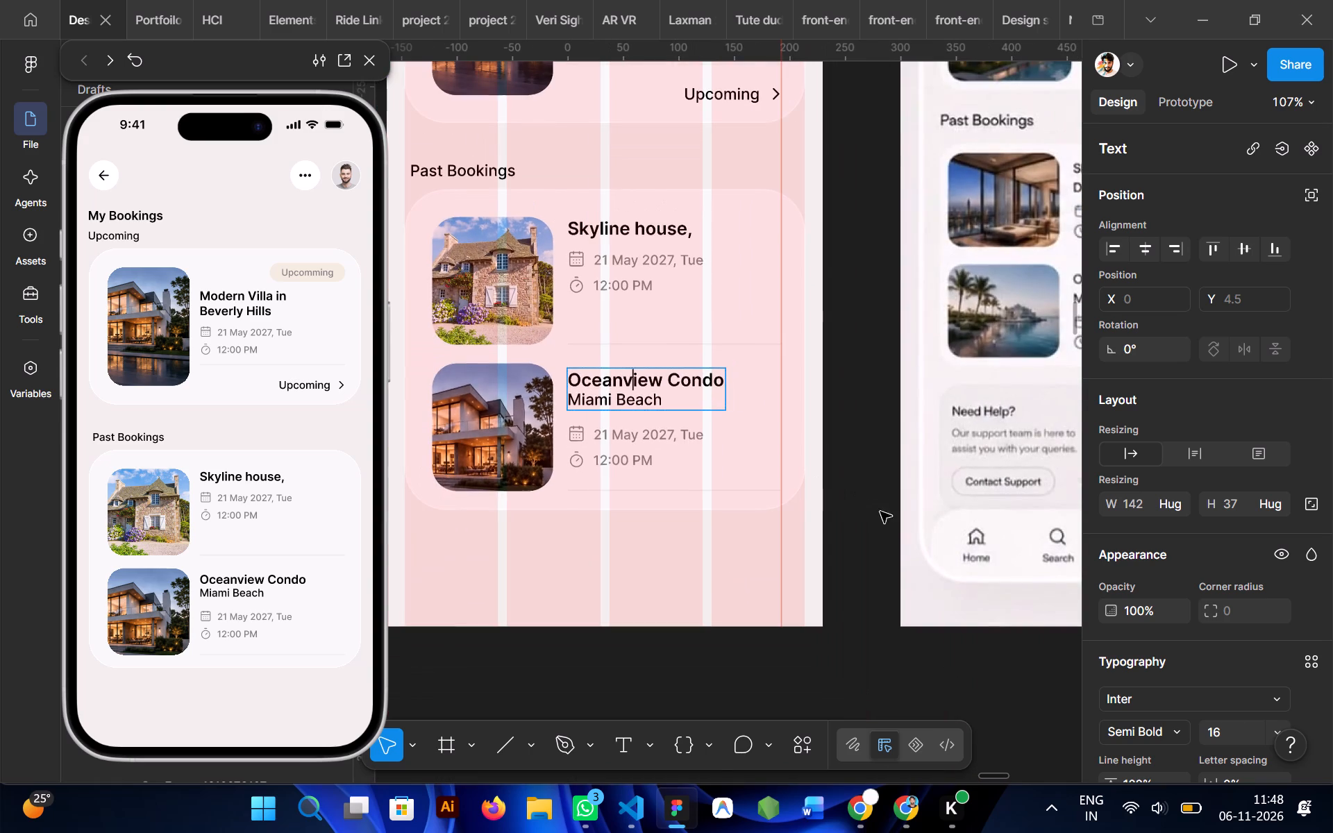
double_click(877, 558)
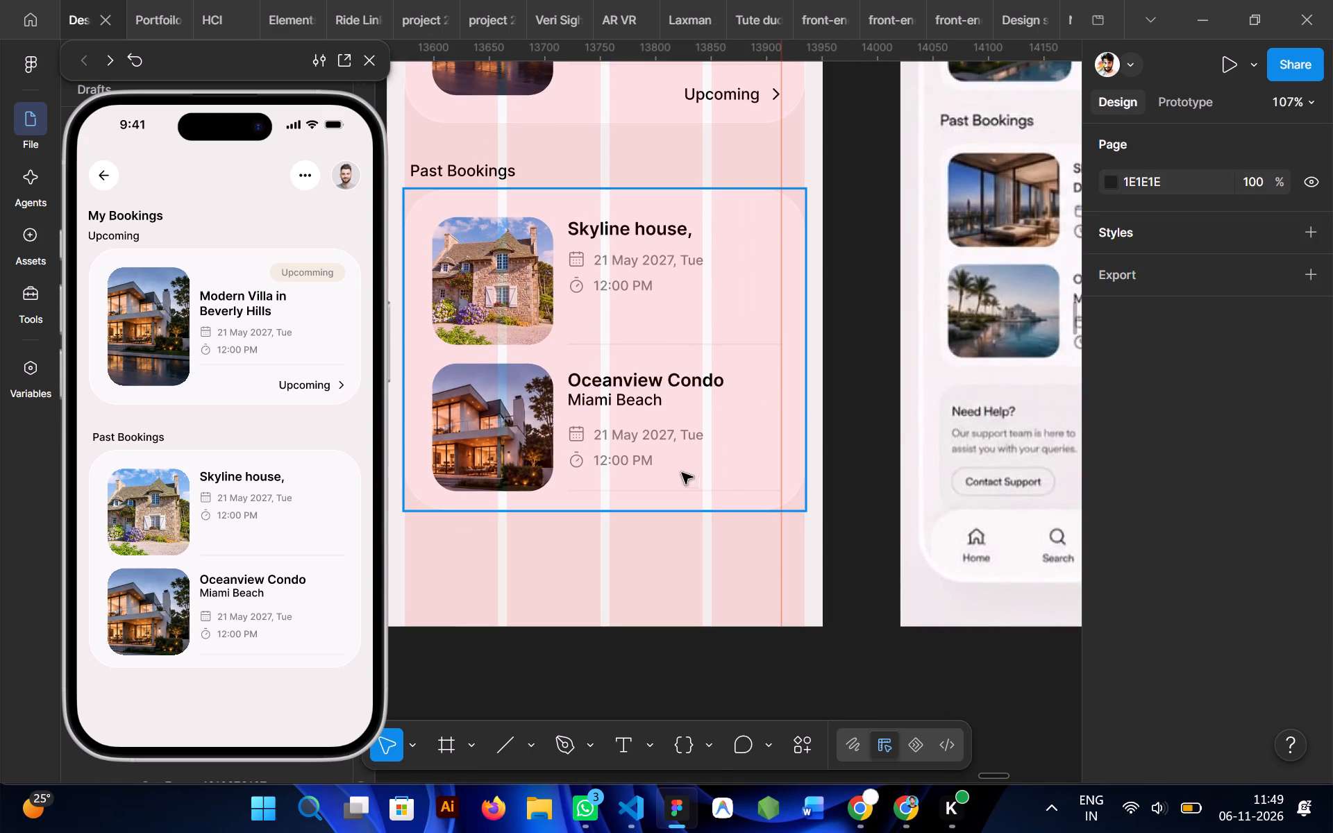
Remove the ECE9E7 stroke from the details frame of the "Oceanview Condo" row.
triple_click(637, 447)
scroll(1227, 654, "down", 2)
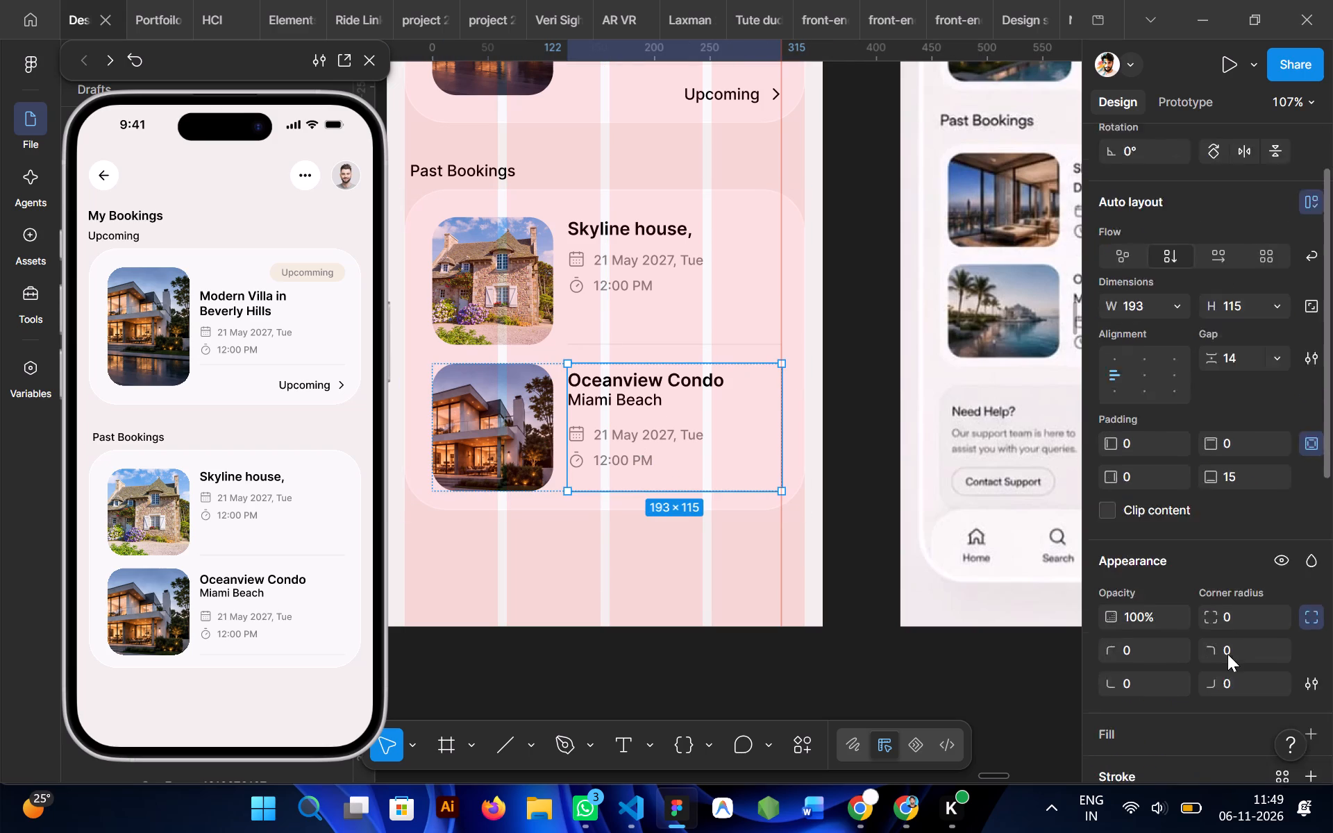
scroll(1176, 616, "down", 2)
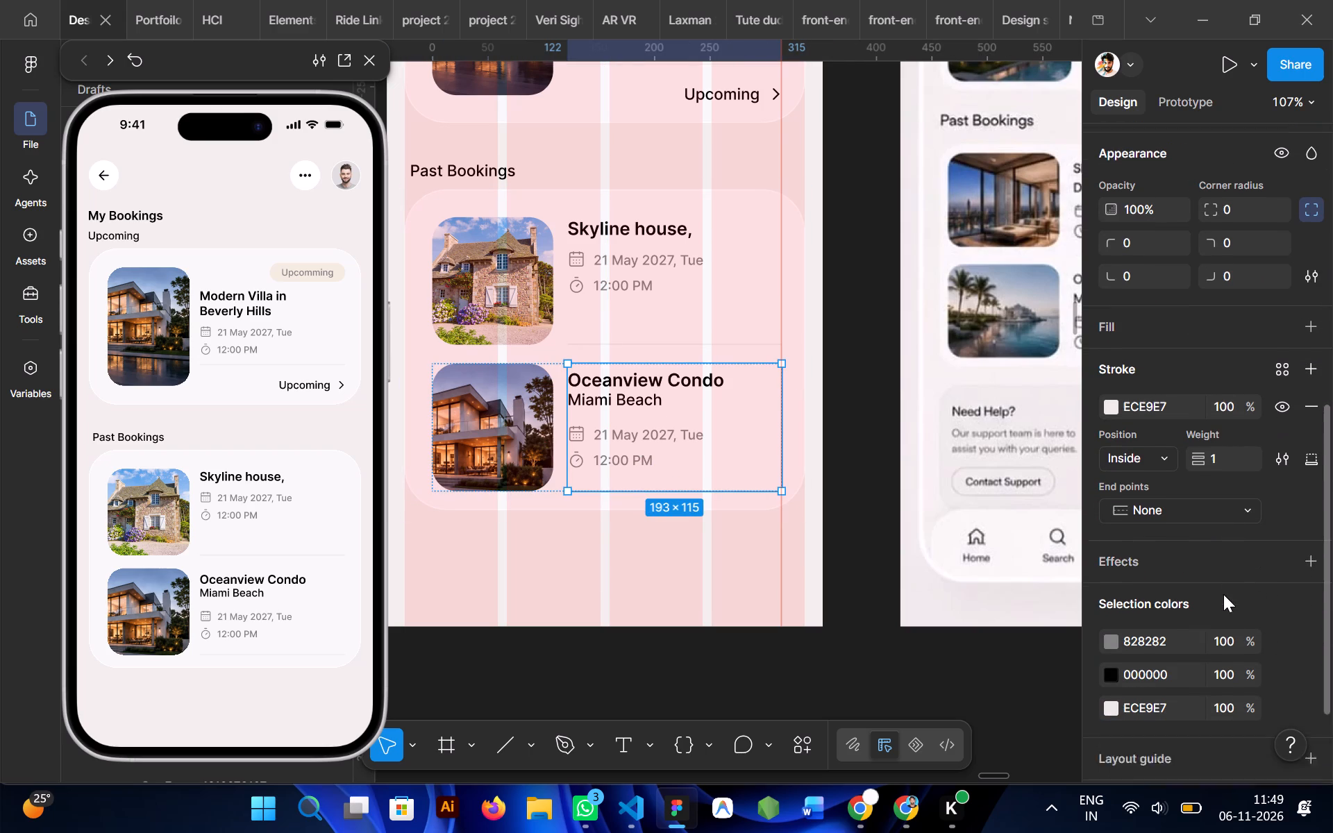
scroll(1223, 594, "down", 1)
left_click(1304, 367)
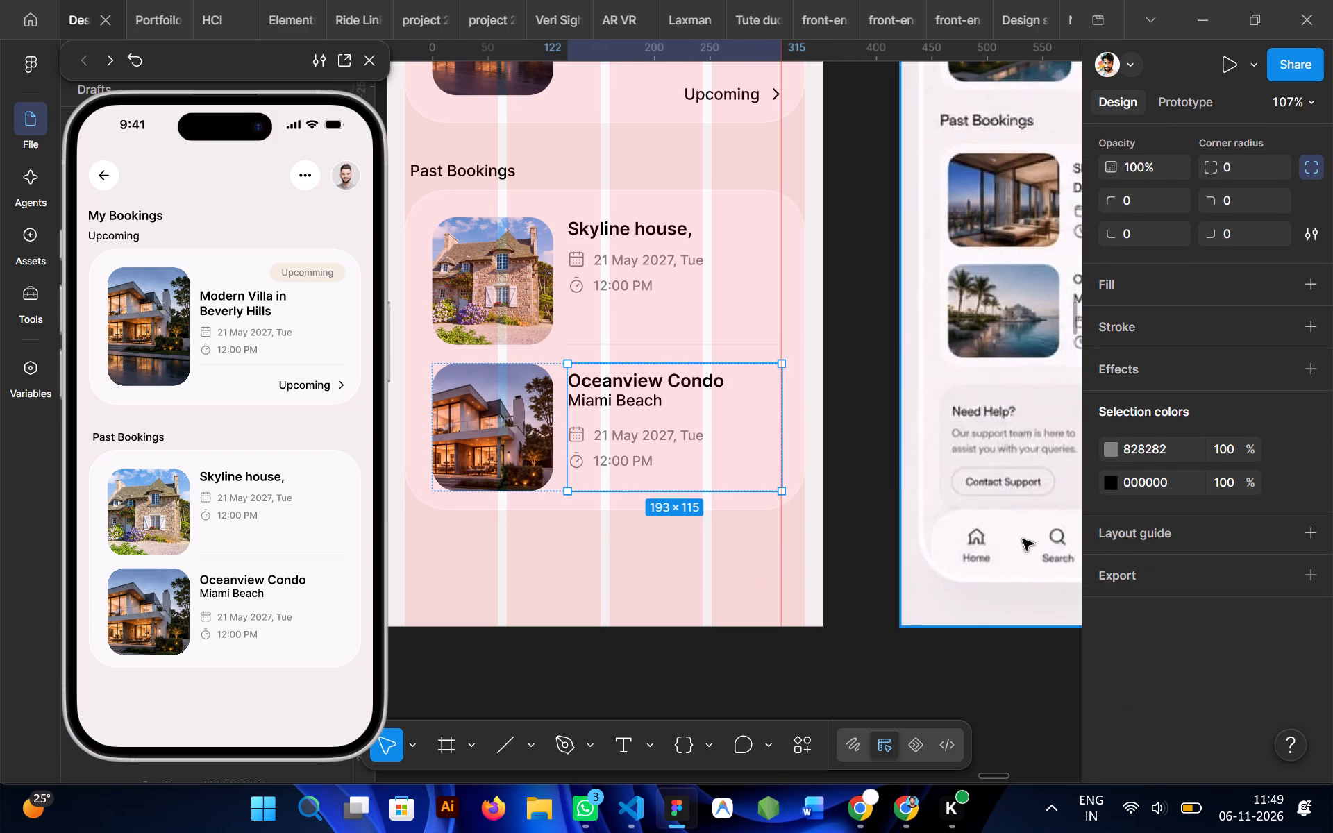
Set the bottom padding of the "Oceanview Condo" row's details frame to 0 and clear the selection.
double_click(604, 399)
left_click(608, 617)
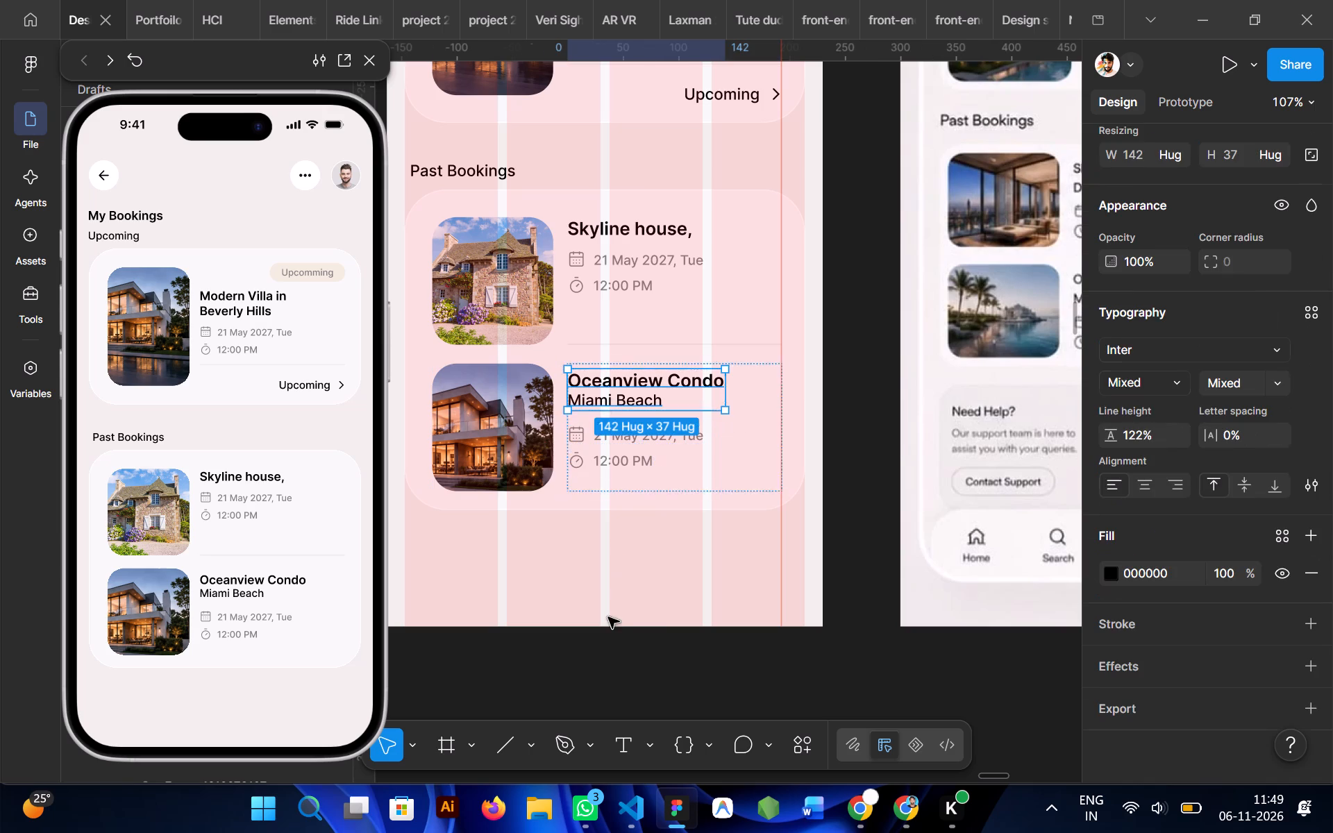
double_click(642, 445)
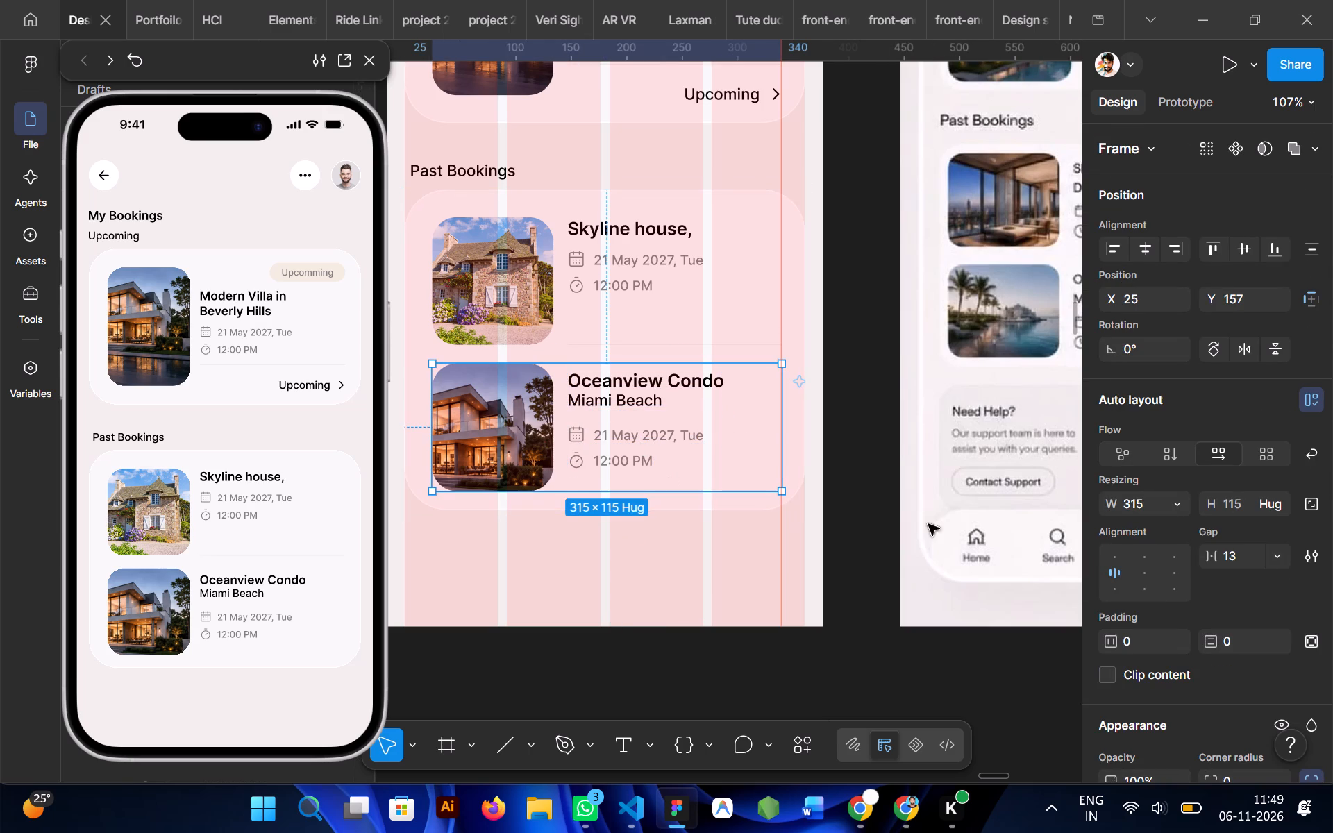
scroll(1246, 553, "down", 1)
left_click(1315, 464)
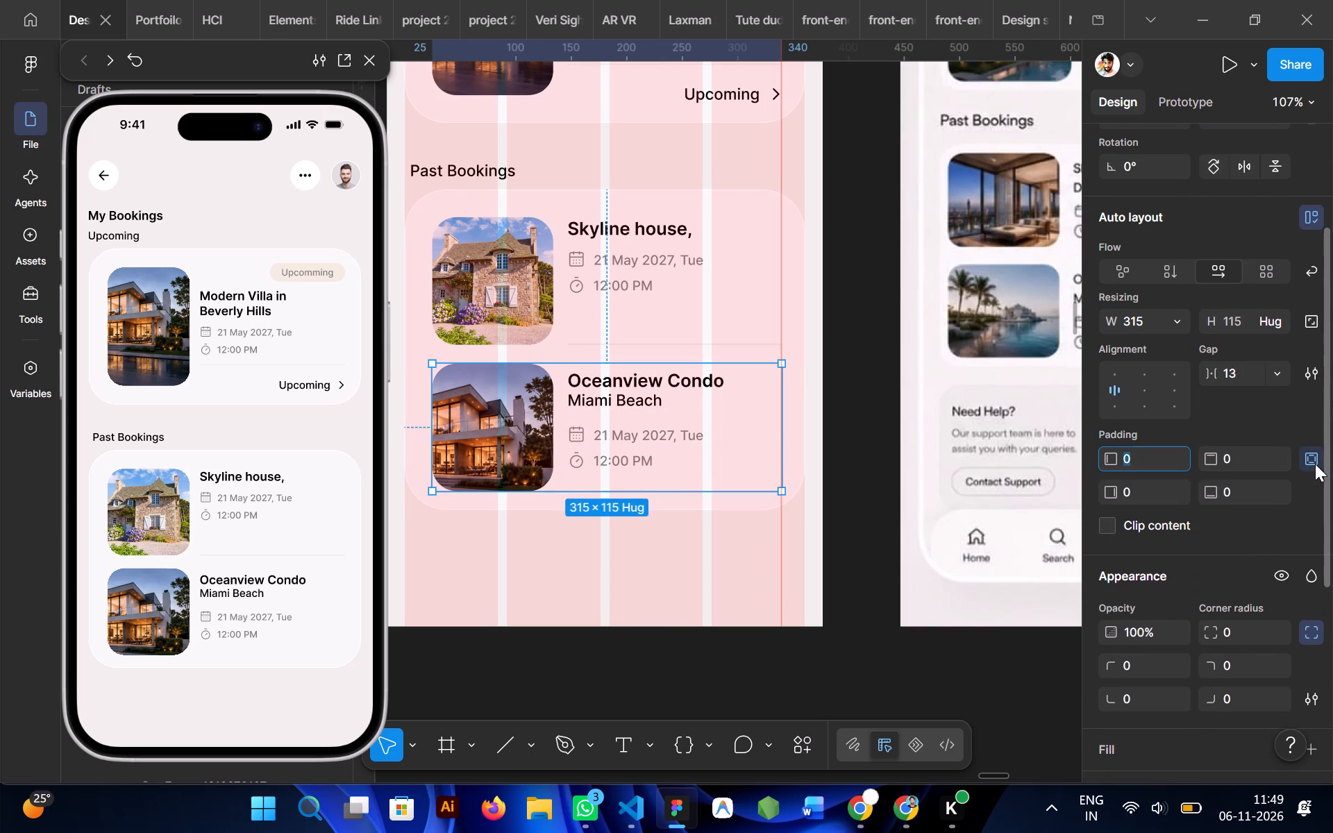
double_click(652, 461)
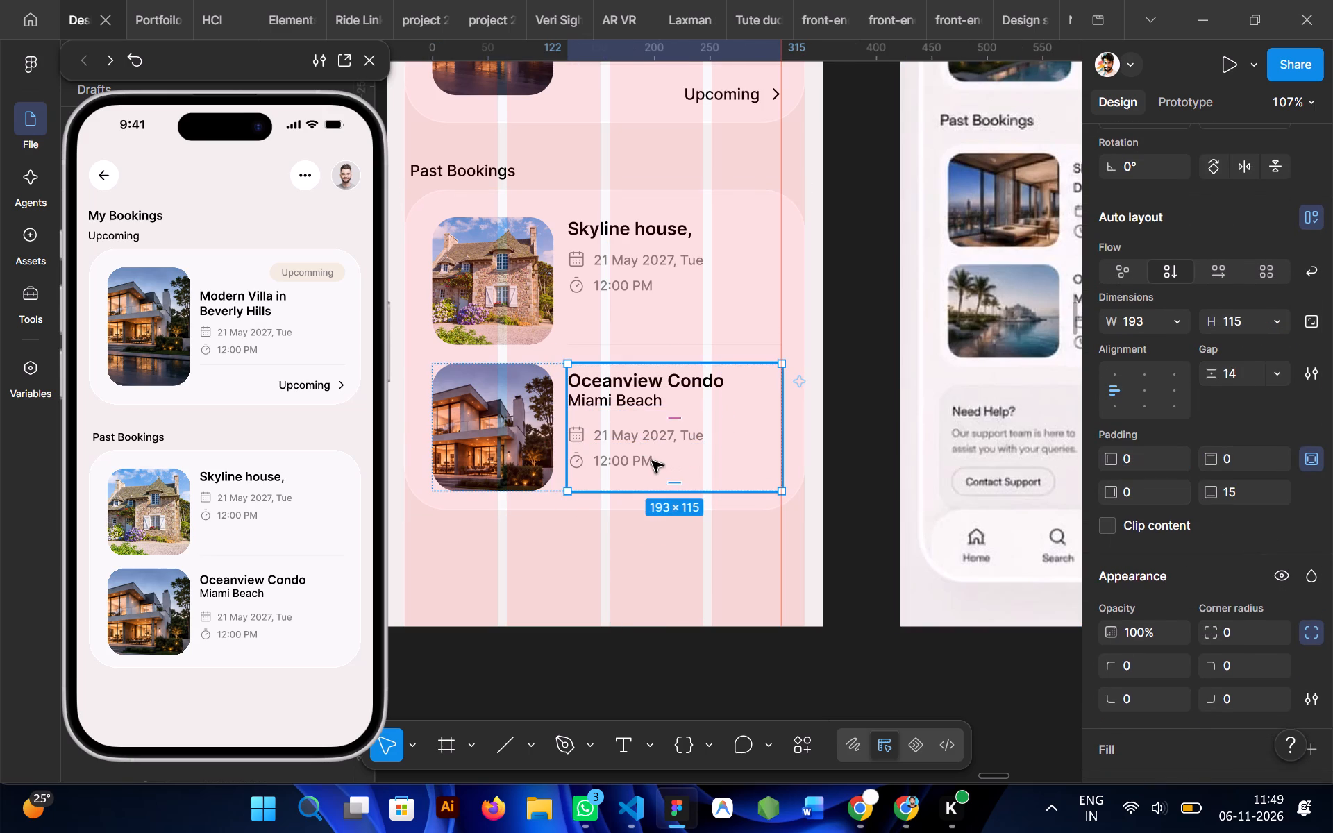
left_click(1239, 498)
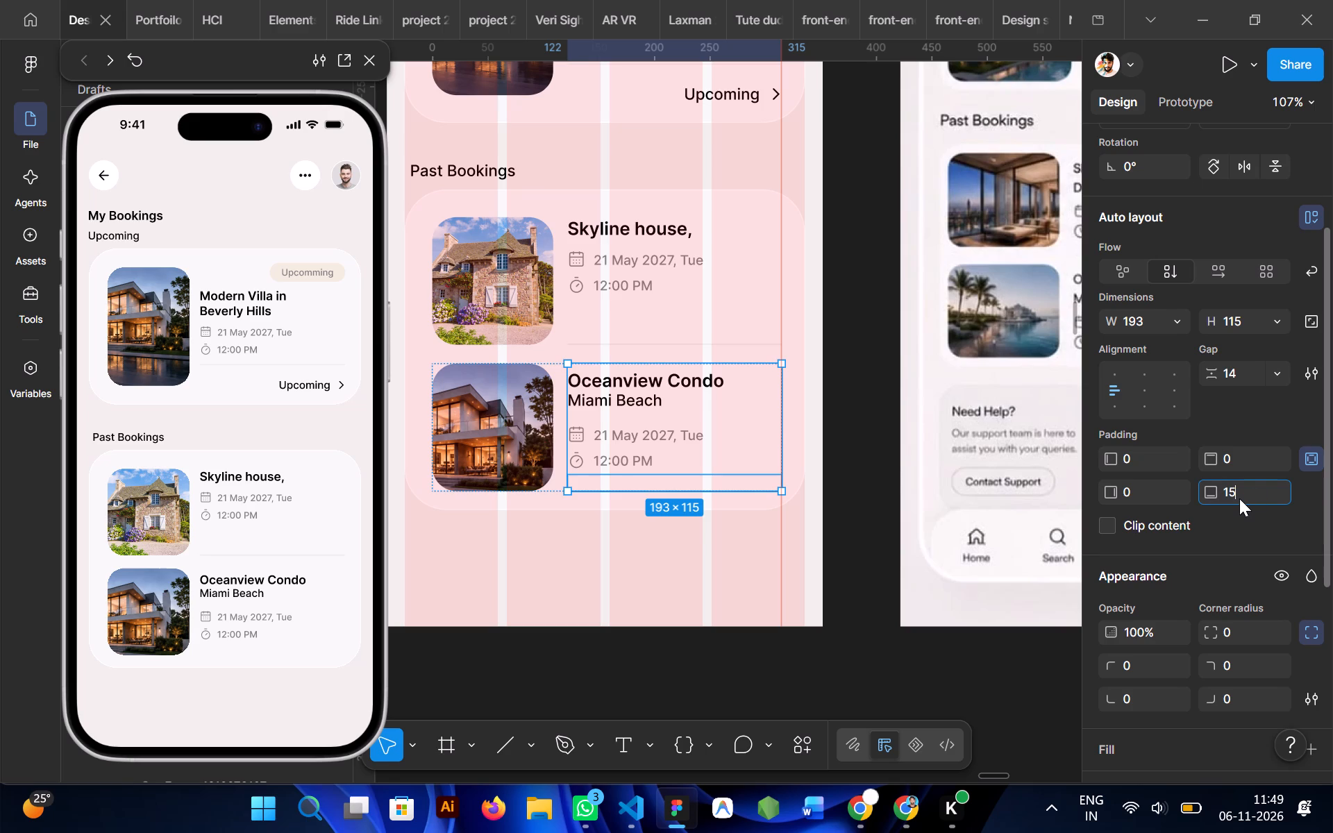
key("0")
key("Return")
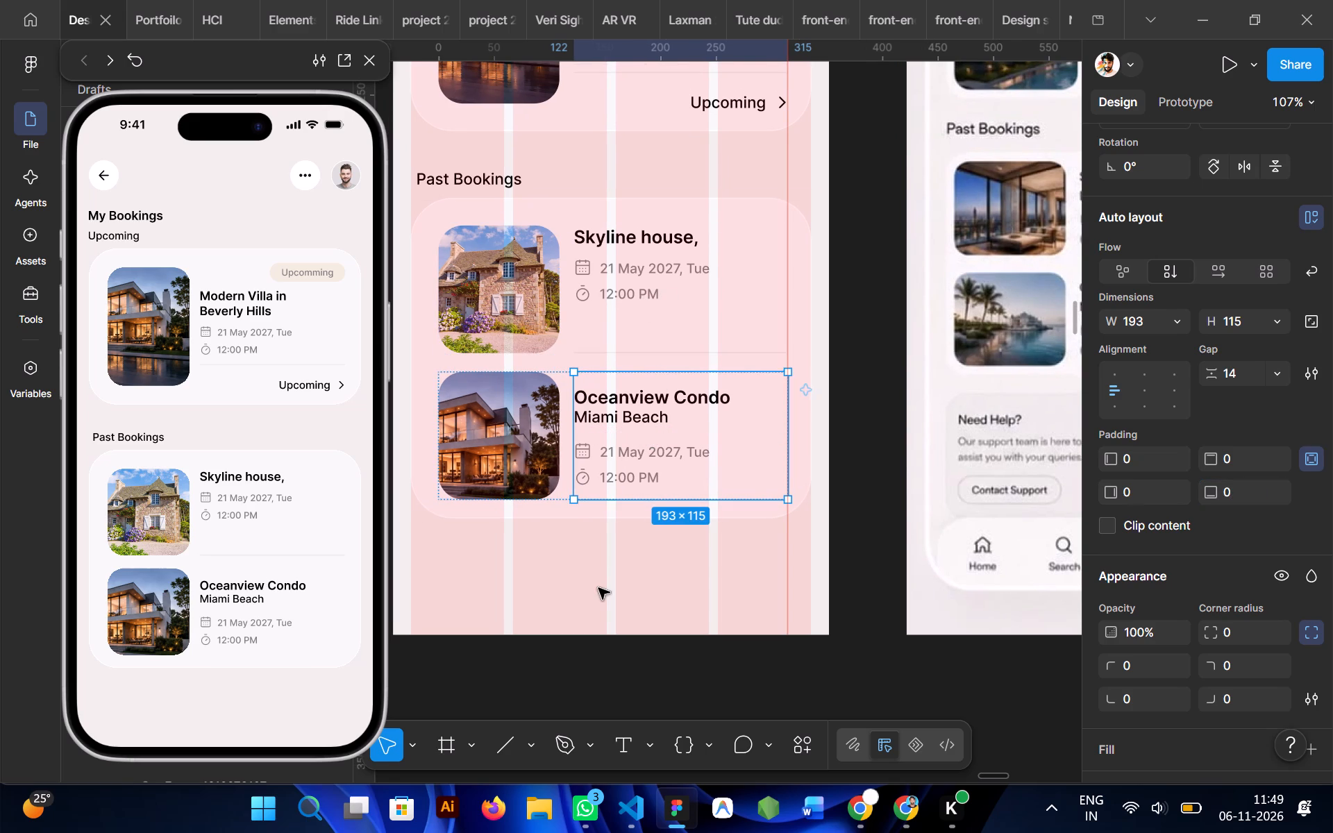
scroll(598, 588, "down", 1)
left_click(539, 632)
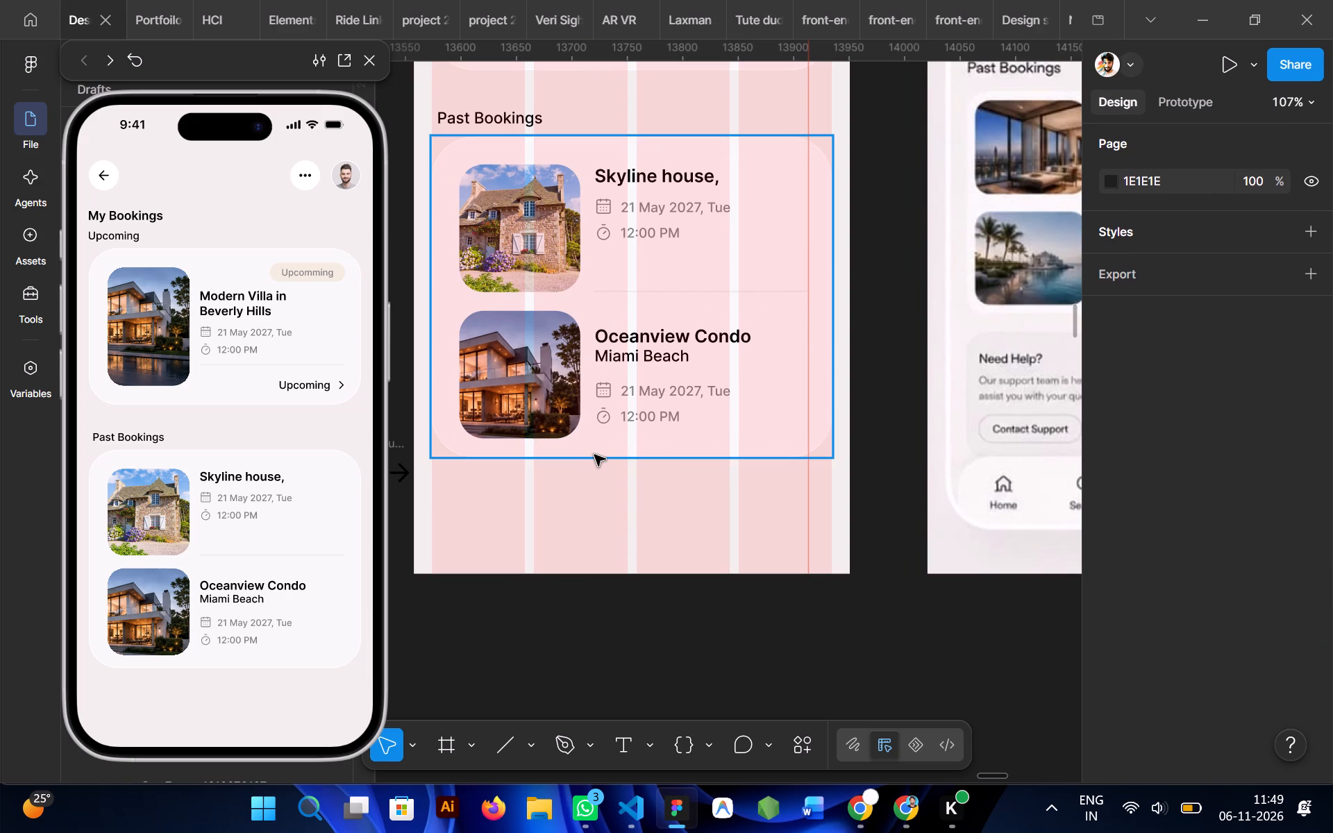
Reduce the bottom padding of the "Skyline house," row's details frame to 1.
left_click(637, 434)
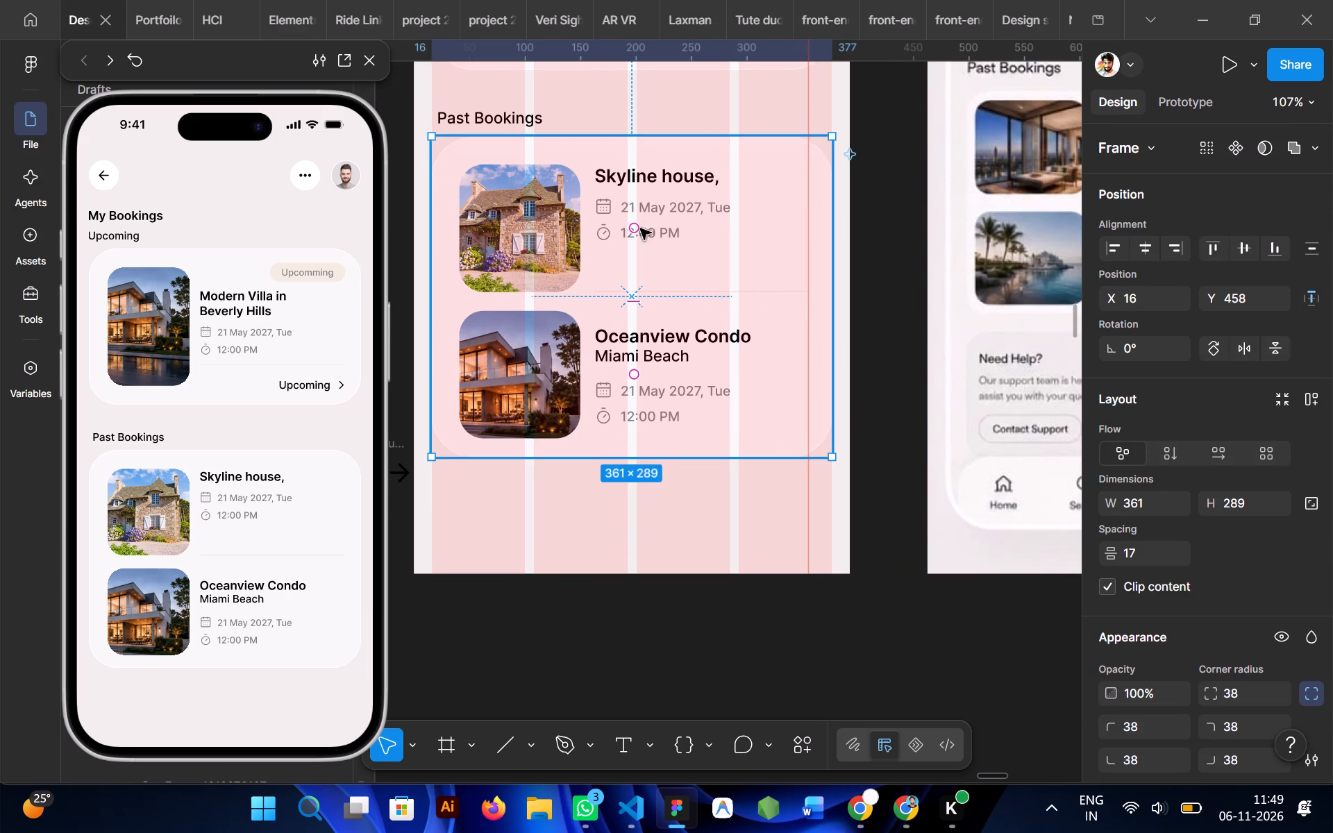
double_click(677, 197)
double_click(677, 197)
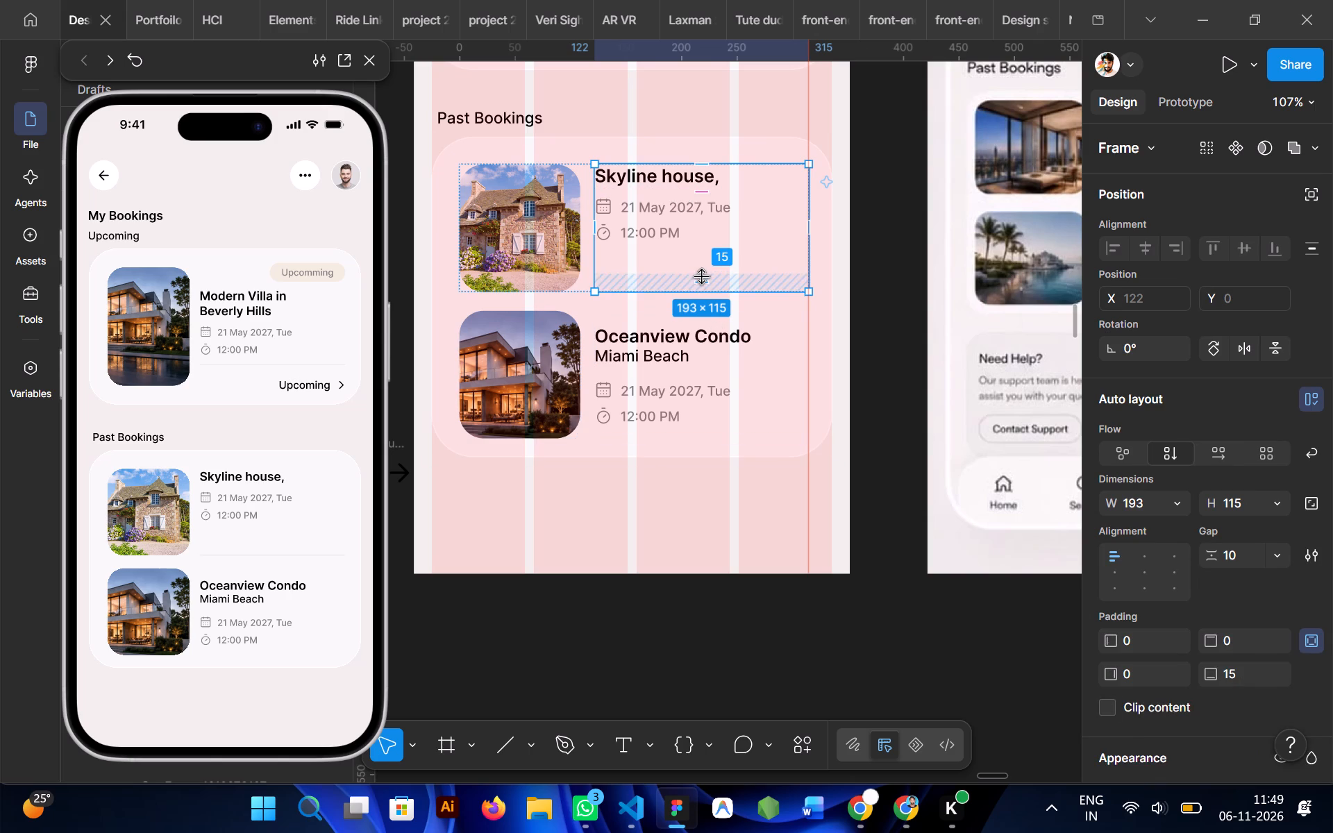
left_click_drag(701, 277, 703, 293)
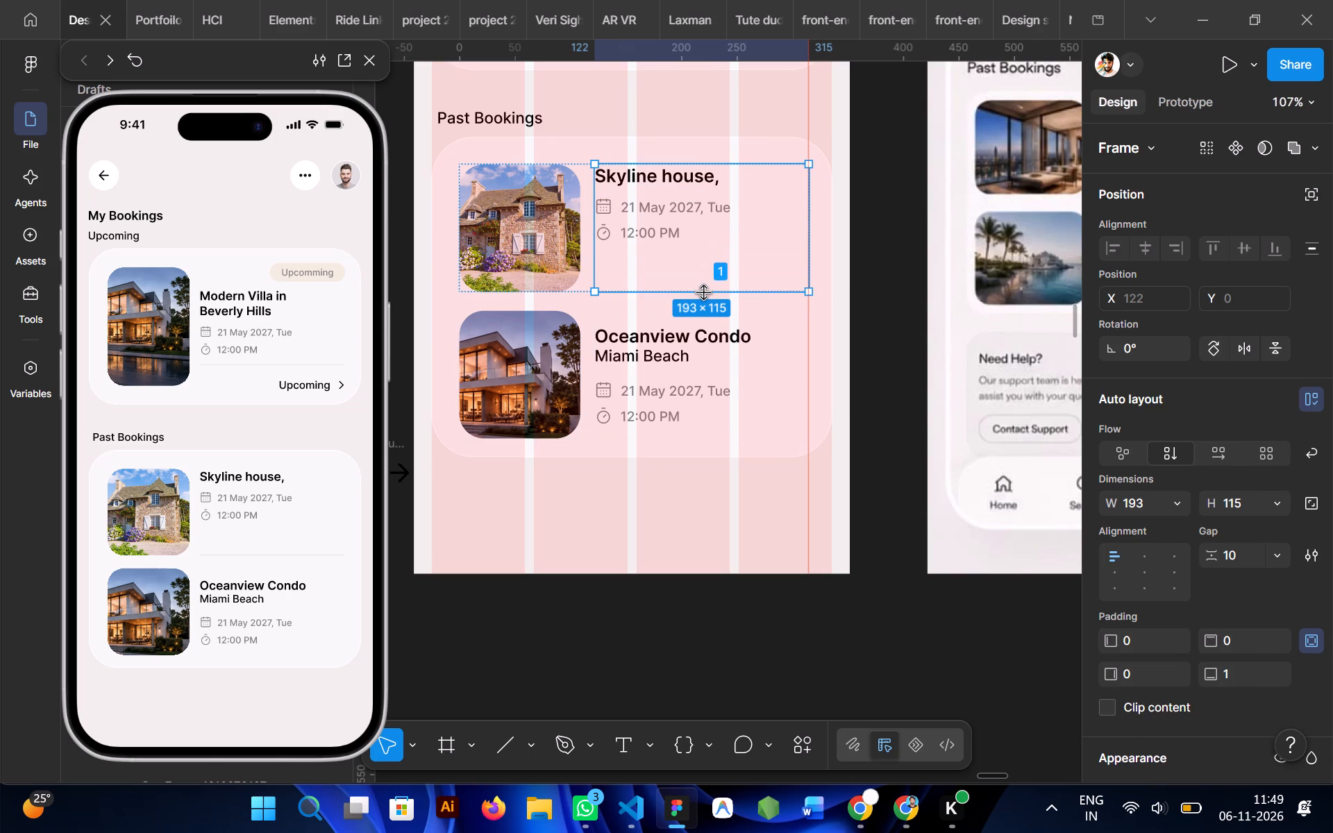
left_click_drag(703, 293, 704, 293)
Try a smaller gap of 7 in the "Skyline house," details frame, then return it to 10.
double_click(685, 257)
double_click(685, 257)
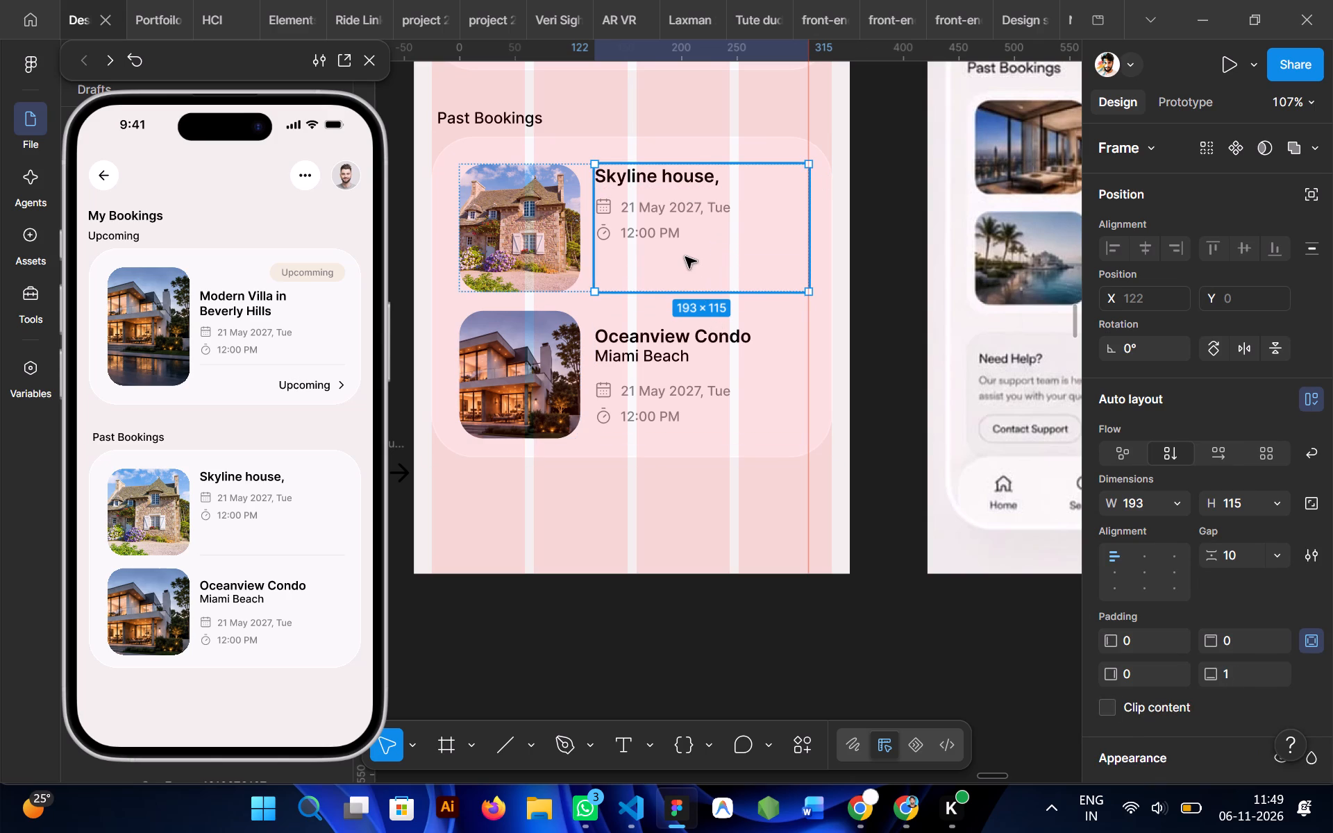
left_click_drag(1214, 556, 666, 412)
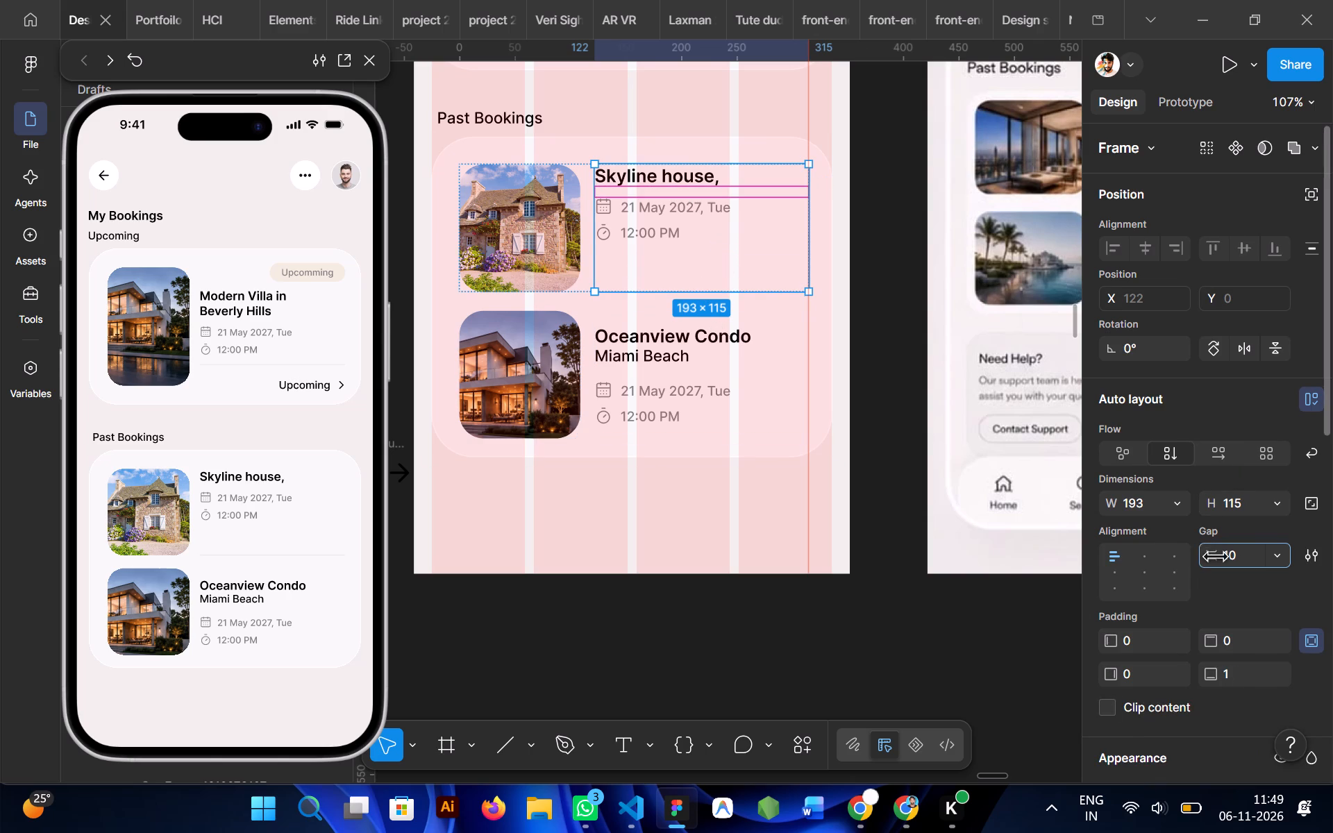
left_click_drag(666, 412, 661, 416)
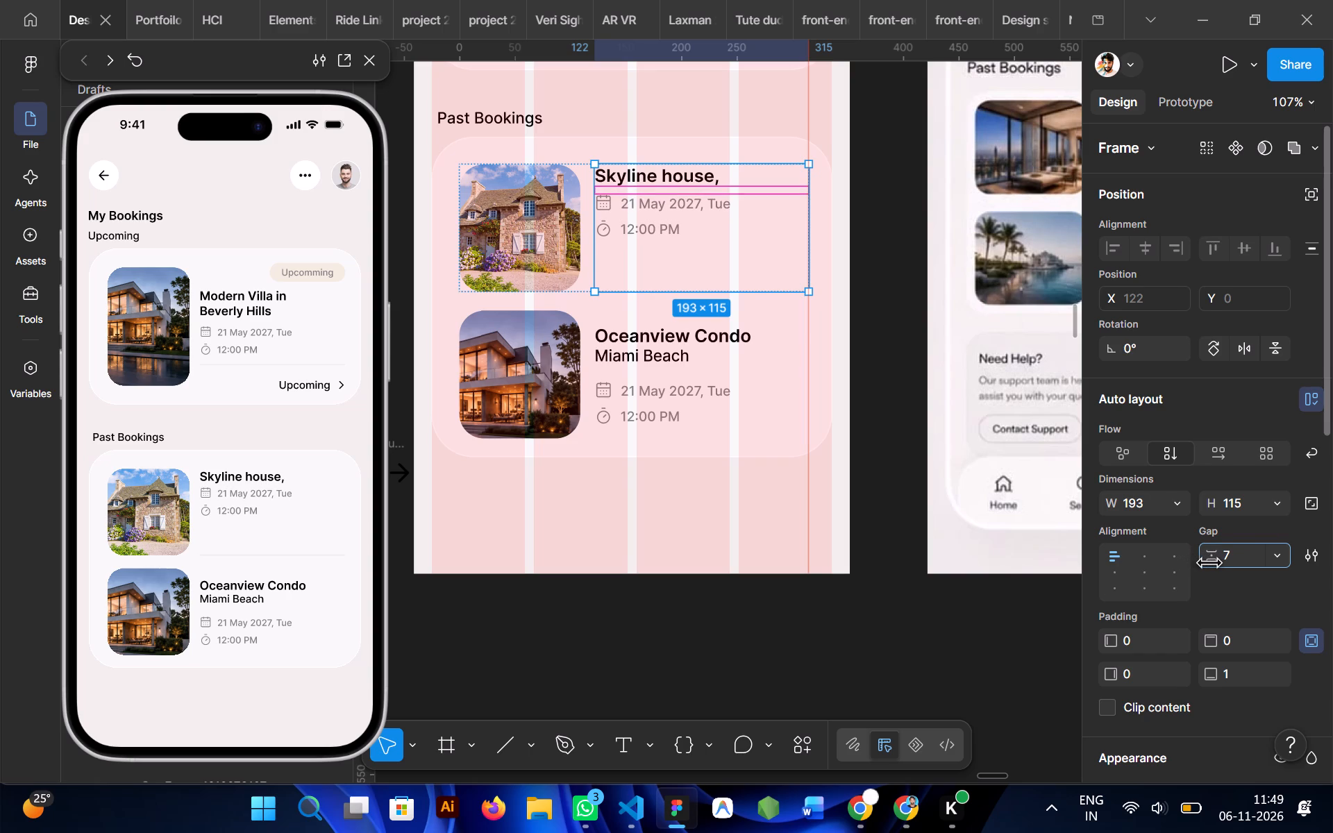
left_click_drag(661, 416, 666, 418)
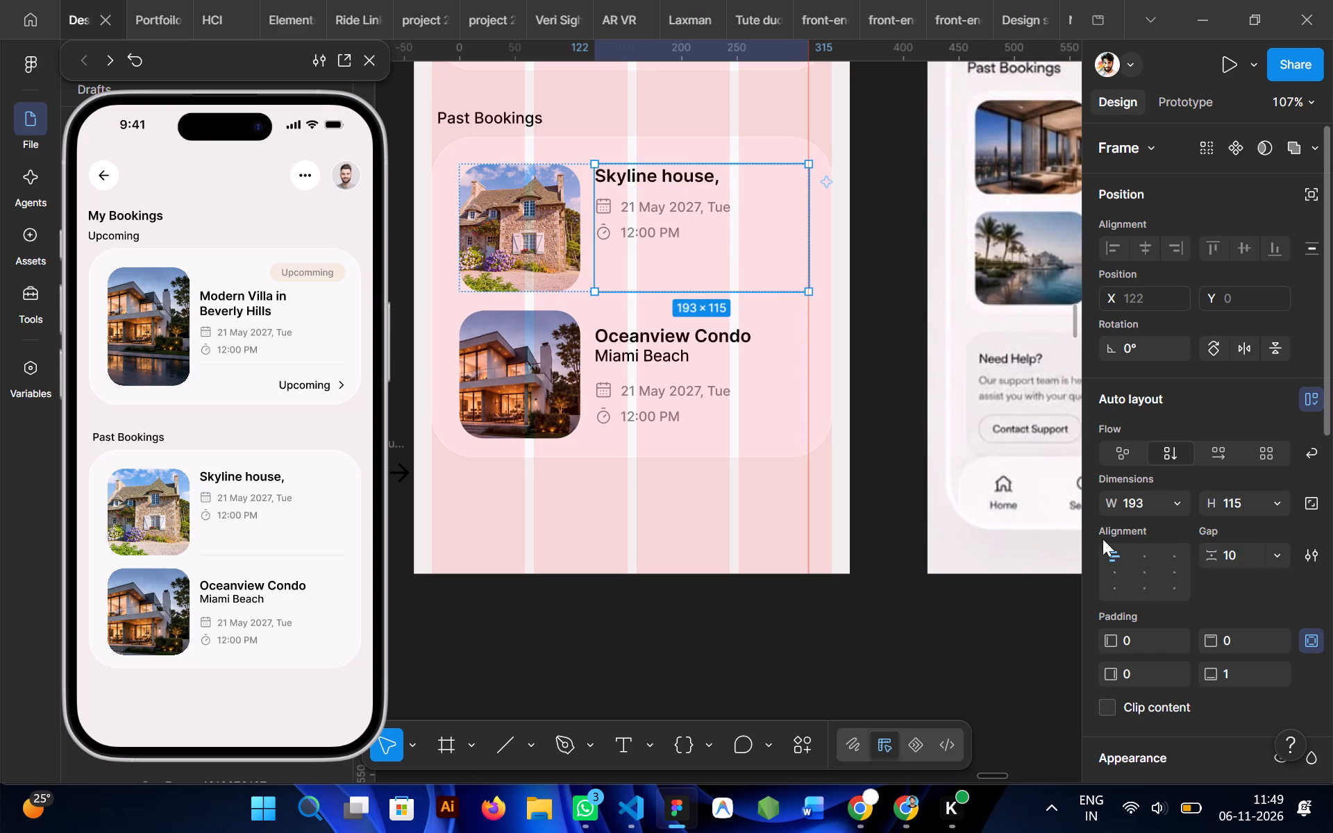
Set the bottom padding of the "Skyline house," row's details frame to 0.
left_click(1227, 668)
key("0")
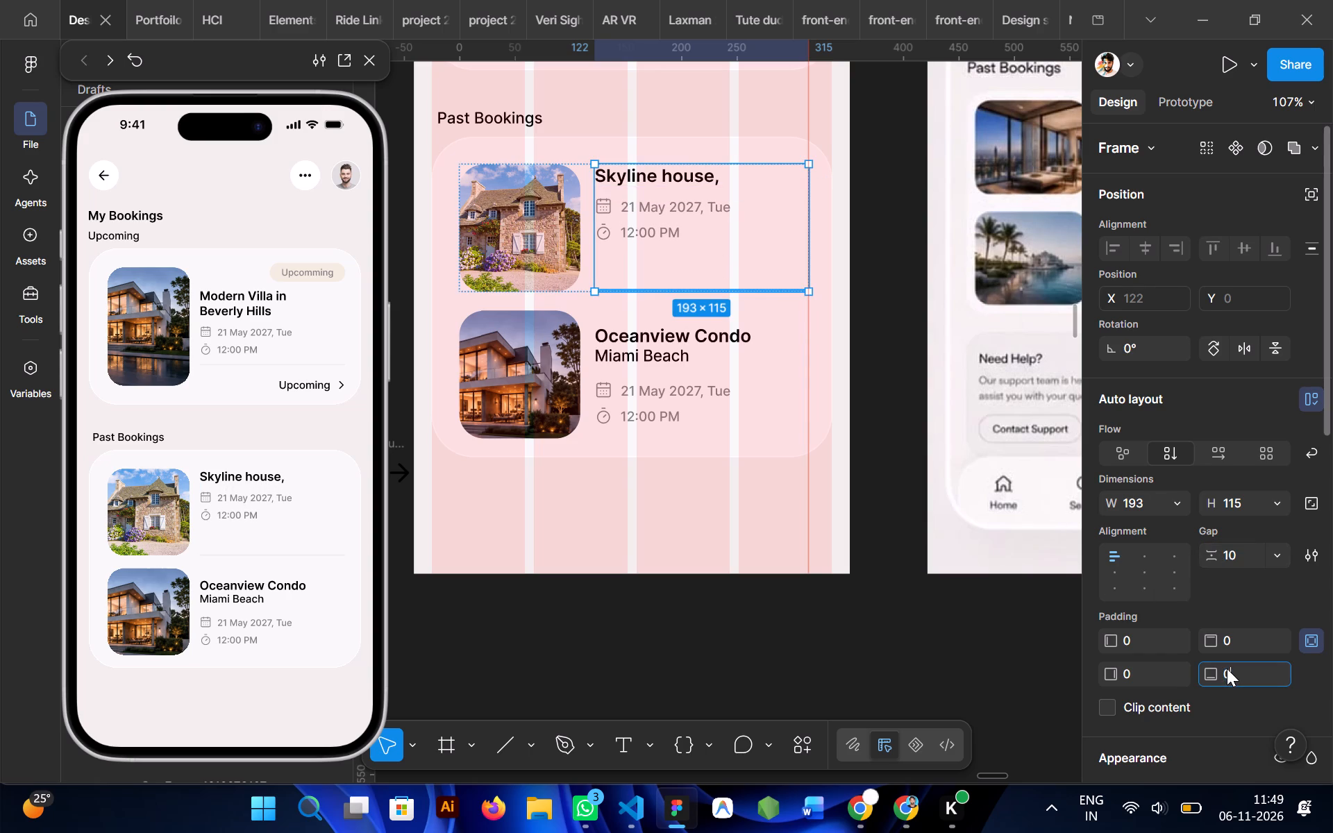
key("Return")
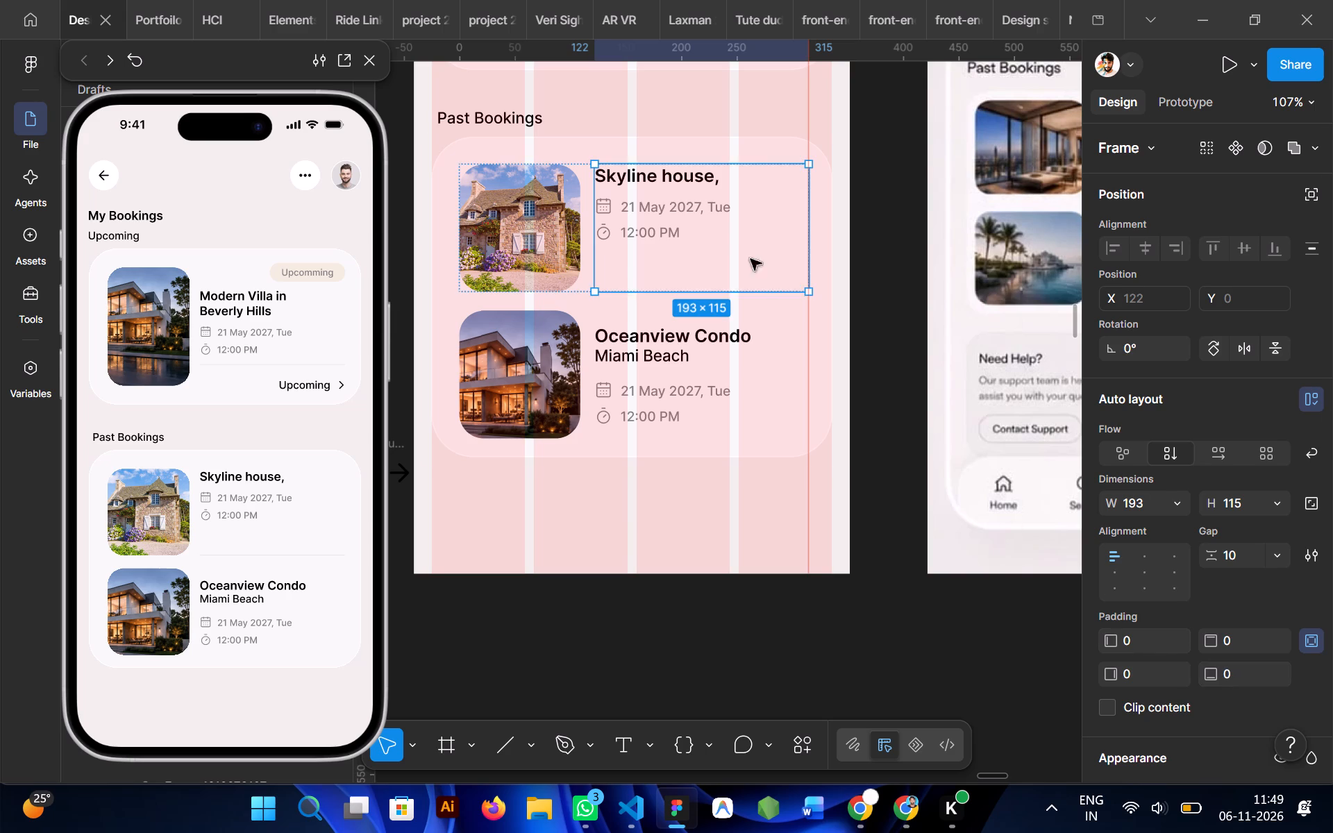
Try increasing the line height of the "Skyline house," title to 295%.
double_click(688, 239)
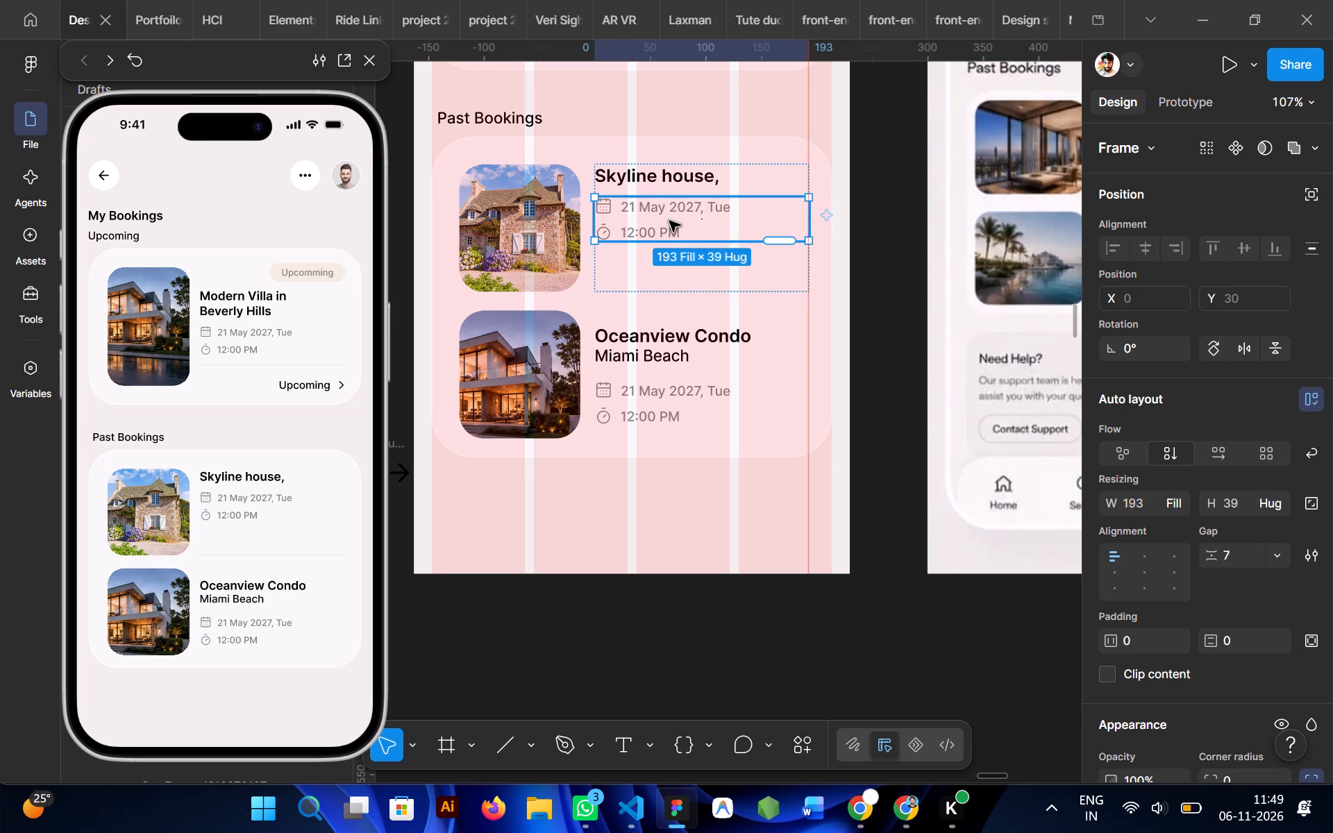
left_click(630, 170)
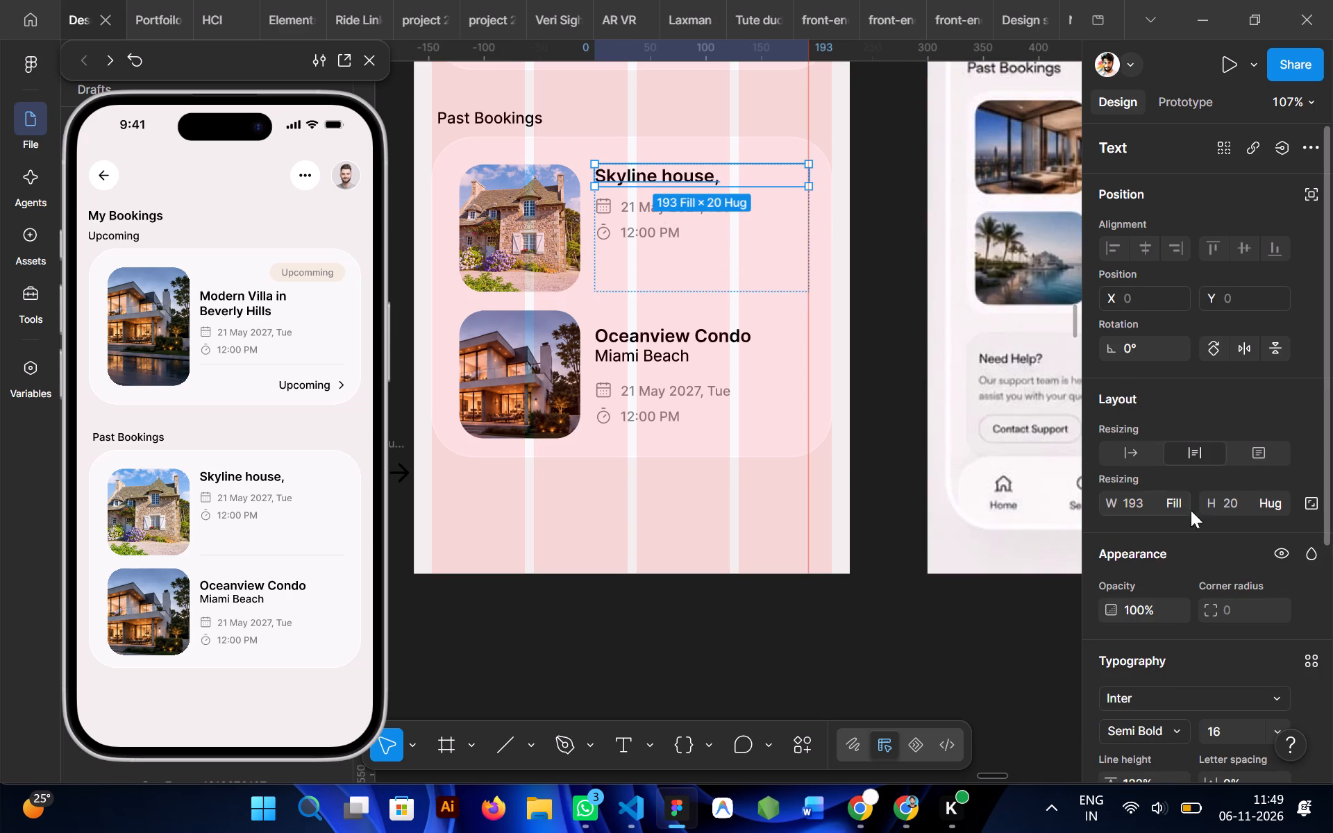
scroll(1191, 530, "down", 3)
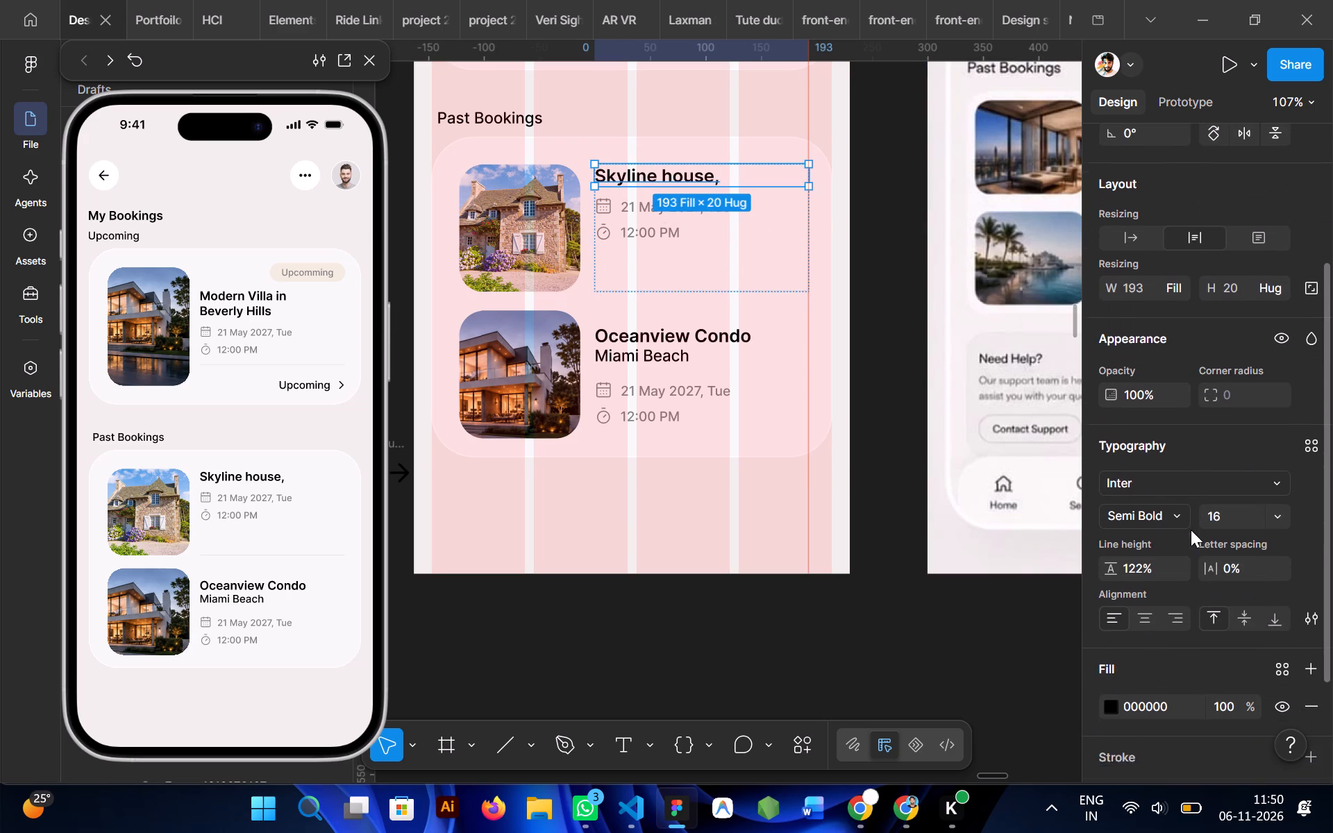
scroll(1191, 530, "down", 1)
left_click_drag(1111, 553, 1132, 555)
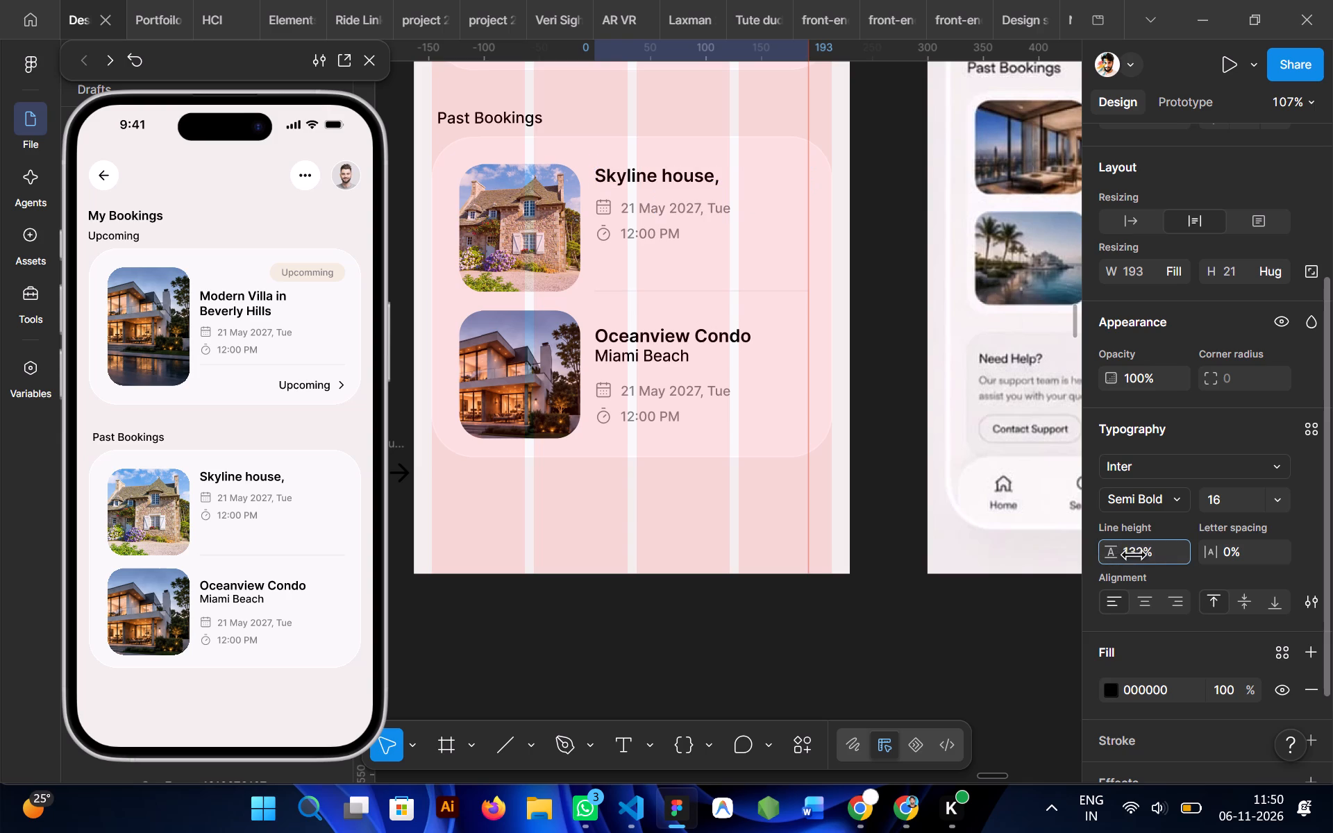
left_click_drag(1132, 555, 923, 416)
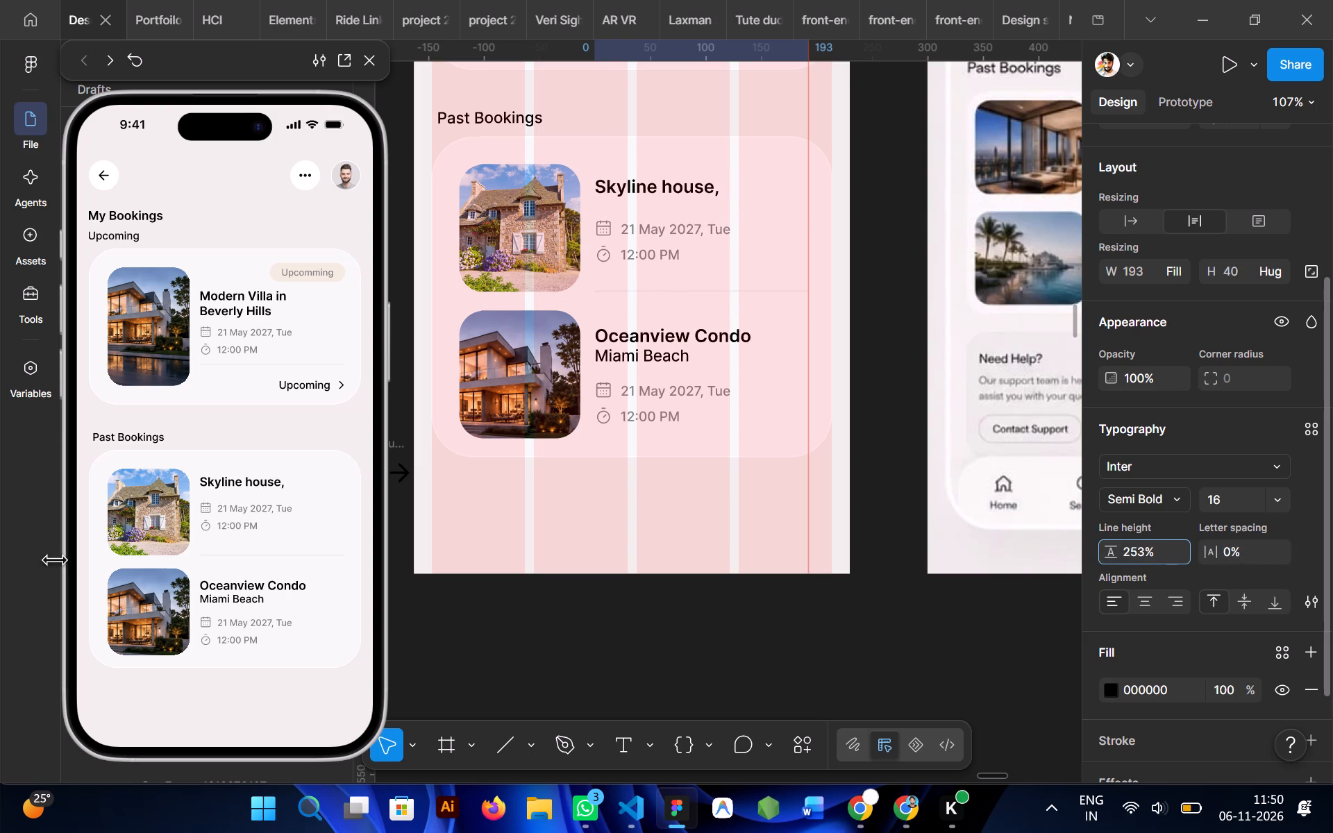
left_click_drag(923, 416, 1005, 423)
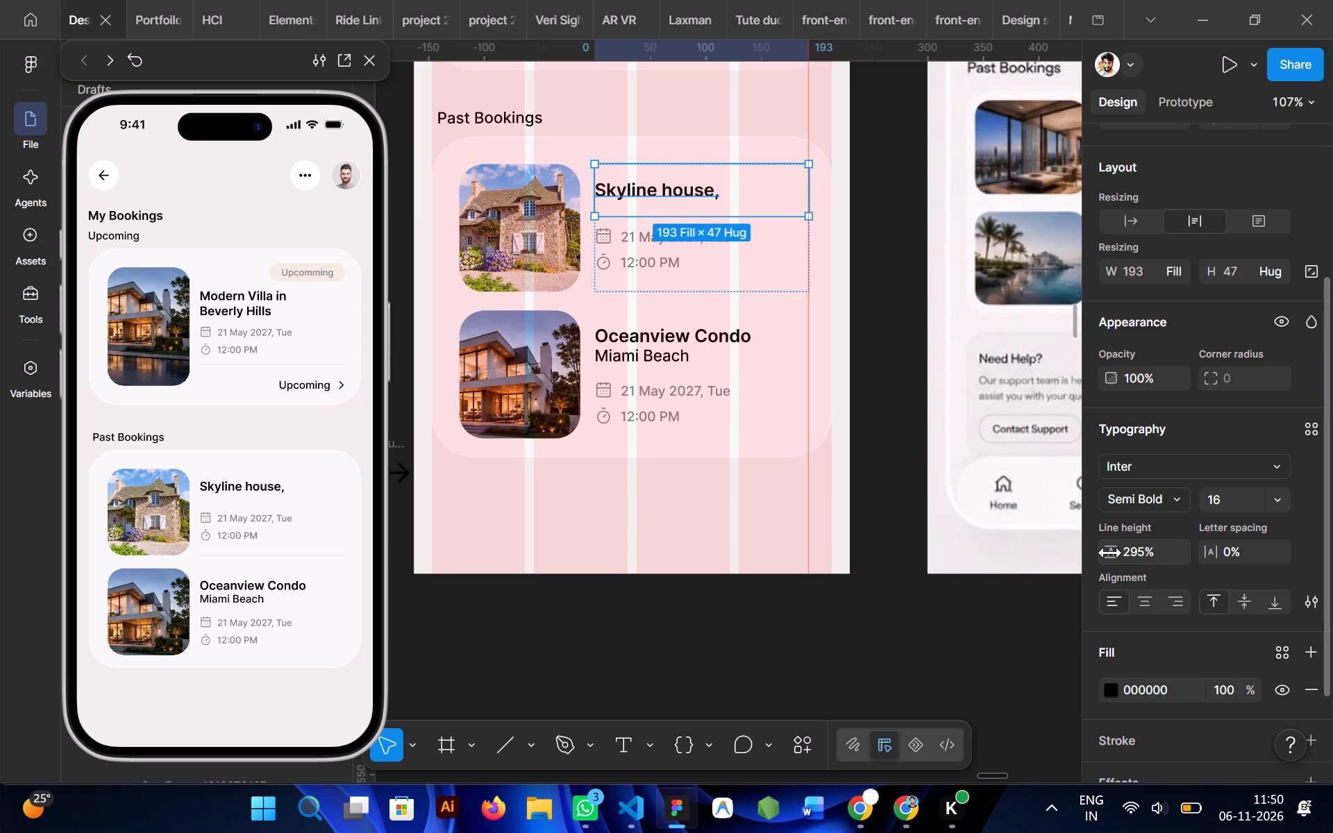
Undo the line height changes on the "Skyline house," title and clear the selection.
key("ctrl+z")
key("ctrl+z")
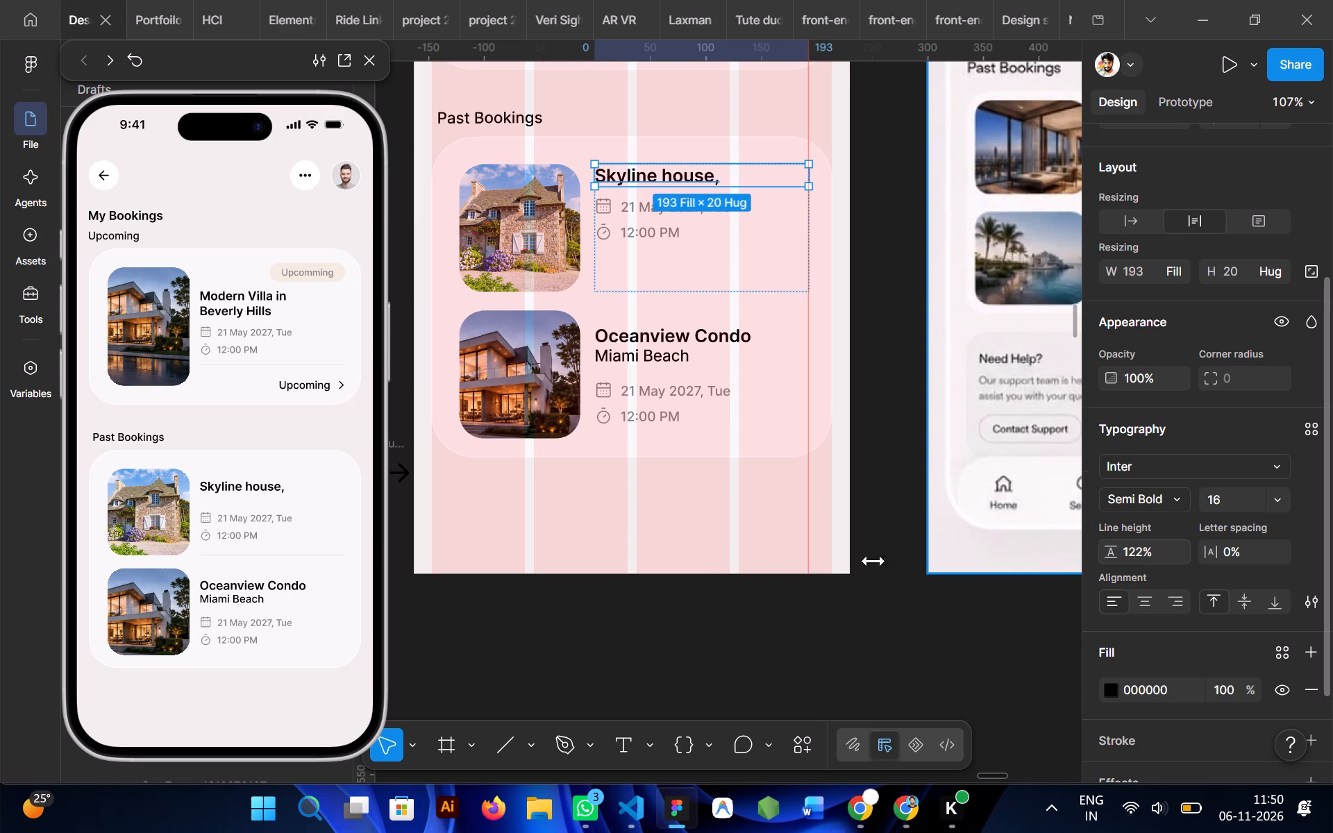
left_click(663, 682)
Wrap the "Skyline house," title in its own auto layout frame with a top padding of 18.
double_click(655, 188)
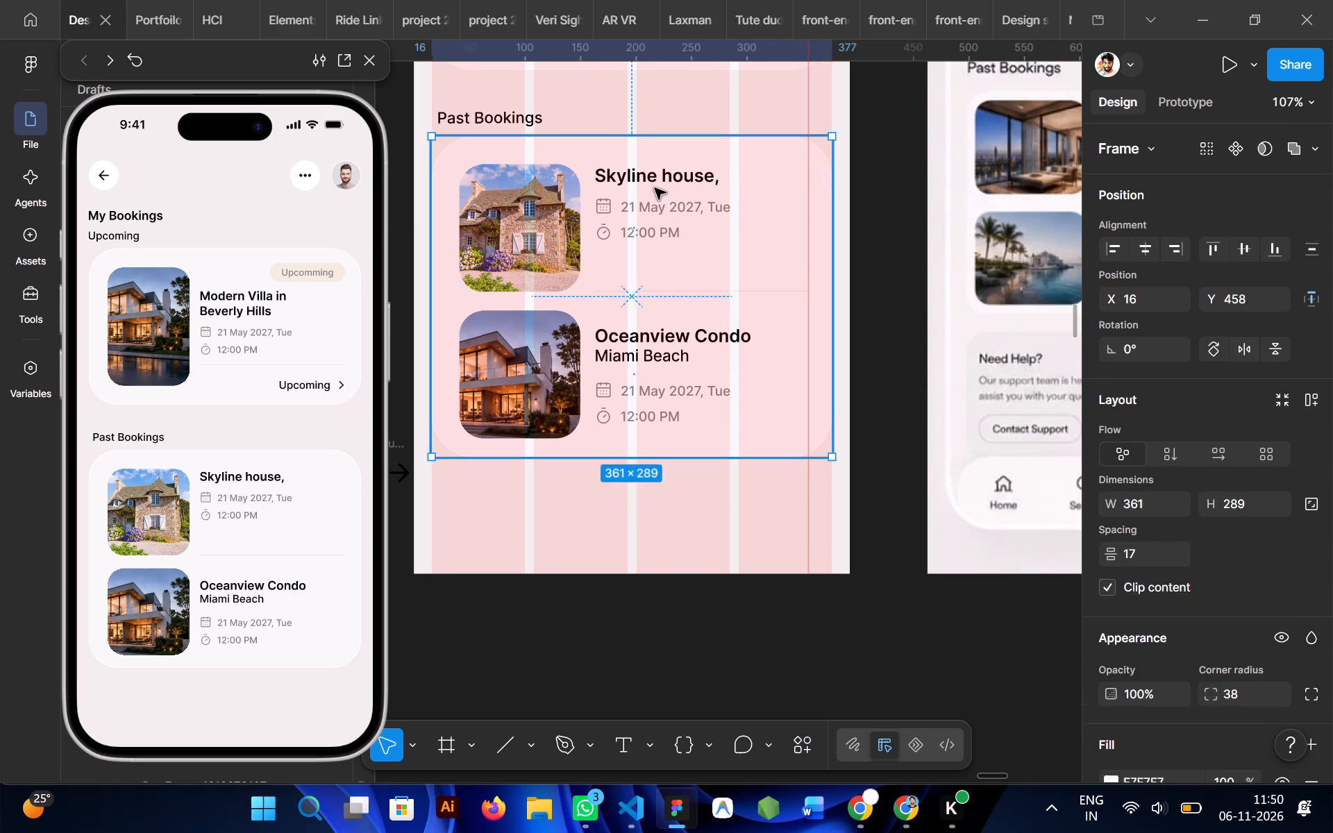
double_click(655, 188)
double_click(655, 188)
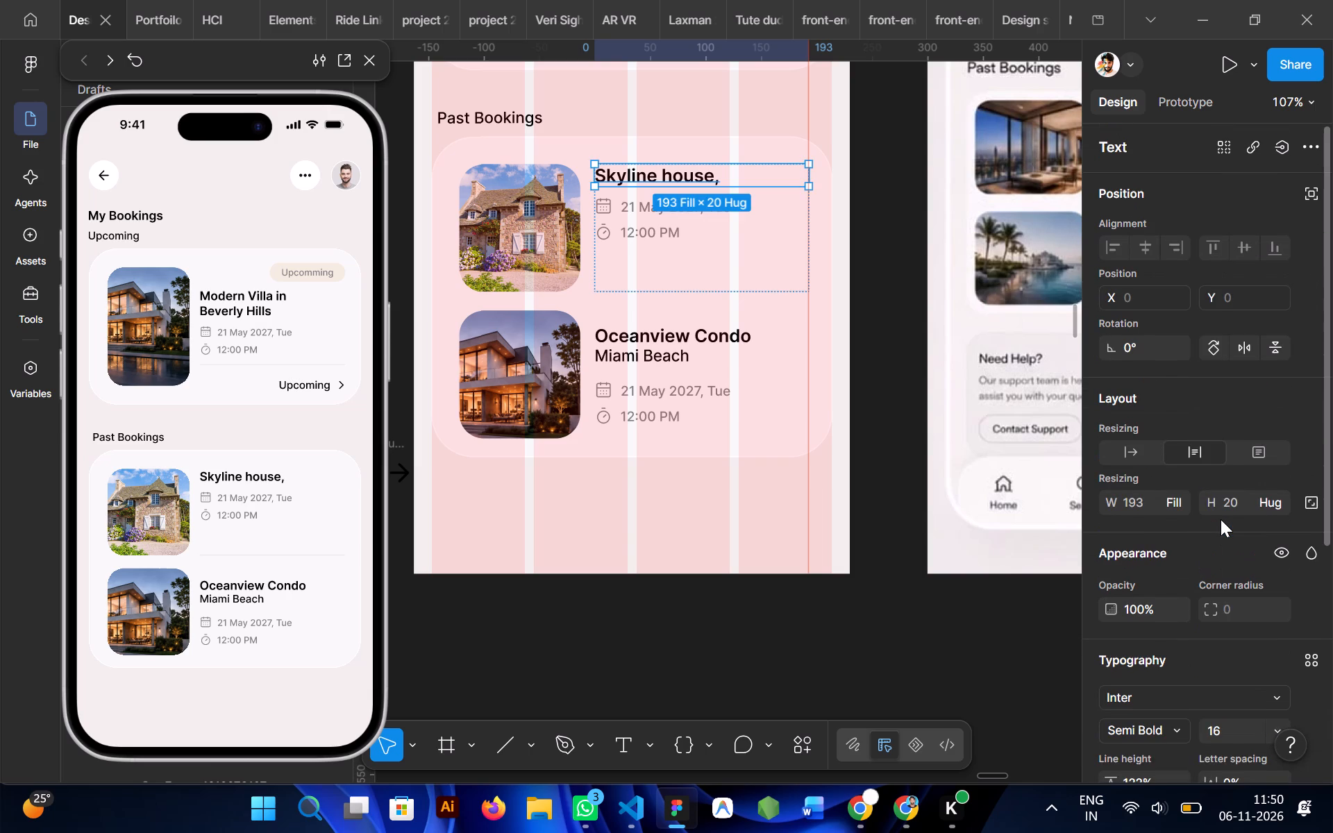
key("shift+a")
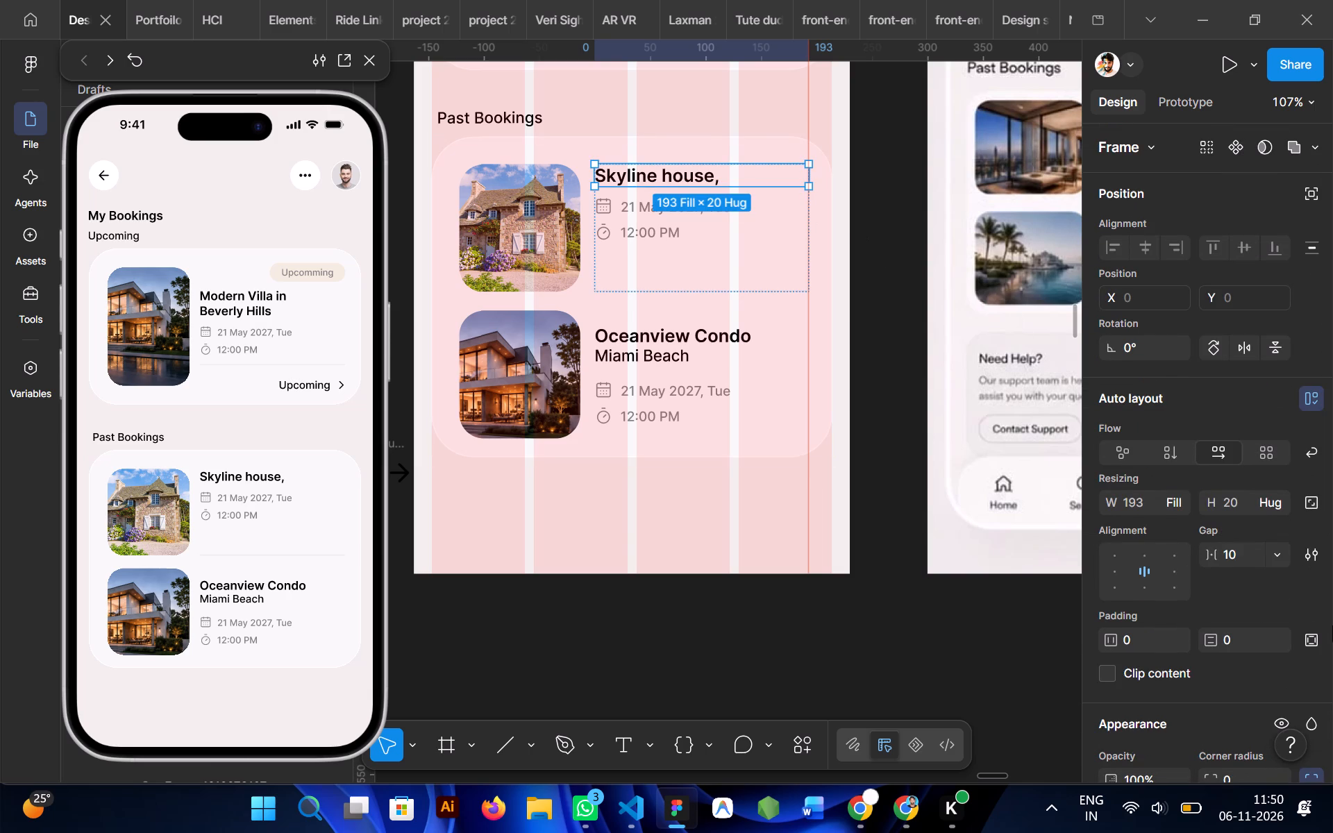
scroll(1253, 588, "down", 1)
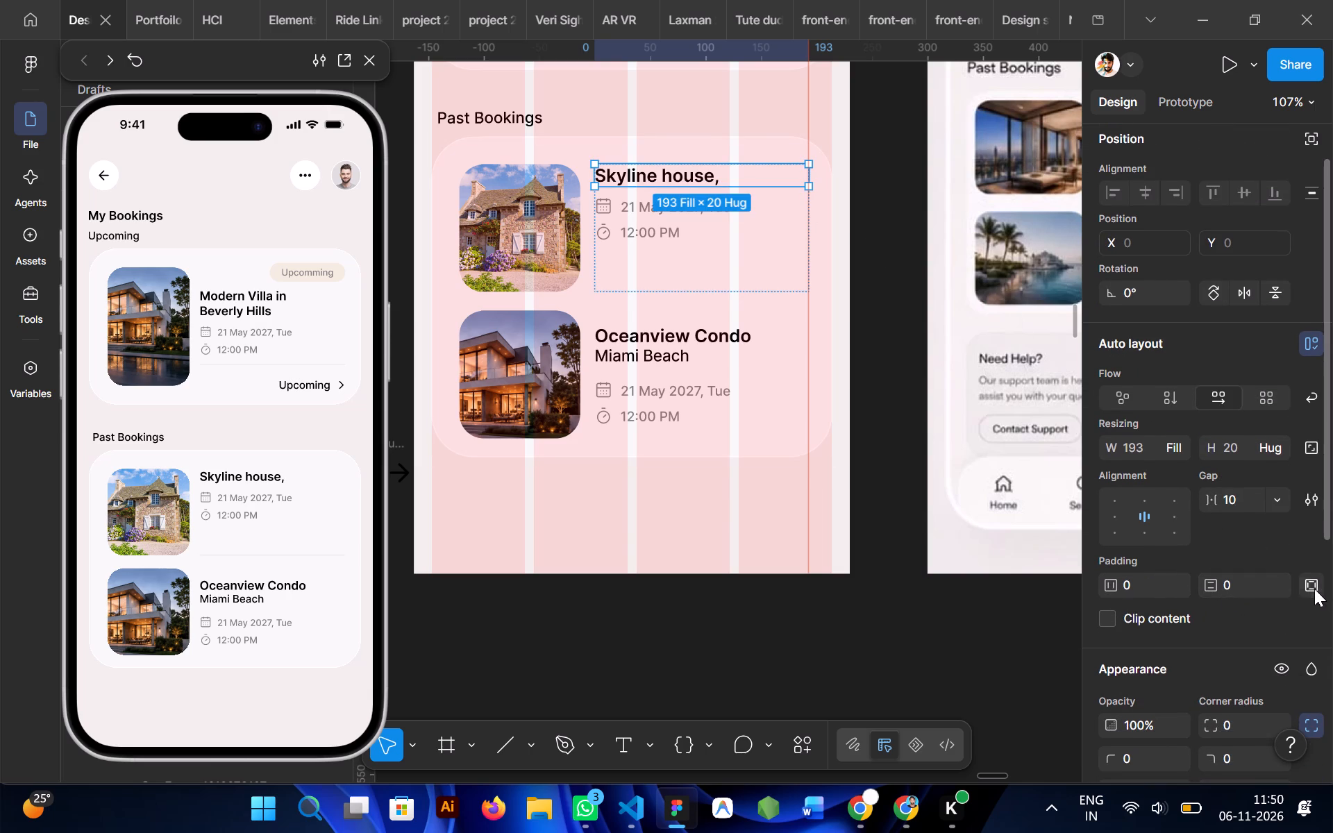
left_click(1314, 589)
left_click_drag(1216, 590, 668, 410)
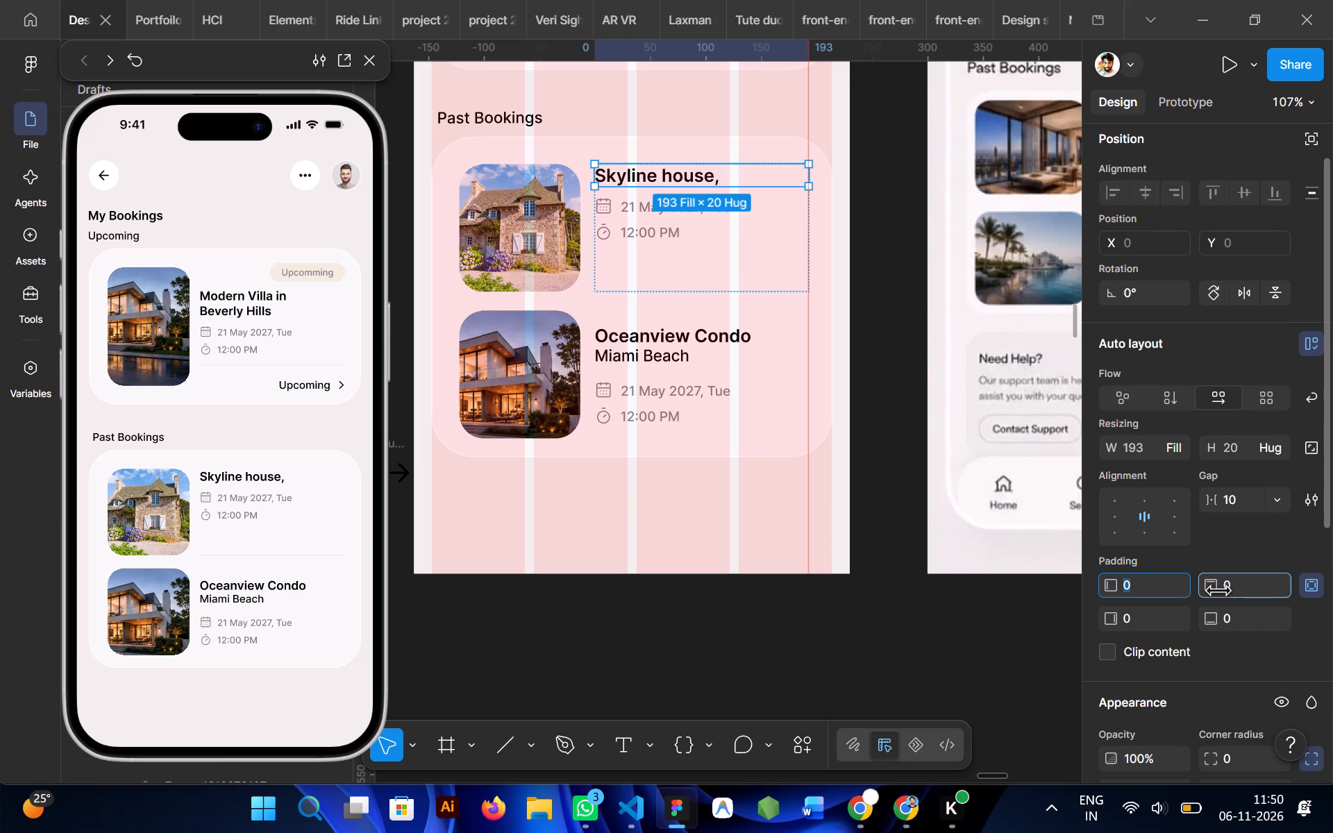
left_click_drag(668, 410, 710, 413)
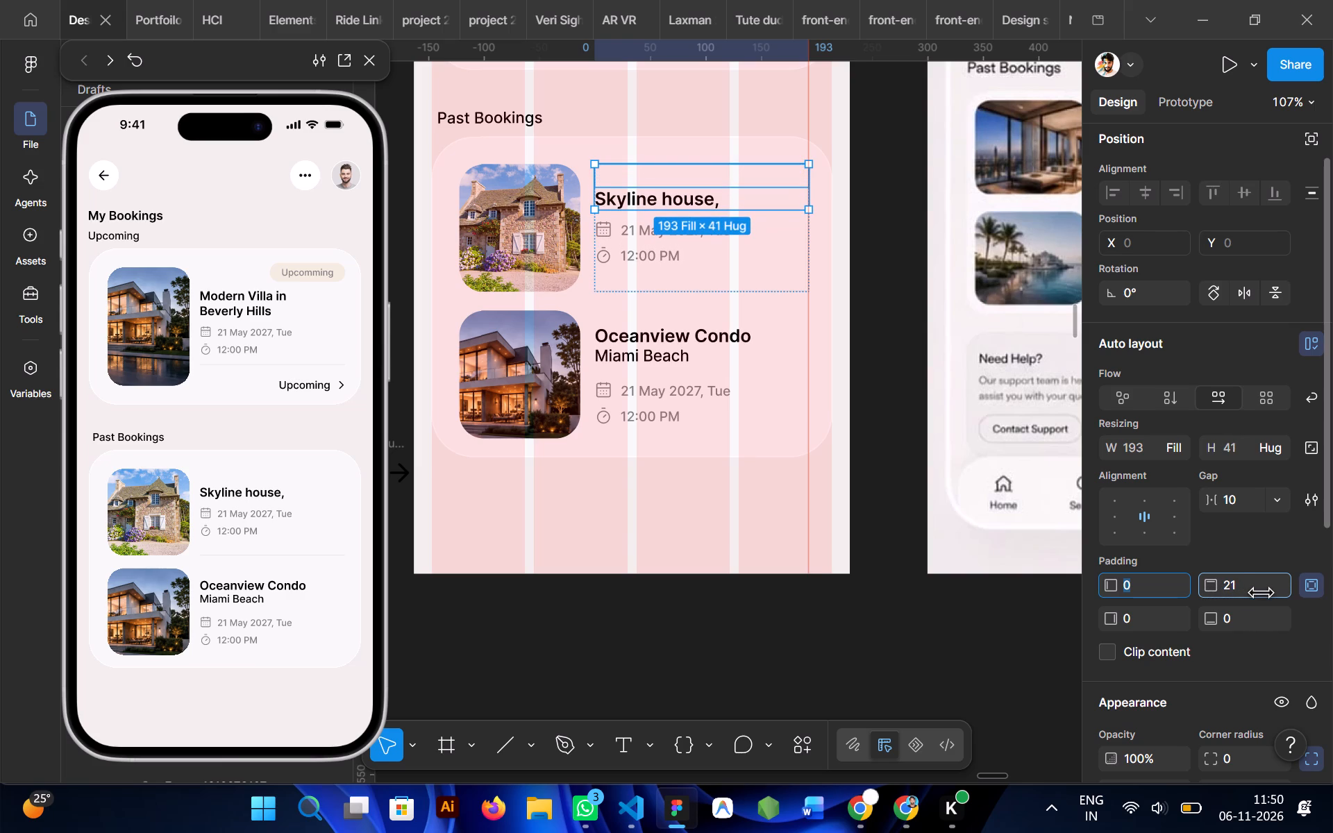
left_click_drag(710, 413, 703, 416)
left_click(691, 665)
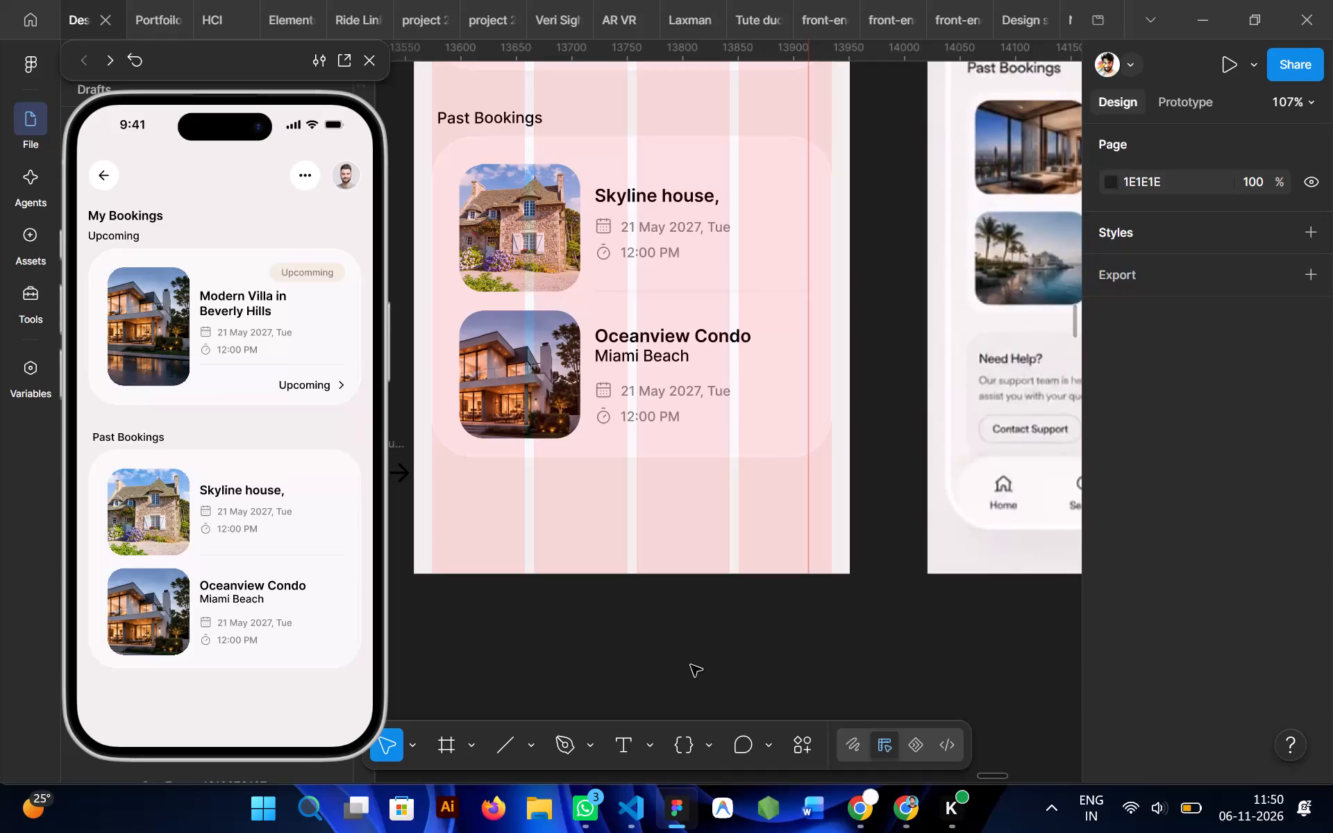
Extend the bottom edge of the Past Bookings card so that its height is 297.
scroll(664, 607, "down", 1)
left_click(637, 435)
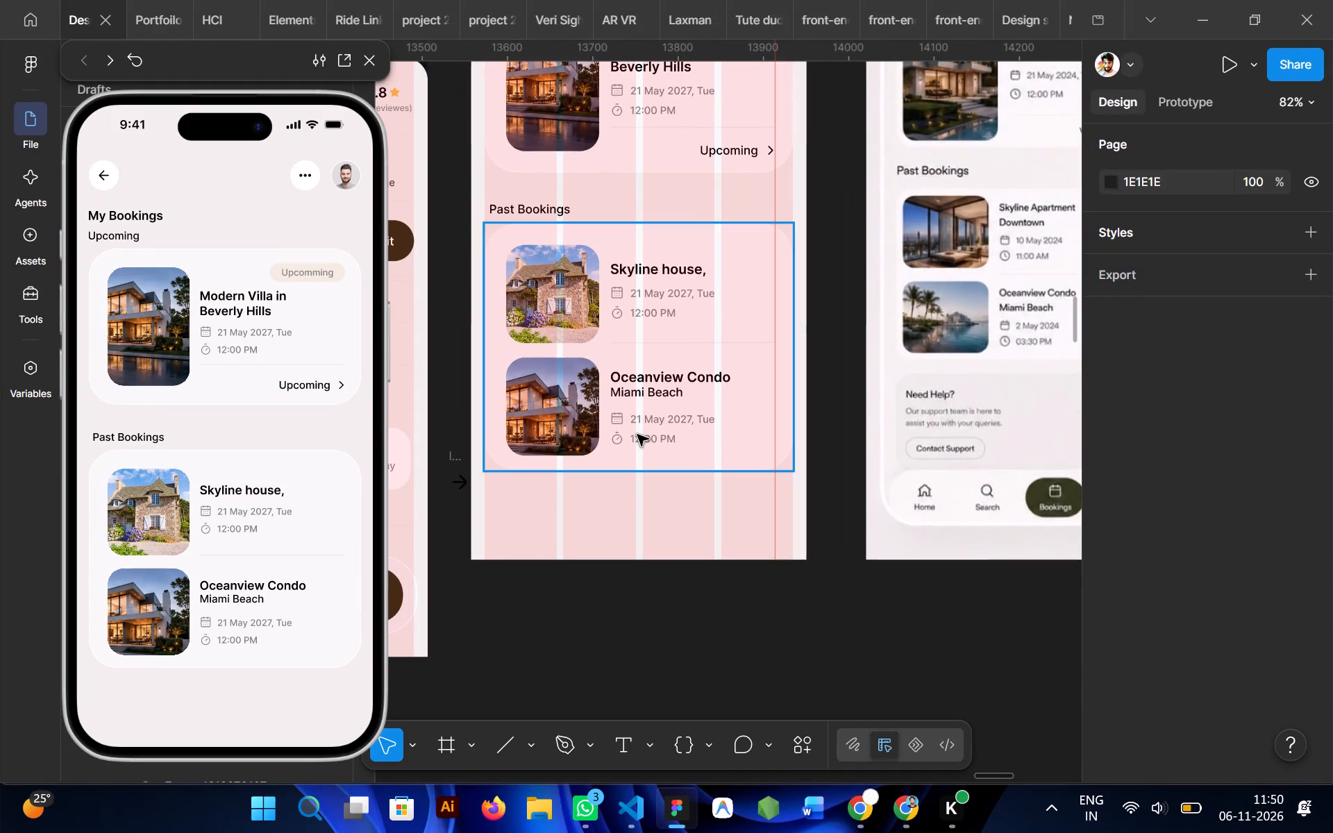
left_click(610, 485)
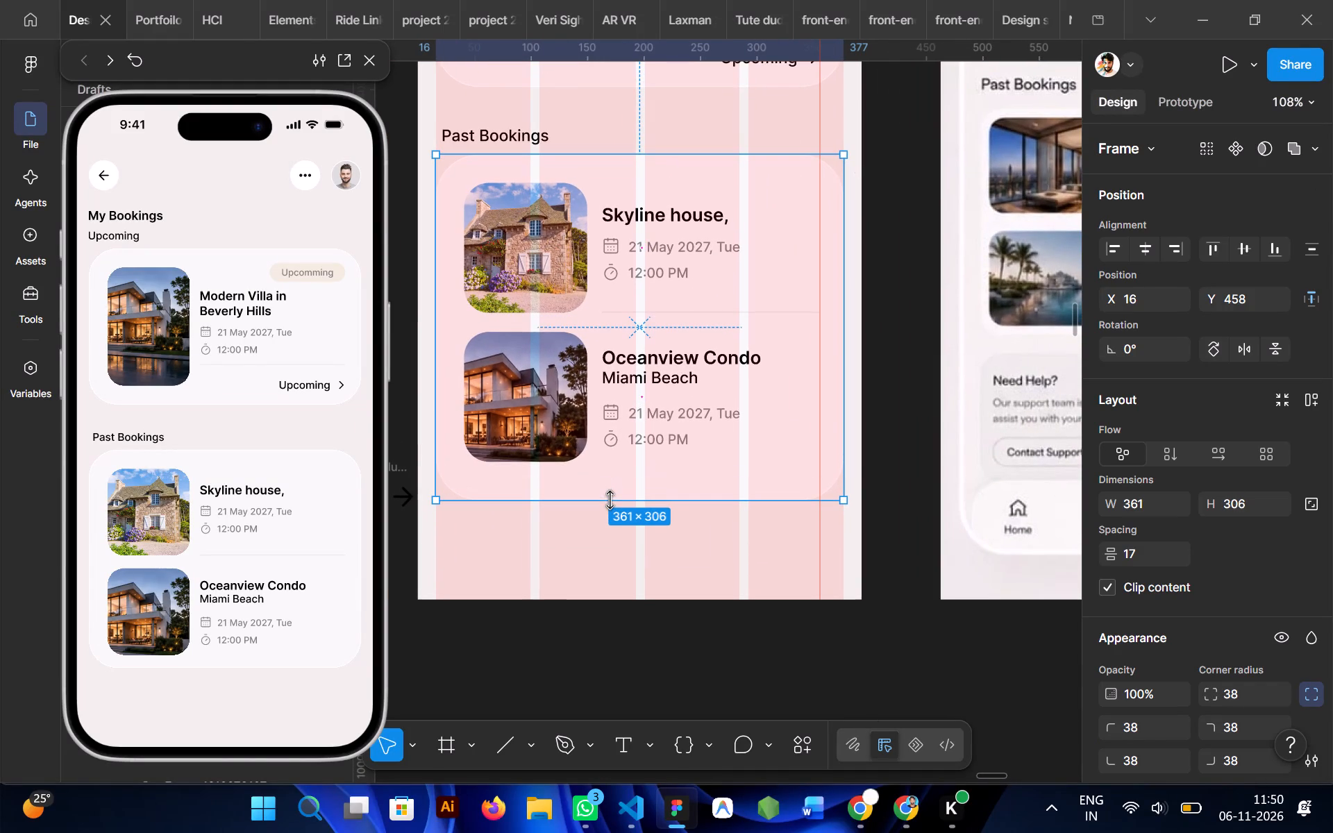
left_click(567, 620)
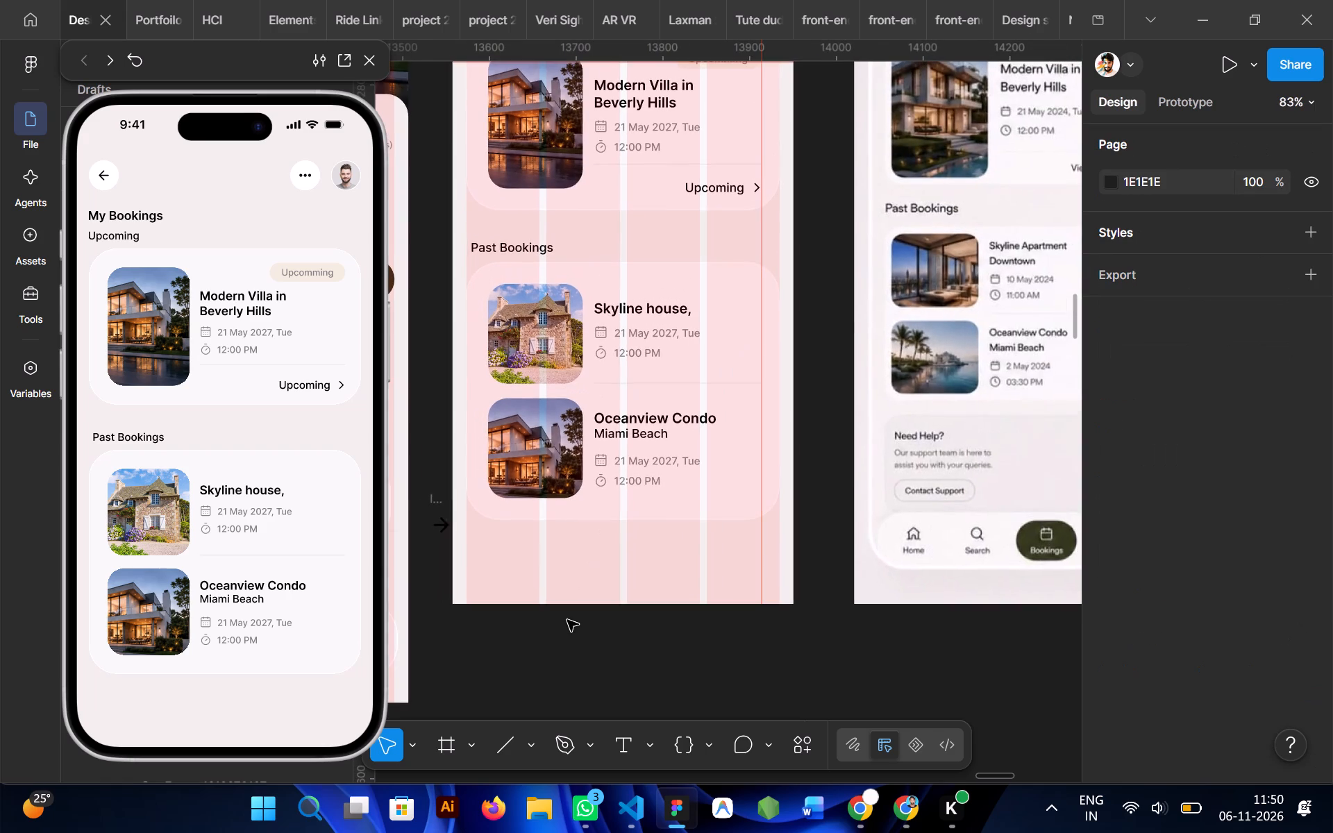
Increase the height of the "Skyline house," row frame in the Past Bookings card to 132.
scroll(567, 620, "left", 1)
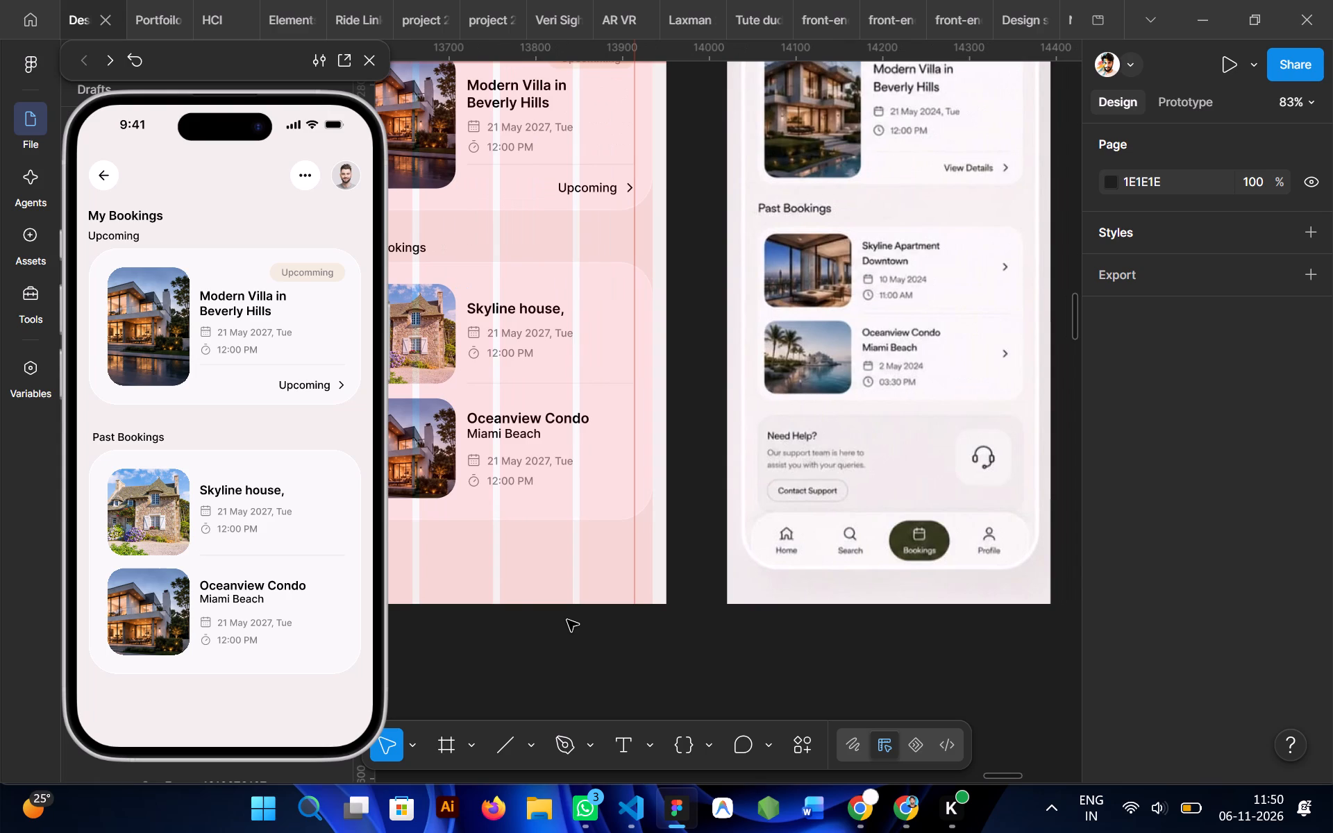
scroll(567, 620, "right", 1)
triple_click(635, 376)
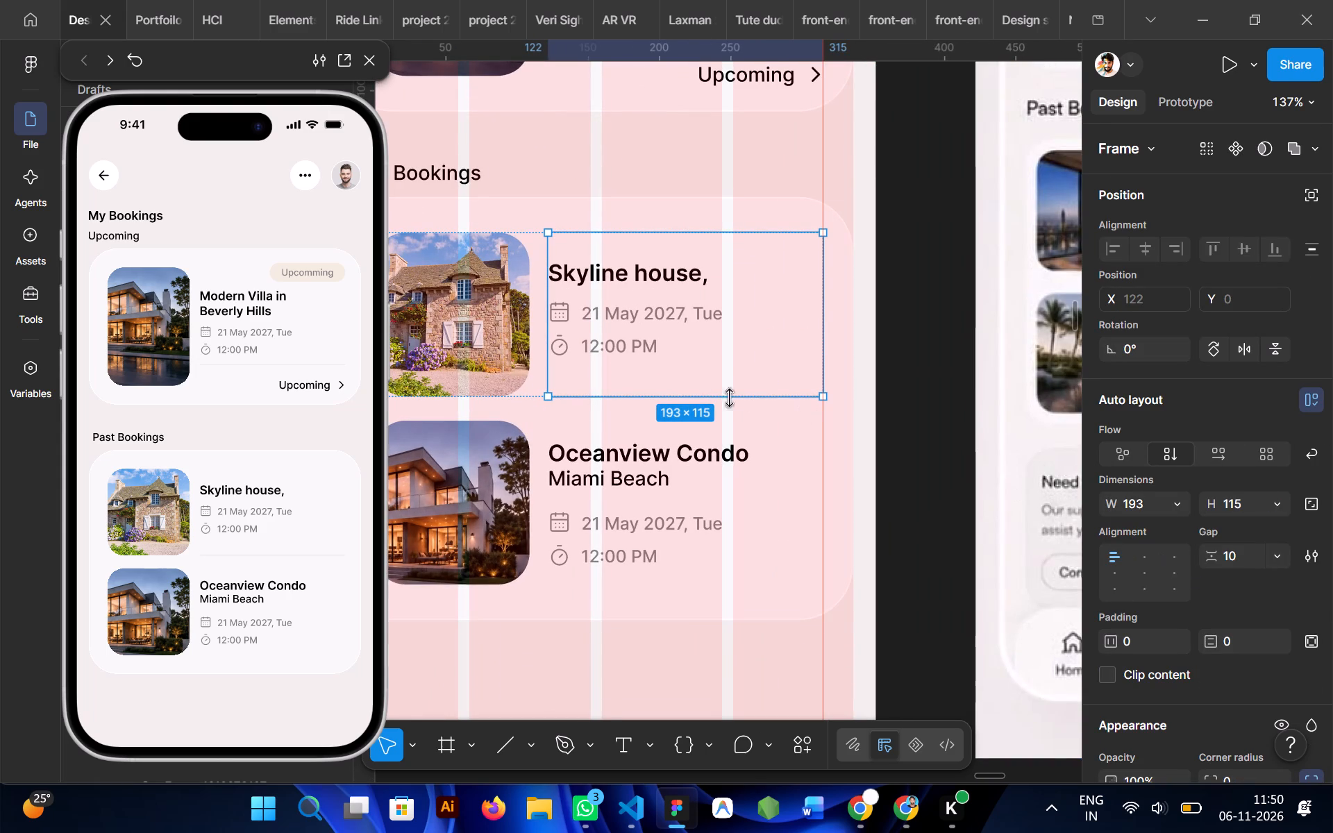
left_click(545, 246)
scroll(545, 246, "right", 1)
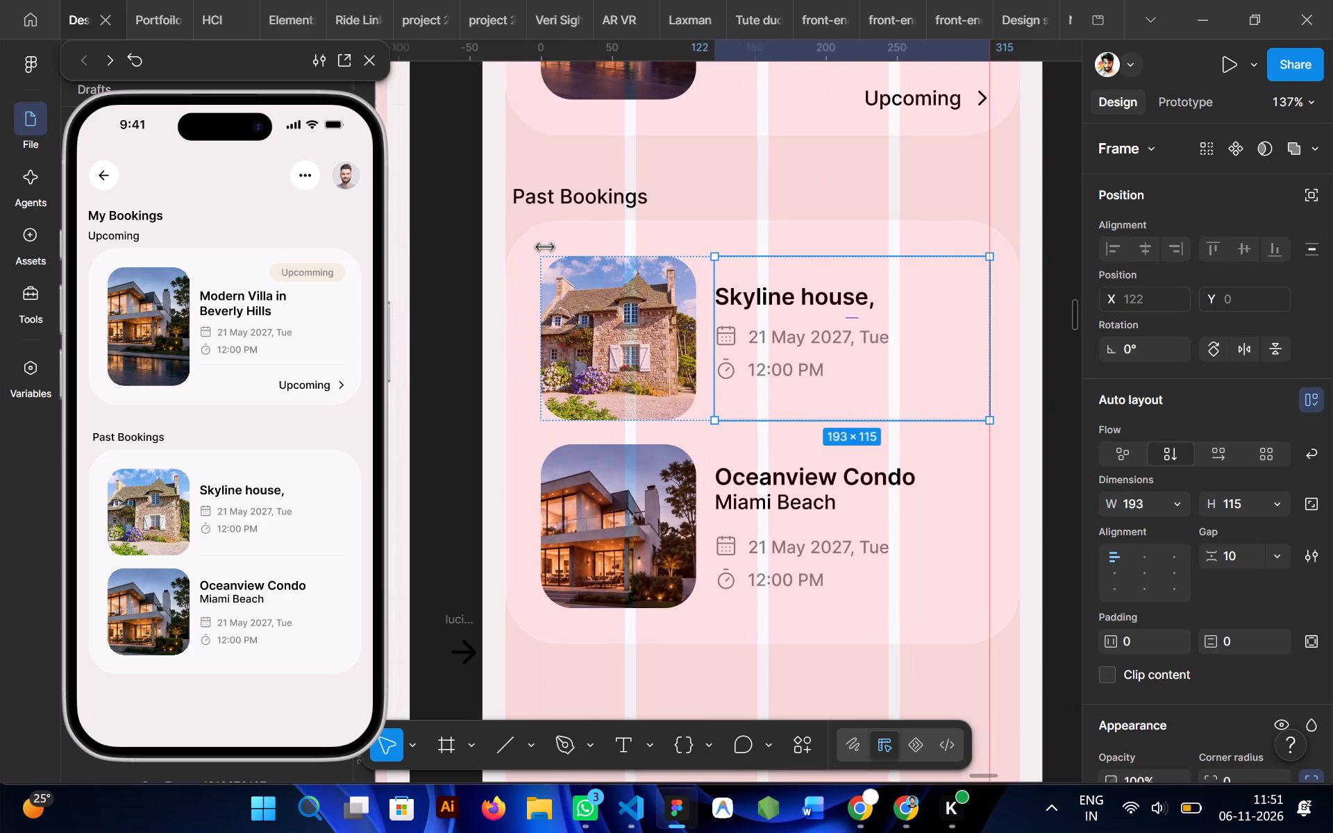
left_click(579, 287)
left_click(471, 292)
double_click(664, 317)
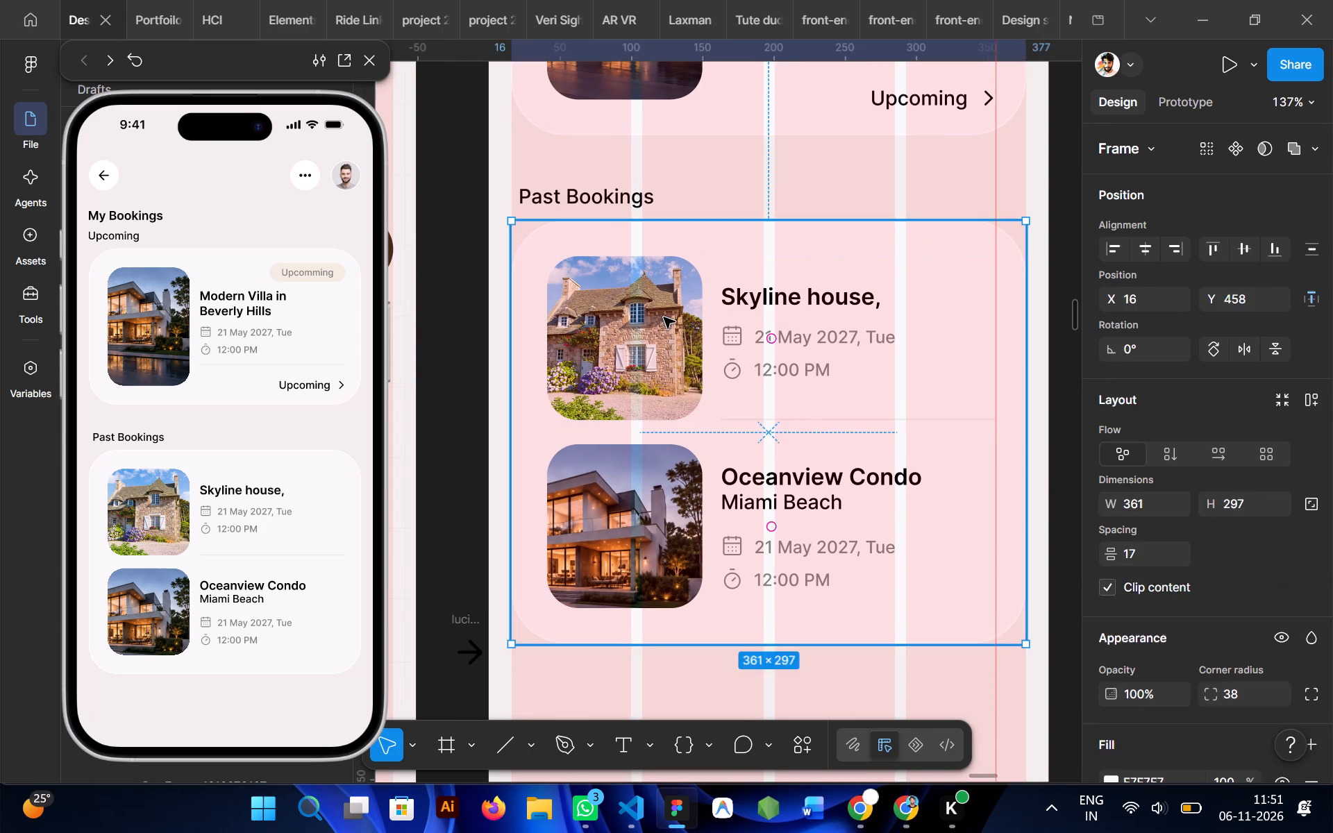
scroll(664, 317, "left", 1)
left_click_drag(690, 337, 692, 353)
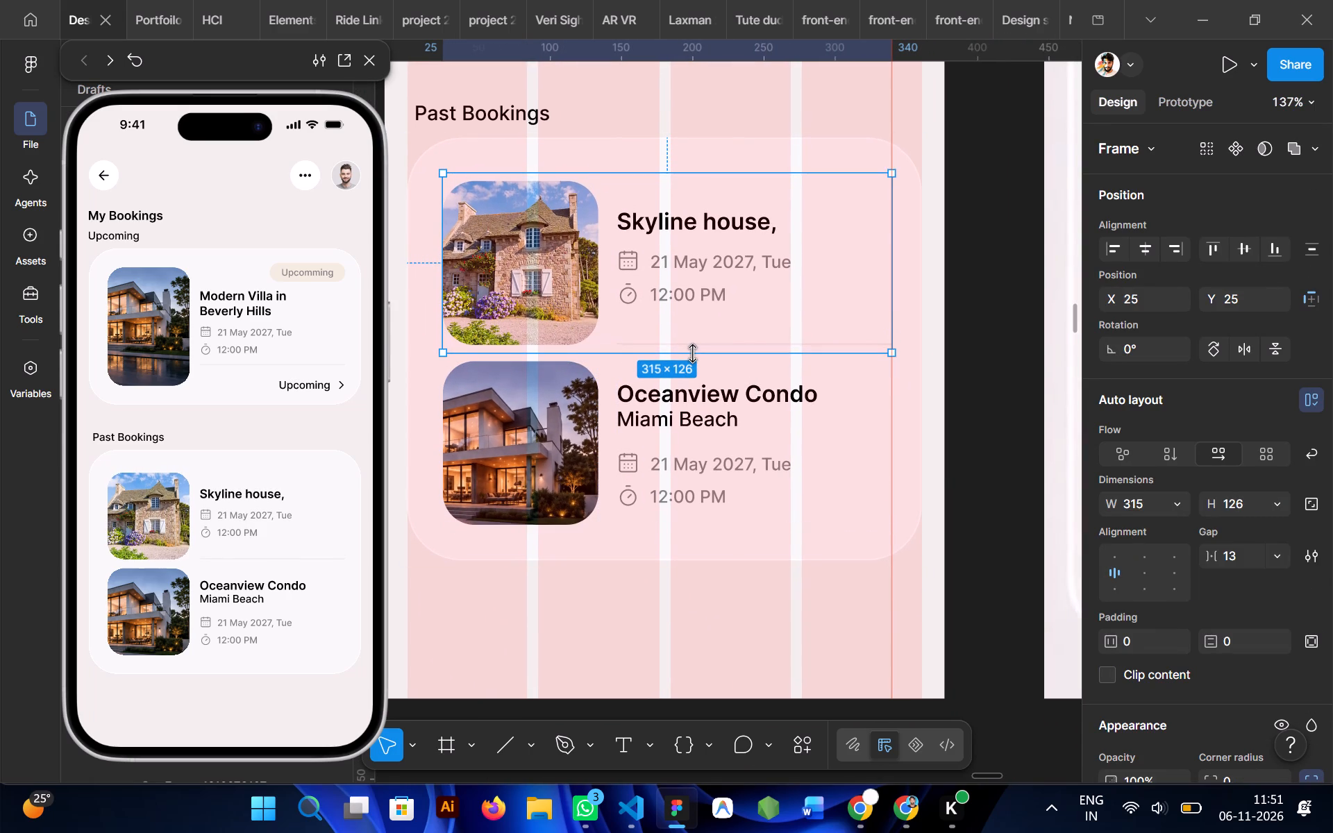
left_click_drag(692, 353, 693, 357)
scroll(693, 357, "down", 1)
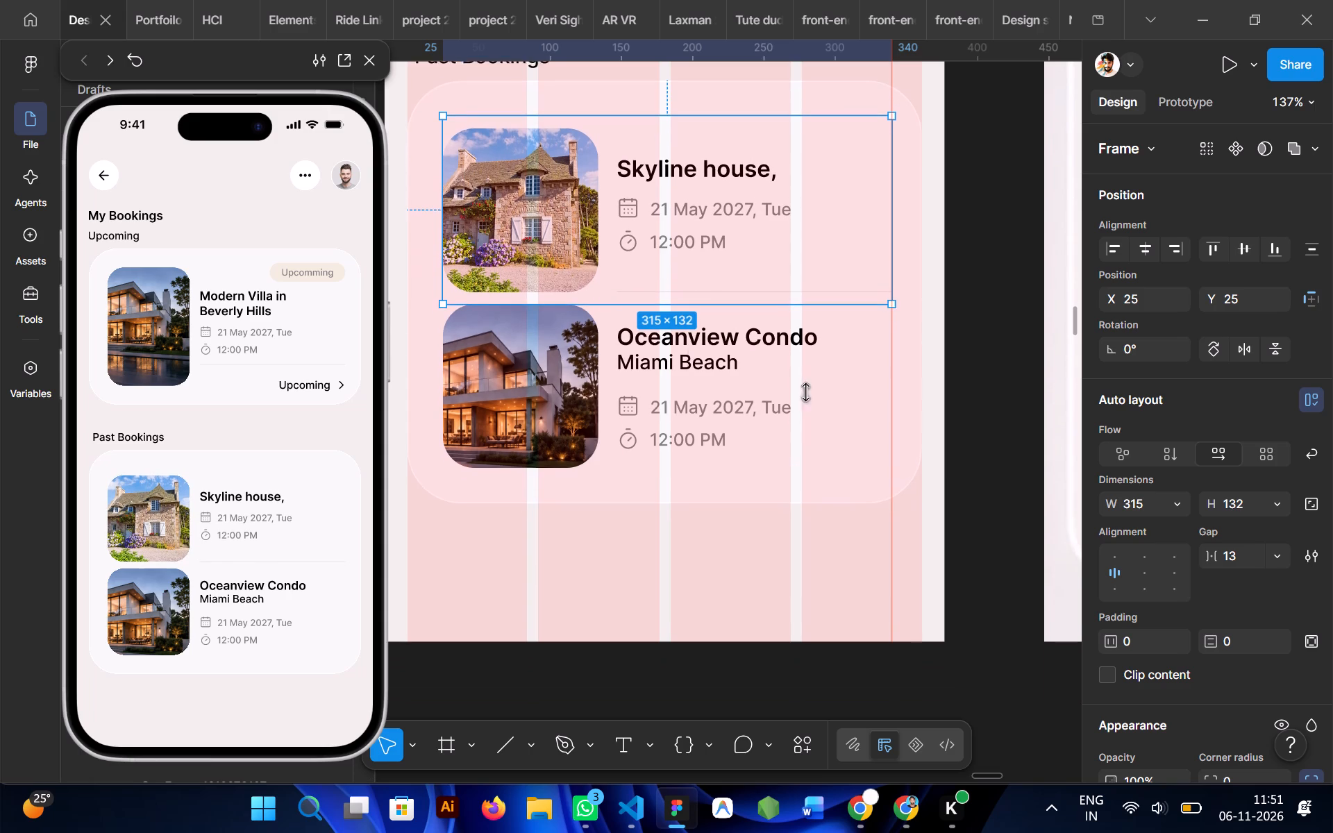
Set the height of the "Skyline house," row's details frame to Fill container.
double_click(712, 233)
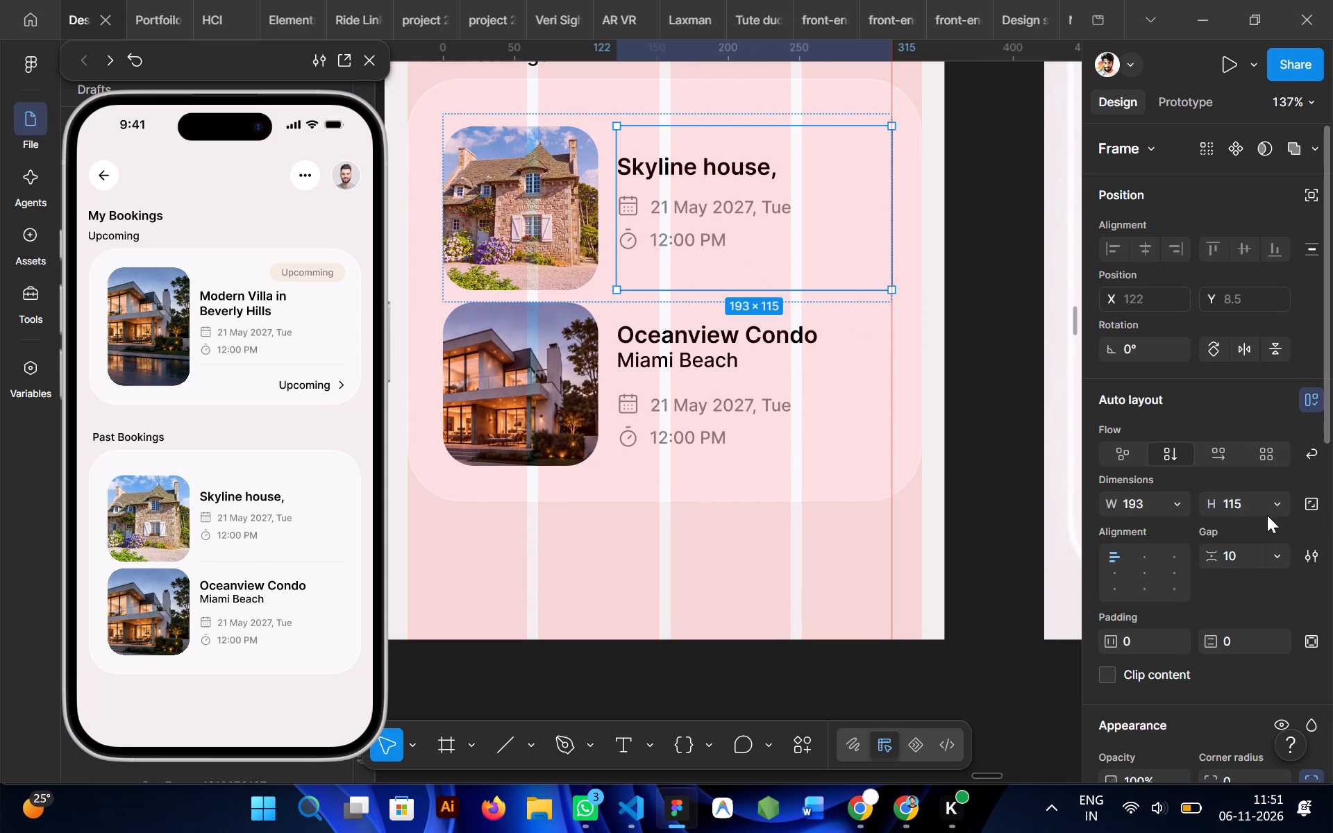
scroll(1251, 528, "down", 2)
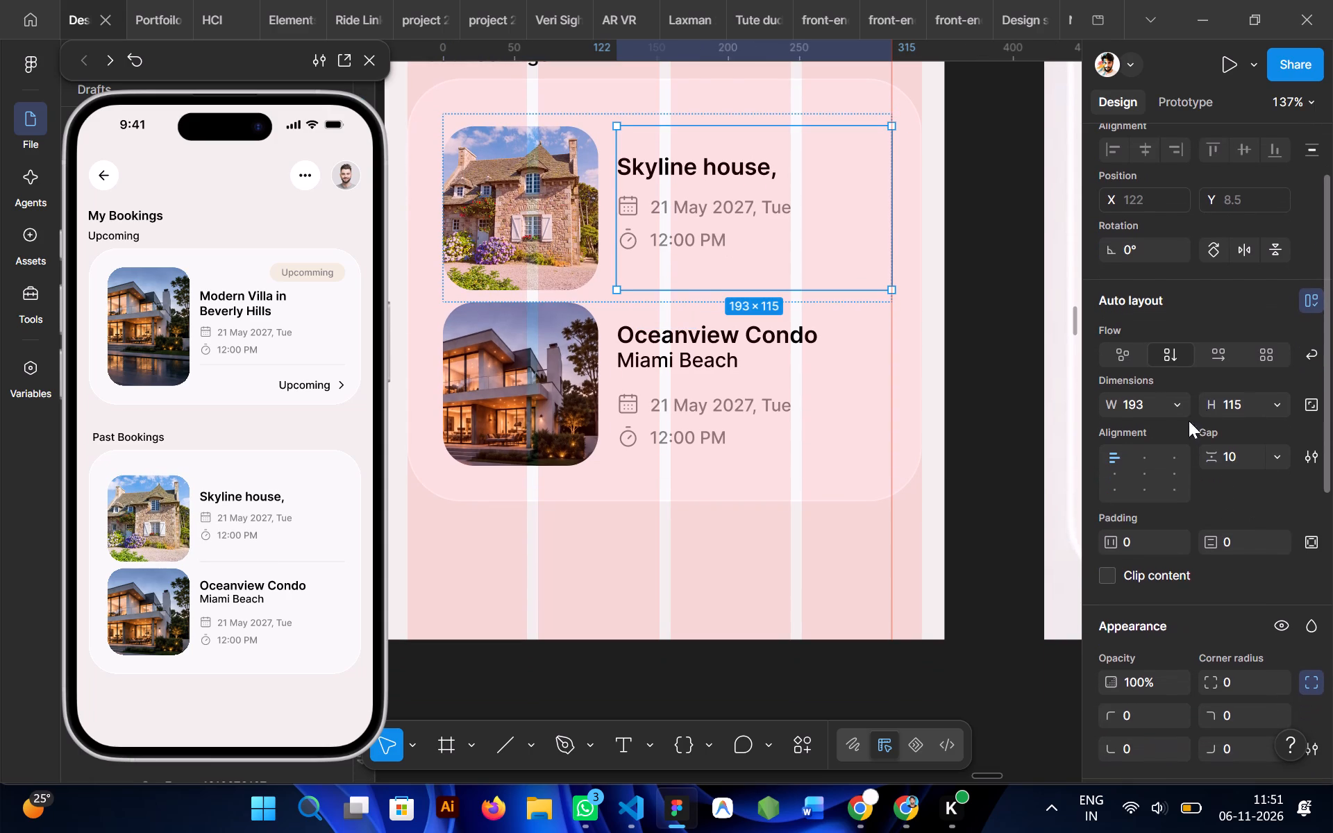
left_click(1282, 407)
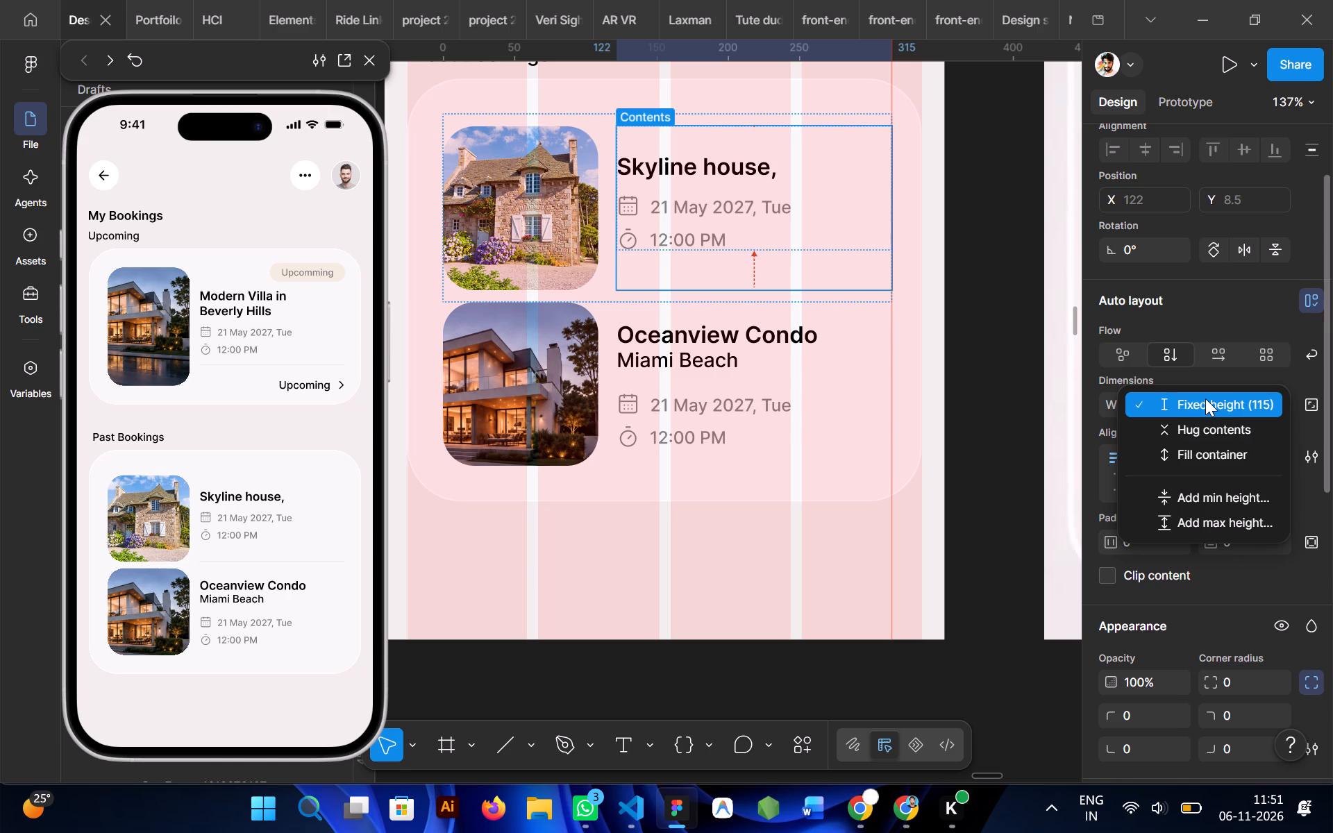
left_click(1205, 453)
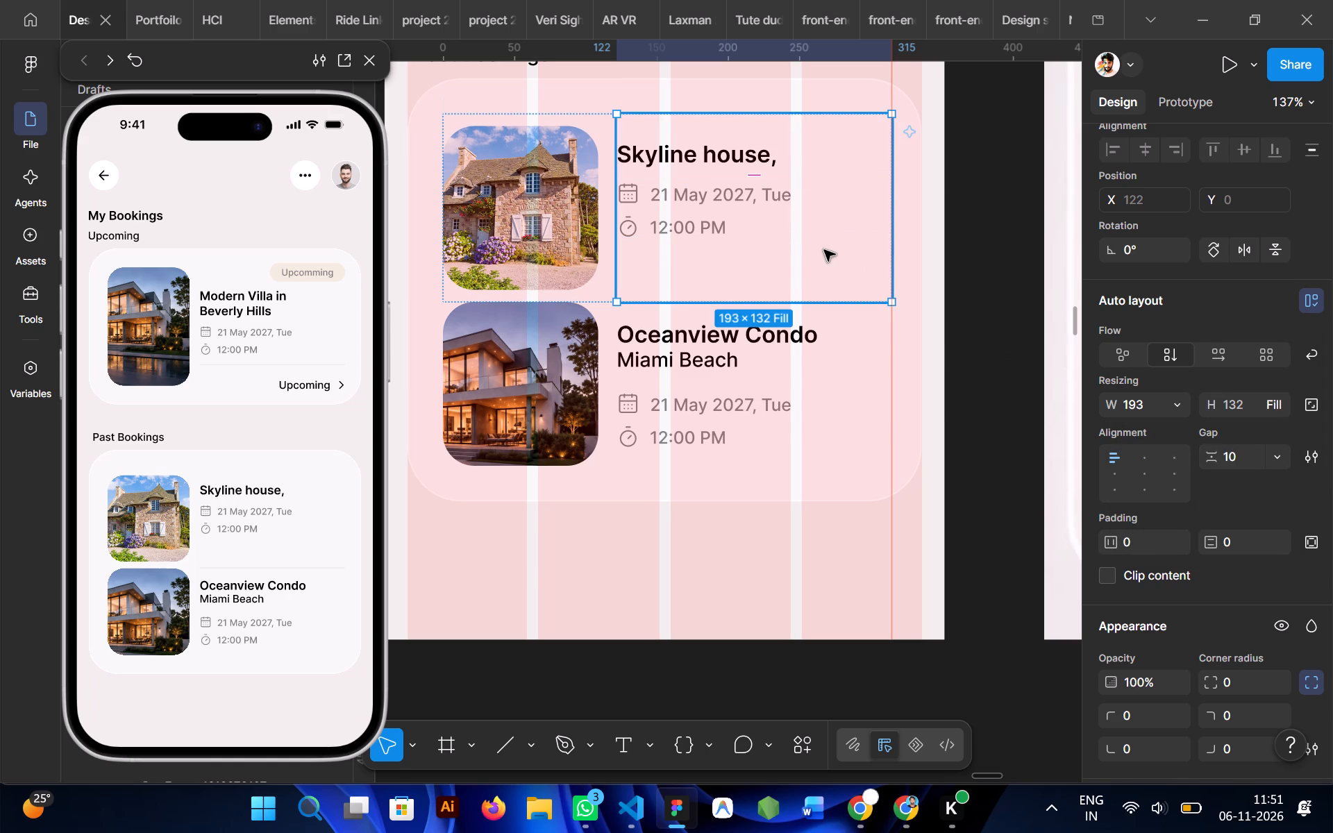
Increase the top padding of the "Skyline house," title's auto layout frame to about 30.
double_click(693, 159)
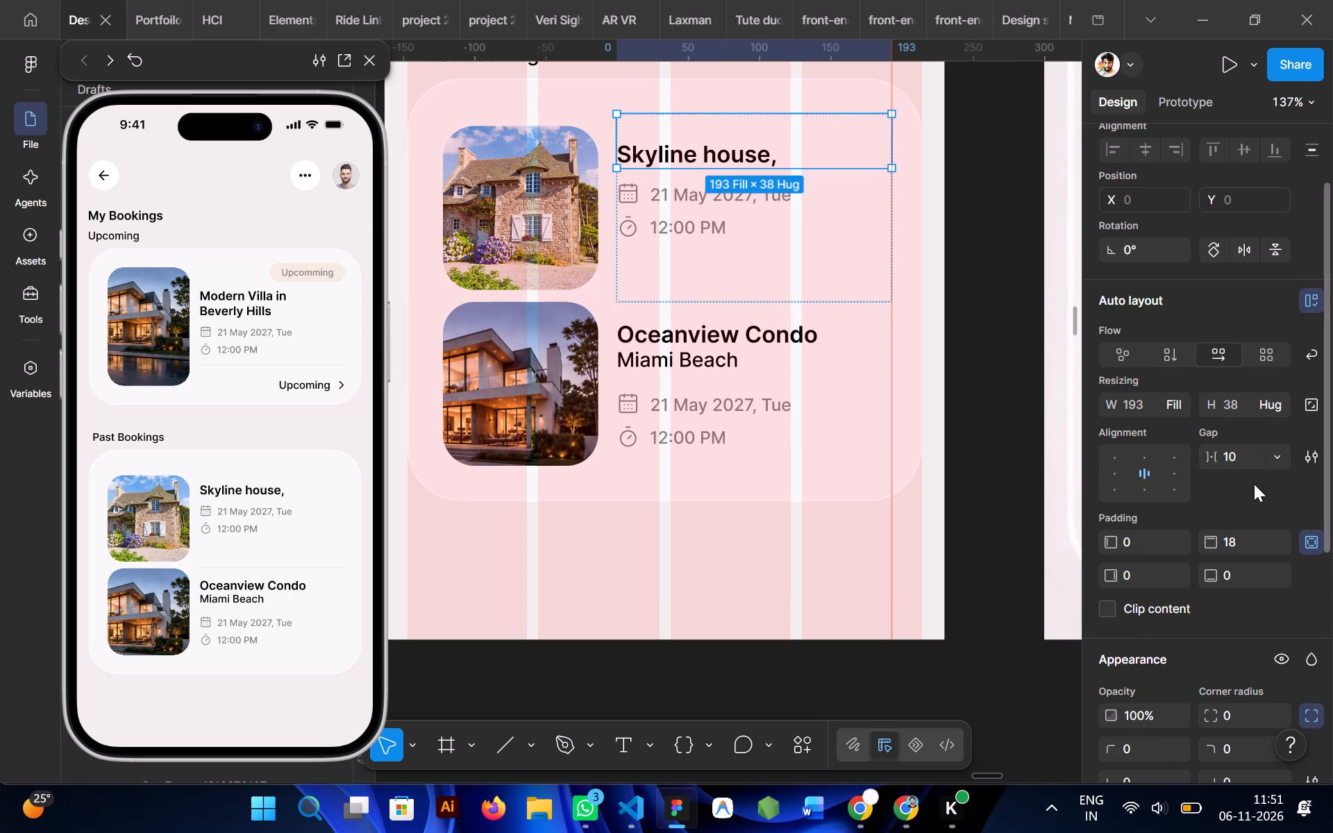
left_click_drag(1217, 537, 689, 411)
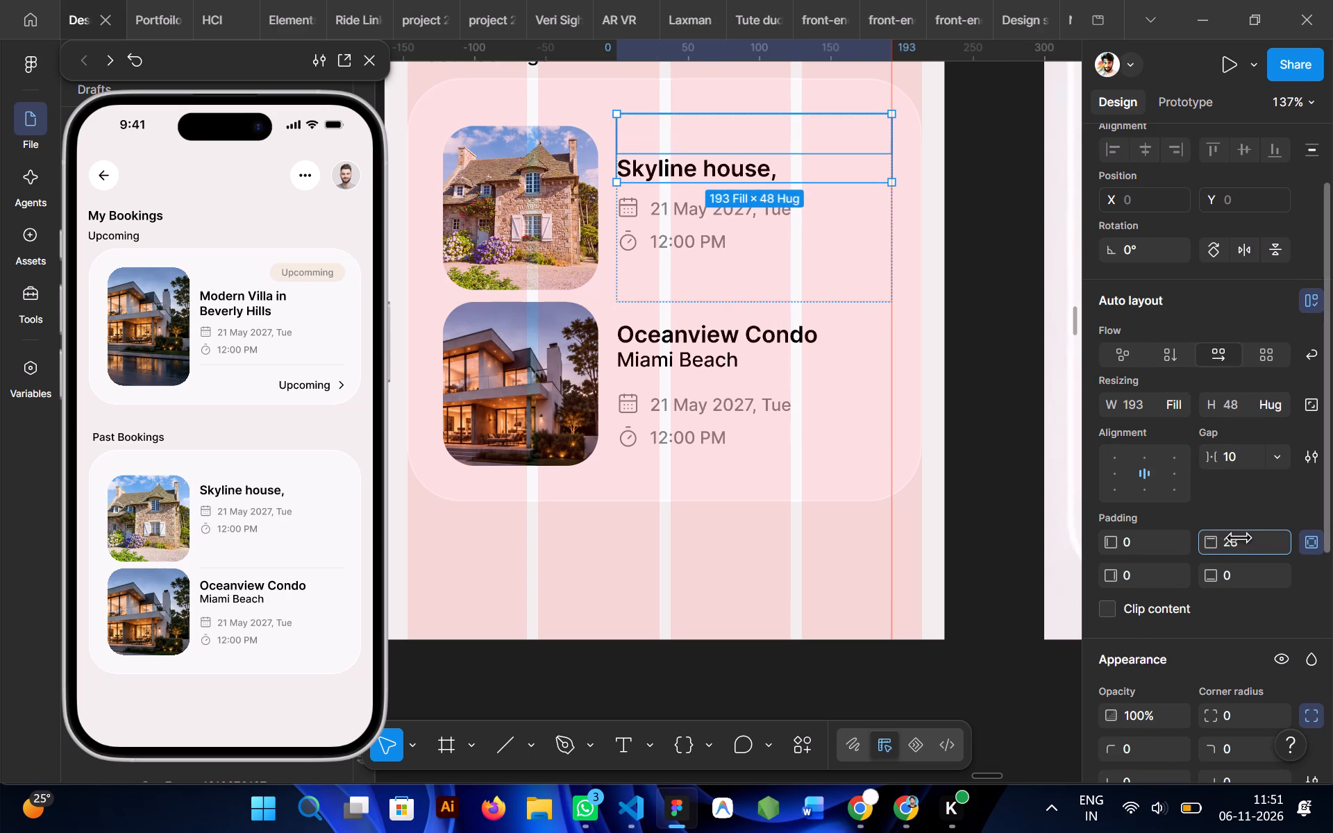
left_click_drag(689, 411, 694, 412)
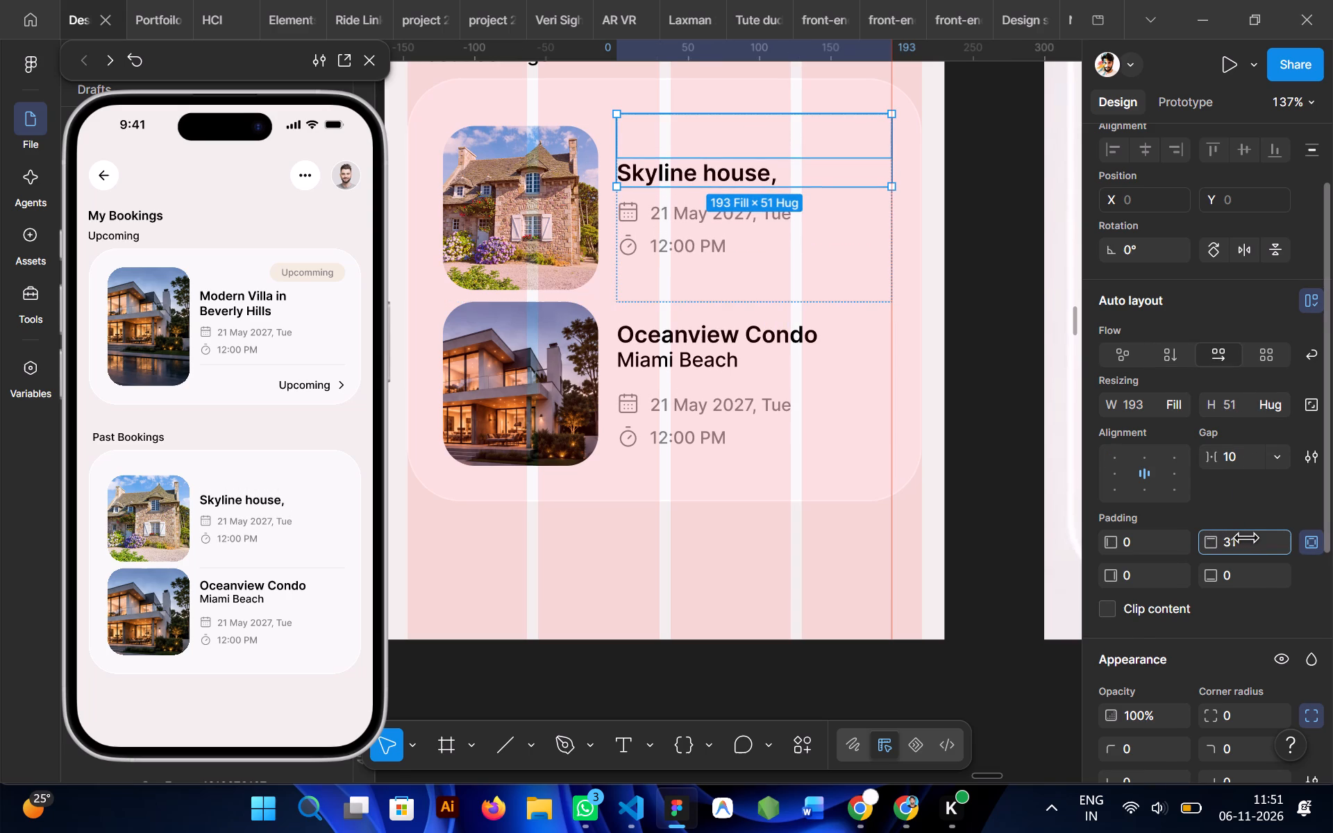
left_click_drag(694, 412, 691, 412)
double_click(1012, 458)
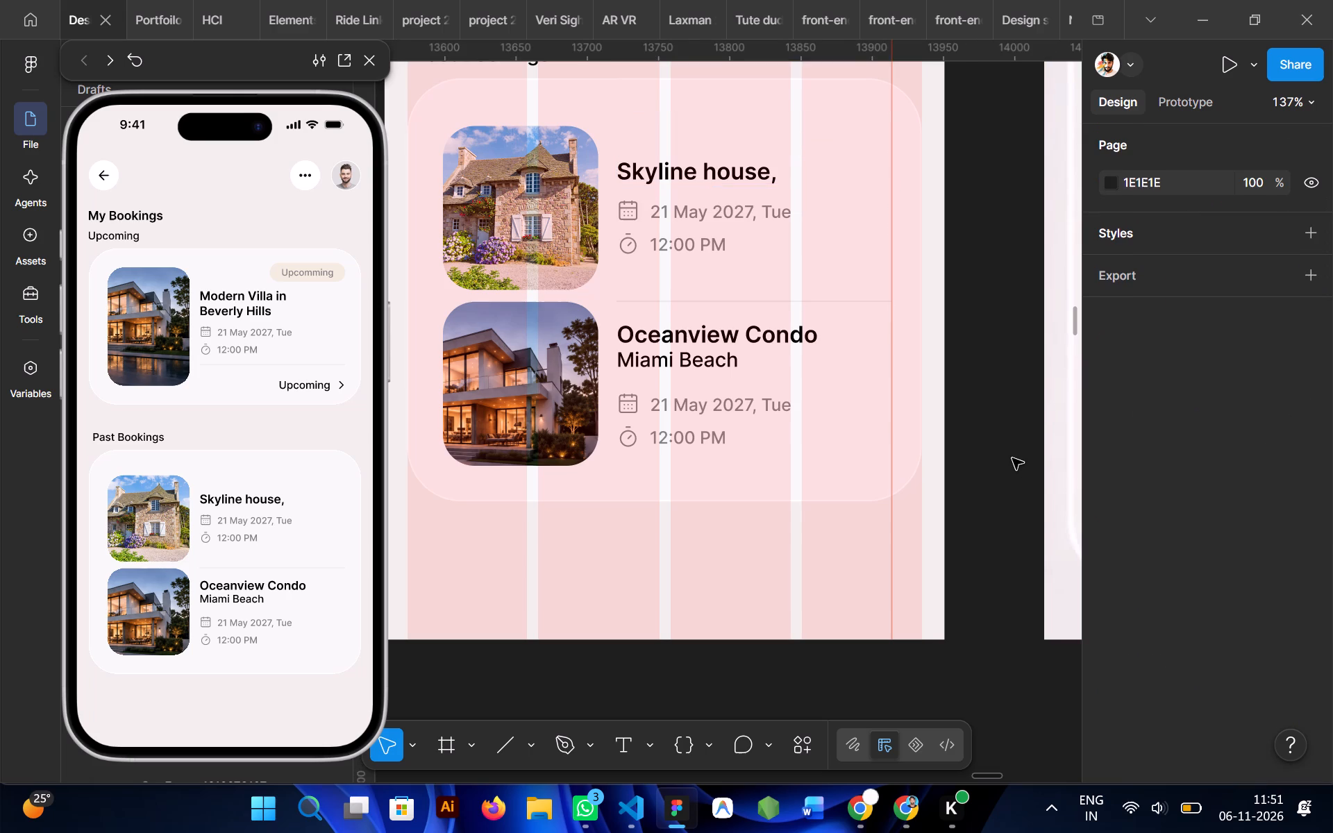
Move the "Oceanview Condo" row down within the Past Bookings card to Y 164.
double_click(636, 423)
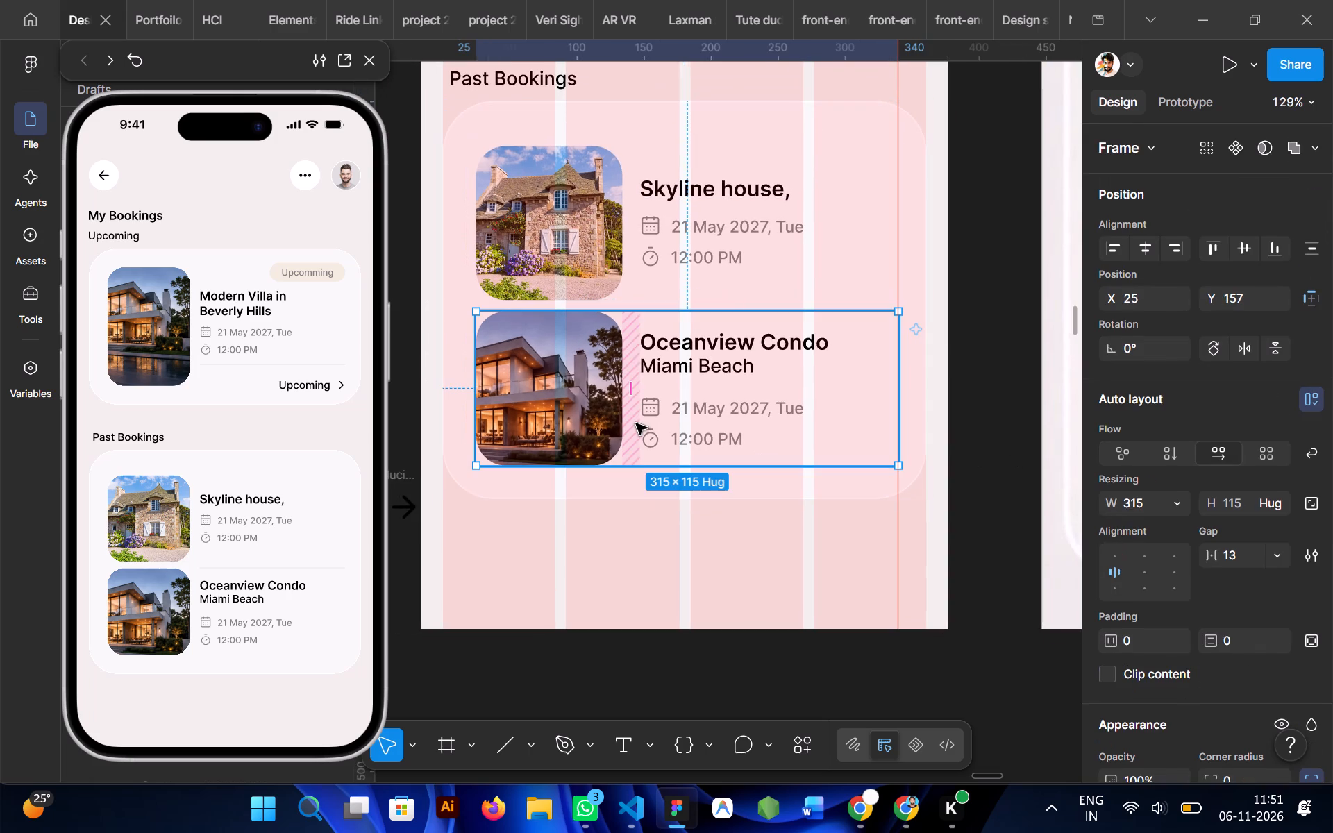
key("Down")
key("Down")
key("Down")
key("Down")
key("Down")
key("Down")
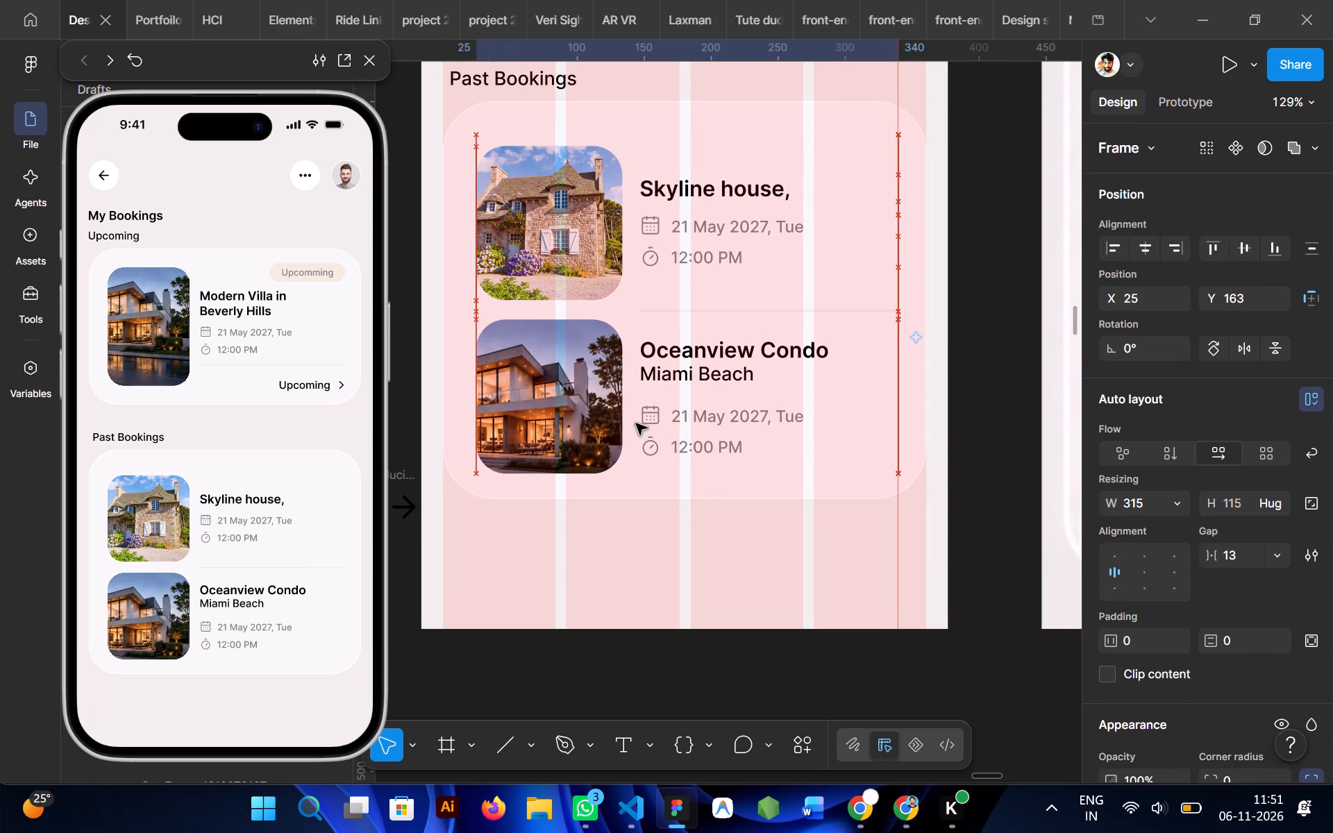
key("Down")
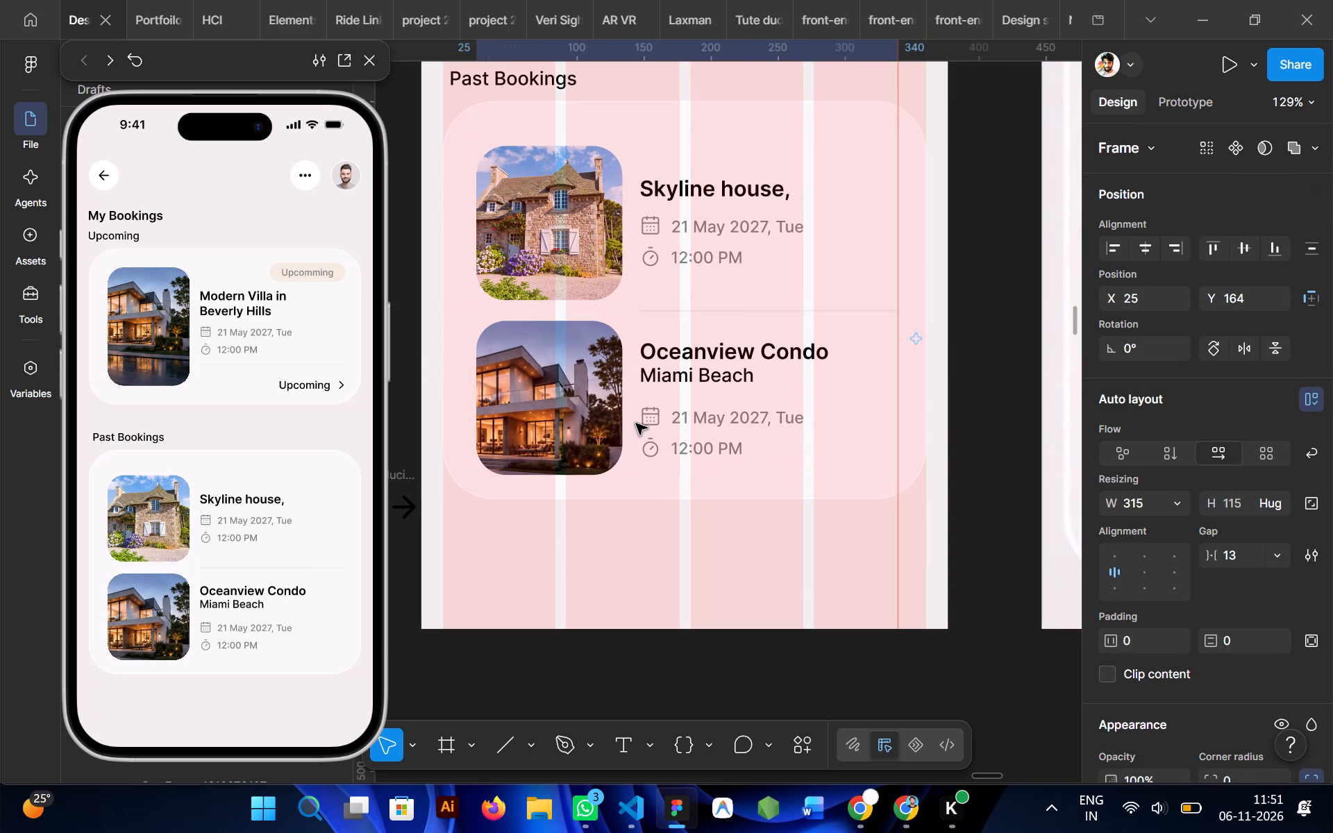
Combine the "Skyline house," and "Oceanview Condo" rows into one vertical auto layout frame.
left_click(675, 201)
left_click(685, 410, "shift")
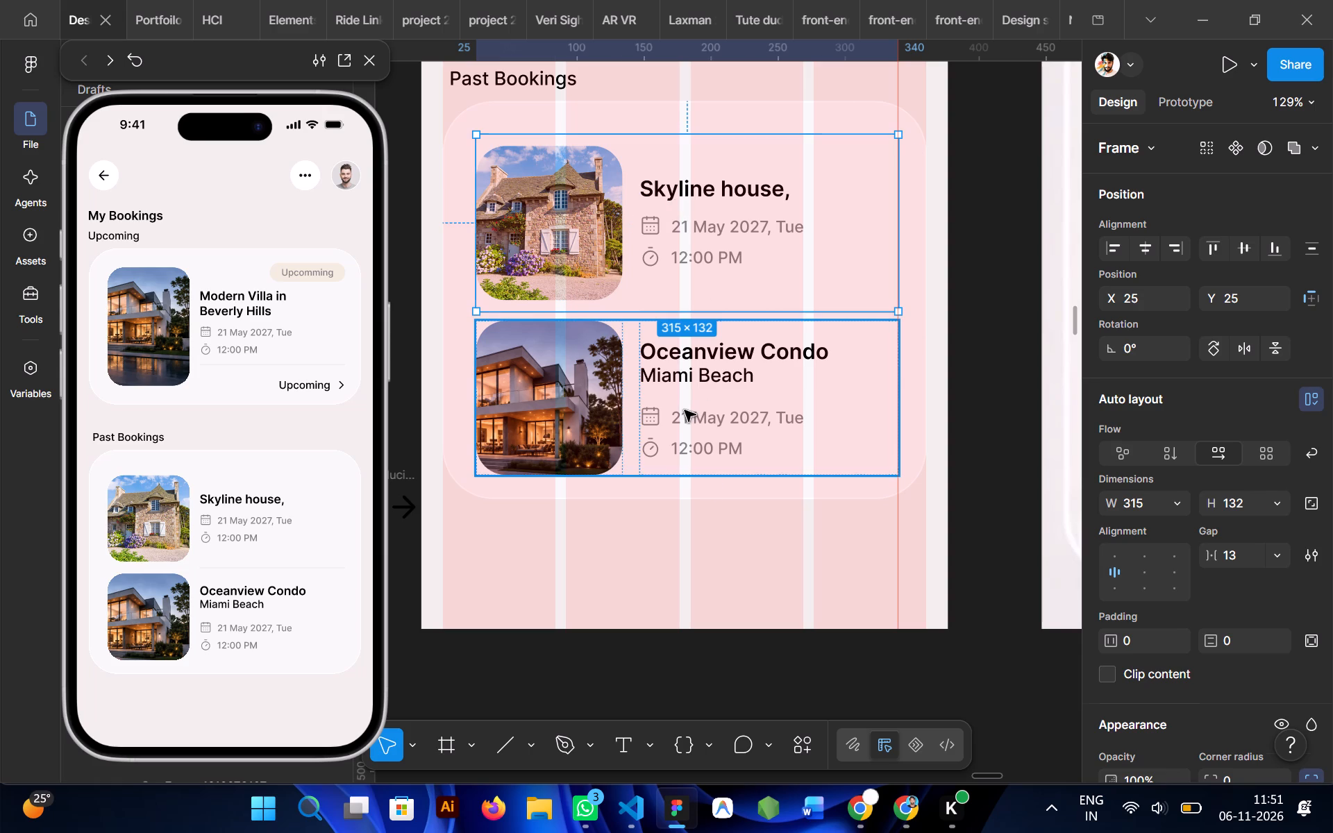
key("shift+a")
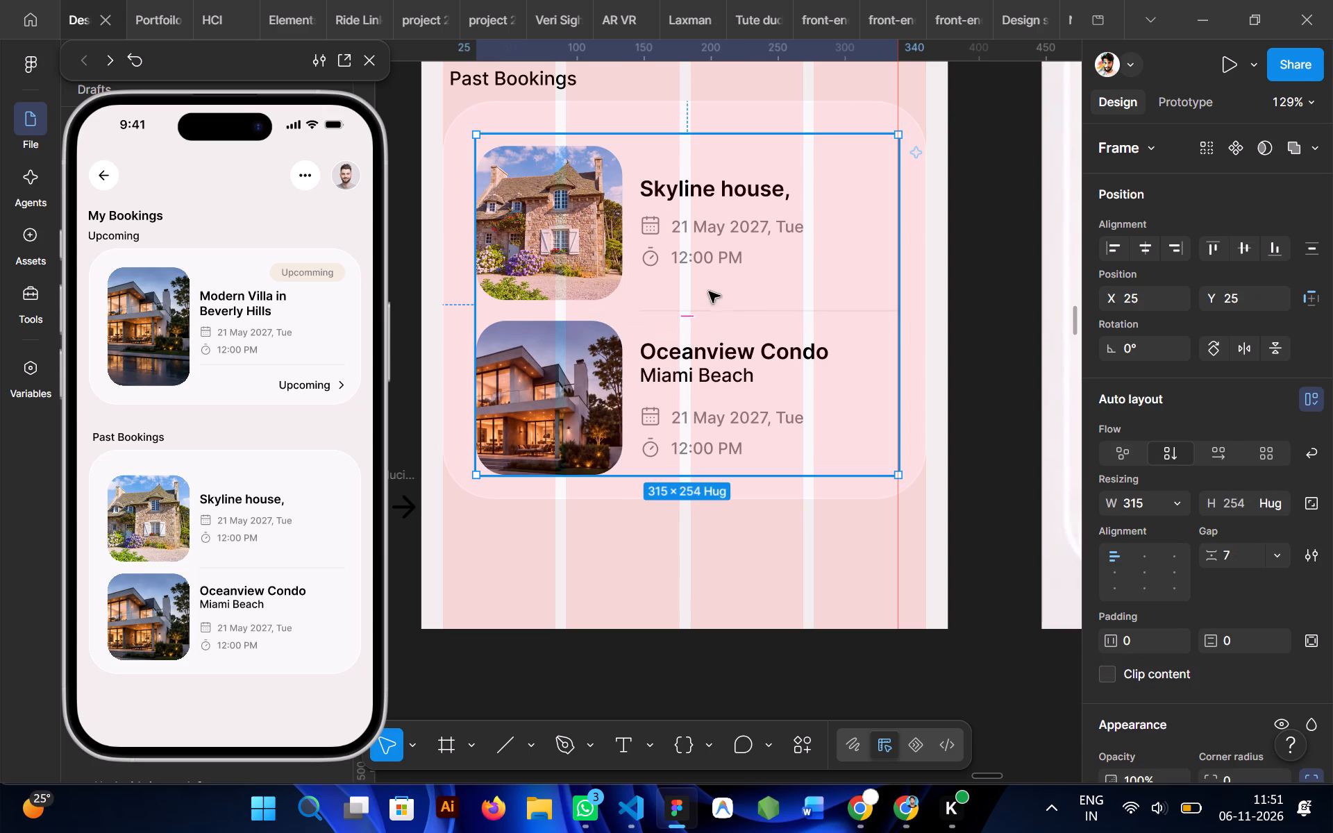
left_click(705, 659)
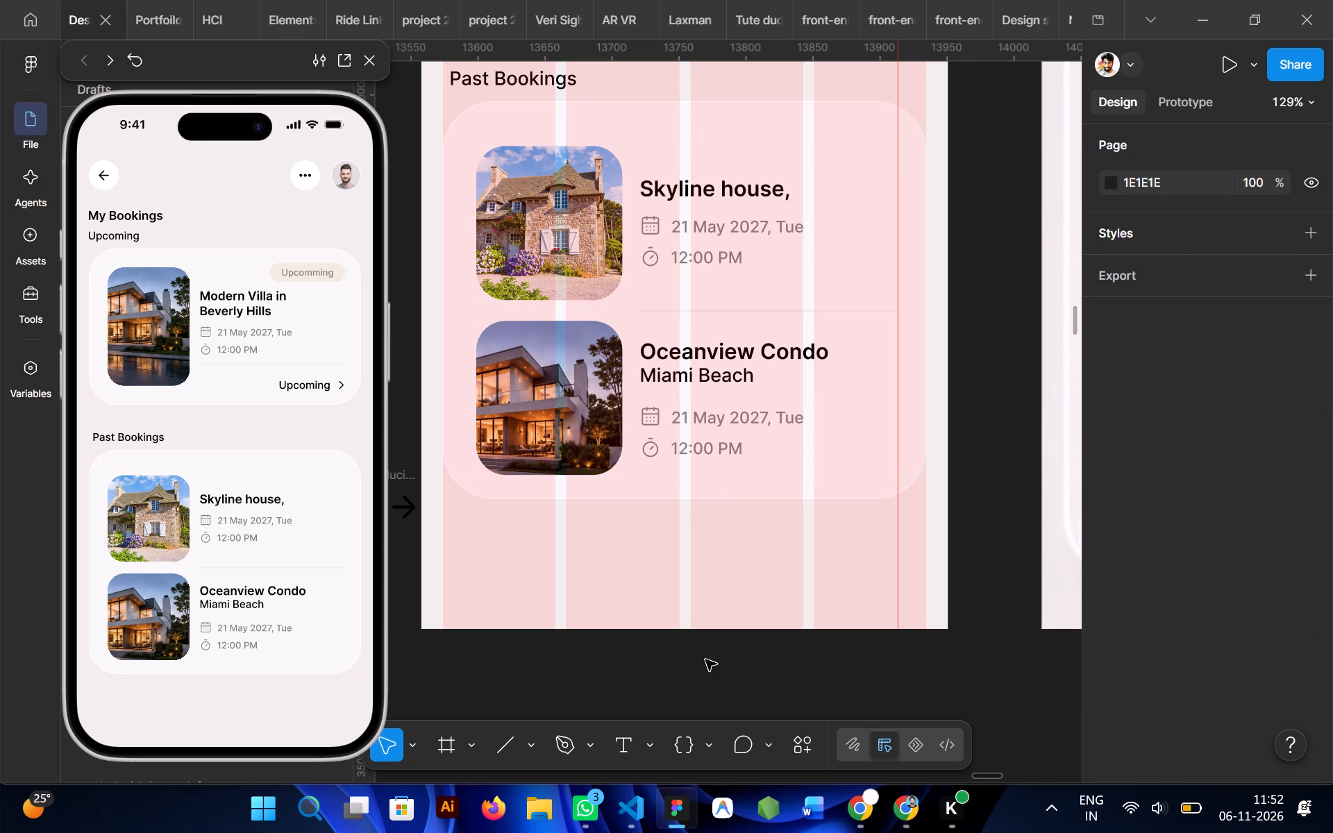
Centre the combined rows frame vertically within the Past Bookings card.
double_click(674, 457)
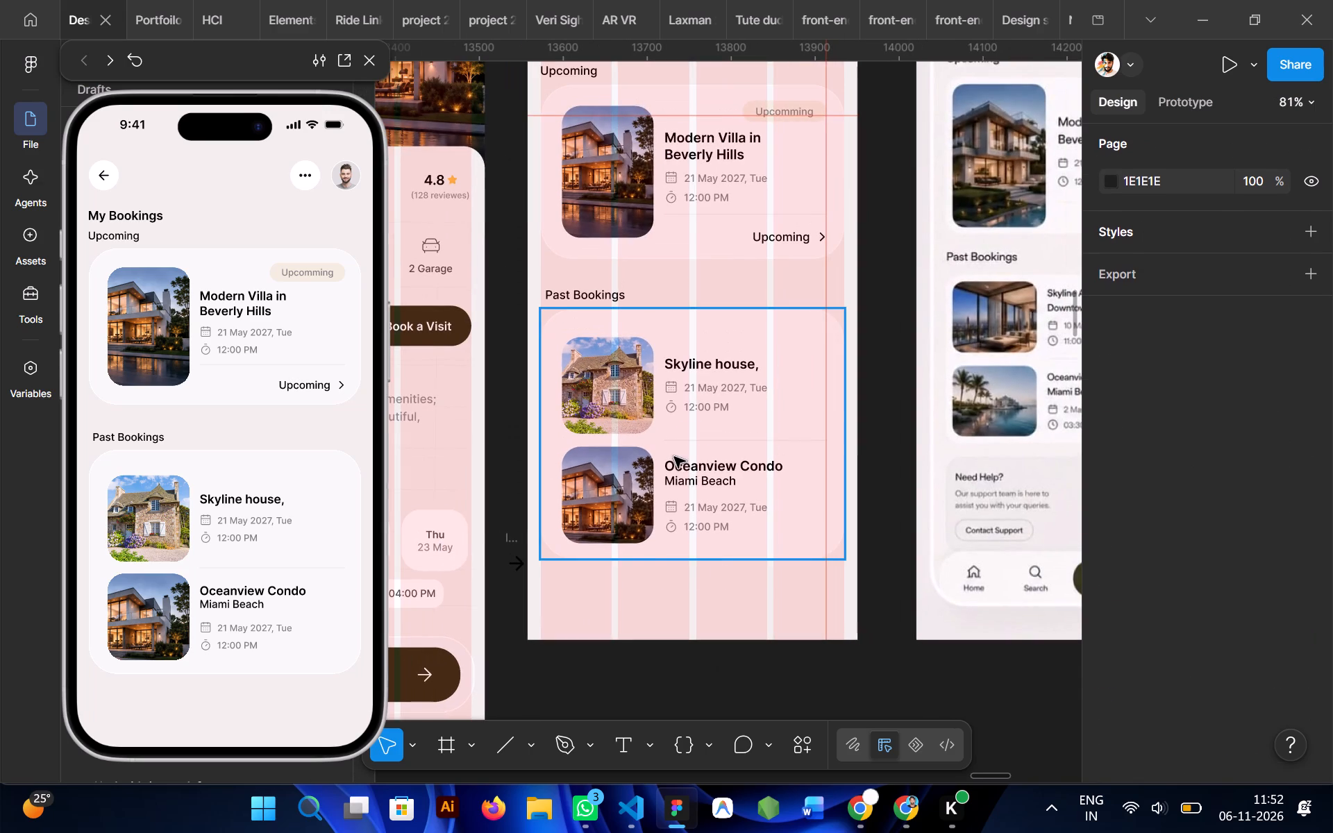
left_click(657, 366, "shift")
double_click(672, 455)
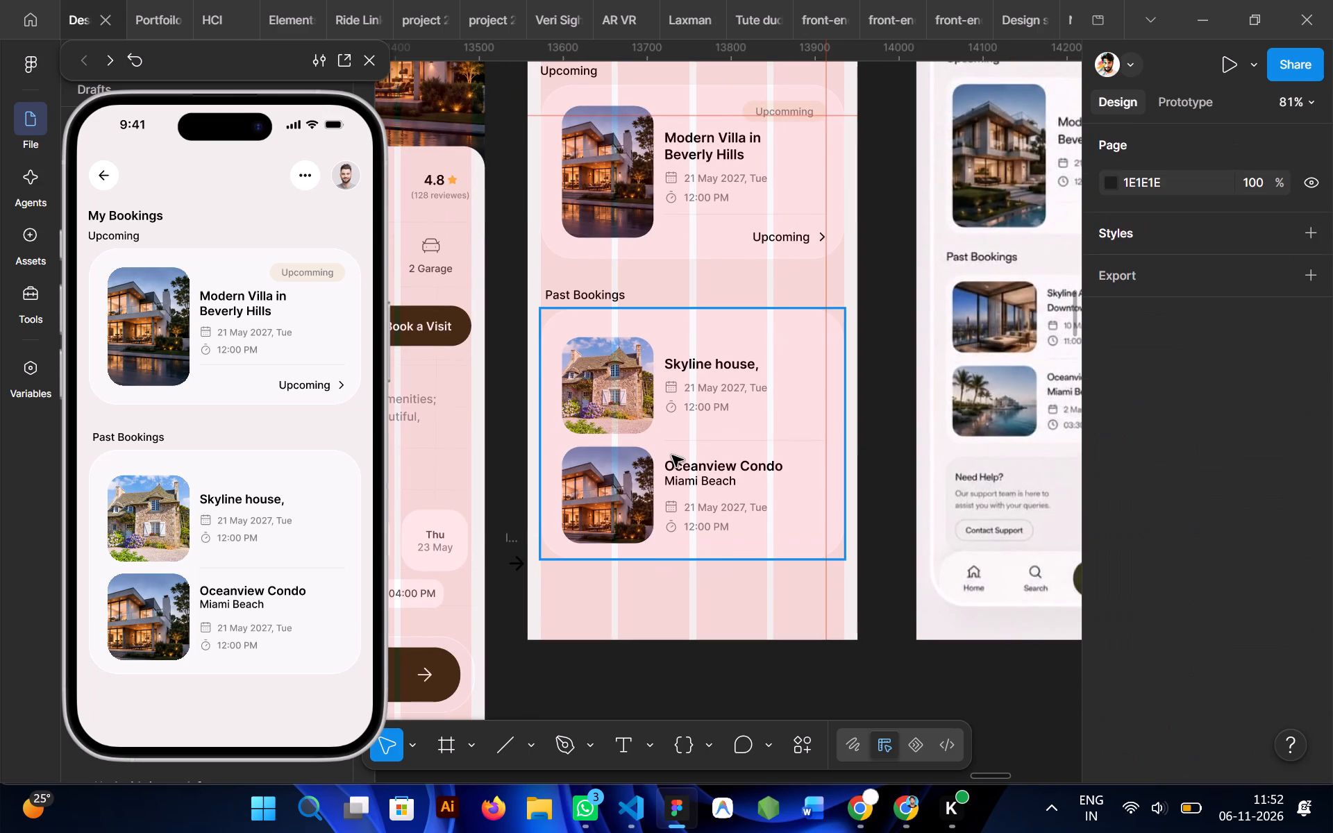
left_click(1243, 251)
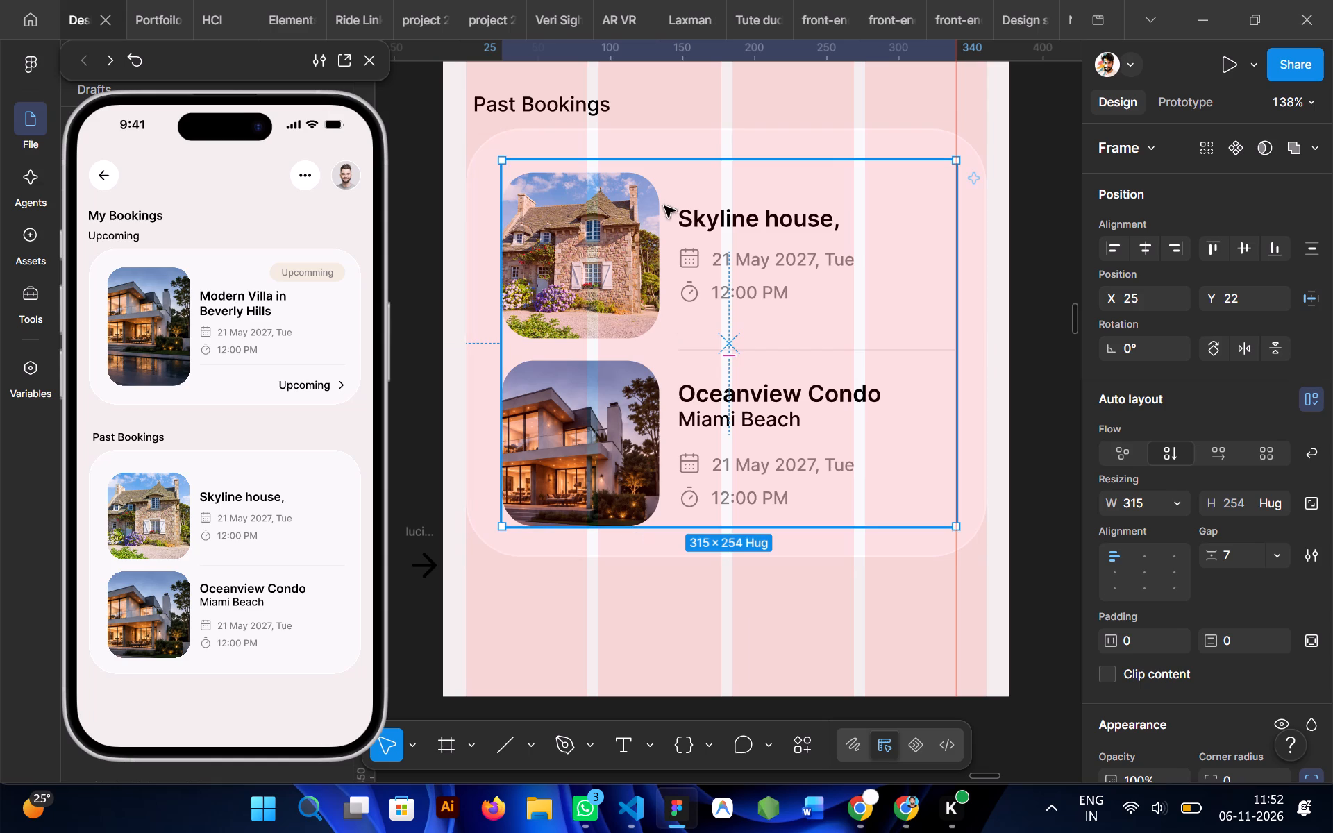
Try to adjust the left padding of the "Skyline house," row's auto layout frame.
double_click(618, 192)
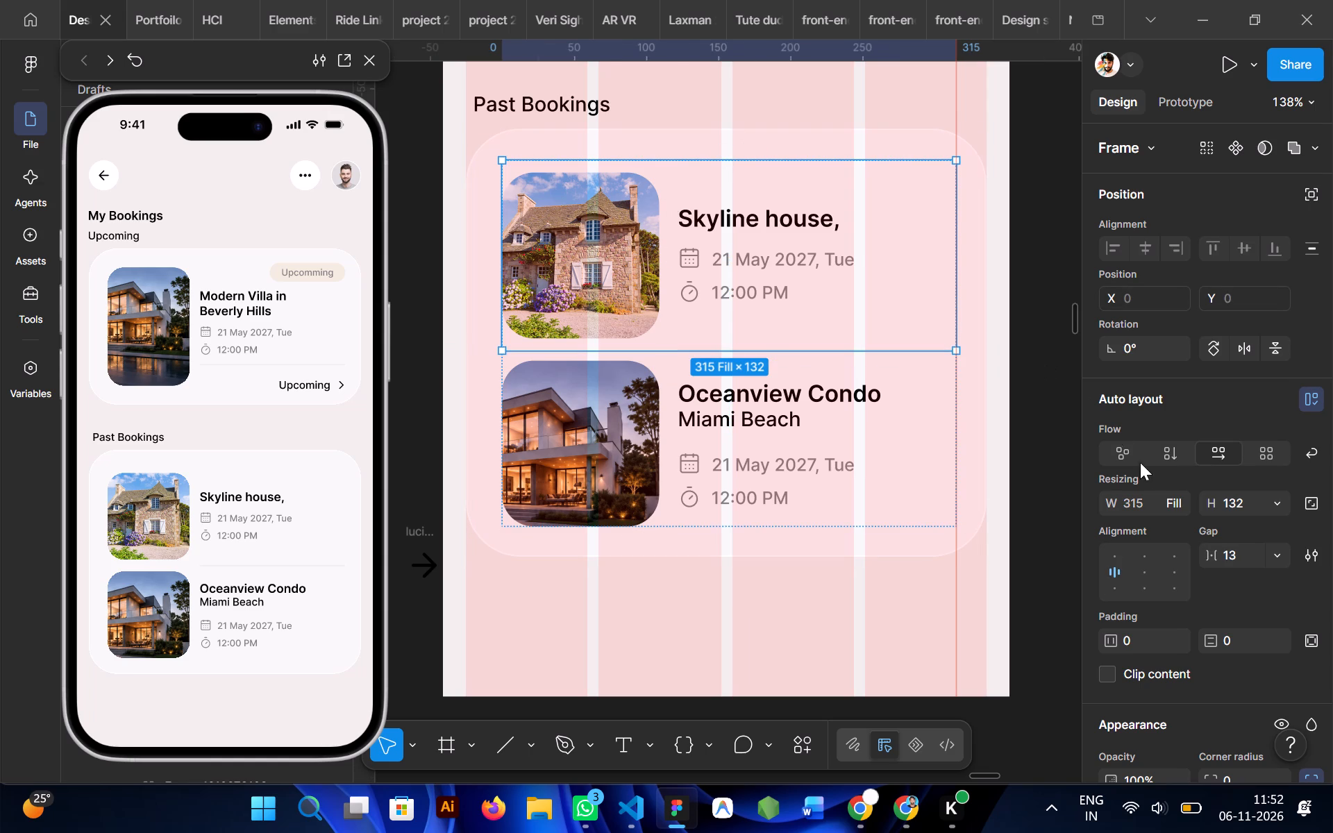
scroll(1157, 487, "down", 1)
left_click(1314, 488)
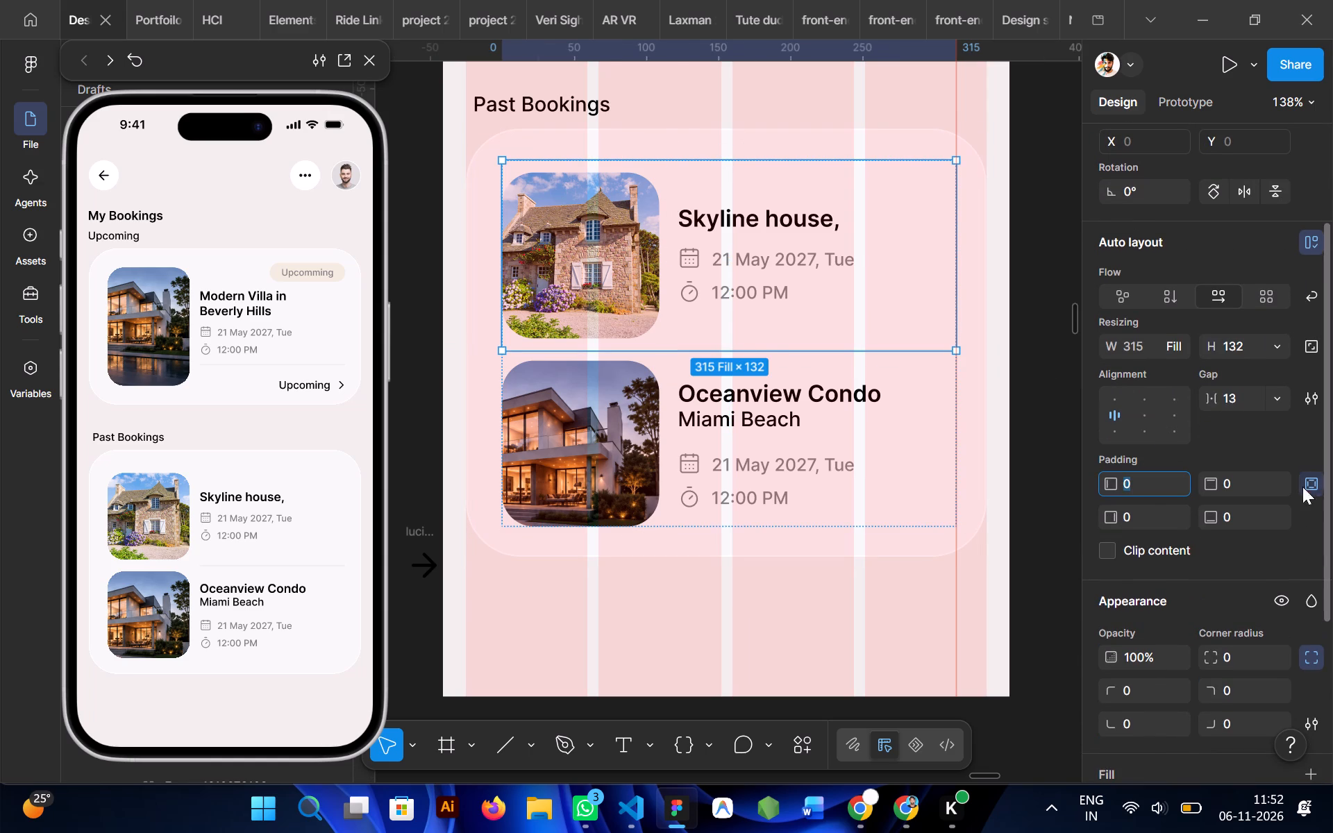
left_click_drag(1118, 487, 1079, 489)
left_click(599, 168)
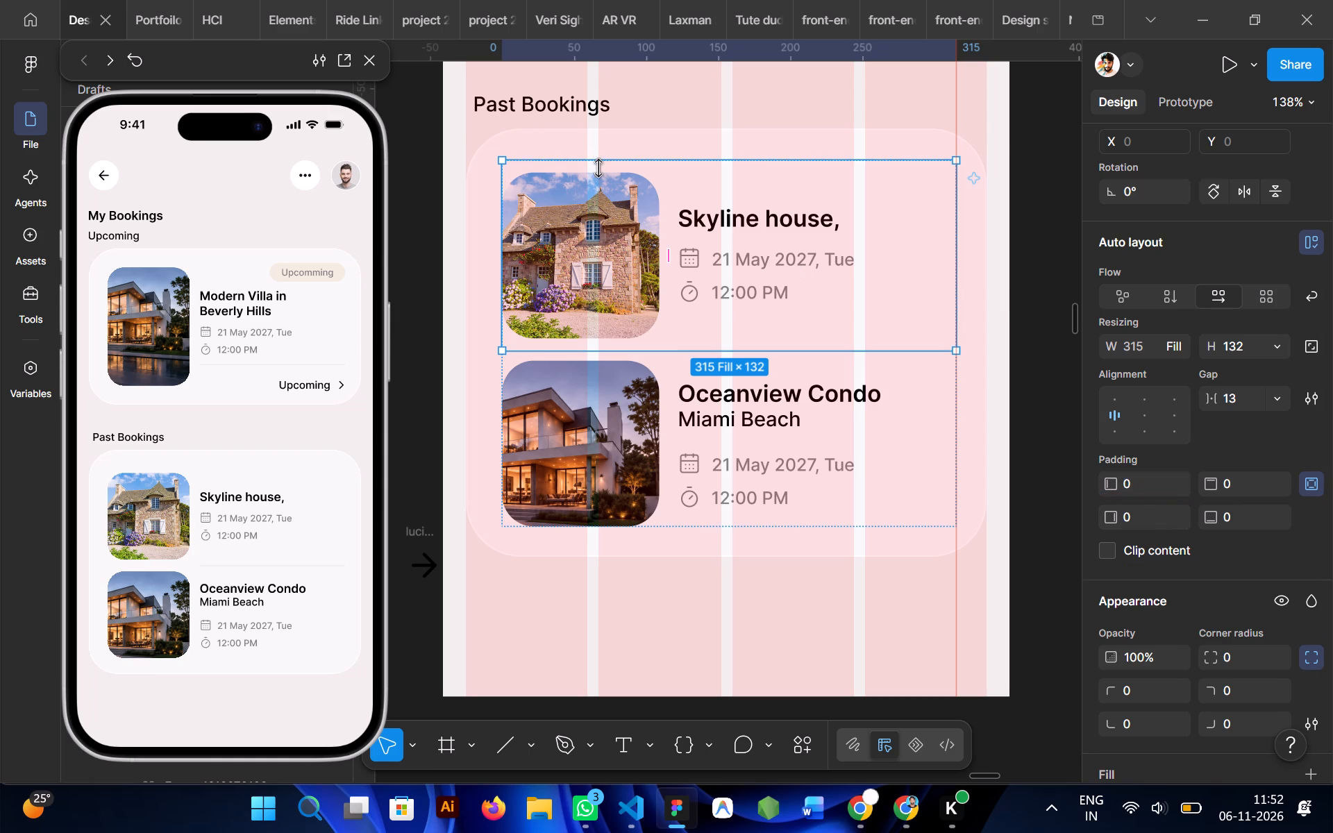
Stretch the "Skyline house," image frame to the row's full height, about 109 × 132.
double_click(693, 192)
scroll(693, 192, "up", 1)
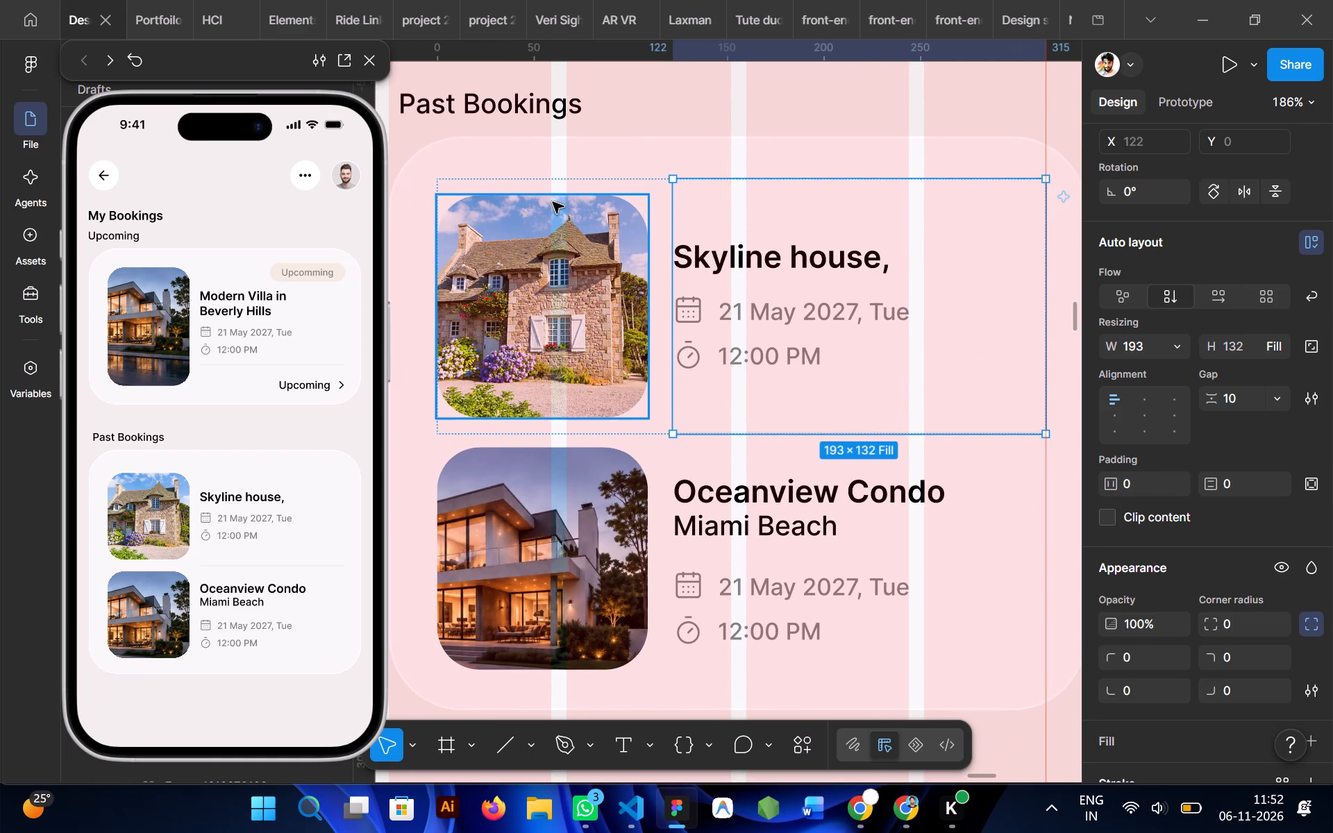
double_click(553, 202)
left_click(572, 284)
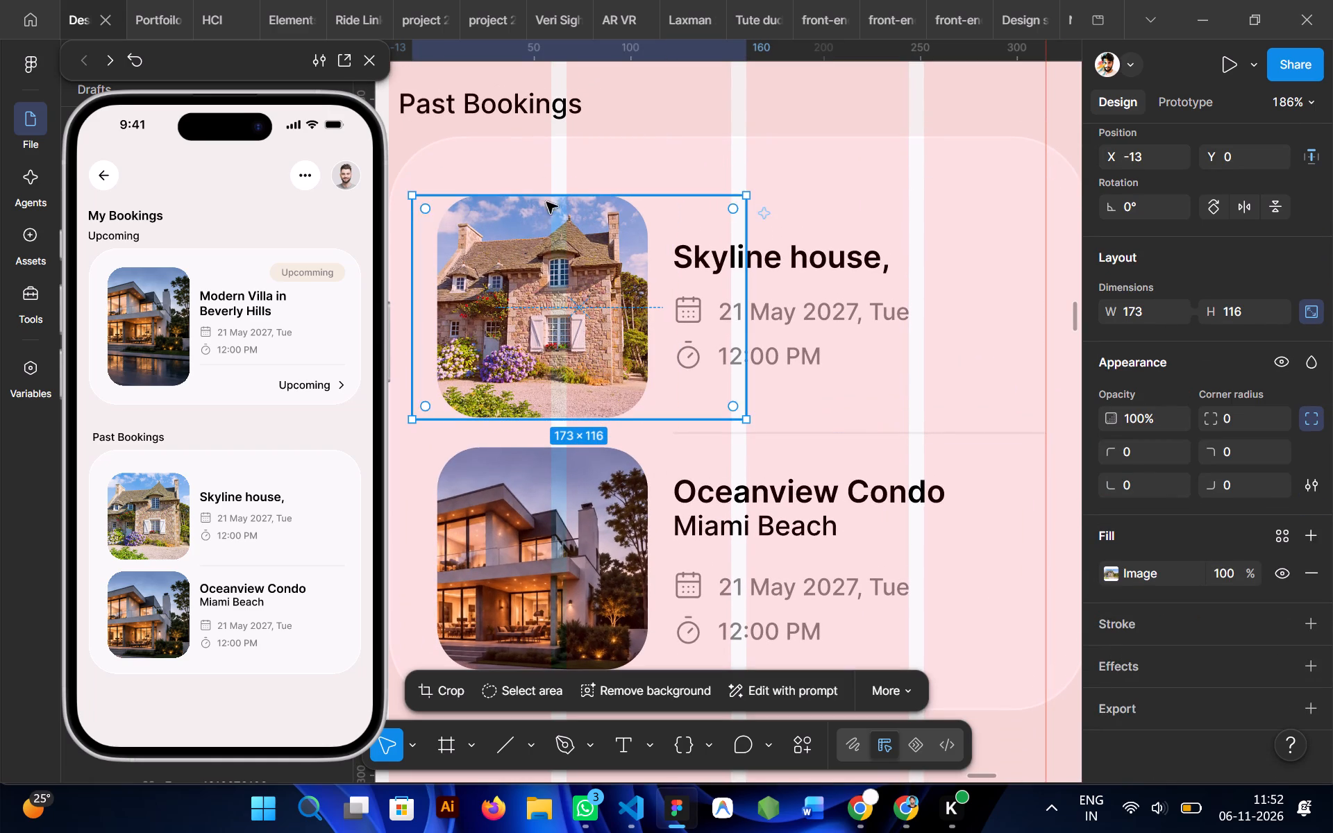
left_click(539, 178)
double_click(553, 199)
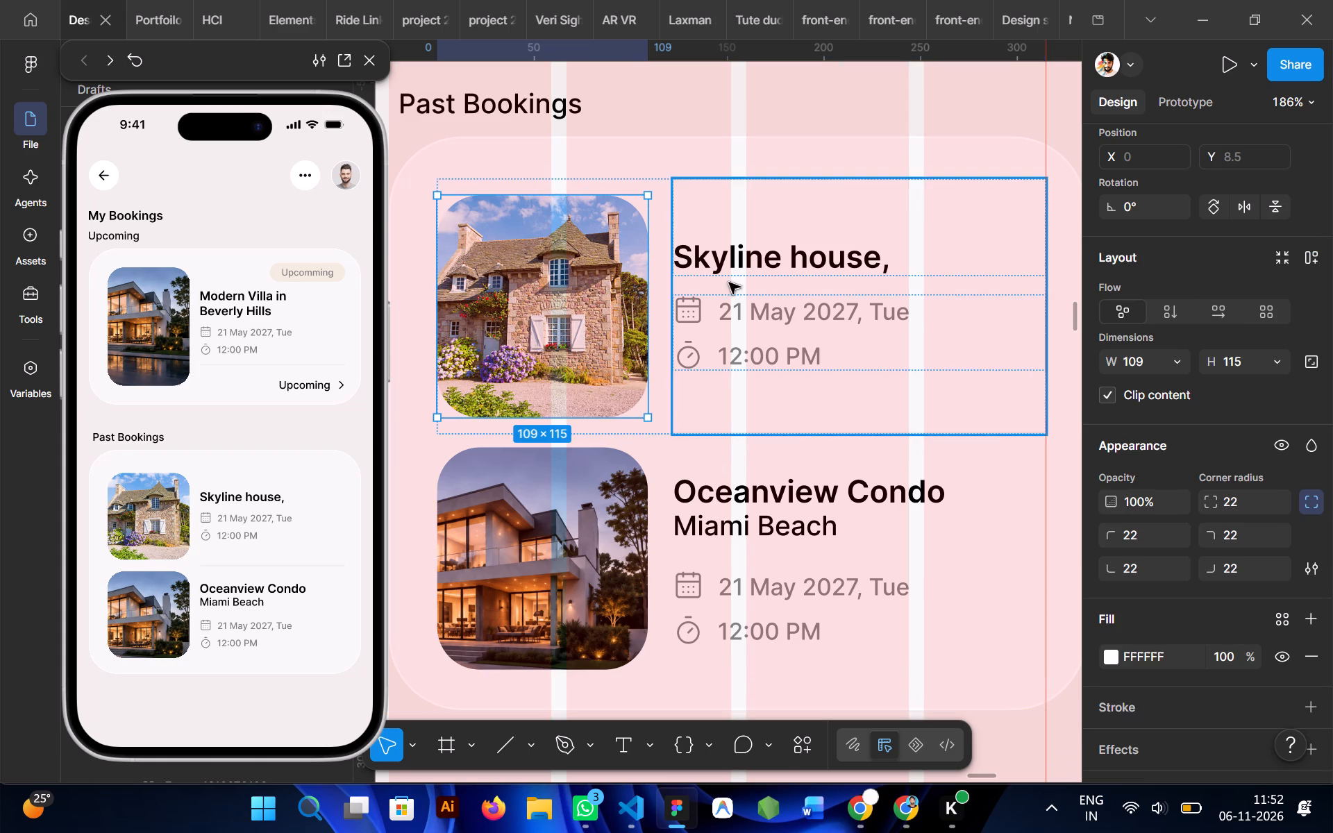
left_click_drag(539, 194, 539, 184)
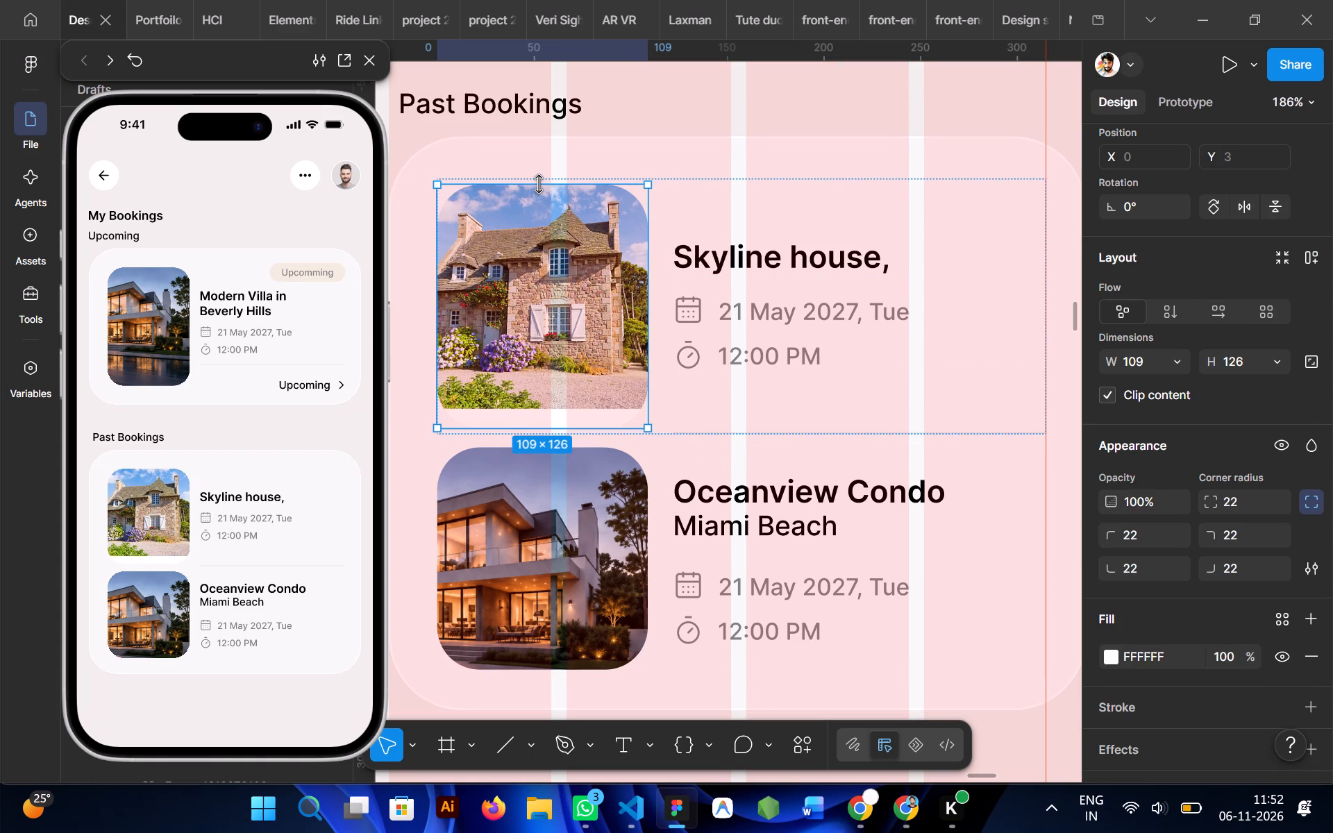
left_click_drag(539, 184, 539, 182)
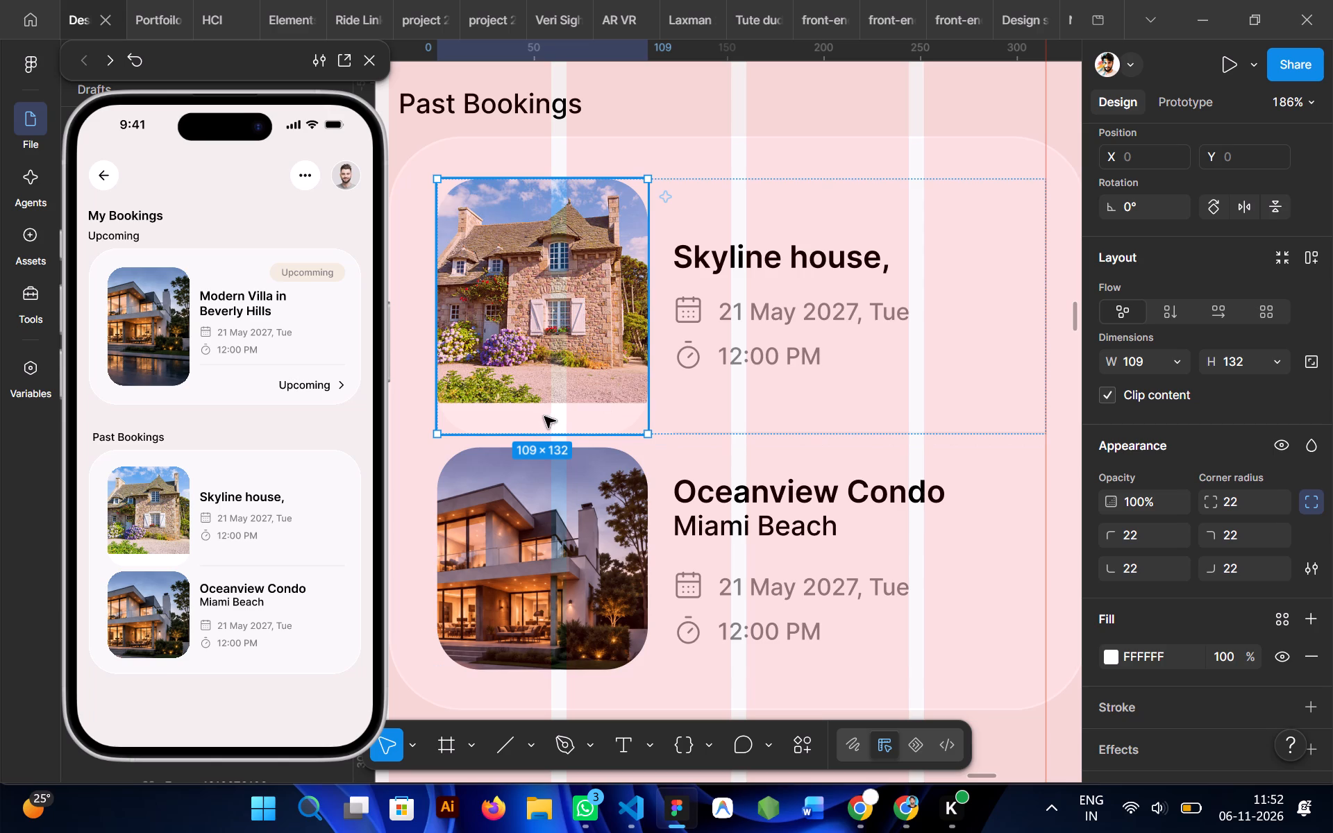
Enlarge the stone house image inside its frame to about 197 × 132 so it fills the full height.
left_click(530, 344, "ctrl")
left_click_drag(528, 397, 528, 430)
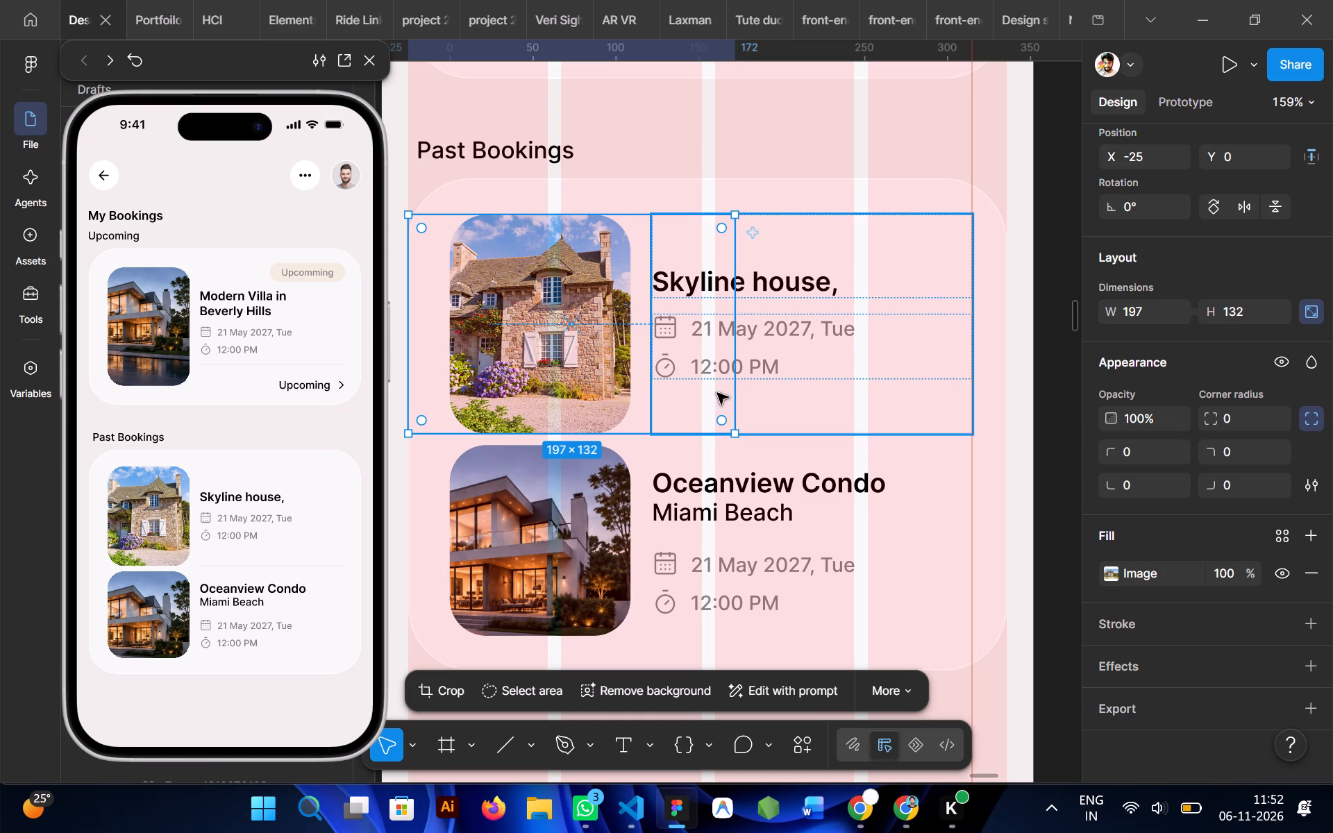
Set the "Oceanview Condo" image frame's height to 132, matching the "Skyline house," image frame.
left_click(654, 138)
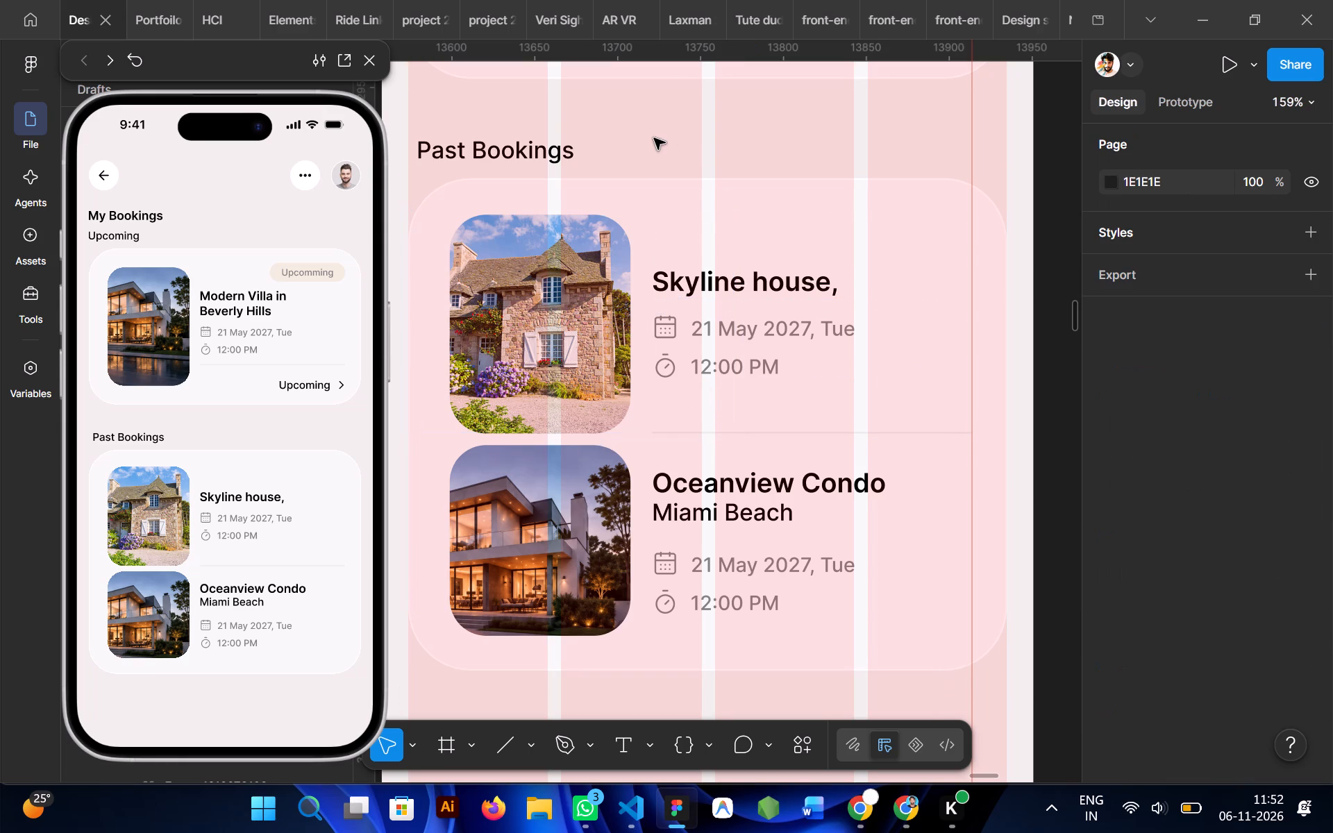
left_click(570, 226, "ctrl")
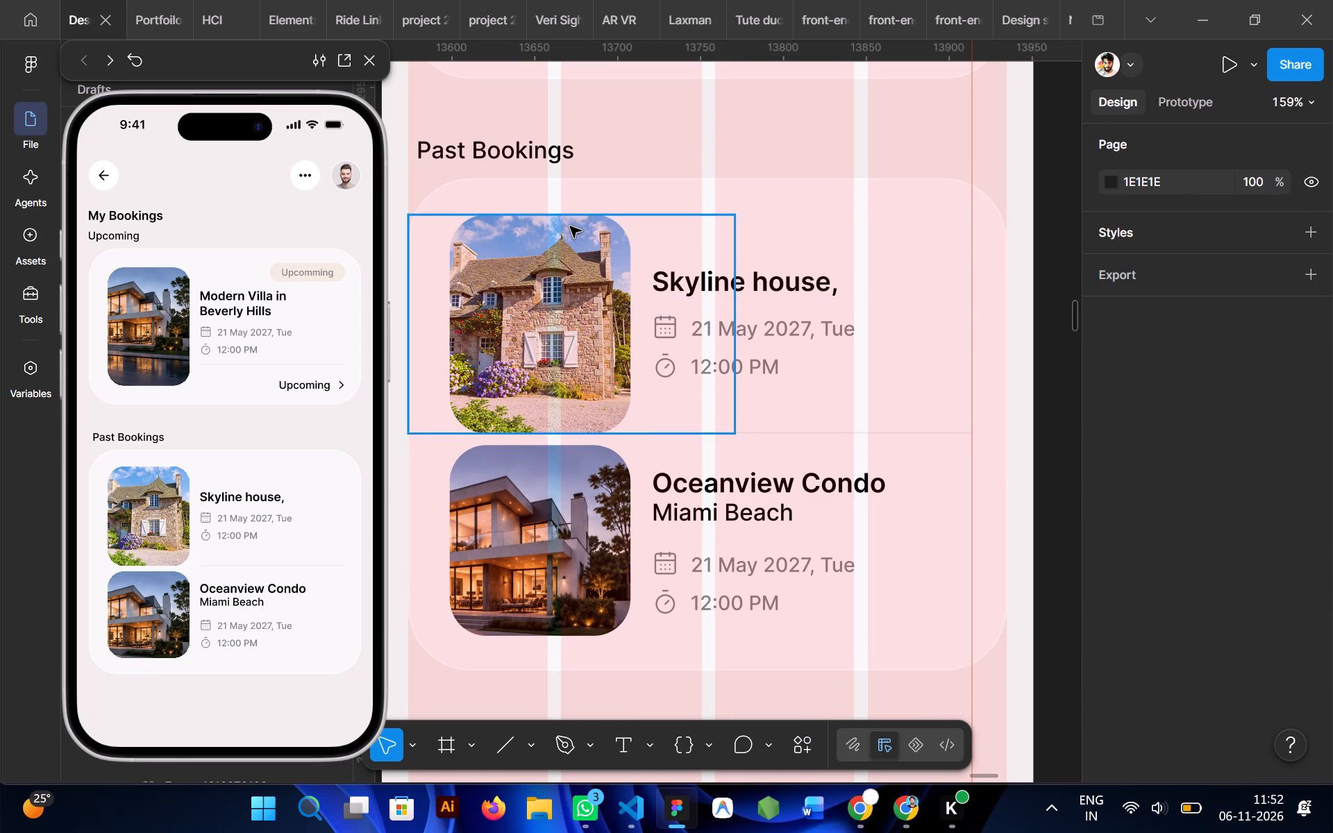
left_click(635, 112)
double_click(517, 300)
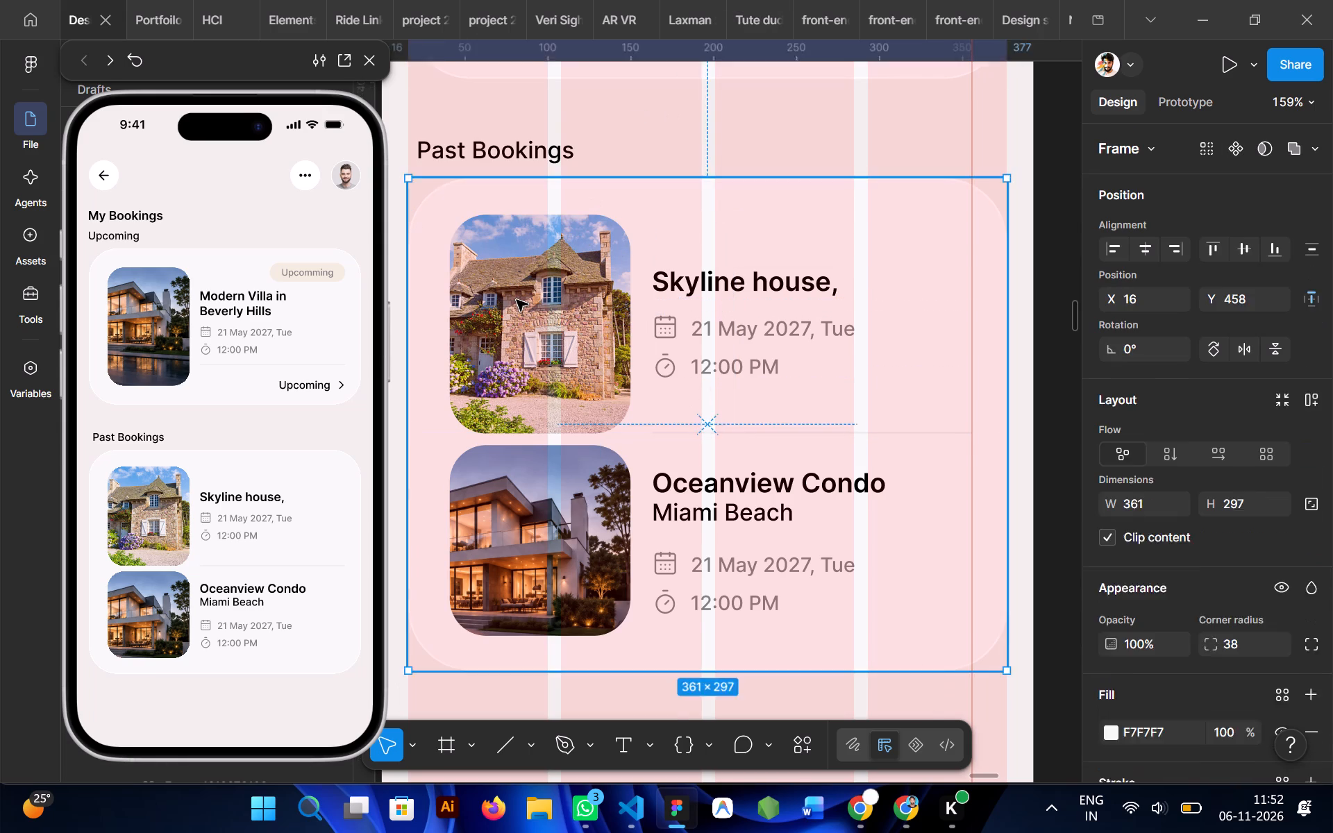
double_click(517, 300)
scroll(771, 384, "down", 1)
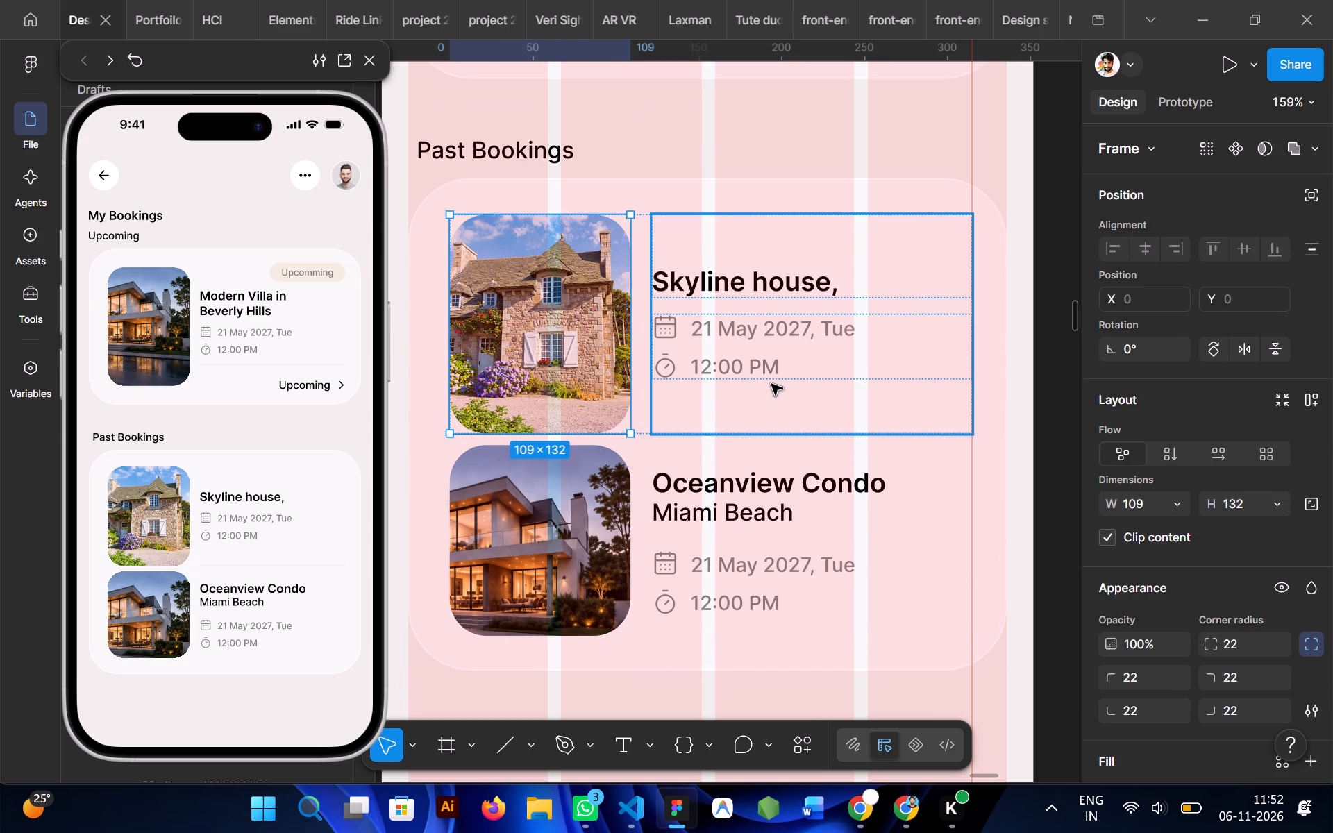
scroll(771, 384, "down", 1)
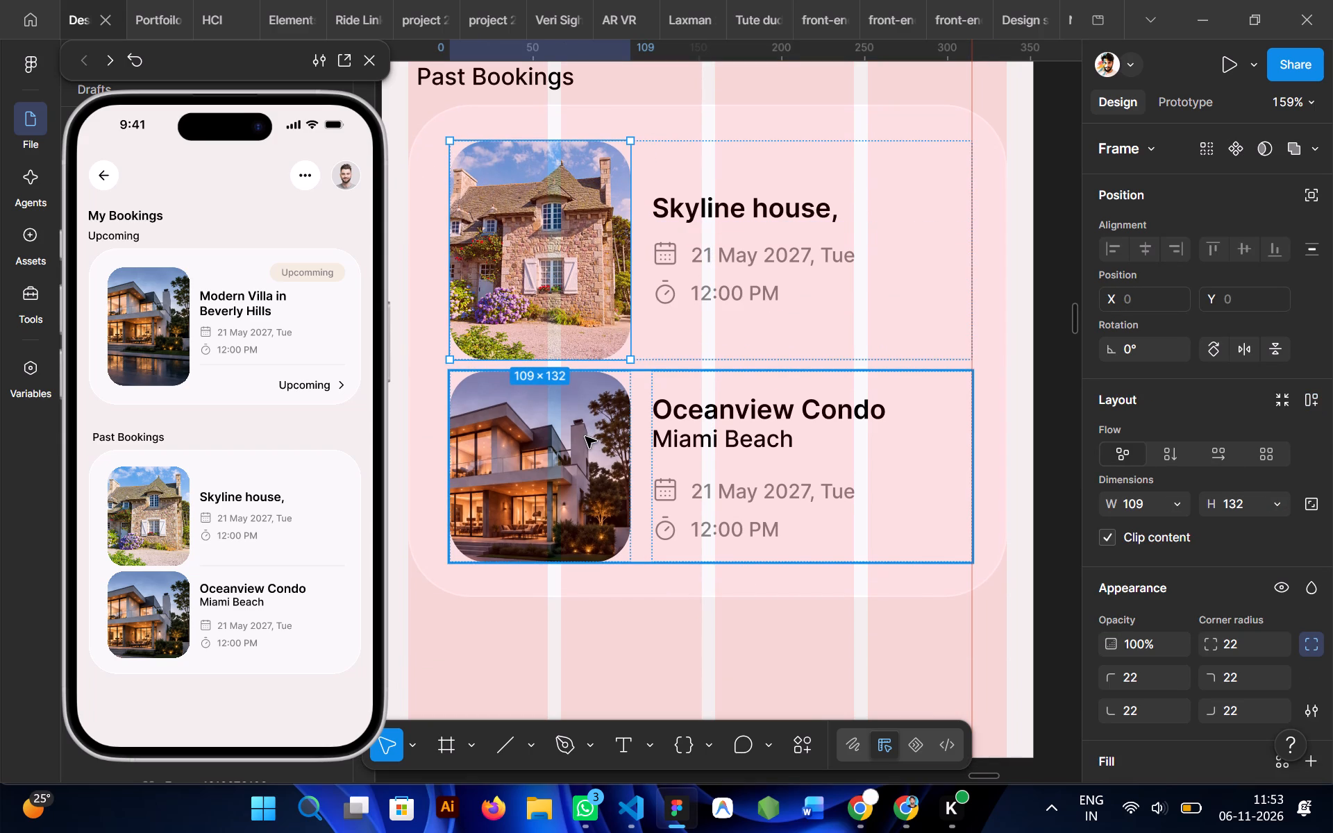
double_click(585, 437)
left_click(1234, 498)
left_click(1248, 509)
key("BackSpace")
key("BackSpace")
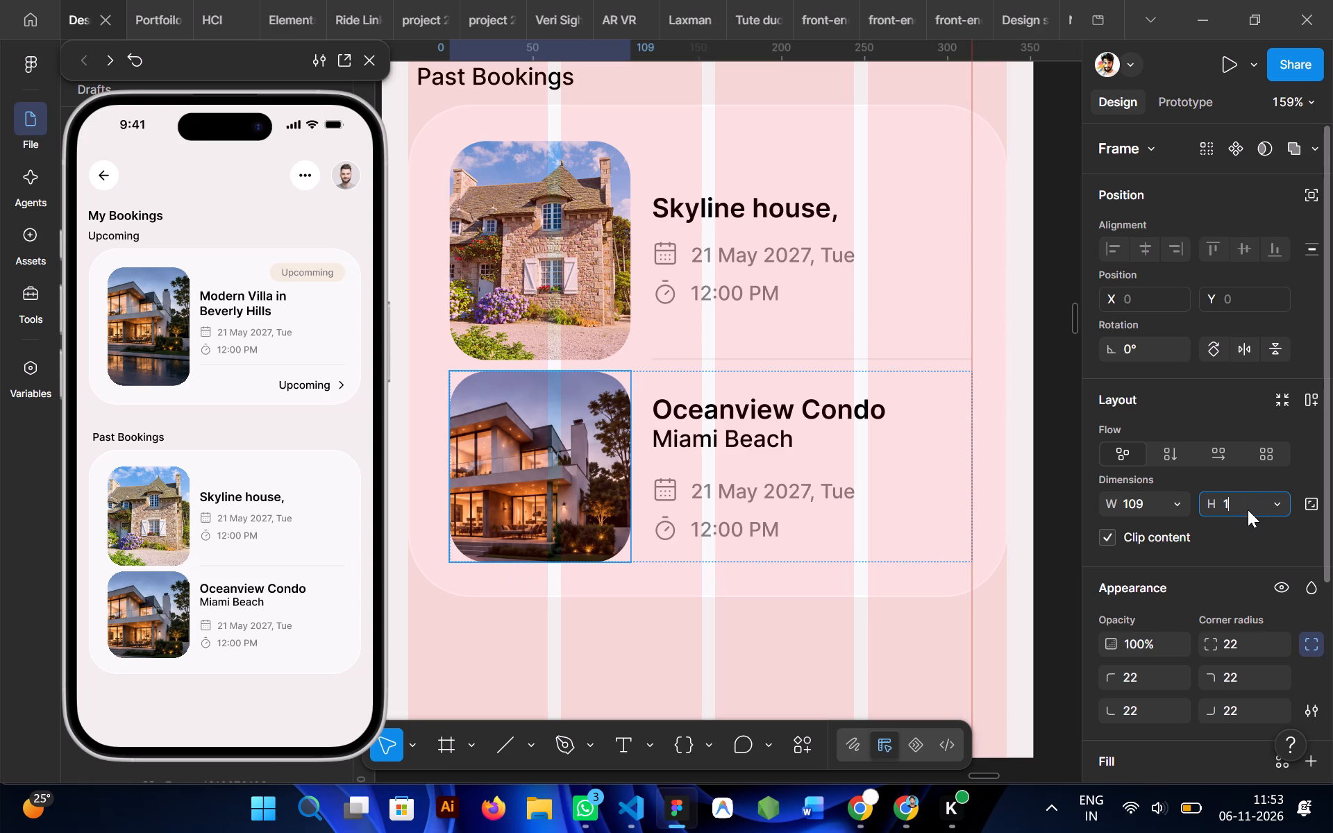
type("32")
left_click(690, 660)
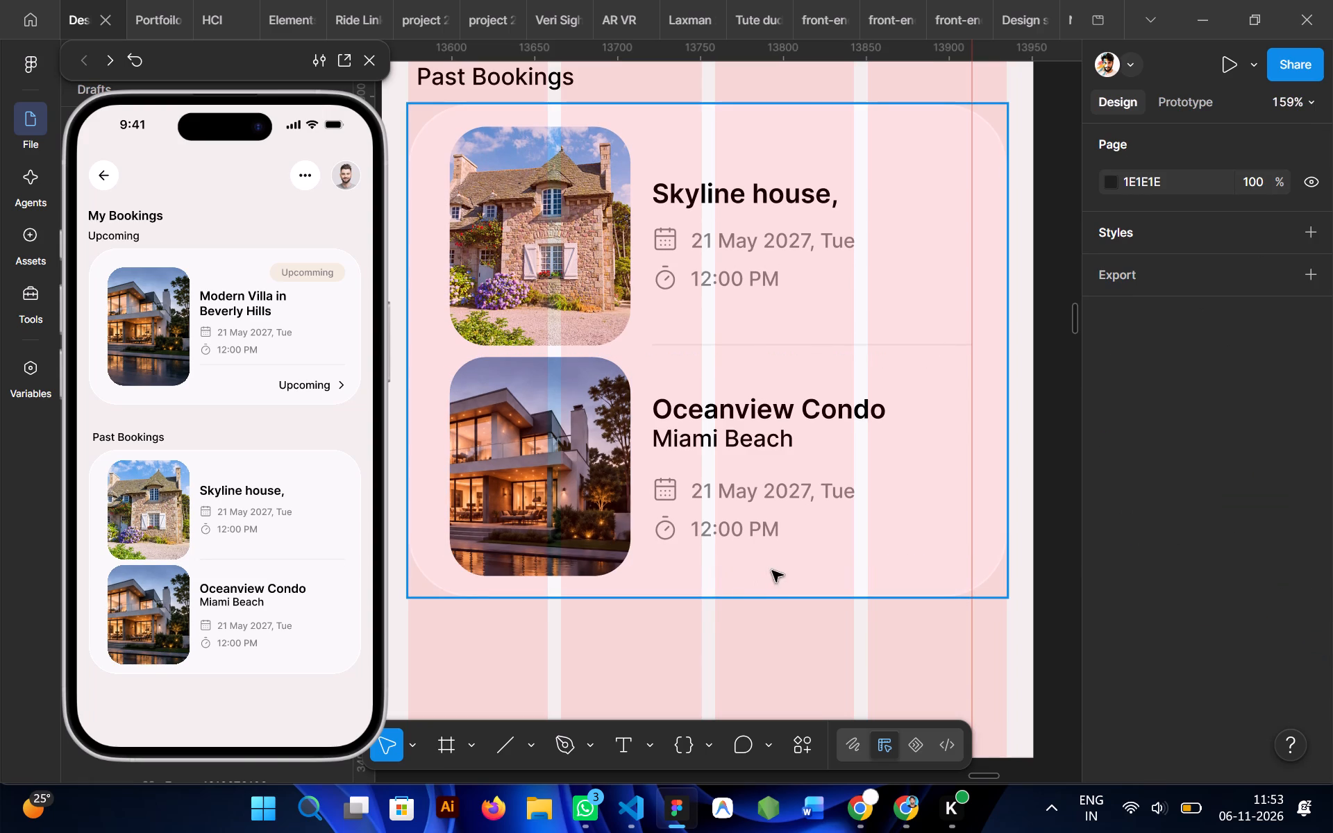
Extend the Past Bookings card downward to a height of about 311.
left_click(776, 580)
left_click_drag(744, 598, 743, 609)
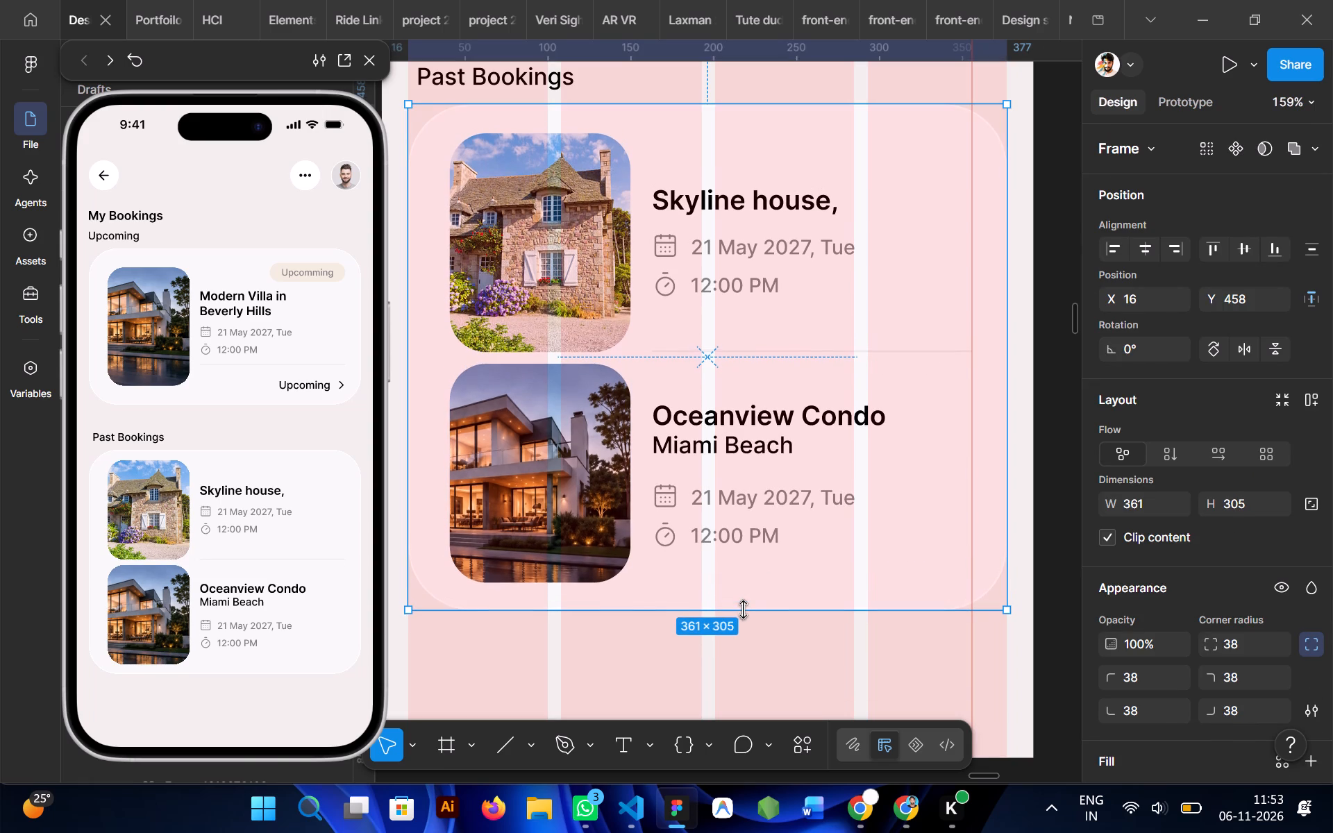
left_click_drag(743, 609, 744, 621)
double_click(551, 543)
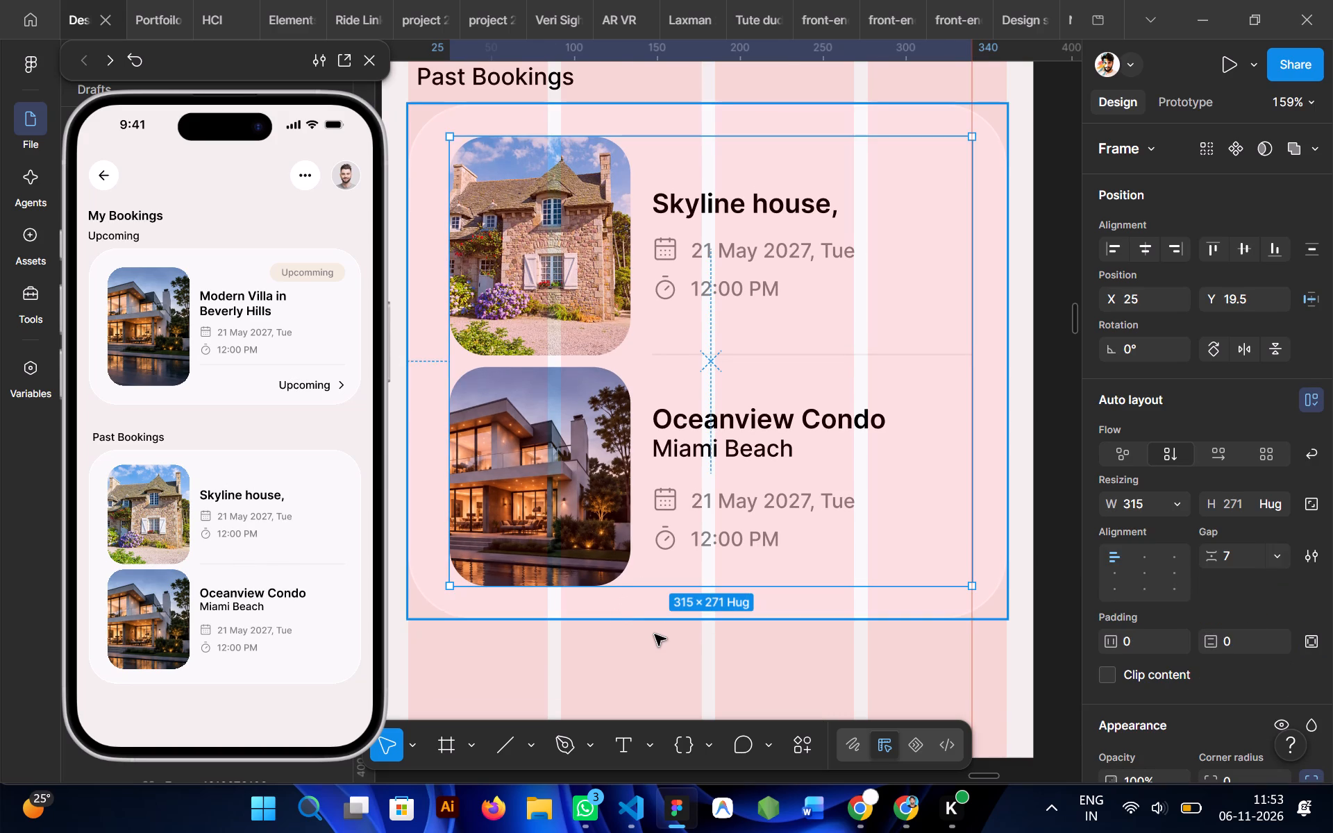
left_click(629, 577)
double_click(629, 577)
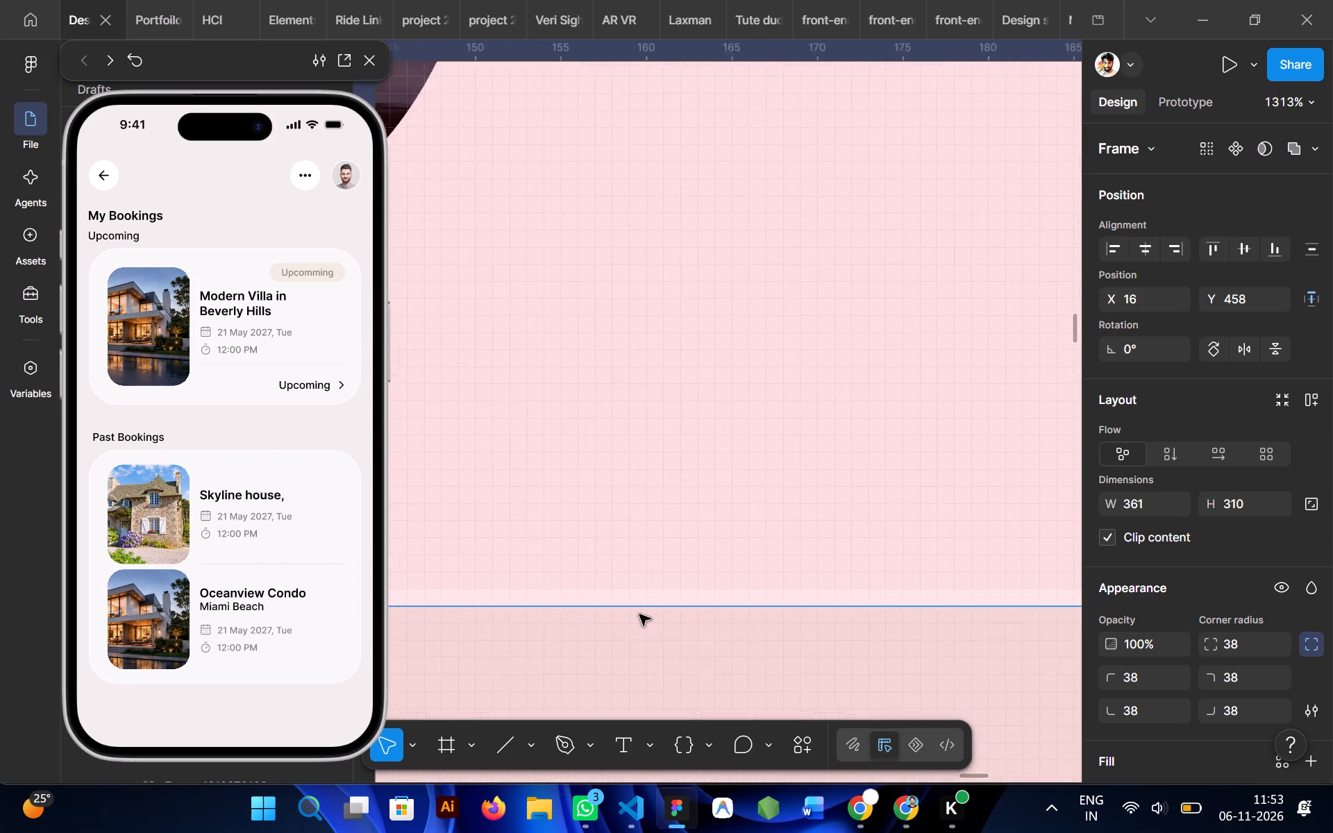
left_click_drag(633, 607, 633, 621)
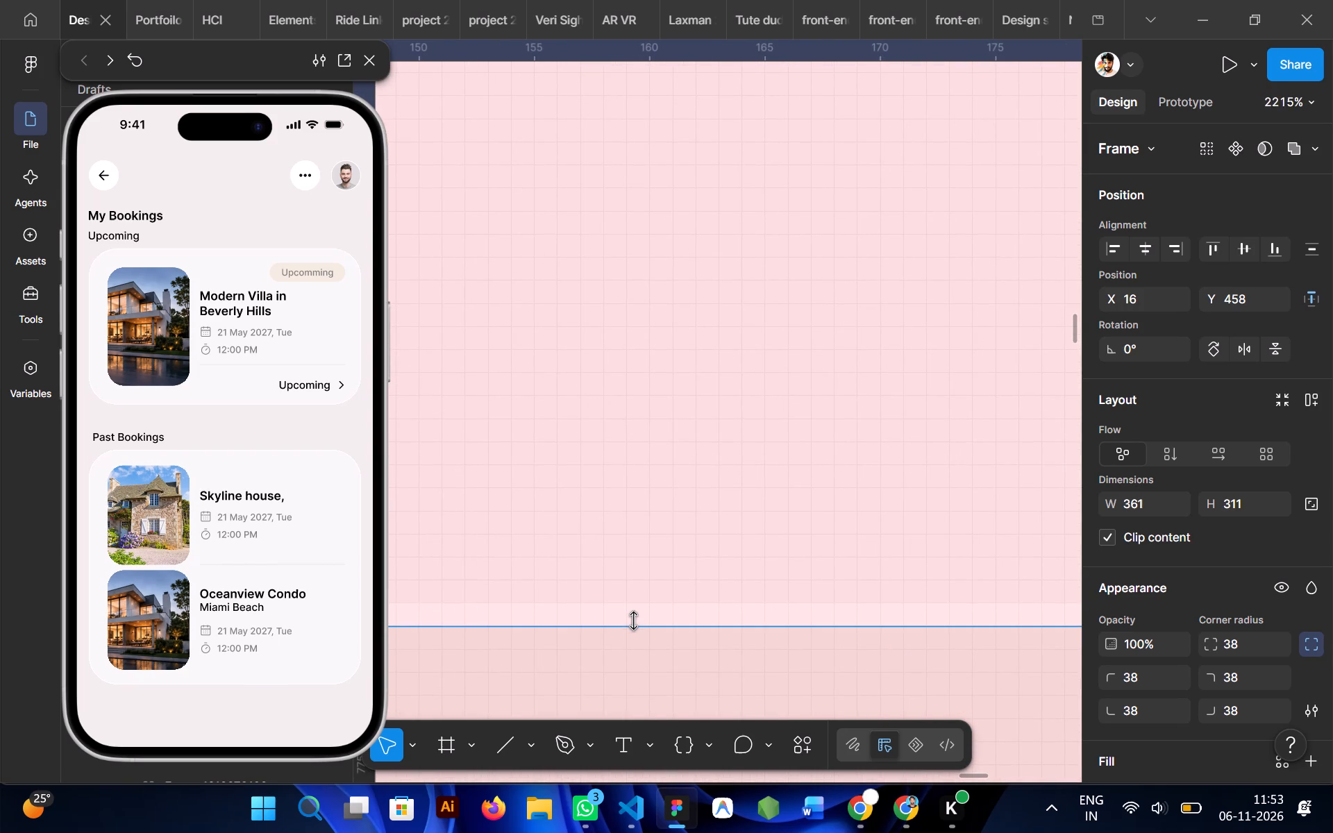
Centre the combined rows frame both vertically and horizontally within the Past Bookings card.
double_click(606, 506)
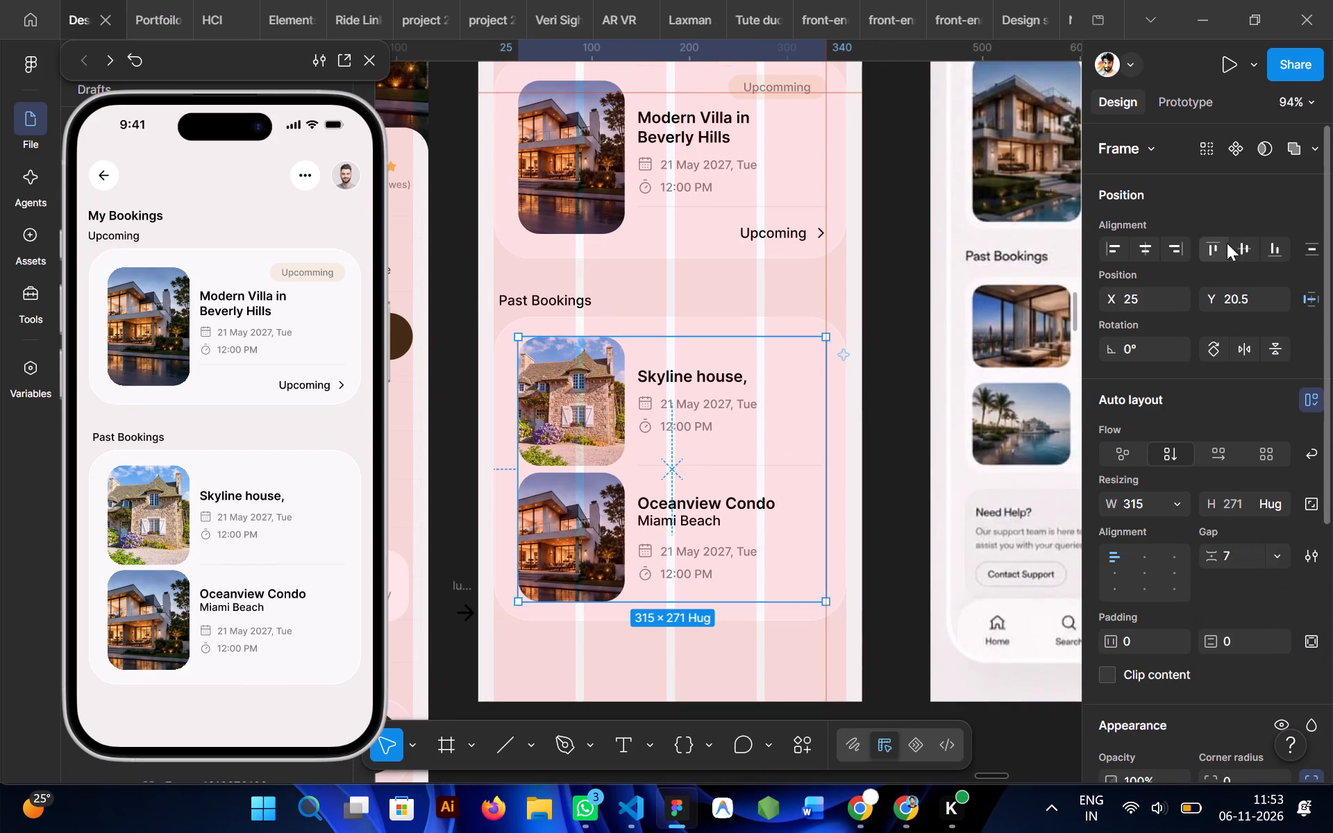
left_click(1259, 249)
left_click(1252, 246)
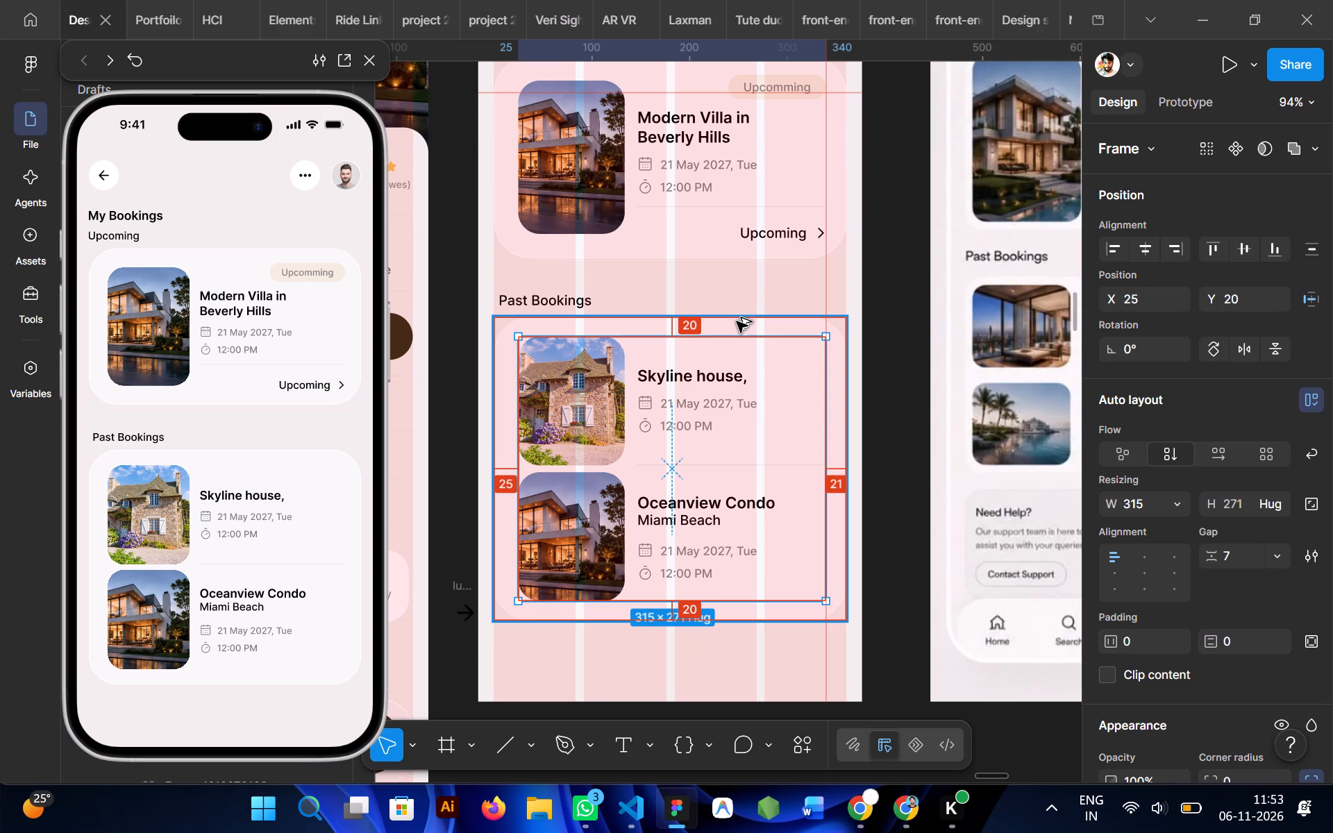
left_click(1139, 256)
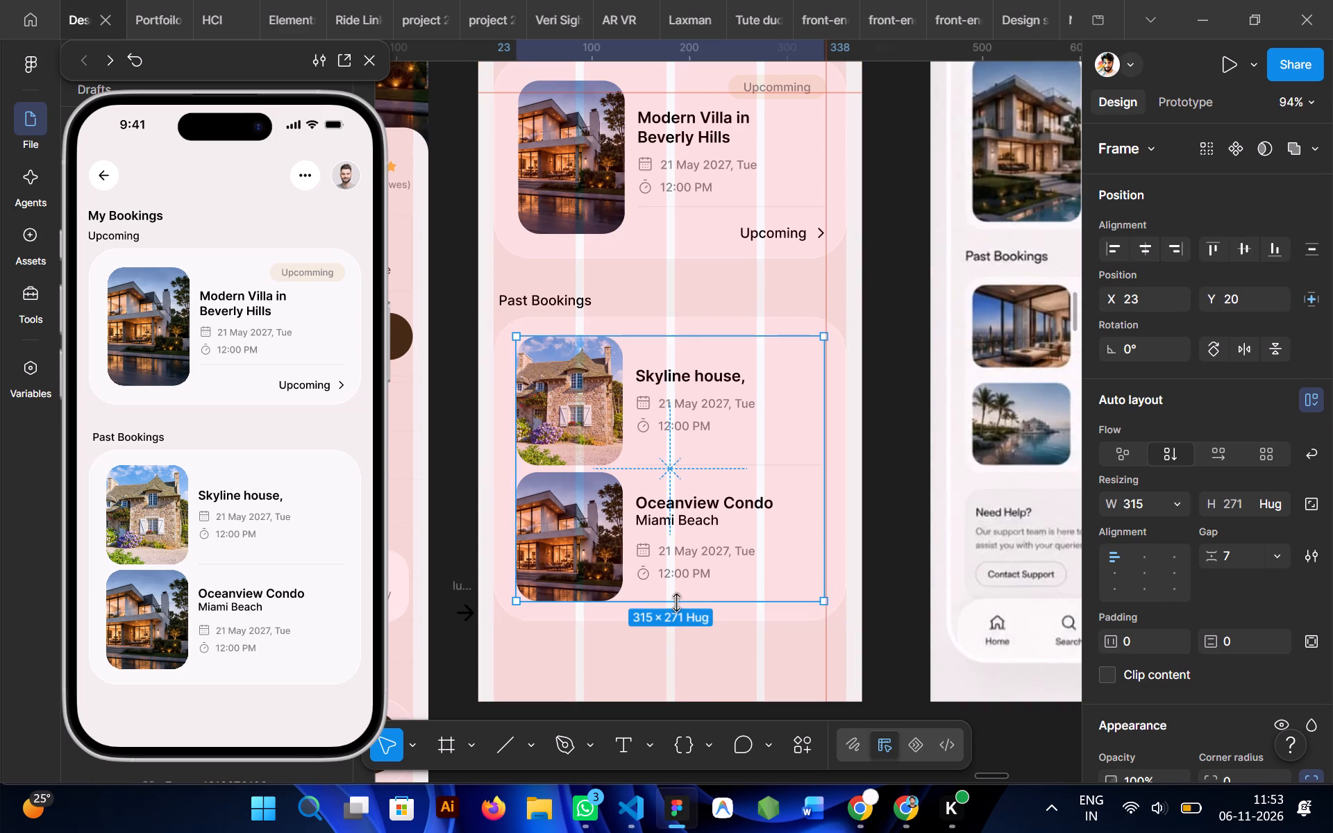
left_click(643, 655)
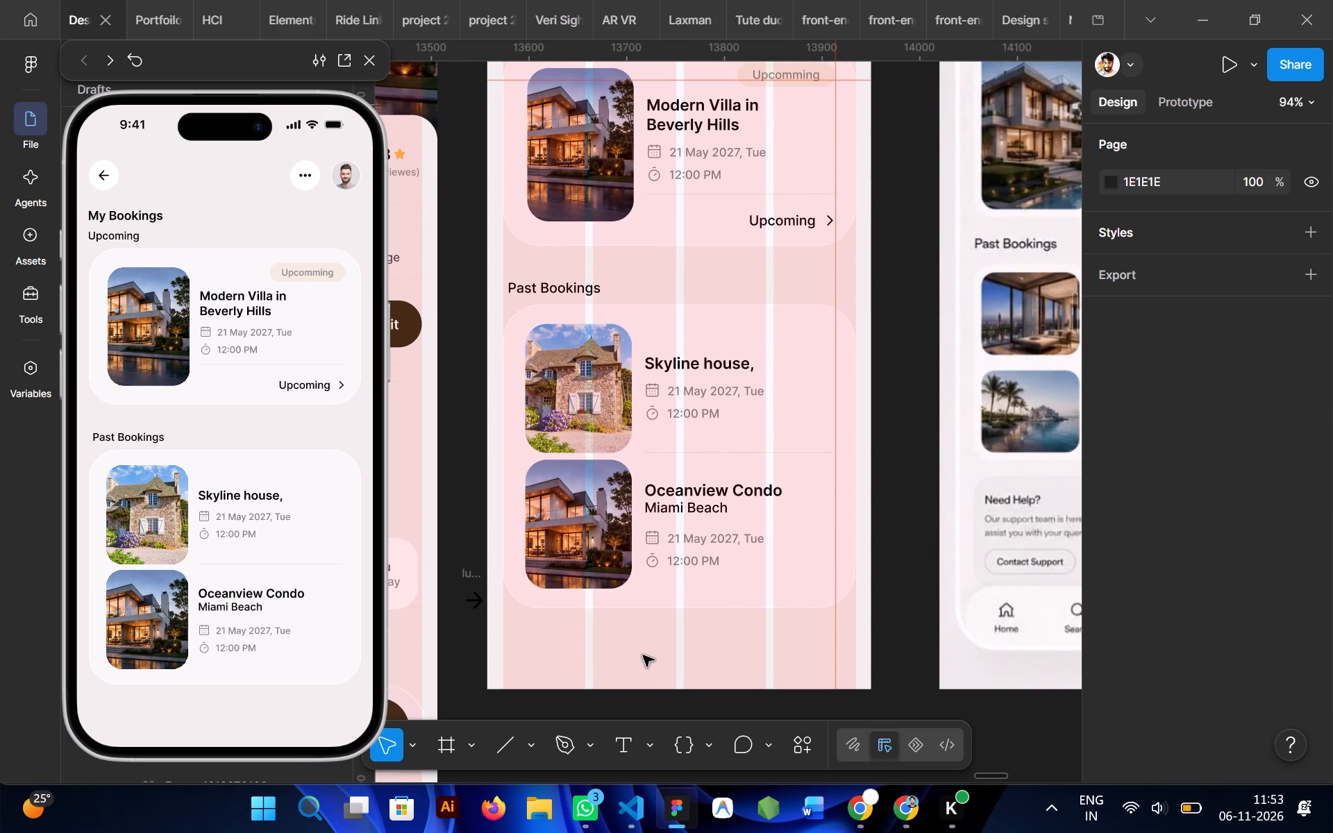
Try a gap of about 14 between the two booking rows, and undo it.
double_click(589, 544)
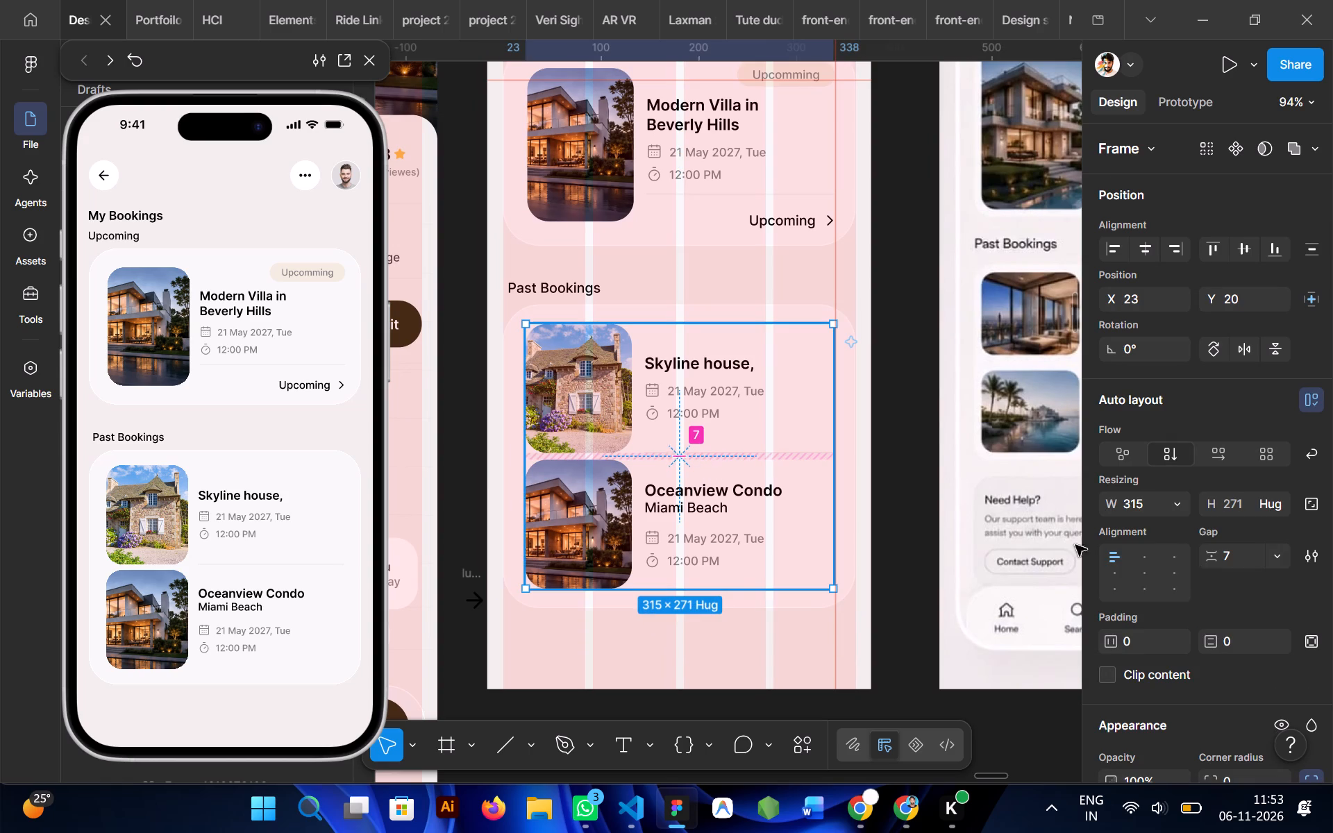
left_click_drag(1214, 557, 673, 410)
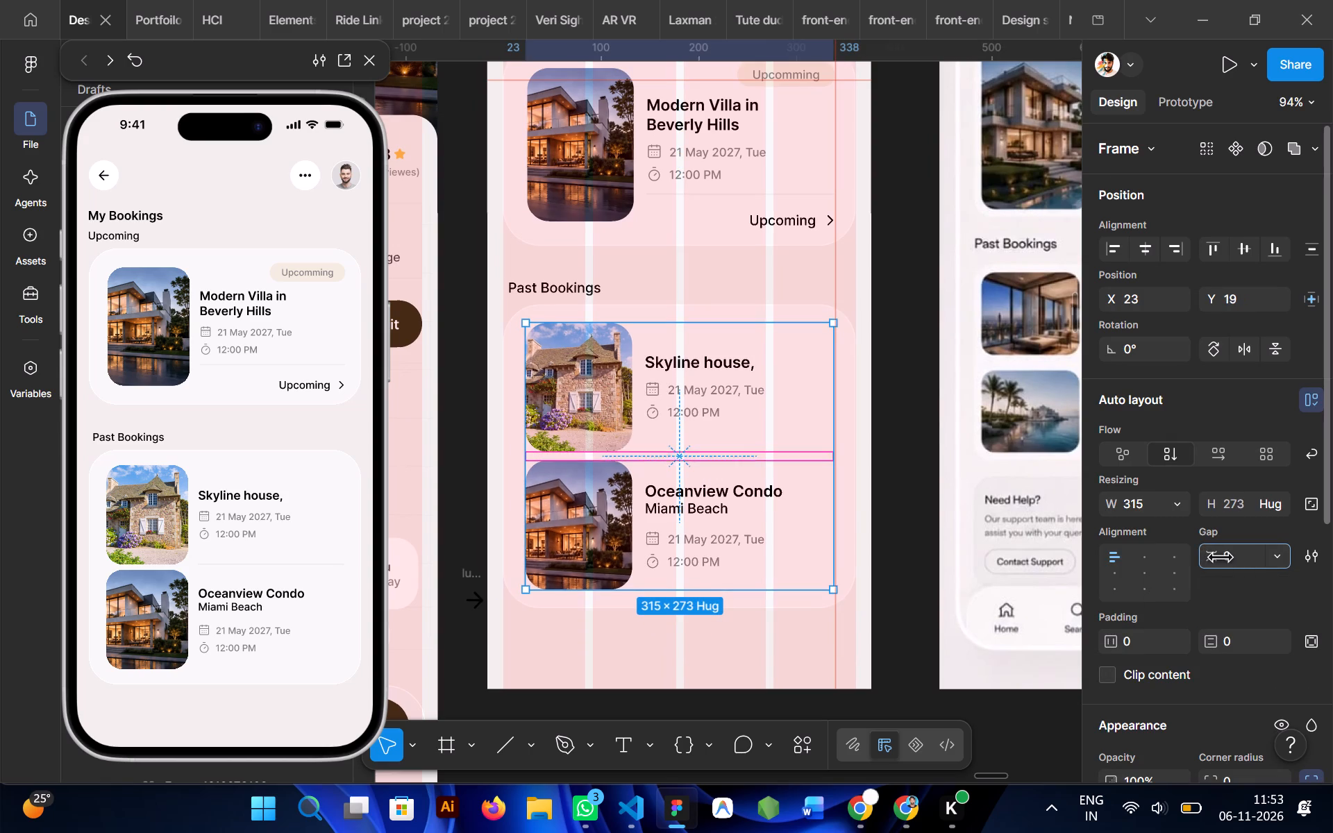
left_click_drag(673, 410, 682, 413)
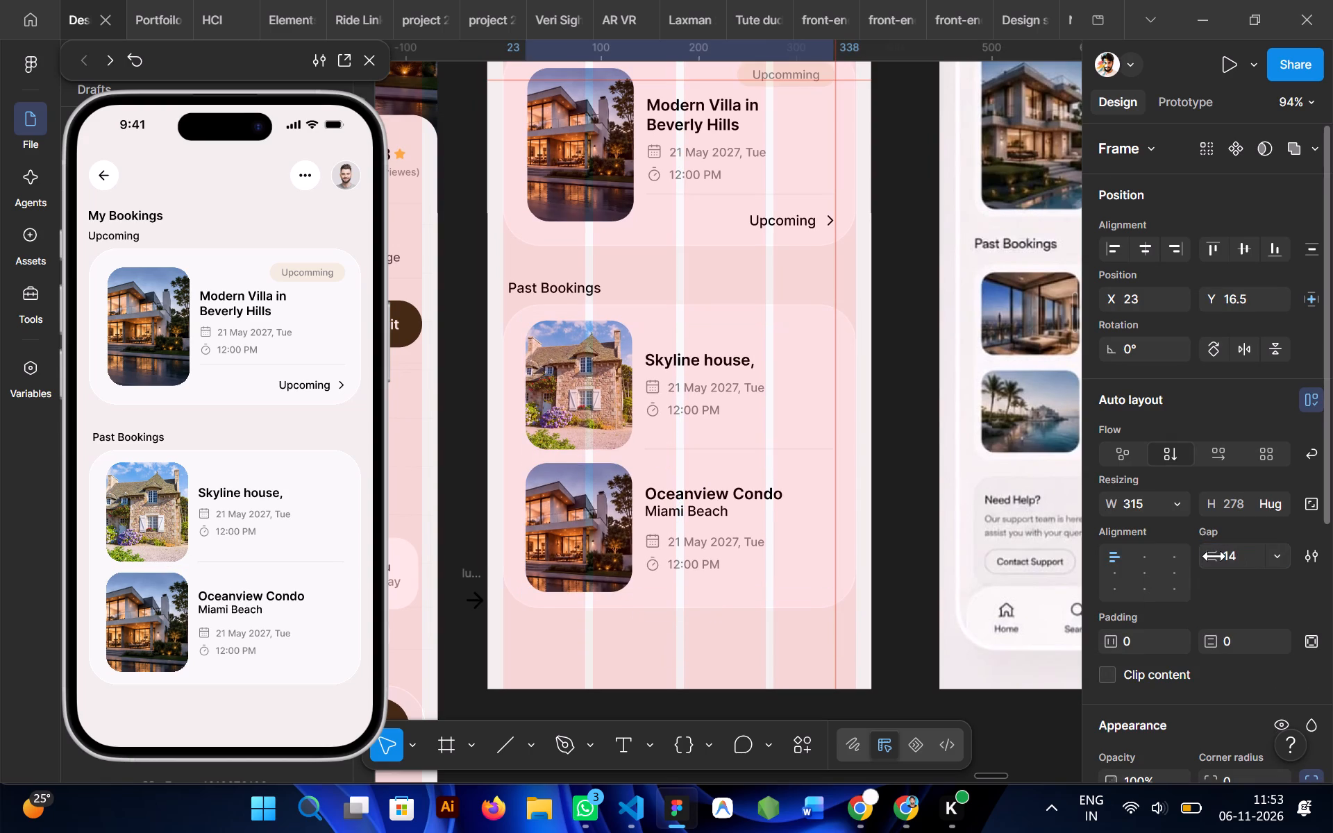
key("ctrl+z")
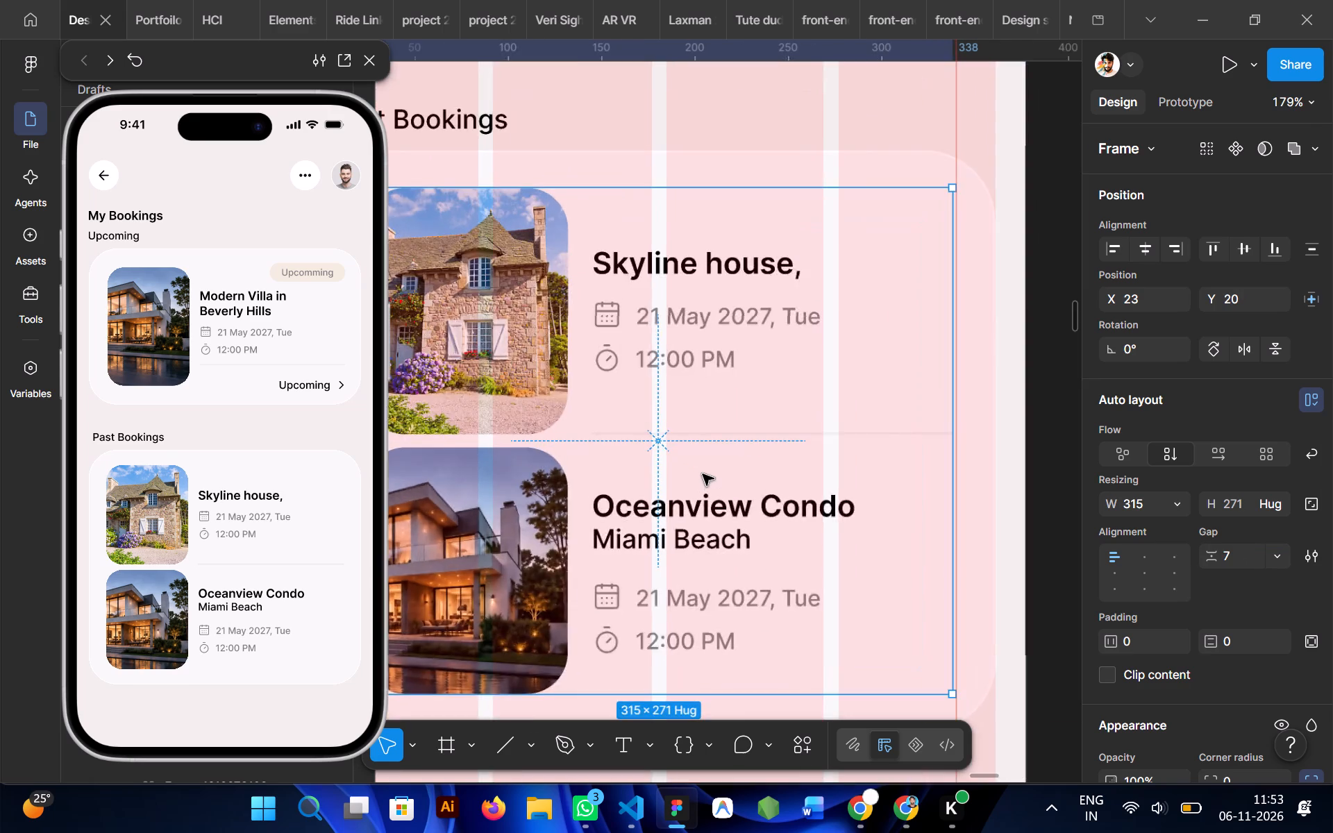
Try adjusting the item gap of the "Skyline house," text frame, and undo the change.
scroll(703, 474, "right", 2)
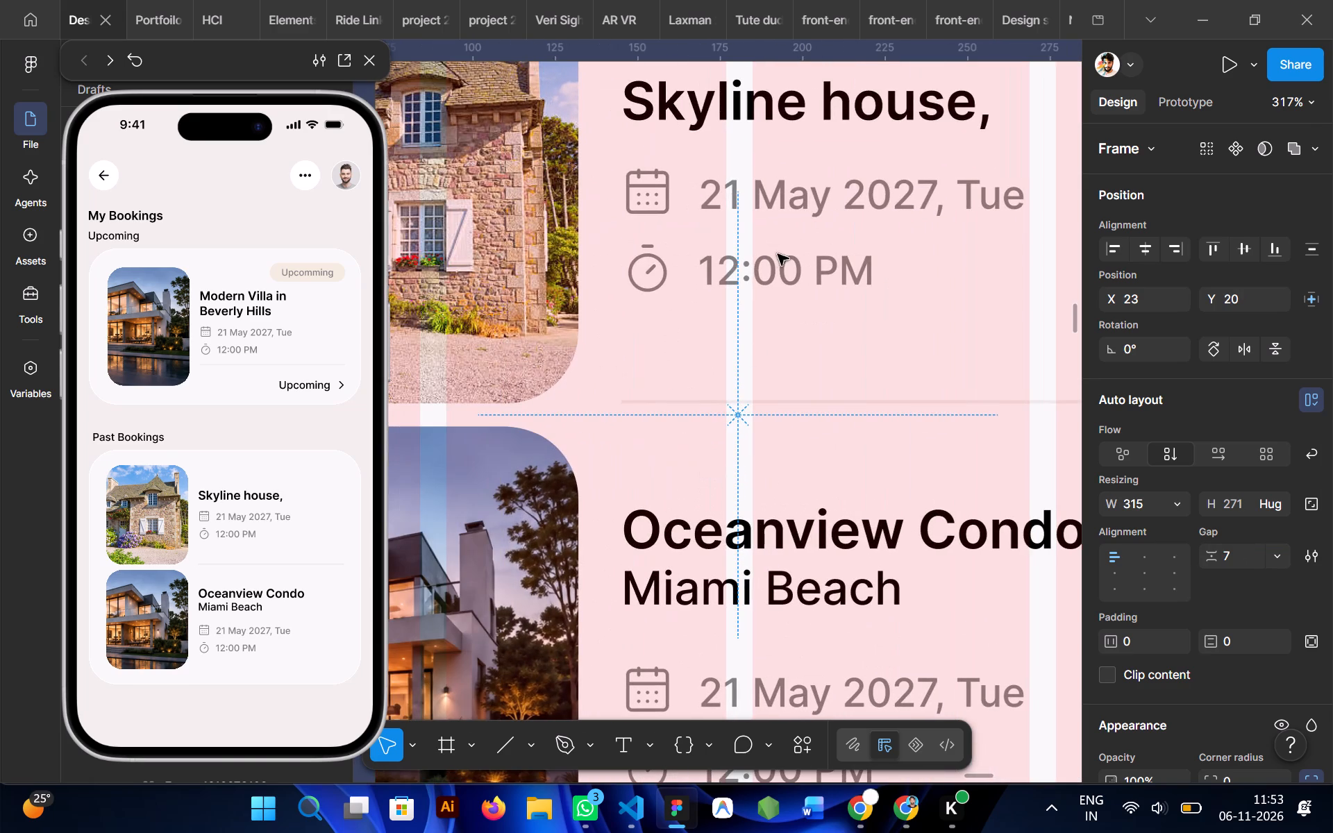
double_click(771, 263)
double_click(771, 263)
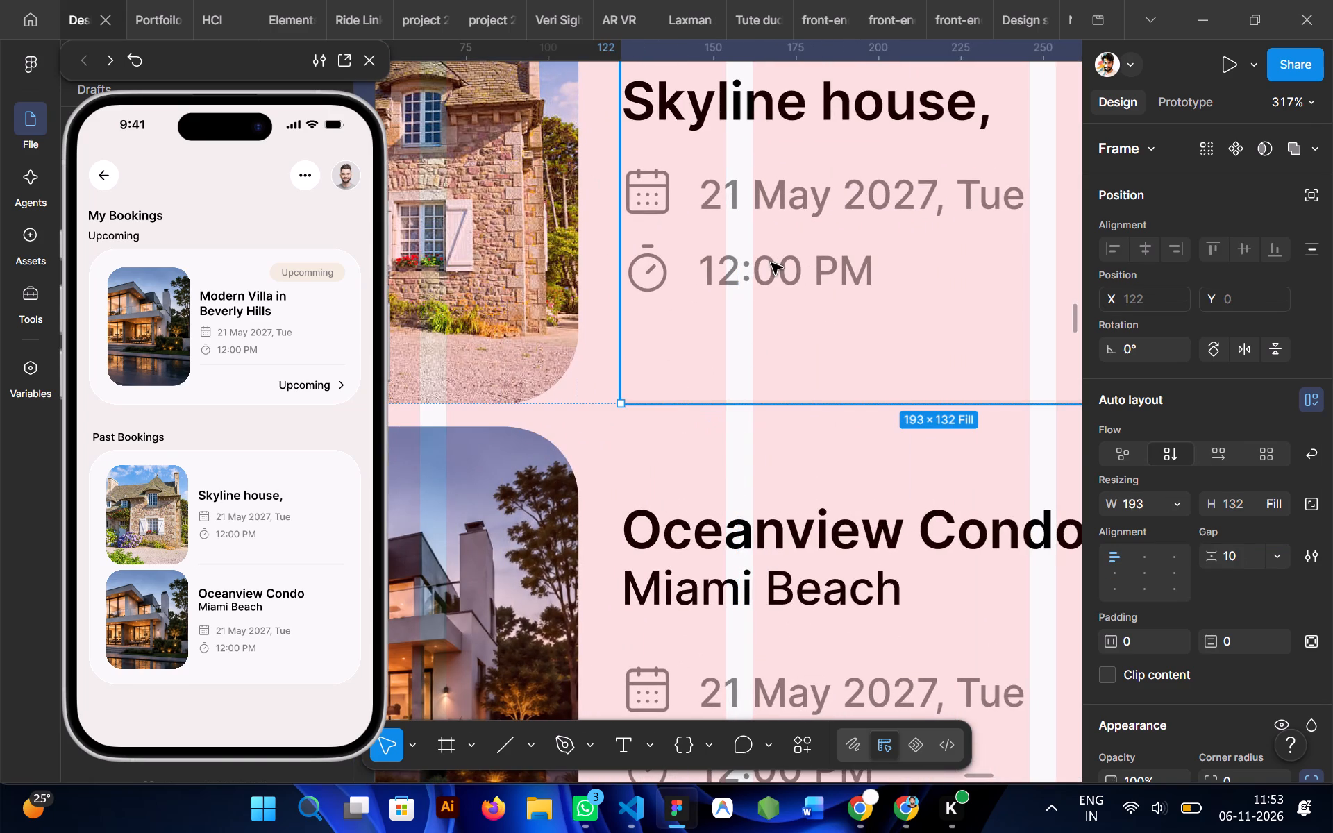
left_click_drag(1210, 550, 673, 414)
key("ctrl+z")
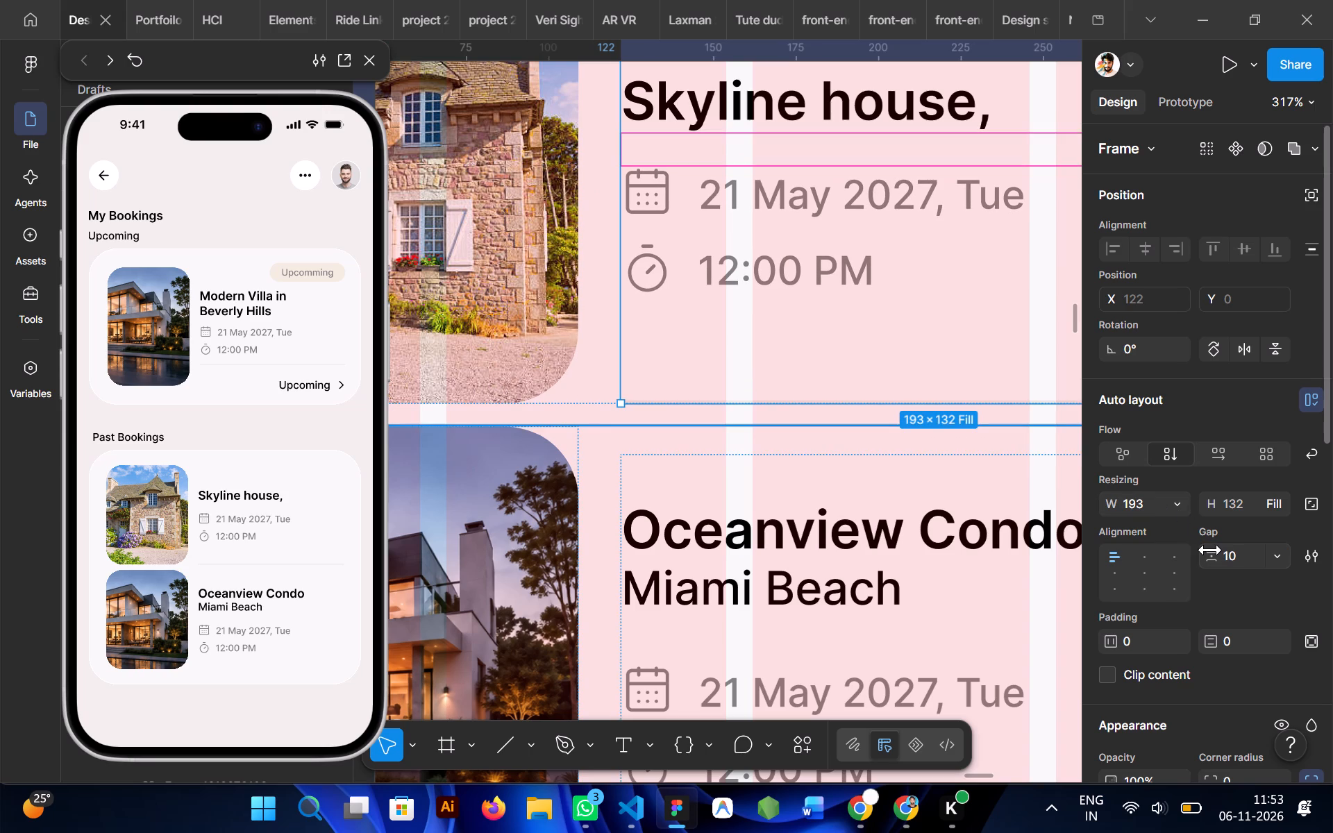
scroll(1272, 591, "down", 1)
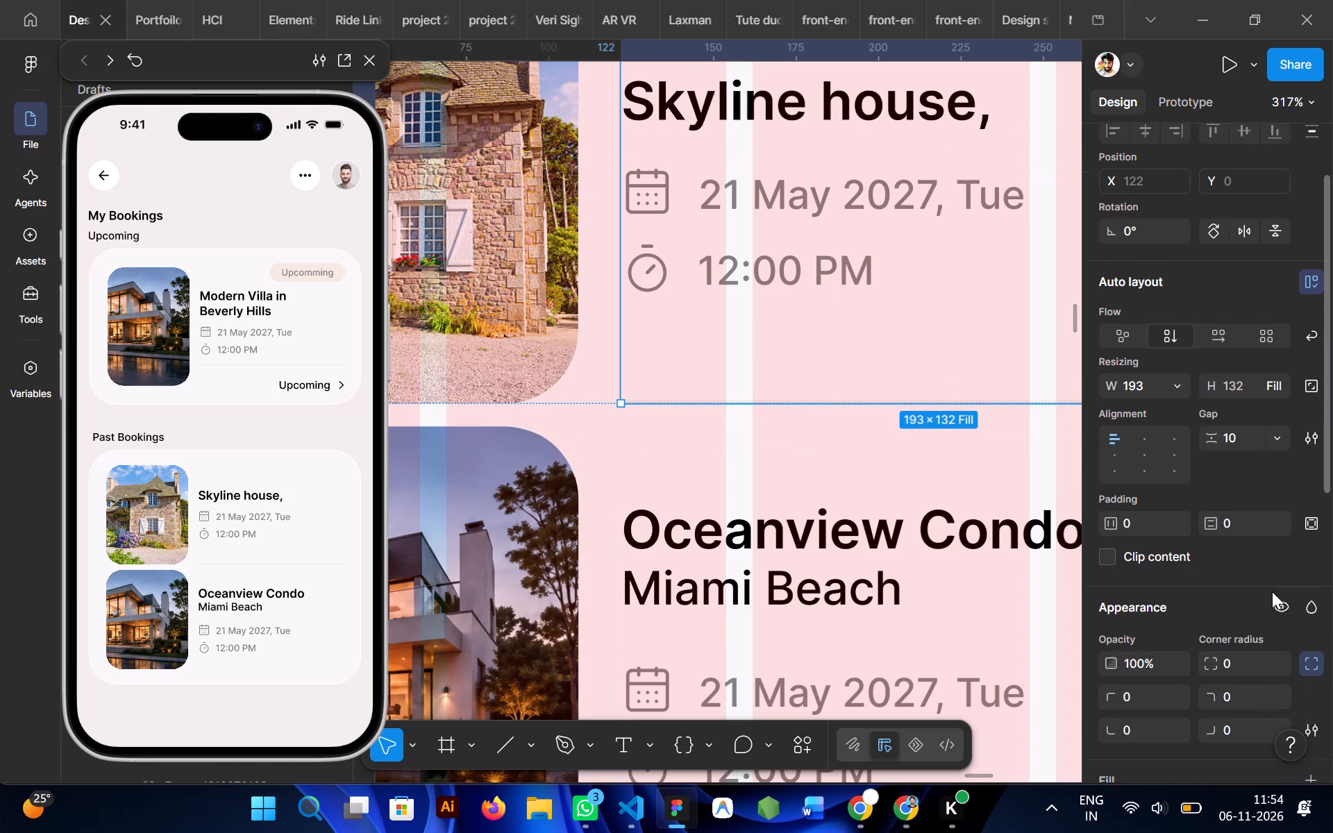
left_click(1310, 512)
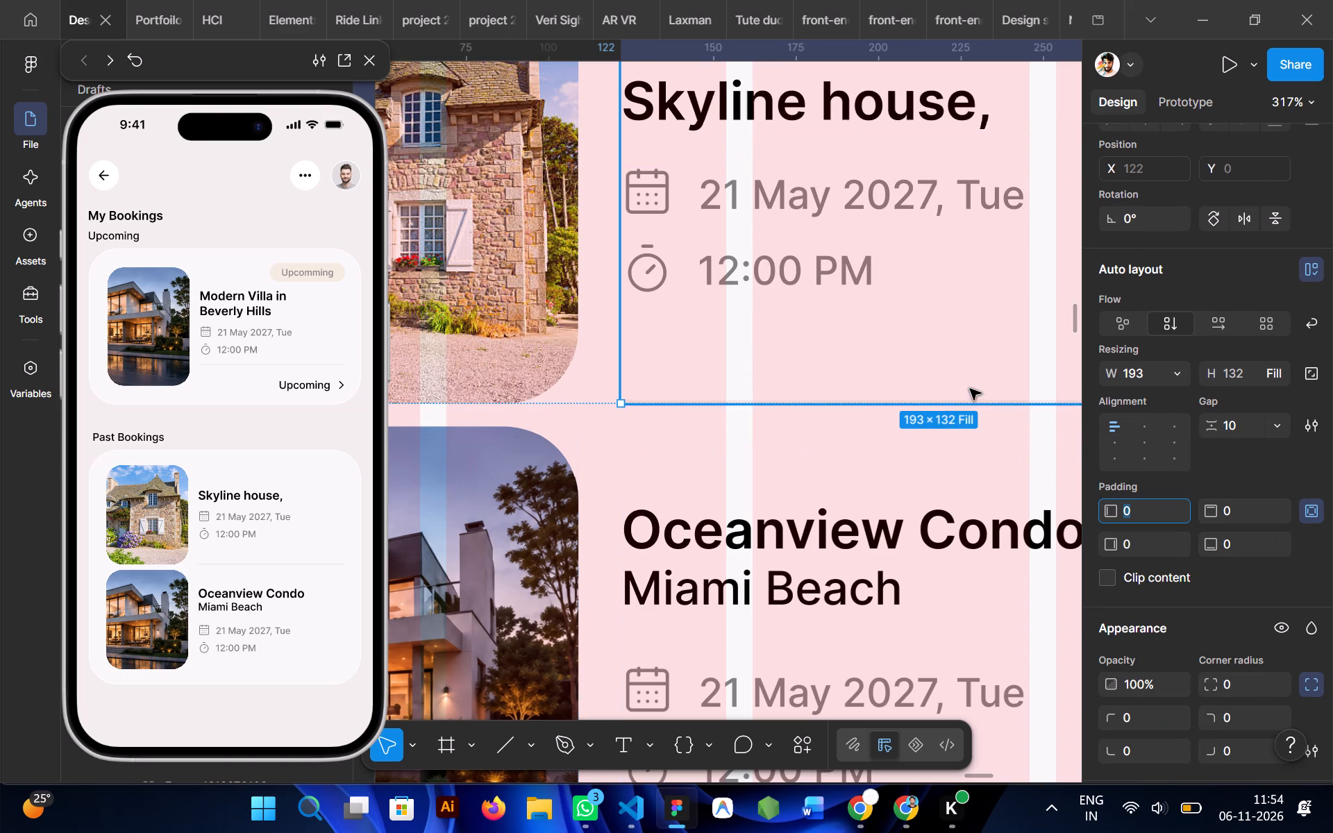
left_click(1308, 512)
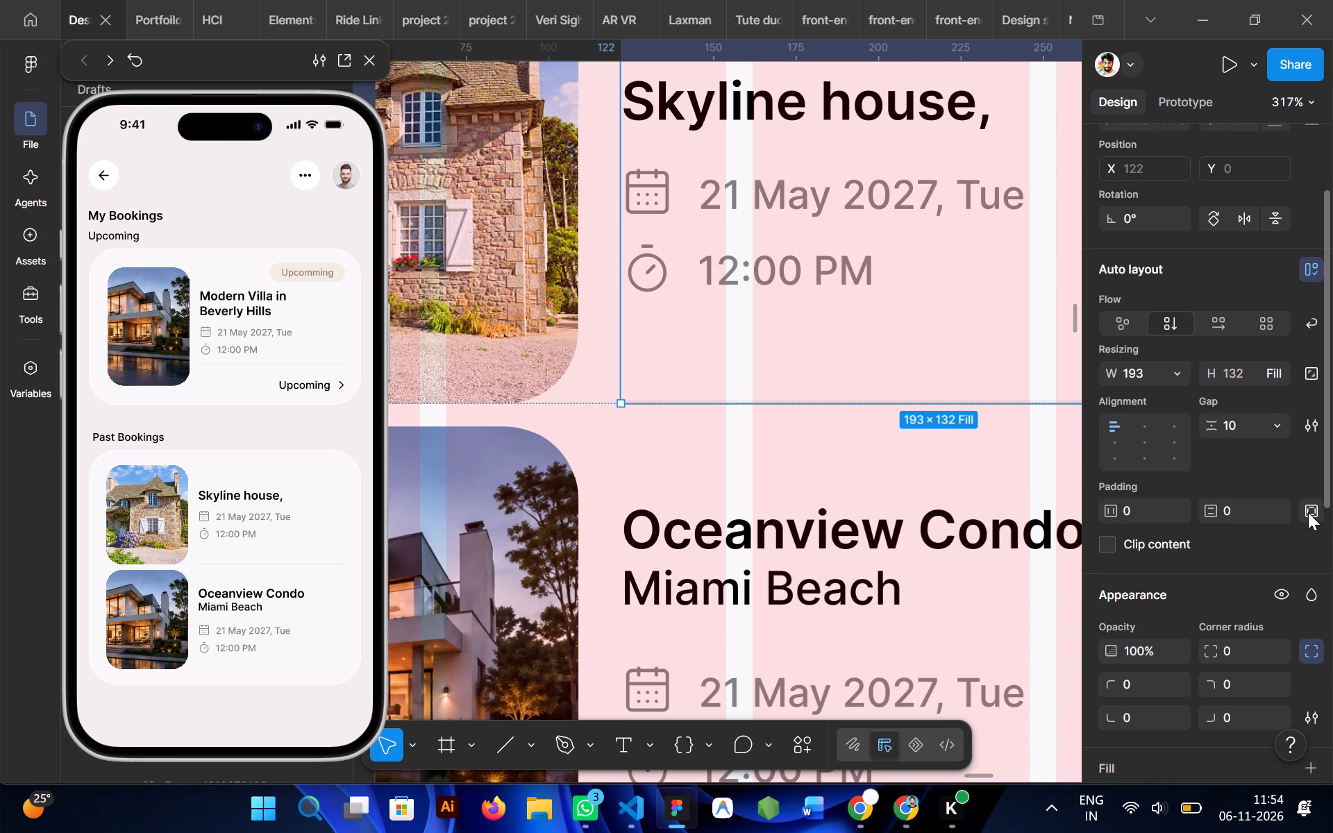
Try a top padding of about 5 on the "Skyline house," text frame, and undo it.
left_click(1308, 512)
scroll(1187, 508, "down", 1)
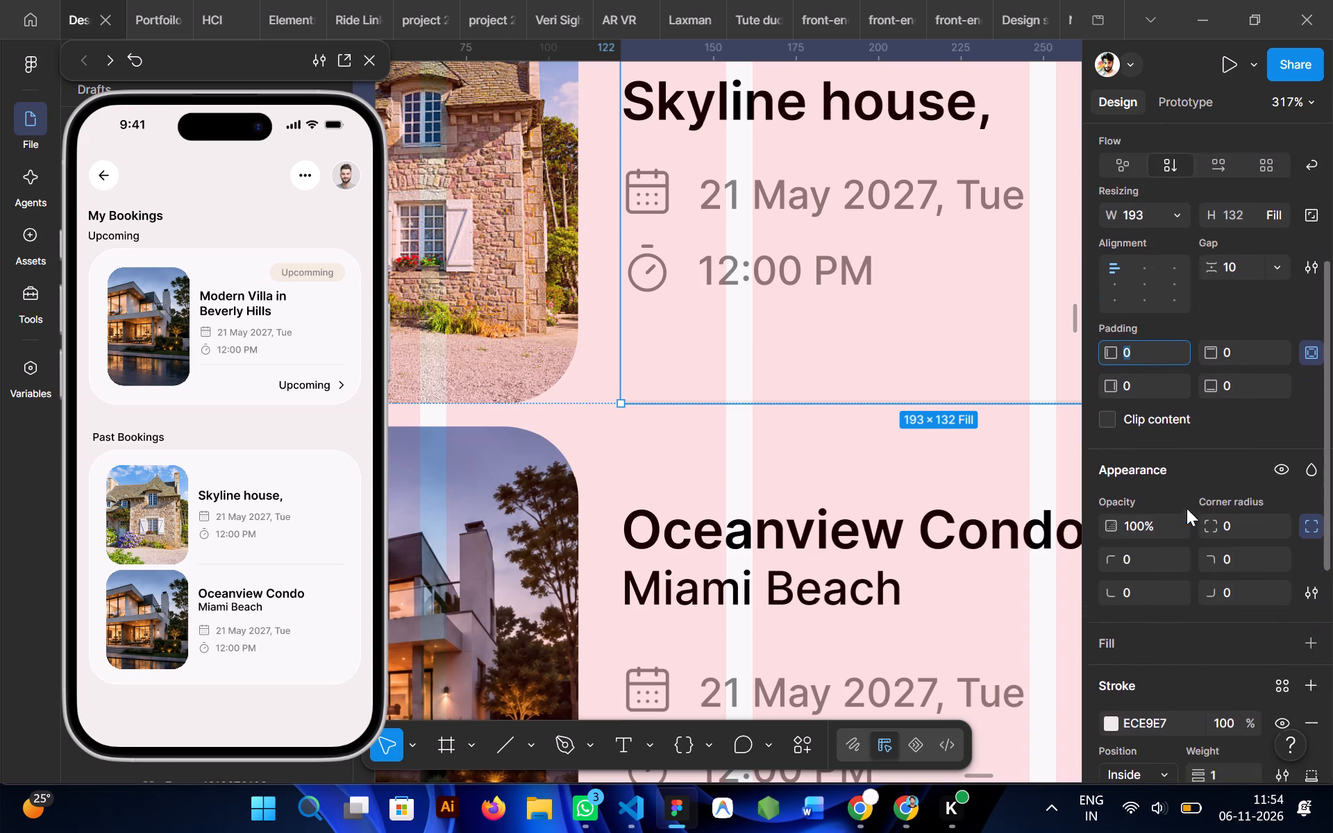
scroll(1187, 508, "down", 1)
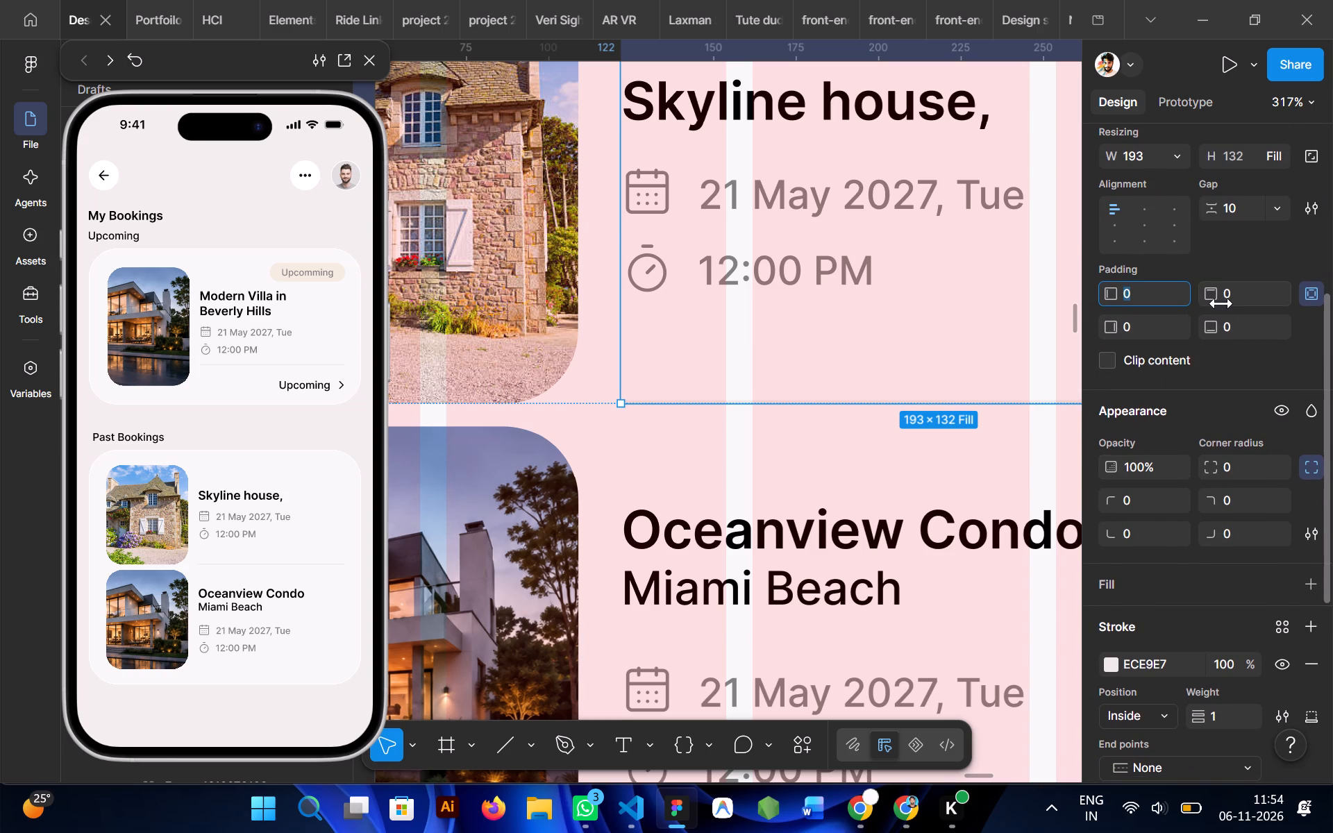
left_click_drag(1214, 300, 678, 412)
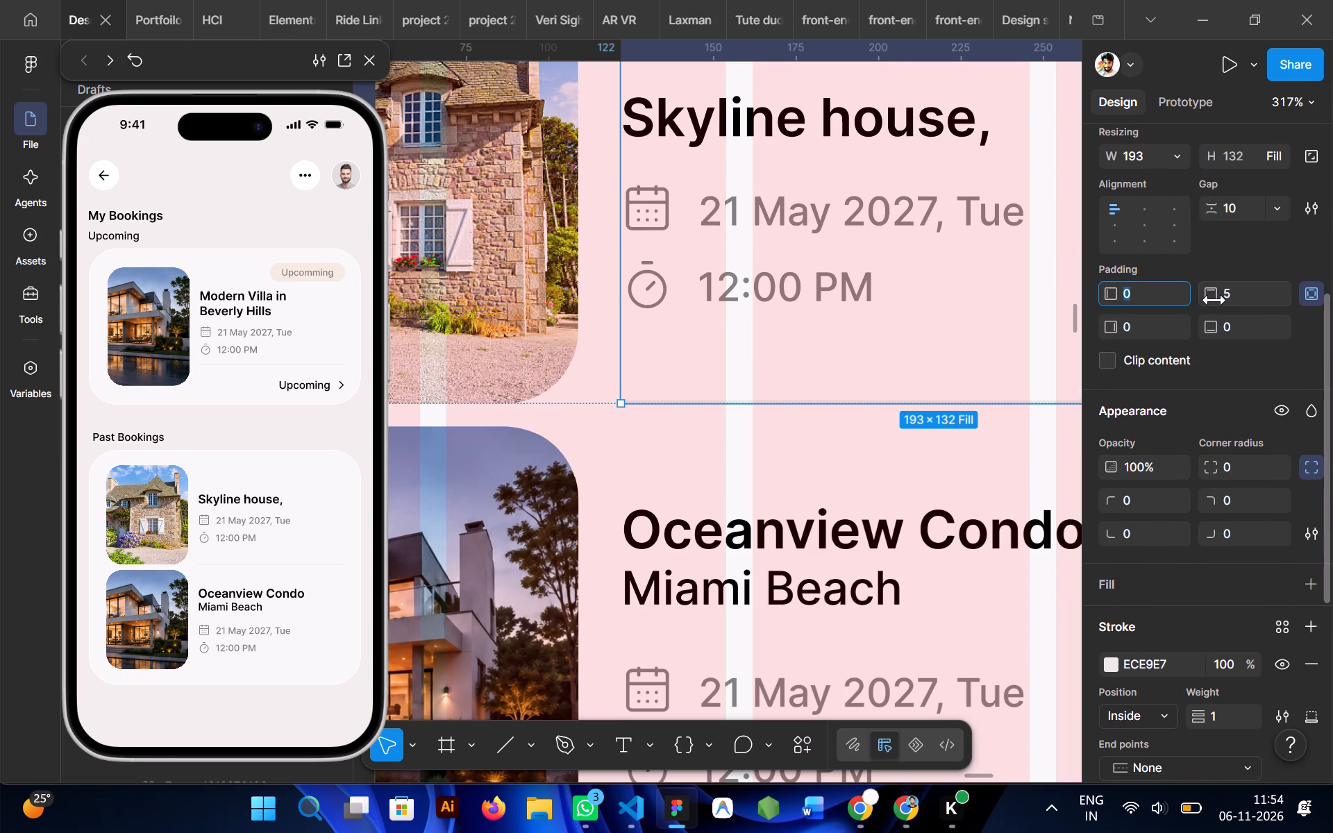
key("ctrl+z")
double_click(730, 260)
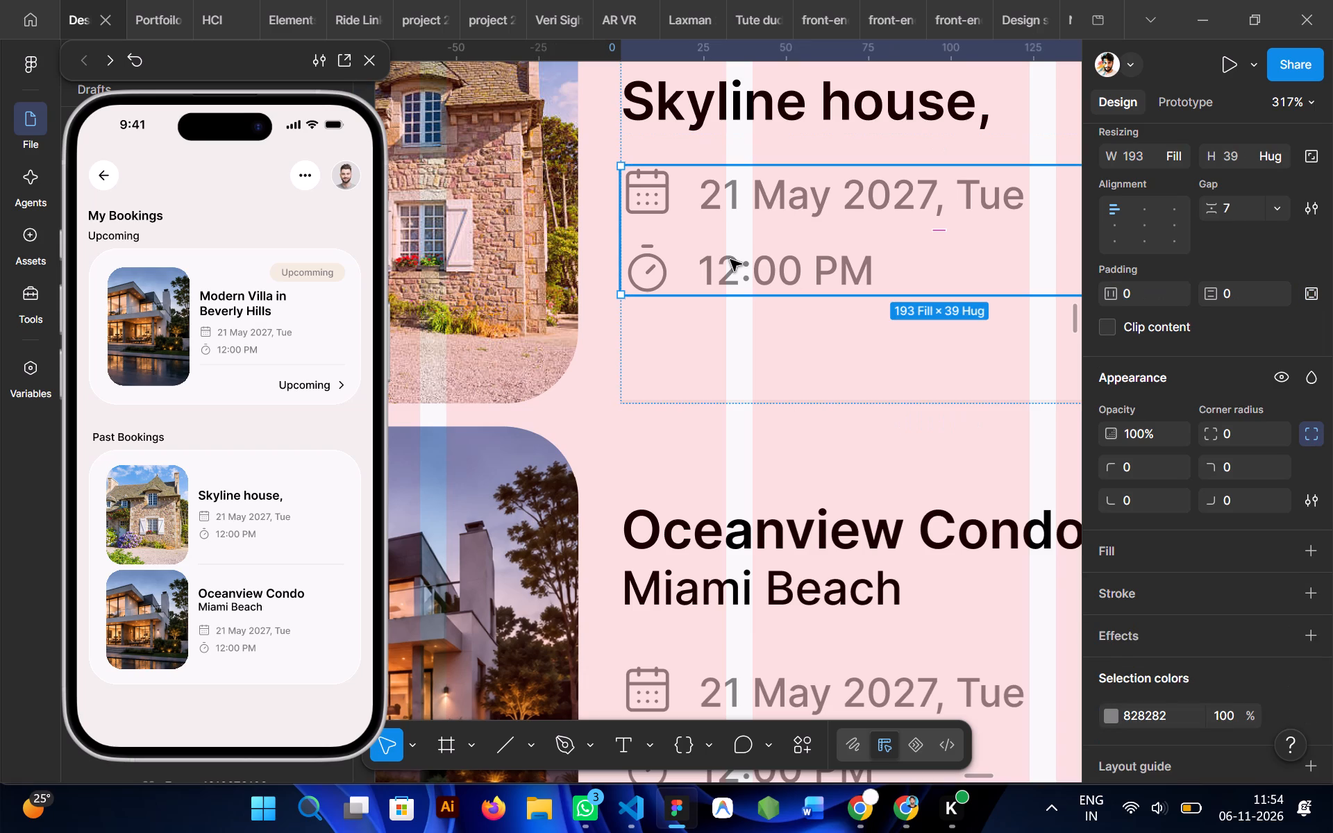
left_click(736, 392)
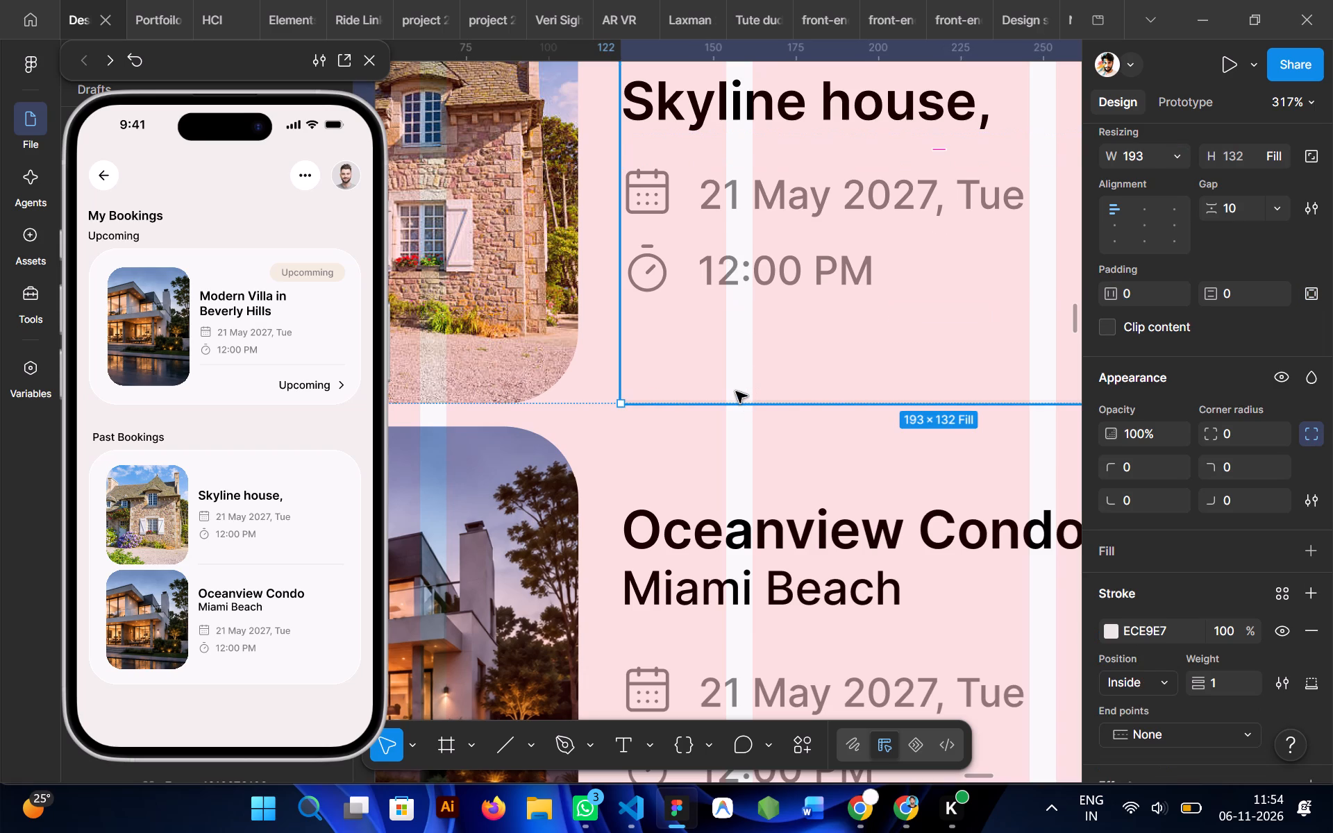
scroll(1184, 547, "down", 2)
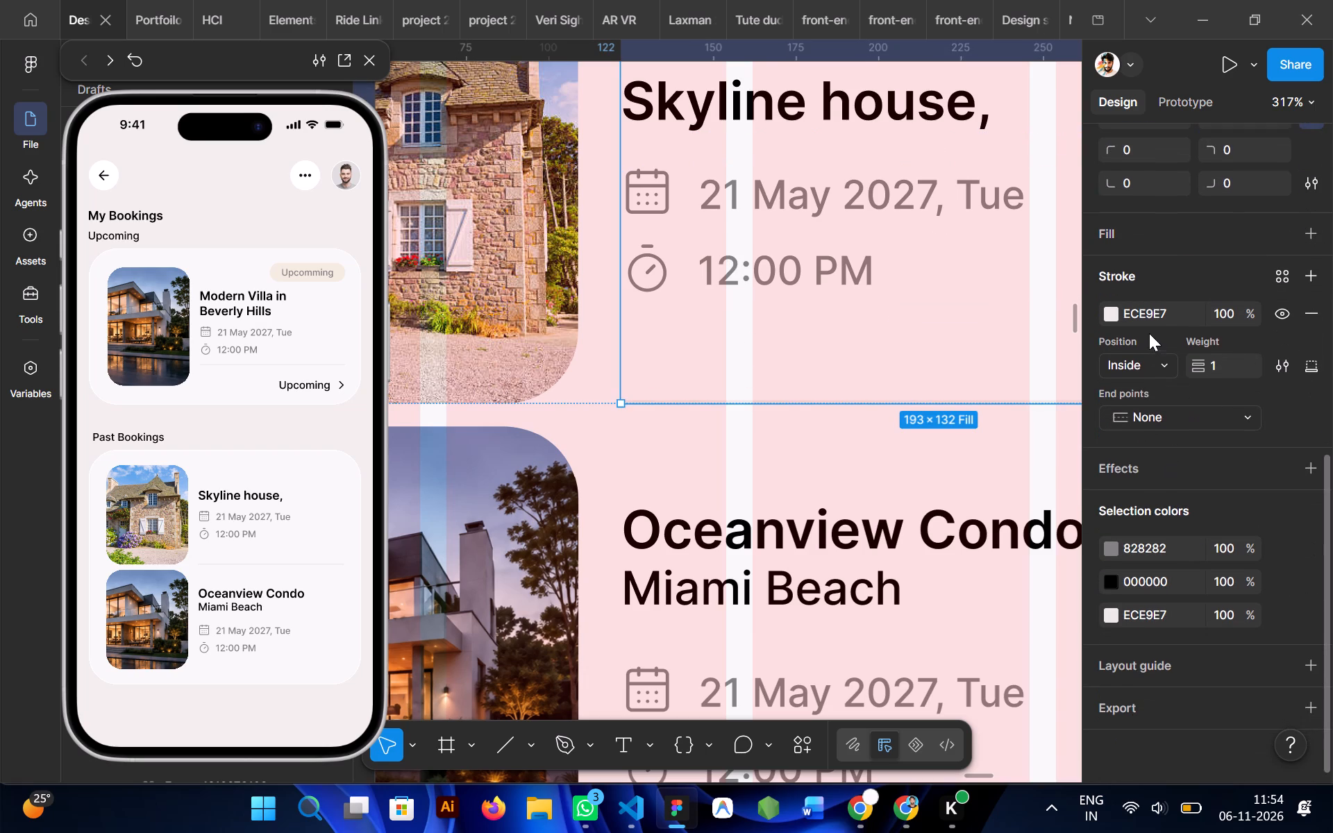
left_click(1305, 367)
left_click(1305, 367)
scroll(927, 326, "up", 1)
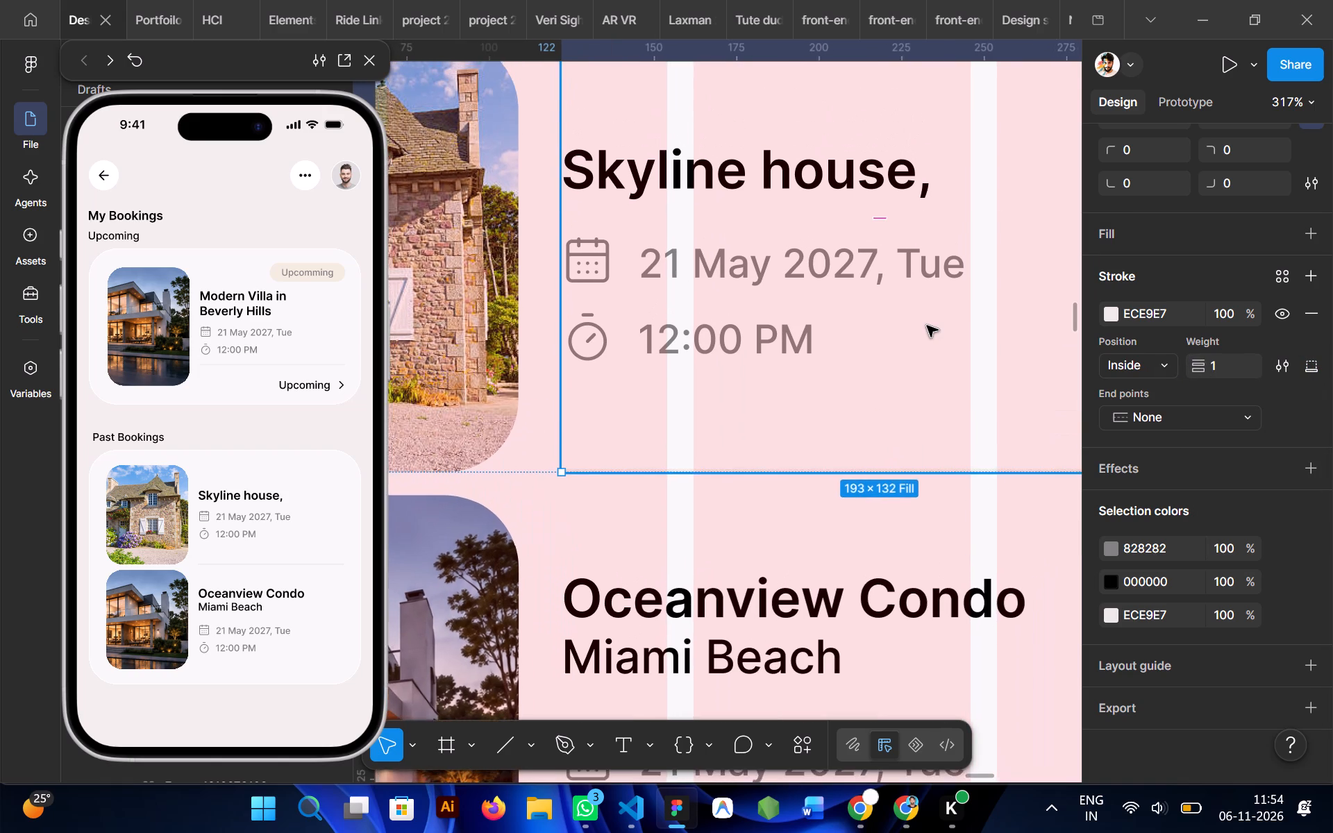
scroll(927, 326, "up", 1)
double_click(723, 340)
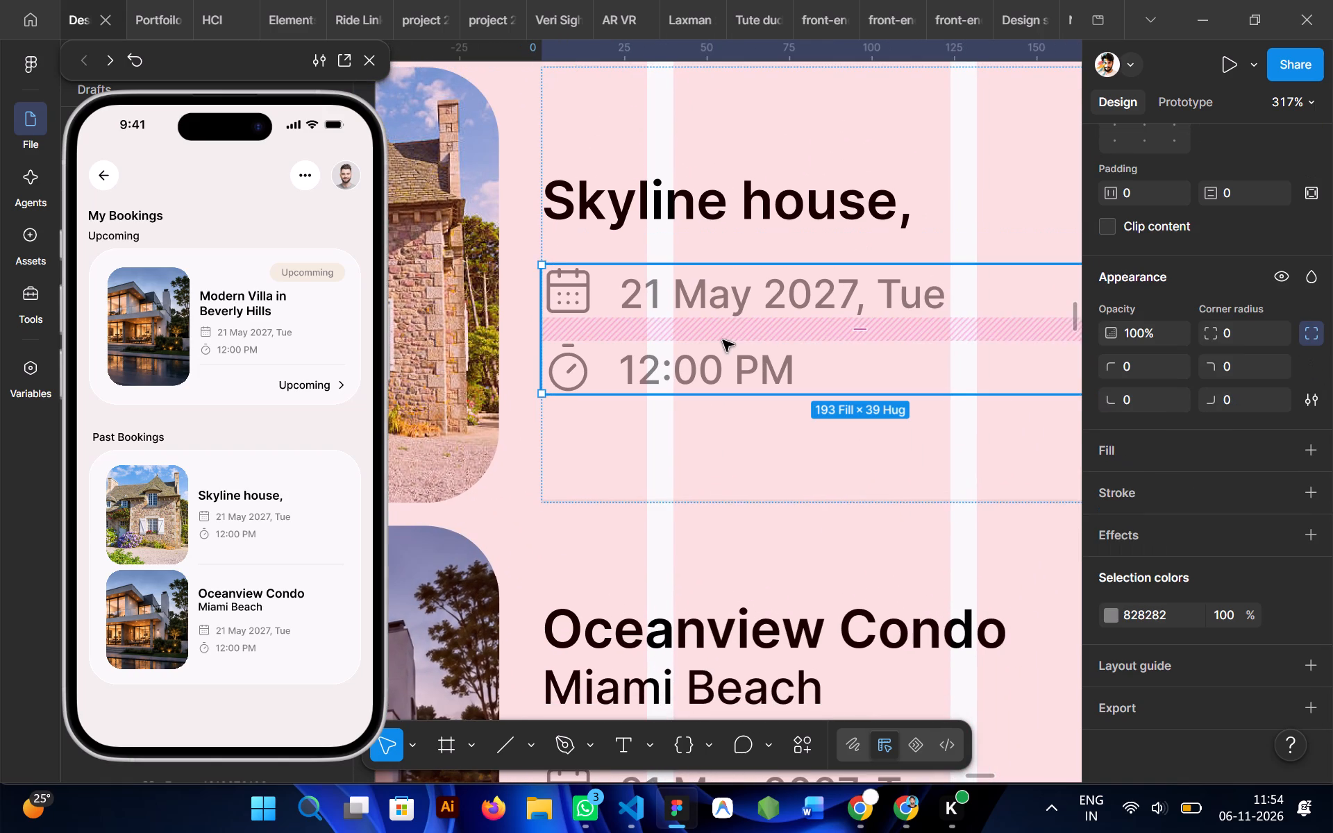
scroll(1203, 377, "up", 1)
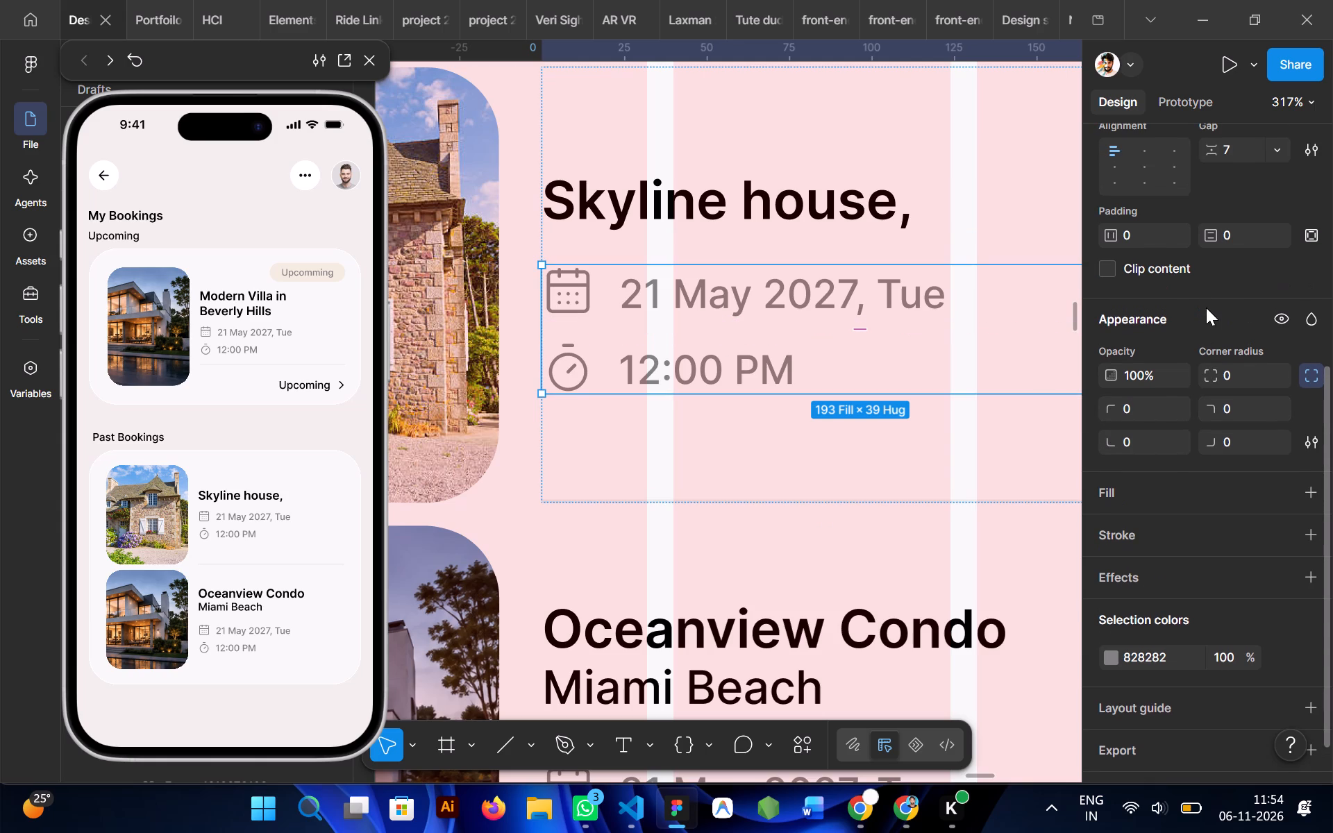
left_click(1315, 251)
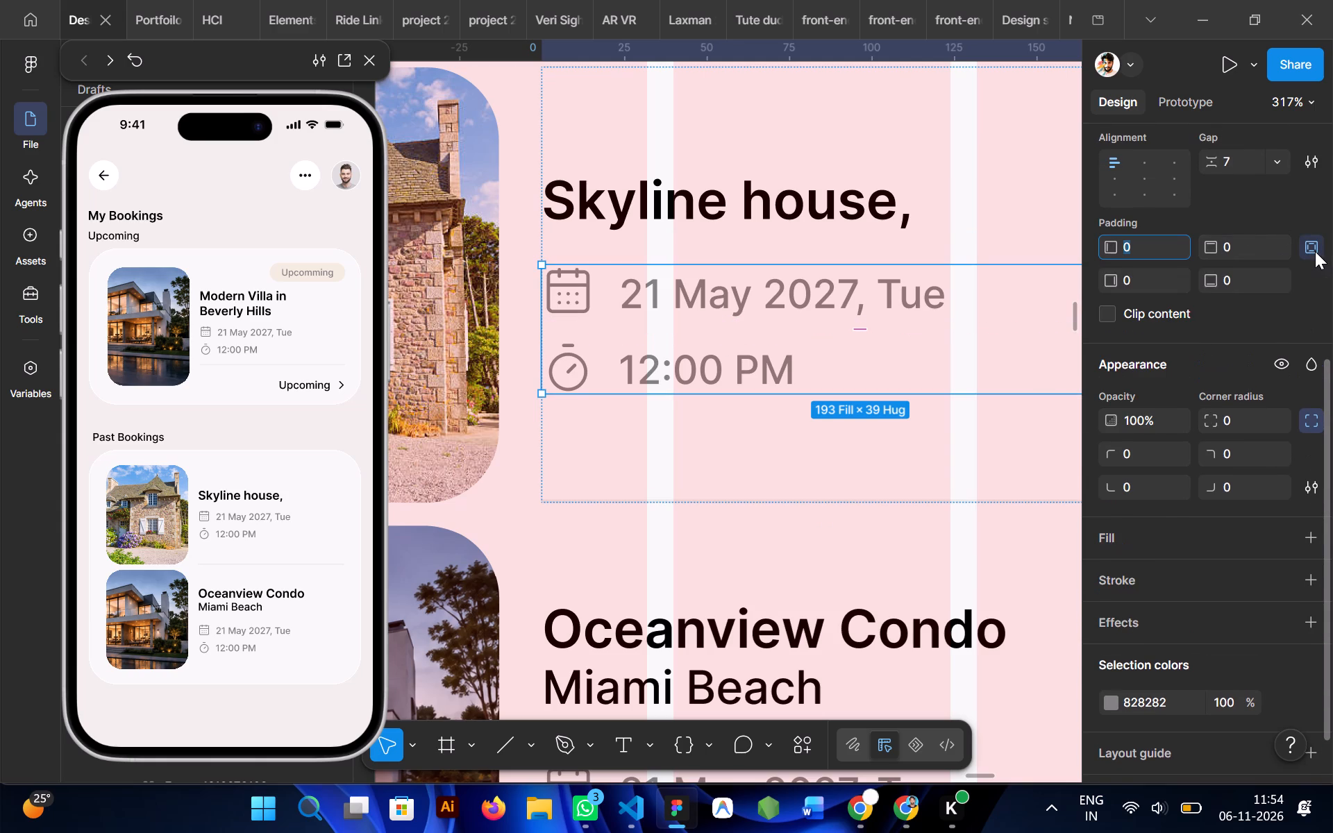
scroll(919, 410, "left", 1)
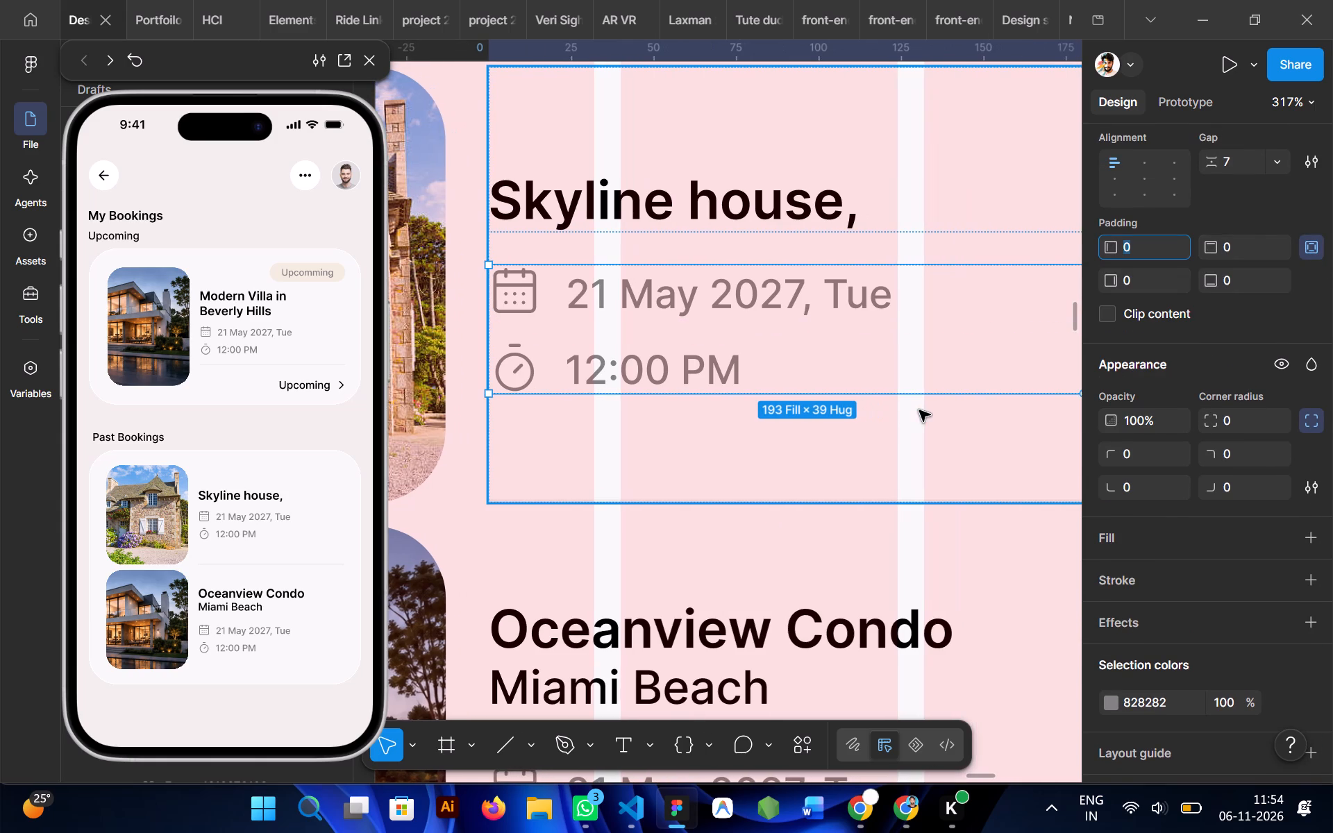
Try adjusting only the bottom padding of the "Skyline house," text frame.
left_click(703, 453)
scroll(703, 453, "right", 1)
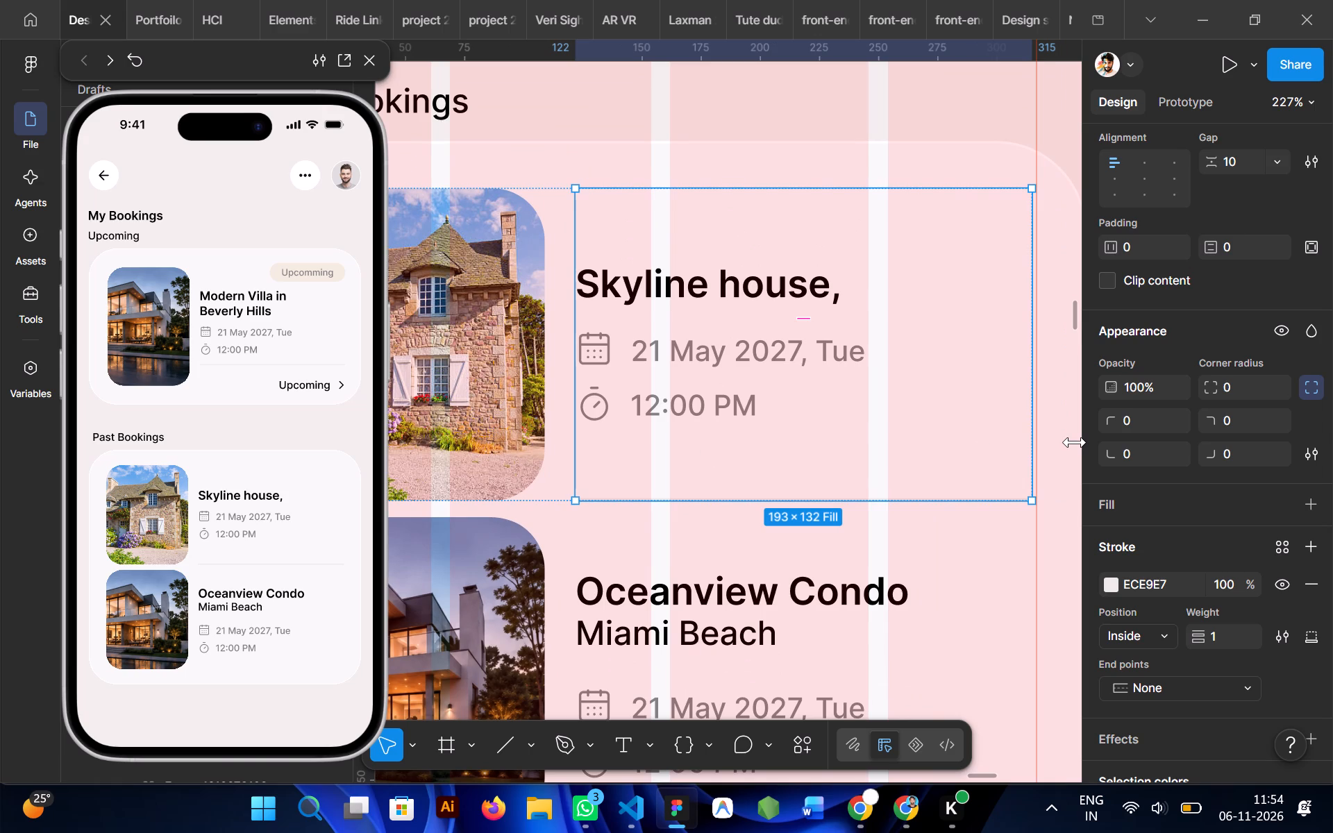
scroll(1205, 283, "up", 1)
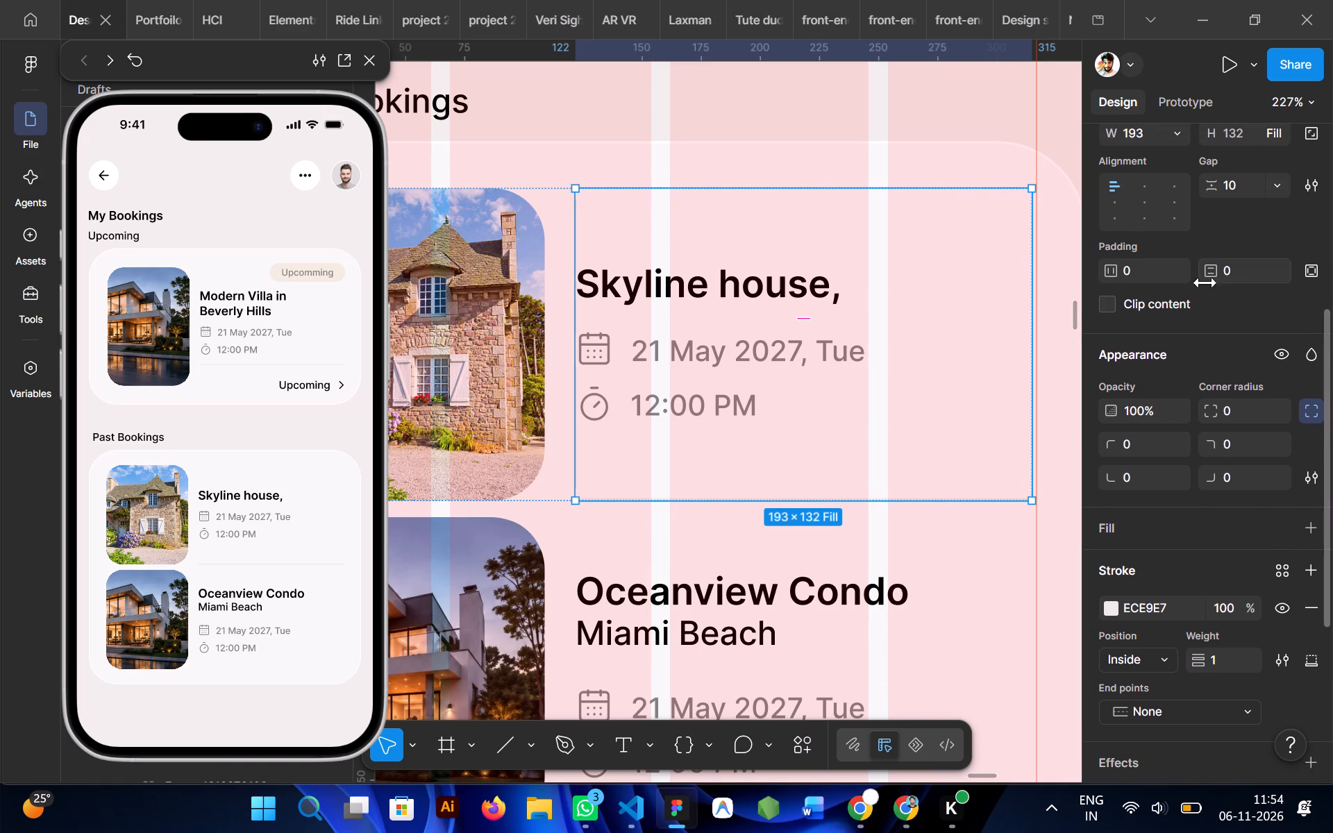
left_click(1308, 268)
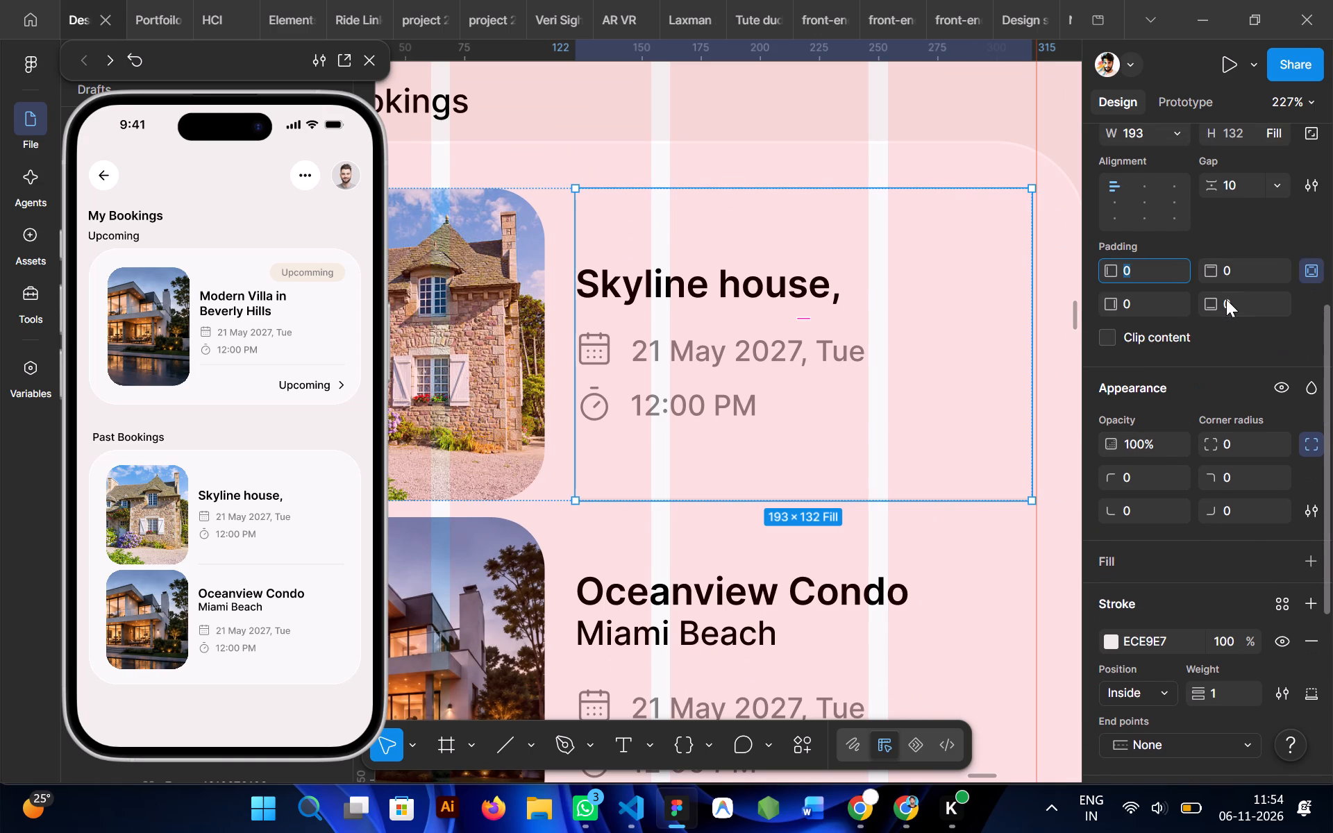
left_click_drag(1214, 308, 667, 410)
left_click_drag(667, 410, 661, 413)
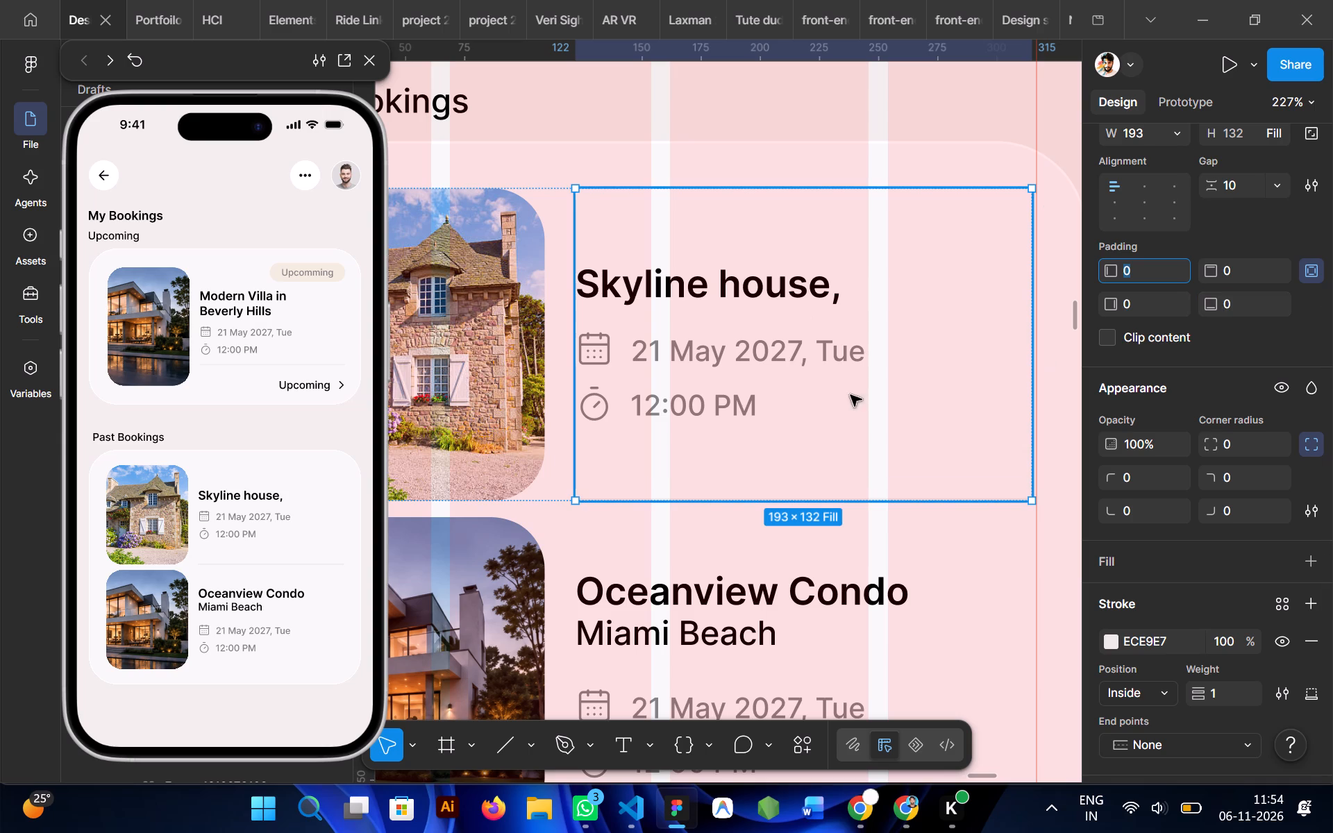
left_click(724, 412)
Shorten the Skyline house booking row in the Past Bookings card to a height of about 127.
scroll(724, 412, "right", 1)
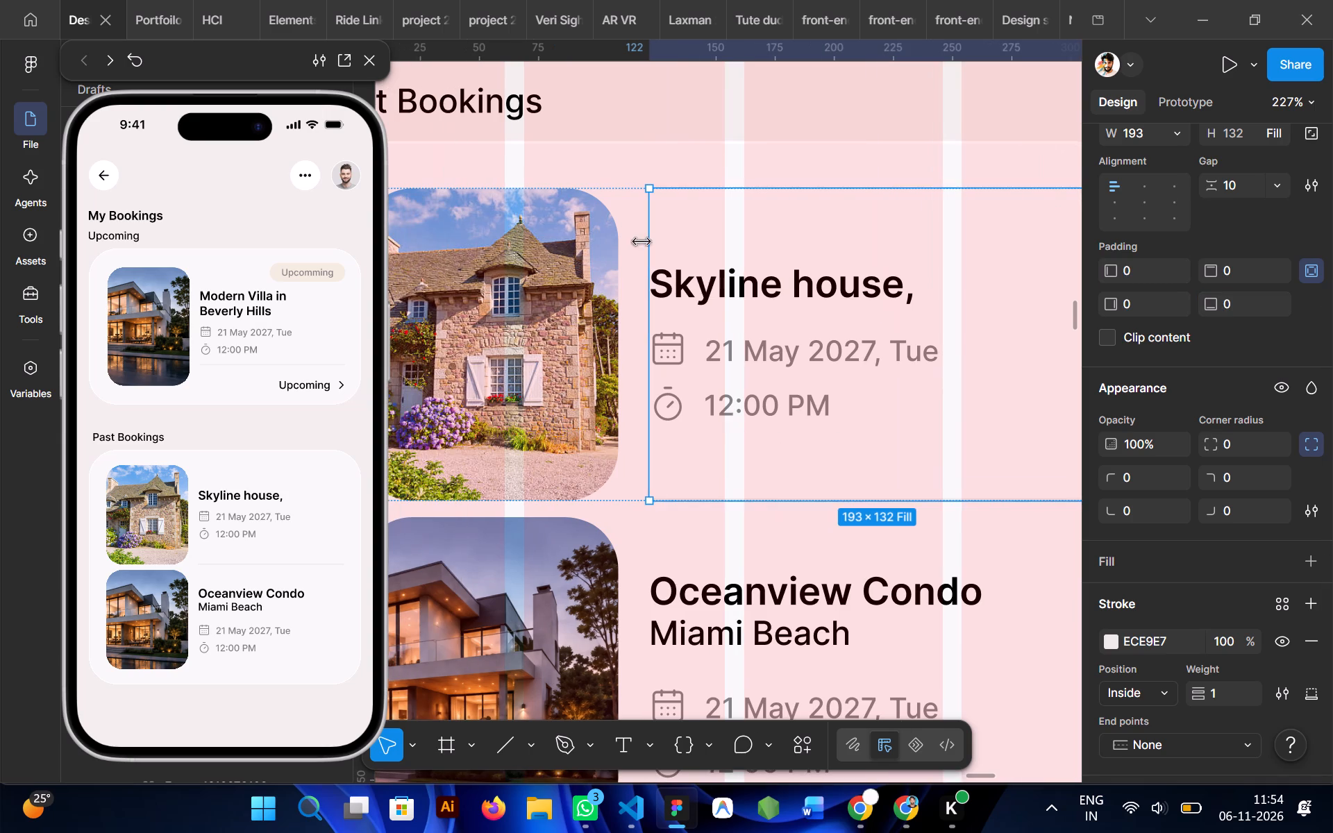
left_click(618, 199)
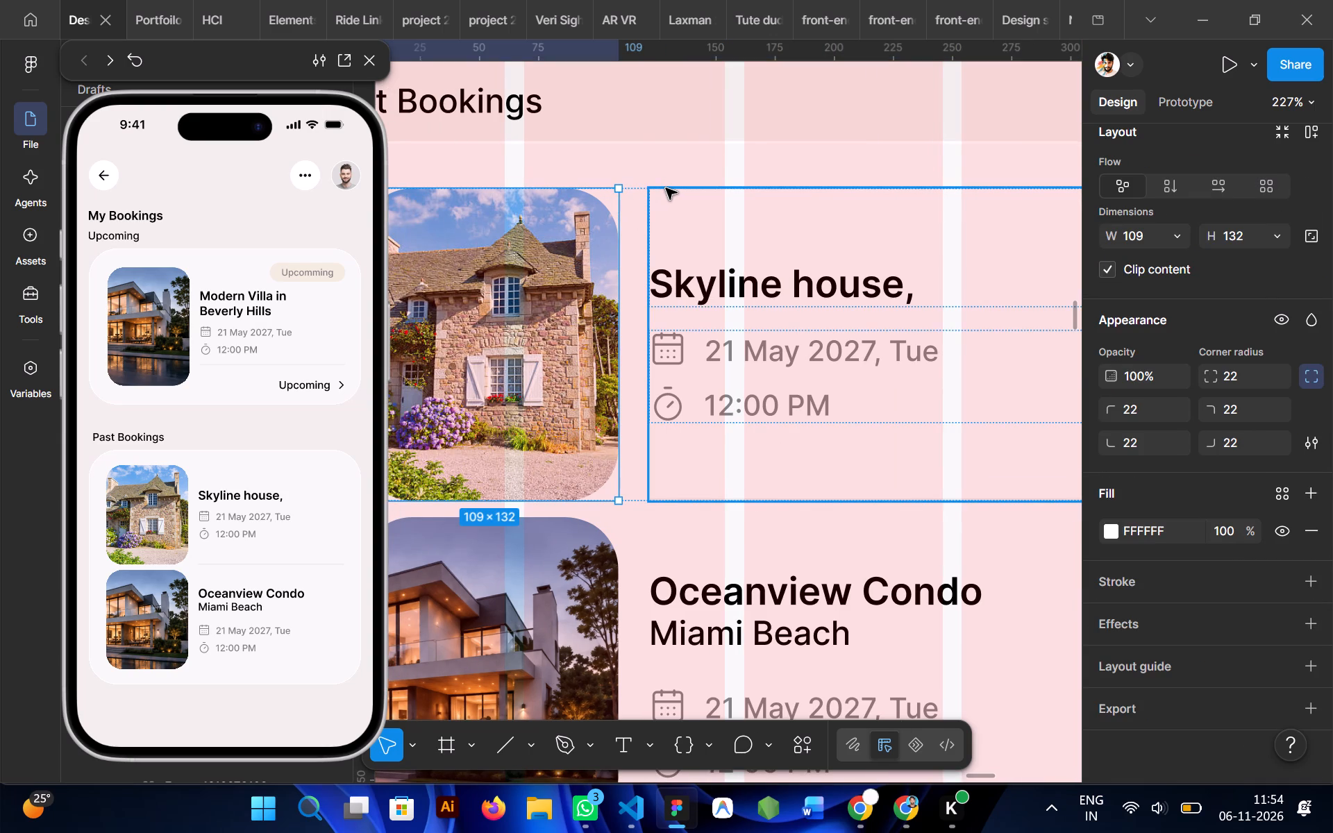
left_click(593, 169)
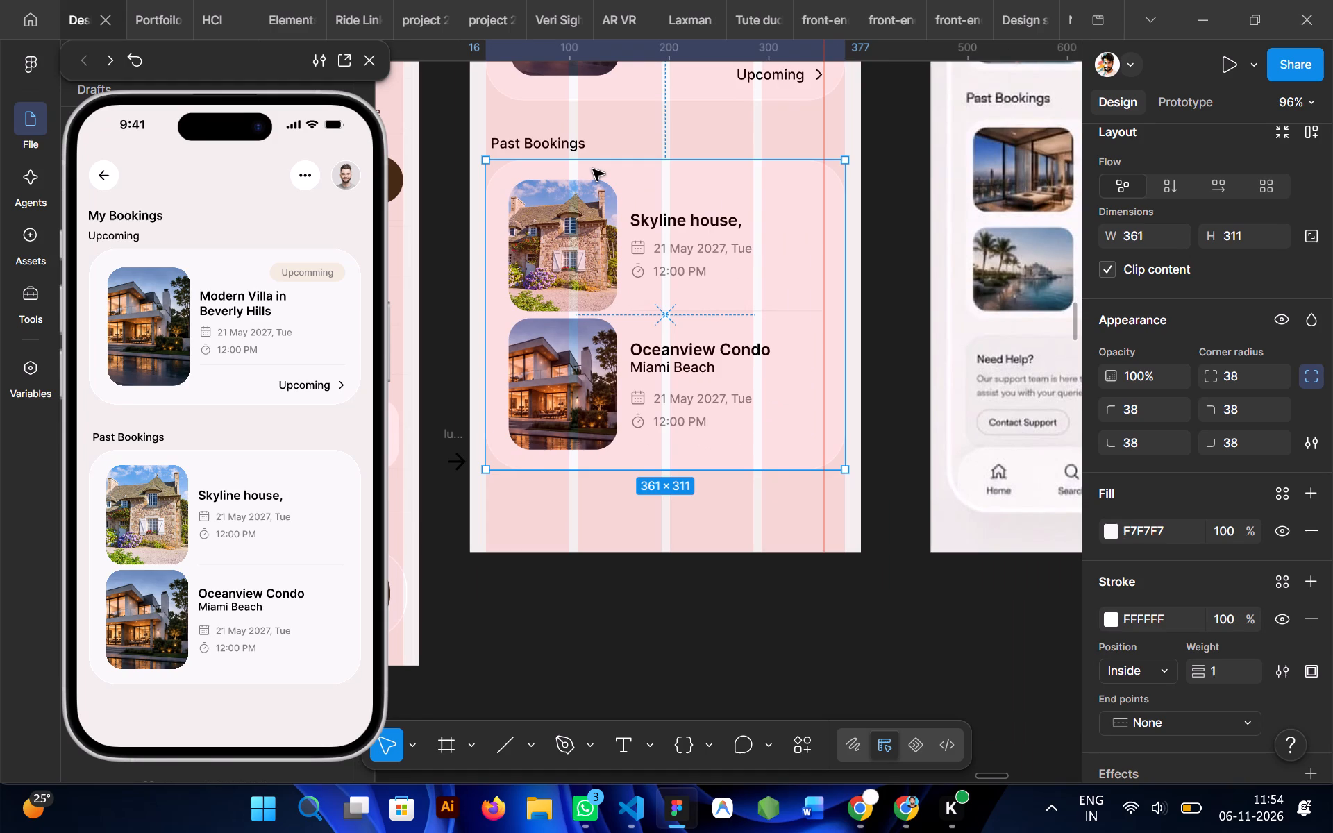
triple_click(571, 254)
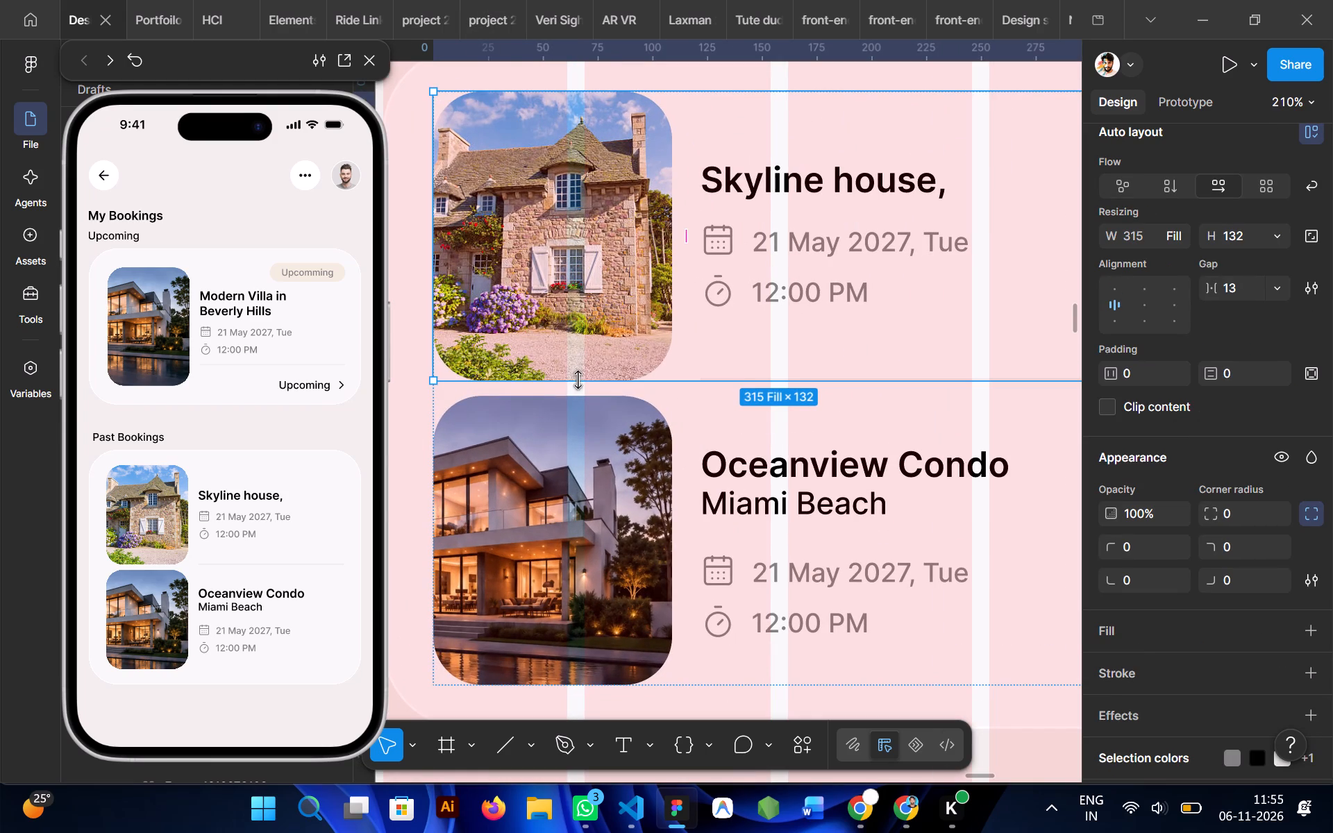
left_click_drag(578, 380, 579, 369)
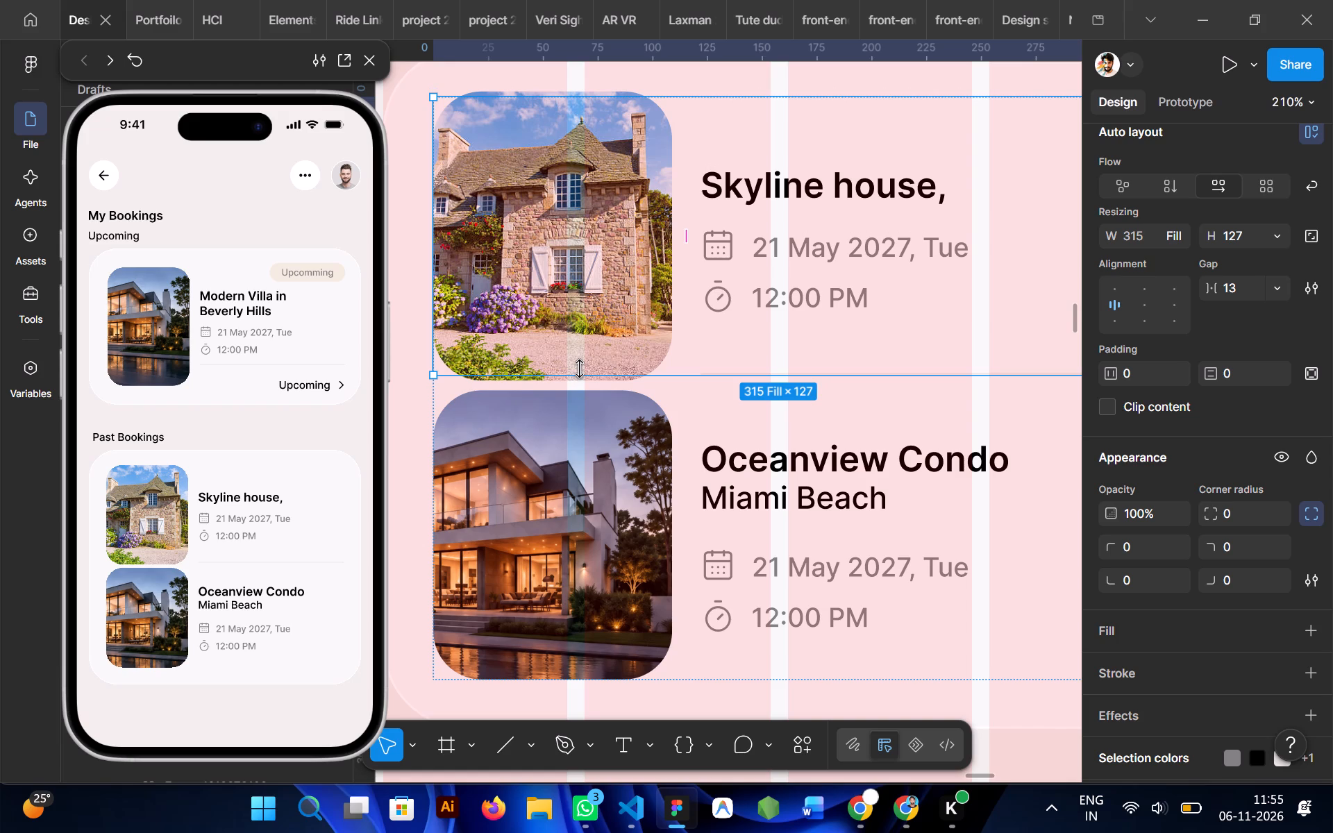
Reduce the Skyline house image frame to a height of about 128, keeping its width at 109.
double_click(578, 309)
left_click_drag(592, 384, 589, 370)
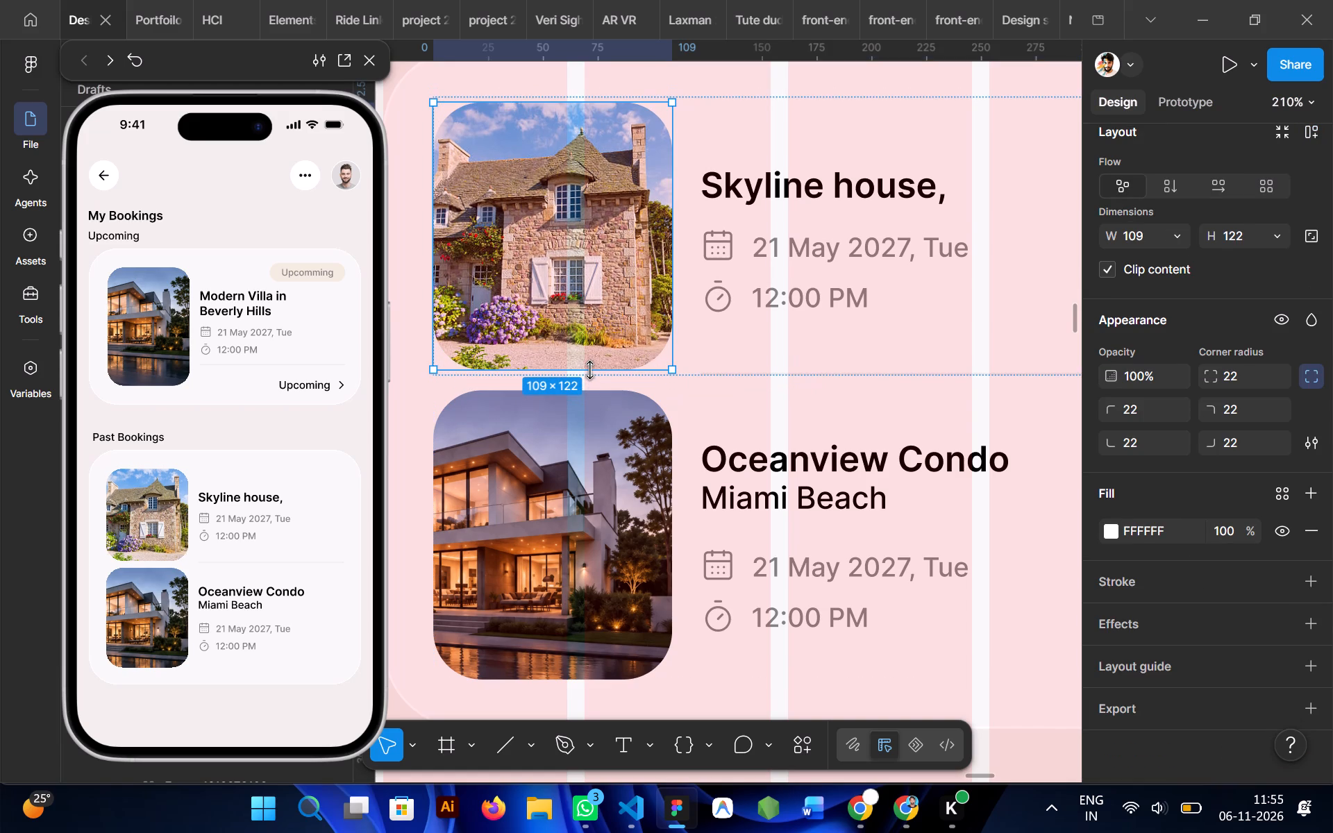
left_click_drag(589, 370, 590, 374)
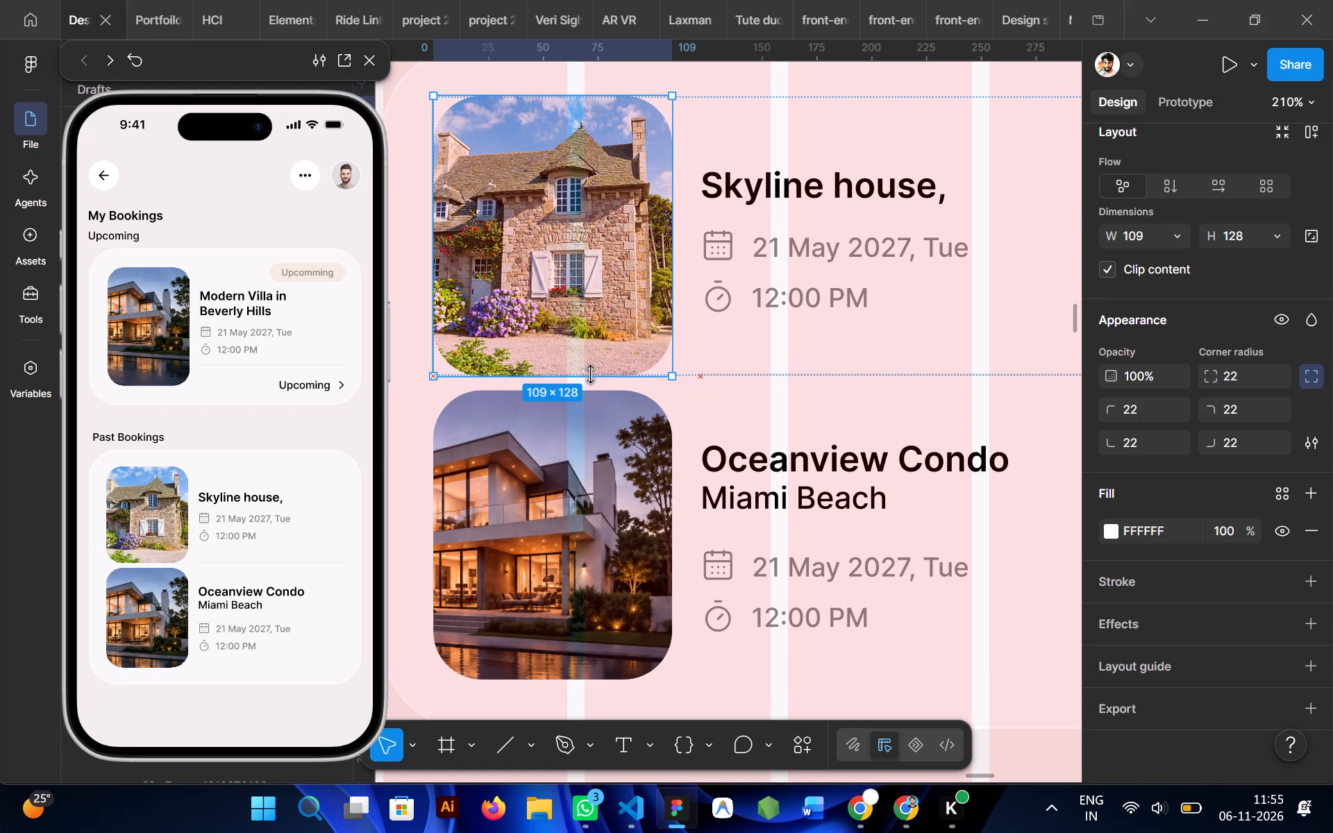
left_click_drag(590, 374, 590, 376)
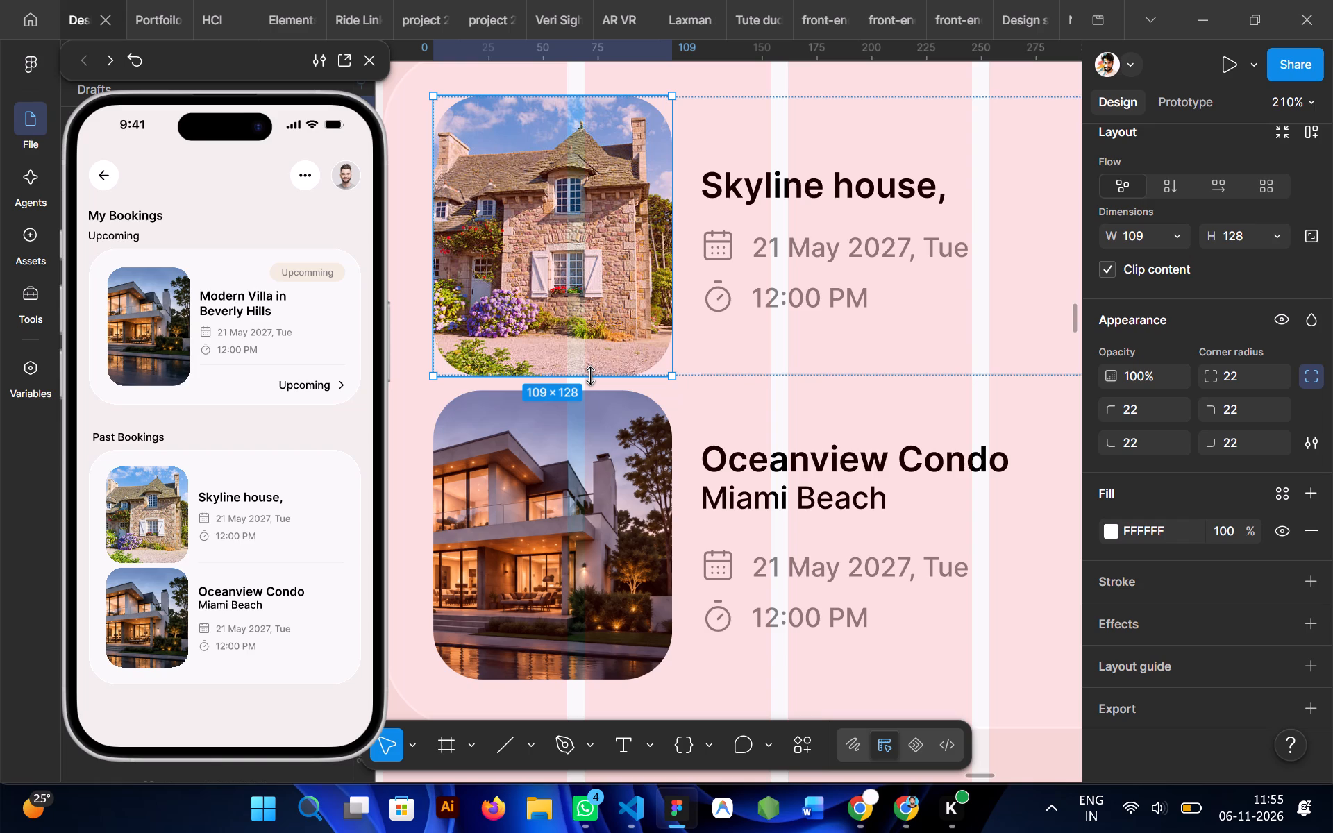
Stretch the "Skyline house," text frame with its divider line to a height of about 140.
left_click(710, 462)
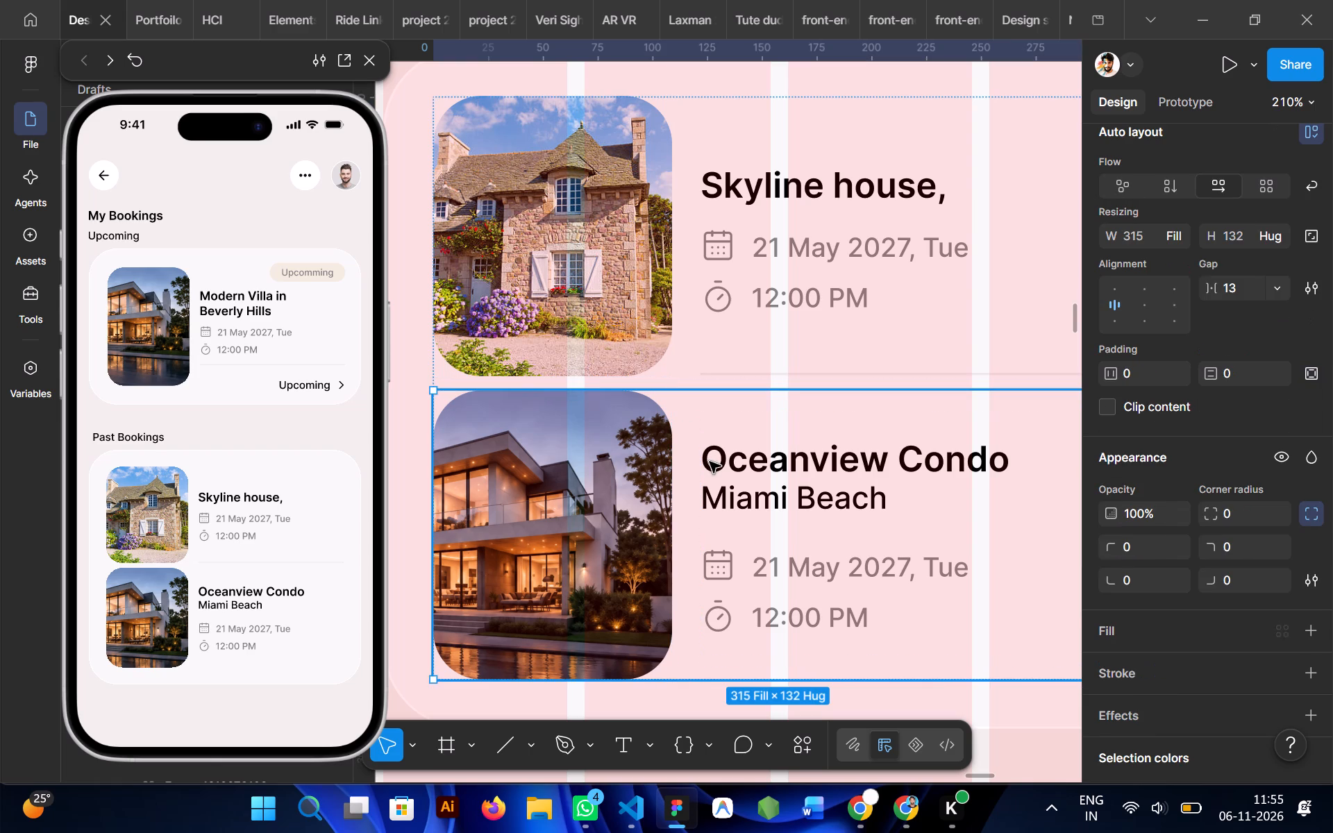
left_click(752, 328)
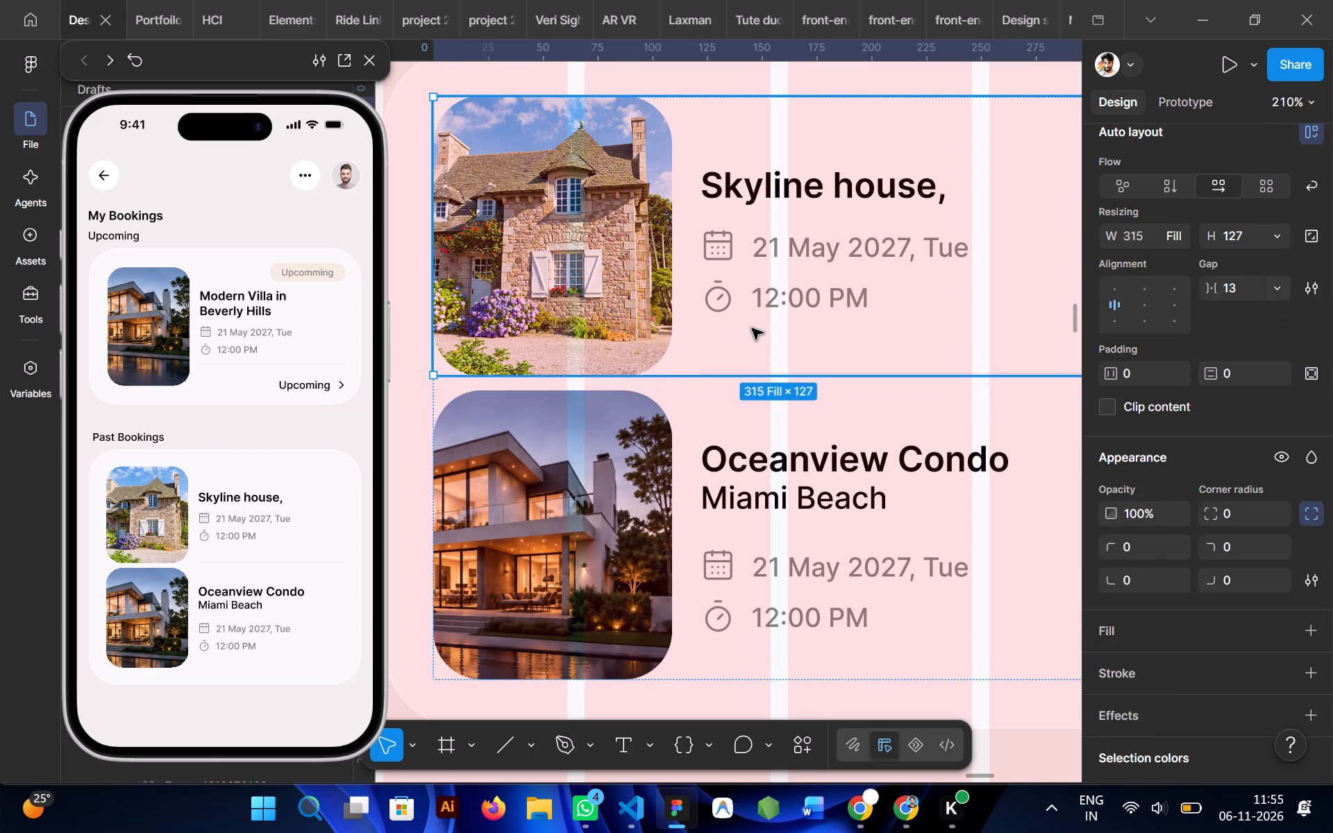
scroll(752, 328, "left", 1)
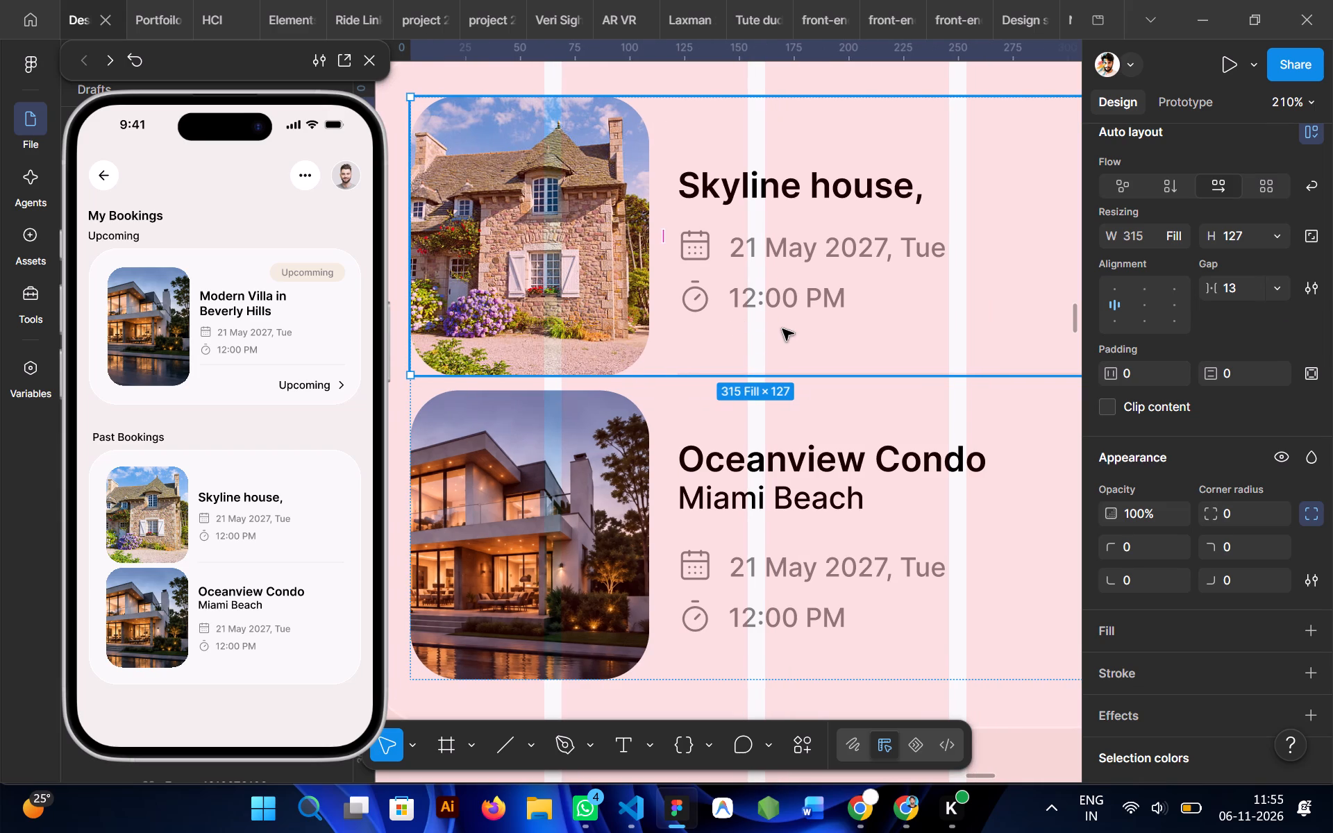
double_click(782, 329)
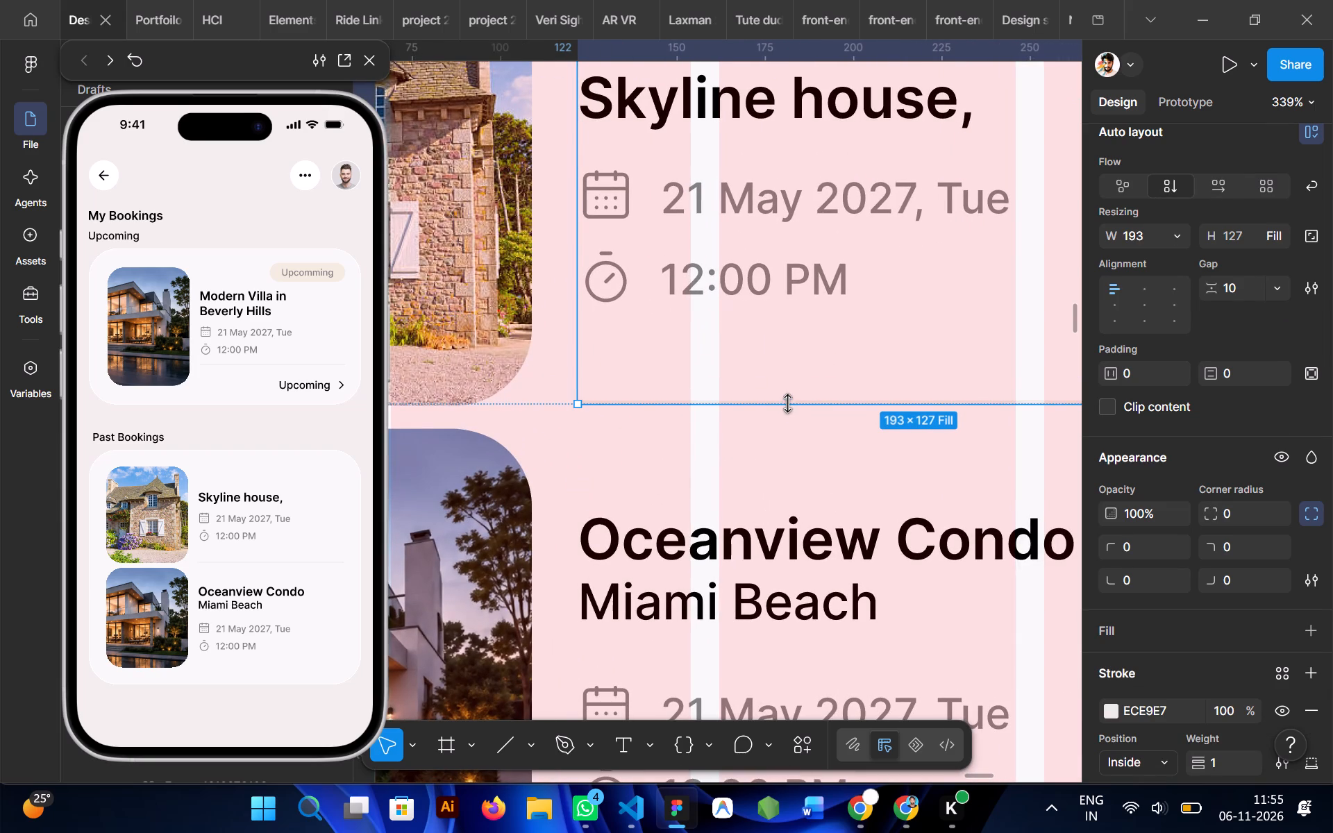
left_click_drag(787, 403, 787, 416)
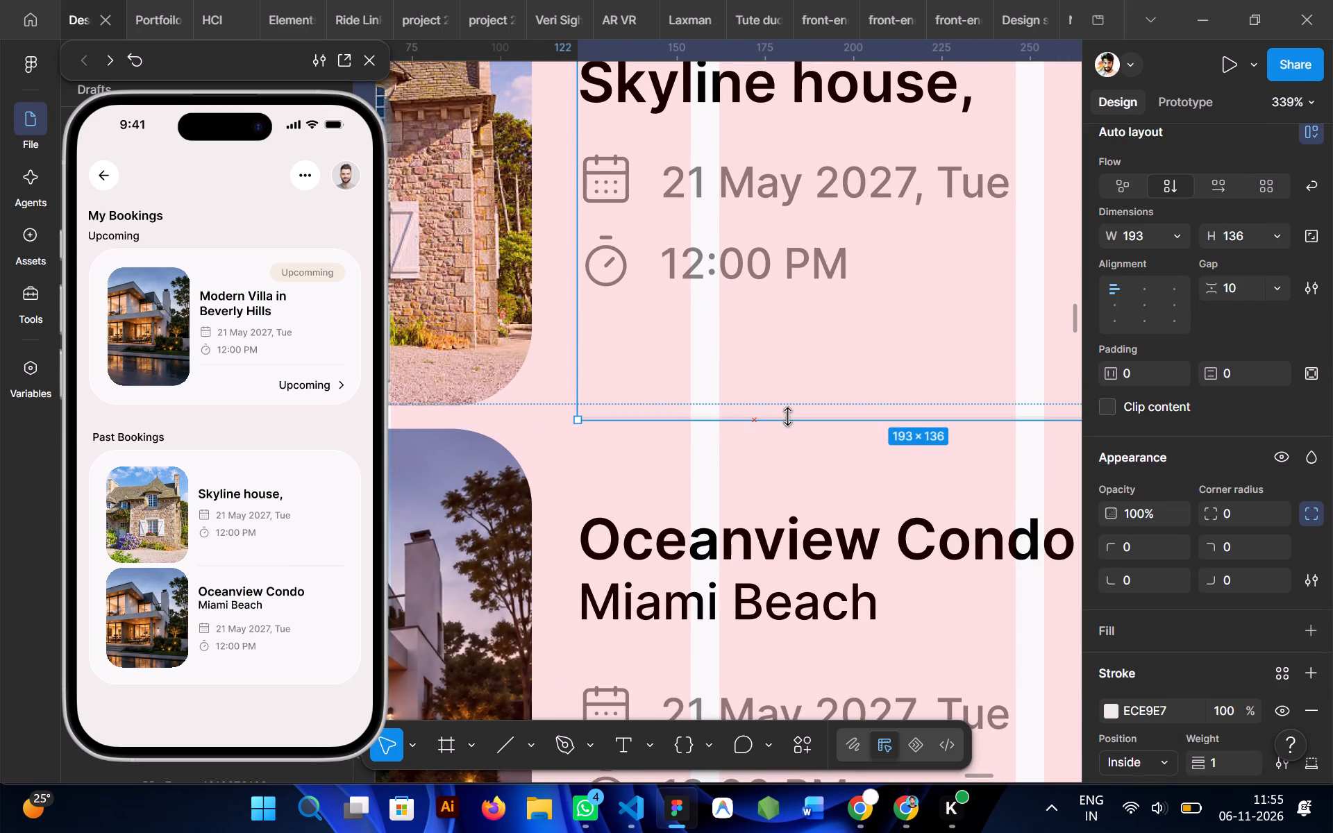
left_click_drag(787, 416, 787, 425)
left_click_drag(787, 425, 789, 428)
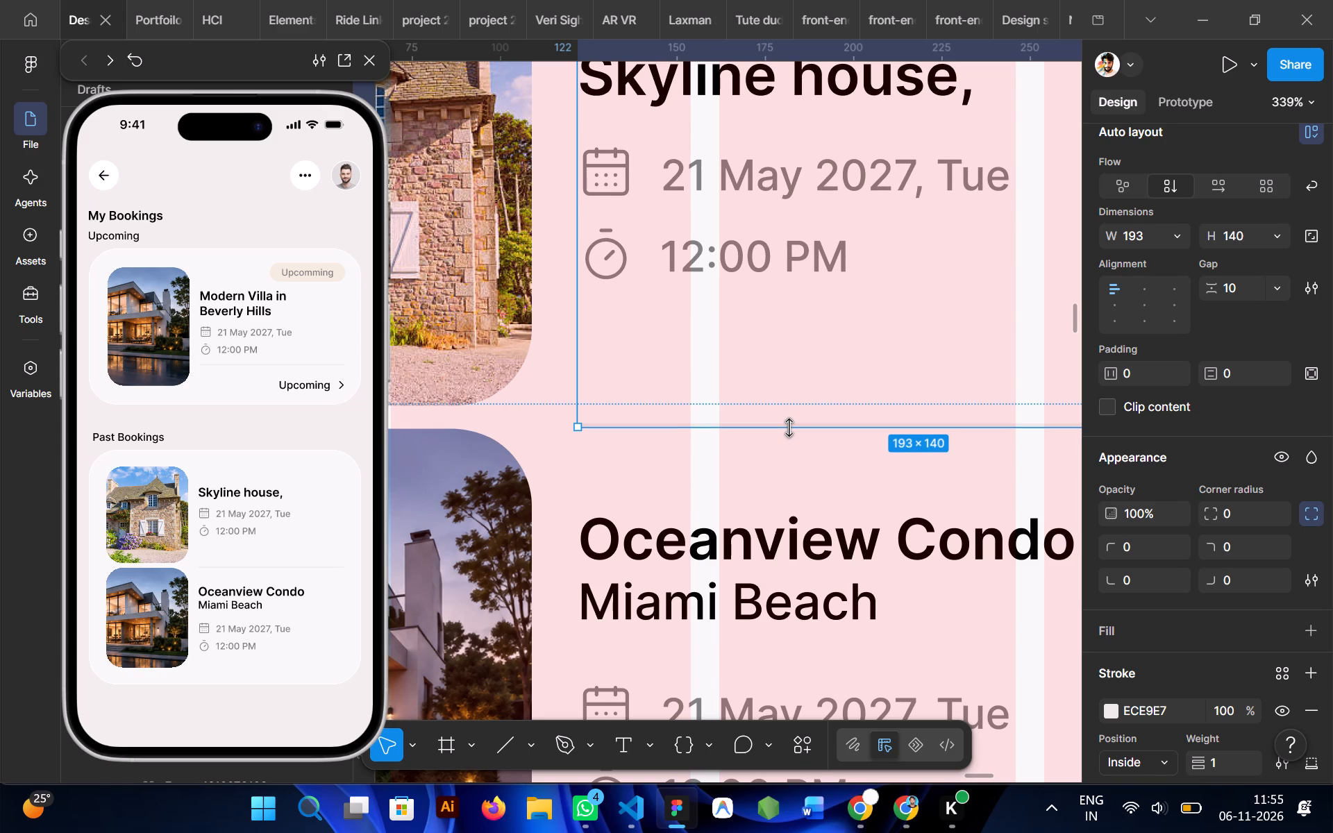
left_click_drag(789, 428, 789, 426)
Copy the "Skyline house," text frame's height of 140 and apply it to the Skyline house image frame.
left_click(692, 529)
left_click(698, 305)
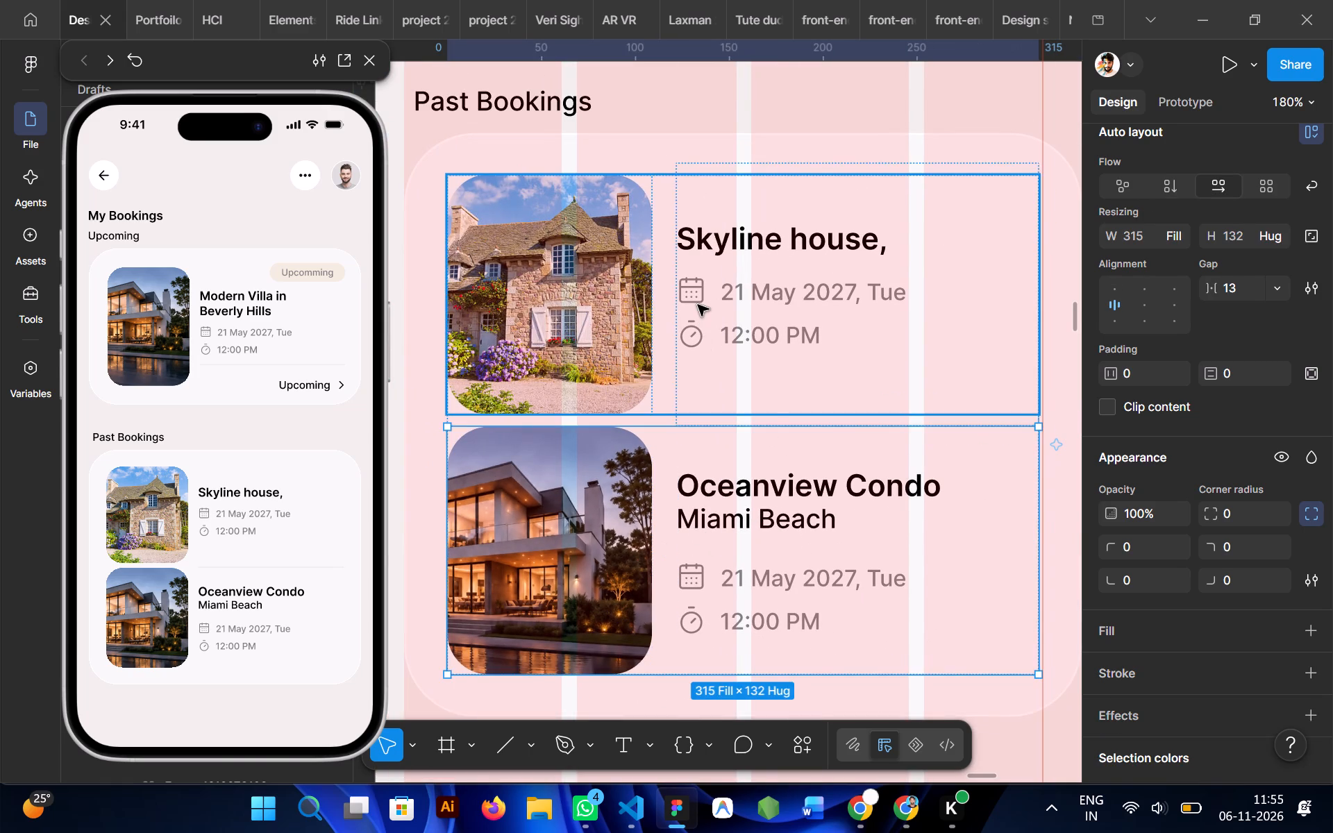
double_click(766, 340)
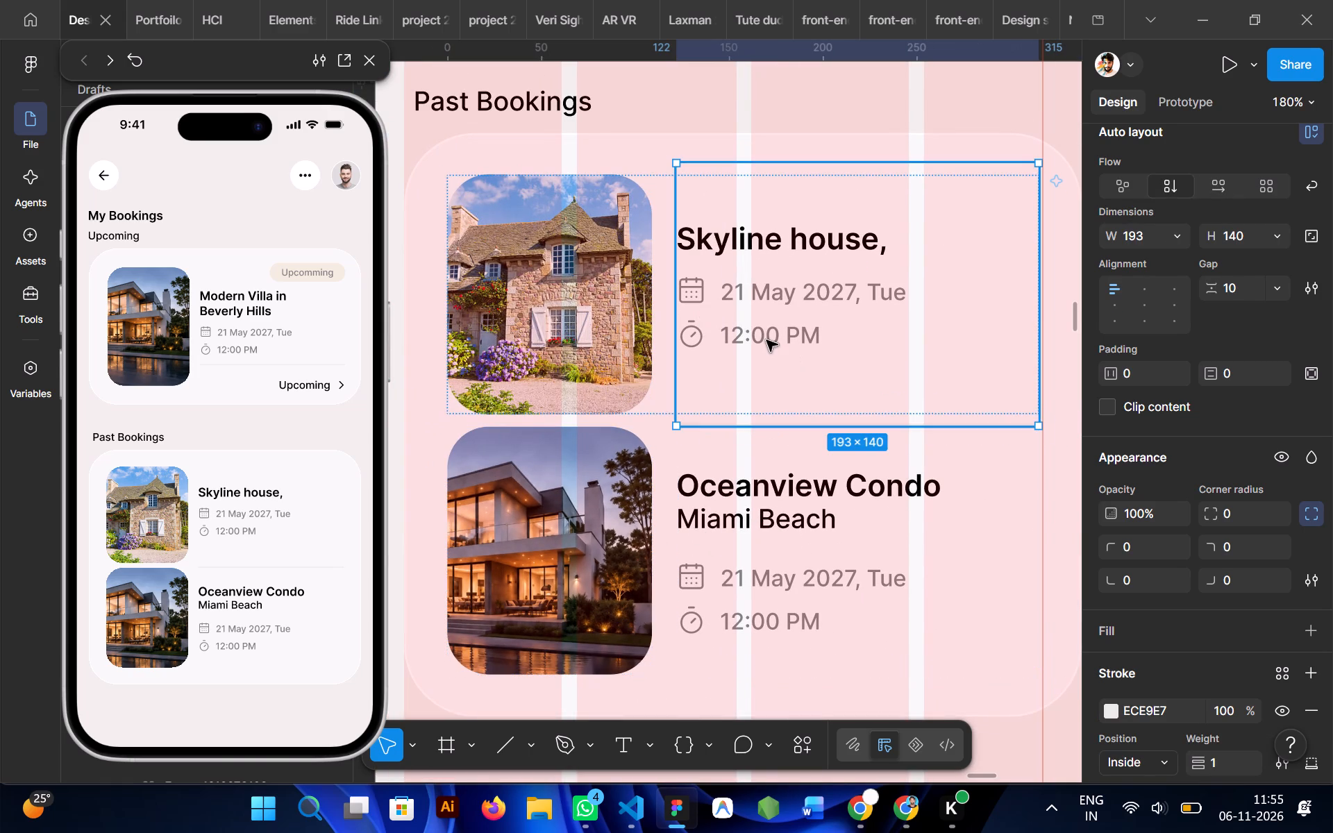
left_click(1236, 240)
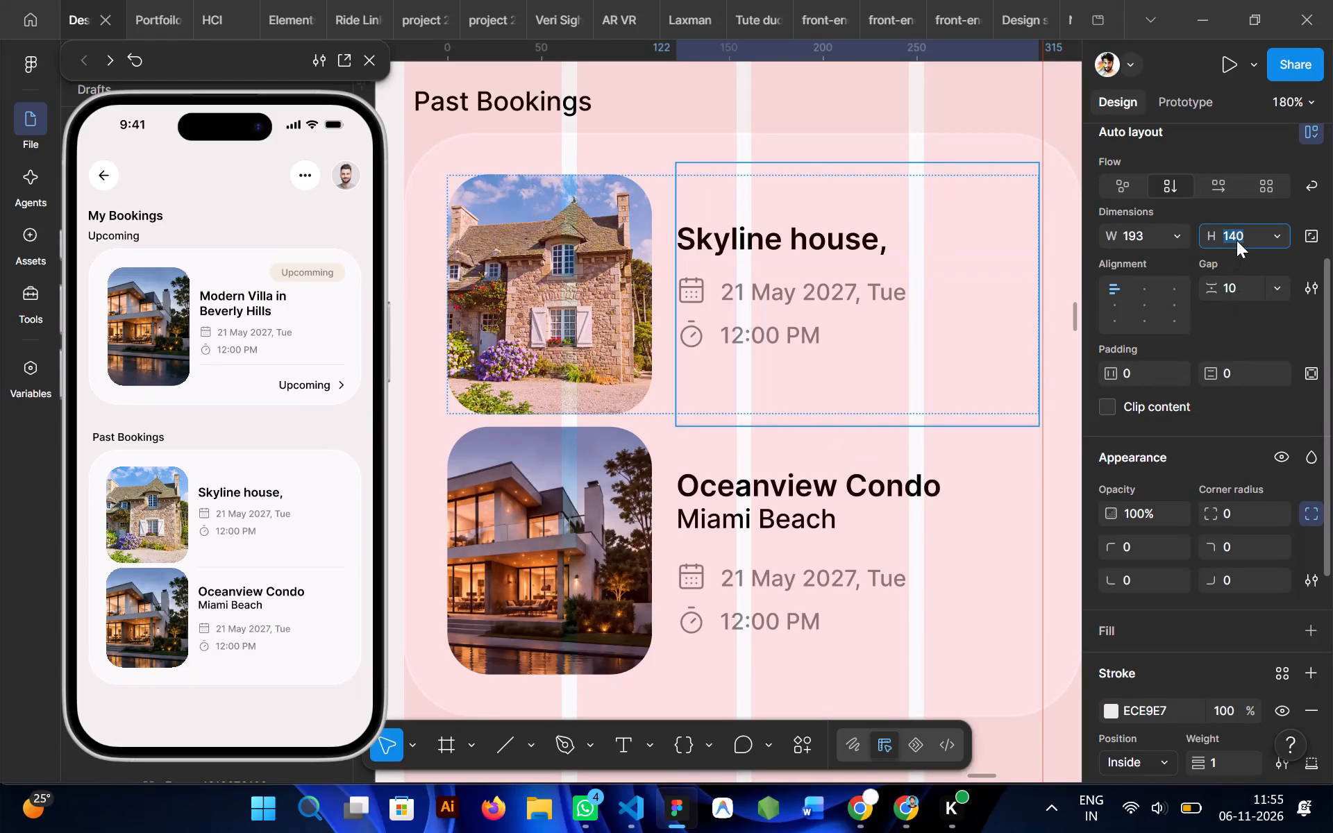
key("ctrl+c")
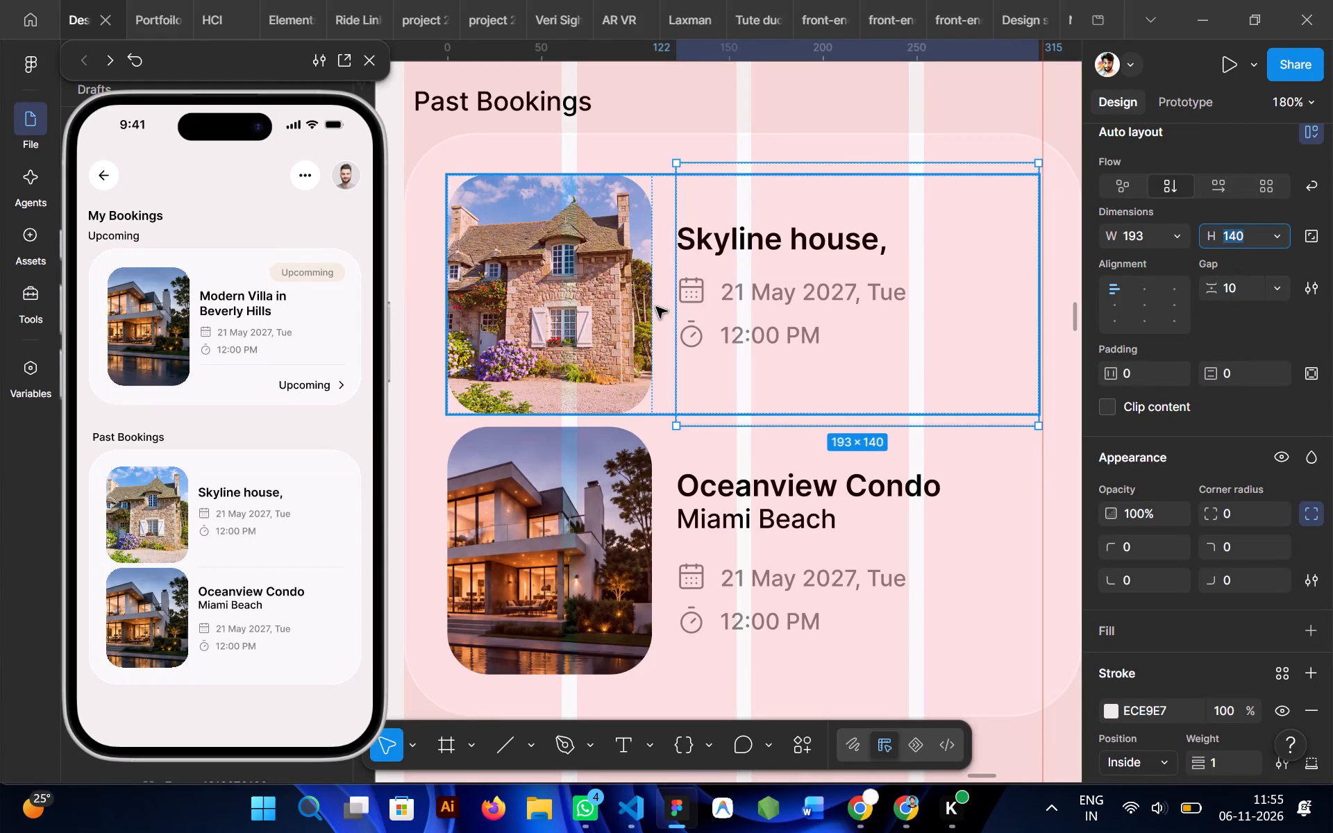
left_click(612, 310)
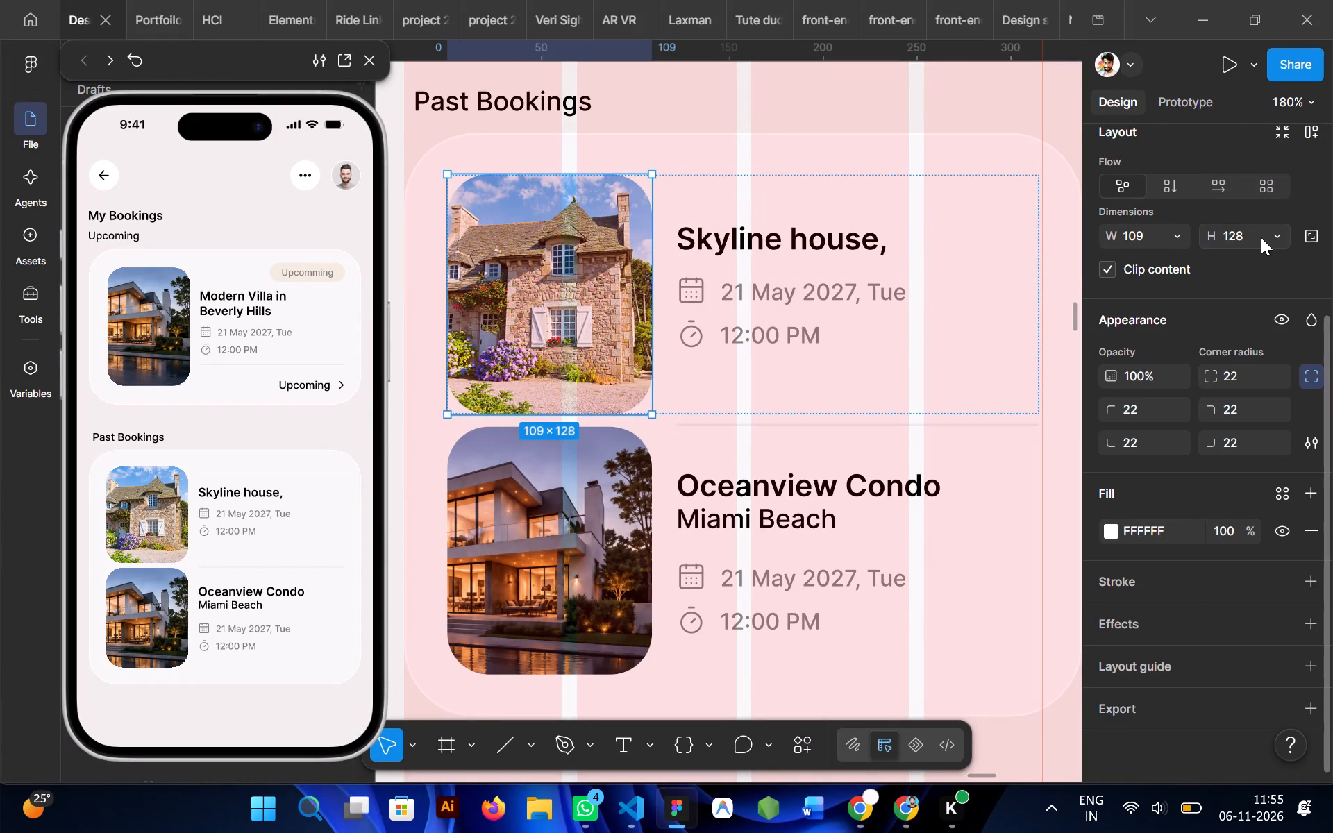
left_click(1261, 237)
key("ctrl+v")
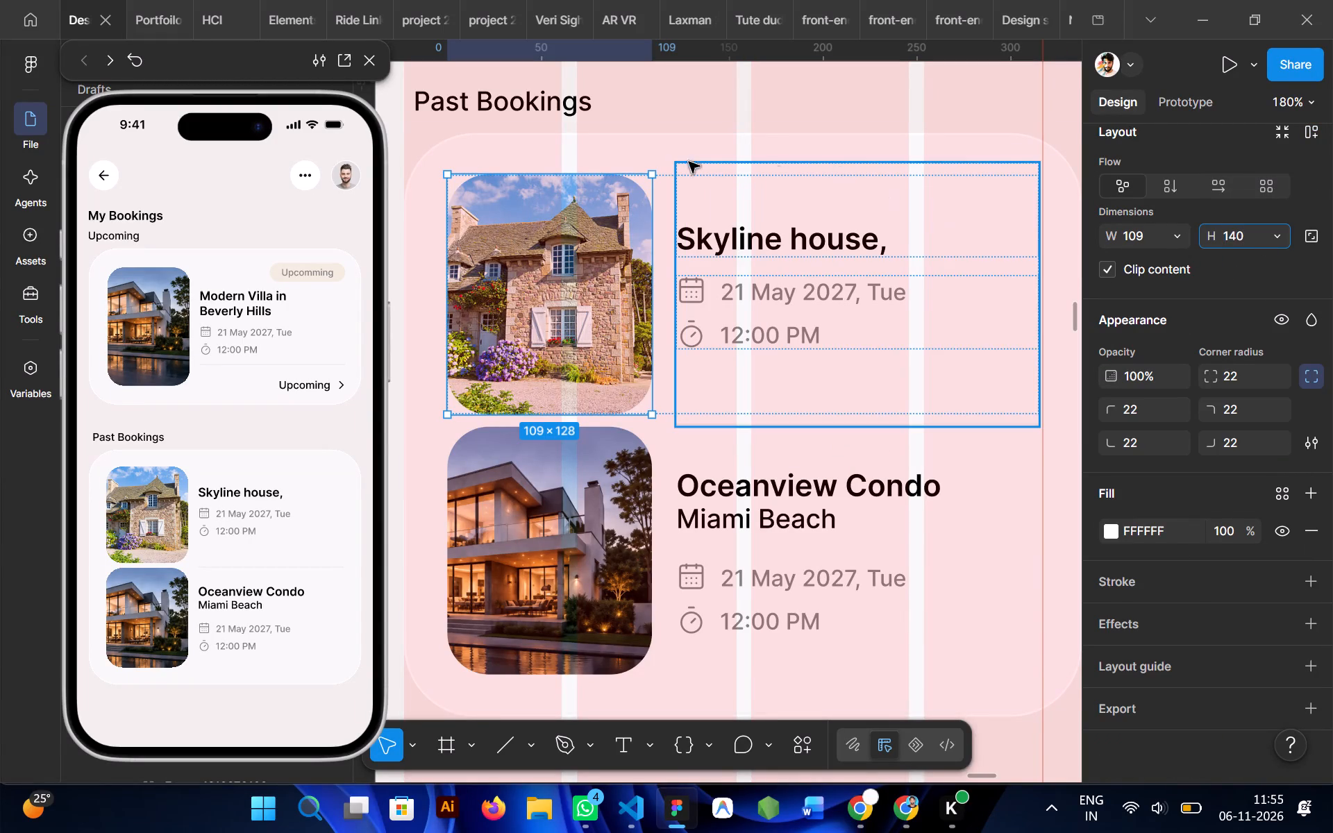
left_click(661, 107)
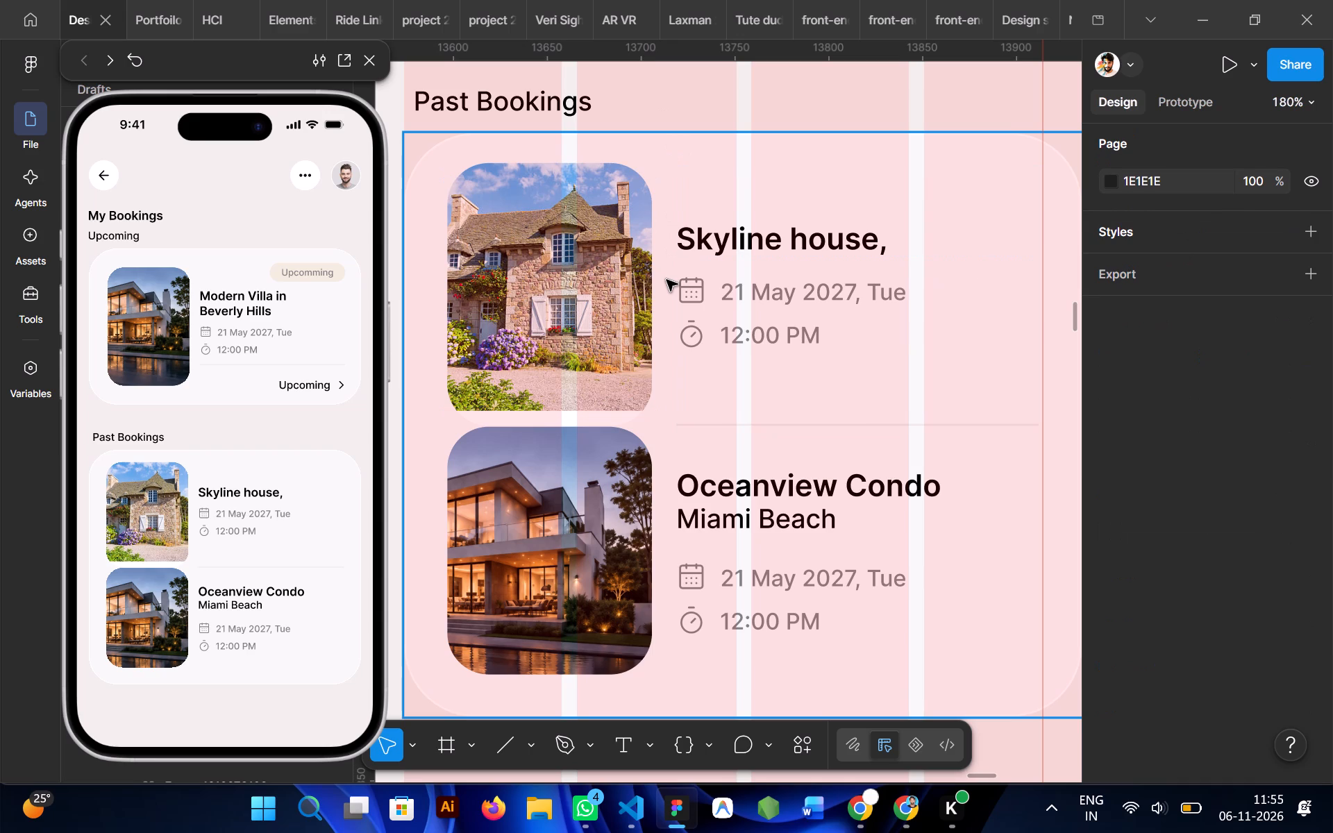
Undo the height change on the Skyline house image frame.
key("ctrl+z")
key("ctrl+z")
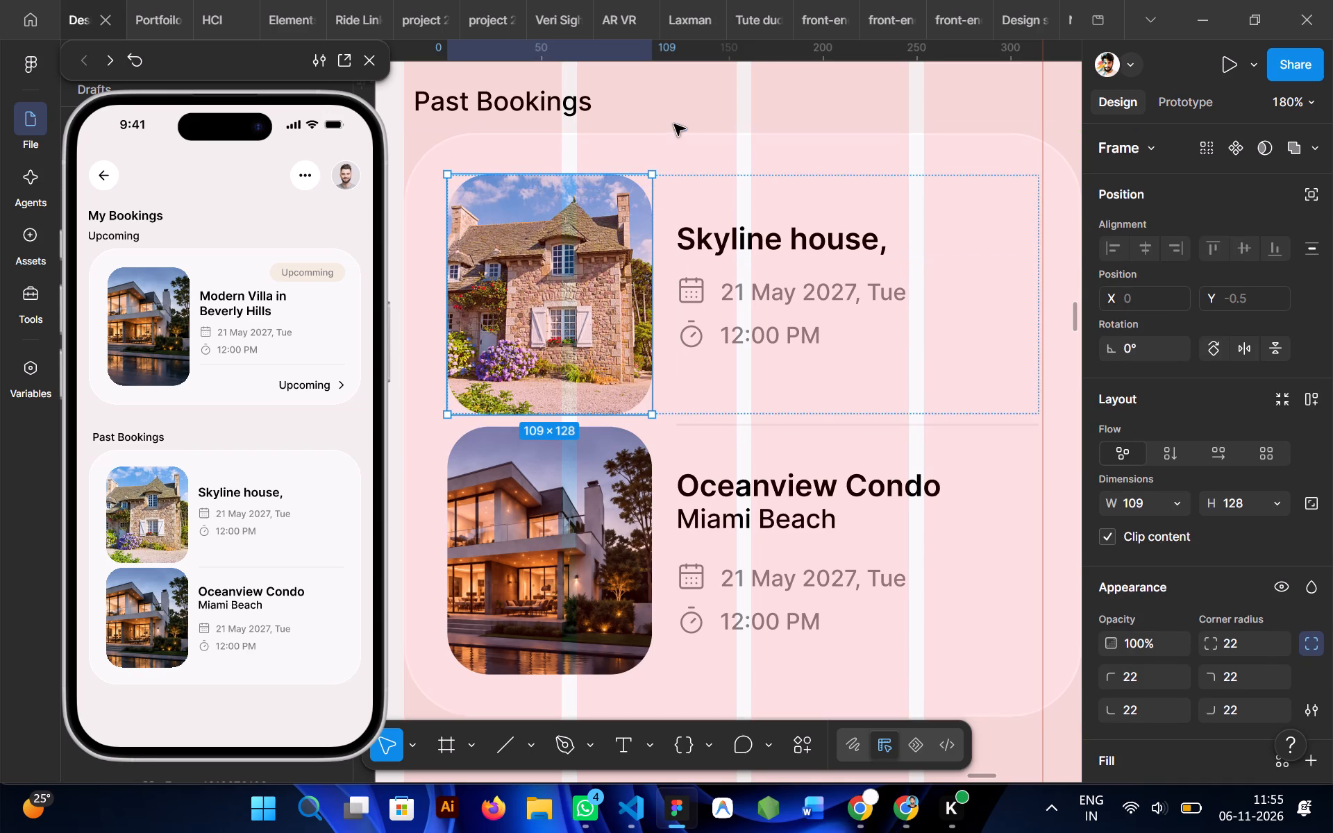
Set the height of the Skyline house booking row in the Past Bookings card to 140.
left_click(676, 125)
double_click(694, 242)
double_click(694, 242)
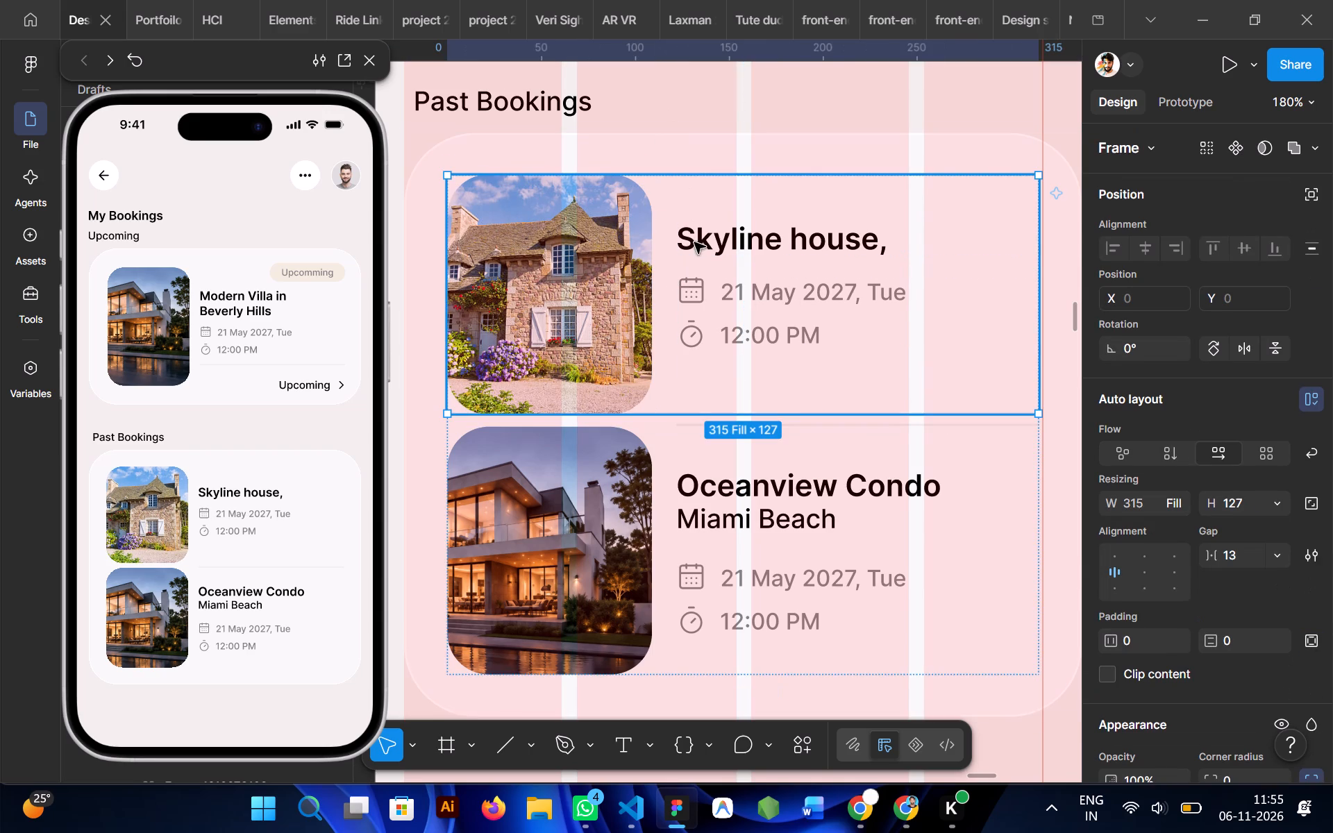
left_click(1246, 498)
key("ctrl+v")
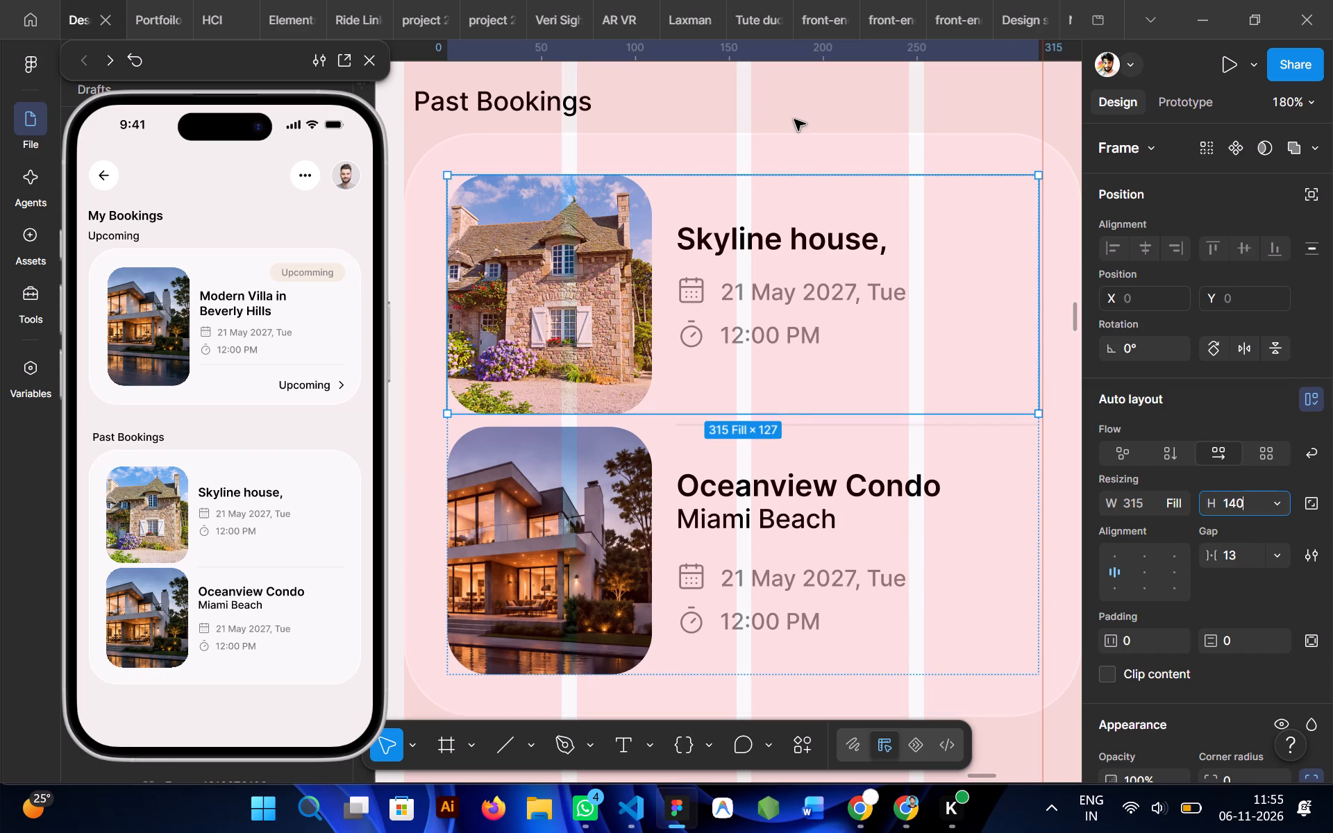
left_click(794, 119)
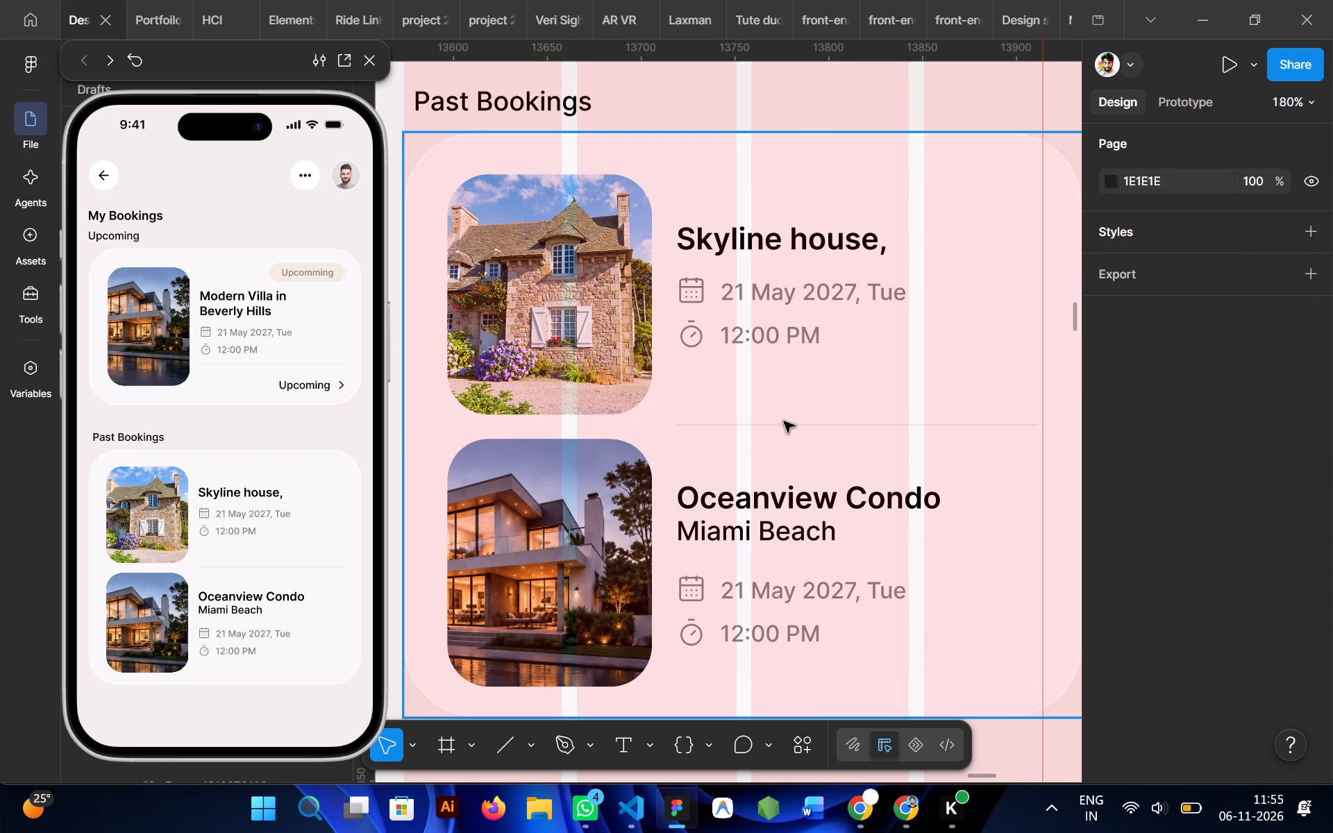
Extend the Past Bookings card downward to a height of about 320, keeping its width at 361.
scroll(784, 421, "down", 1)
double_click(630, 280)
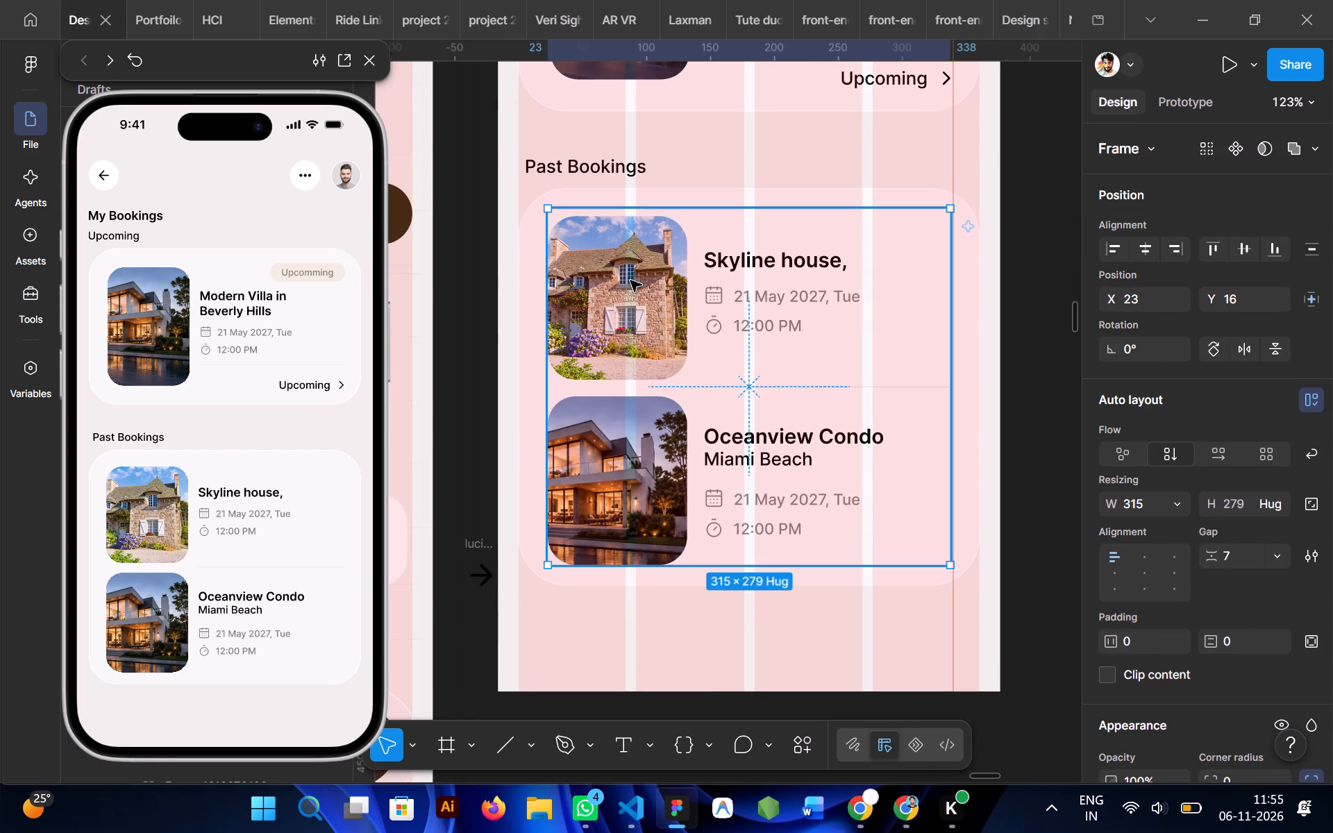
scroll(630, 280, "down", 1)
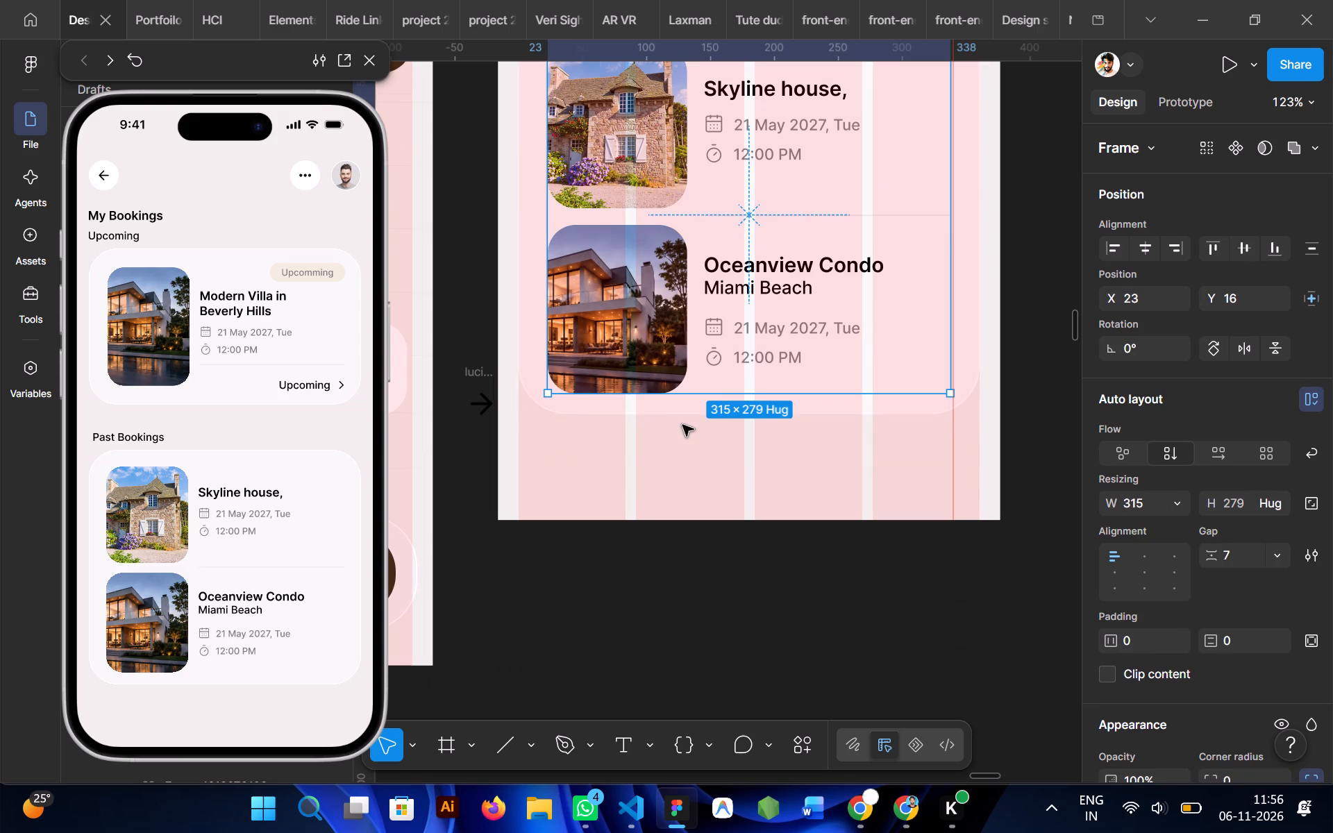
left_click(674, 405)
scroll(676, 407, "up", 1)
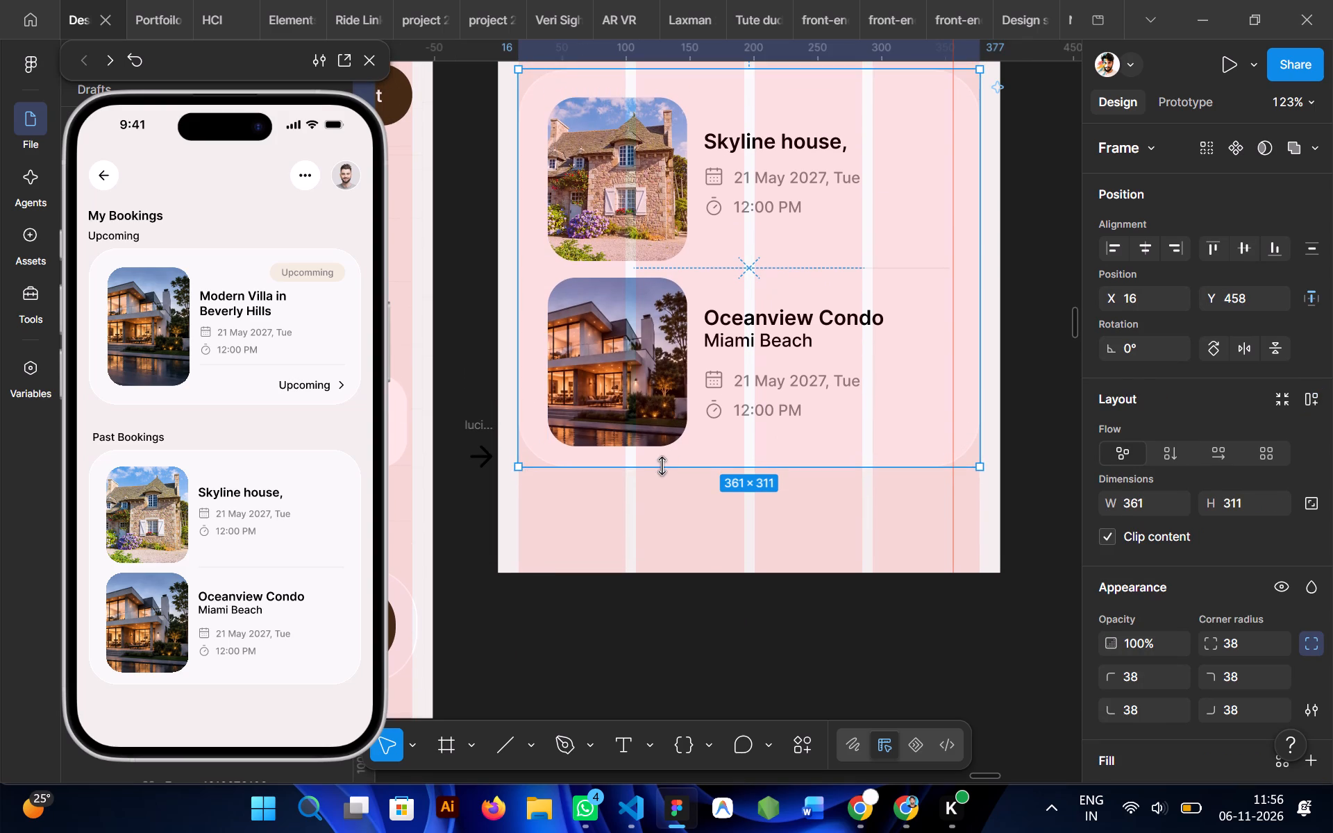
scroll(662, 466, "up", 1)
left_click_drag(657, 504, 657, 514)
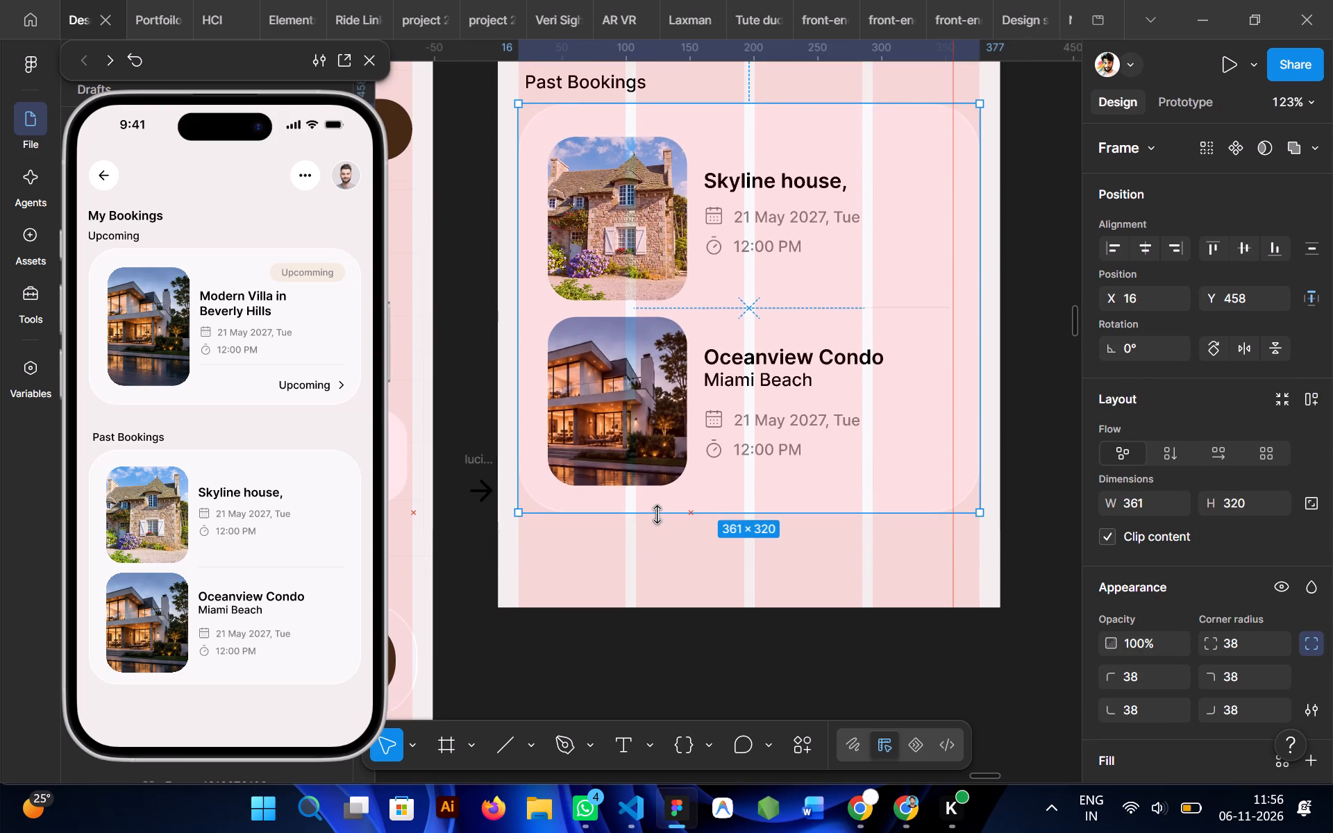
left_click_drag(657, 514, 657, 480)
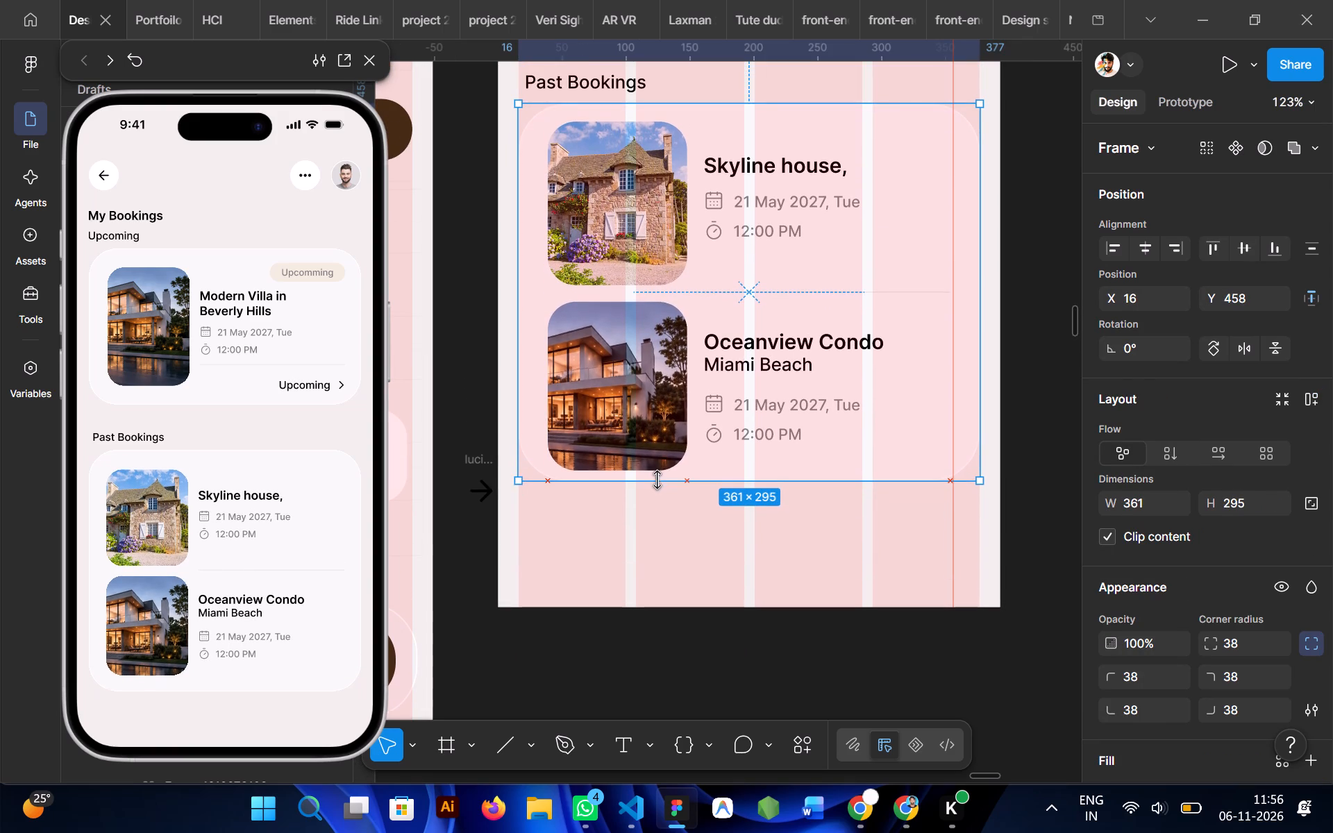
left_click_drag(657, 480, 661, 523)
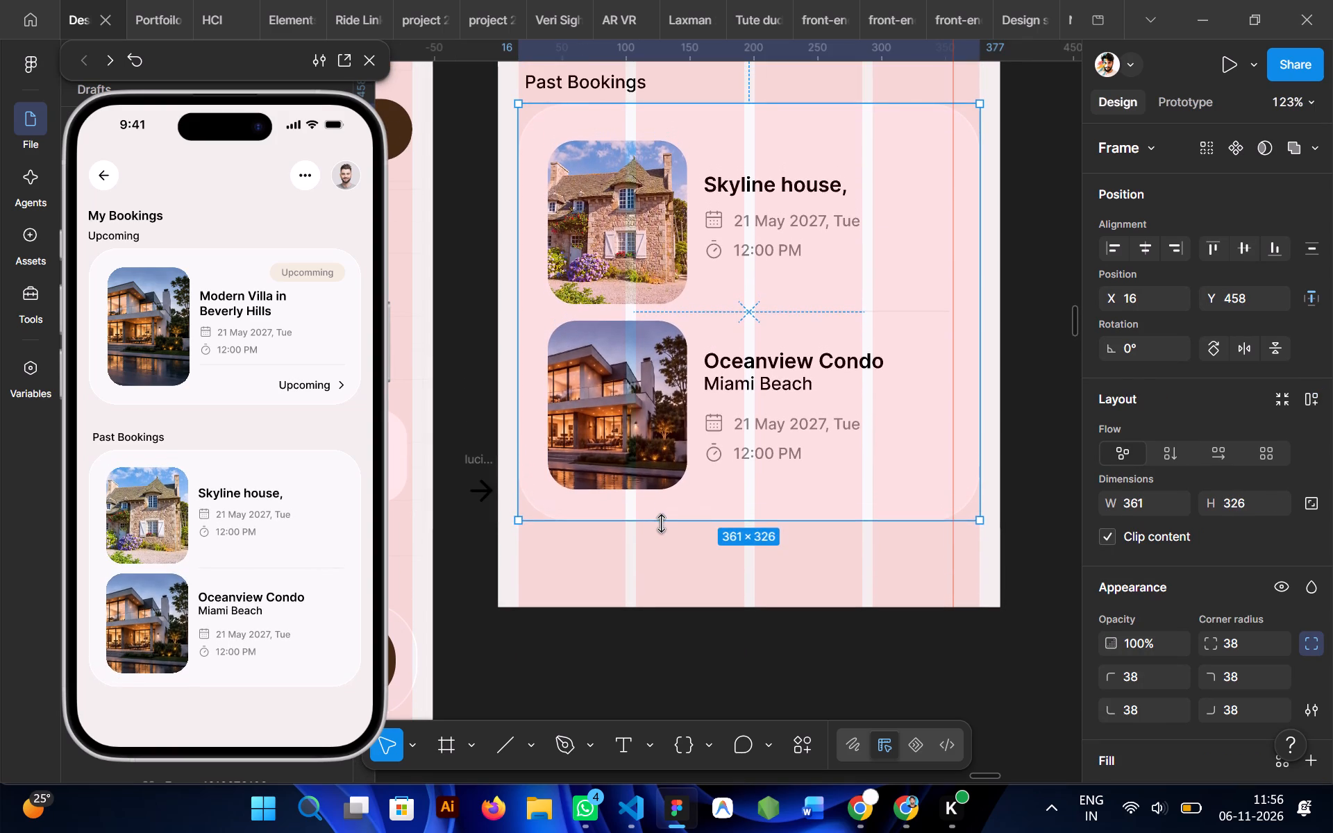
left_click_drag(661, 523, 660, 514)
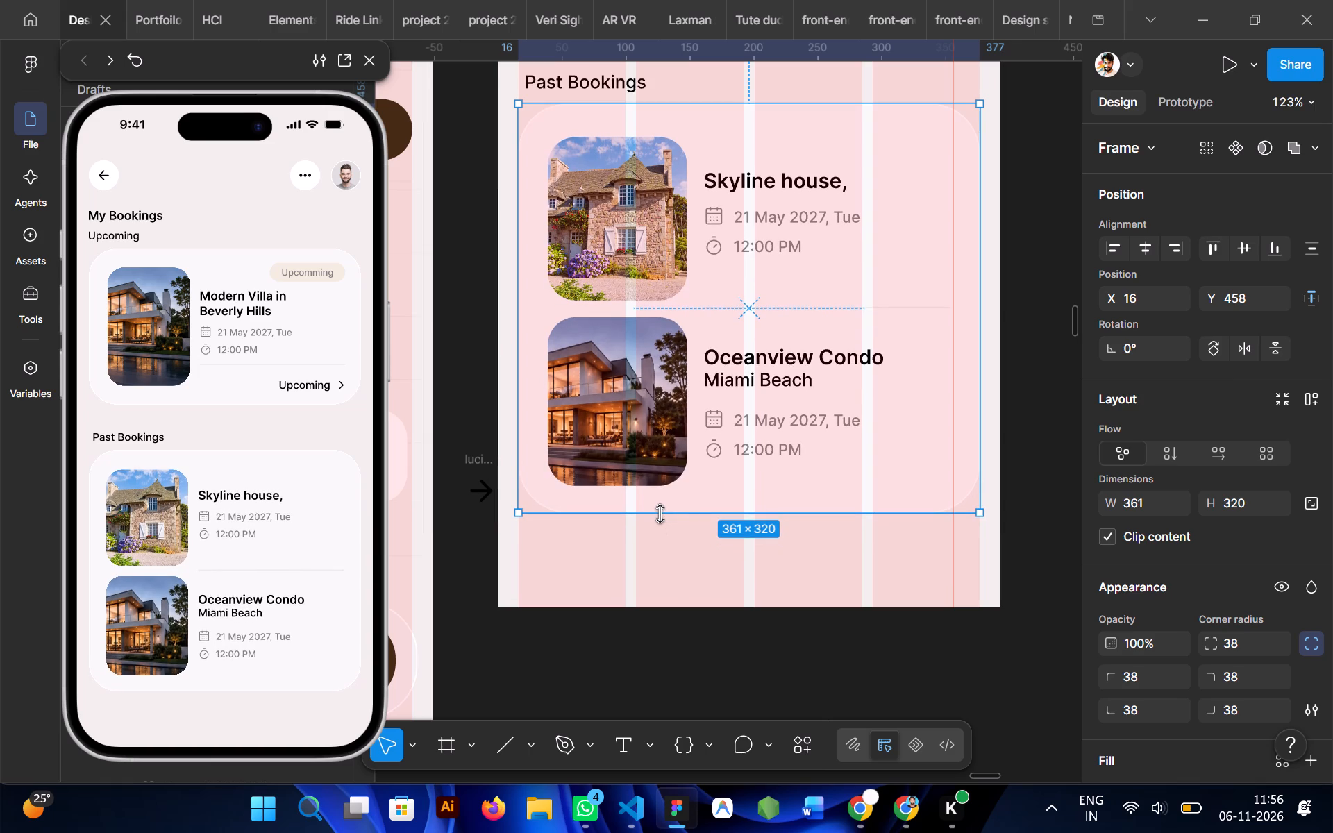
Centre the stack of two booking rows vertically and horizontally inside the Past Bookings card.
double_click(675, 379)
scroll(675, 379, "up", 1)
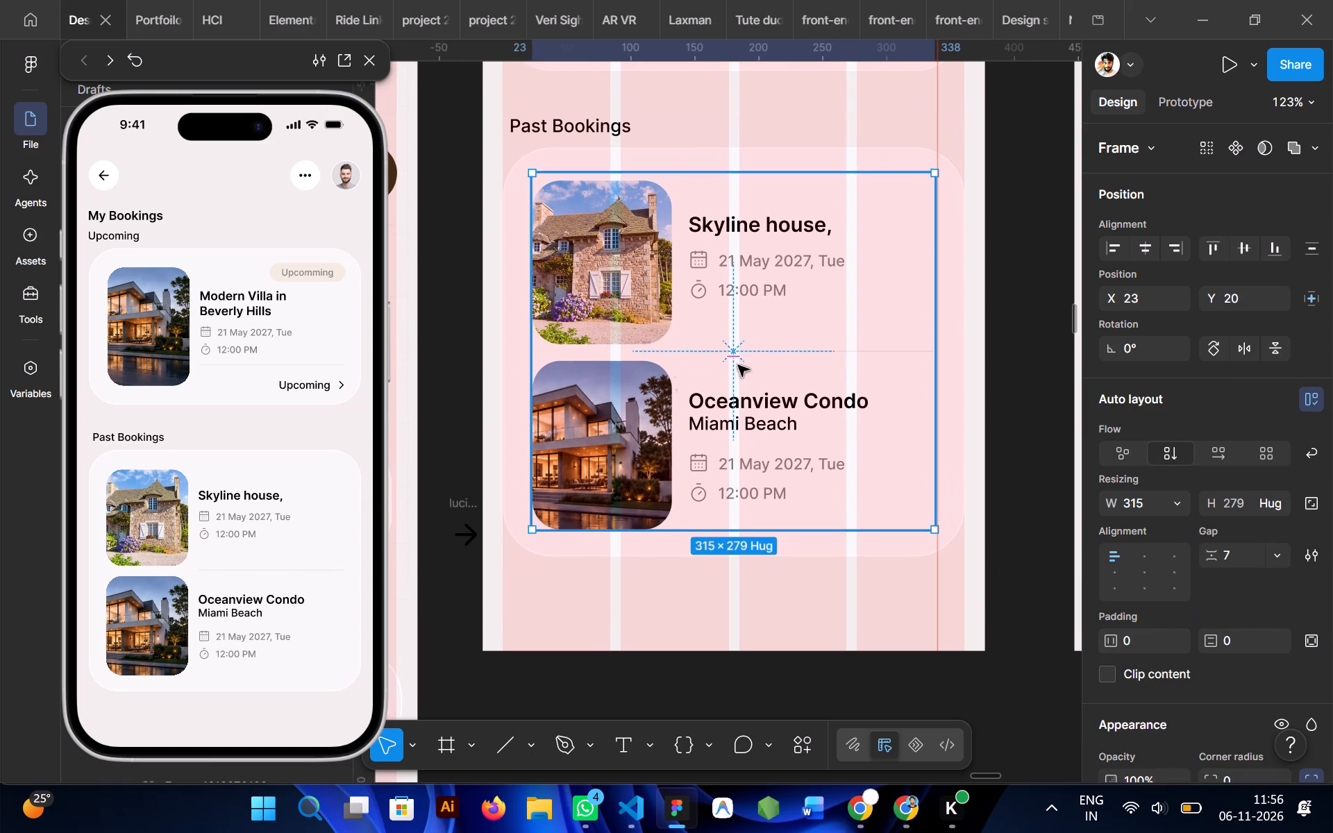
left_click(1241, 249)
left_click(1150, 254)
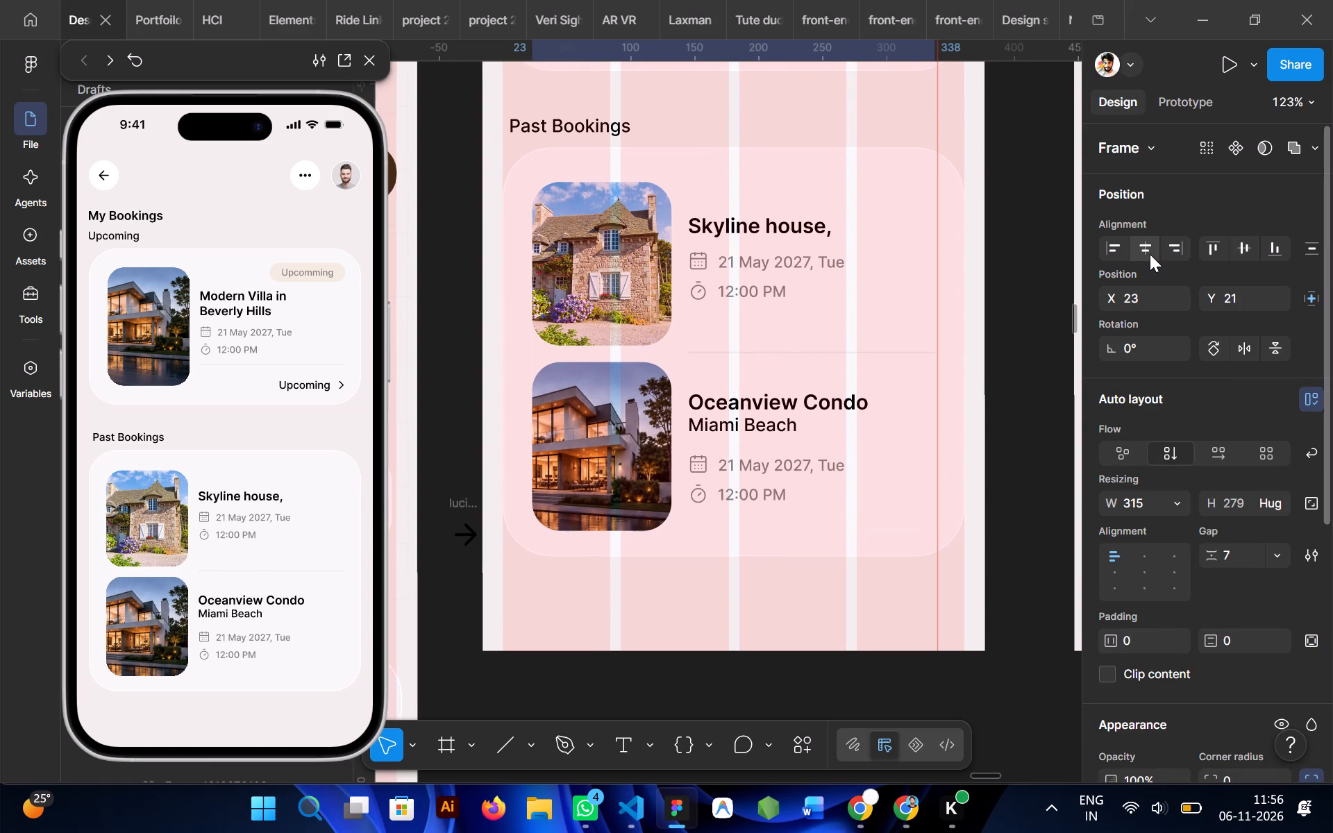
left_click(1149, 251)
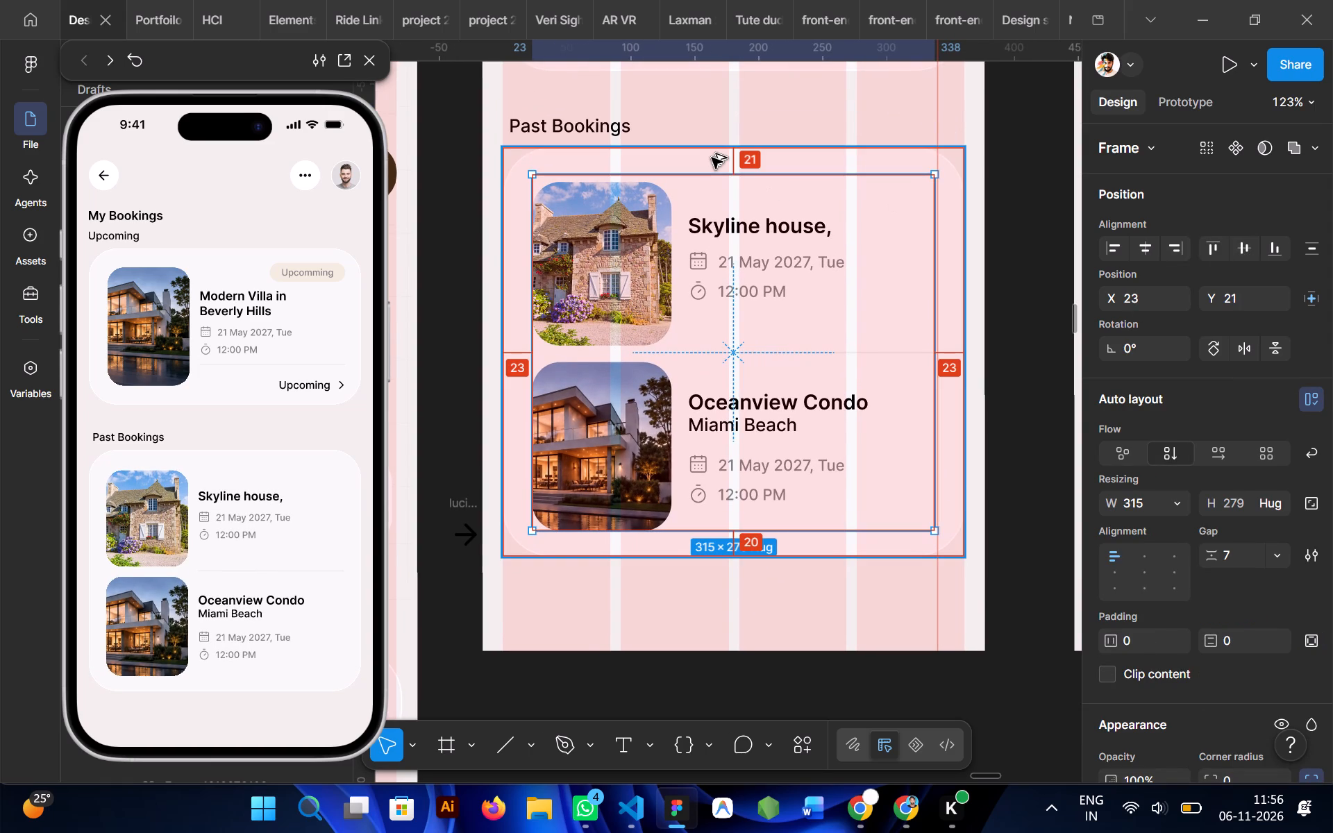
Trim the Past Bookings card's bottom edge slightly and re-centre the booking rows vertically inside it.
double_click(656, 548)
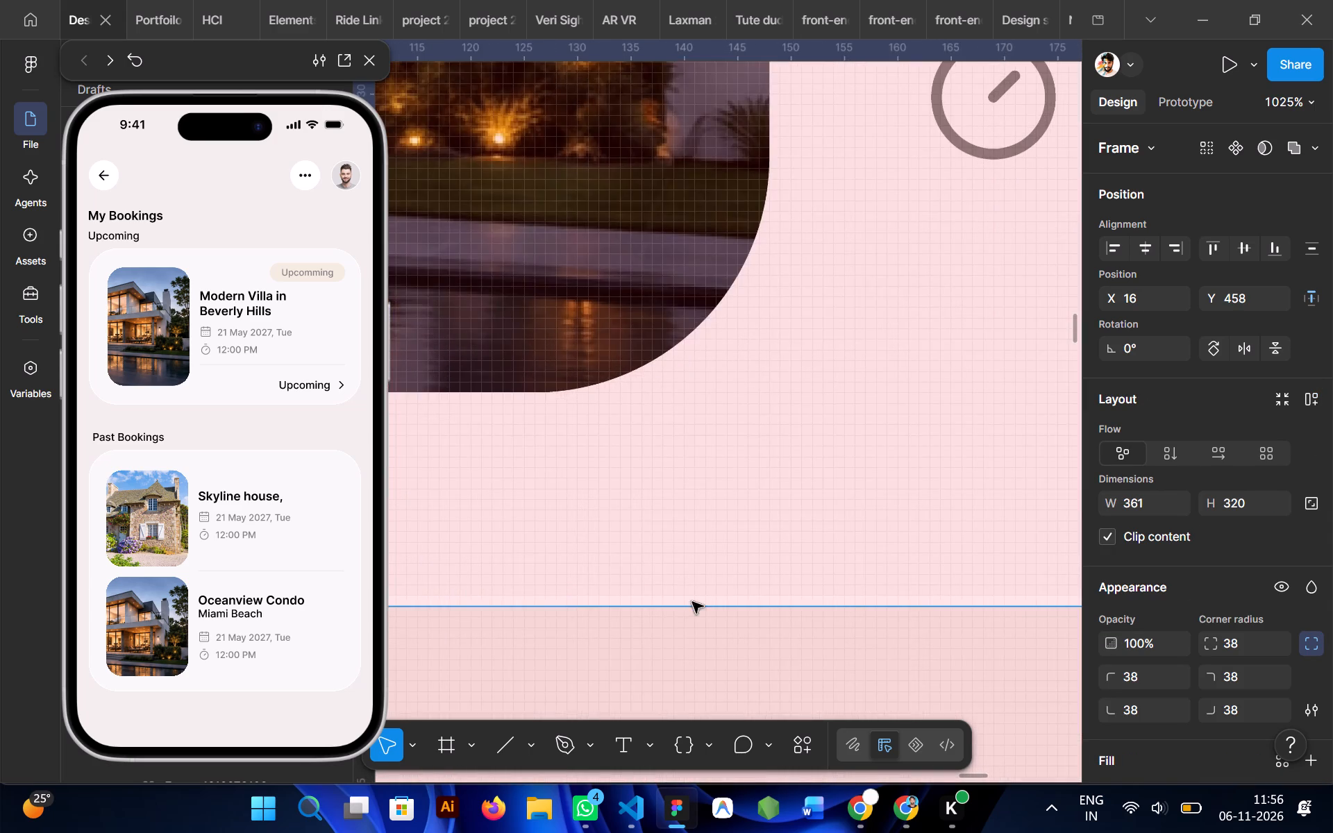
left_click_drag(676, 610, 677, 596)
double_click(661, 492)
scroll(661, 492, "left", 1)
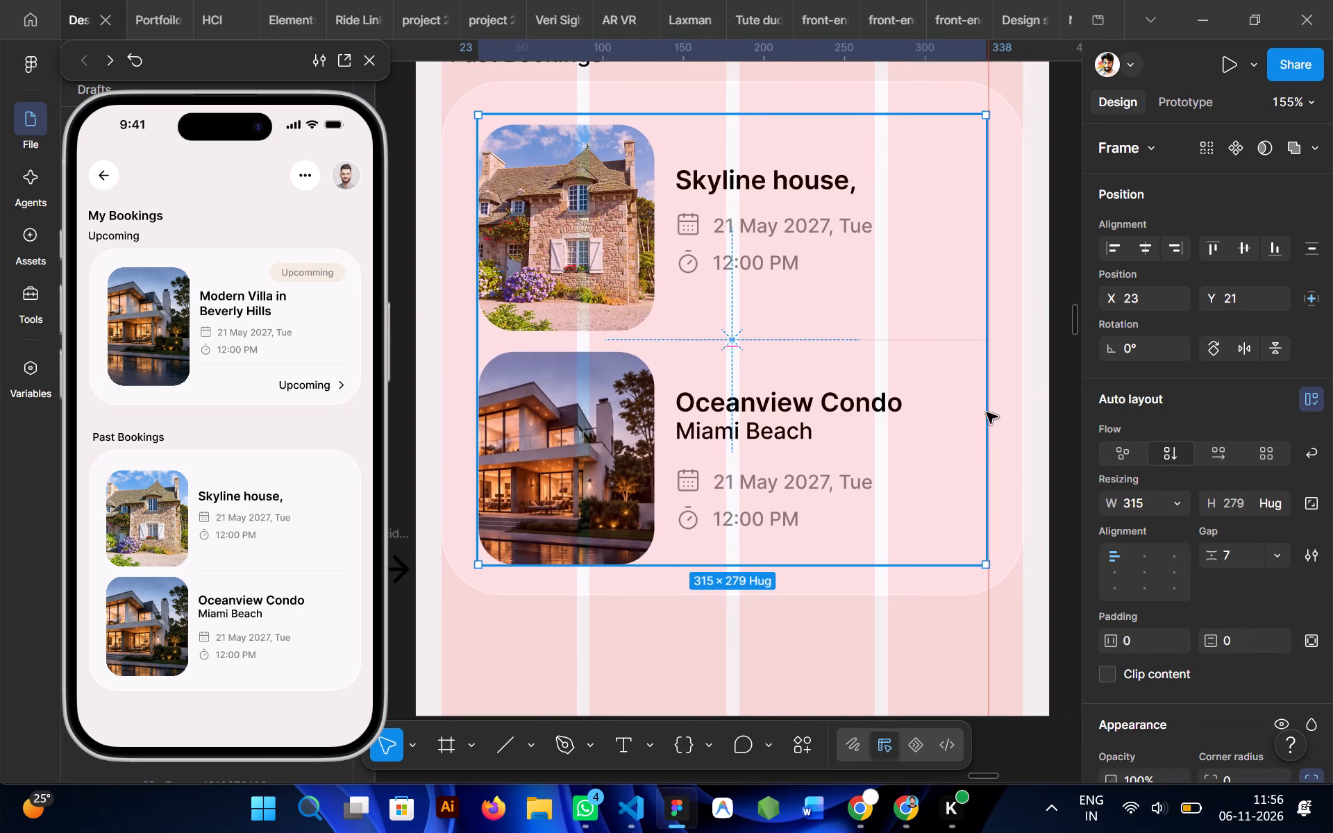
left_click(1248, 249)
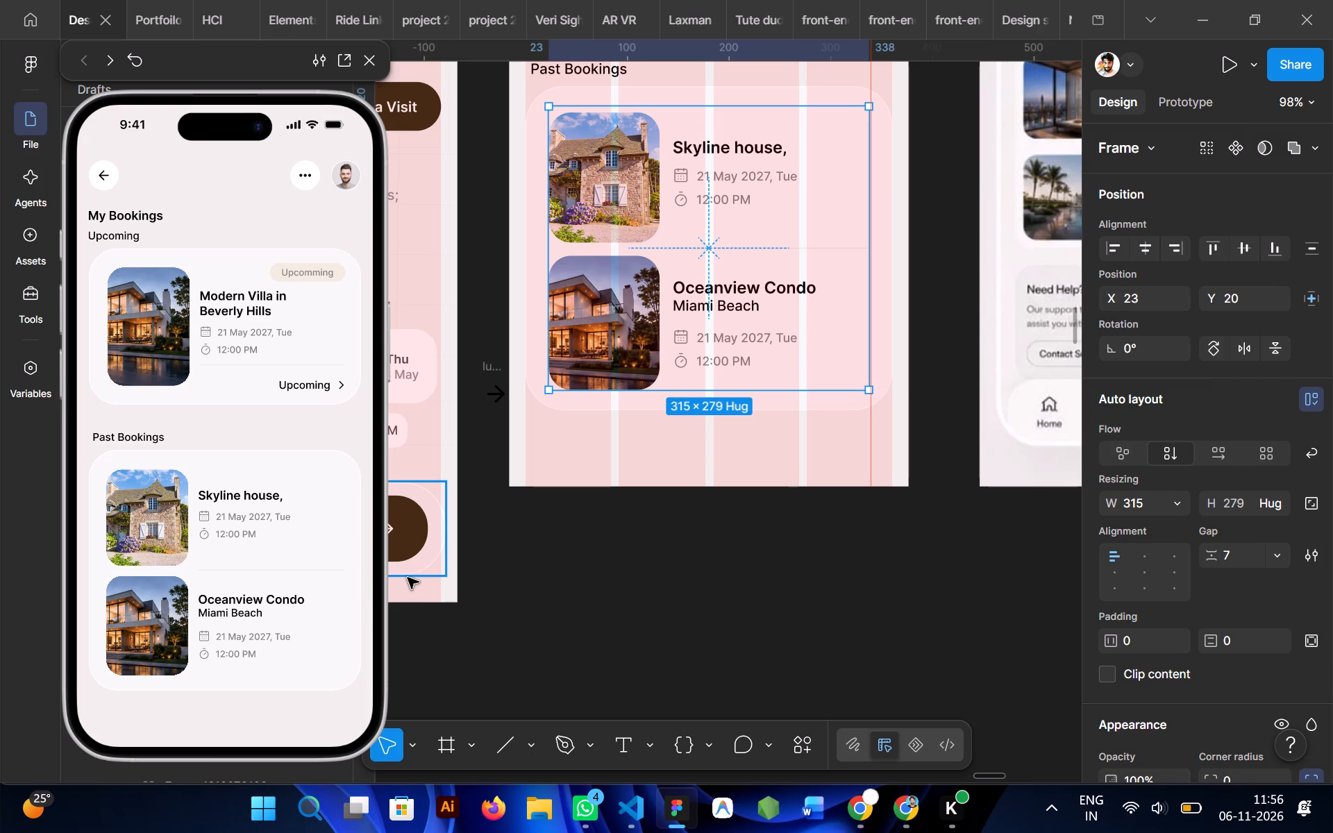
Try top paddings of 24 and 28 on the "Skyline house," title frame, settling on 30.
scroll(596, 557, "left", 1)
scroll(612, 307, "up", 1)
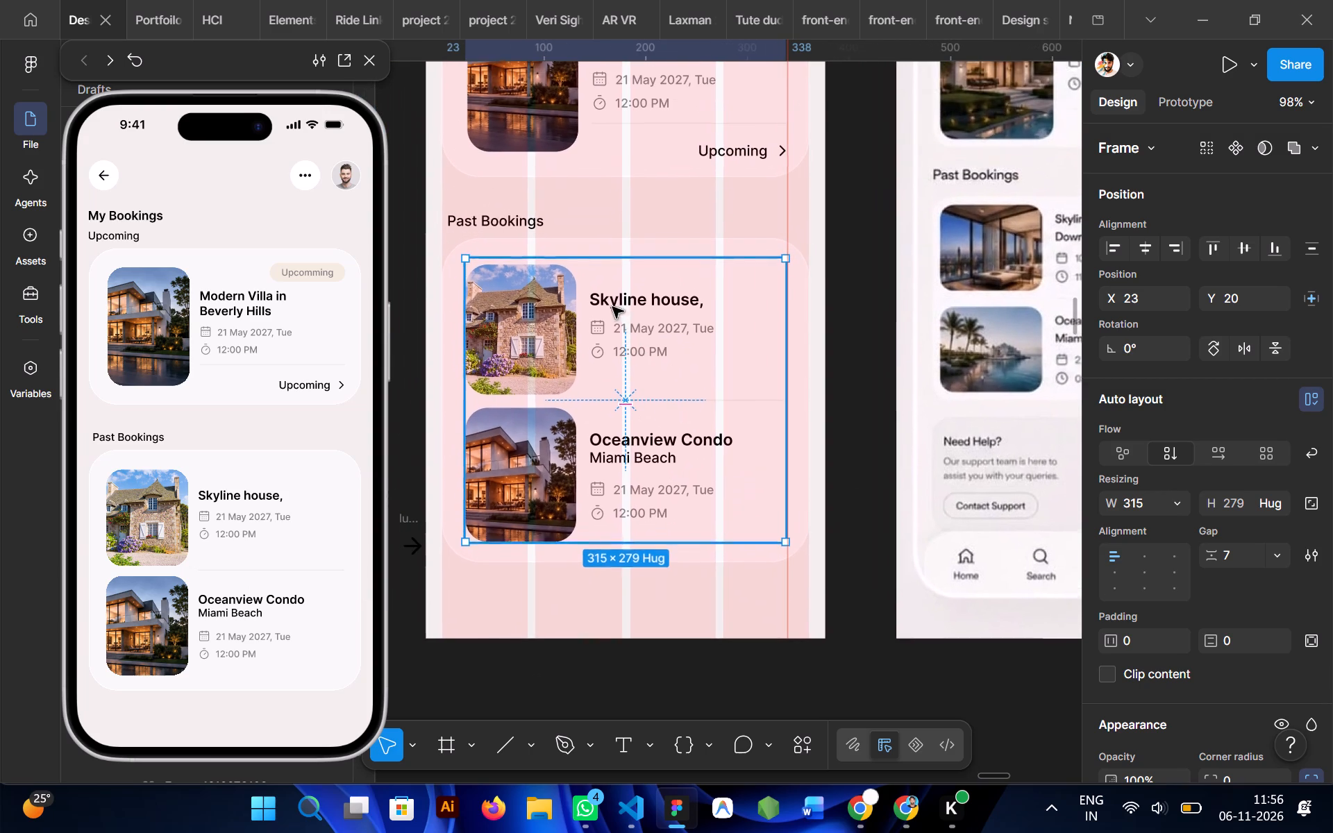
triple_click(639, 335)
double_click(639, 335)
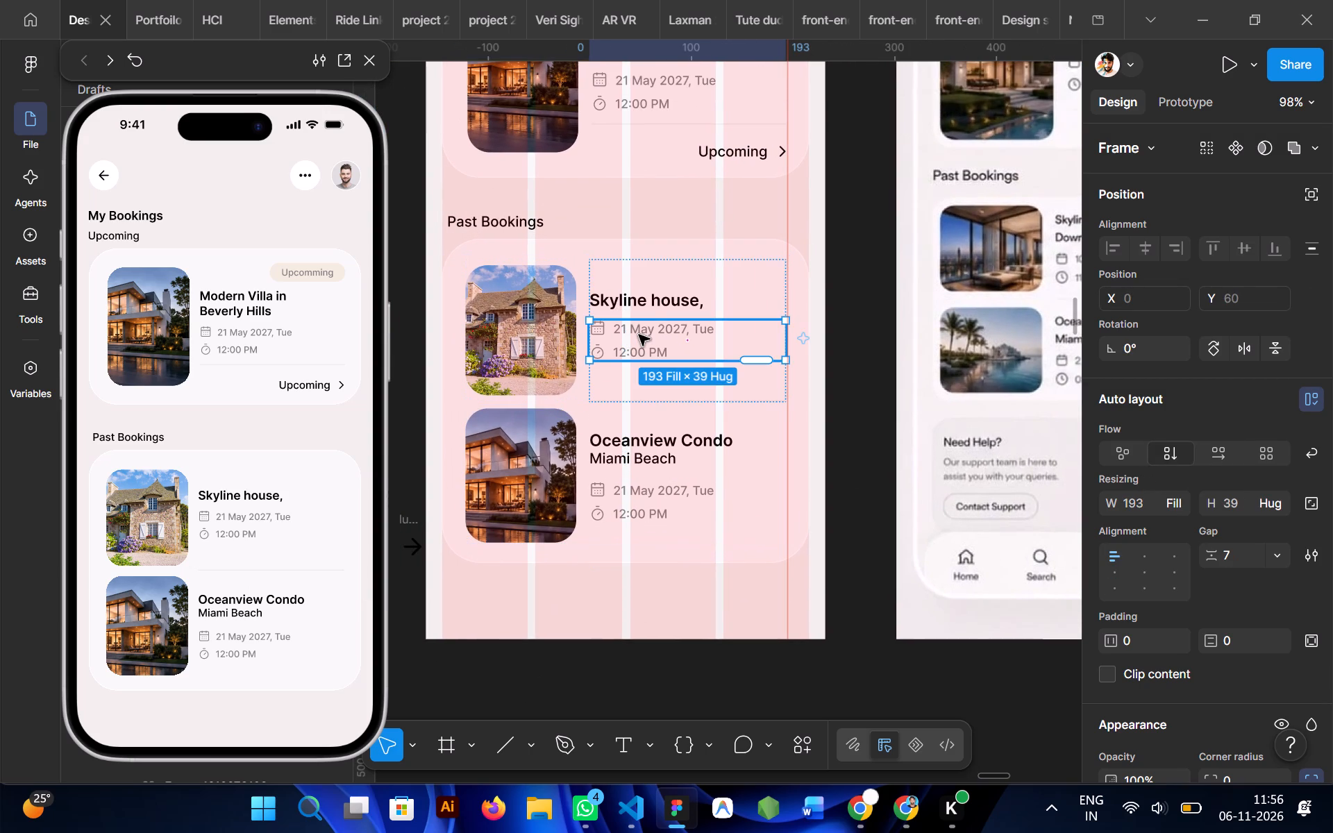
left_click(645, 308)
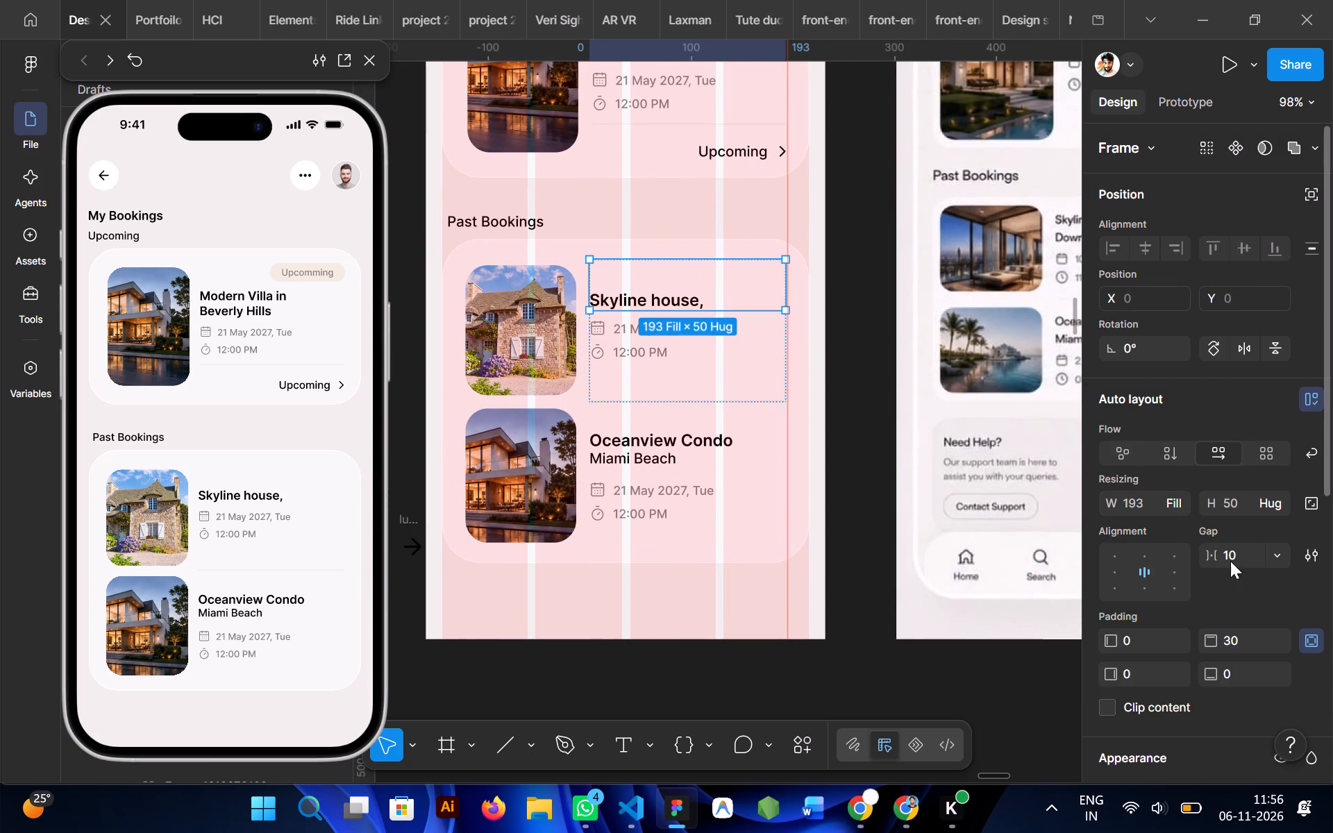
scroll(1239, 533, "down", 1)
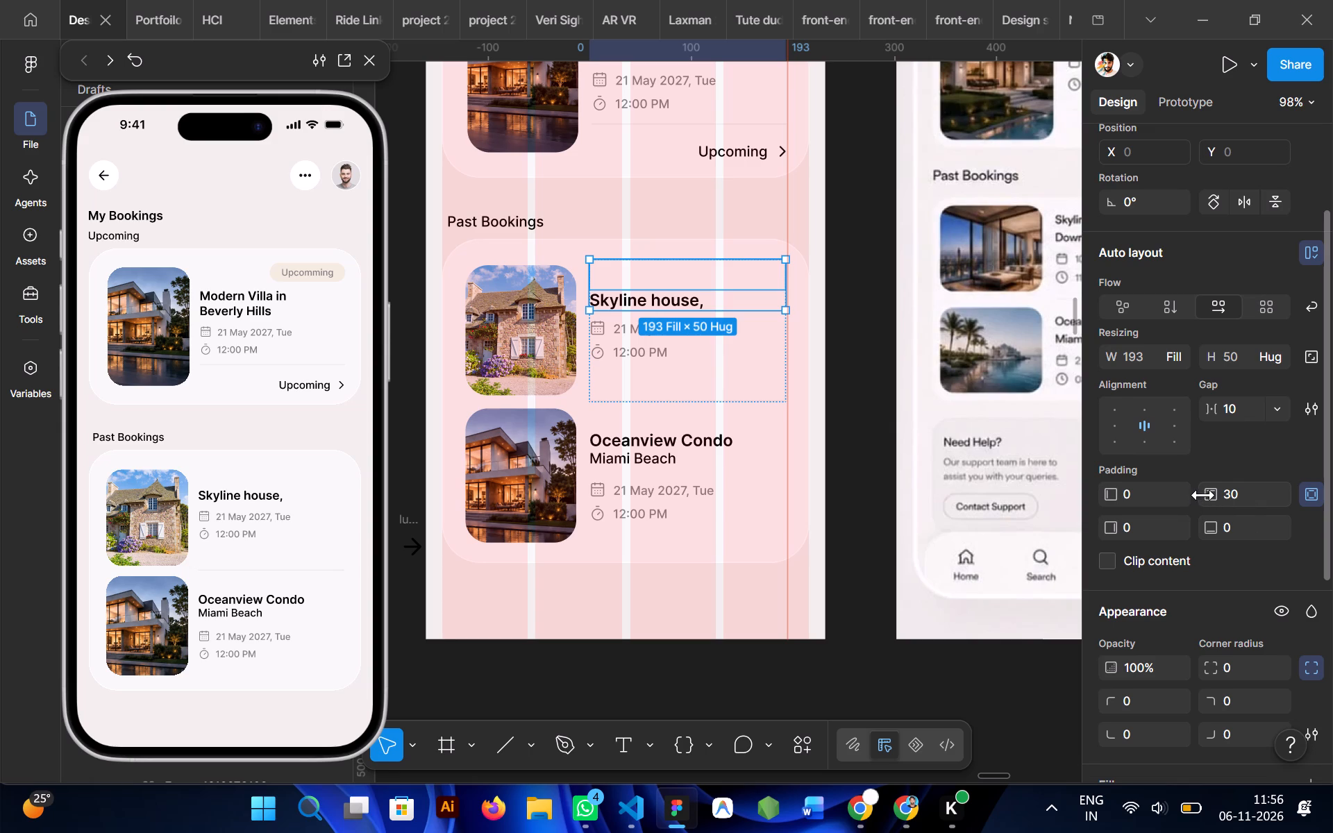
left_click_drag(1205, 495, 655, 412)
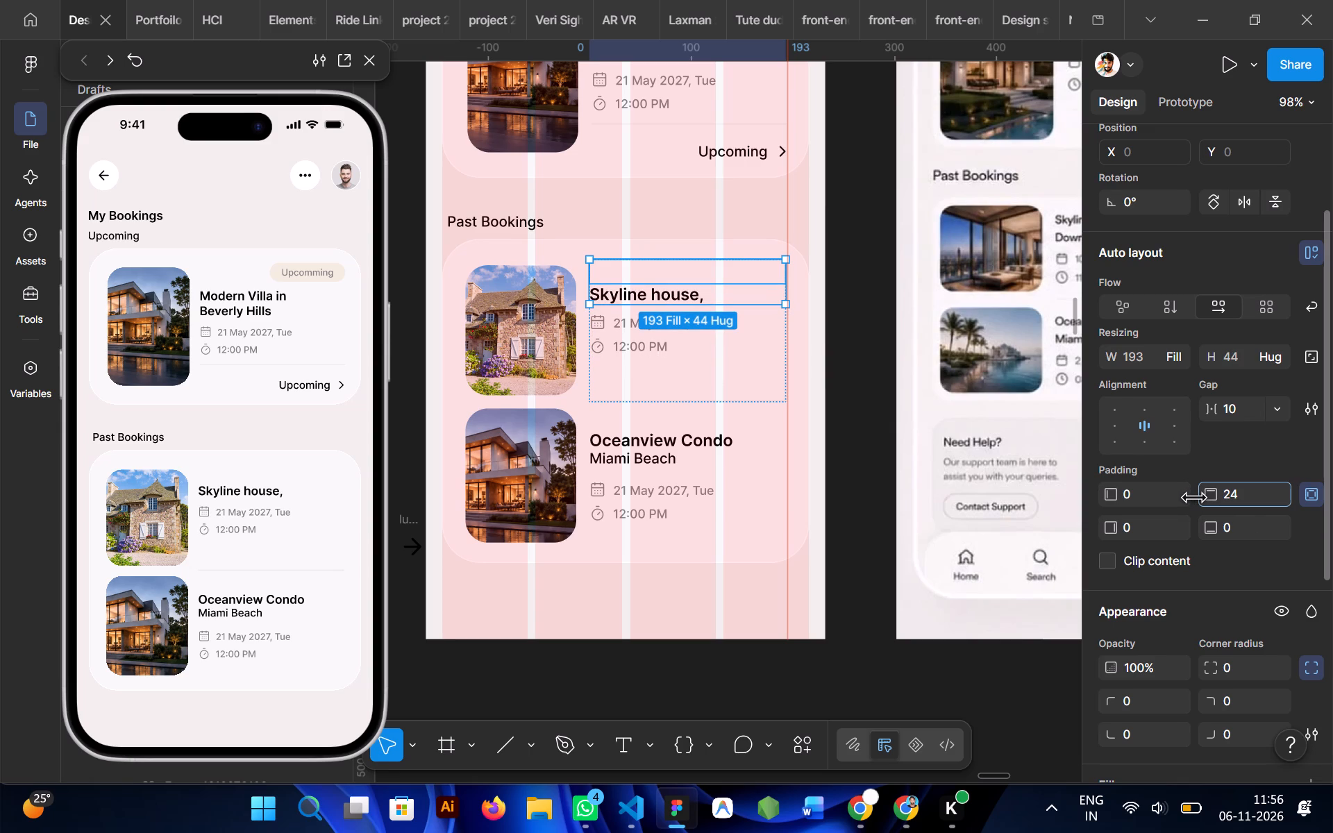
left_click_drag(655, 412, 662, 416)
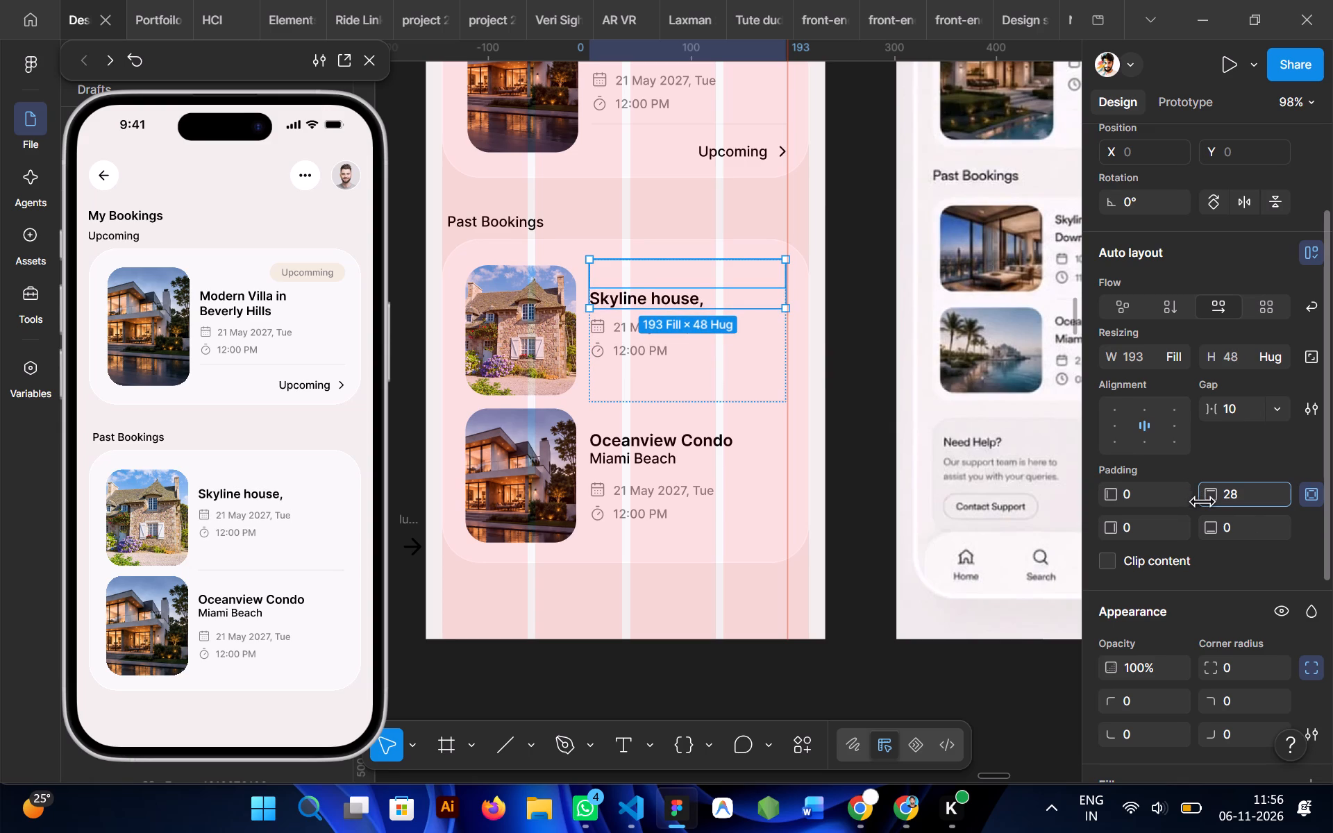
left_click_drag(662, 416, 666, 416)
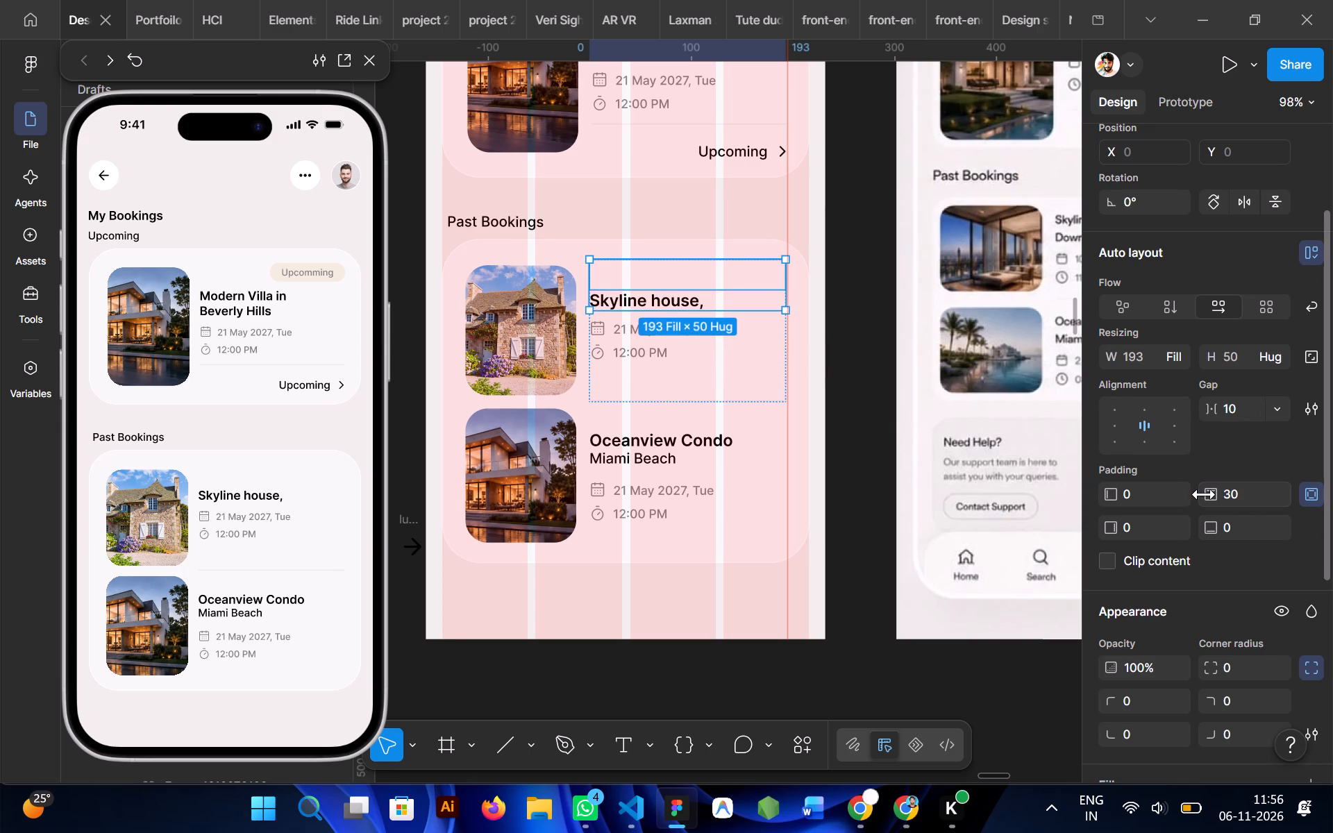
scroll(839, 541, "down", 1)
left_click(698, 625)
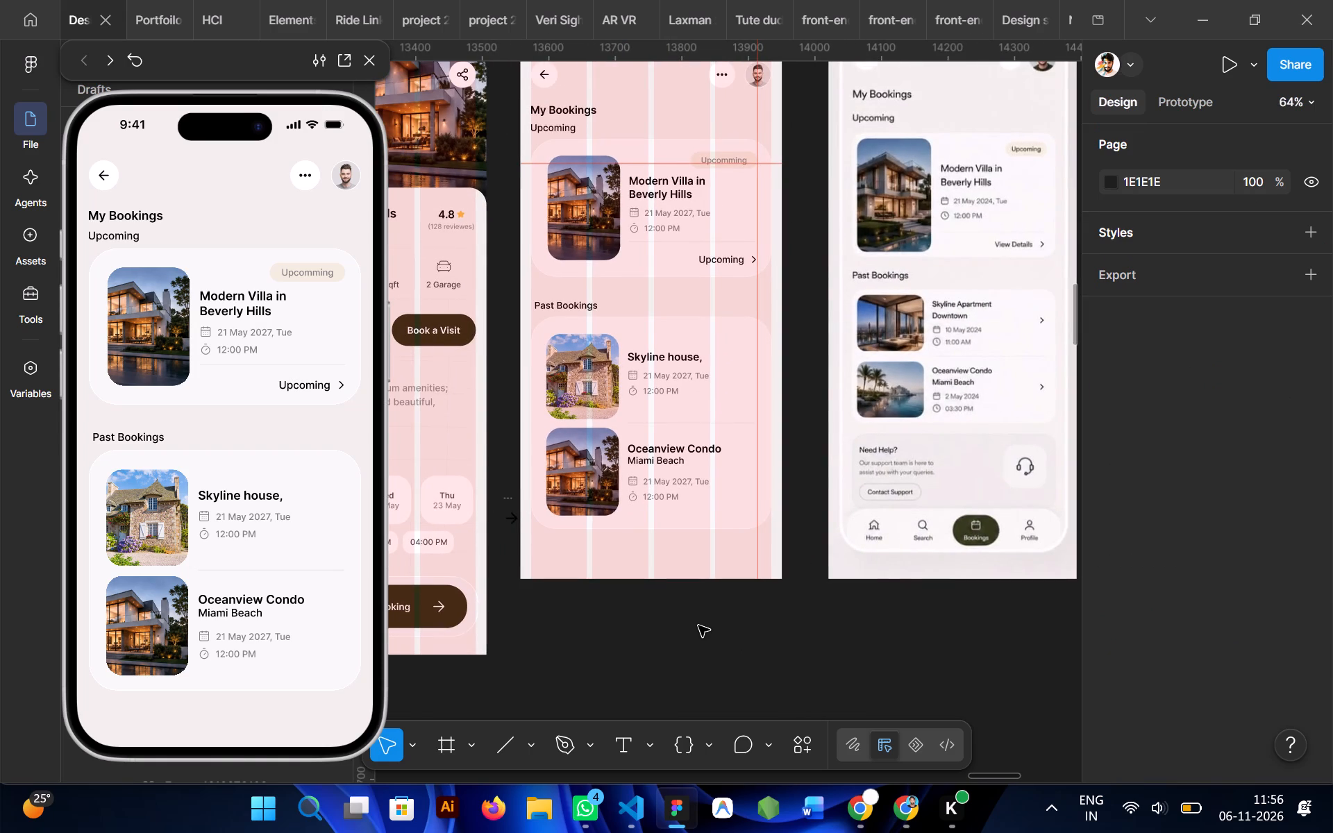
Wrap the "Past Bookings" heading and its card together in a vertical auto-layout frame.
left_click(564, 310)
left_click(607, 421, "shift")
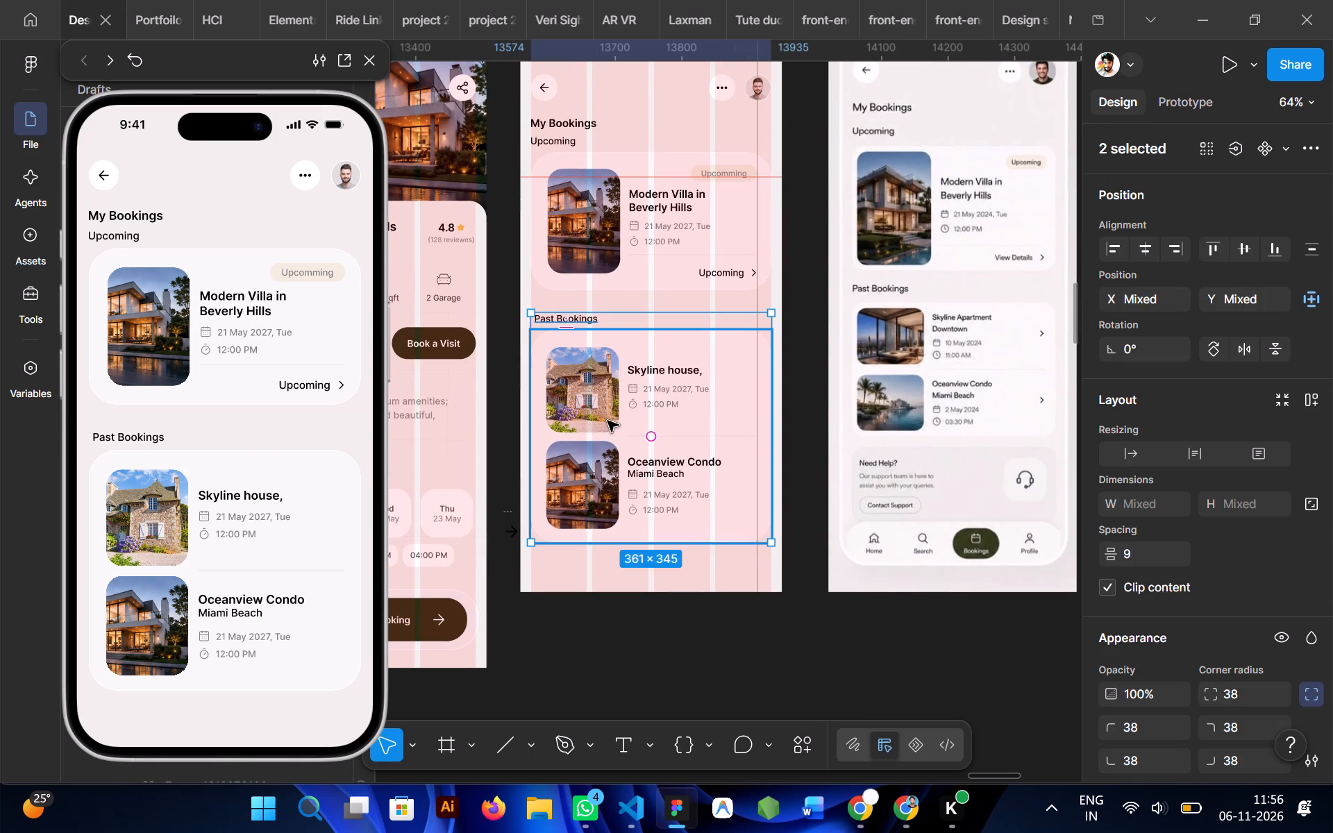
key("shift+a")
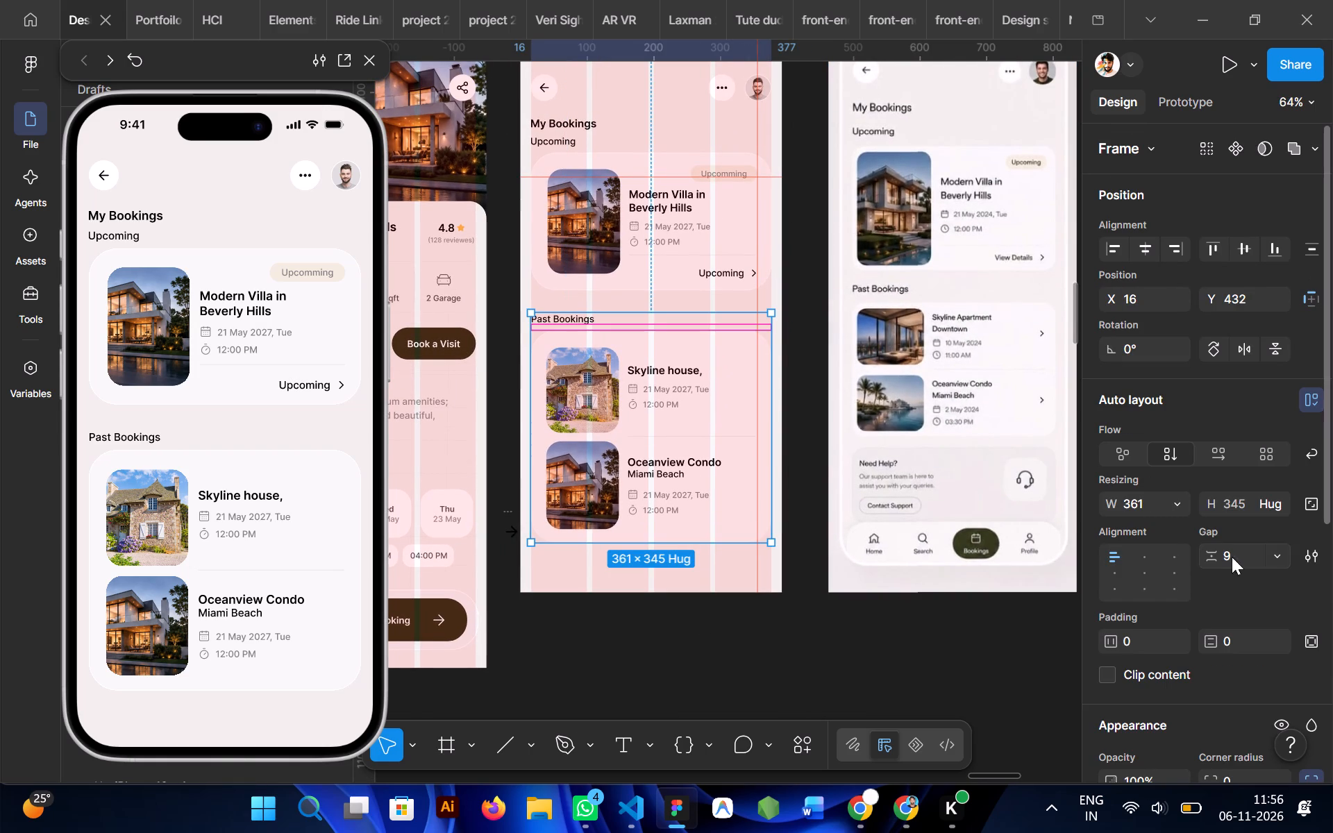
Set the gap between the "Past Bookings" heading and its card to 7.
left_click(1238, 569)
left_click(1237, 564)
key("7")
key("Return")
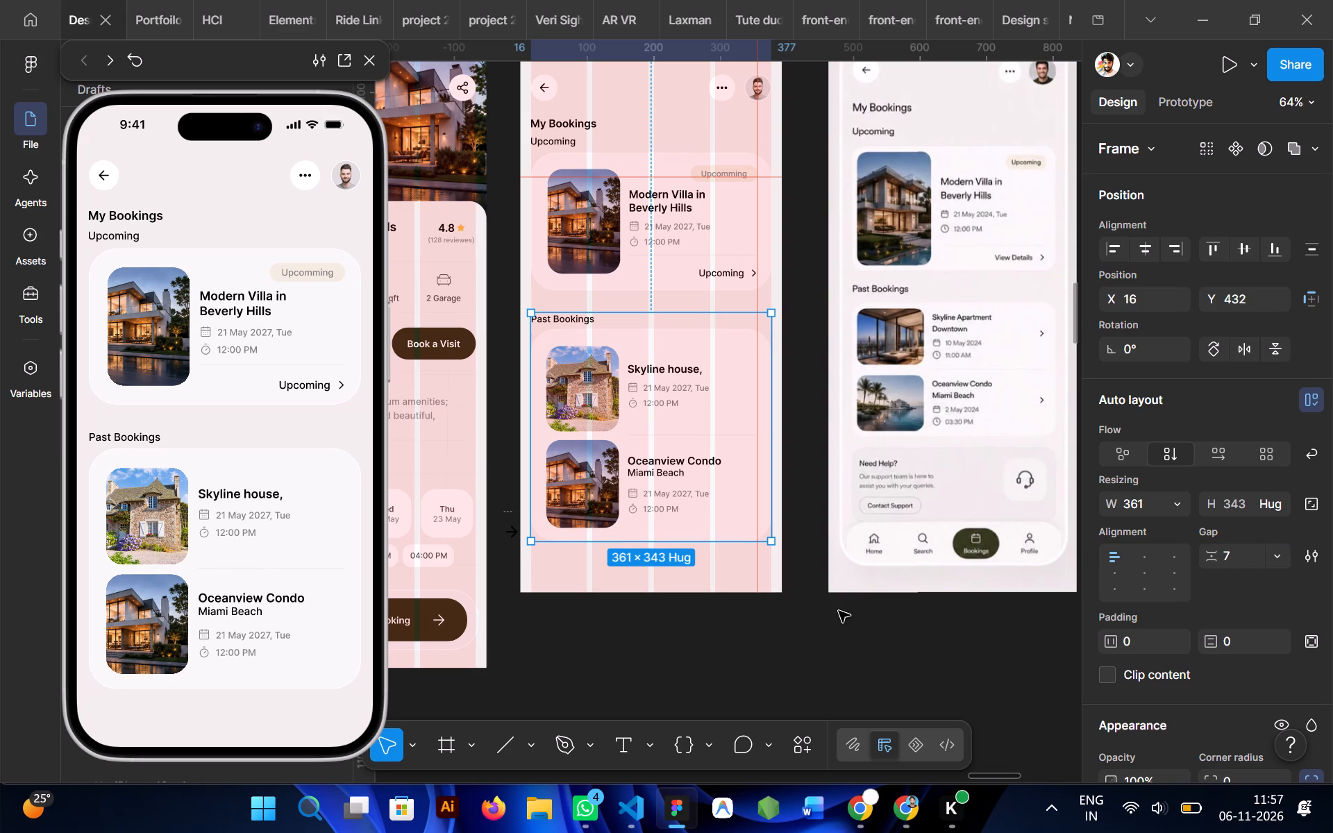
Nudge the whole Past Bookings section up 15 px to Y 417, closer to the Upcoming card.
key("Up")
key("Up")
key("Up")
key("Up")
key("Up")
key("Up")
key("Up")
key("Up")
key("Up")
key("Up")
key("Up")
key("Up")
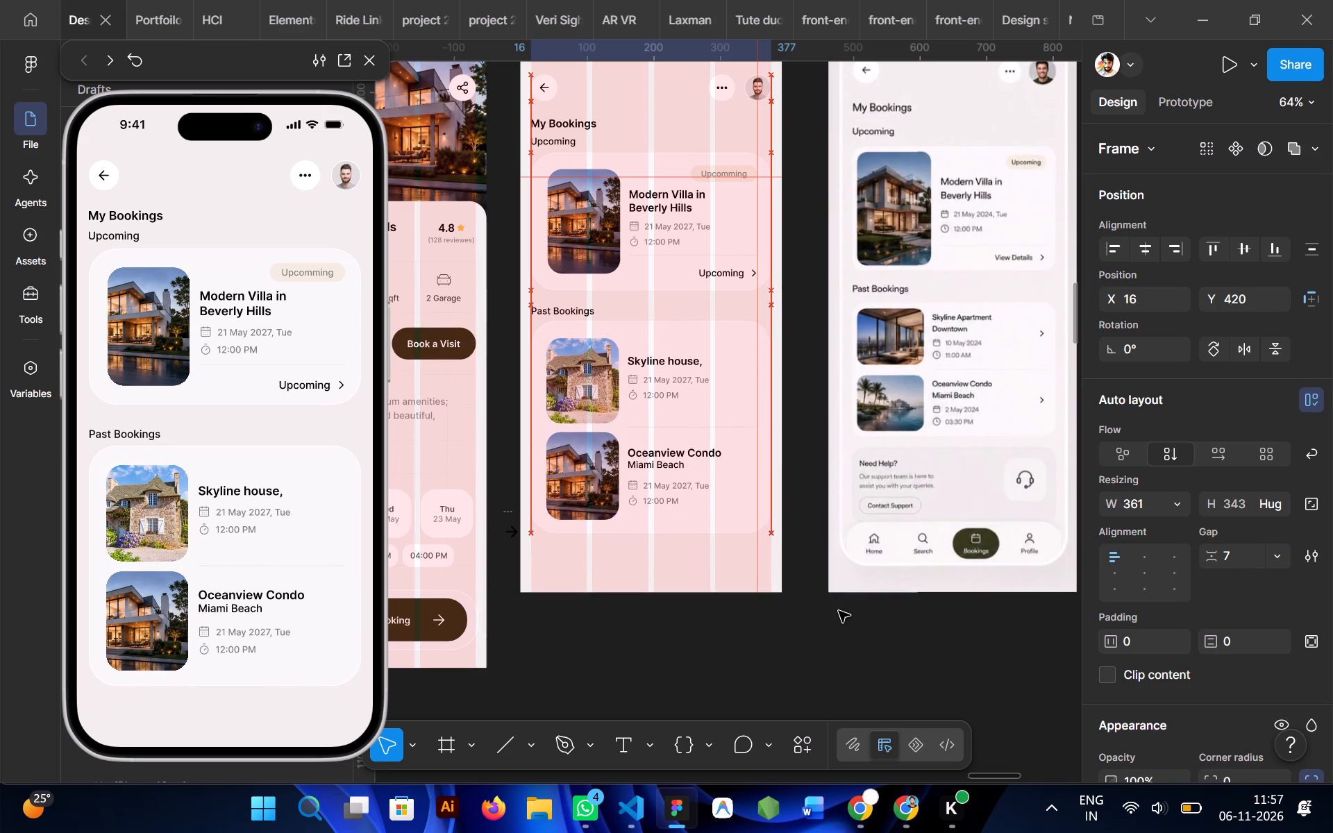
key("Up")
key("Up")
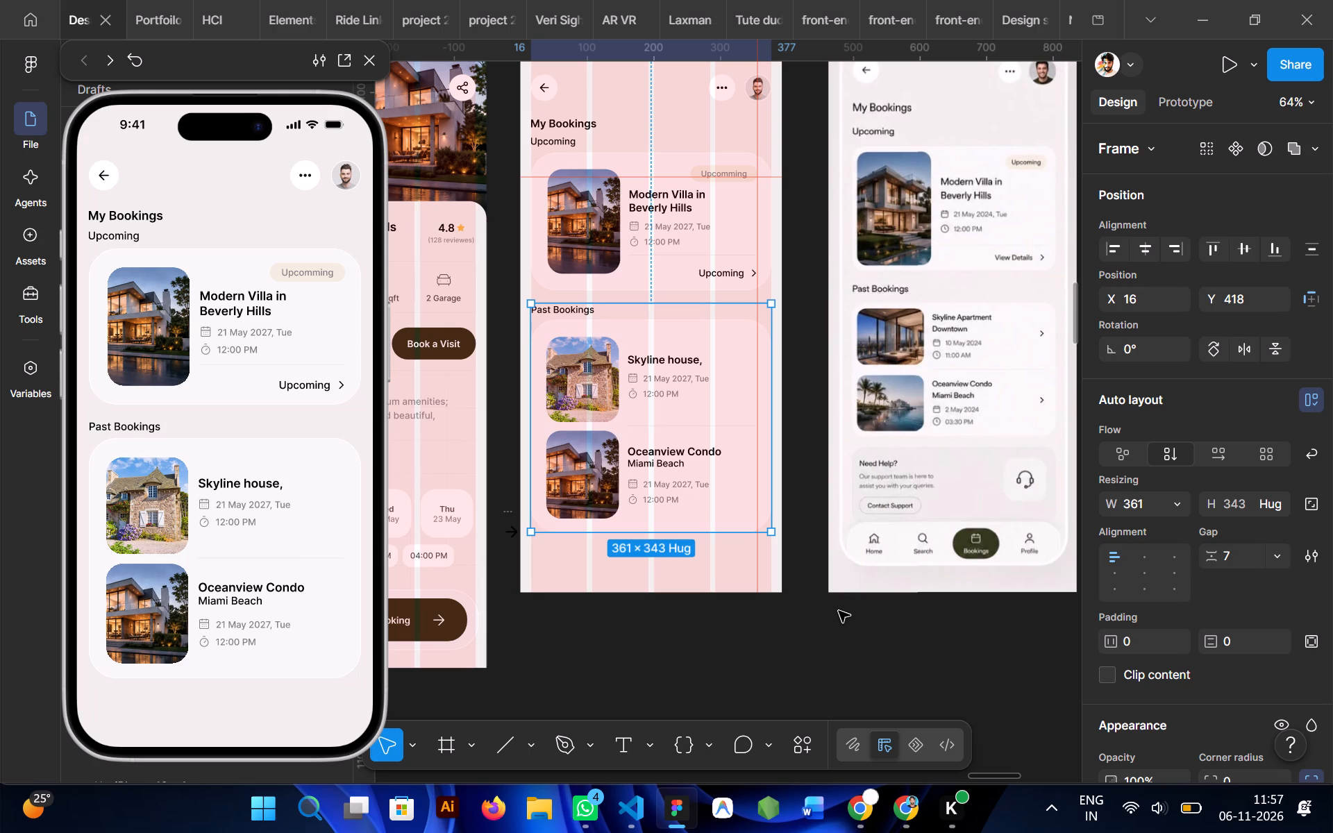
key("Up")
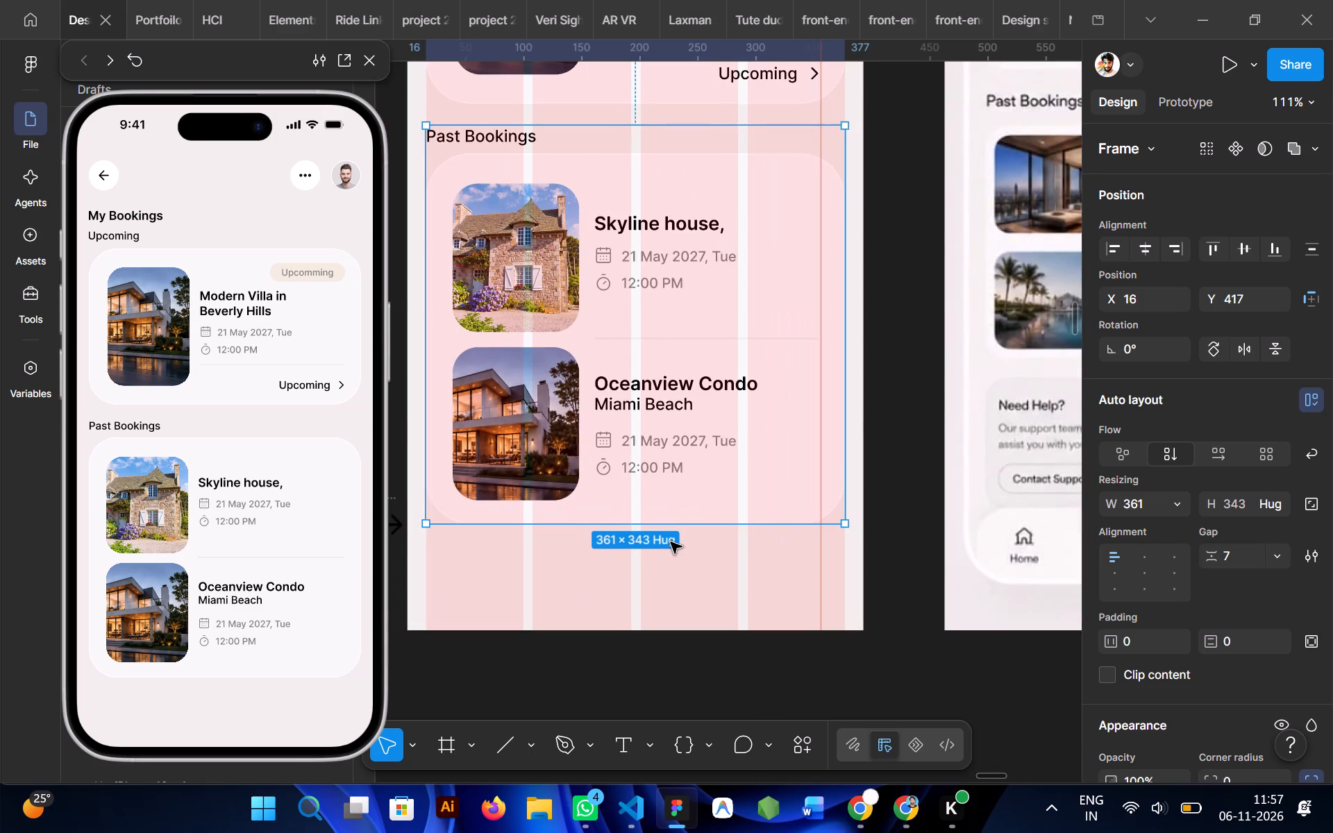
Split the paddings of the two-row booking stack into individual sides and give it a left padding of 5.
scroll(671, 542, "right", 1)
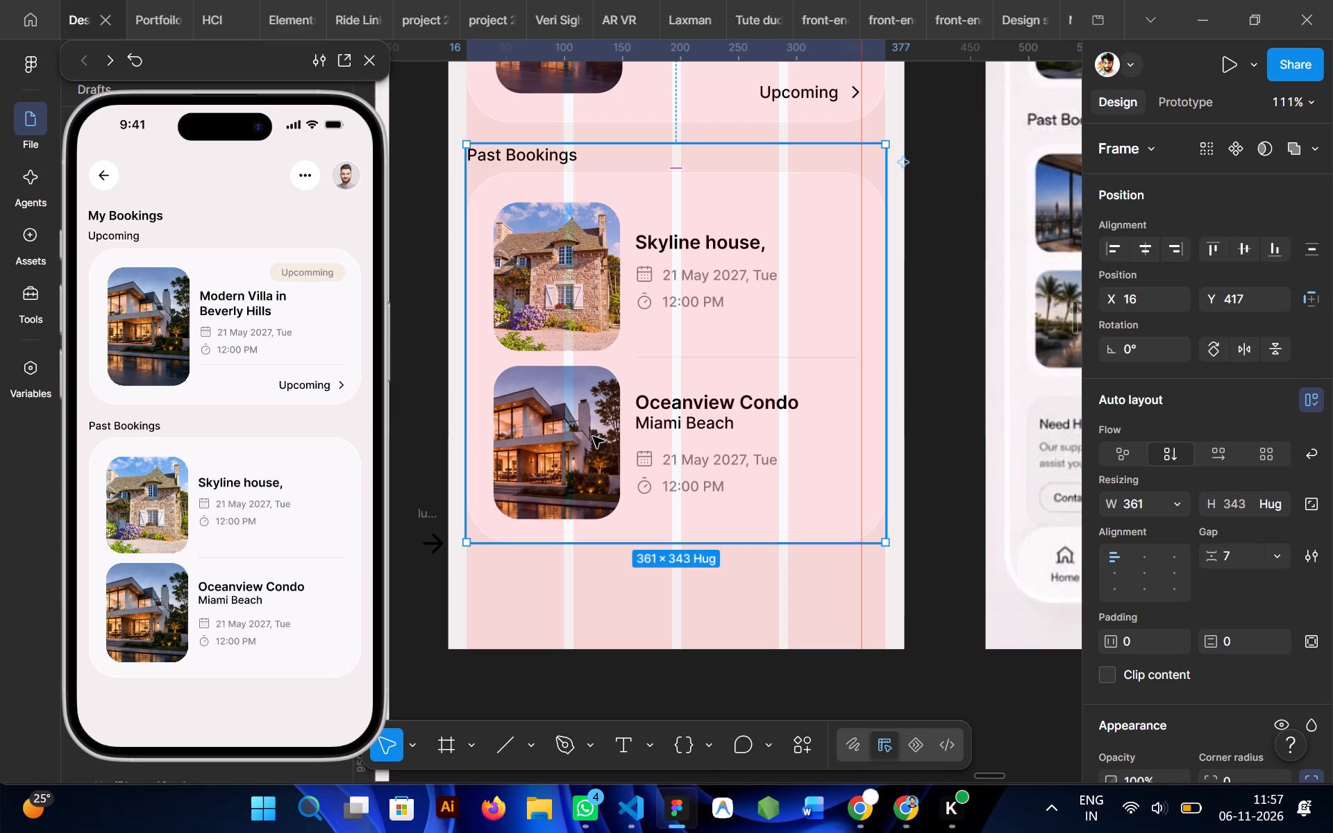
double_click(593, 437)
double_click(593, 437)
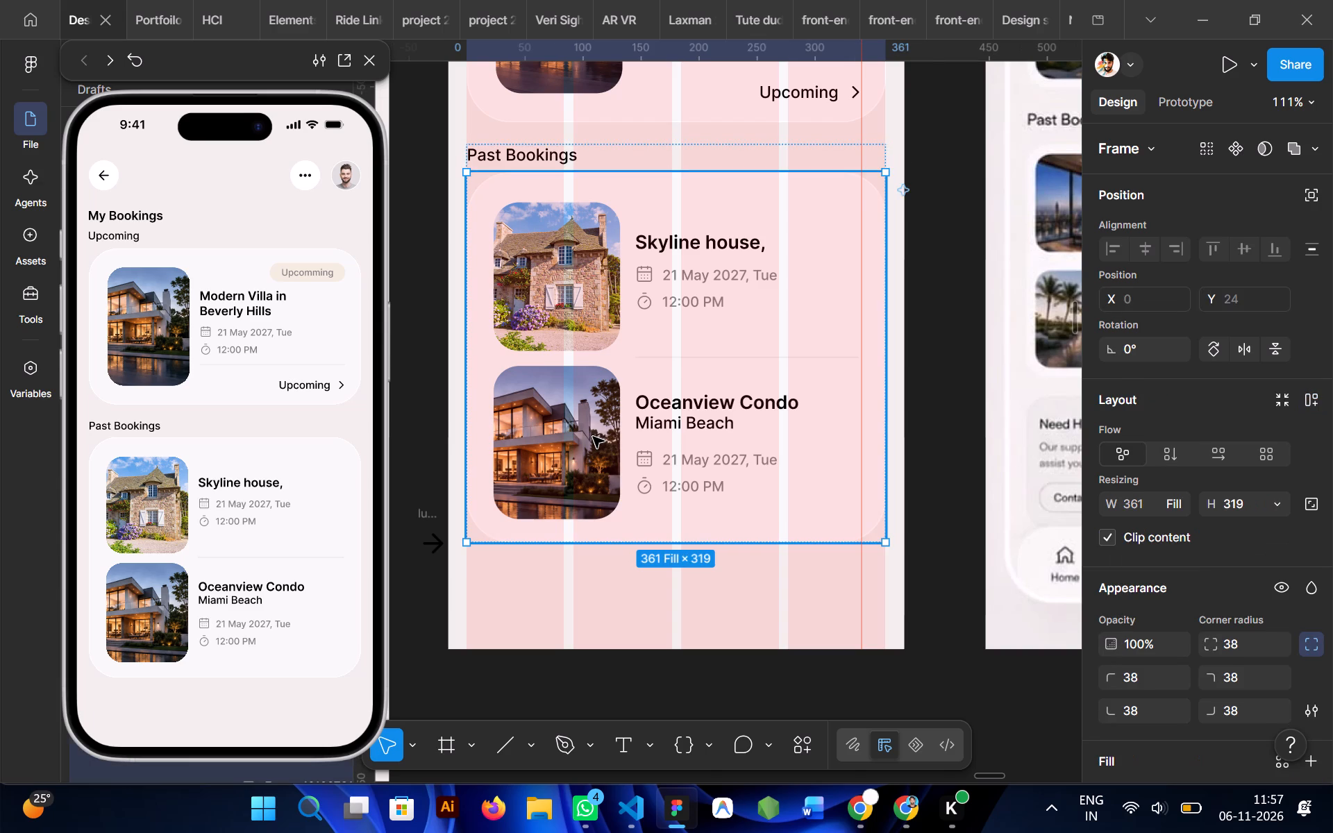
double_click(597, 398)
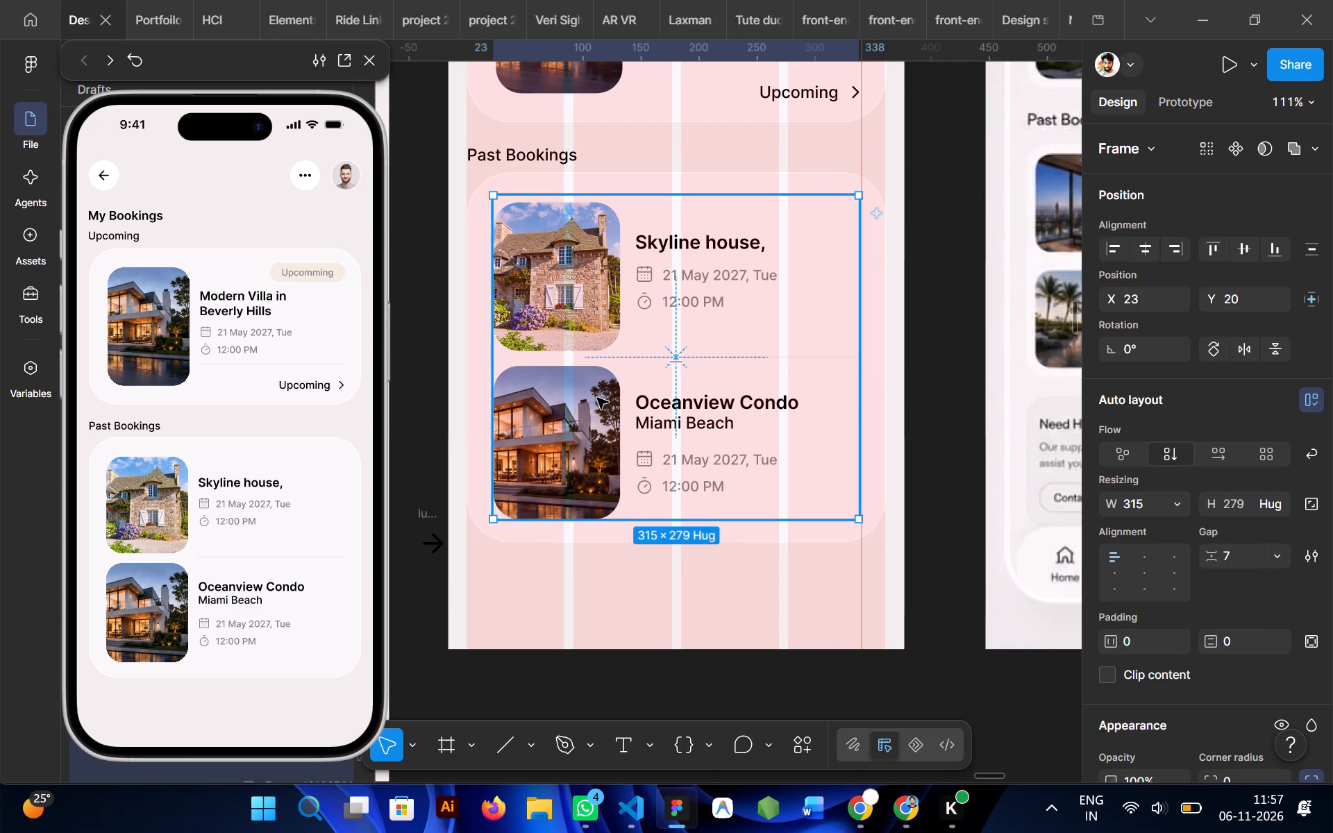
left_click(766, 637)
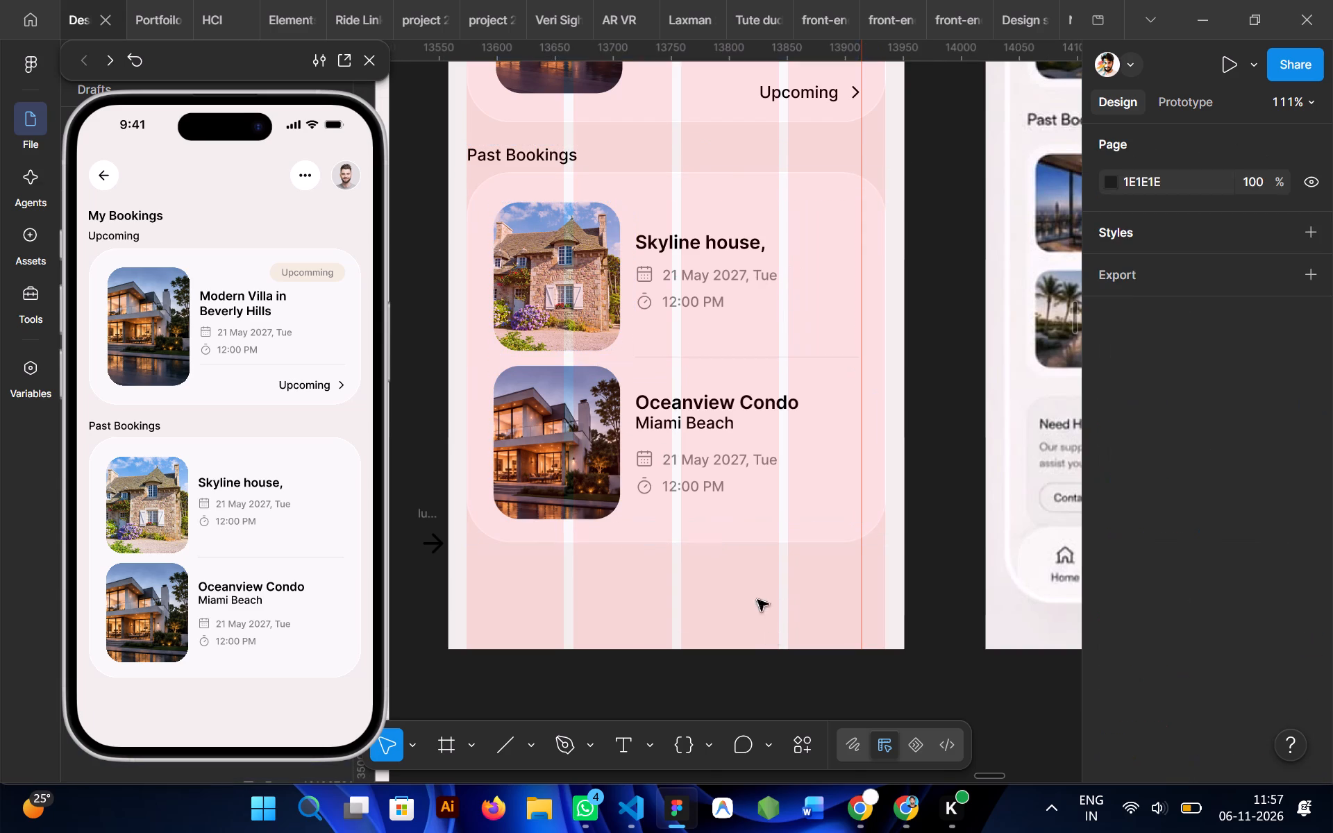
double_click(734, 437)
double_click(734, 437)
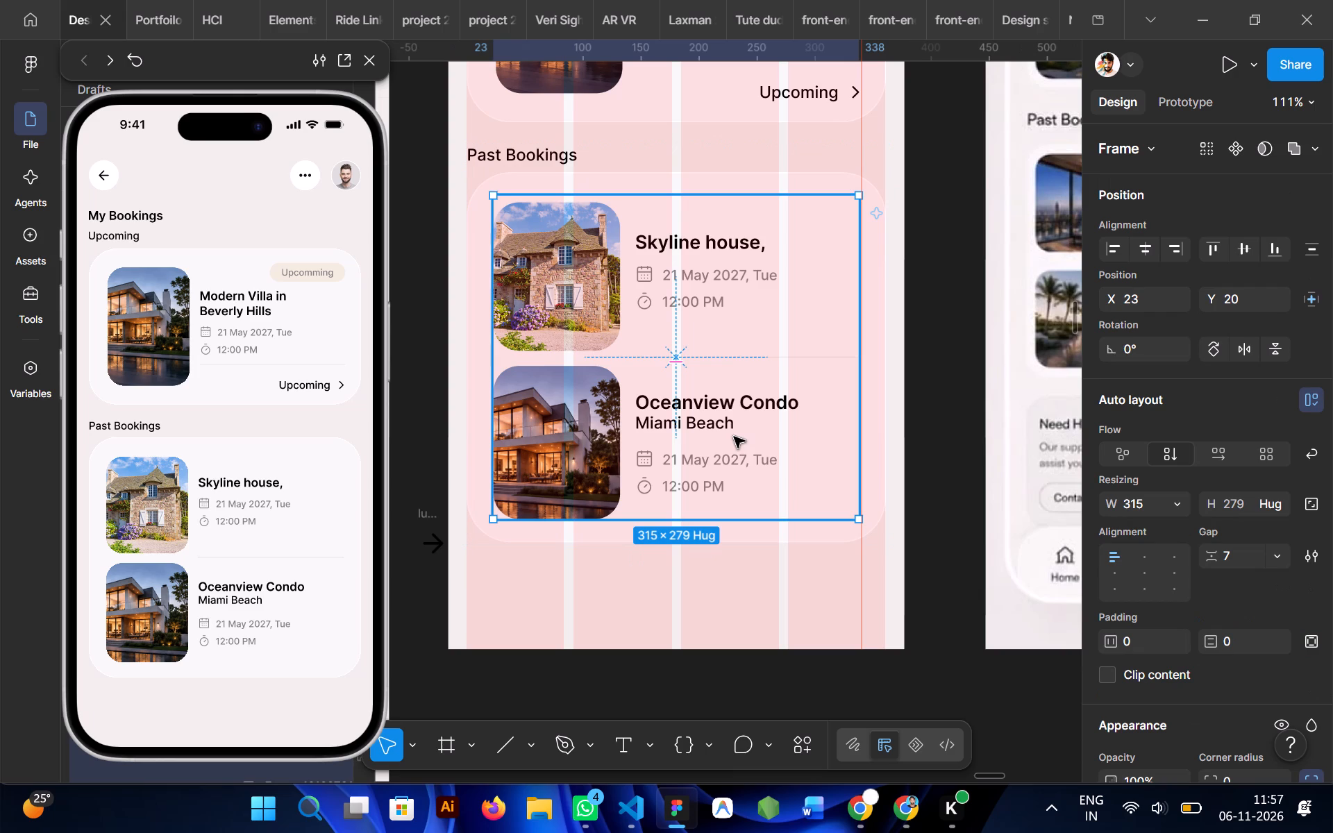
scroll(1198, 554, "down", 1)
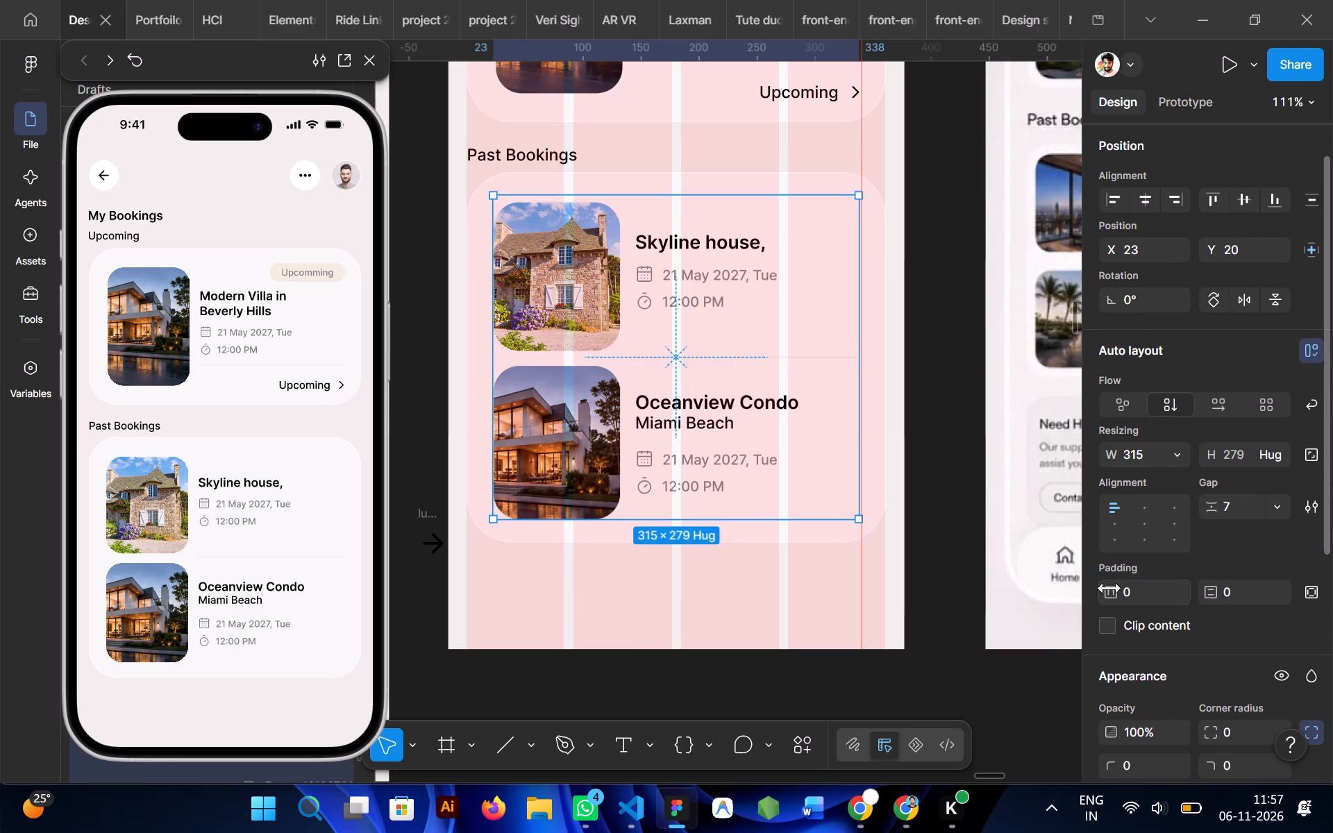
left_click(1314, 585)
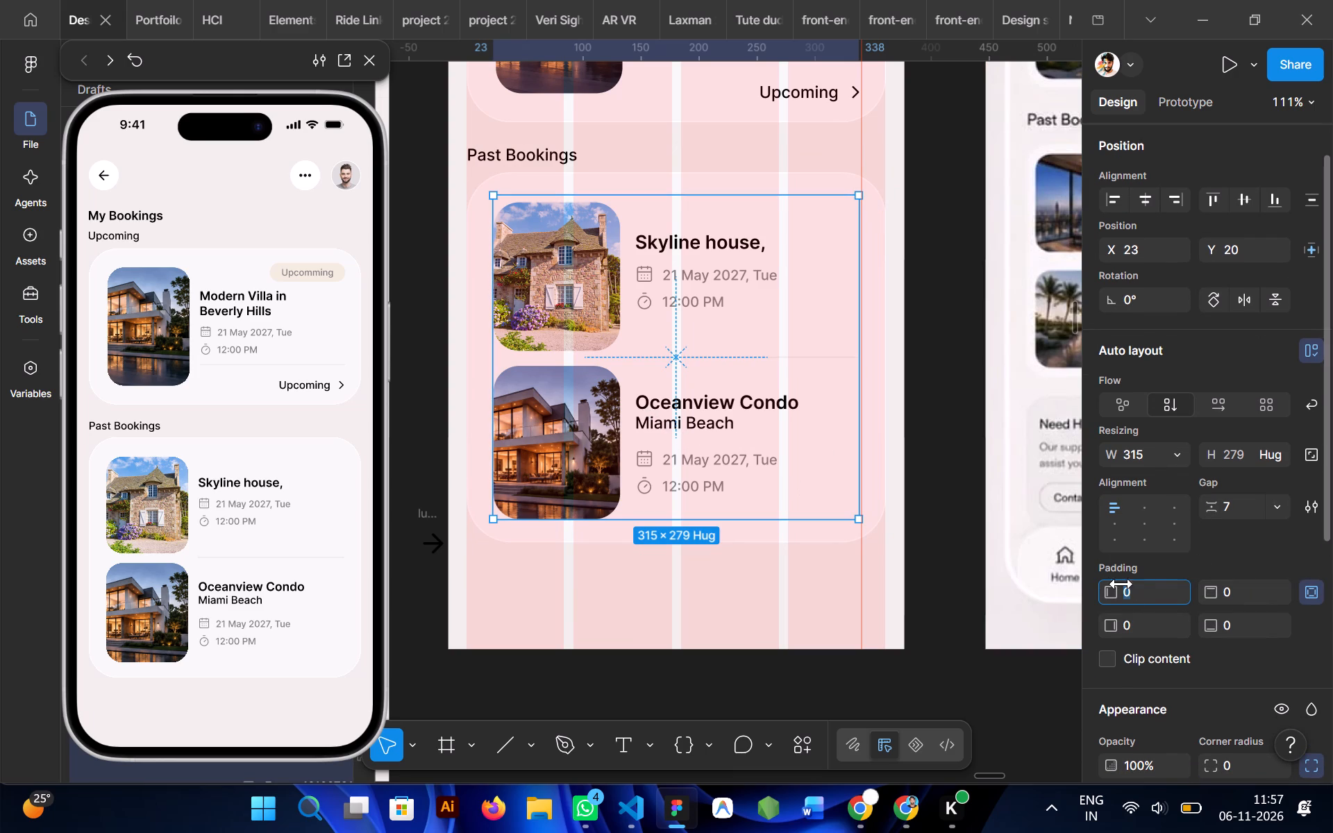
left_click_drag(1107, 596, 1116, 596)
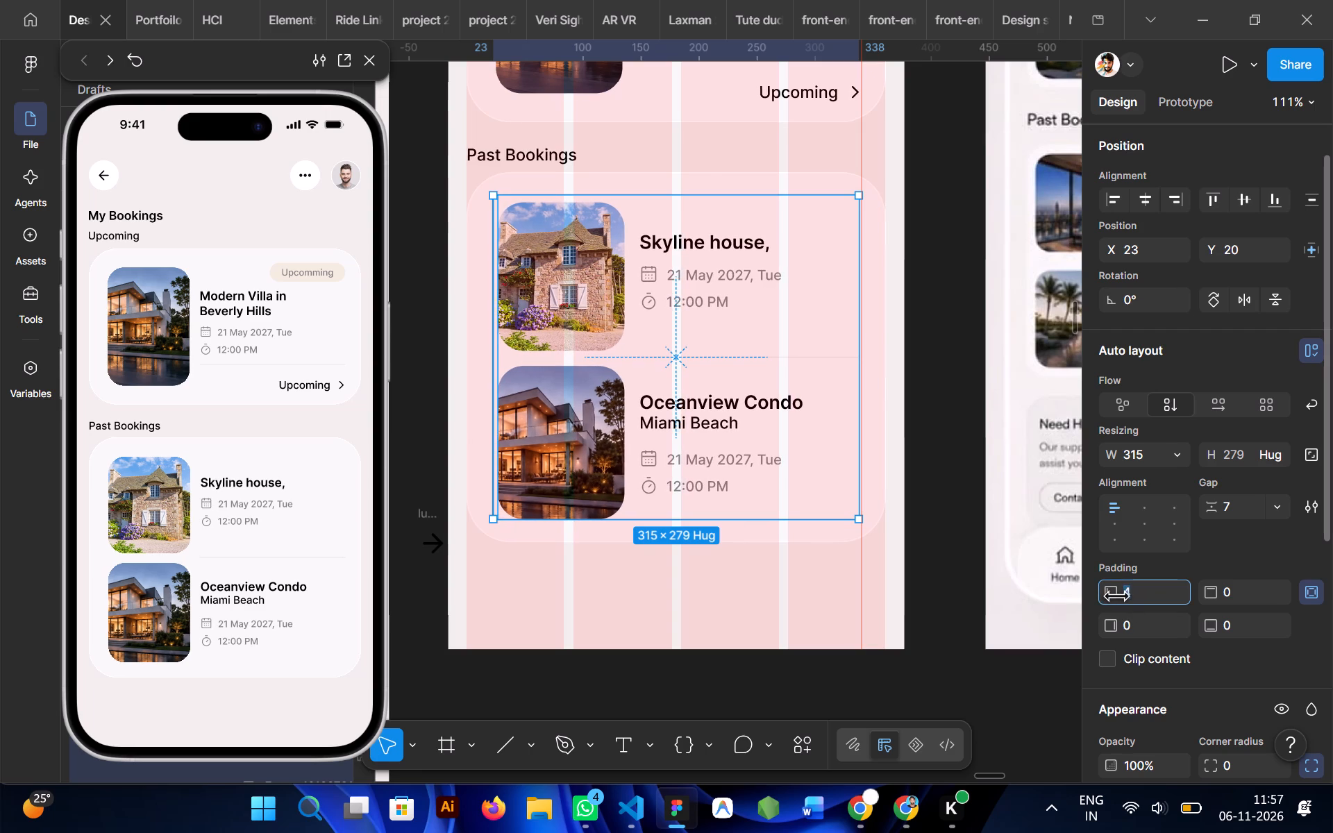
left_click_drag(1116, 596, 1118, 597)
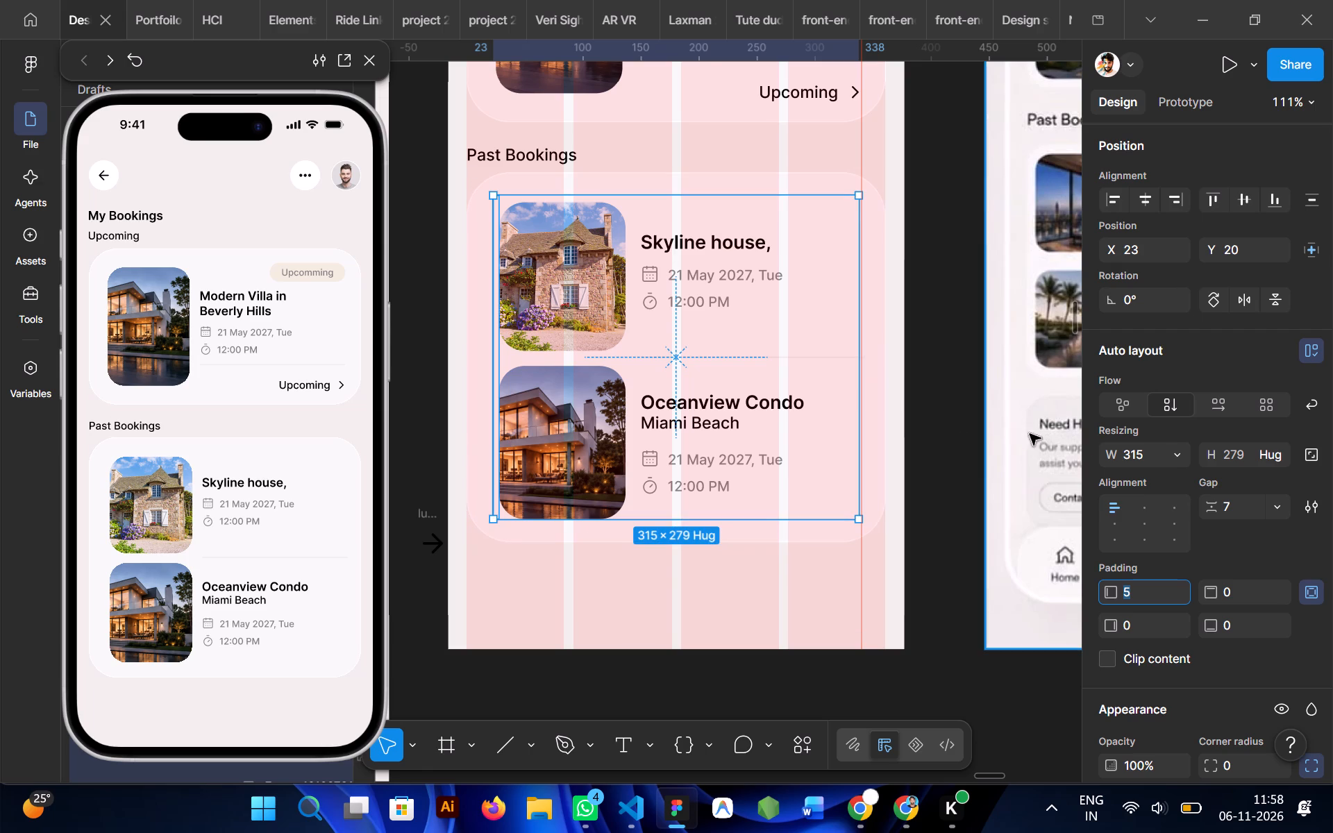
Change the booking stack's width from fixed to hug contents.
left_click(1172, 455)
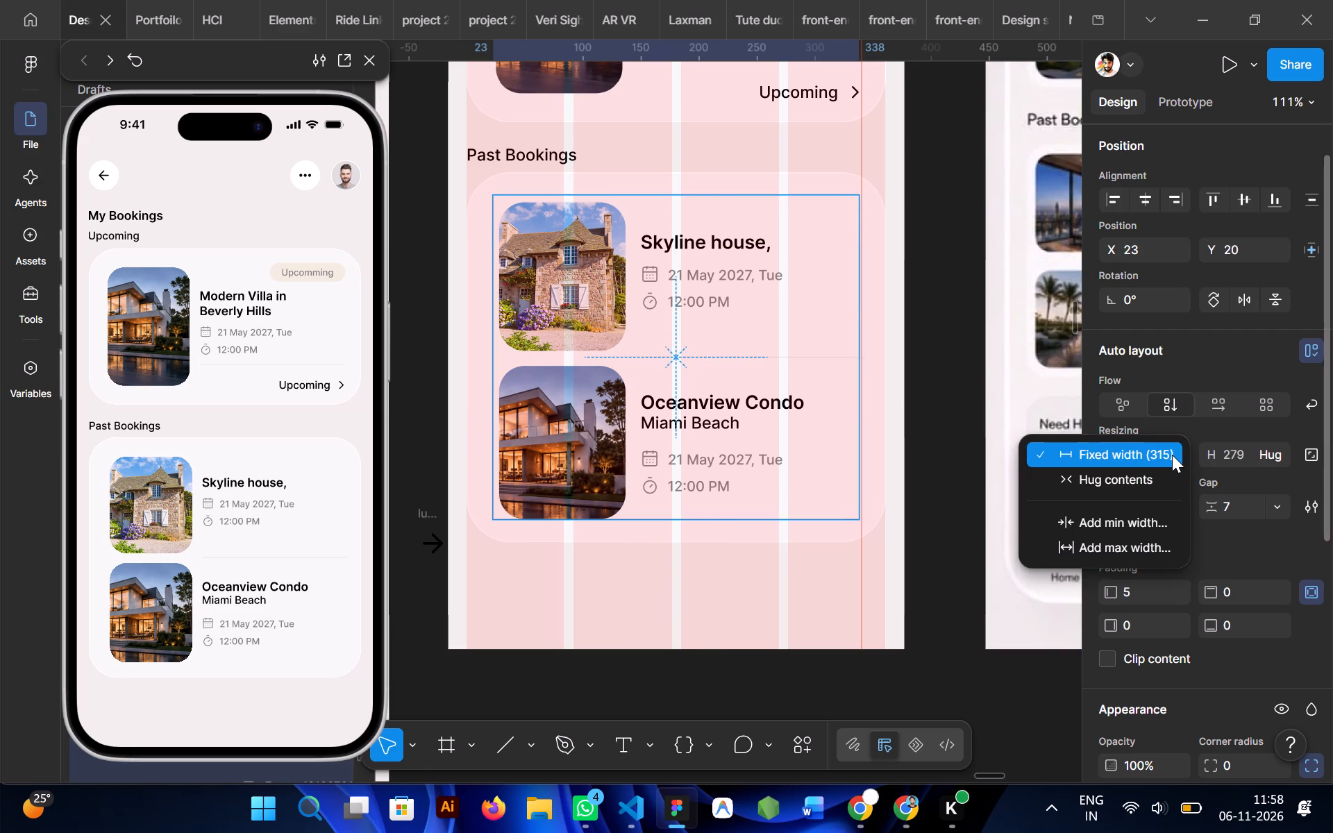
left_click(1146, 476)
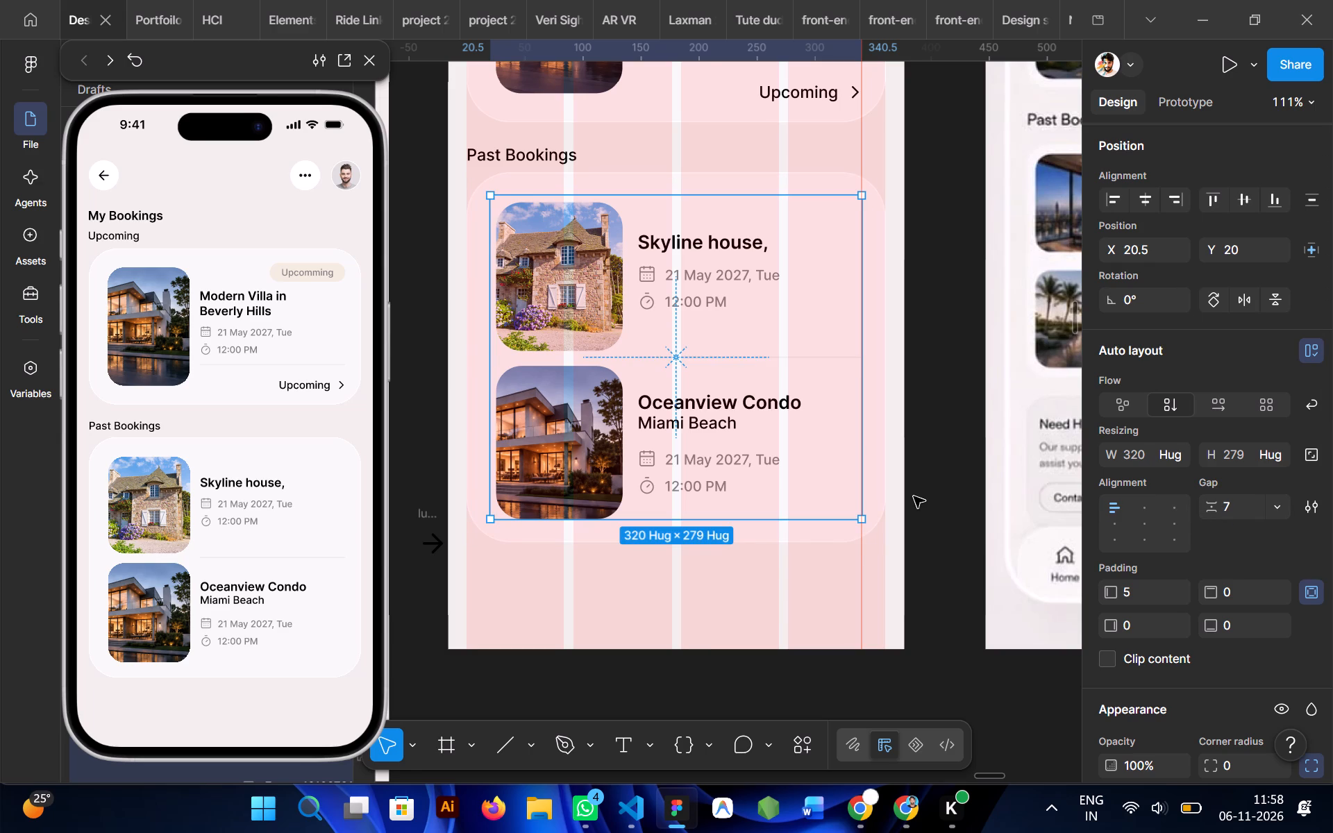
Increase the gap between the two booking rows in the stack, trying 12 and 10 and settling on 9.
double_click(633, 334)
left_click(621, 637)
double_click(625, 444)
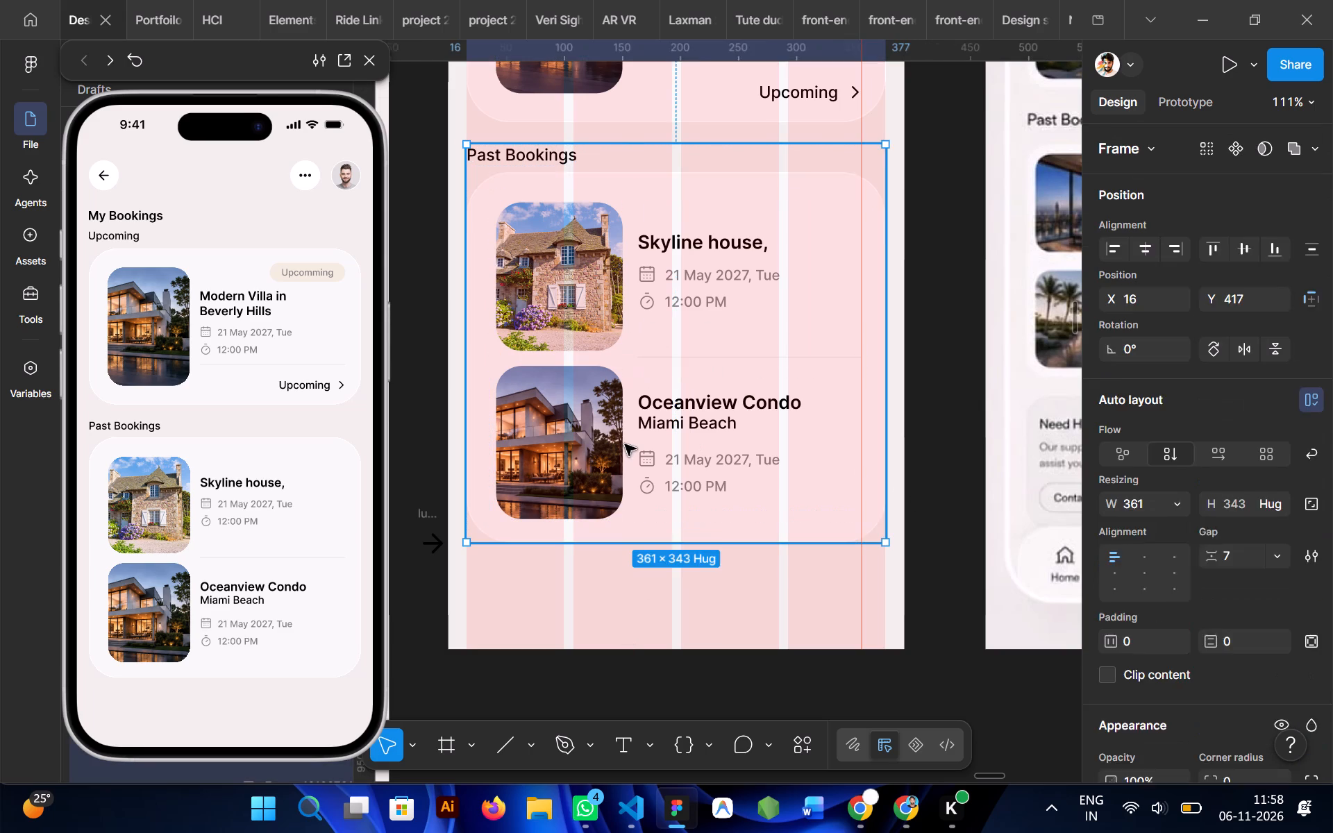
double_click(653, 435)
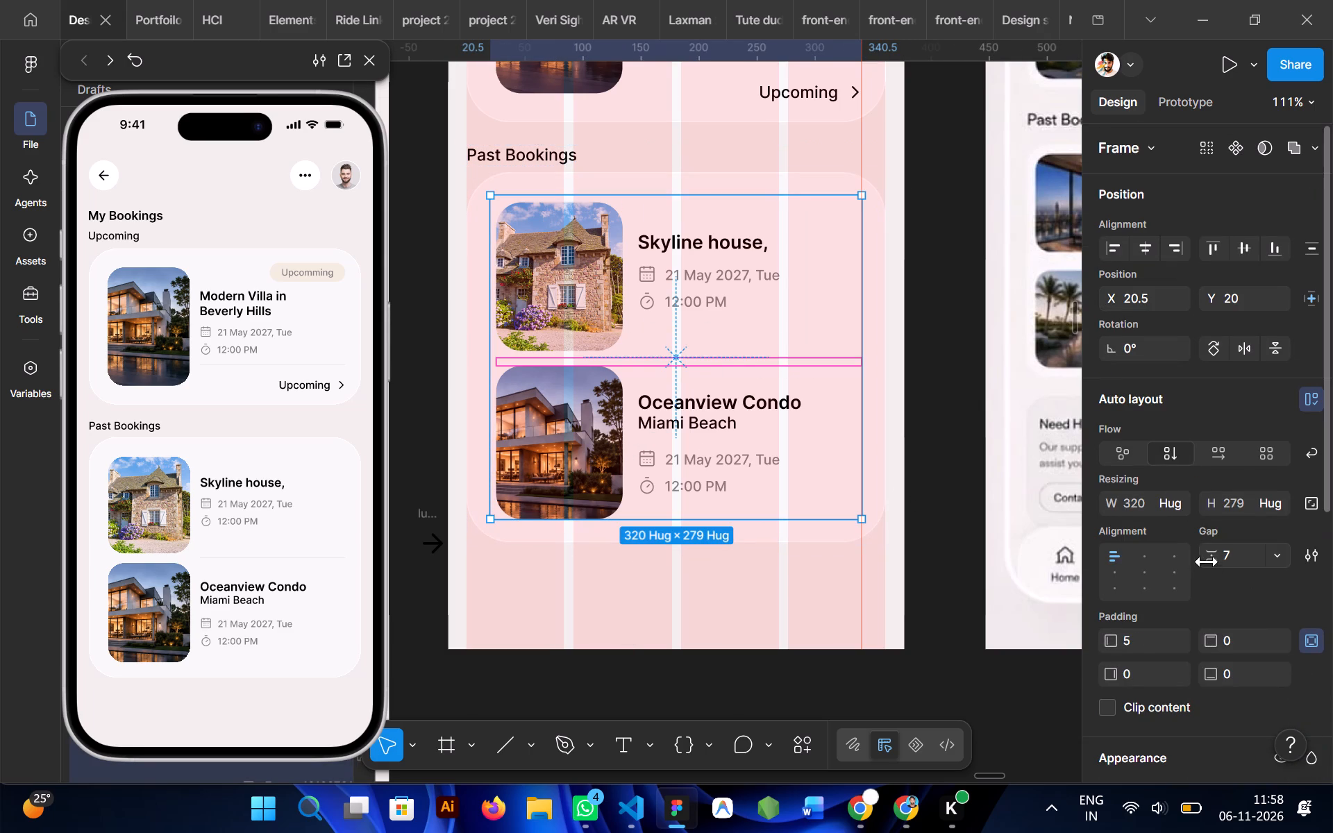
left_click_drag(1214, 554, 676, 411)
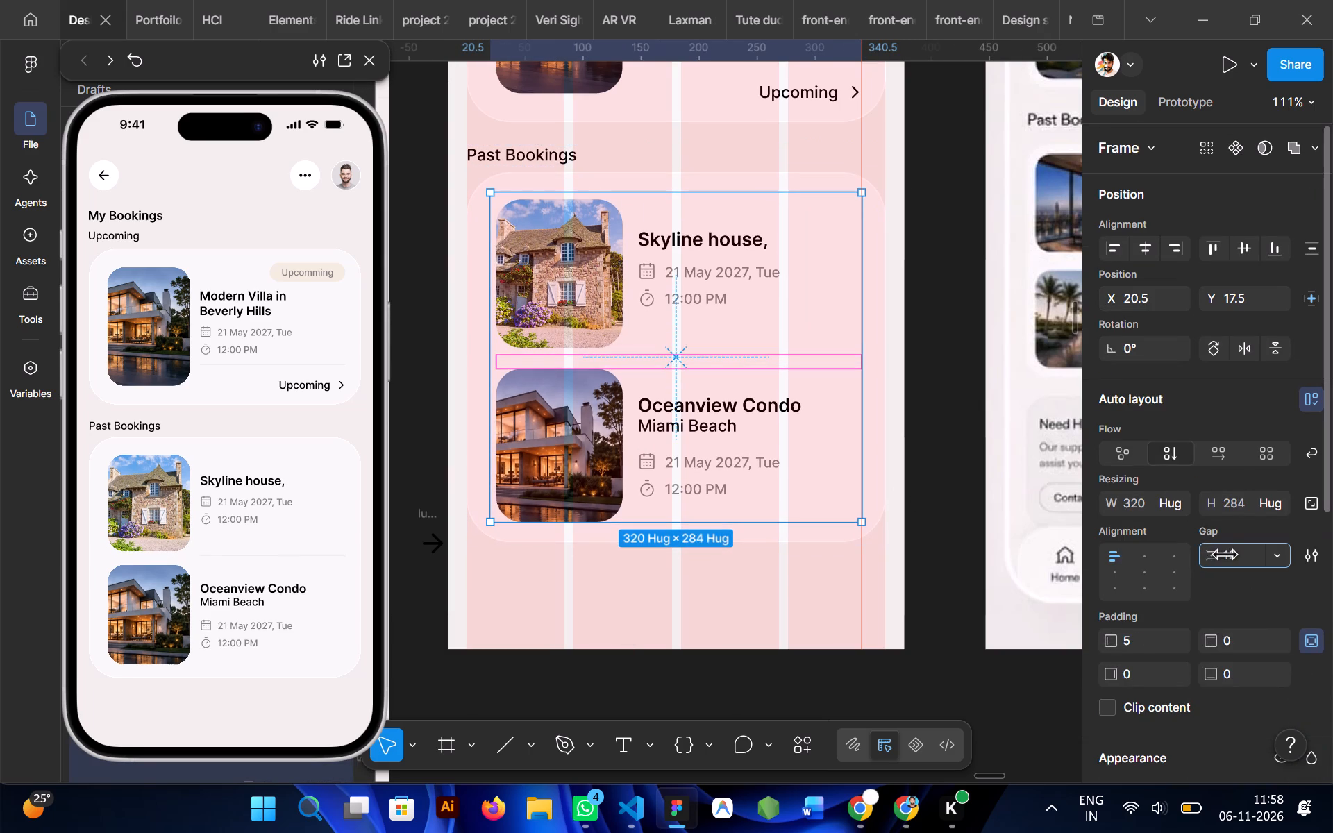
left_click_drag(676, 411, 673, 413)
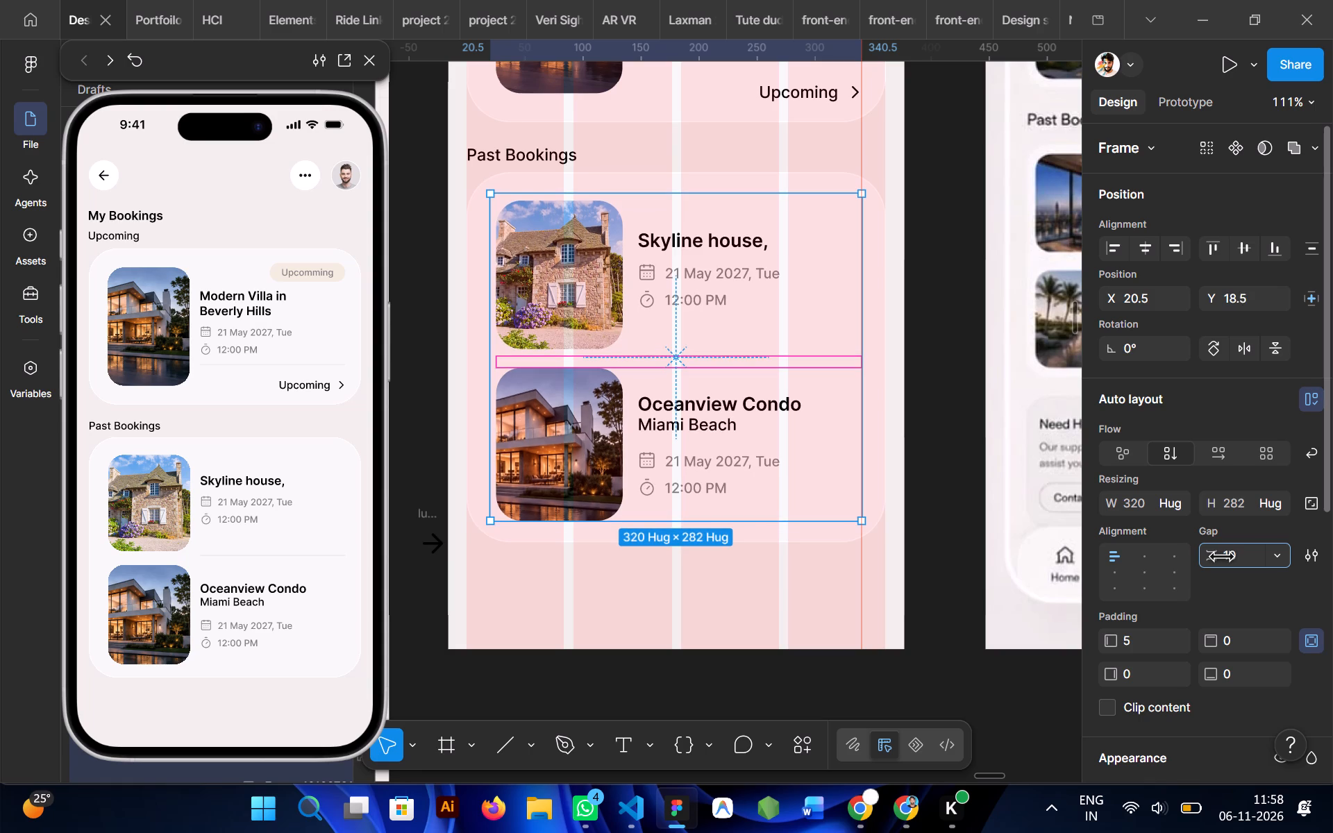
left_click_drag(673, 413, 671, 413)
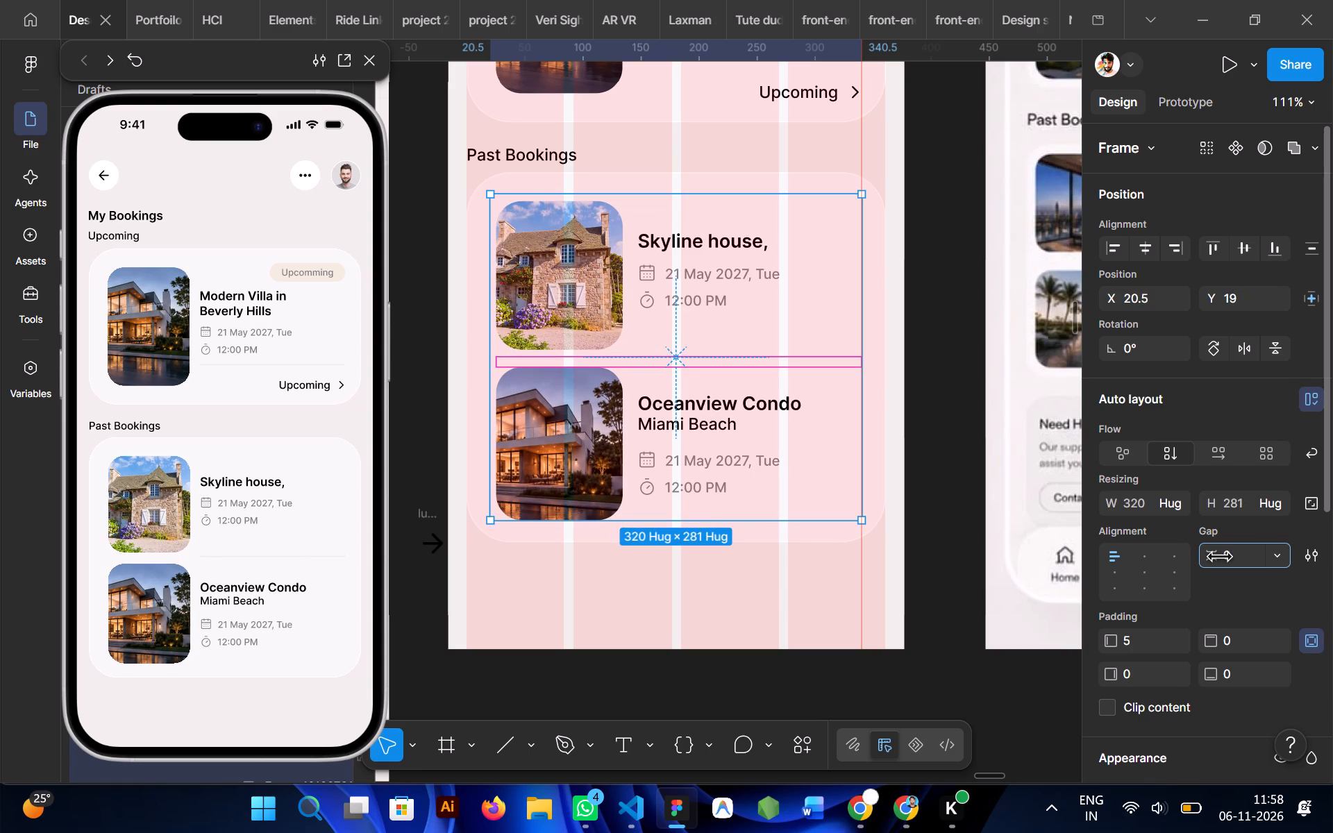
left_click_drag(671, 413, 670, 413)
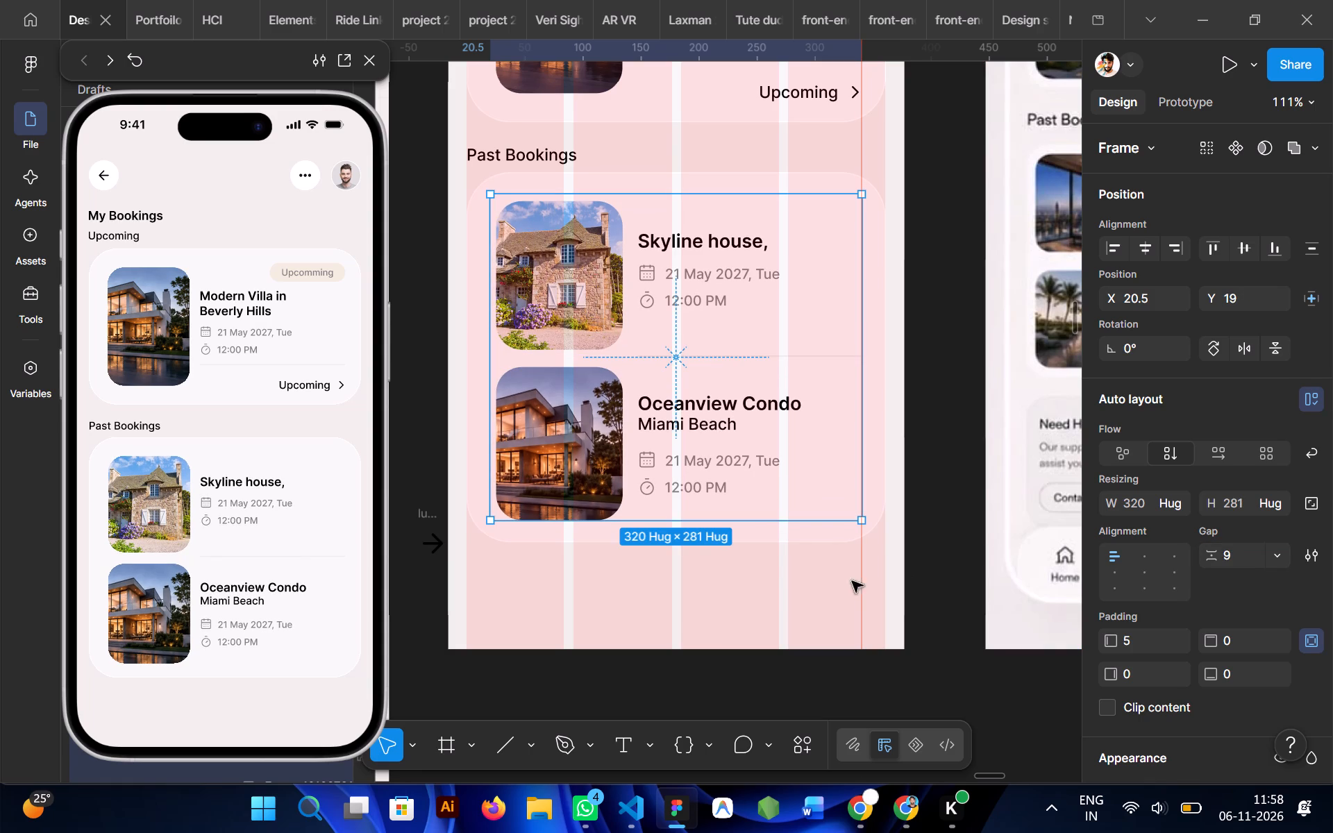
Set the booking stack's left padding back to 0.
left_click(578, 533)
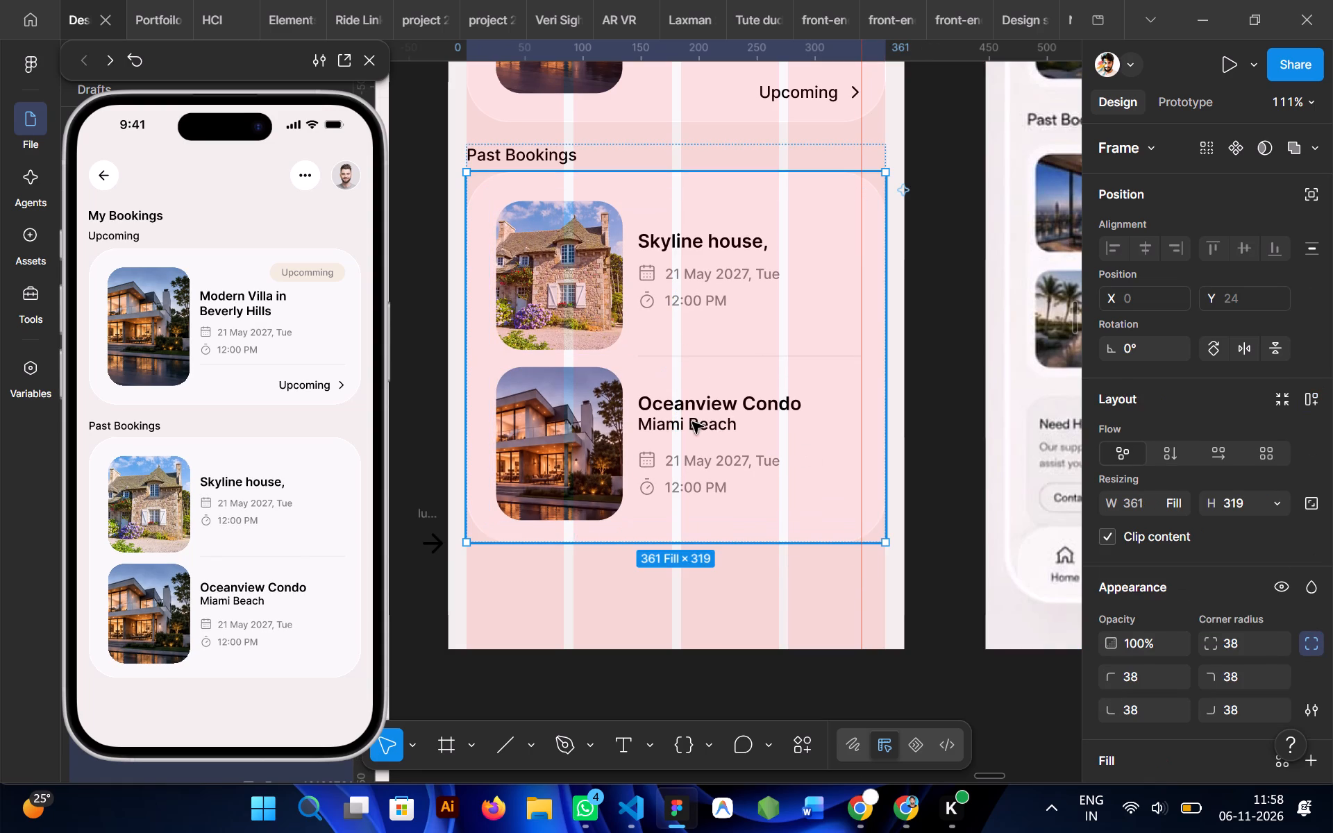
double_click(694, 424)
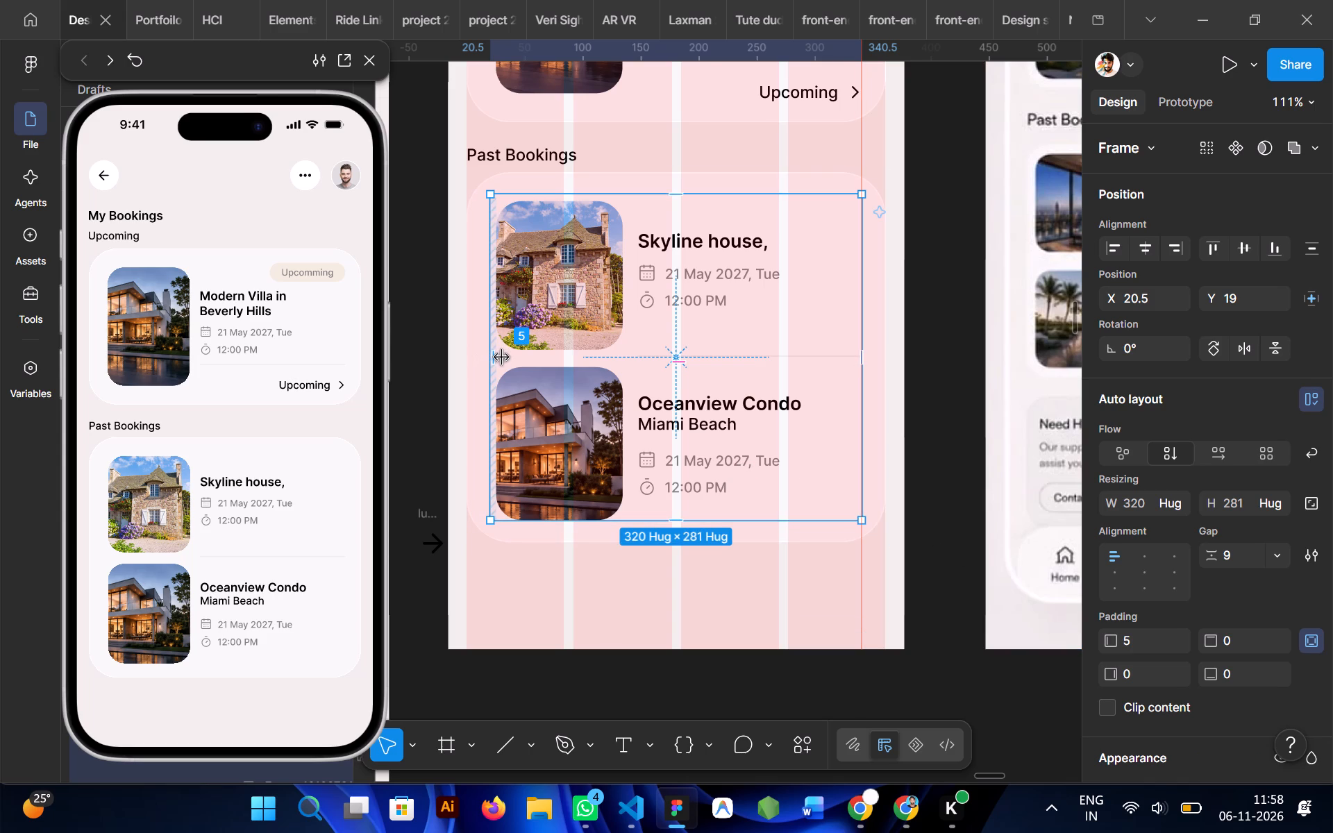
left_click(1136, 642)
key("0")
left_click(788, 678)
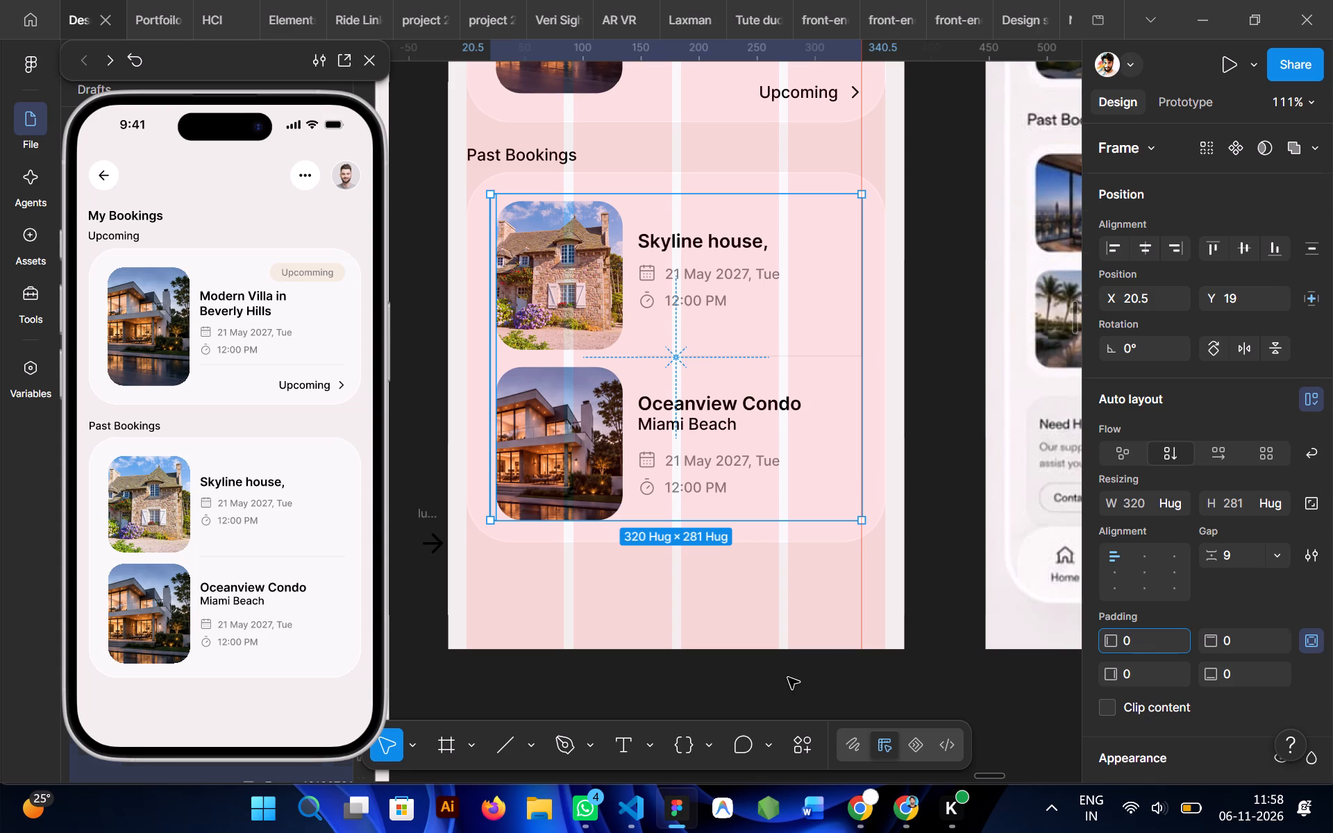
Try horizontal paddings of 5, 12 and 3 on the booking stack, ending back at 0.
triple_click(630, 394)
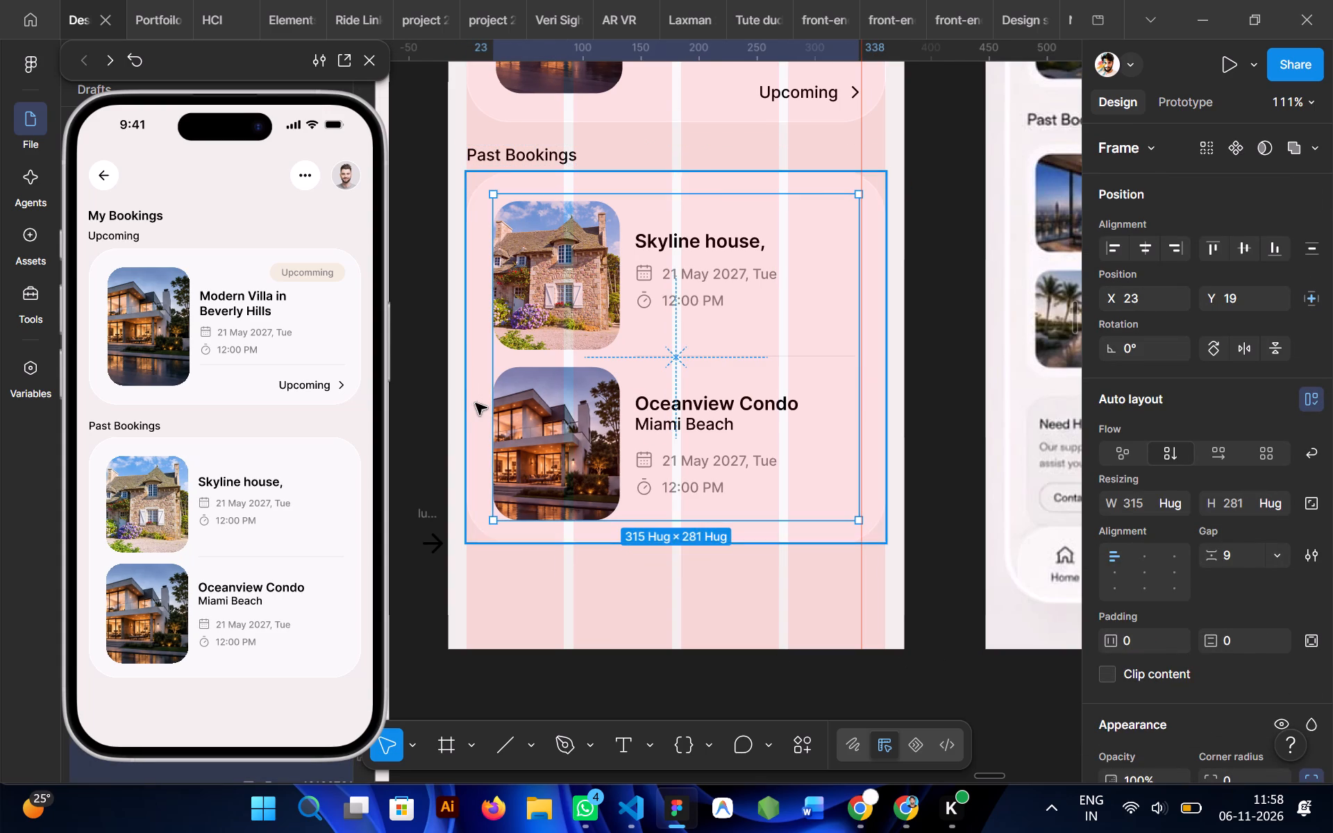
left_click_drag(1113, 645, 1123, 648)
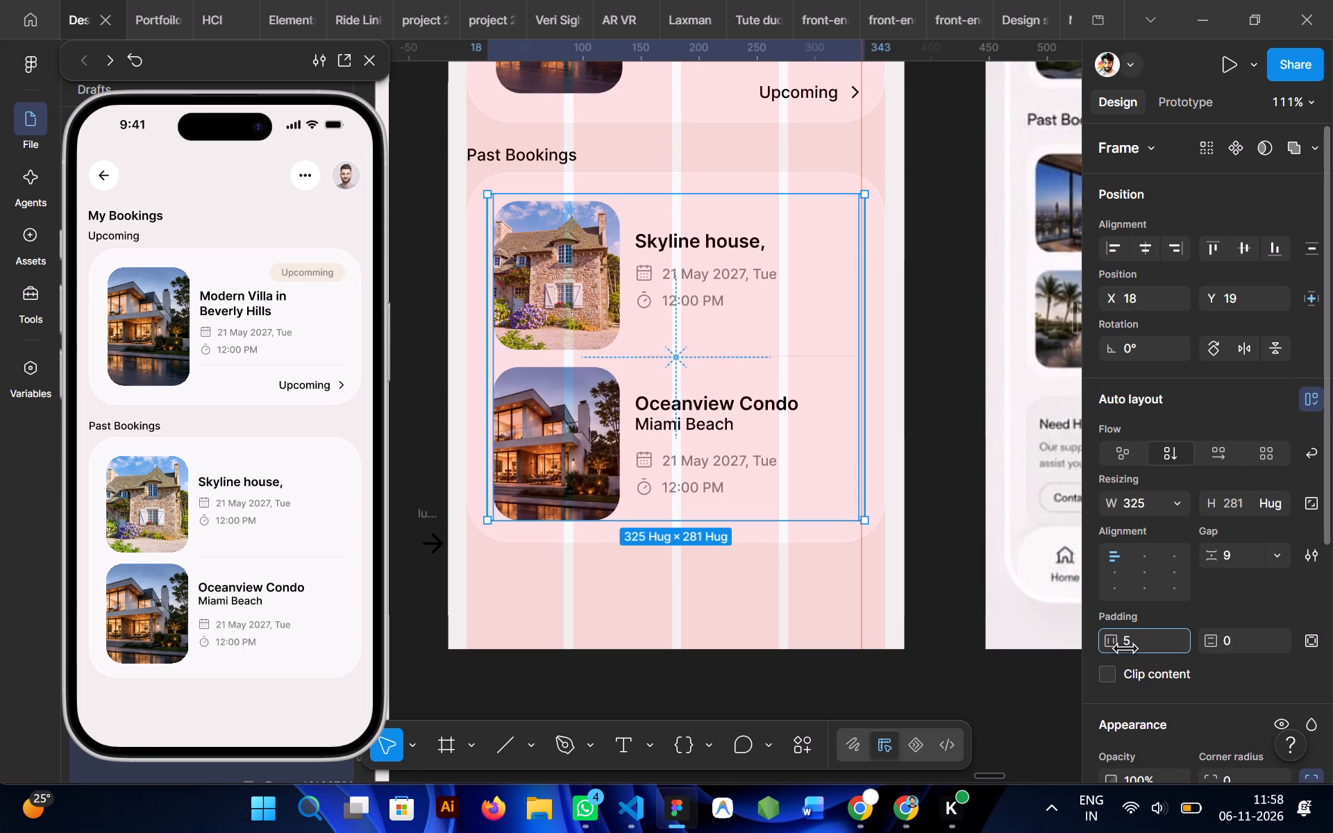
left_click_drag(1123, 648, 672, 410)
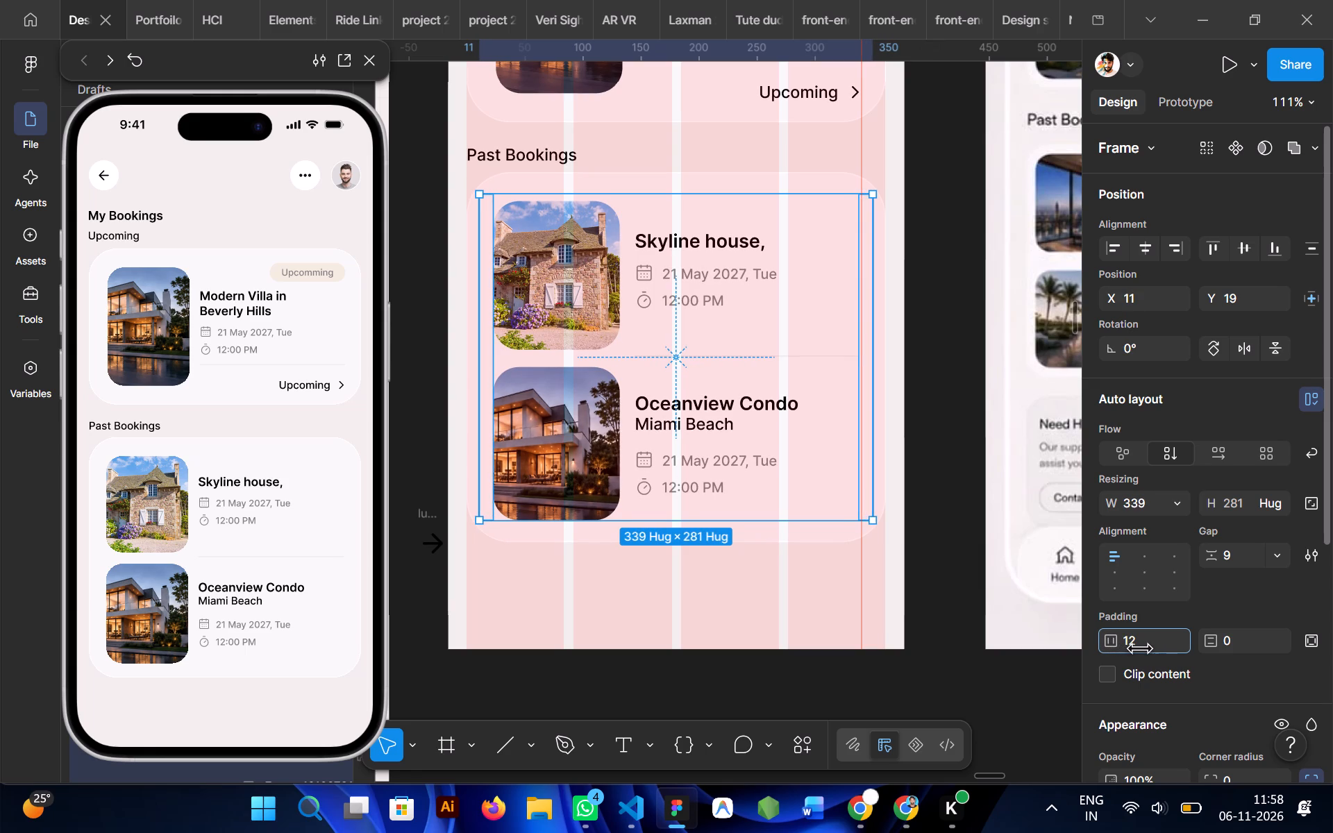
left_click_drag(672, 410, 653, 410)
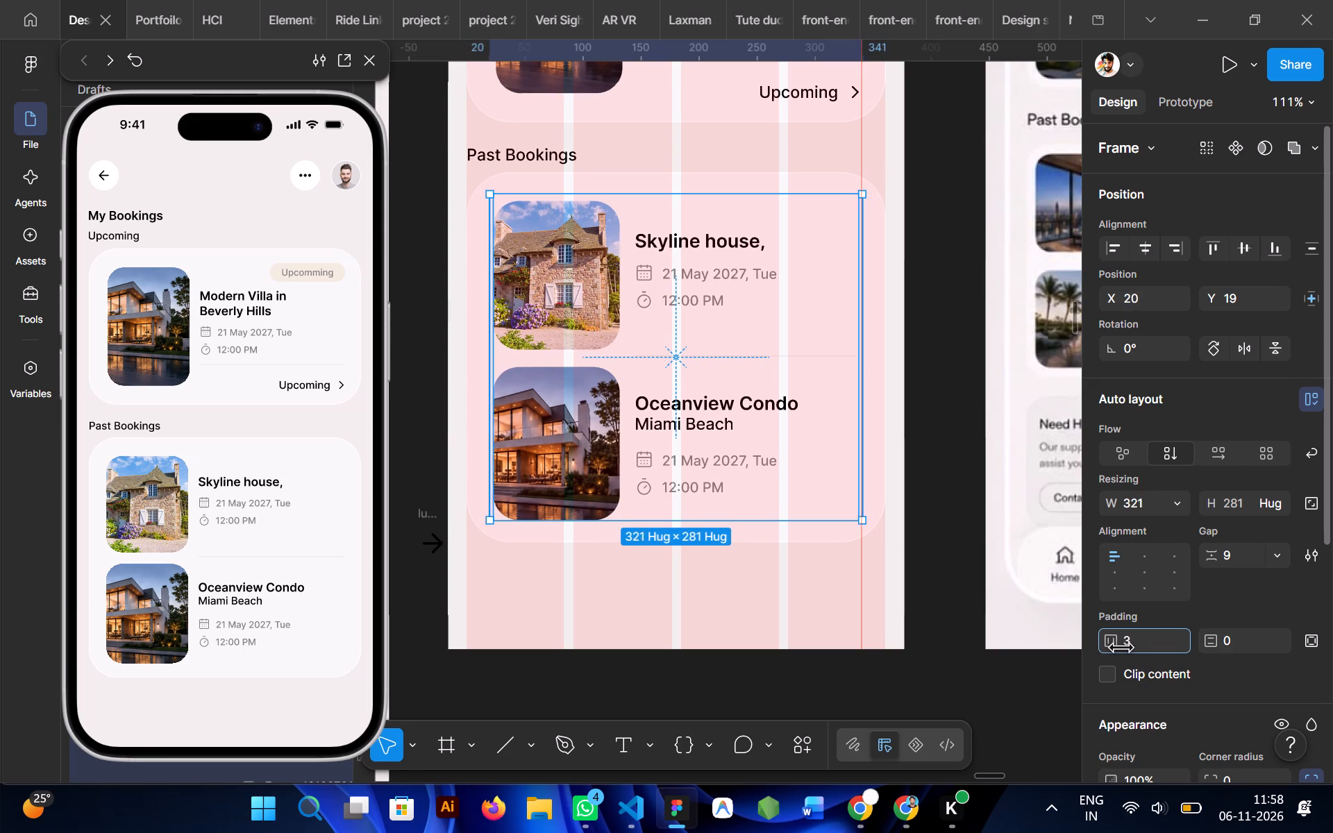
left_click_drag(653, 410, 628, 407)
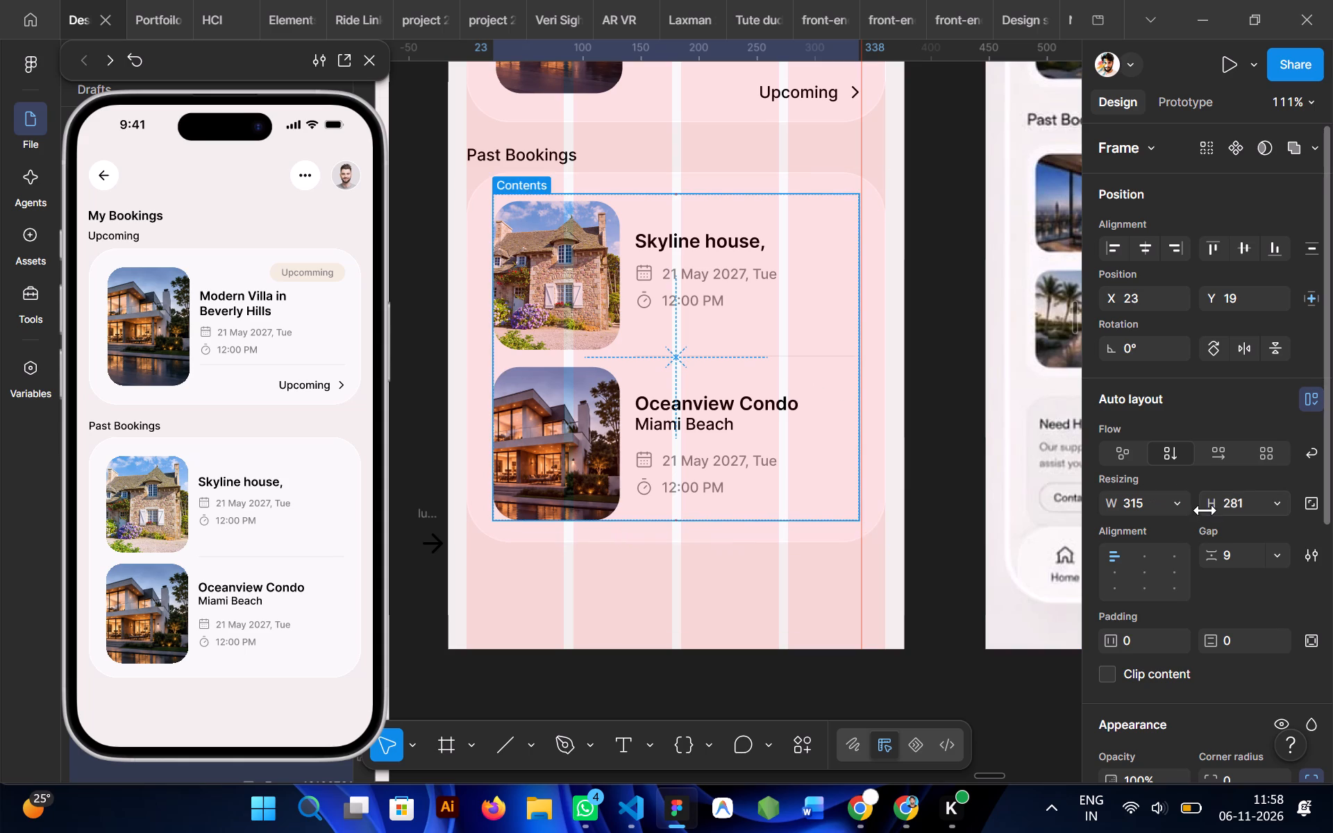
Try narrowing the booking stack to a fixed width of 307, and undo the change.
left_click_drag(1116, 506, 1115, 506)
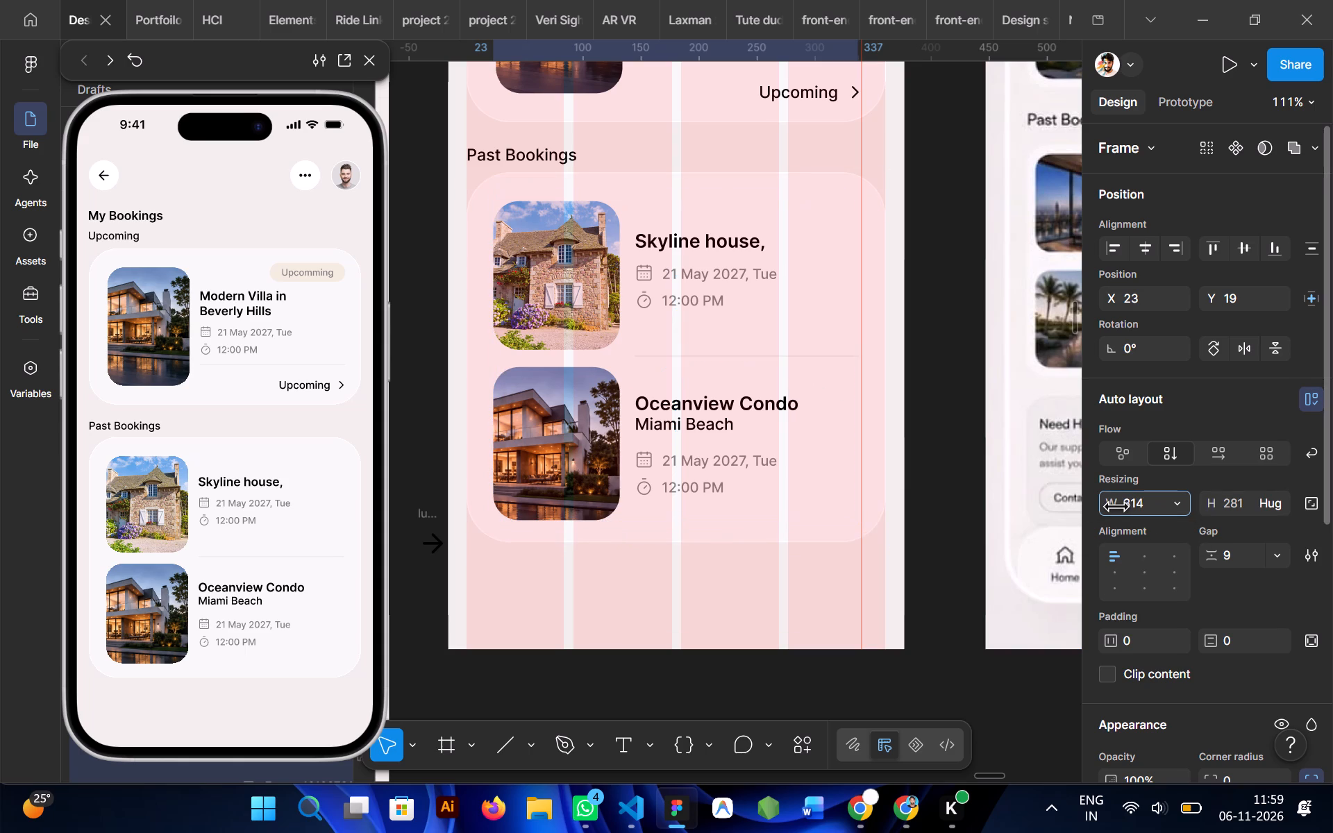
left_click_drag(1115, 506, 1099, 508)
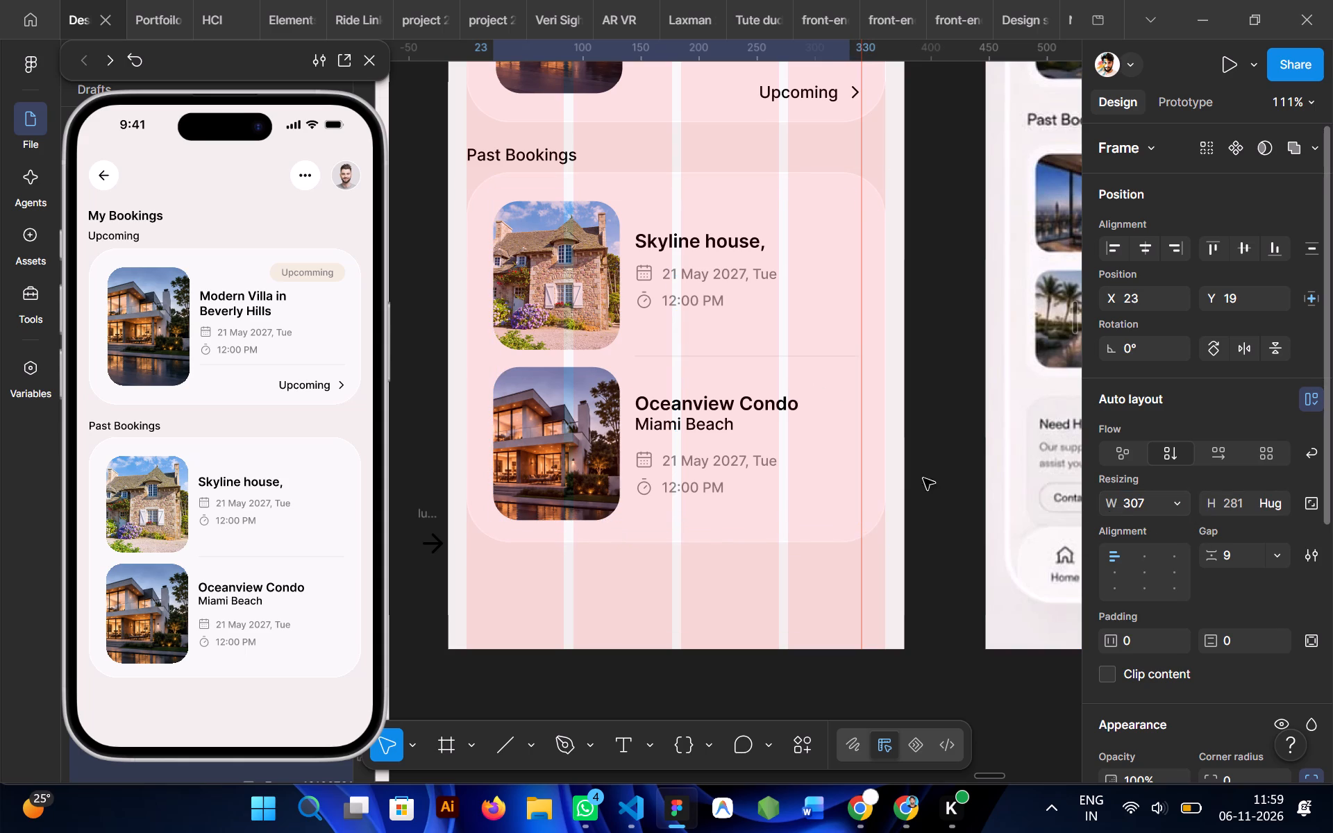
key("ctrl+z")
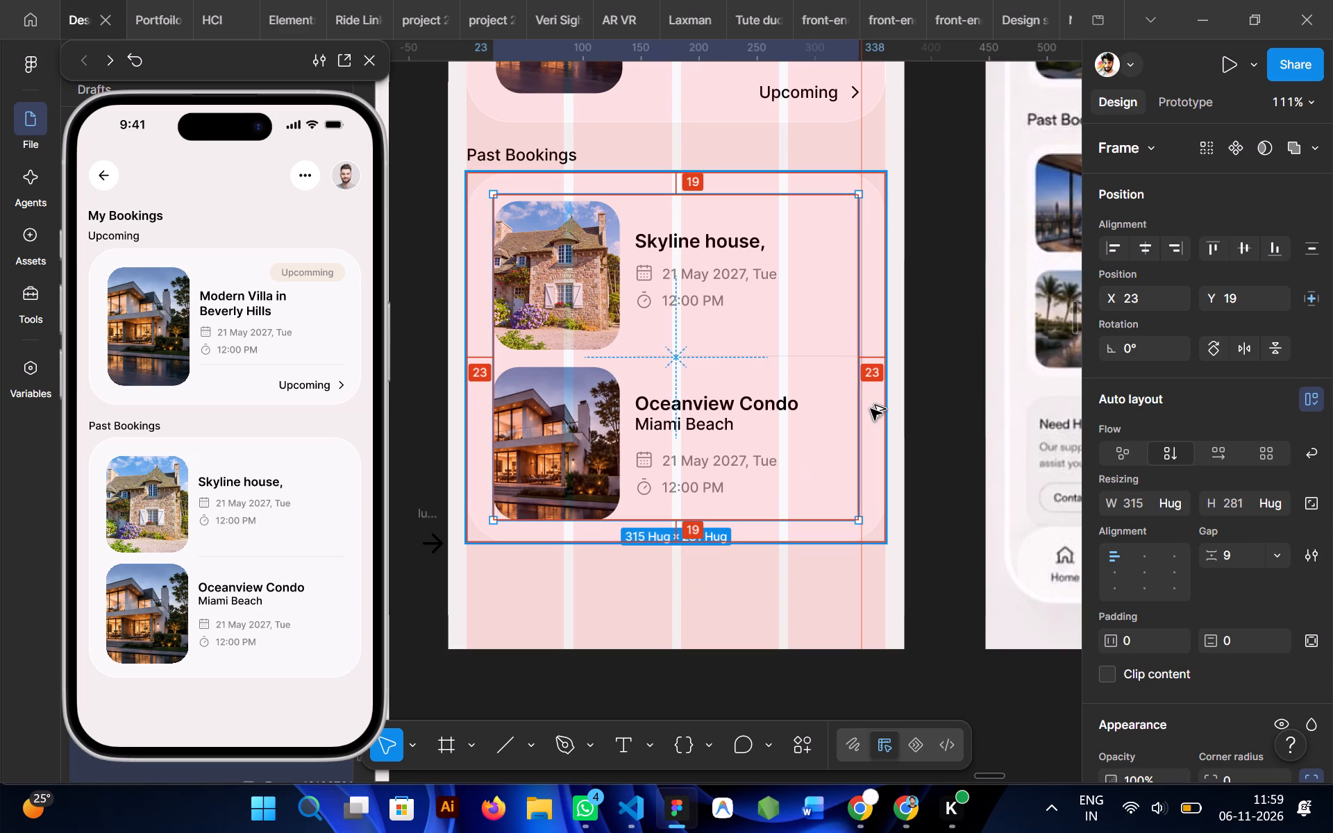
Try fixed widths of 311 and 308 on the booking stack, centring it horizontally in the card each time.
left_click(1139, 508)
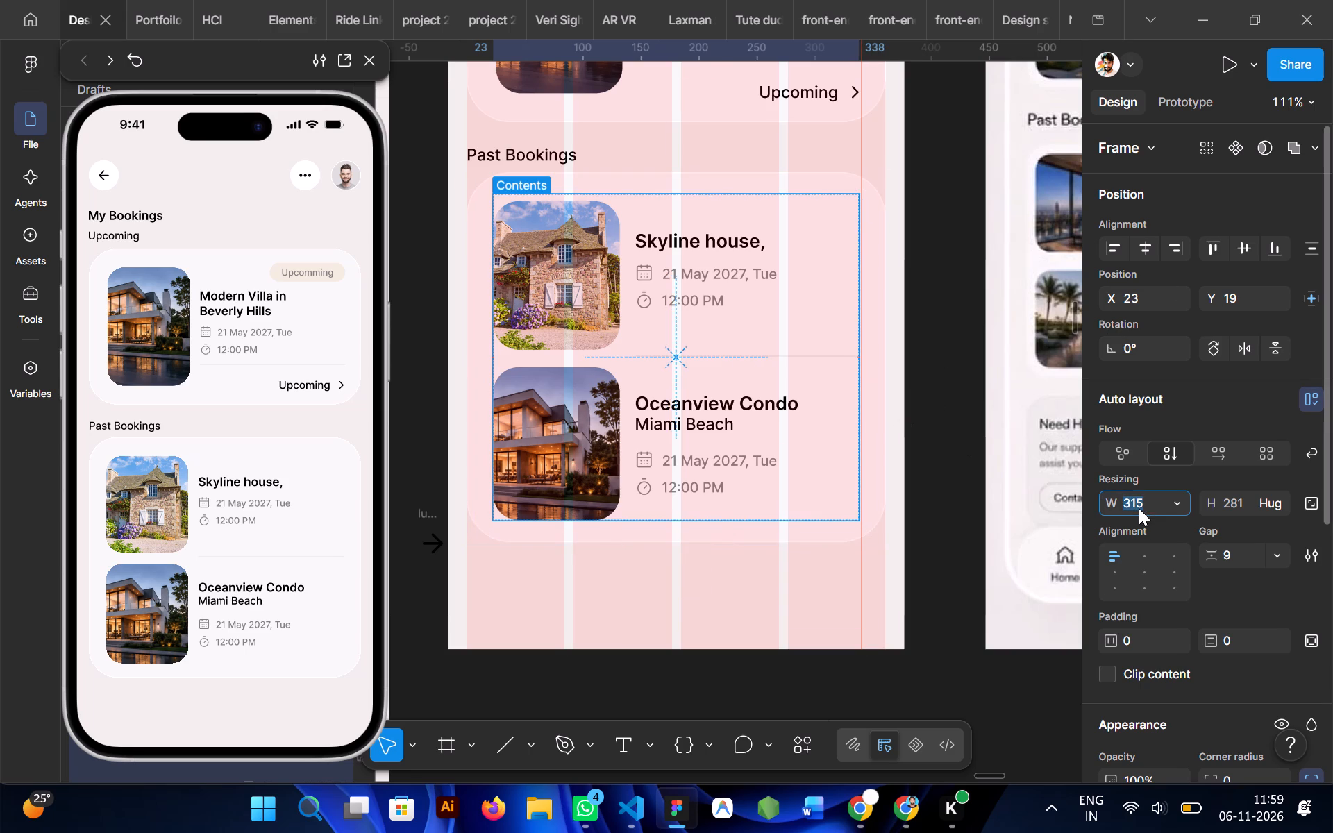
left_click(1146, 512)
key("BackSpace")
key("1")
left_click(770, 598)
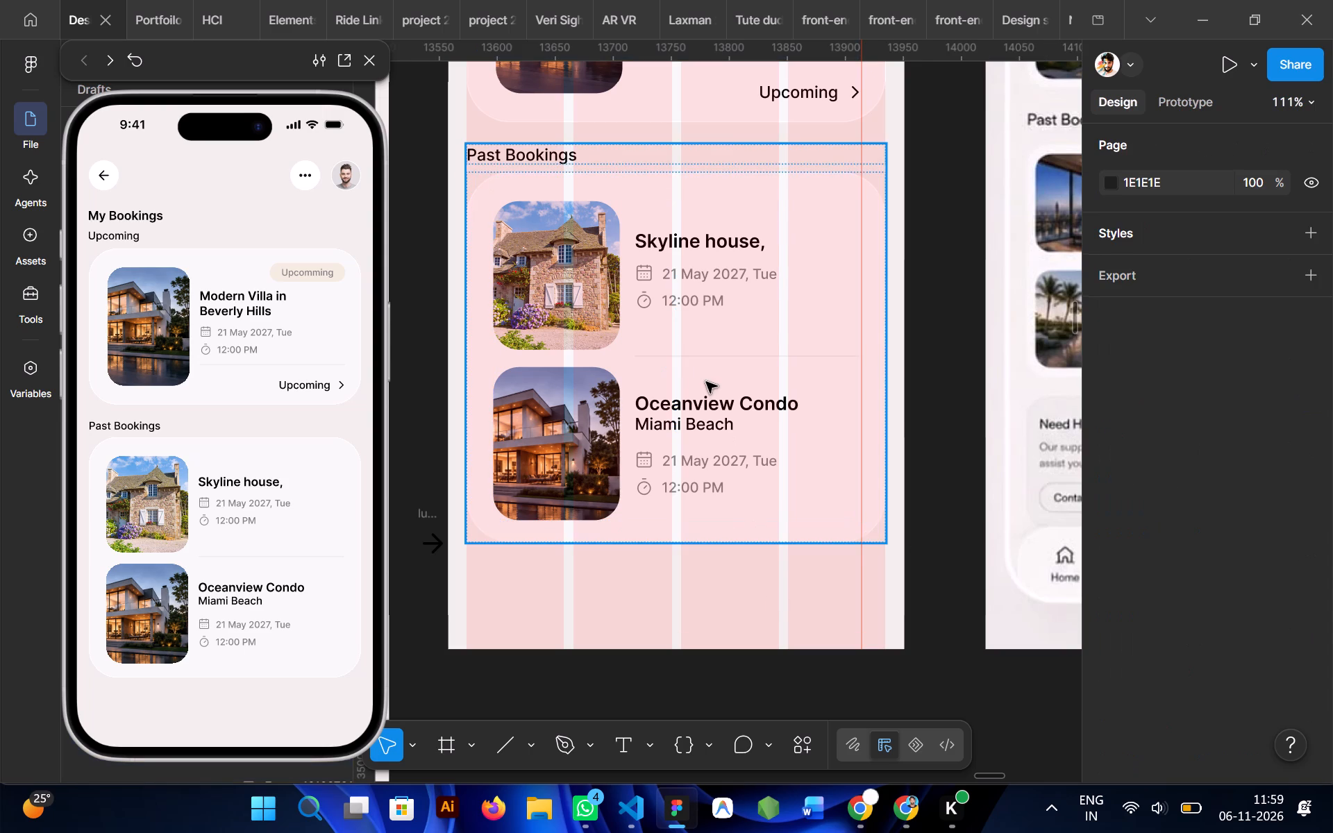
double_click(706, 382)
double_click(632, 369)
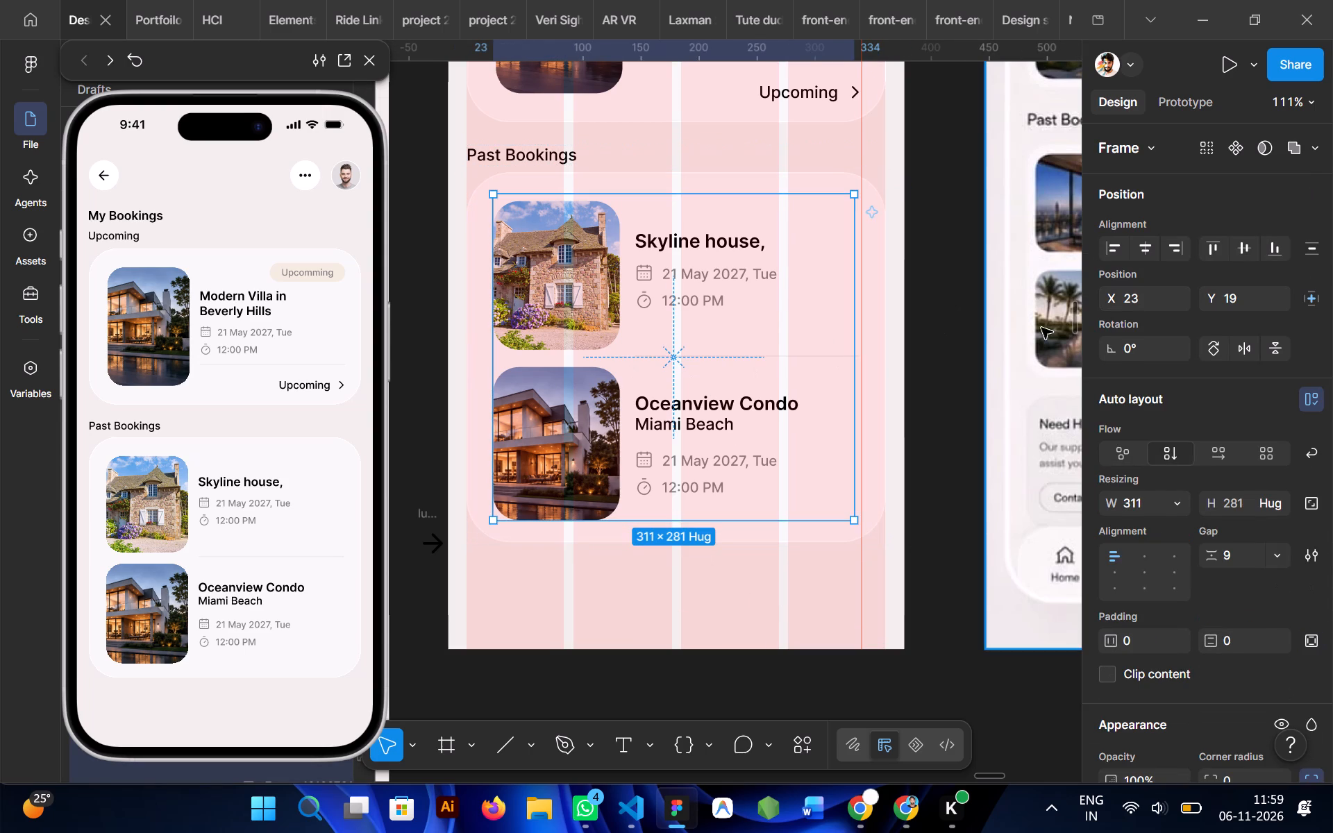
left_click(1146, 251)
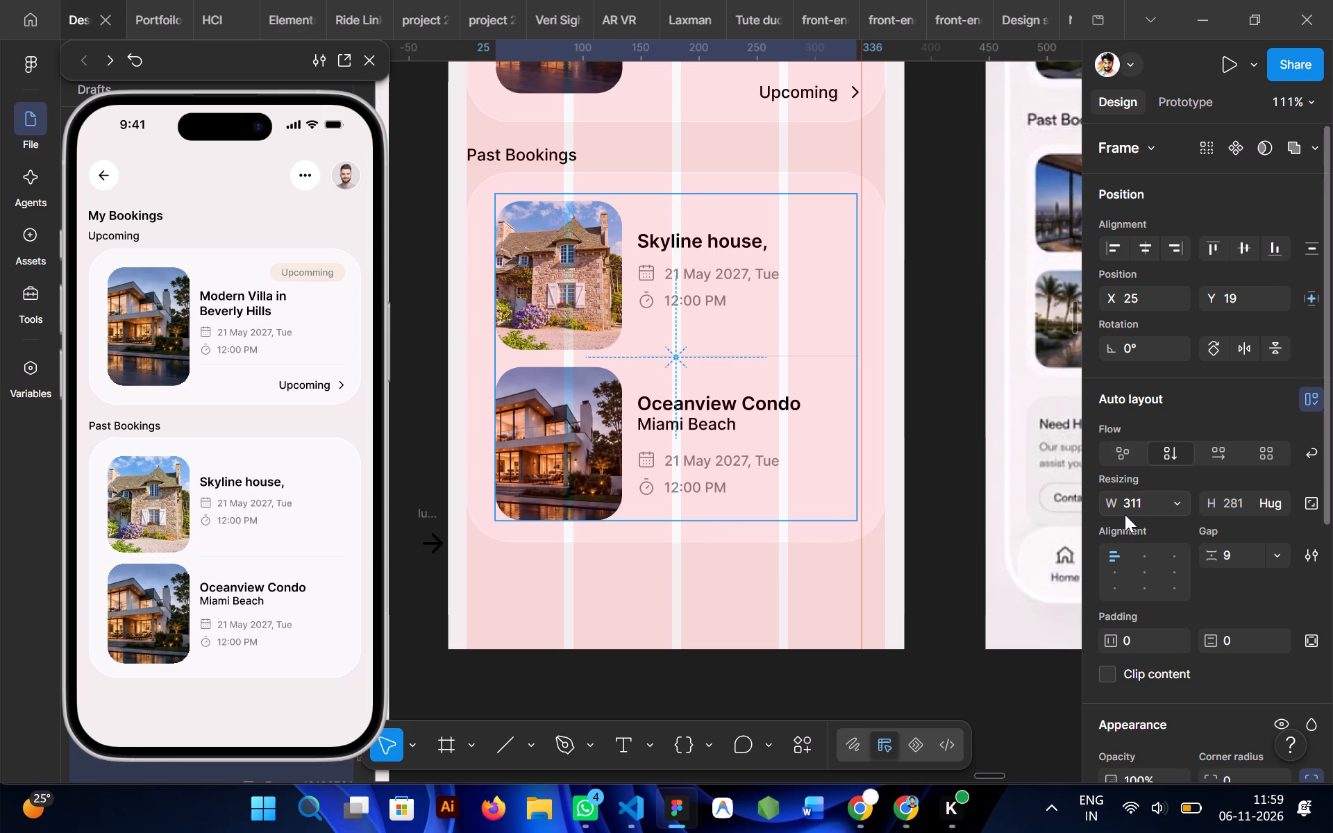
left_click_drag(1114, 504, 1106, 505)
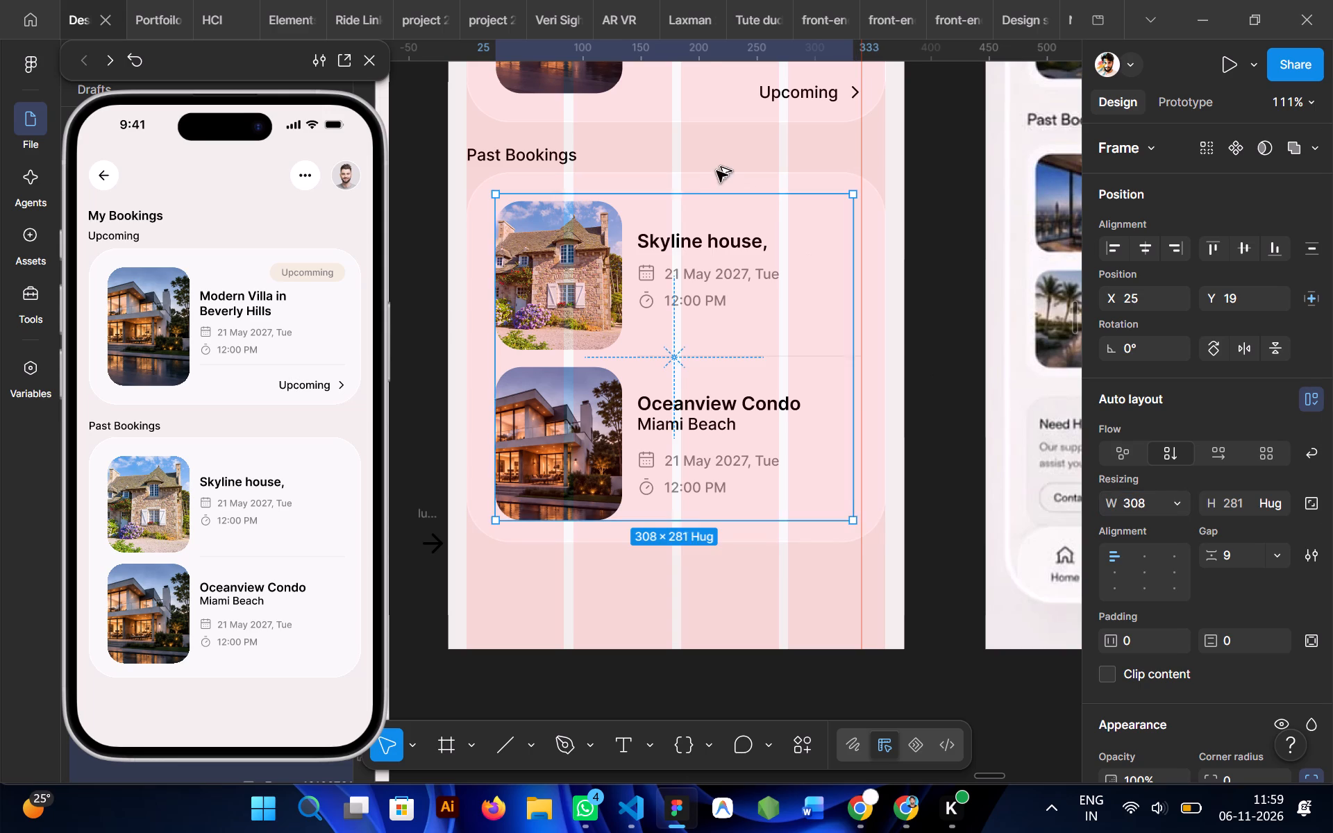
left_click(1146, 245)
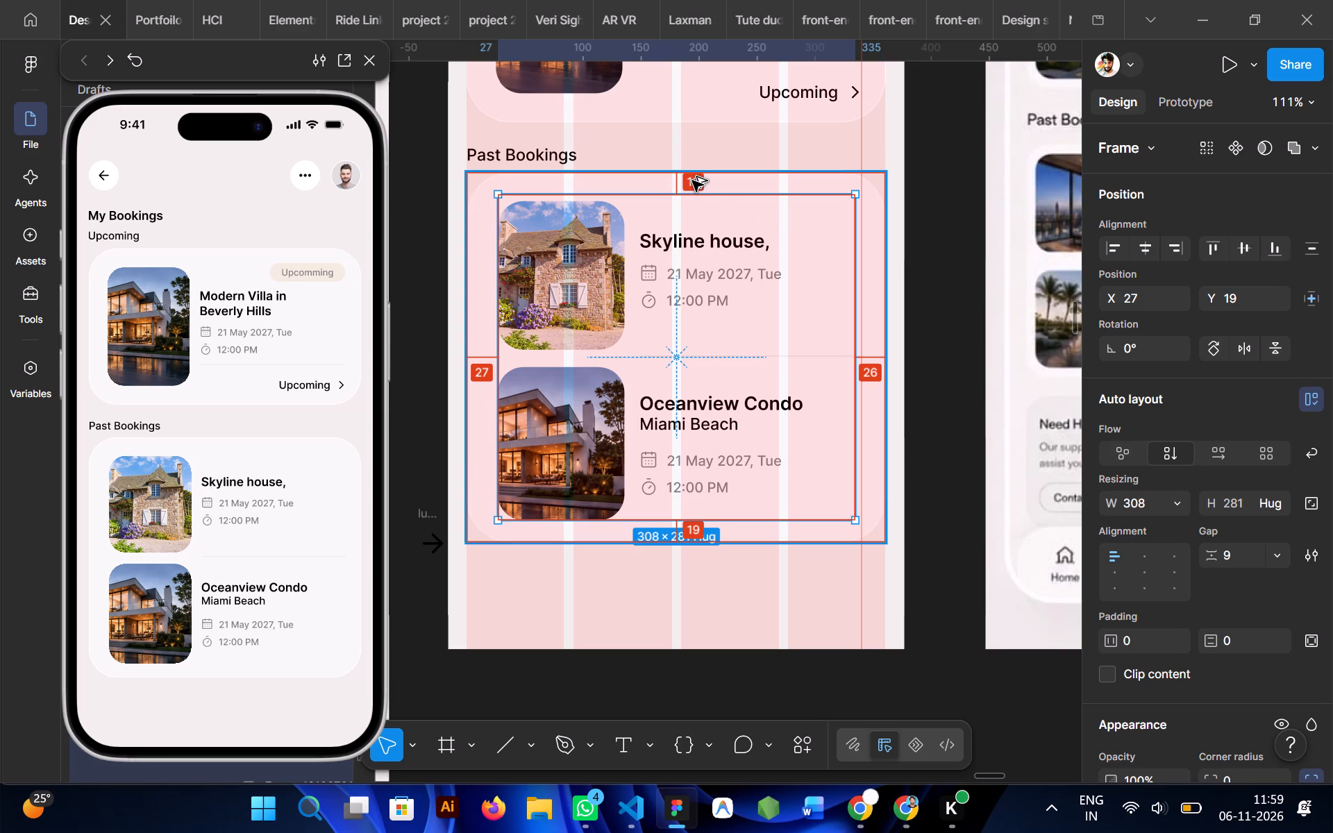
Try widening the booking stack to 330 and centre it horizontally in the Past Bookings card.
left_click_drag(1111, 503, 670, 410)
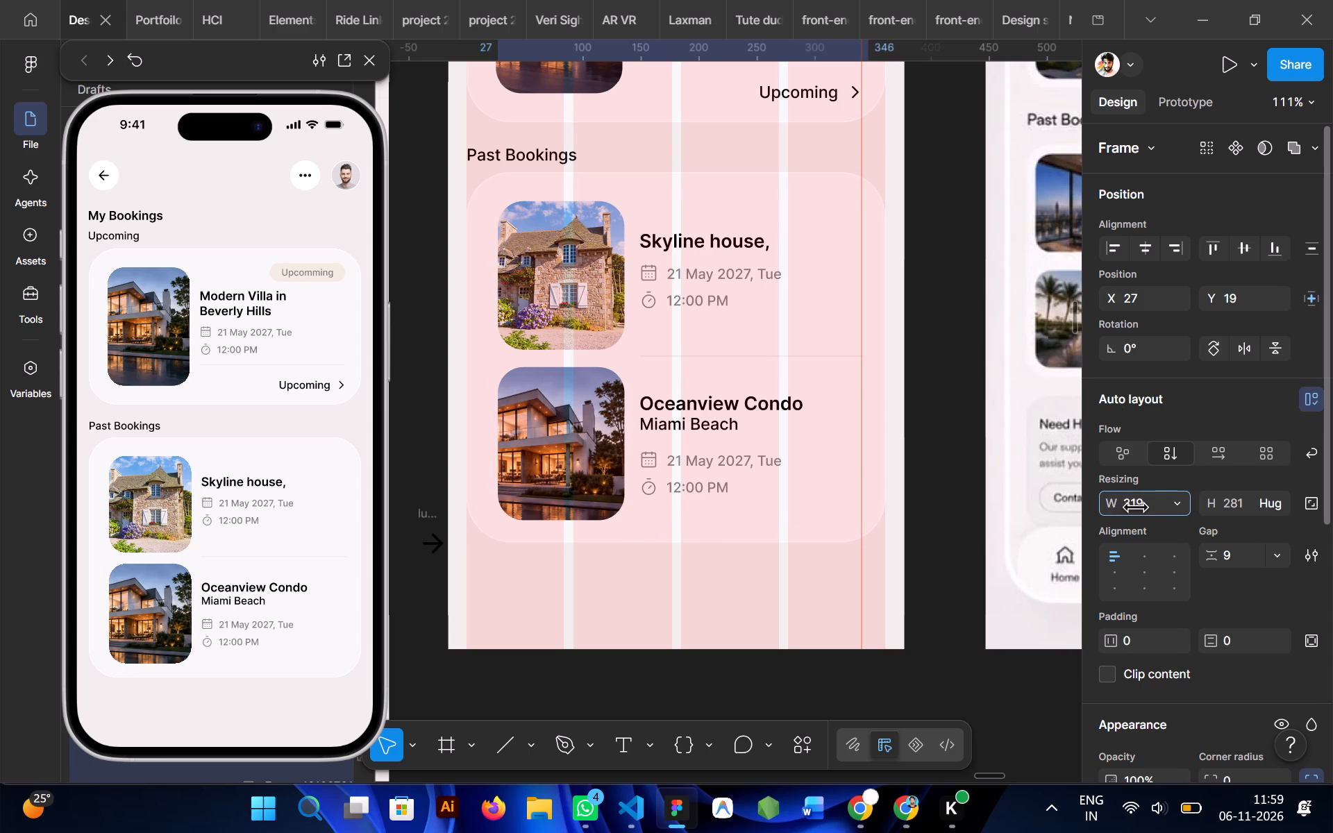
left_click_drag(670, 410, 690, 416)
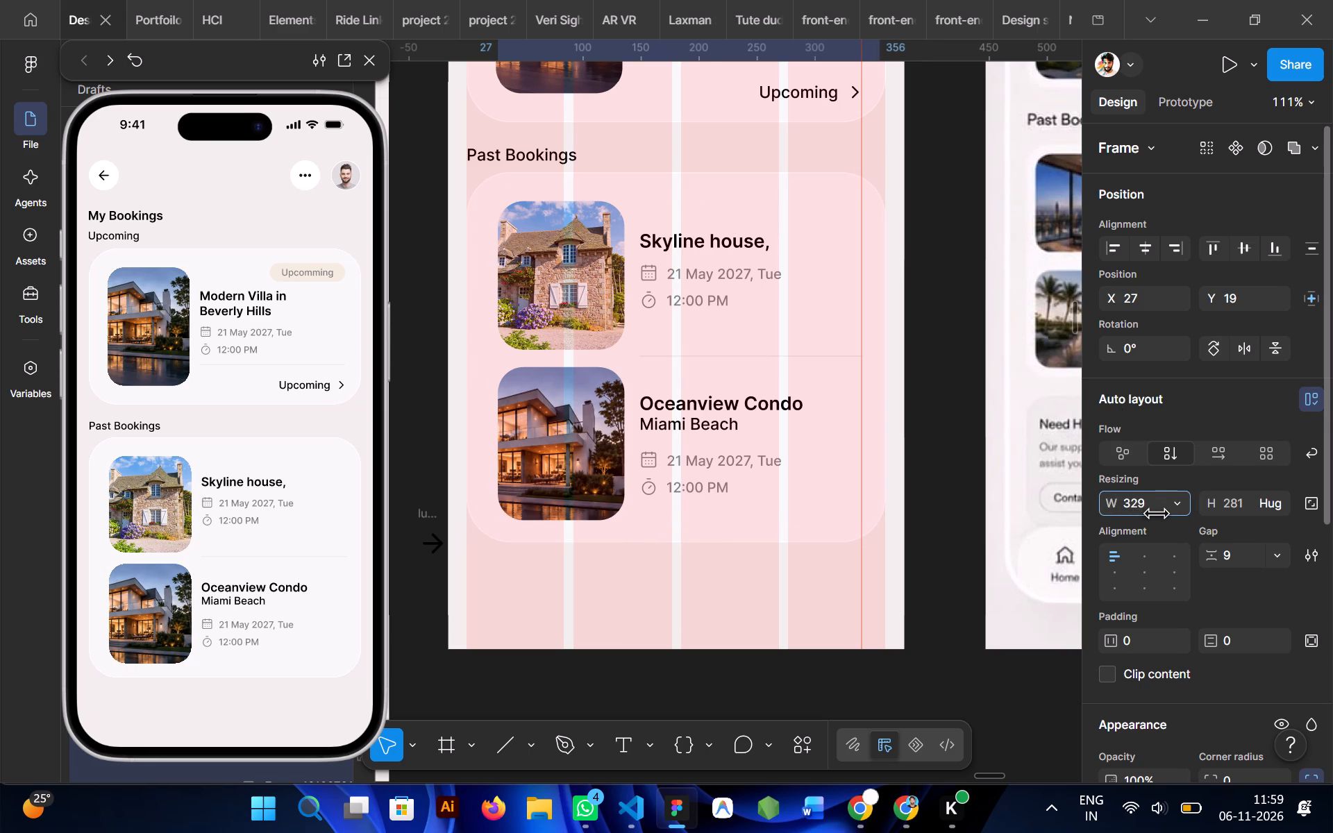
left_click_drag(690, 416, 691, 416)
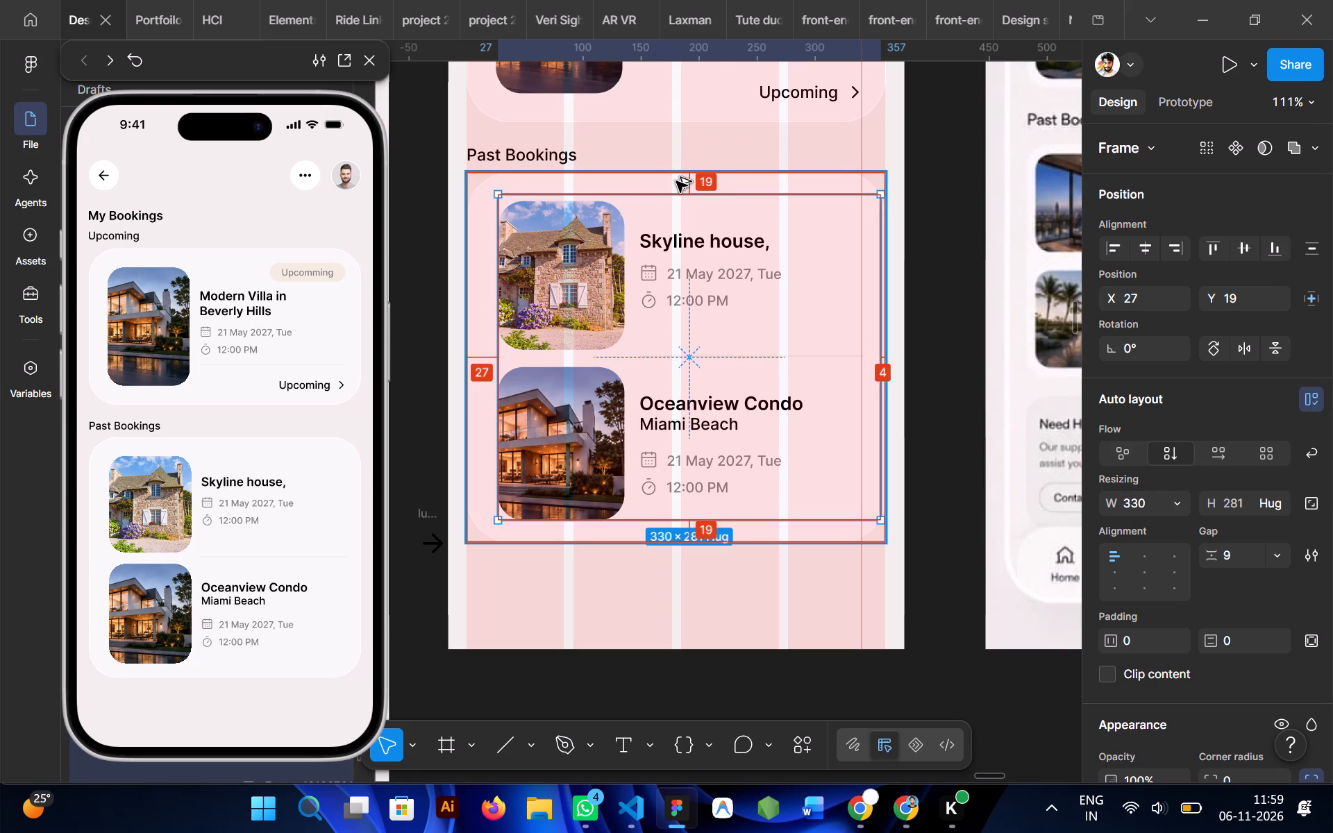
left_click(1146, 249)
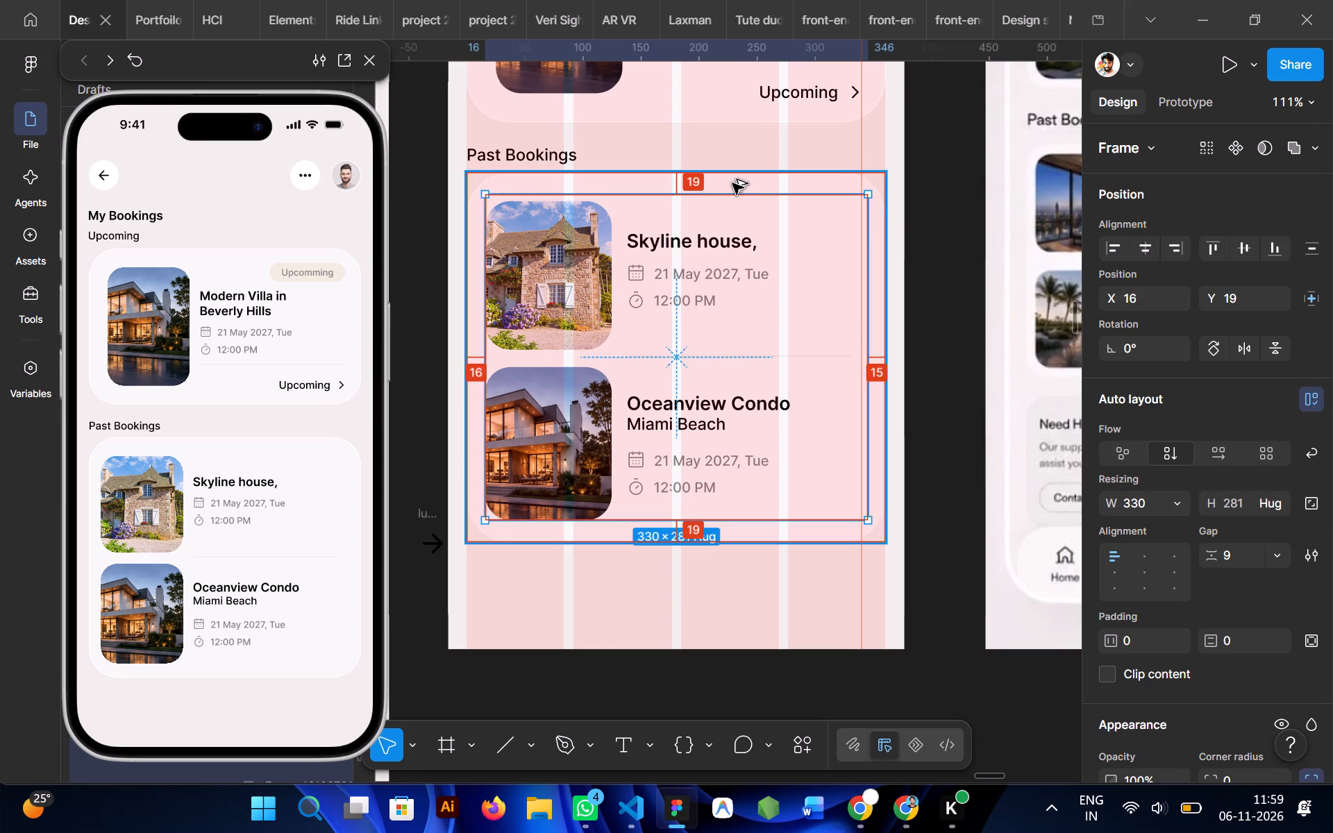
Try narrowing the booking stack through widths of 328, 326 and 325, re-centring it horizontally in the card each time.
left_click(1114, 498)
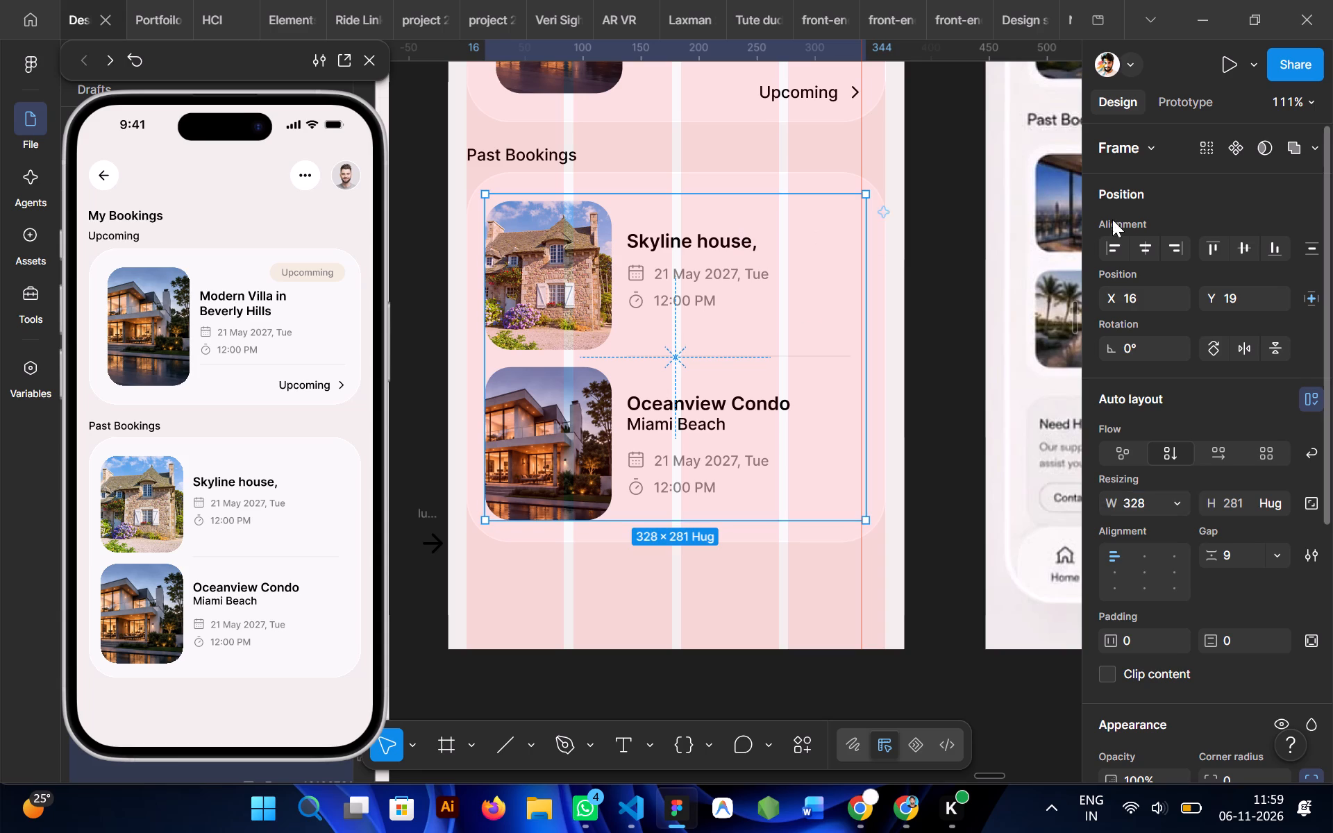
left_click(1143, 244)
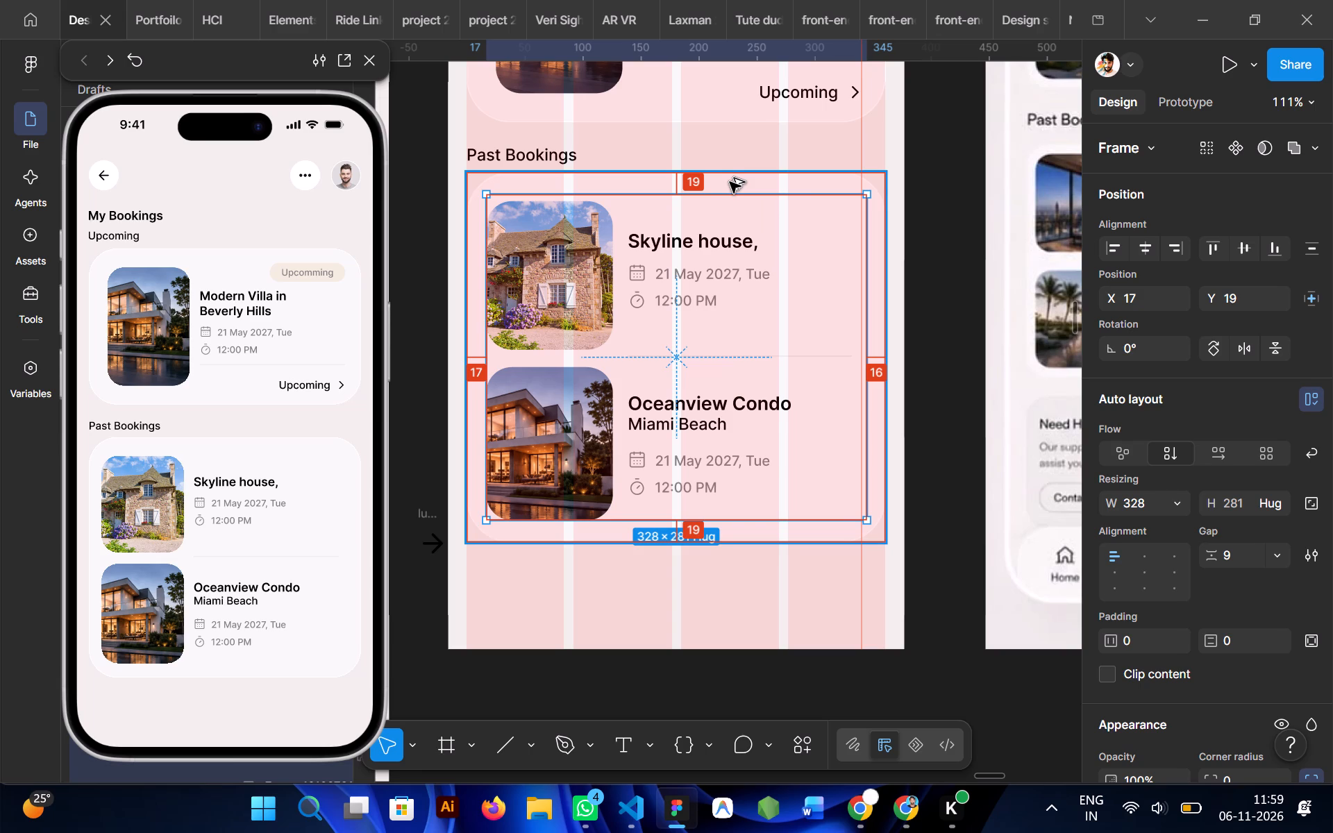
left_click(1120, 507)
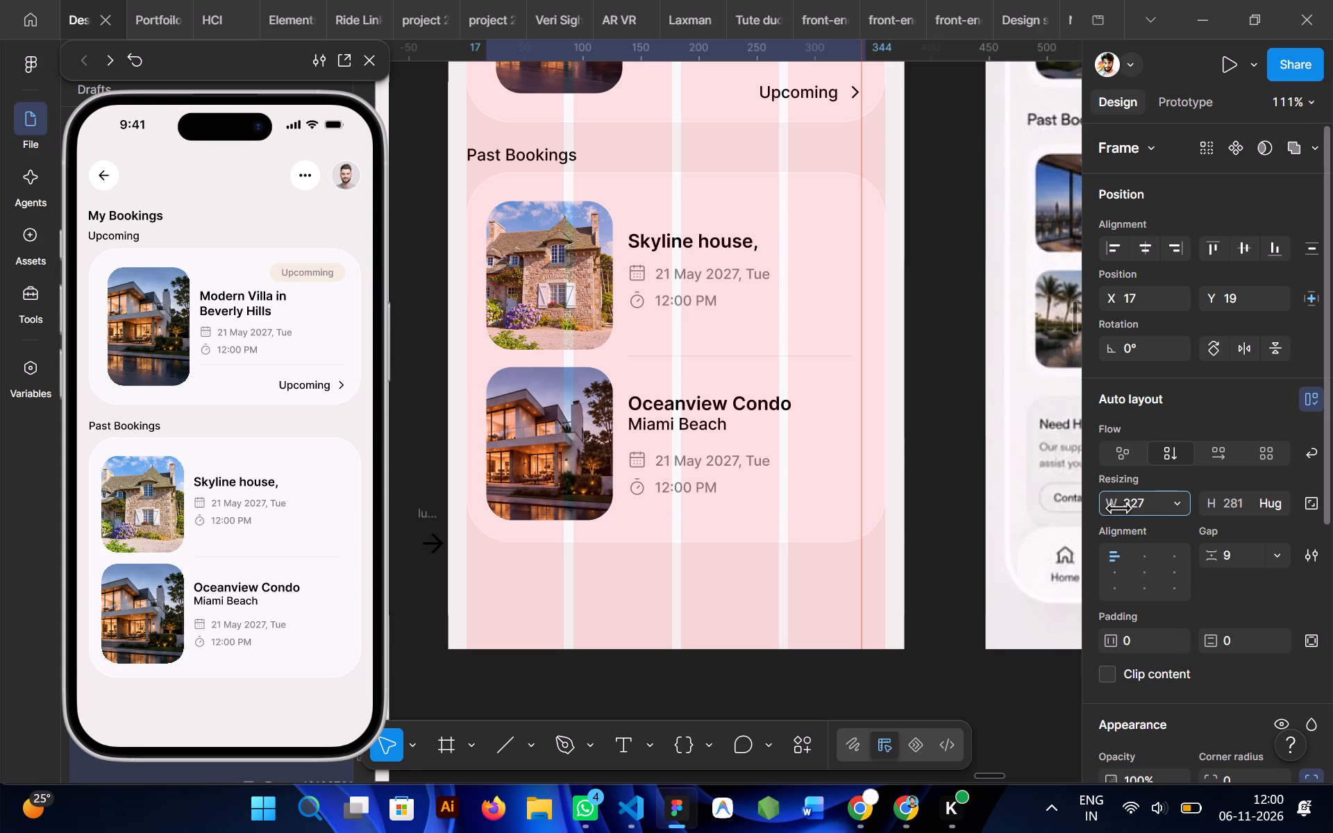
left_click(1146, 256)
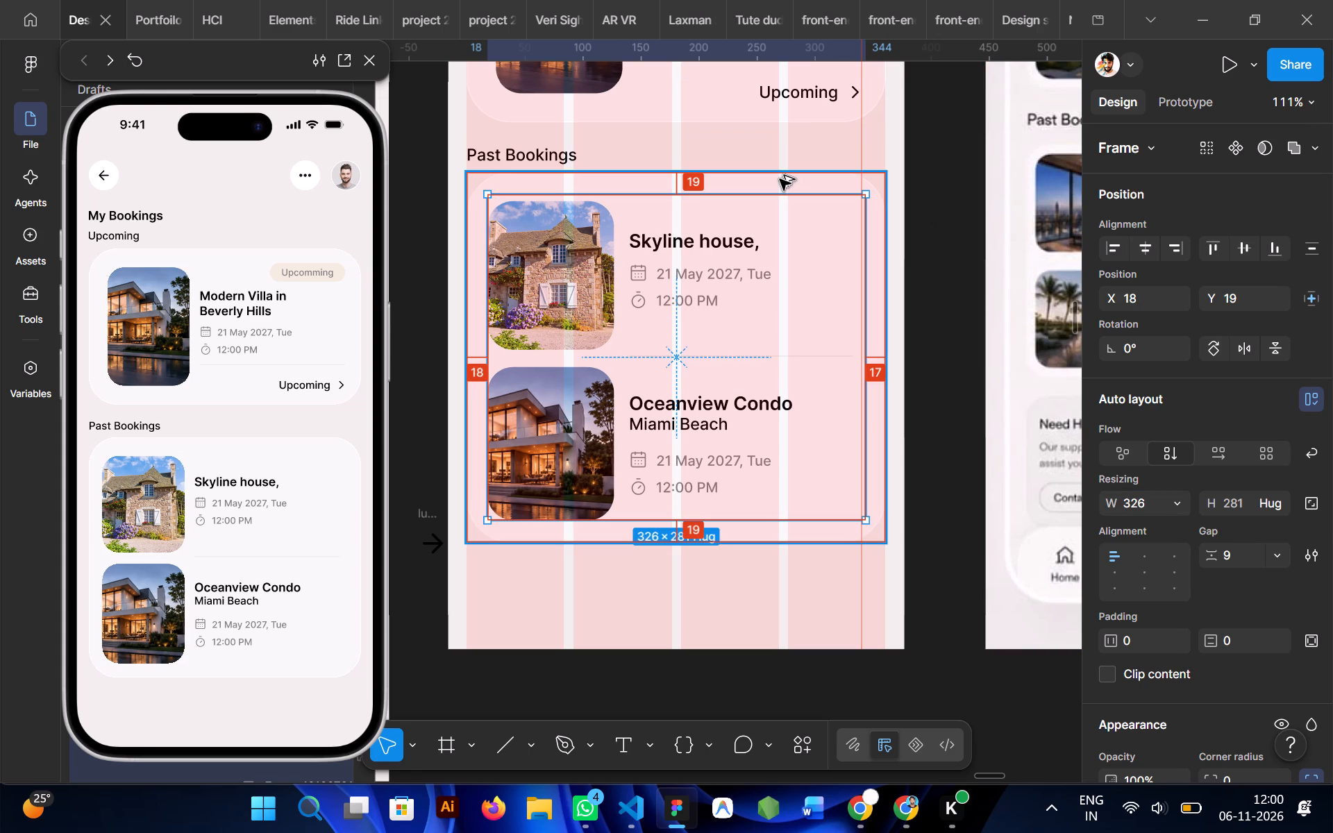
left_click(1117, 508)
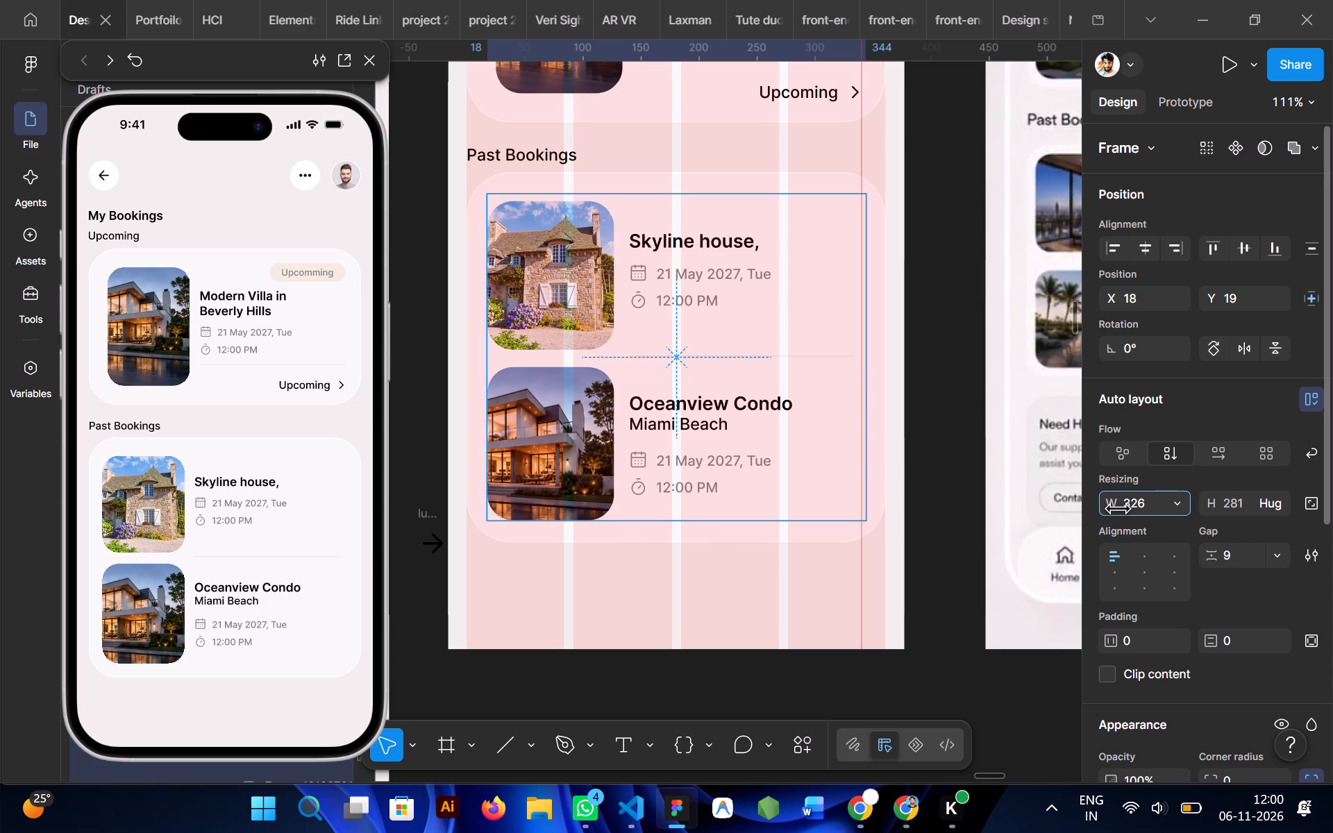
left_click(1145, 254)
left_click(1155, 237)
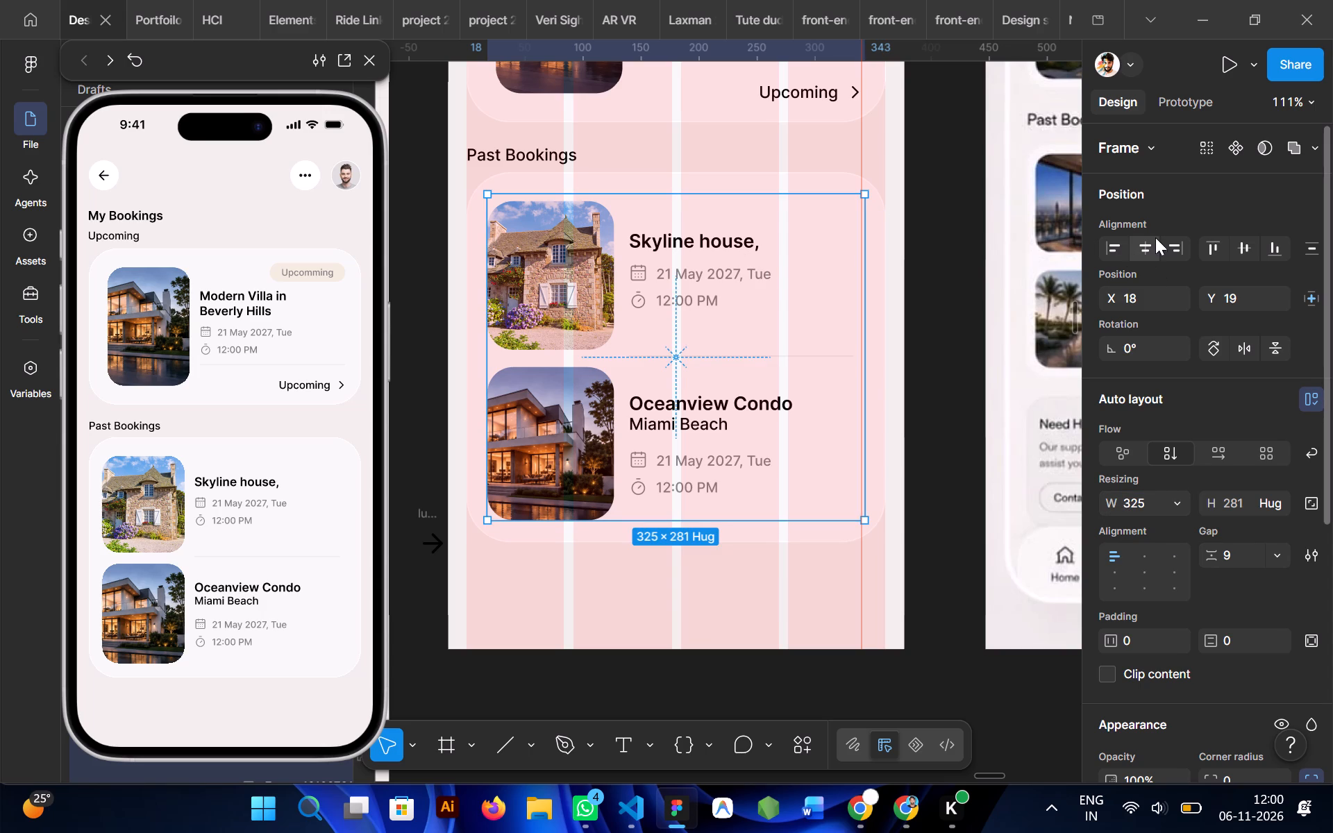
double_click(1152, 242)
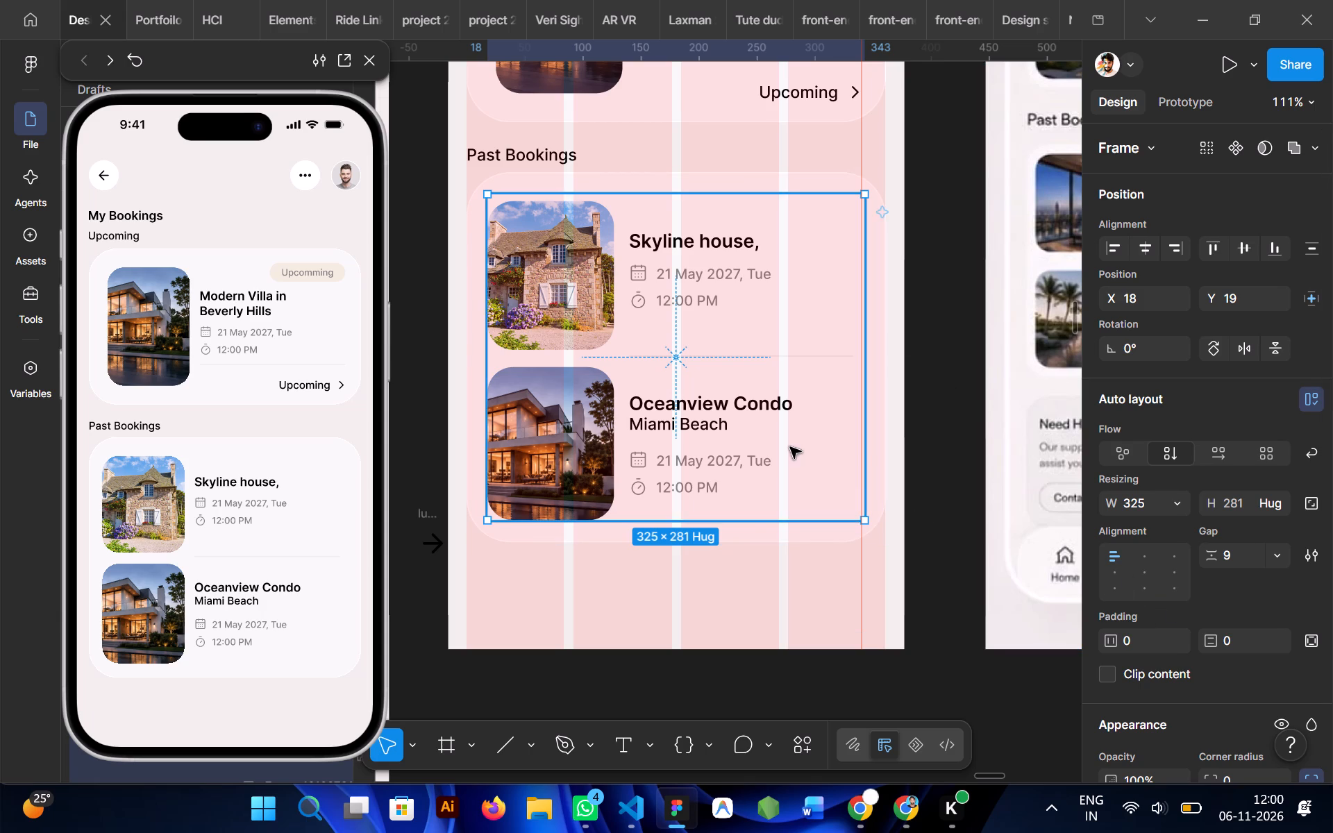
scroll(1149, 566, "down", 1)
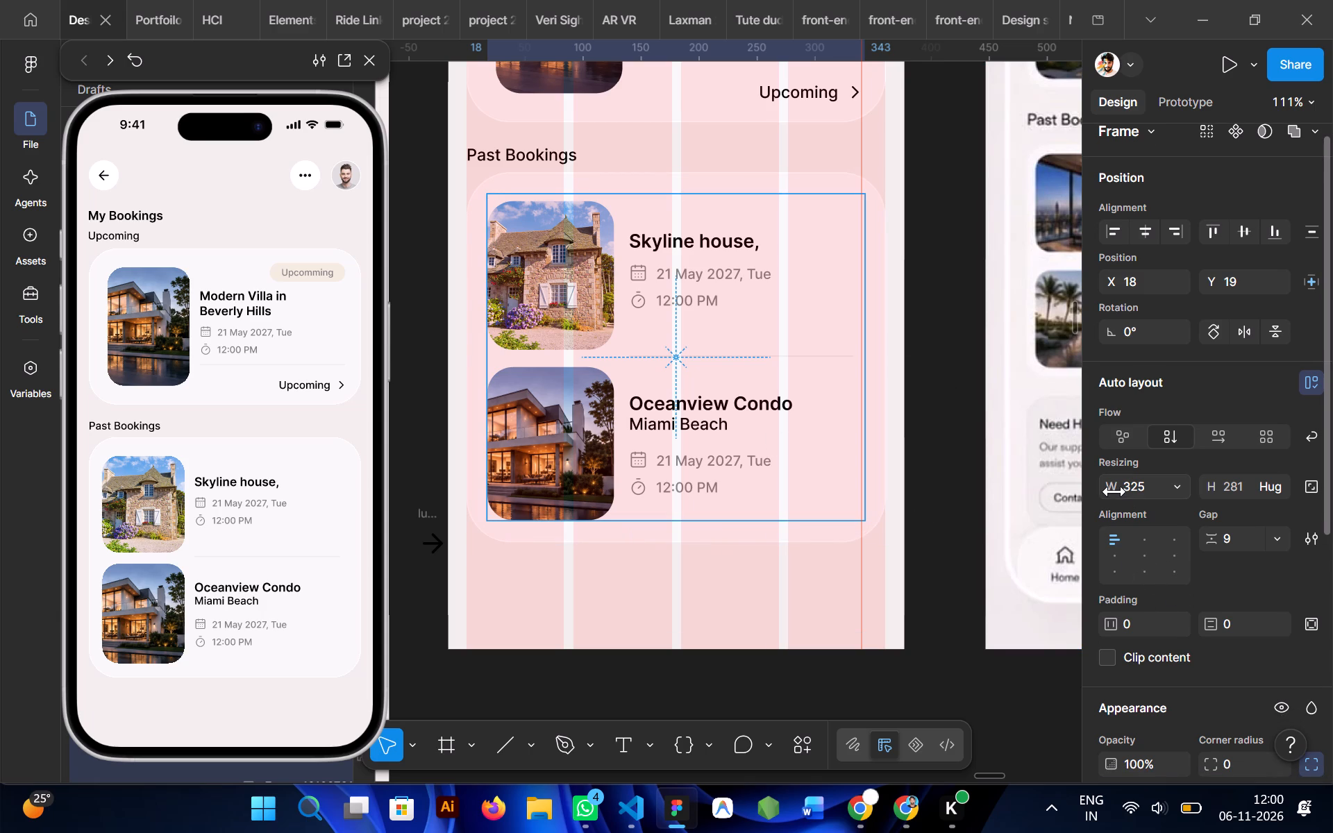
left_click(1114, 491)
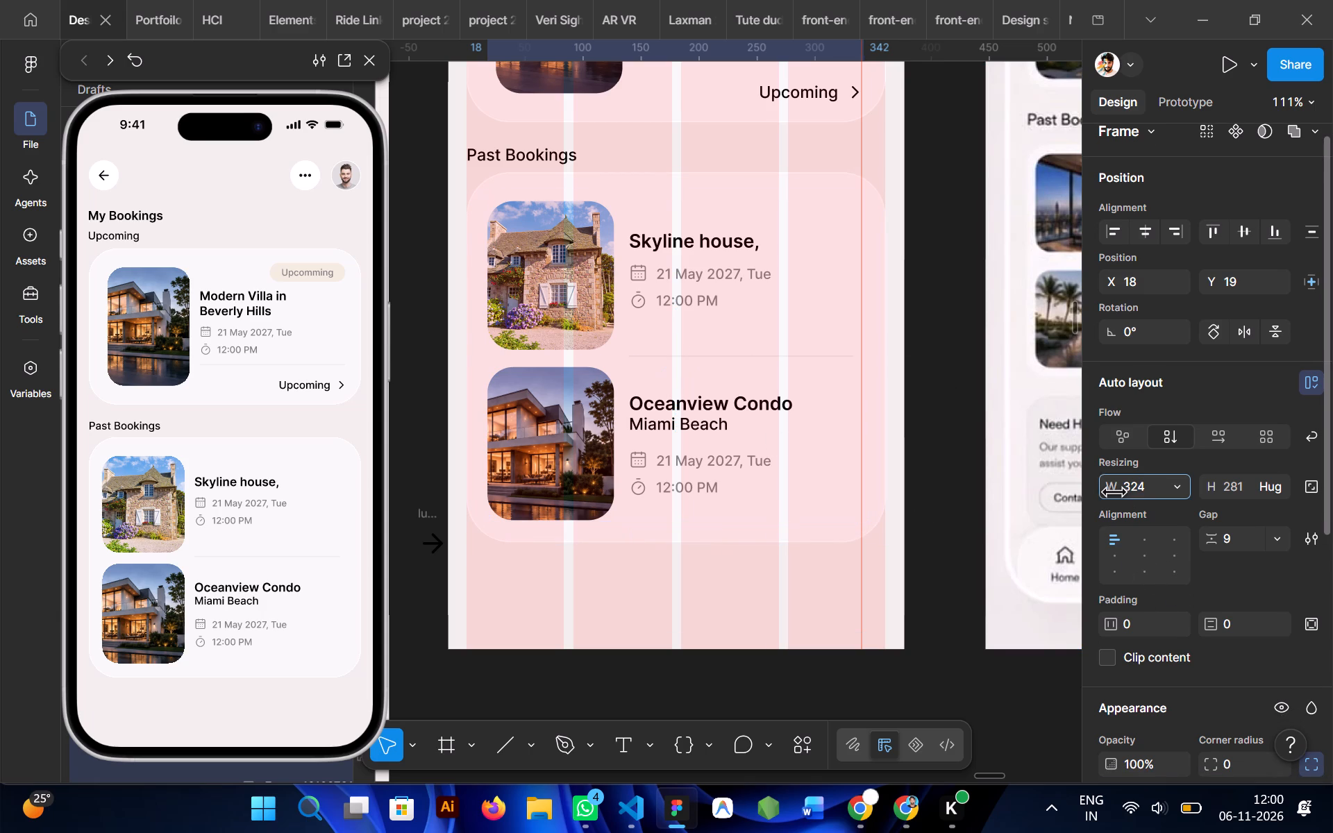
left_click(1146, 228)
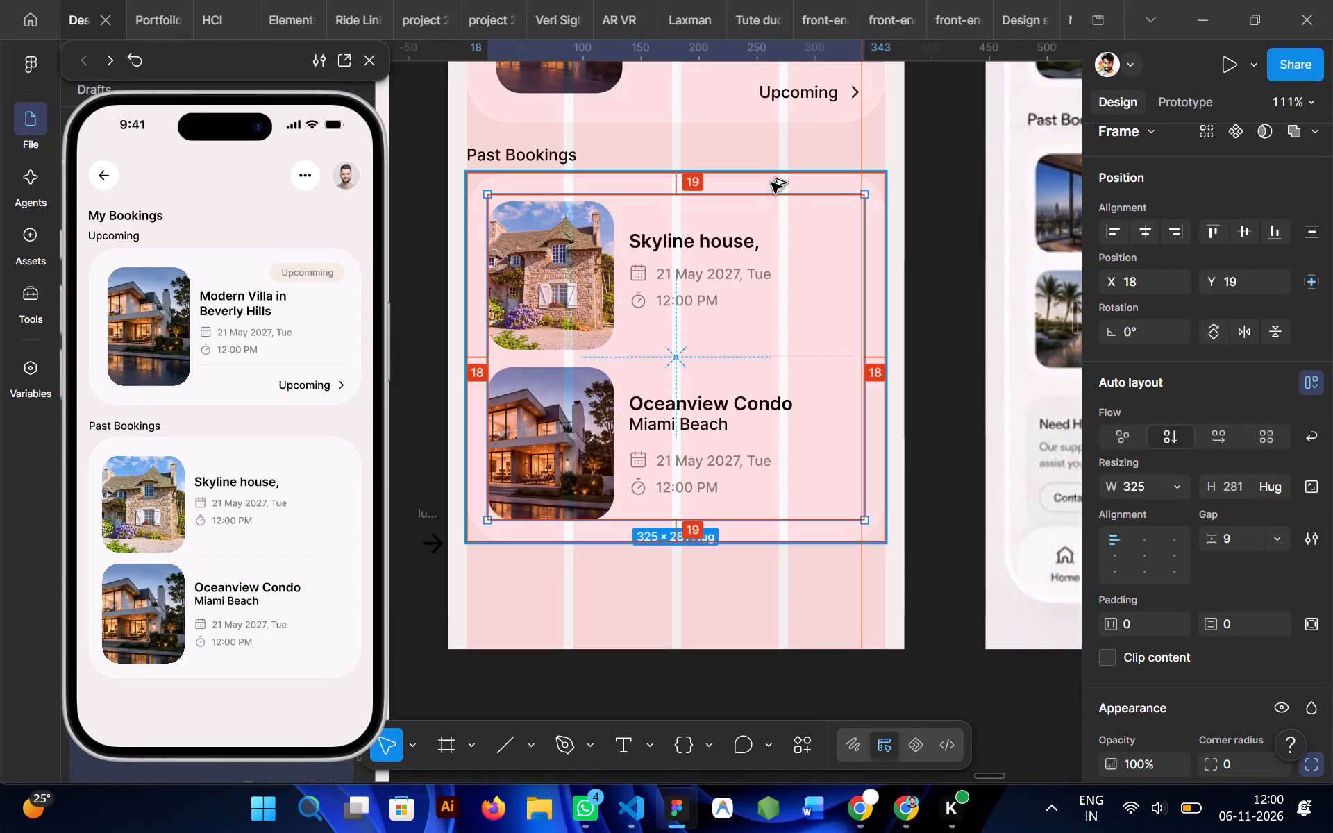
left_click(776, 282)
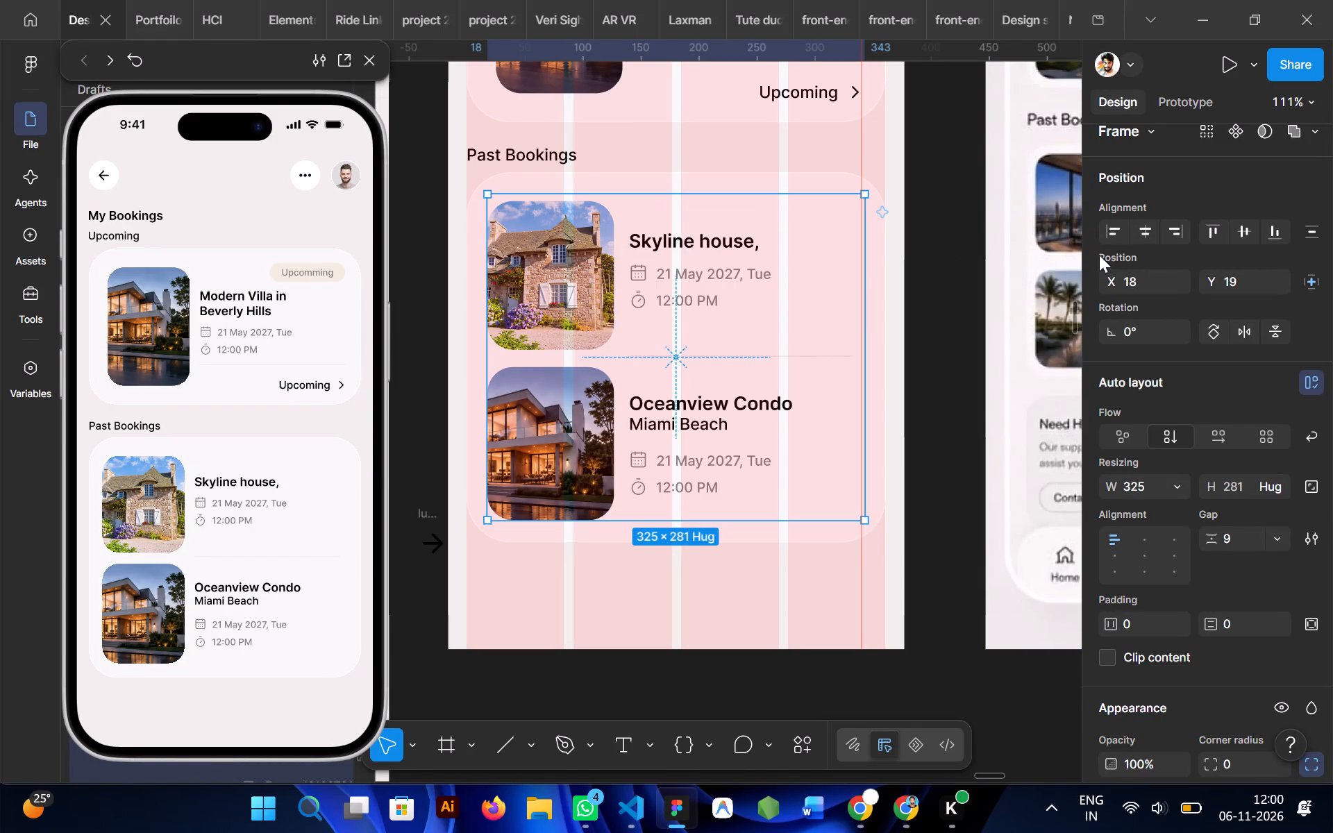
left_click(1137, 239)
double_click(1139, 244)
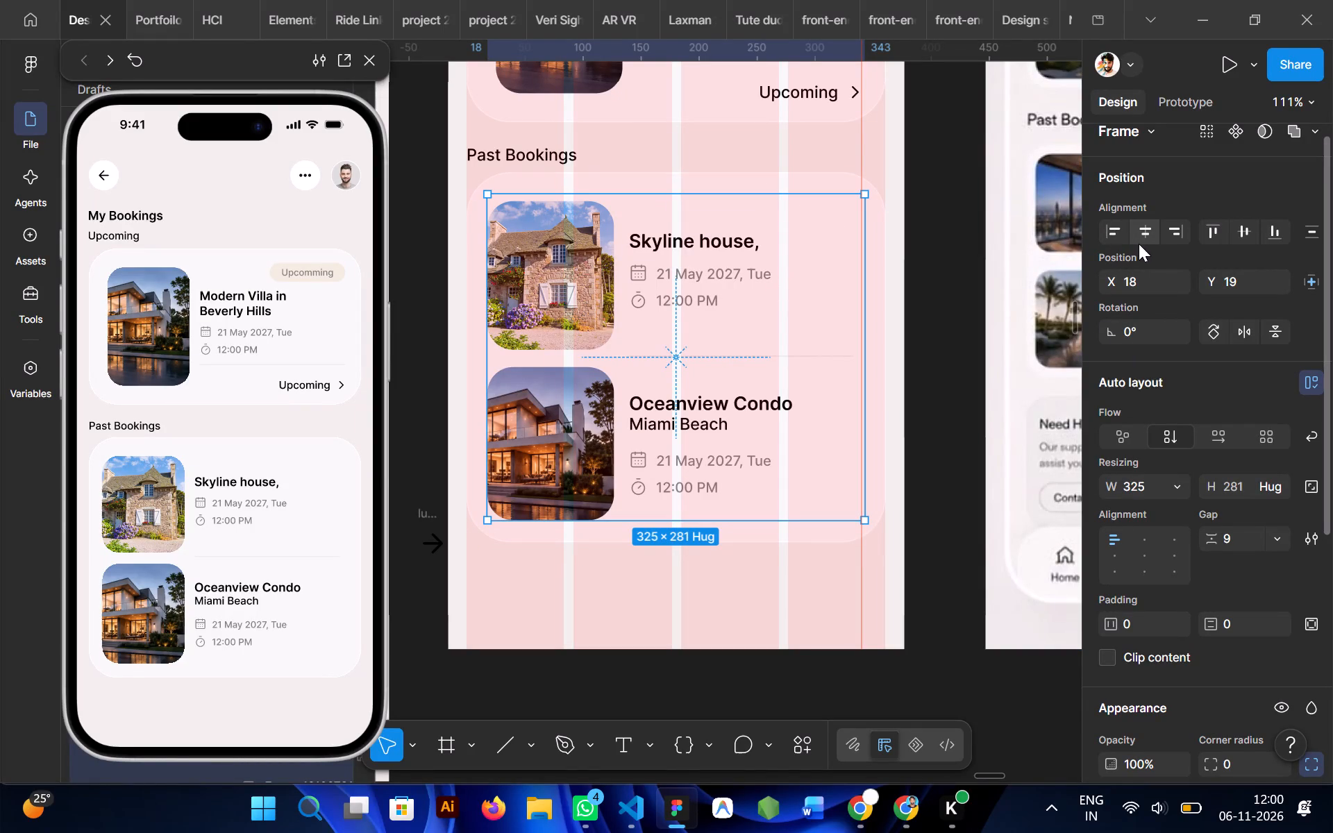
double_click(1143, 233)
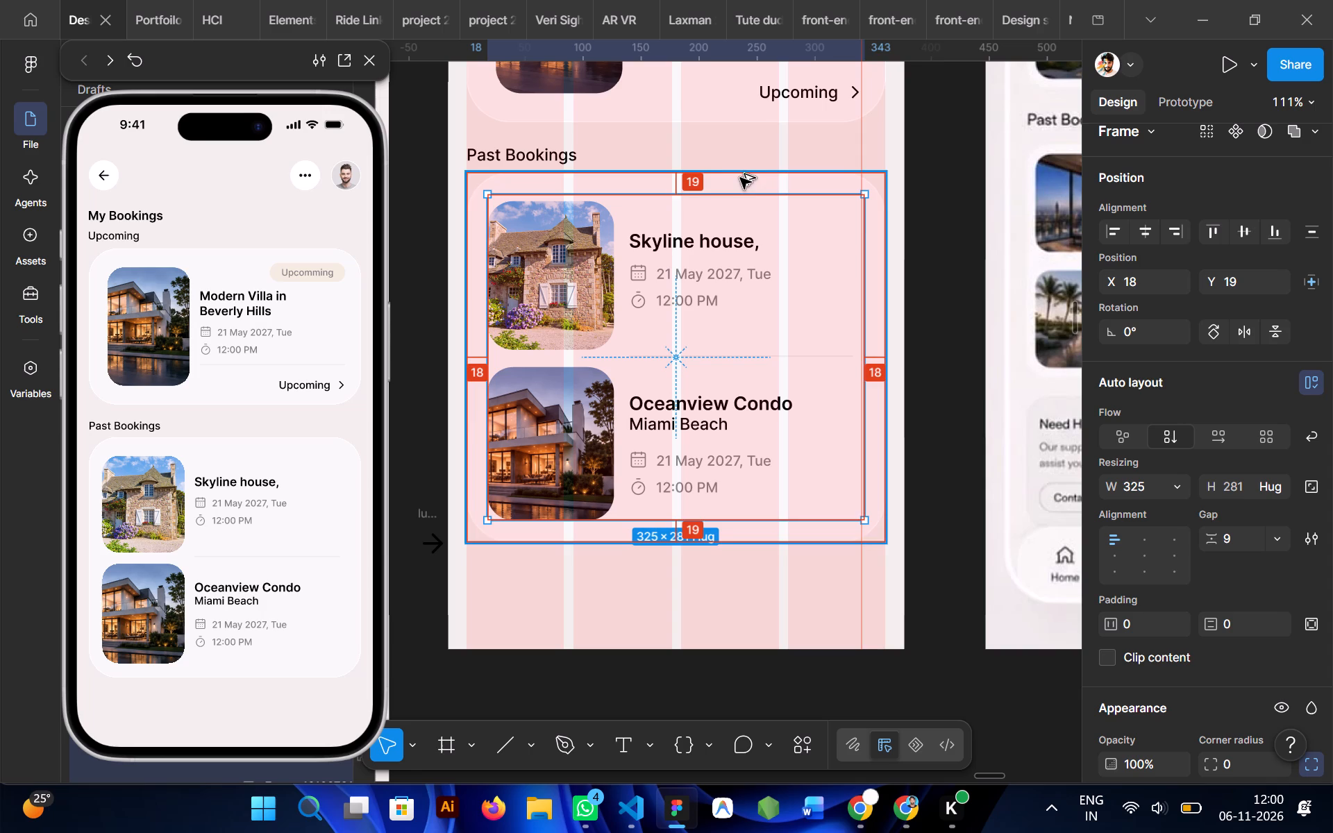
Set the booking stack's width to 323, centre it horizontally in the card, and keep its height at Hug contents.
left_click(1114, 490)
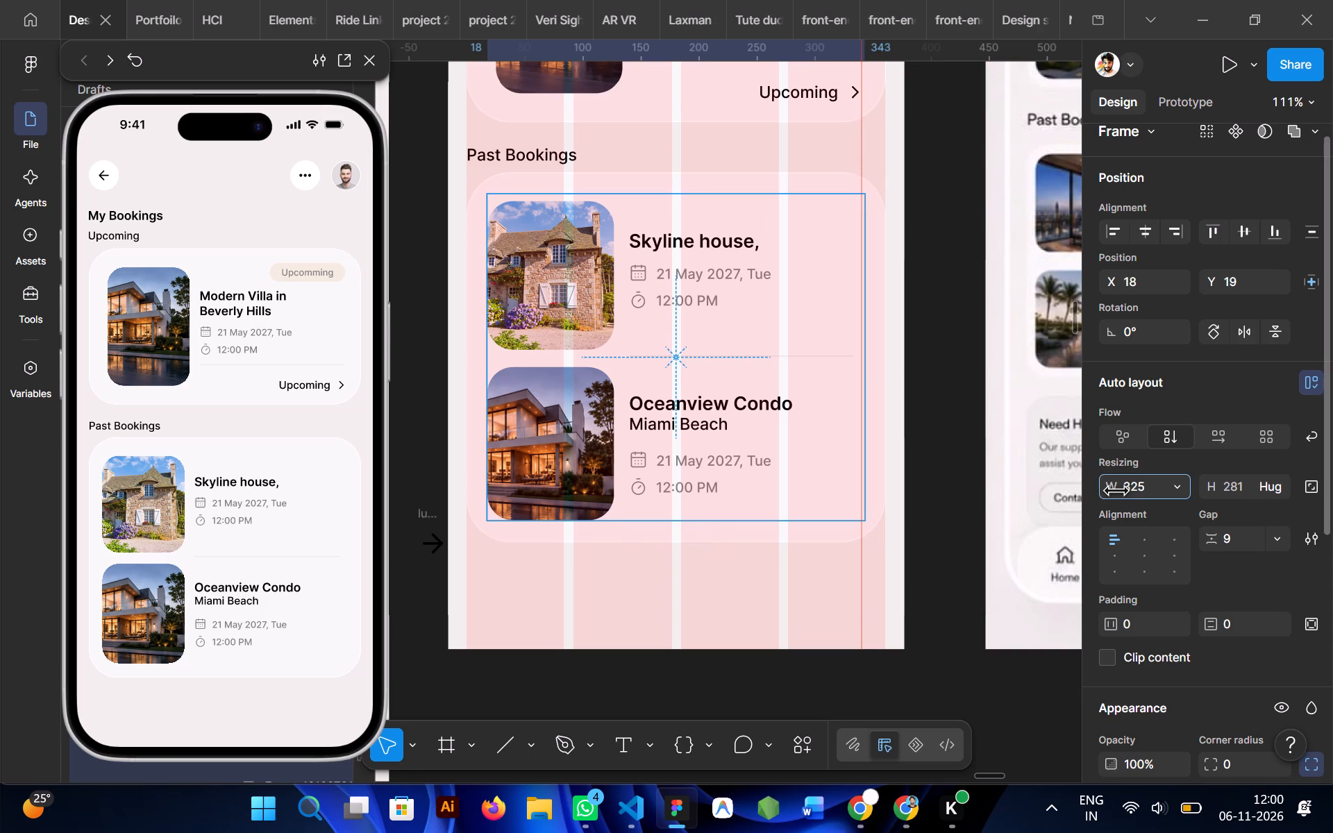
left_click(1140, 241)
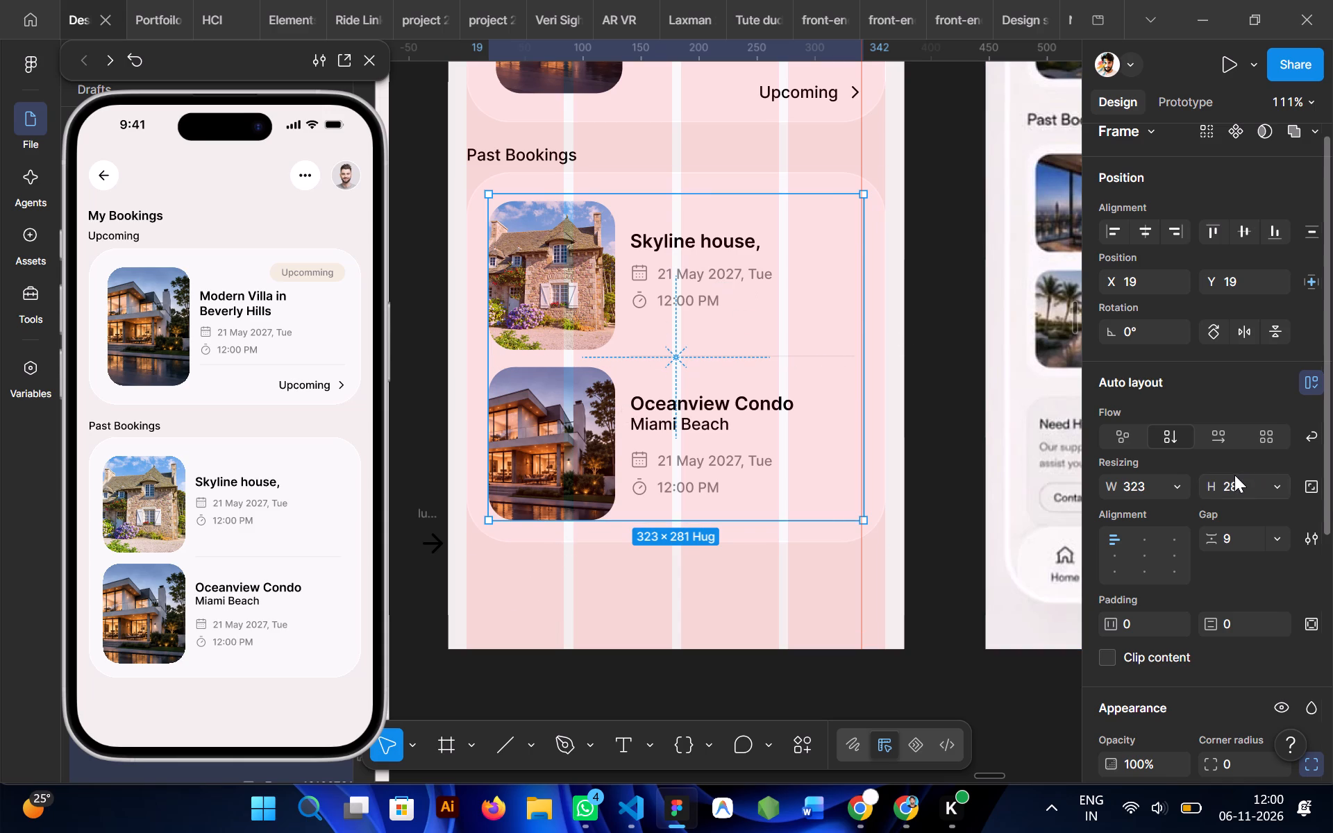
left_click(1271, 491)
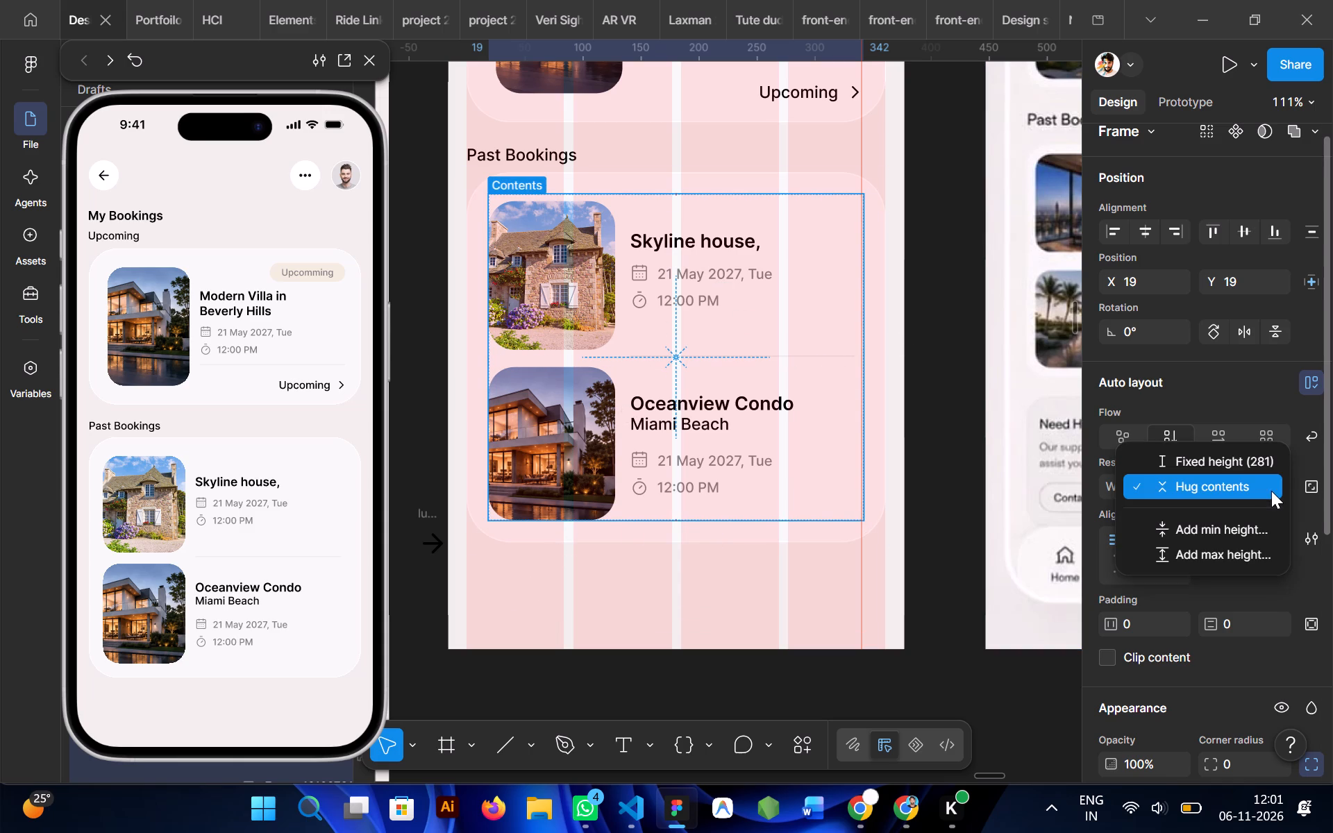
left_click(1221, 487)
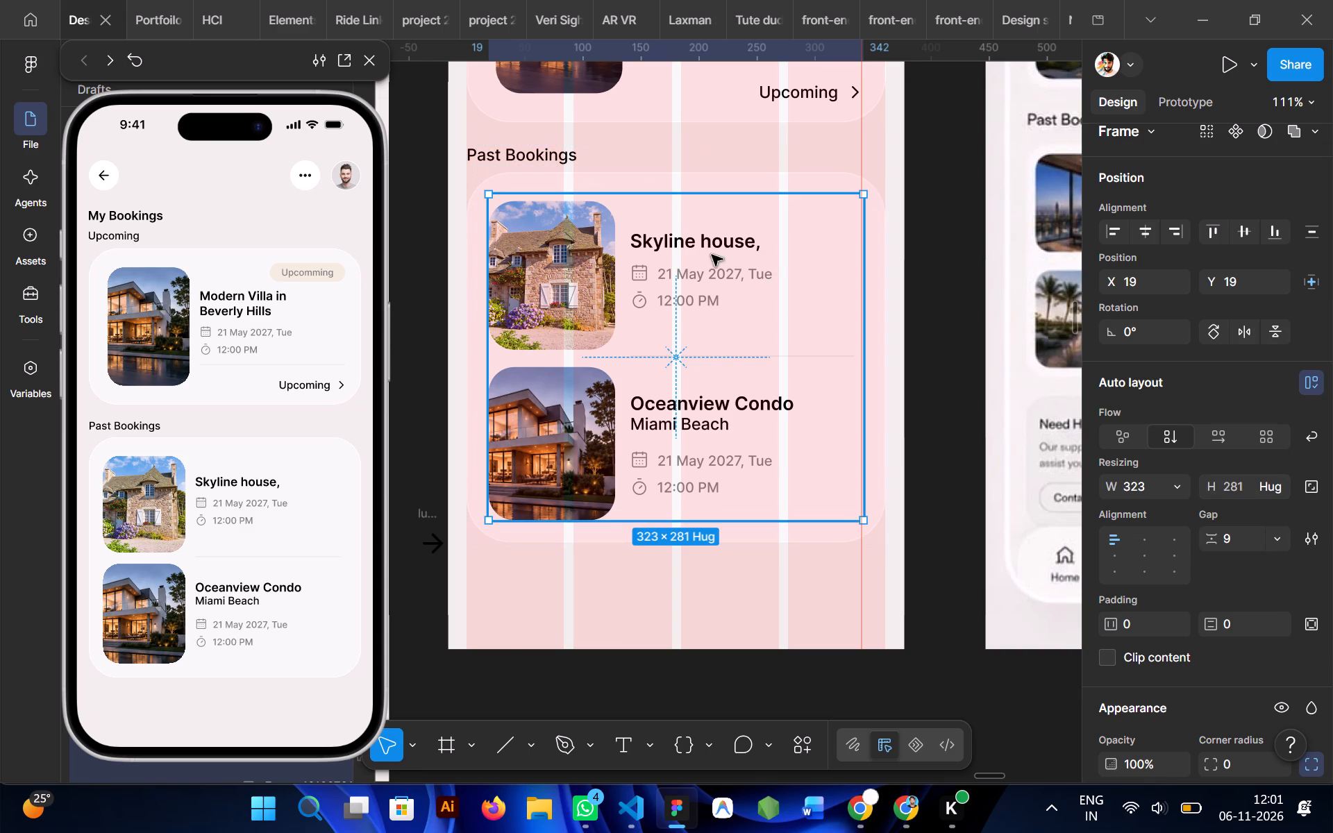
Examine the sizing, gap and padding settings of the Skyline house row, its image frame and its text column.
double_click(602, 321)
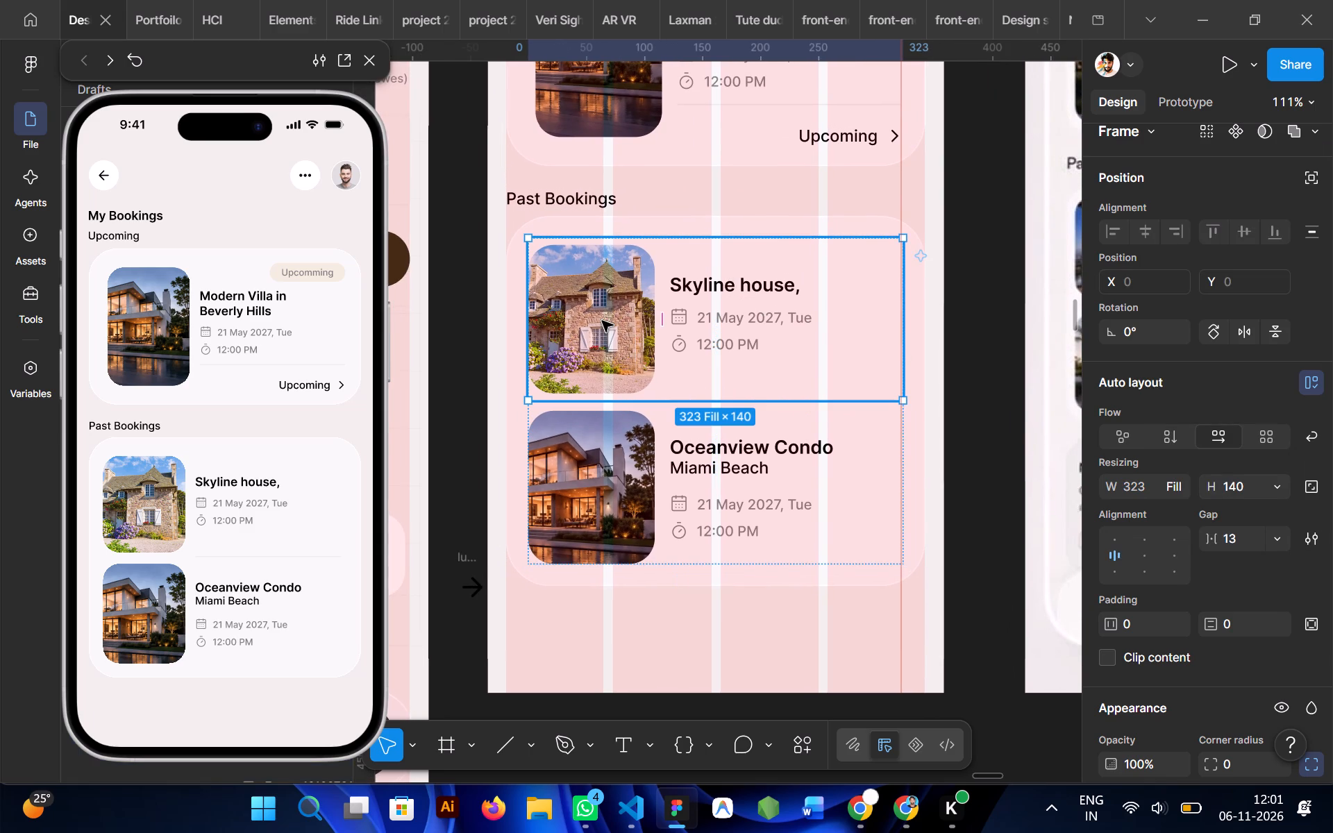
double_click(602, 321)
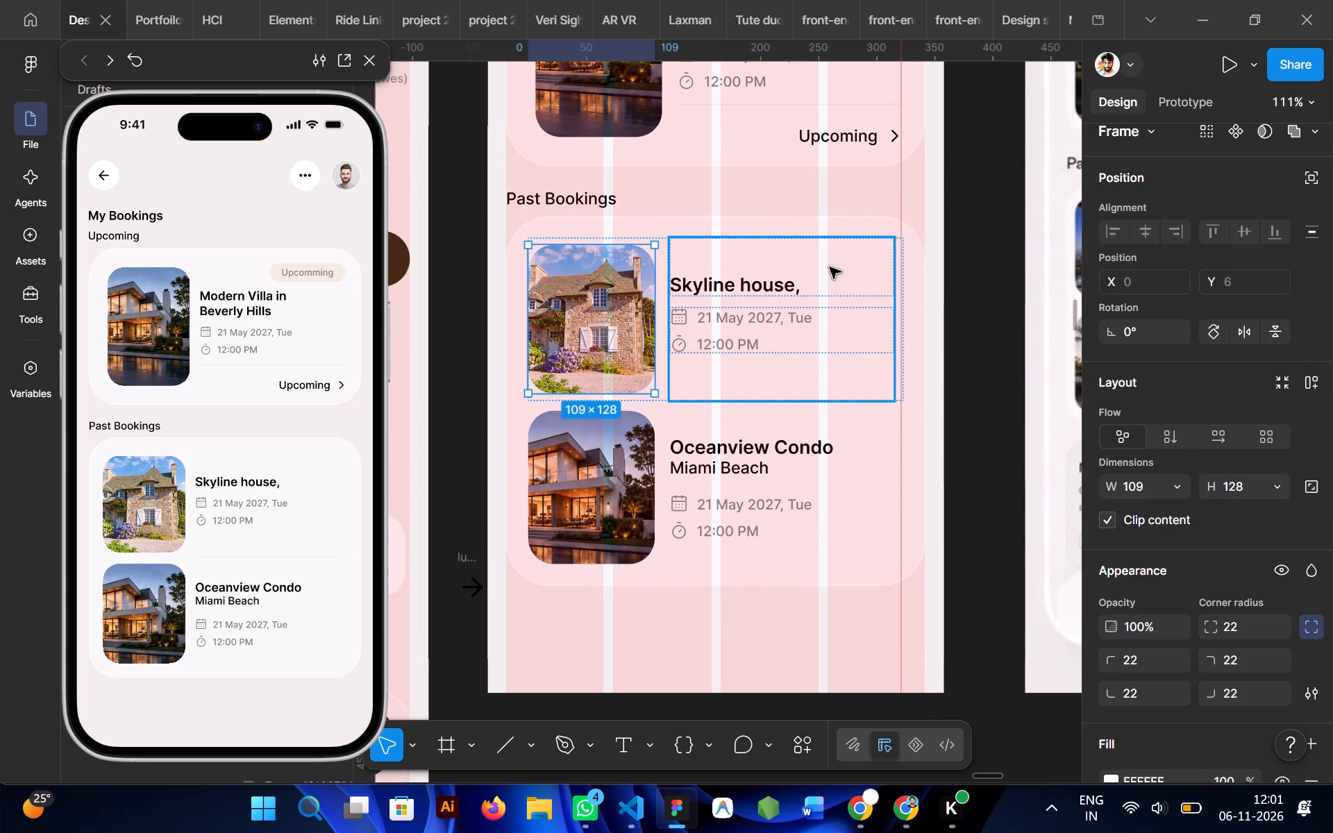
left_click(801, 262)
left_click(453, 330)
double_click(664, 310)
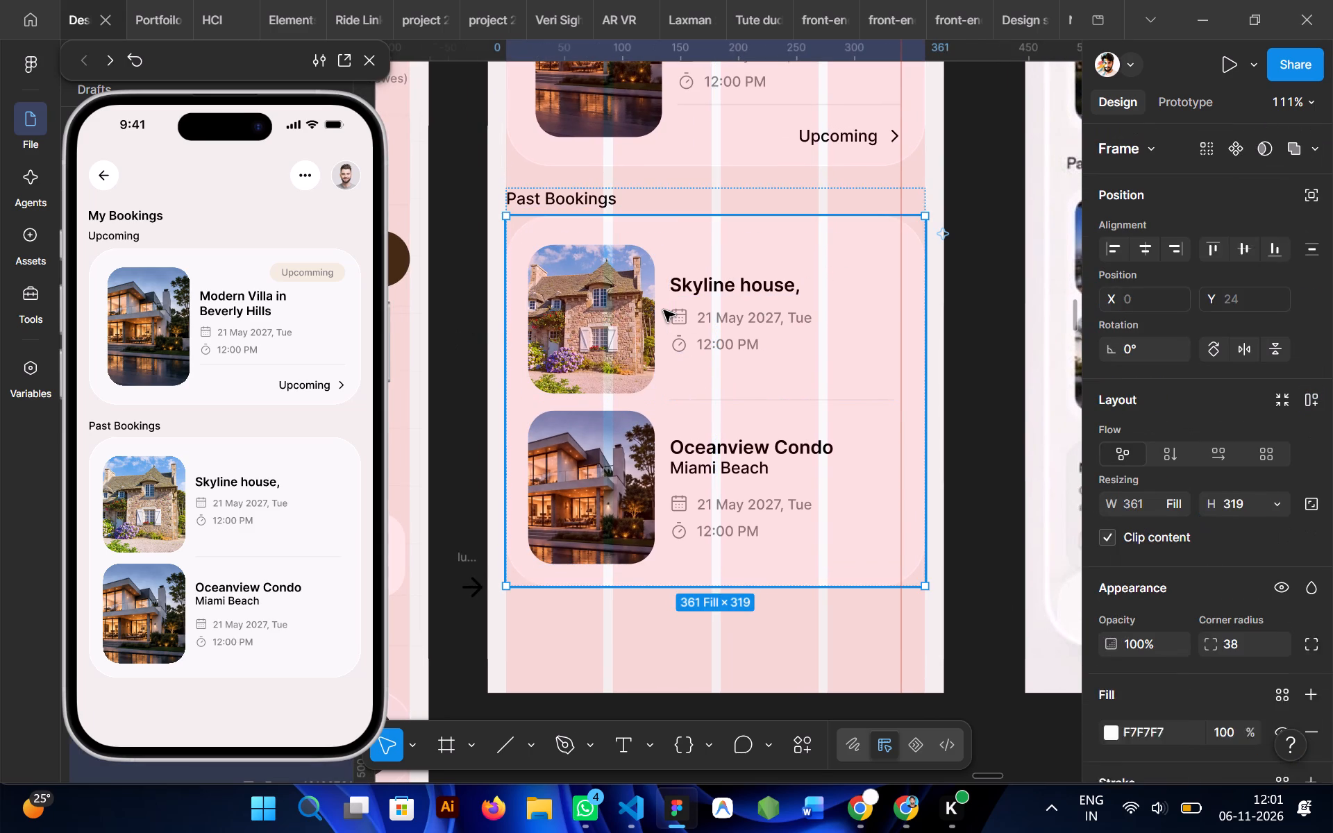
double_click(664, 310)
double_click(647, 306)
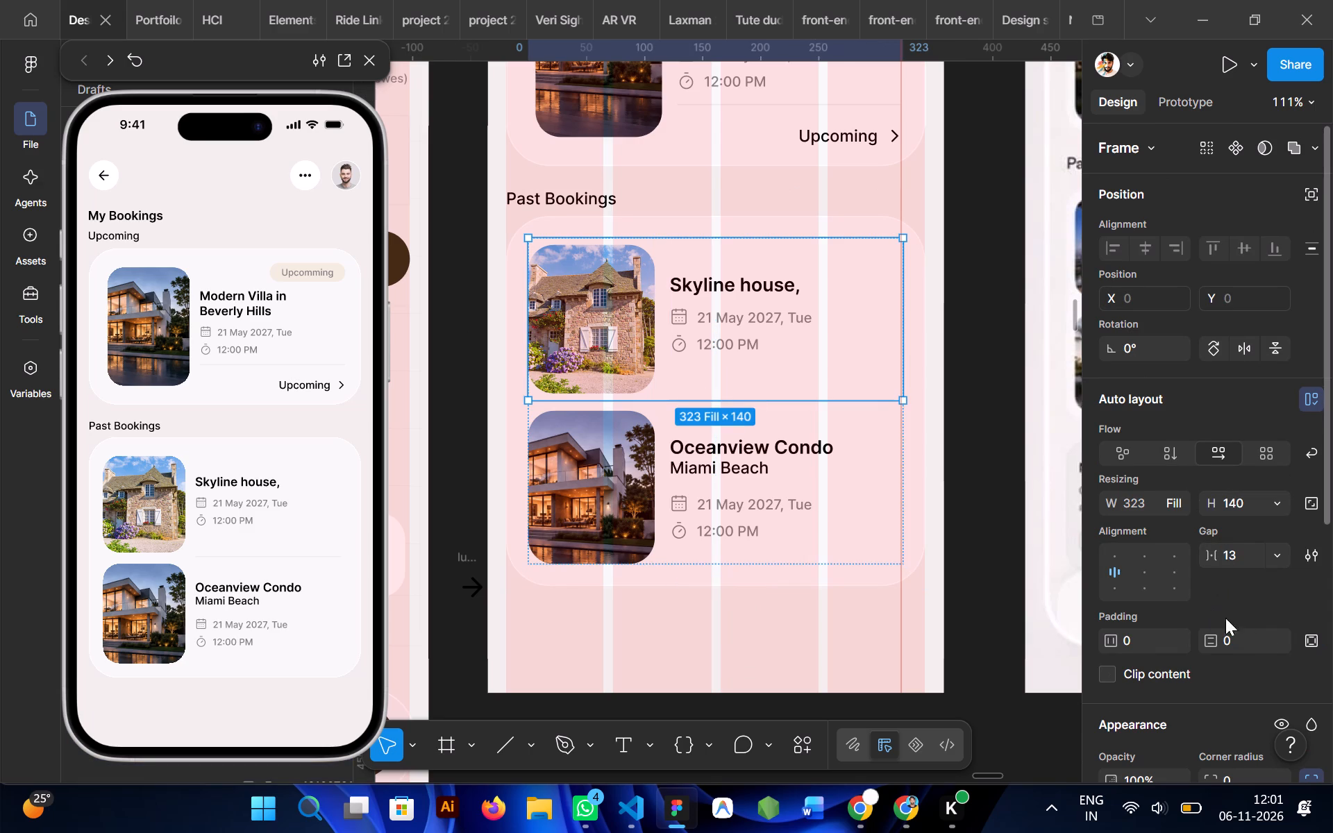
left_click(1313, 641)
left_click(1314, 643)
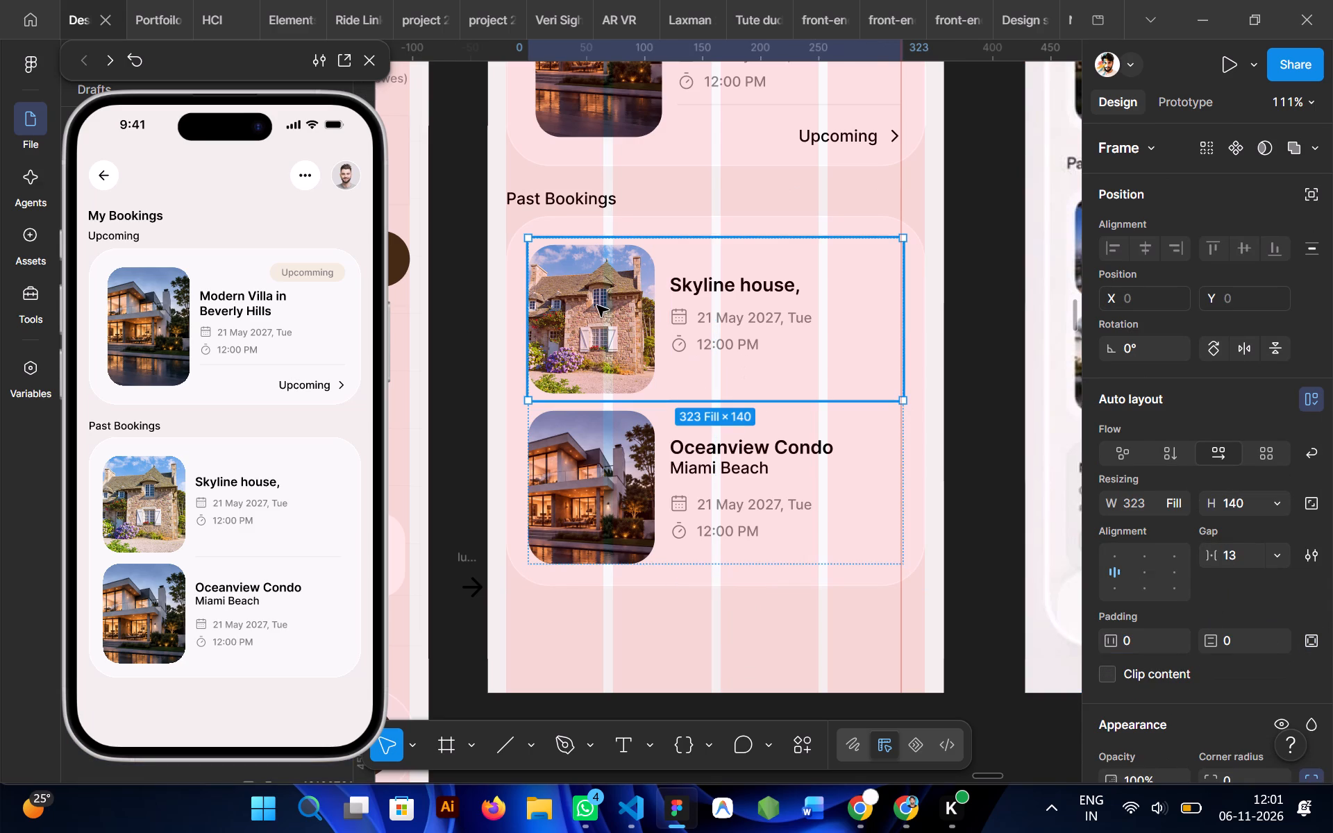
double_click(595, 303)
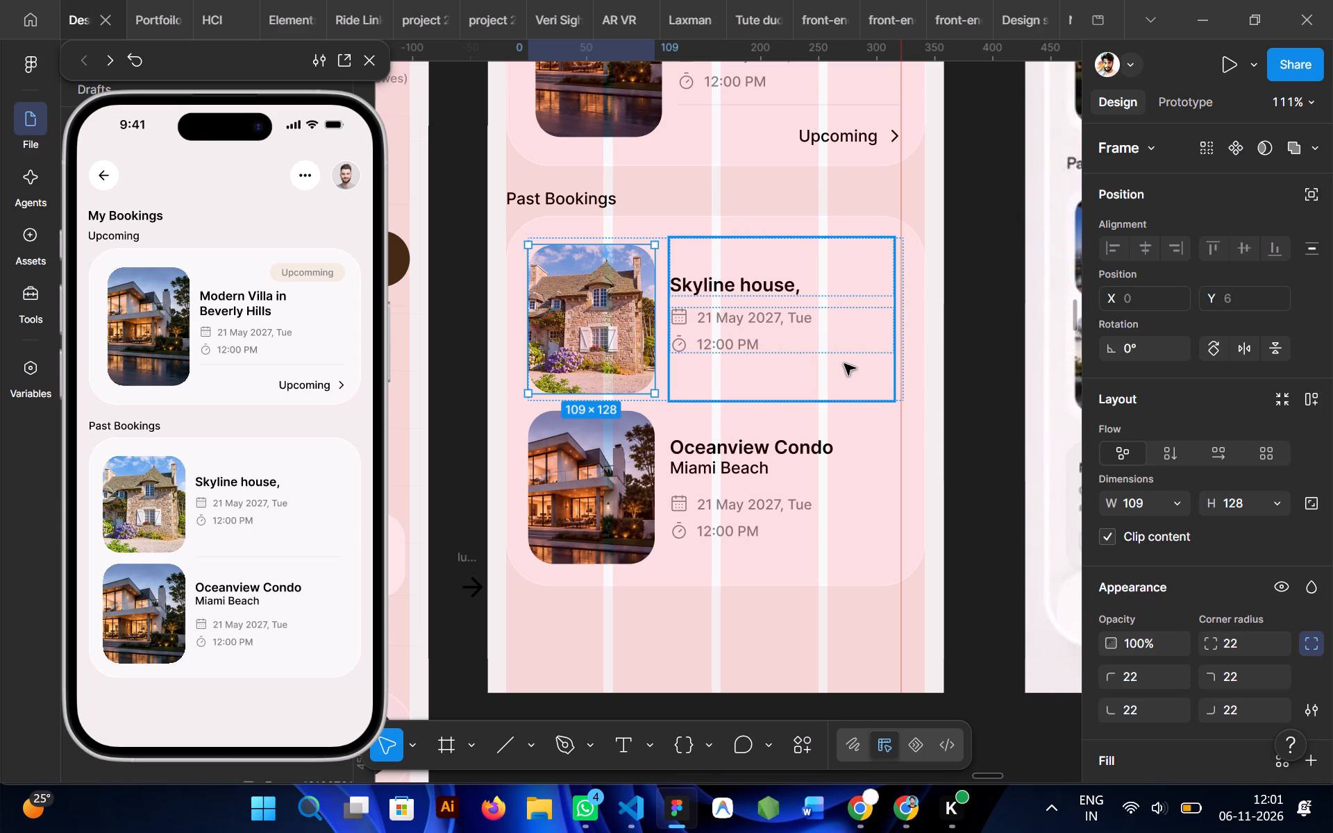
left_click(744, 333)
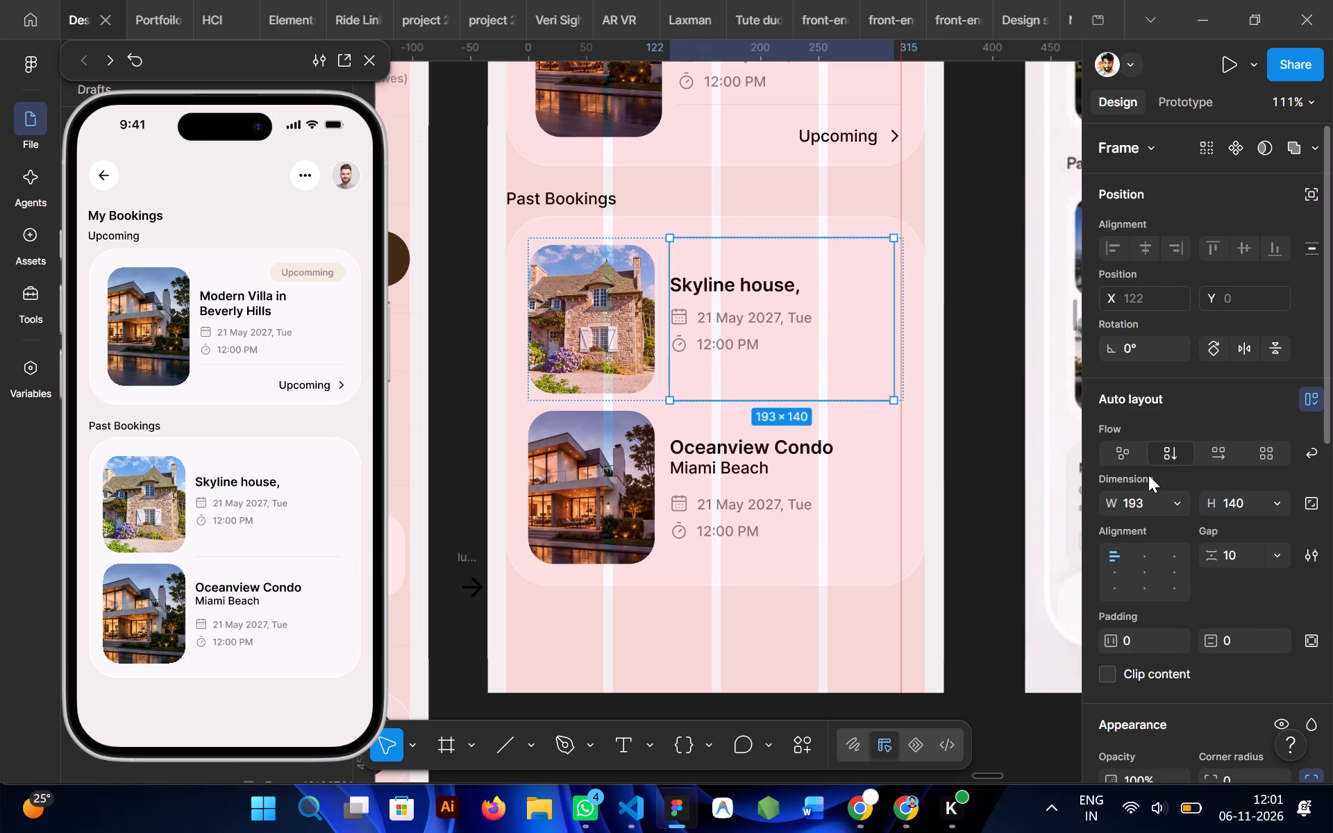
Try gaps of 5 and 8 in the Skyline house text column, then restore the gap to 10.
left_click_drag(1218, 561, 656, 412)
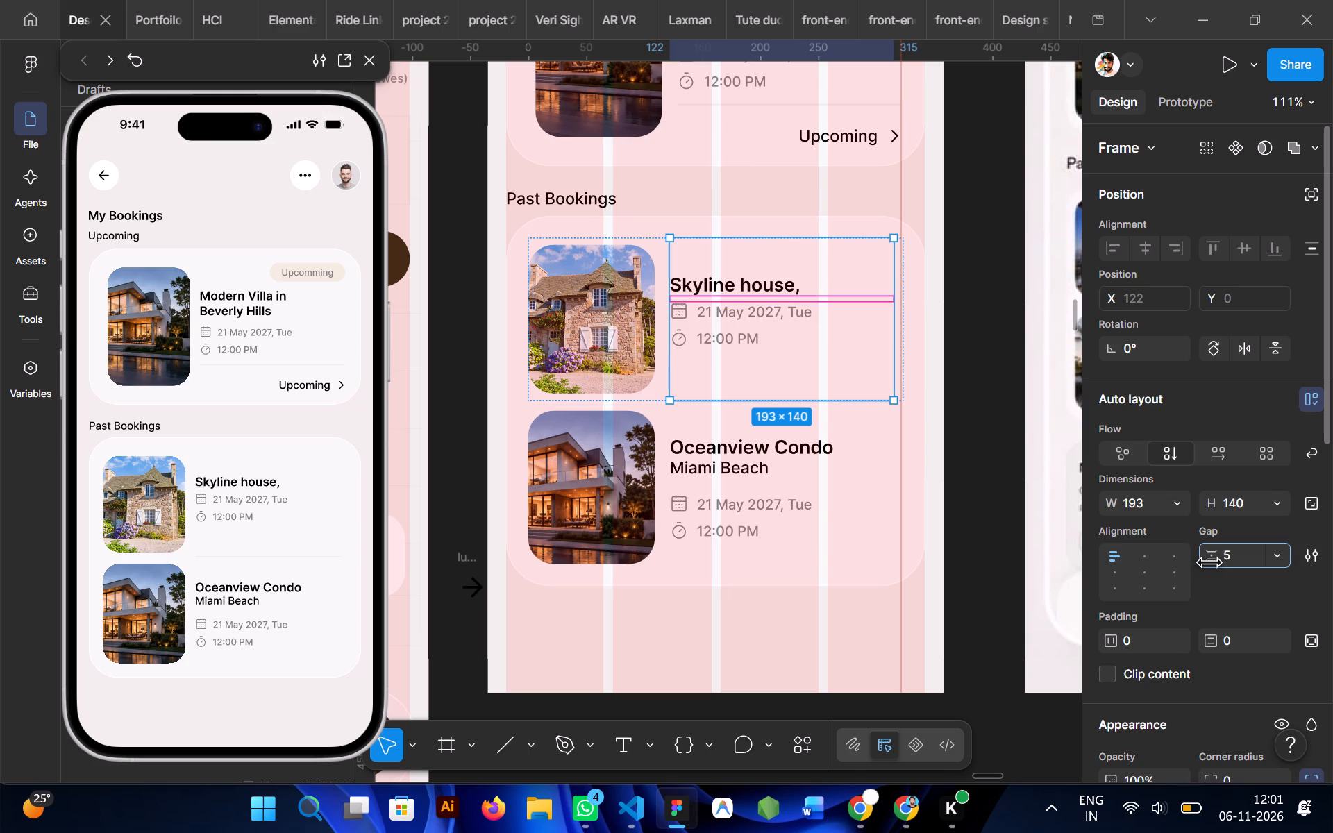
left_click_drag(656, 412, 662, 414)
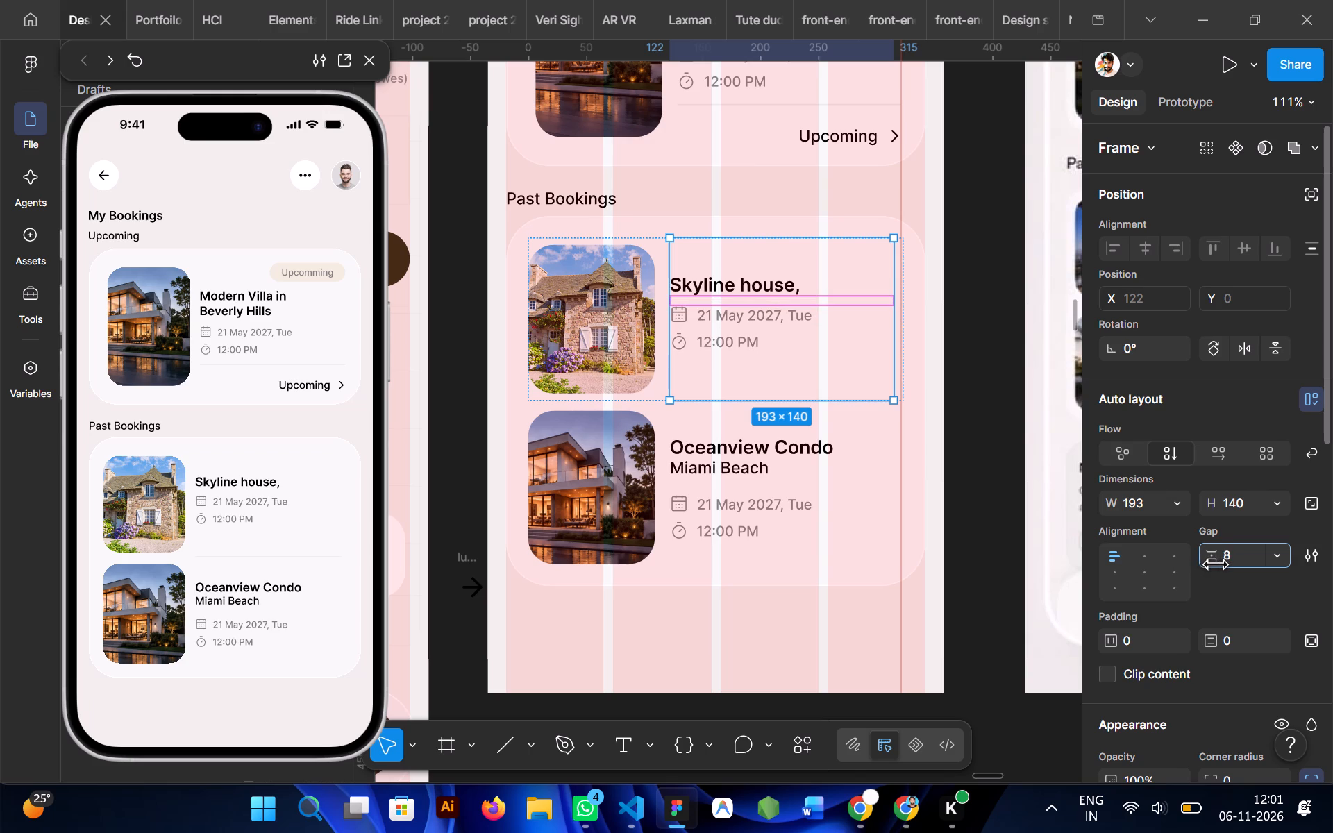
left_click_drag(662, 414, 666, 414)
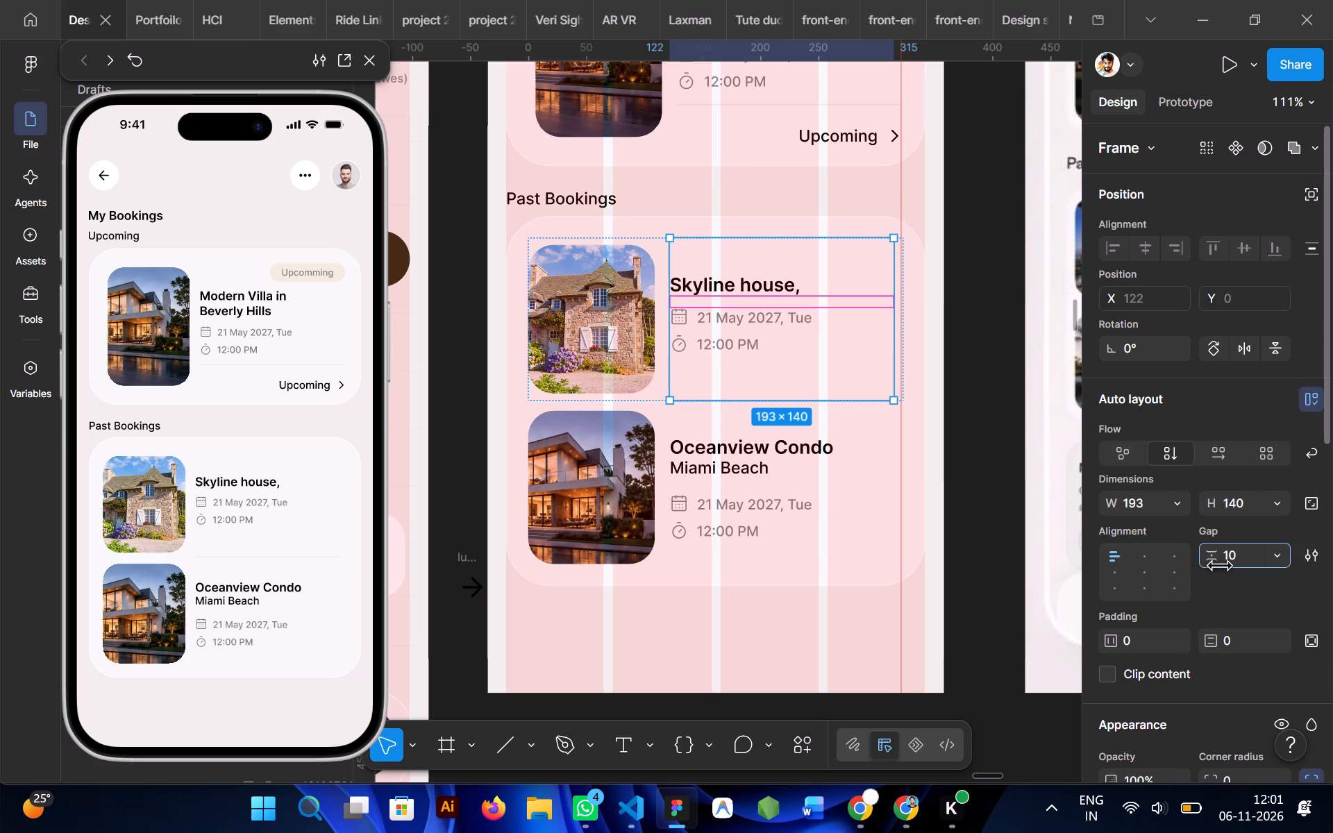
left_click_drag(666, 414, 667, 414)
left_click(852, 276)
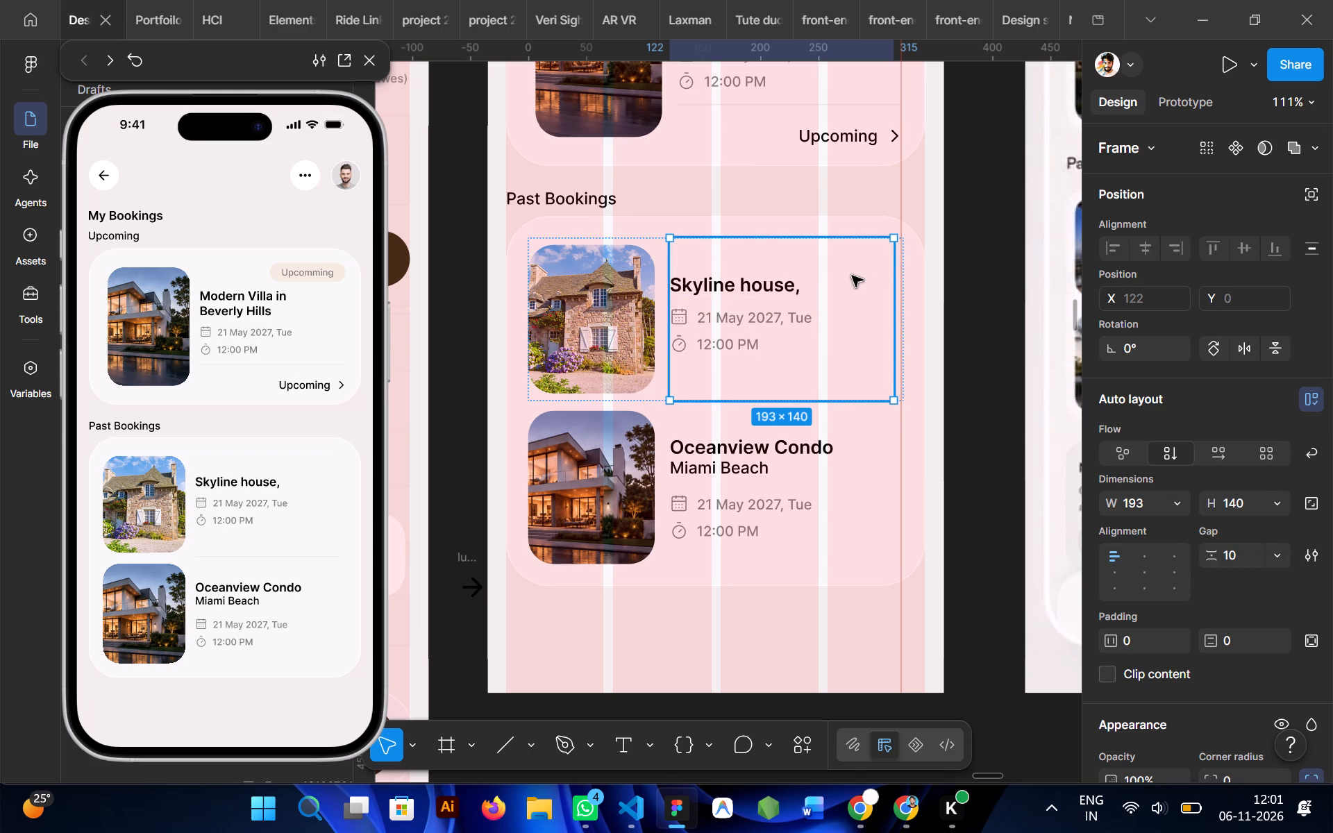
Increase the top padding of the Skyline house heading row to 33.
double_click(701, 277)
left_click(785, 256)
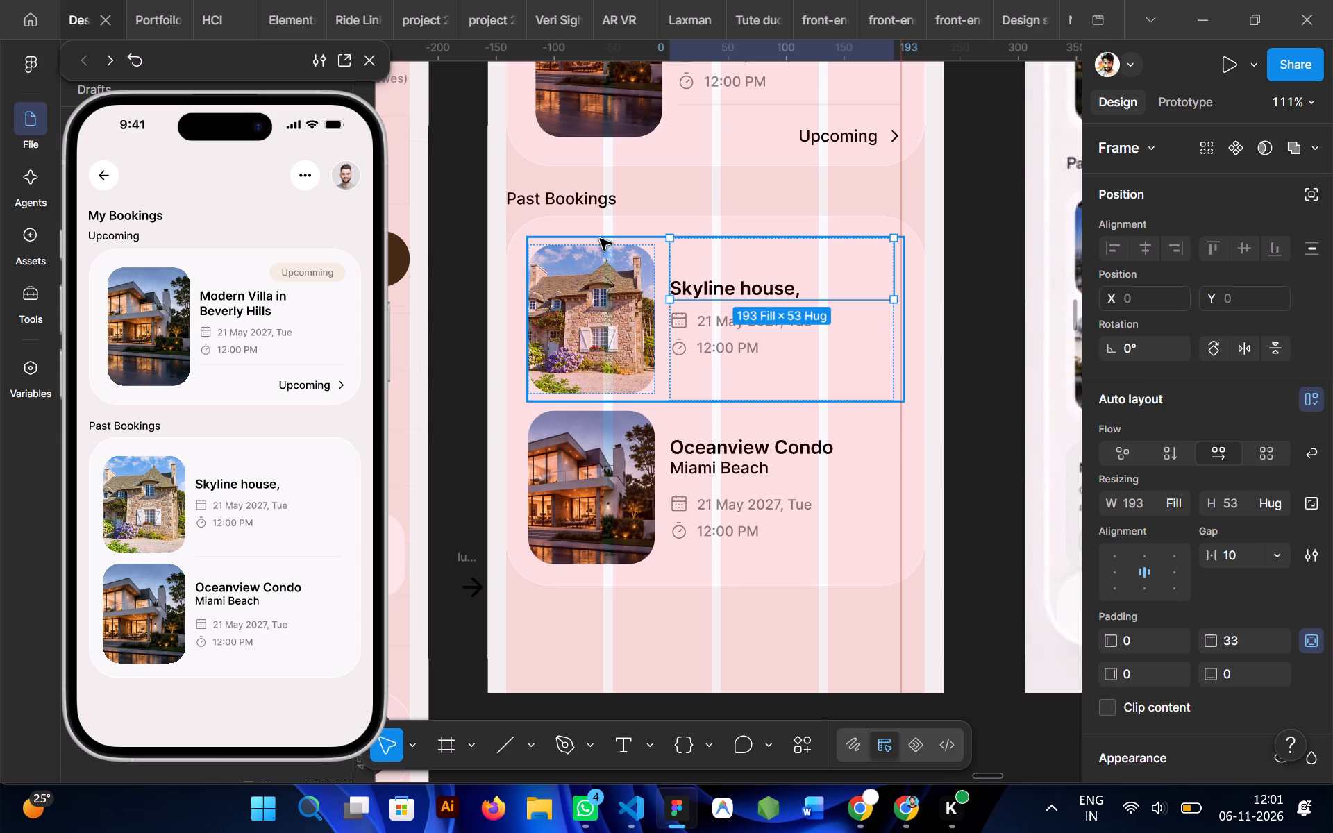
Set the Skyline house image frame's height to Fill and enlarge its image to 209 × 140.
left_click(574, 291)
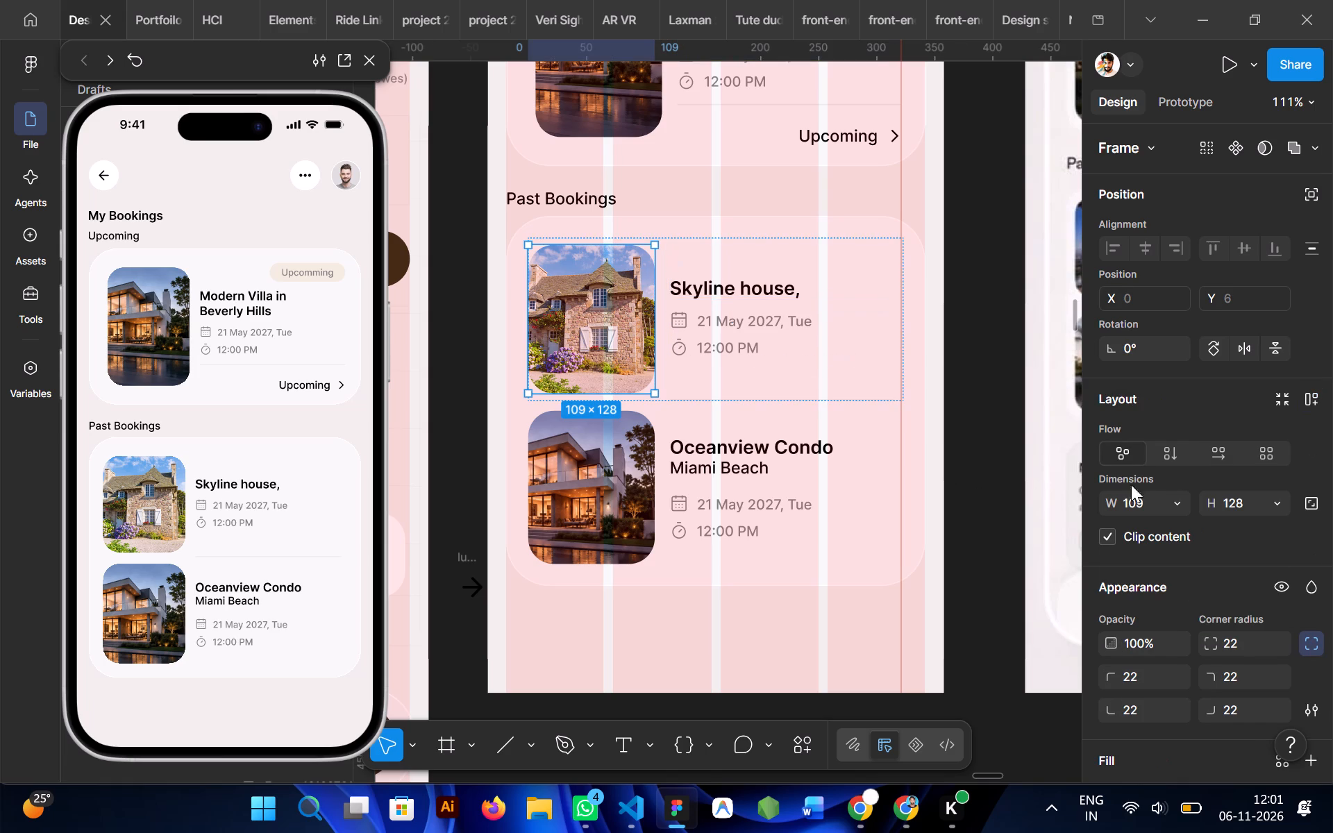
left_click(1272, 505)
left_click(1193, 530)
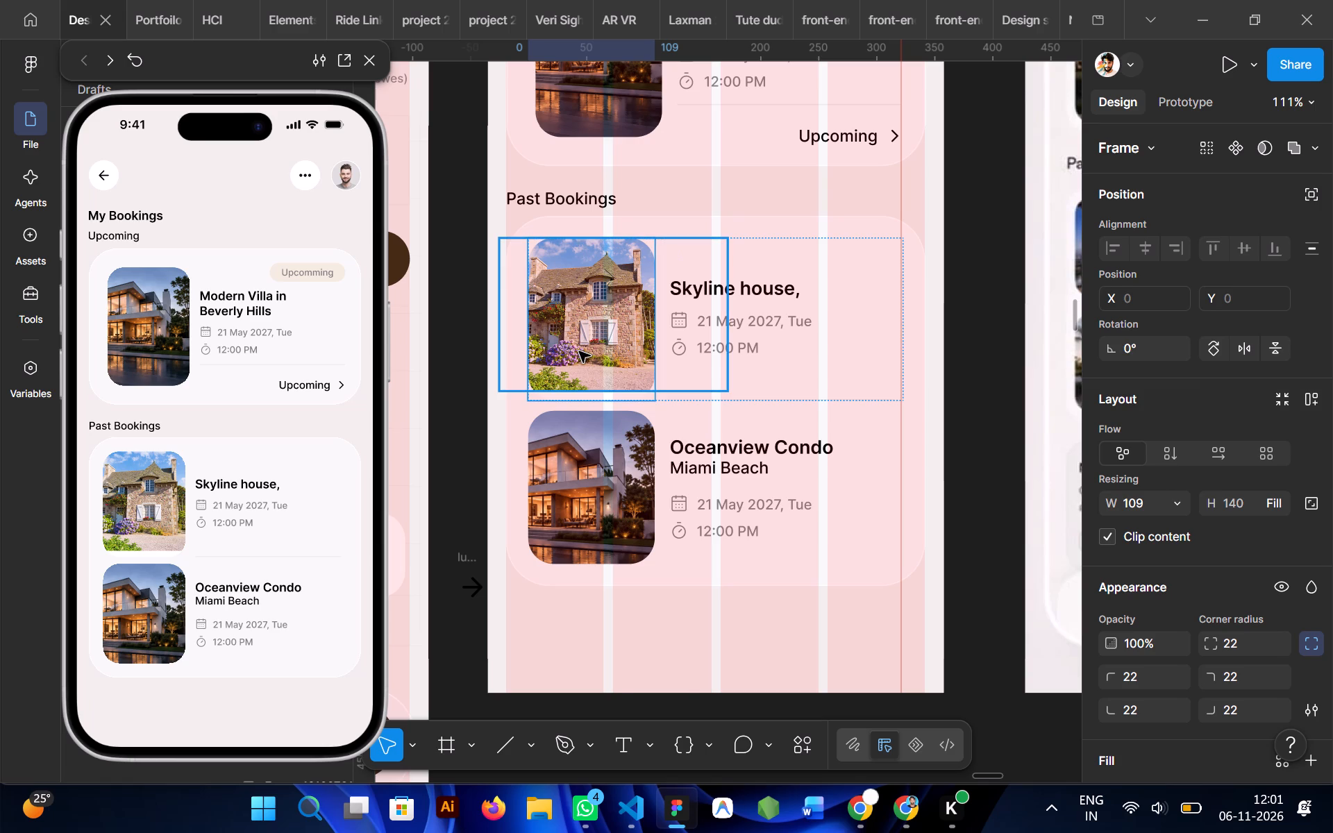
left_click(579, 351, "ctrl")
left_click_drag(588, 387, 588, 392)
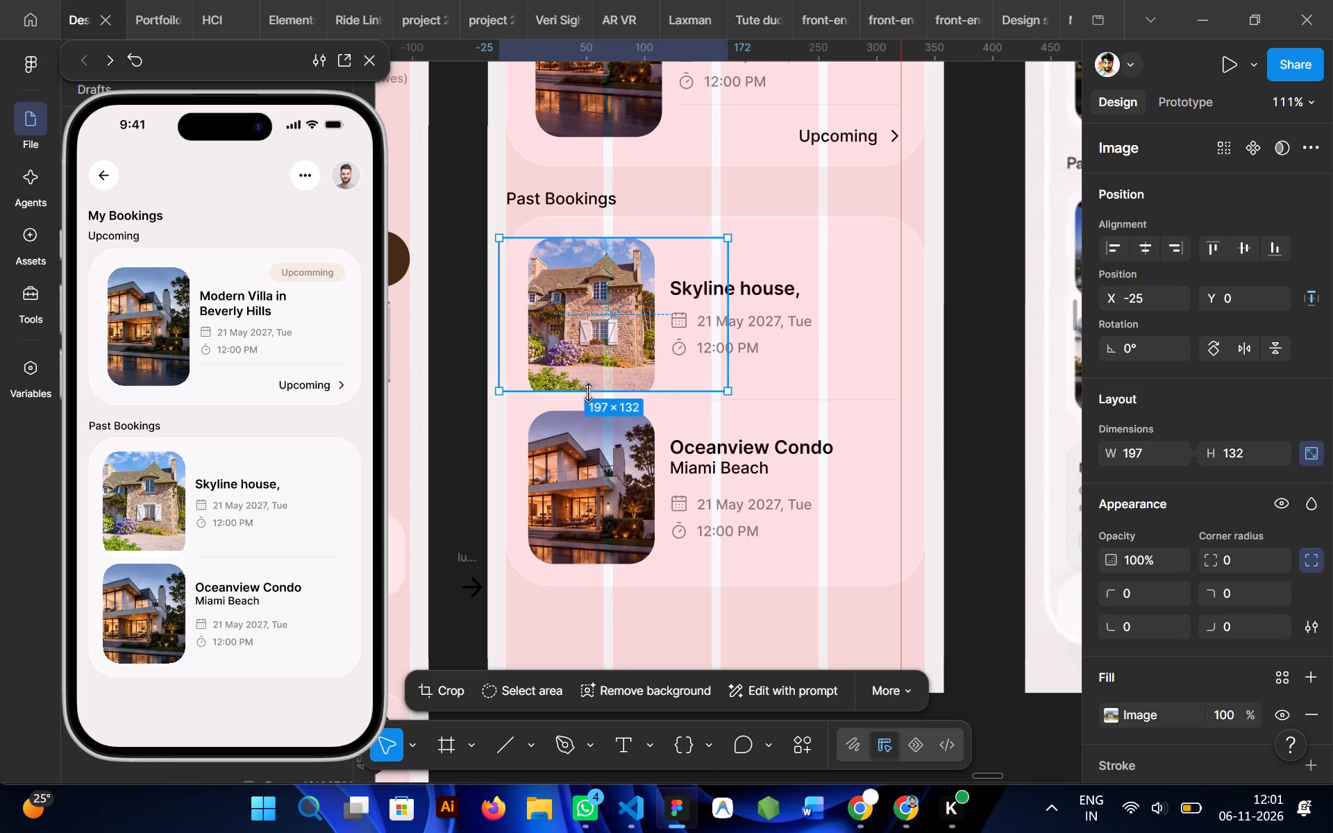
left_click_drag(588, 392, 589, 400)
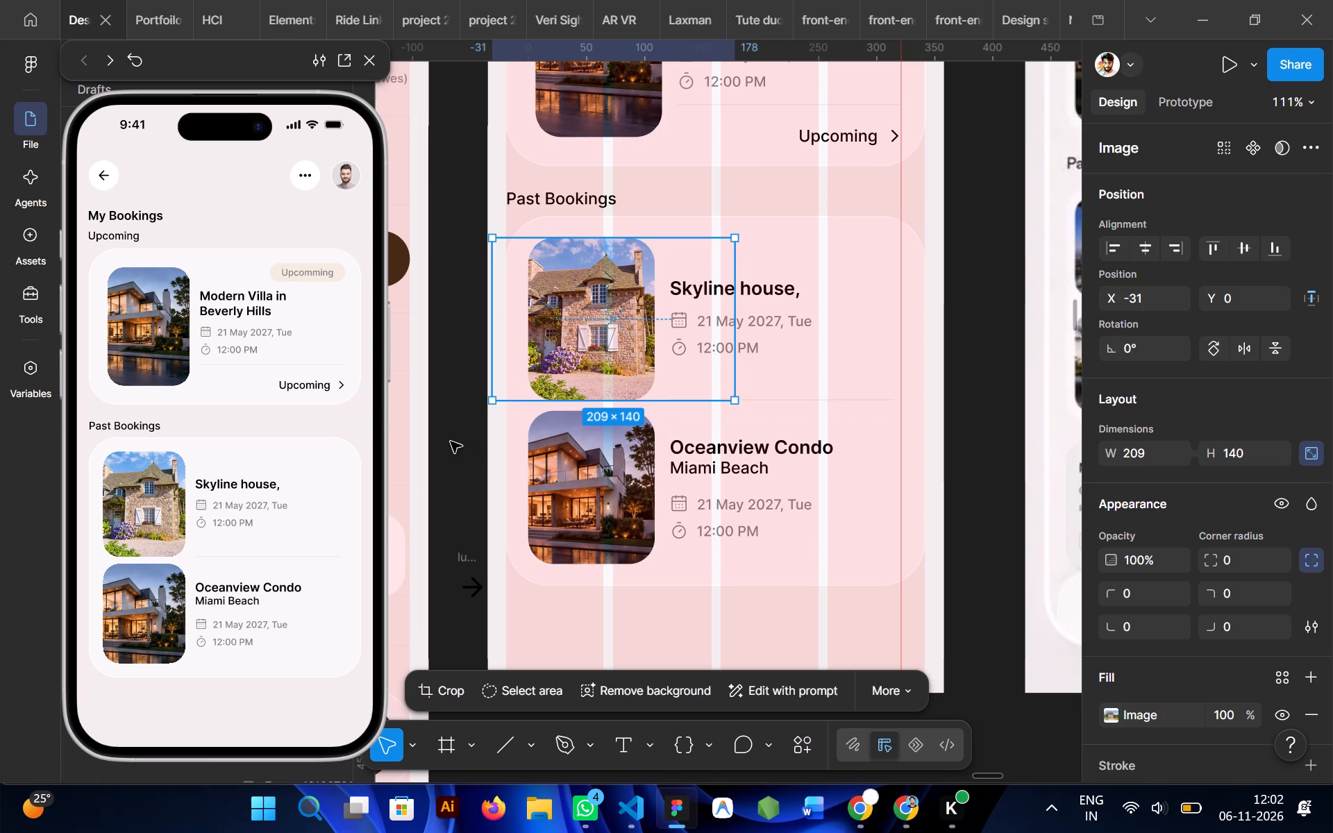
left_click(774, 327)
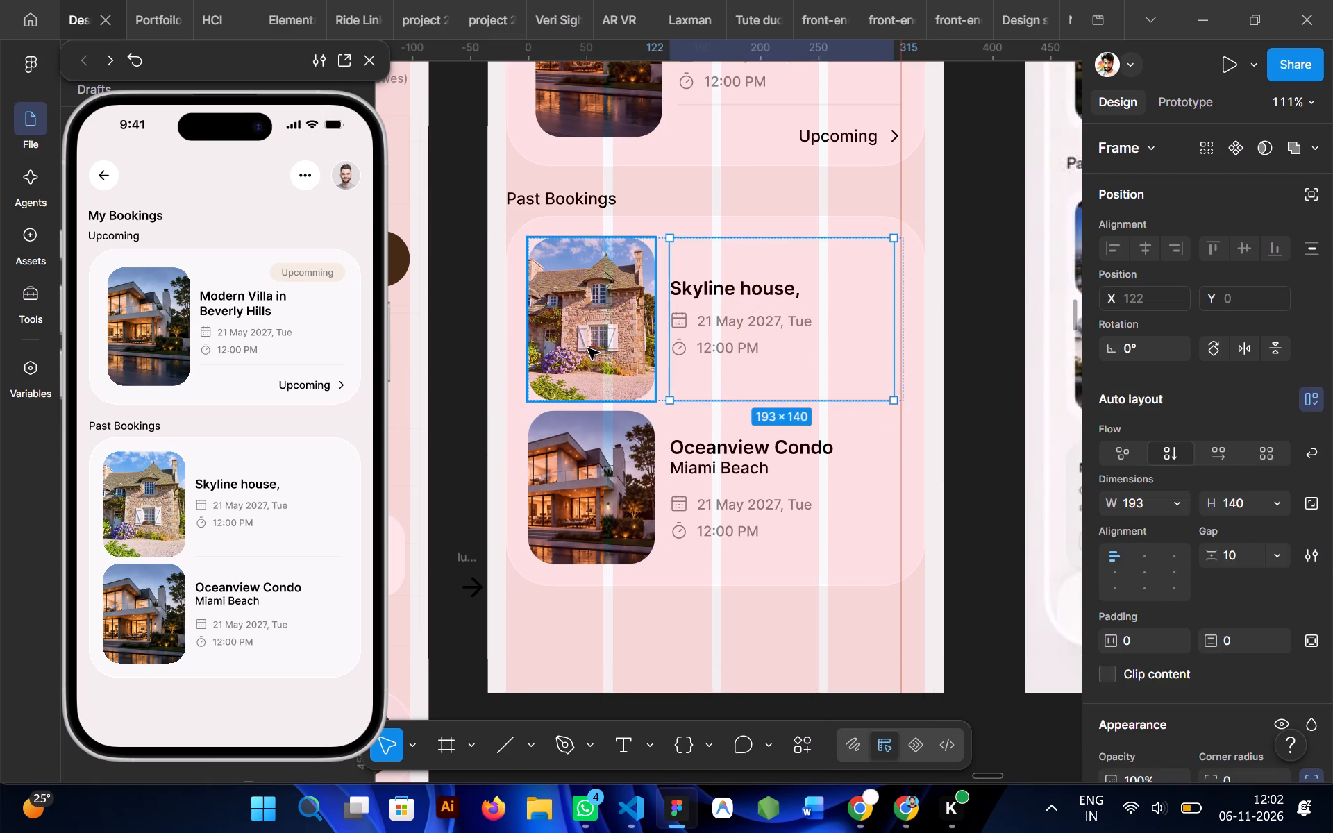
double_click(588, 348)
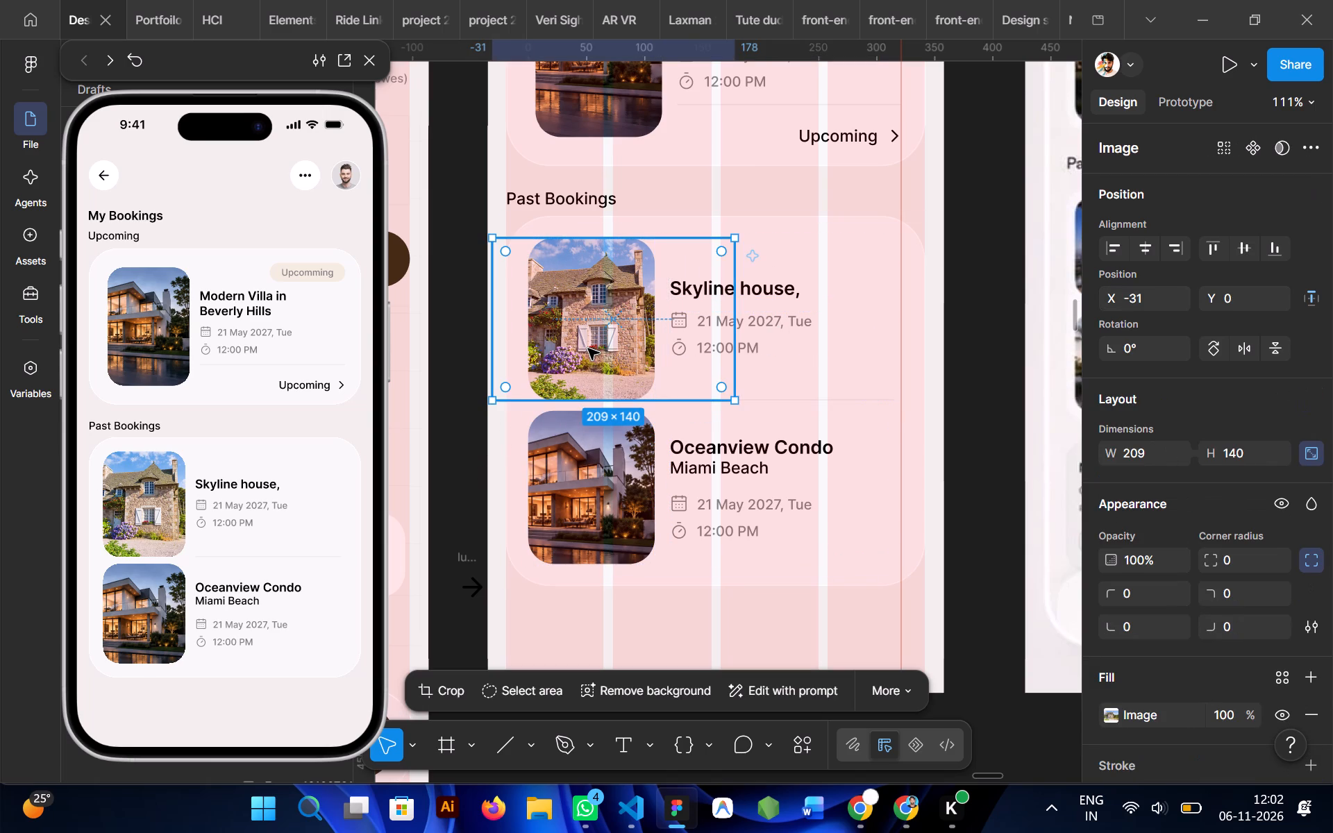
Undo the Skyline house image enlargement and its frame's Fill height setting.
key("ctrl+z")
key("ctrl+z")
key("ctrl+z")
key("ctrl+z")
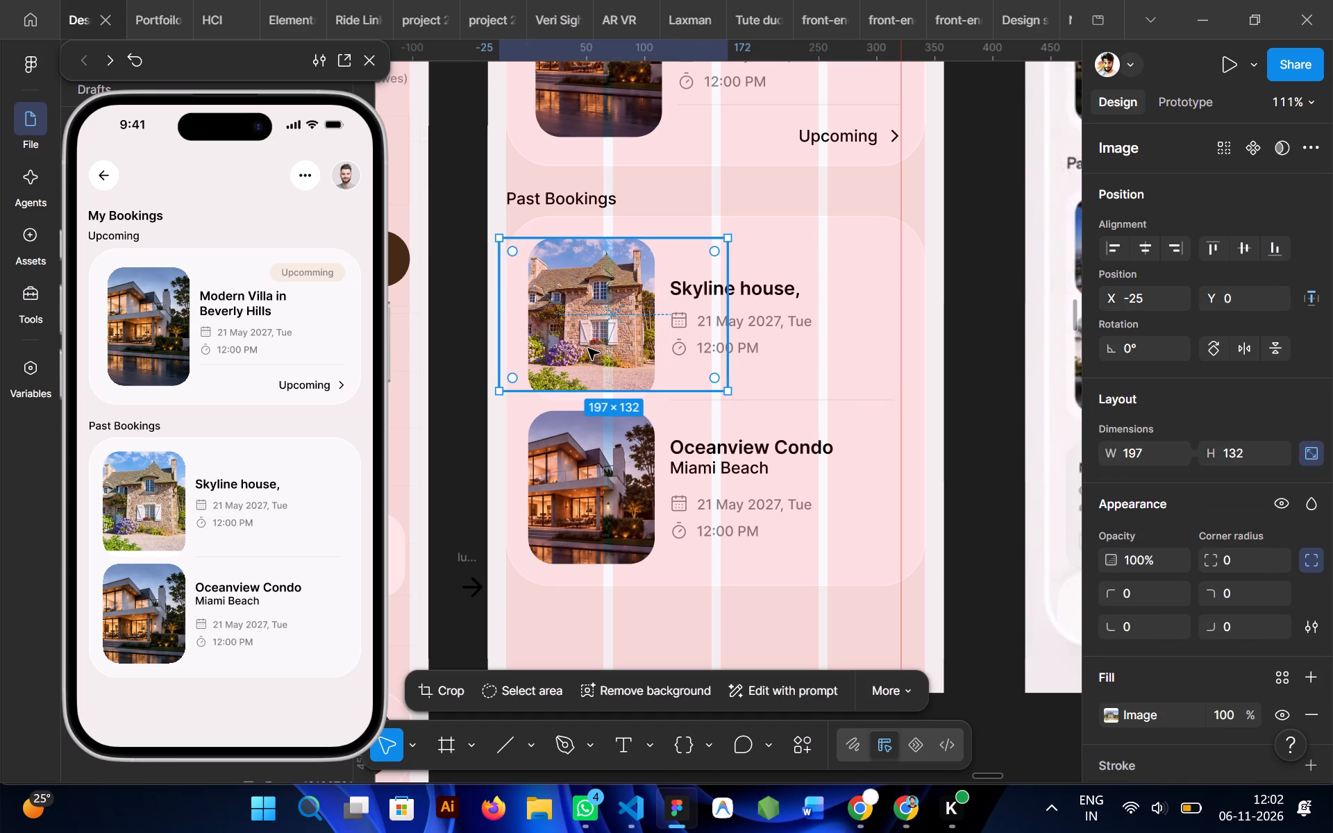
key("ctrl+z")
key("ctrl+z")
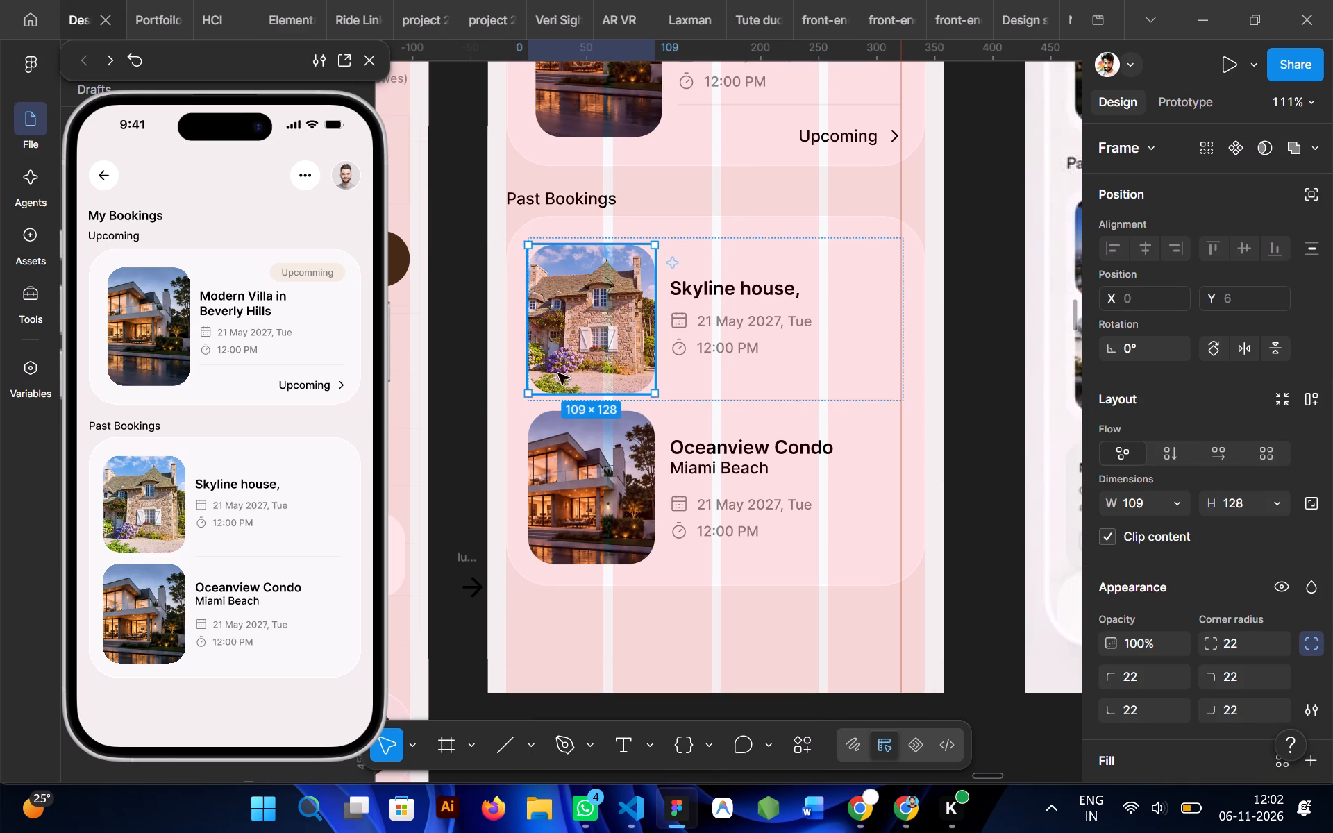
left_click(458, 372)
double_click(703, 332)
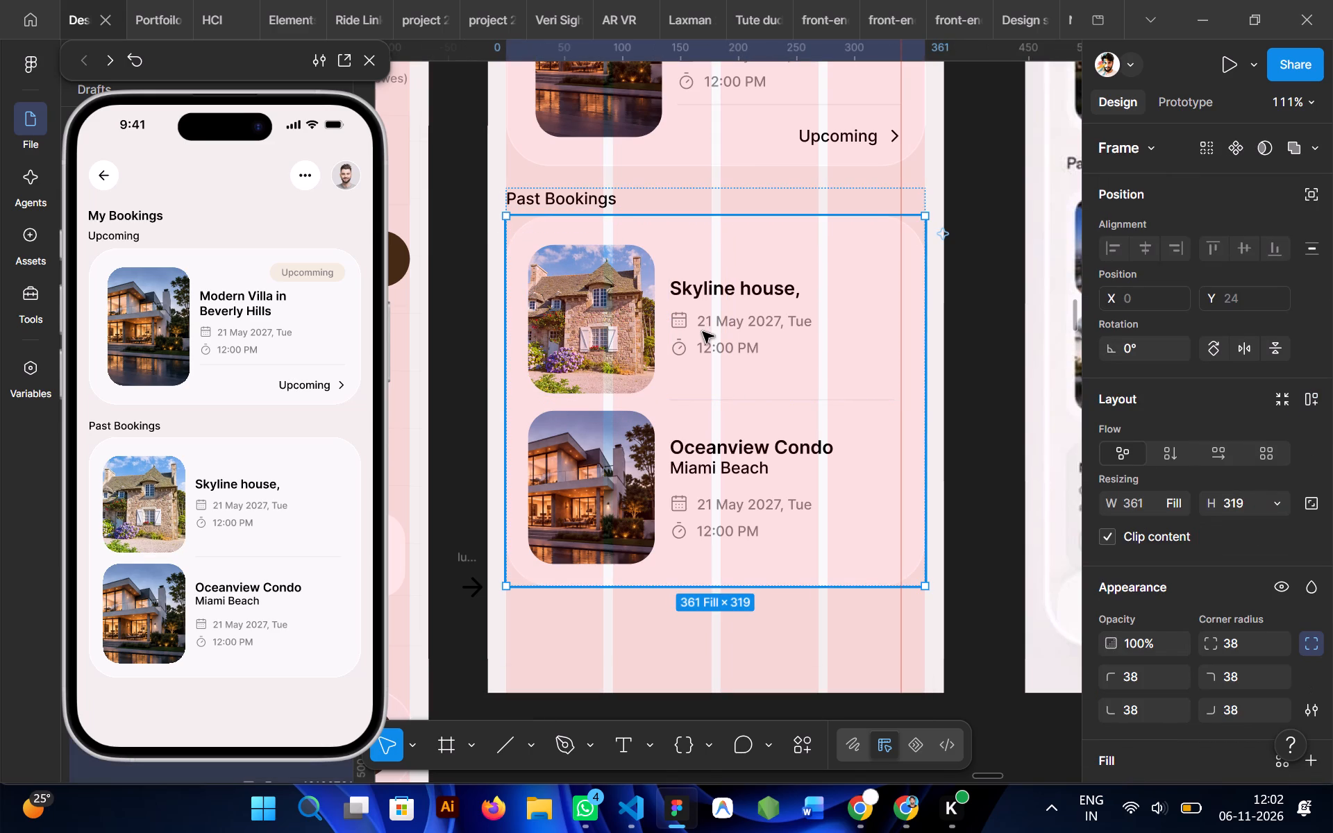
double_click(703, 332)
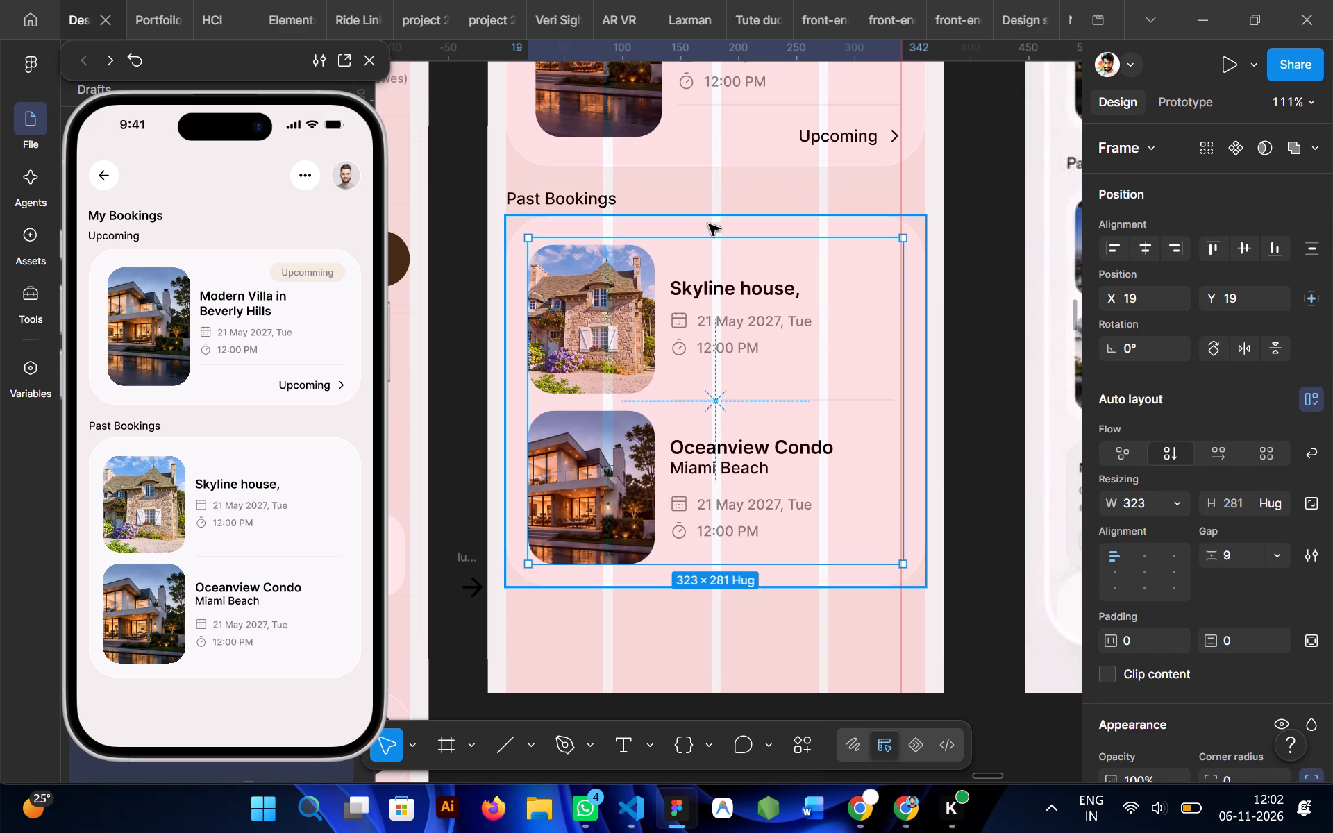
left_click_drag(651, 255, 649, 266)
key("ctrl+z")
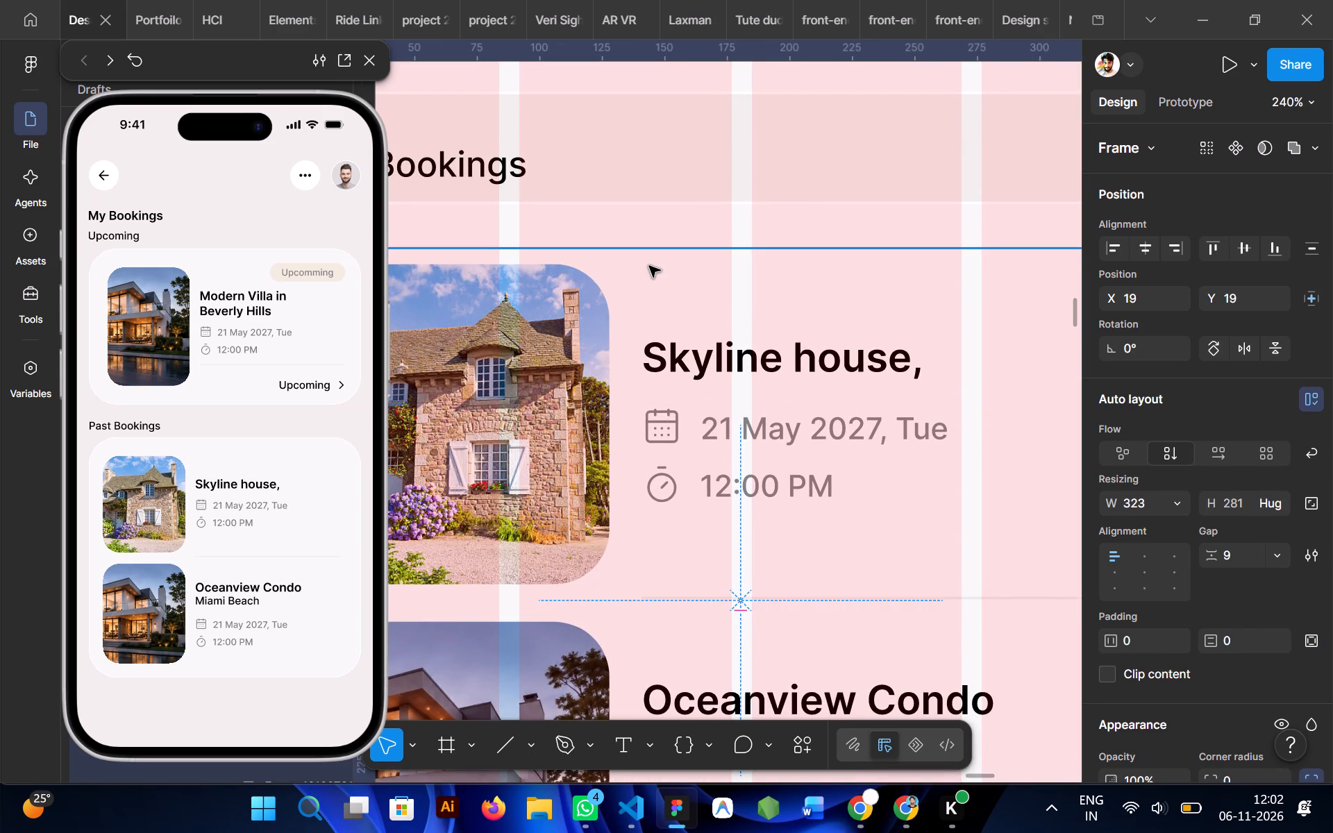
Move the booking stack up to Y 12 inside the Past Bookings card.
left_click(616, 605)
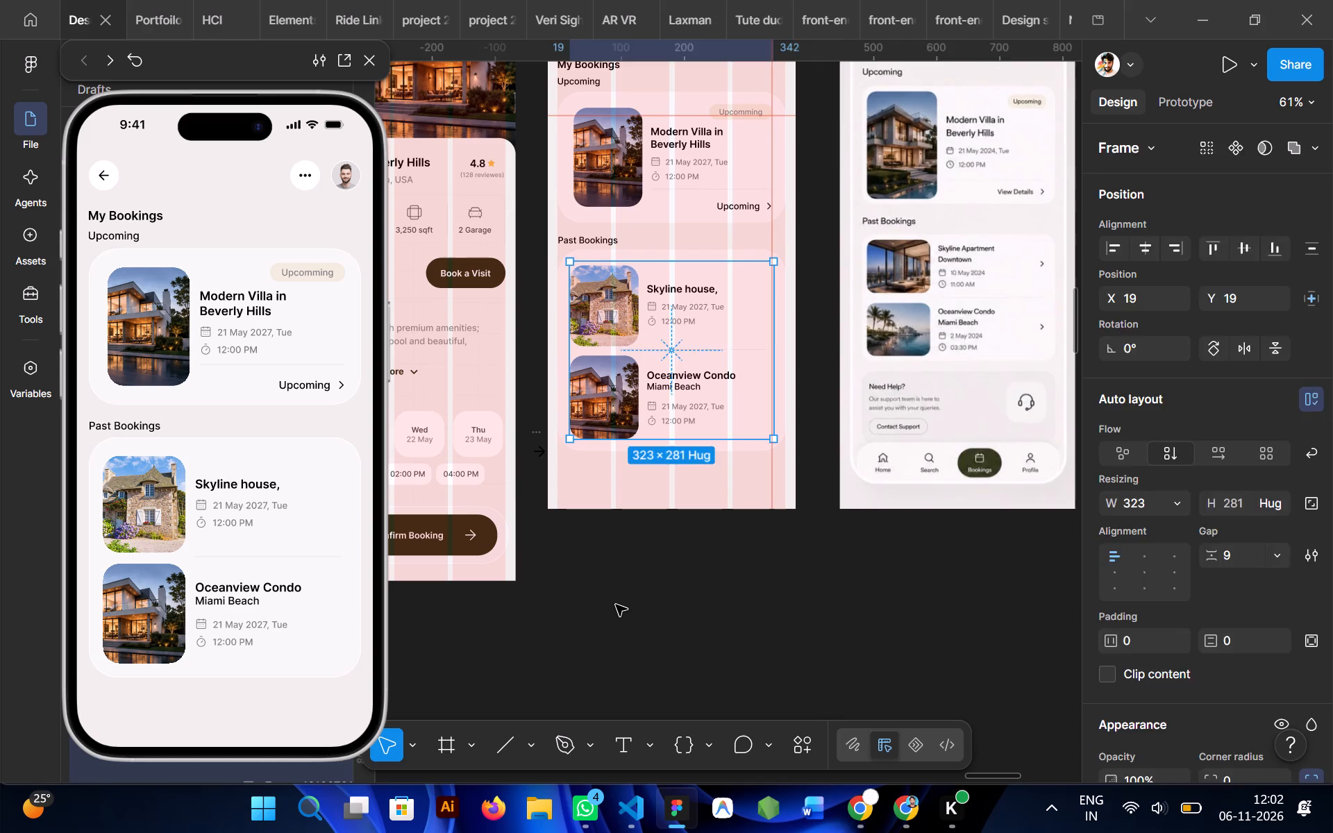
double_click(622, 389)
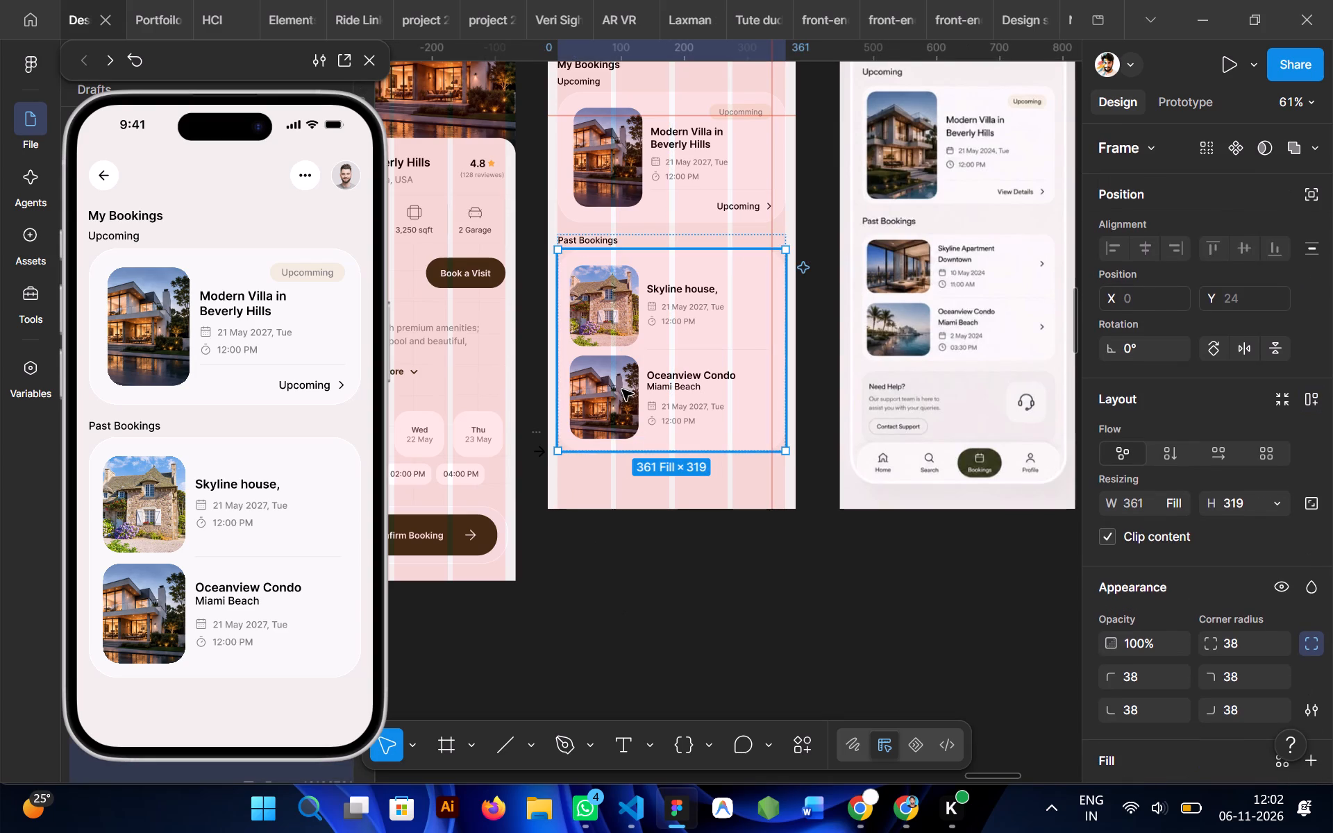
double_click(634, 347)
key("Up")
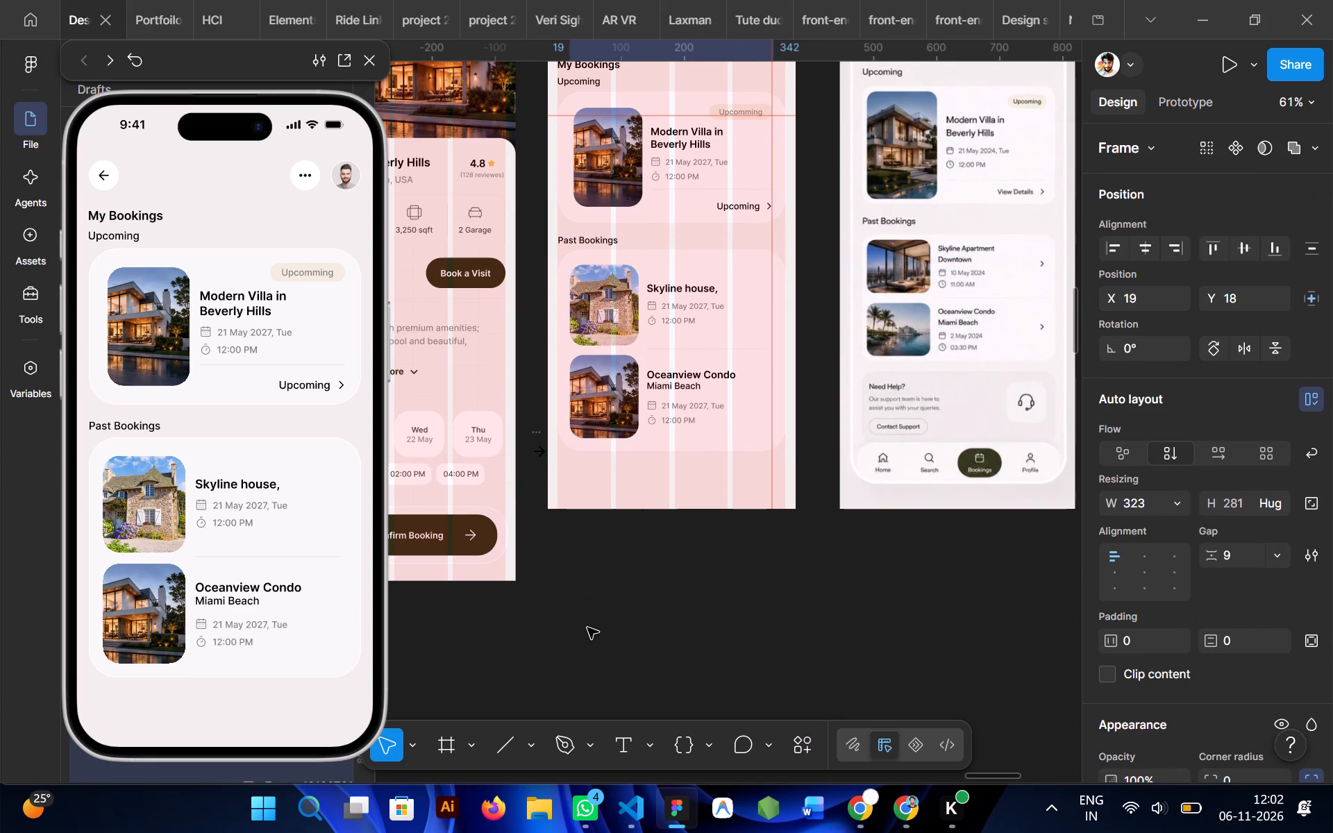
key("Up")
key("Up")
key("Up")
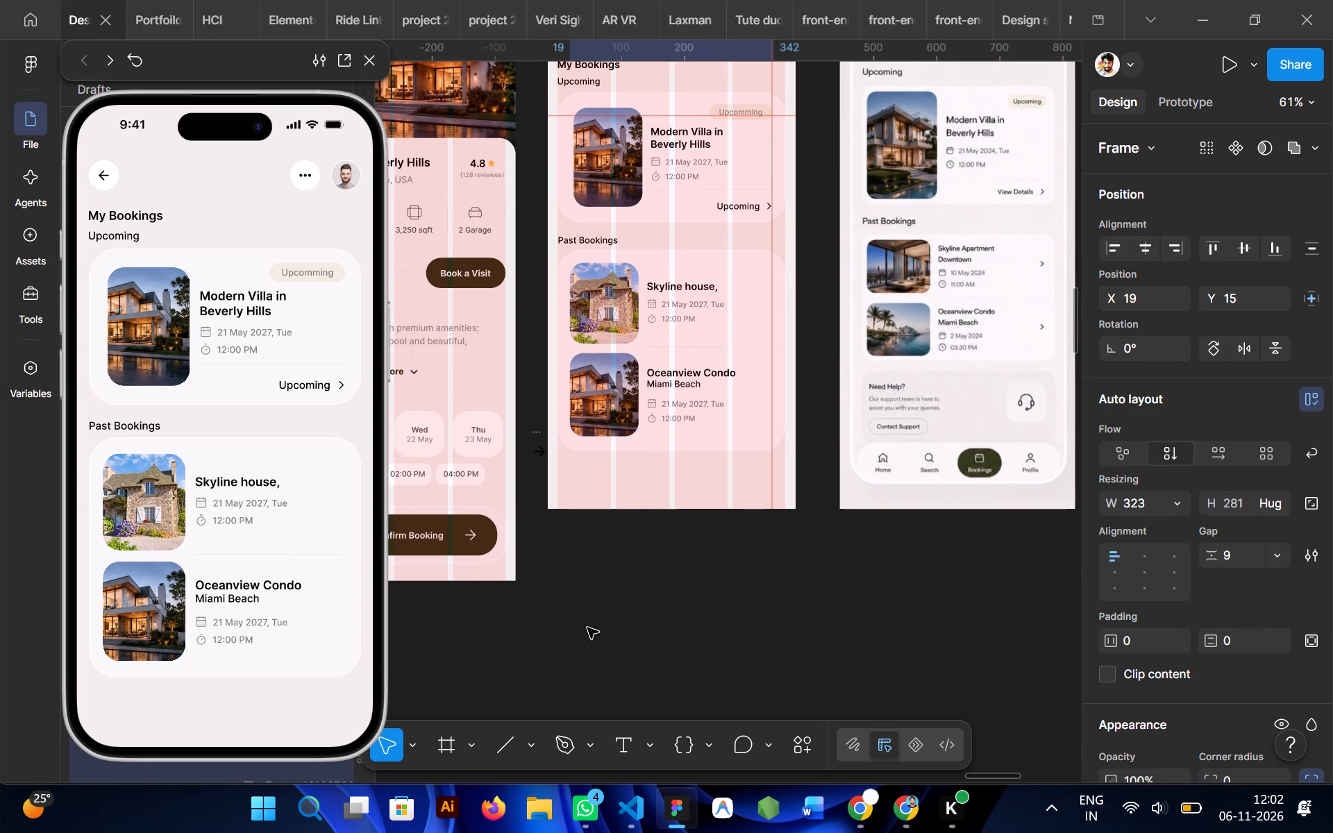
key("Up")
key("Up")
key("Up")
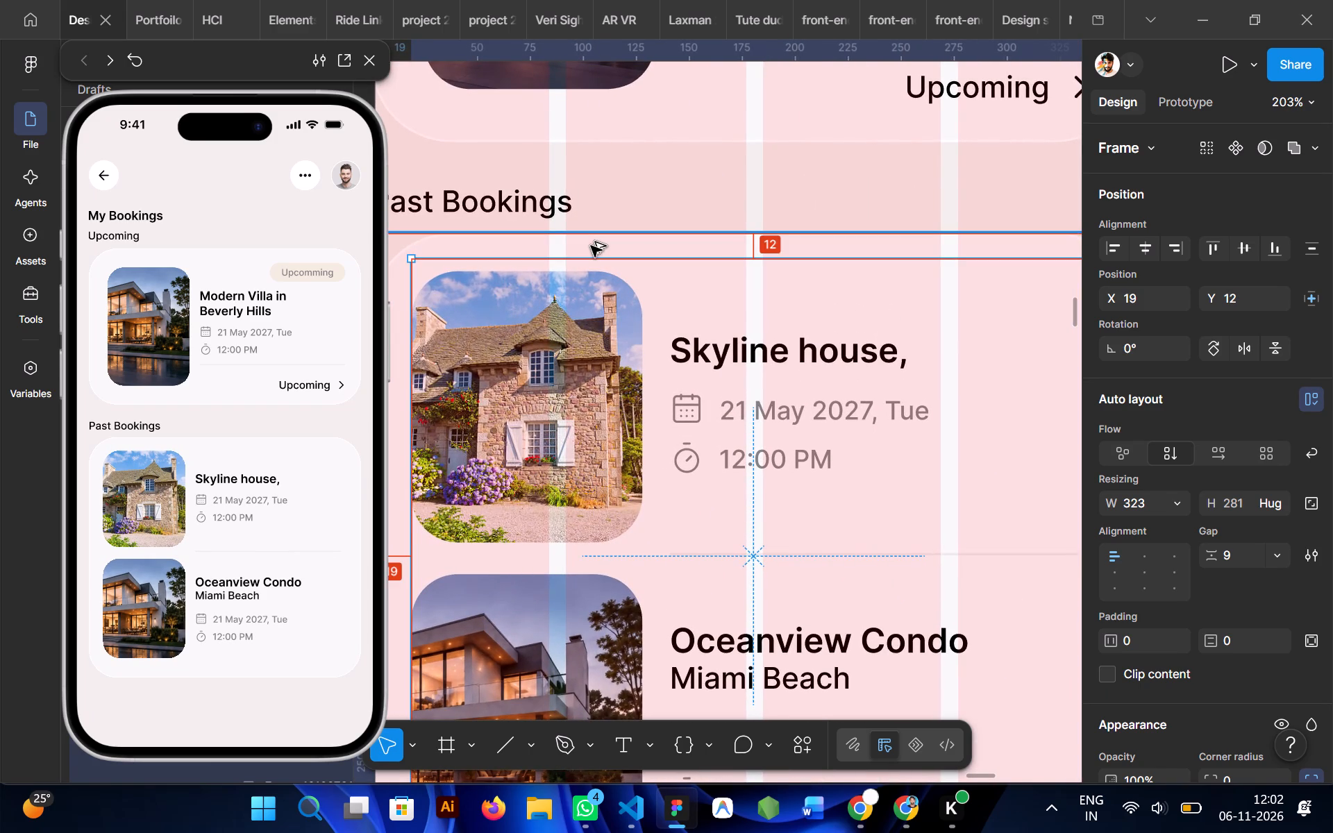
scroll(609, 462, "down", 1)
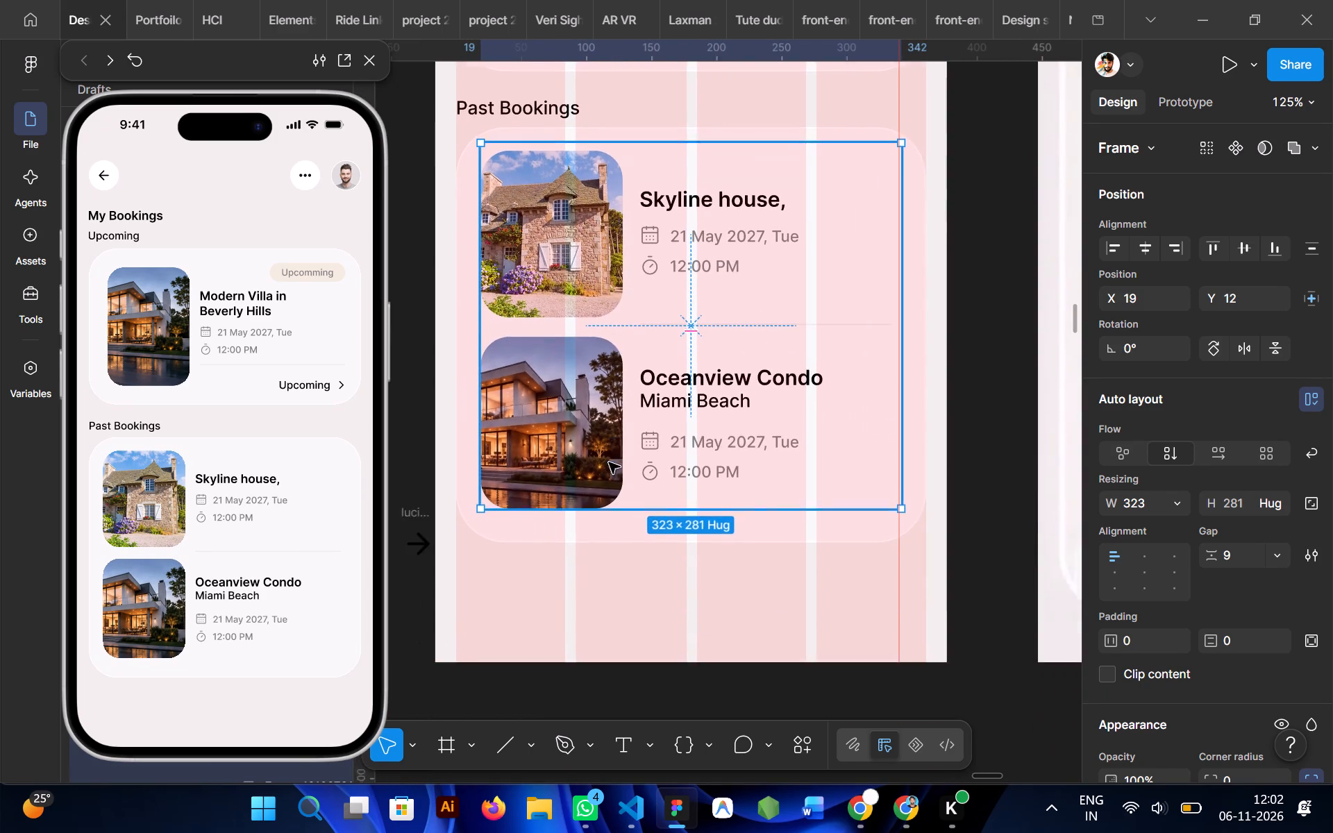
left_click(590, 642)
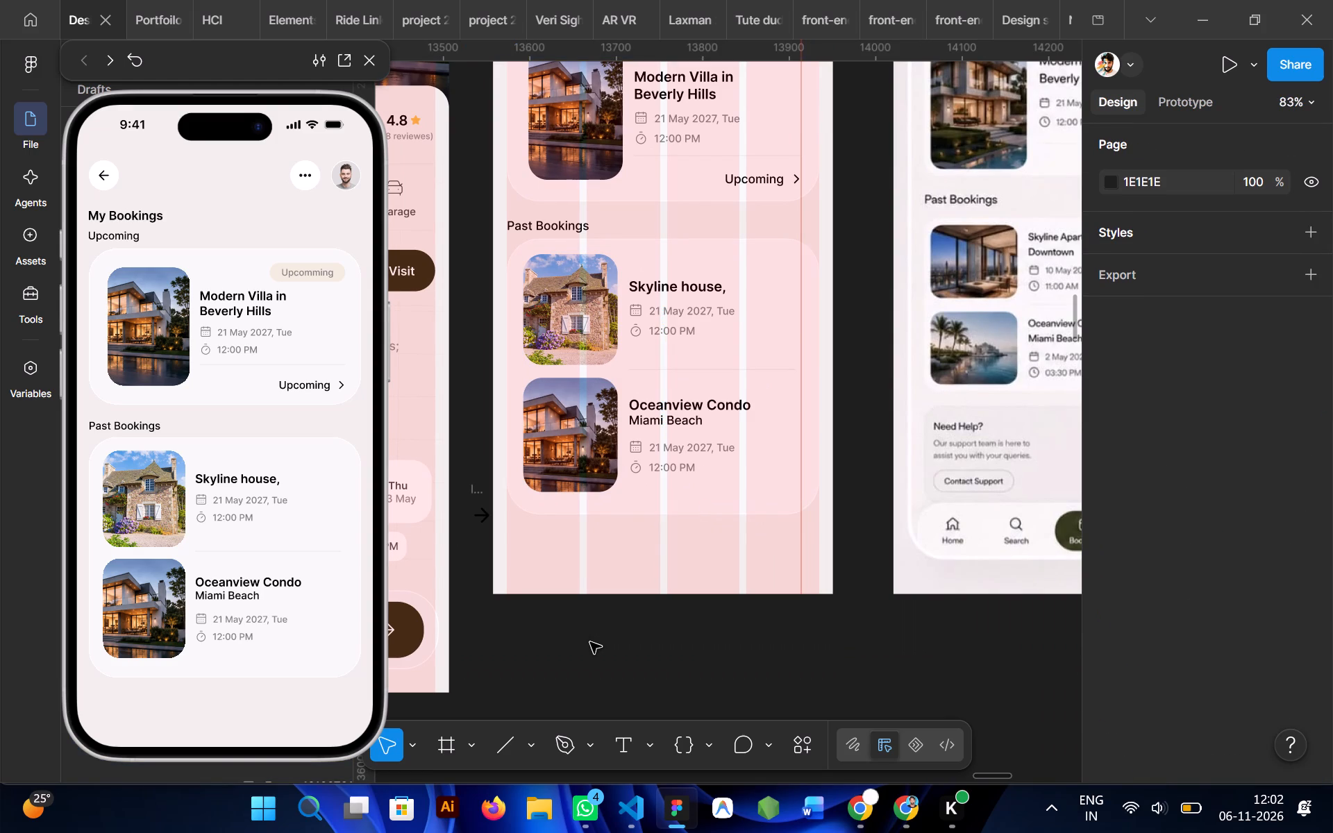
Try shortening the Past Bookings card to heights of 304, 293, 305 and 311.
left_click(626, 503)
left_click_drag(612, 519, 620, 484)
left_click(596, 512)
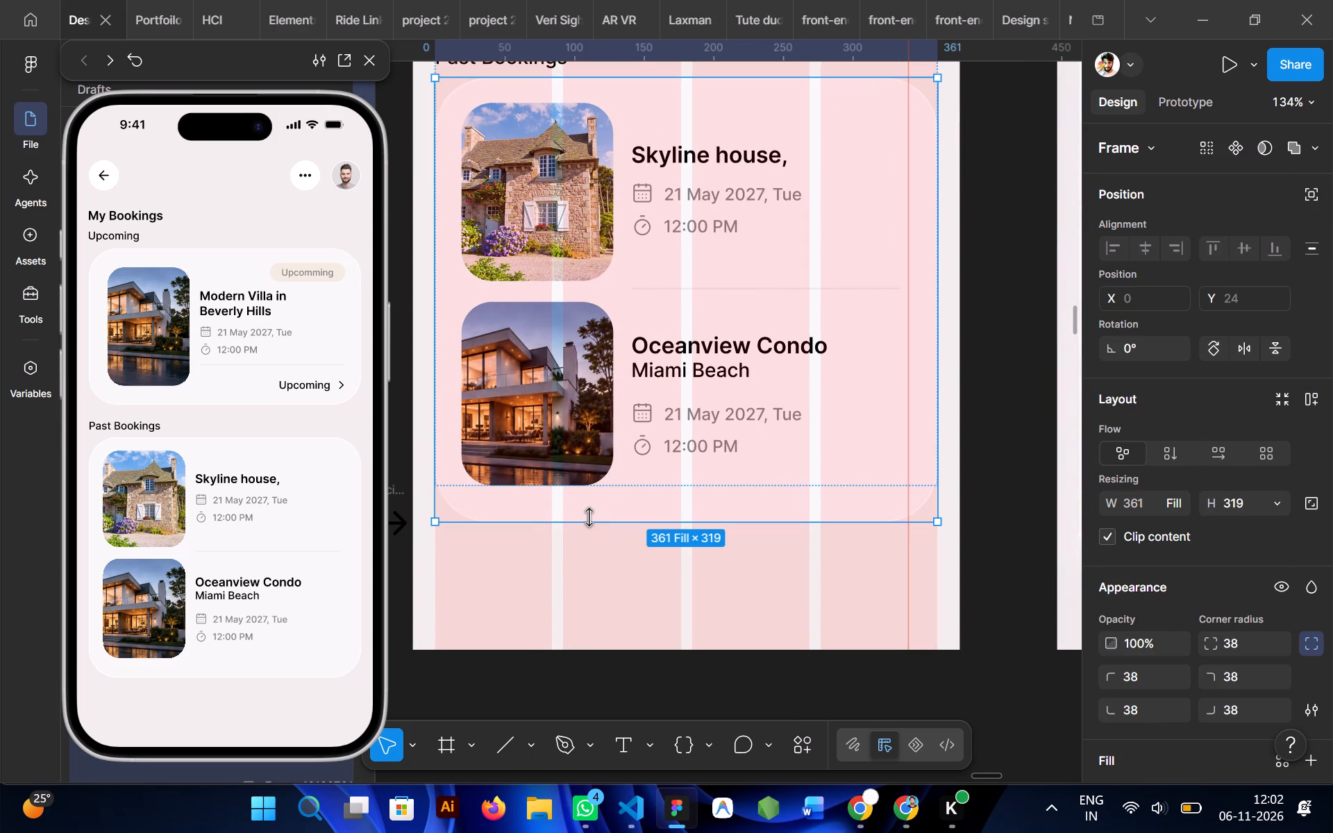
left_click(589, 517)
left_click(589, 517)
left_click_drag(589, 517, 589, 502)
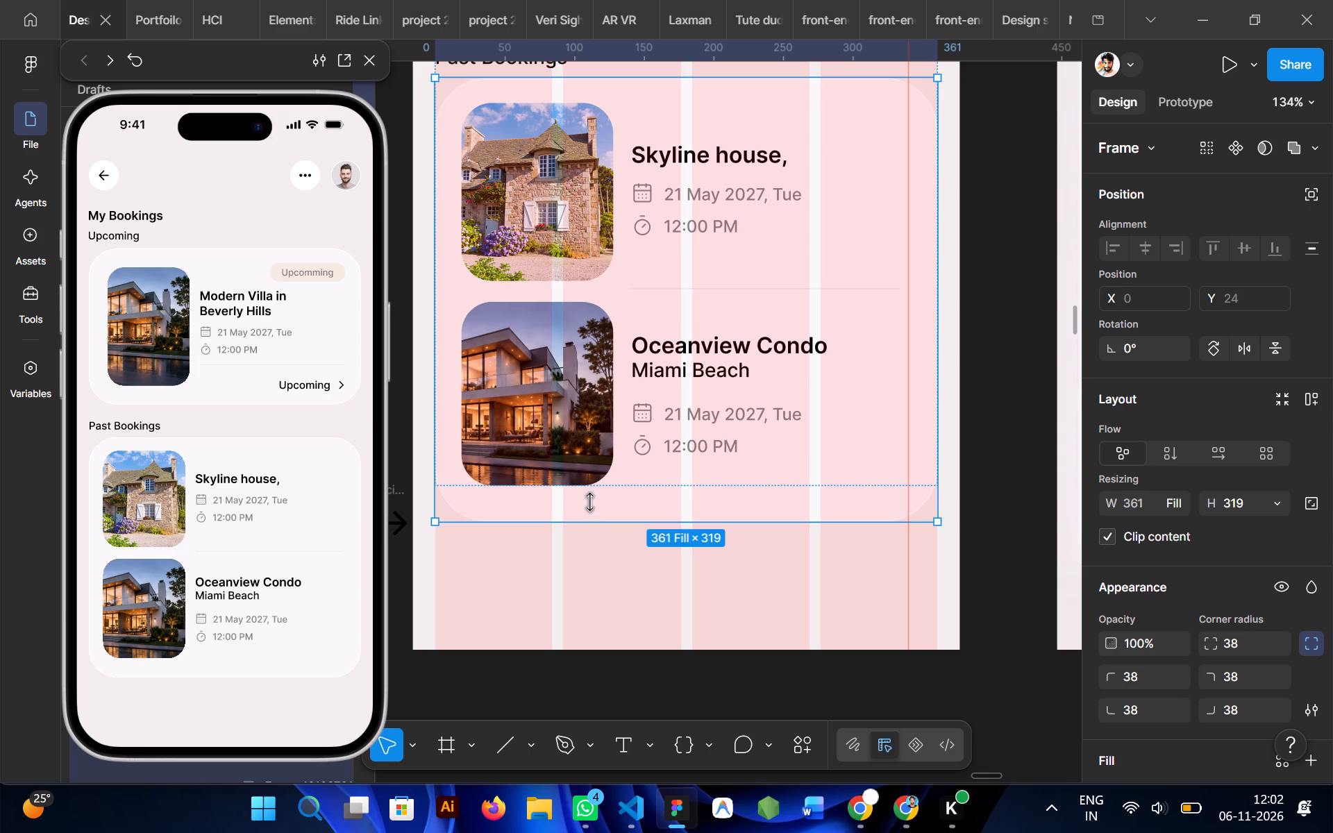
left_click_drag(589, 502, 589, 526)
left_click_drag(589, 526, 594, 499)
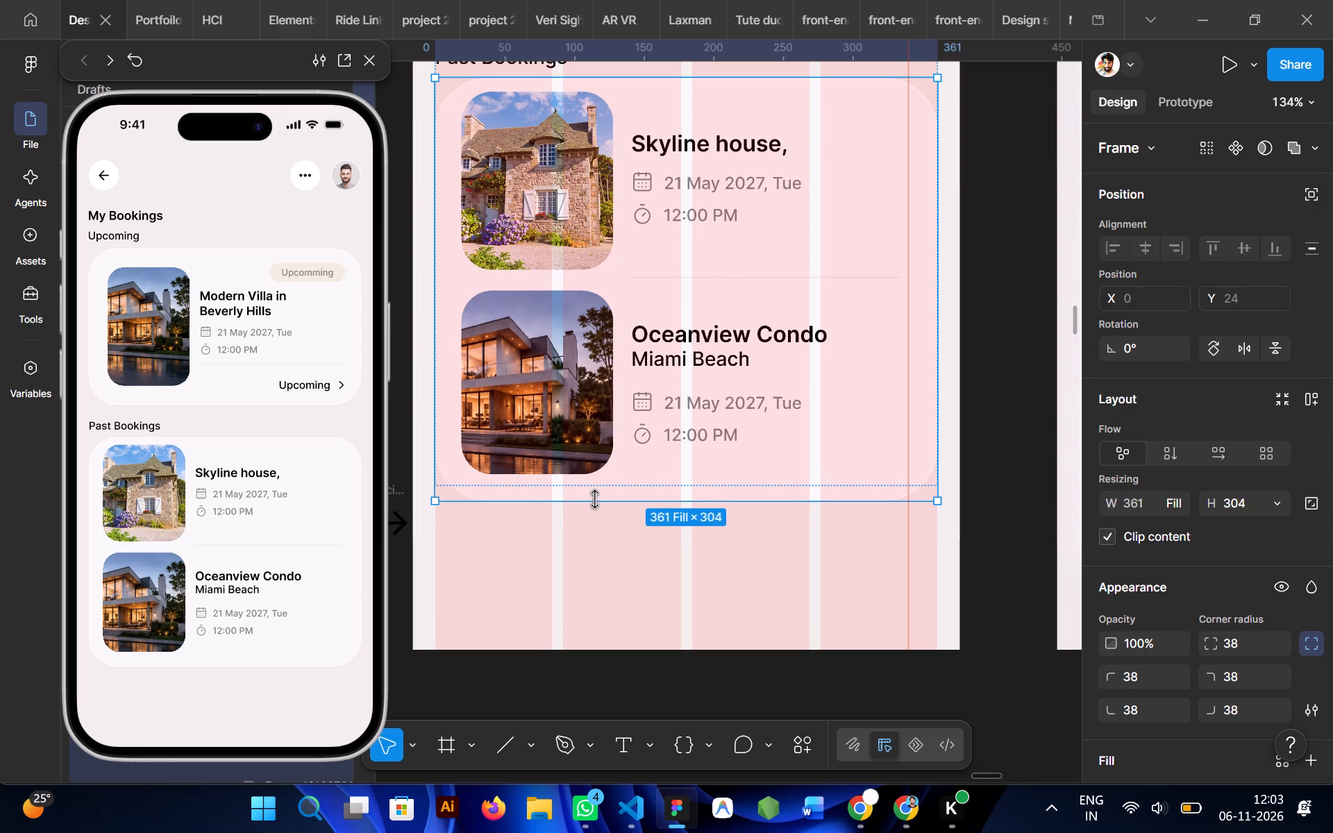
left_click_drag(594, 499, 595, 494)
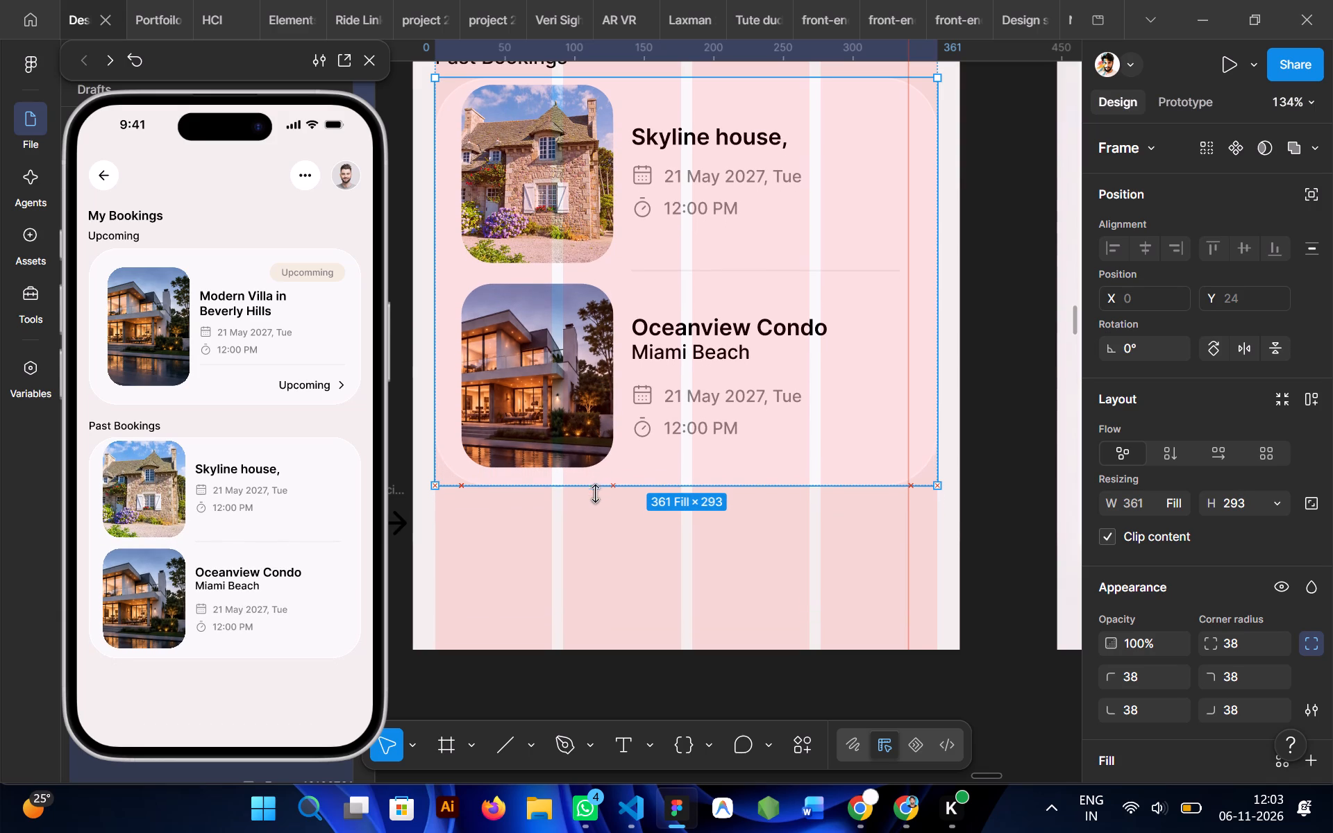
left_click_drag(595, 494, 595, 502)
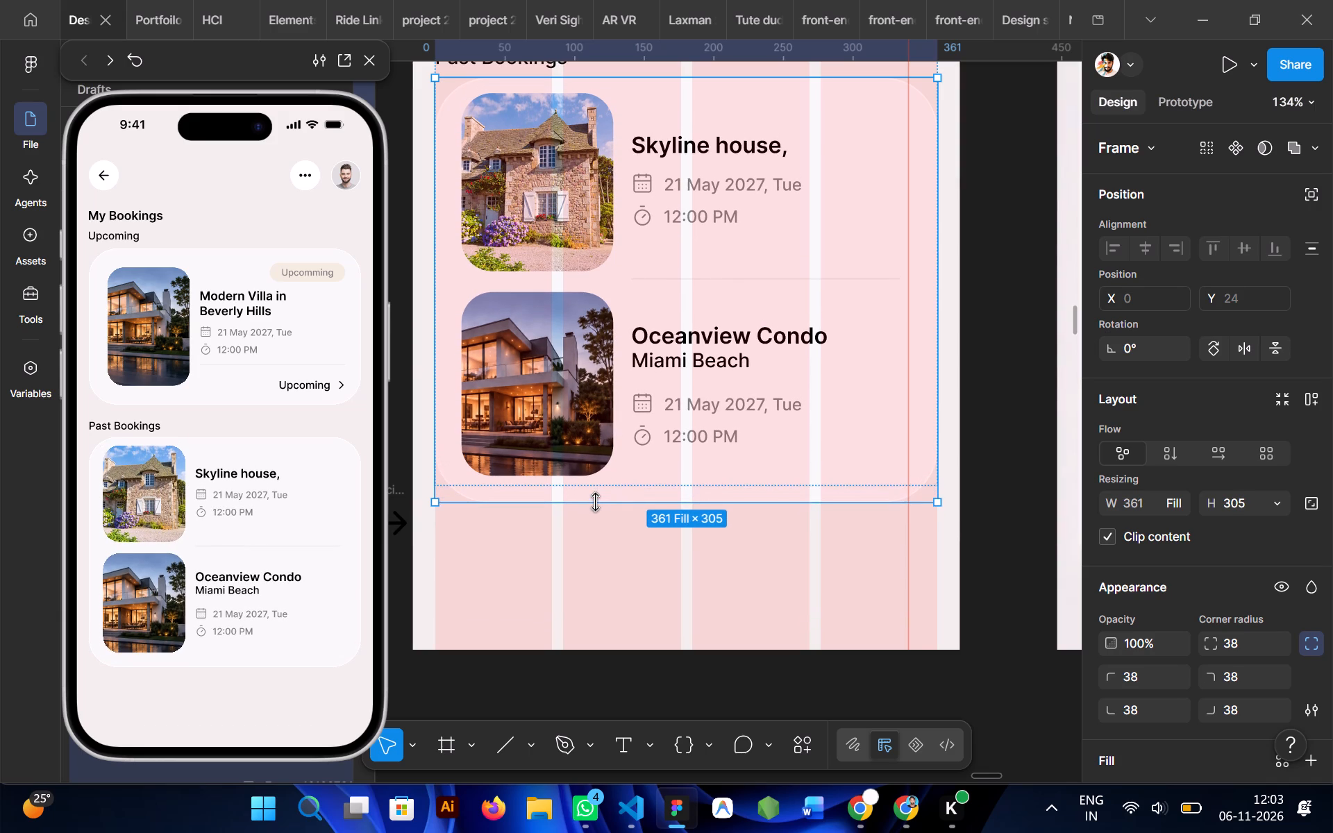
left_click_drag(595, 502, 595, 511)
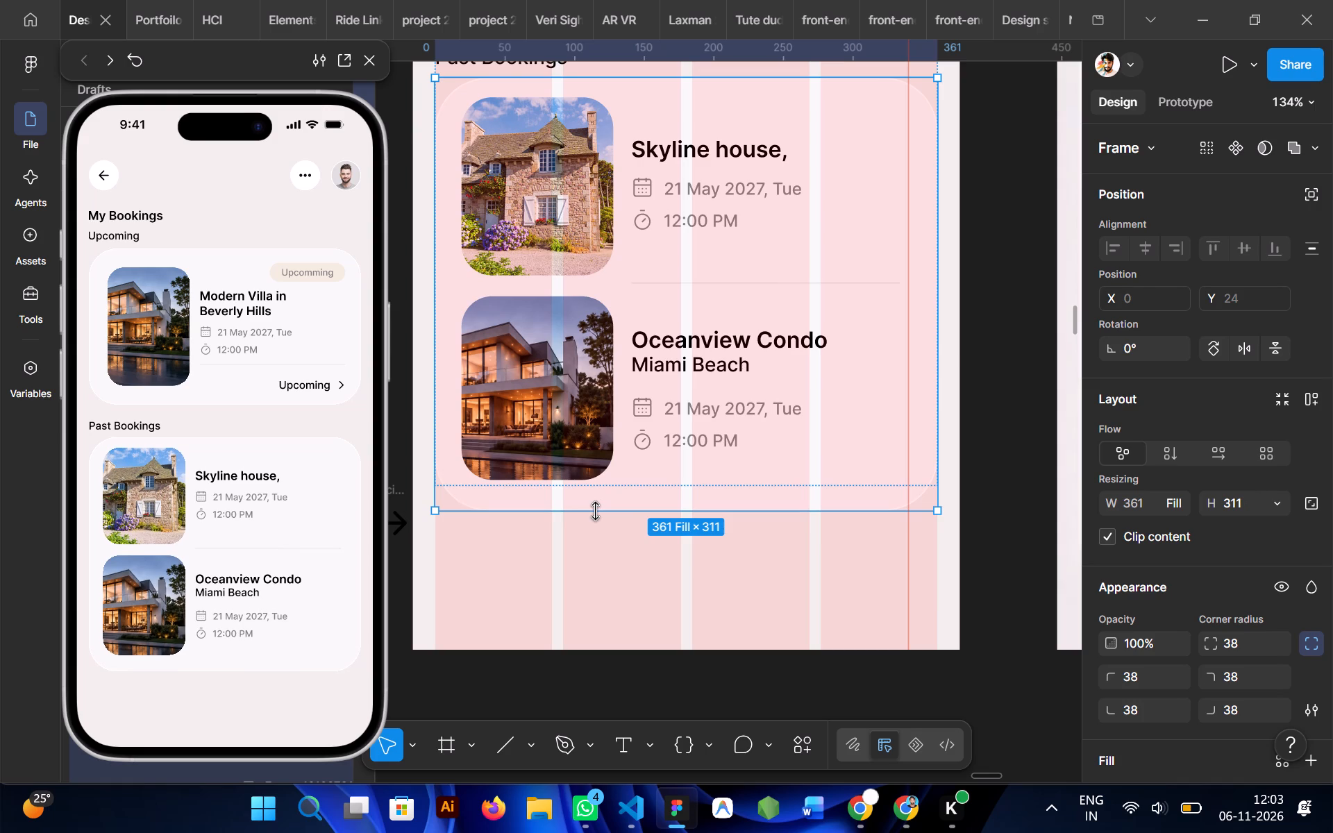
Resize the Past Bookings card to a height of 318.
left_click_drag(595, 511, 596, 524)
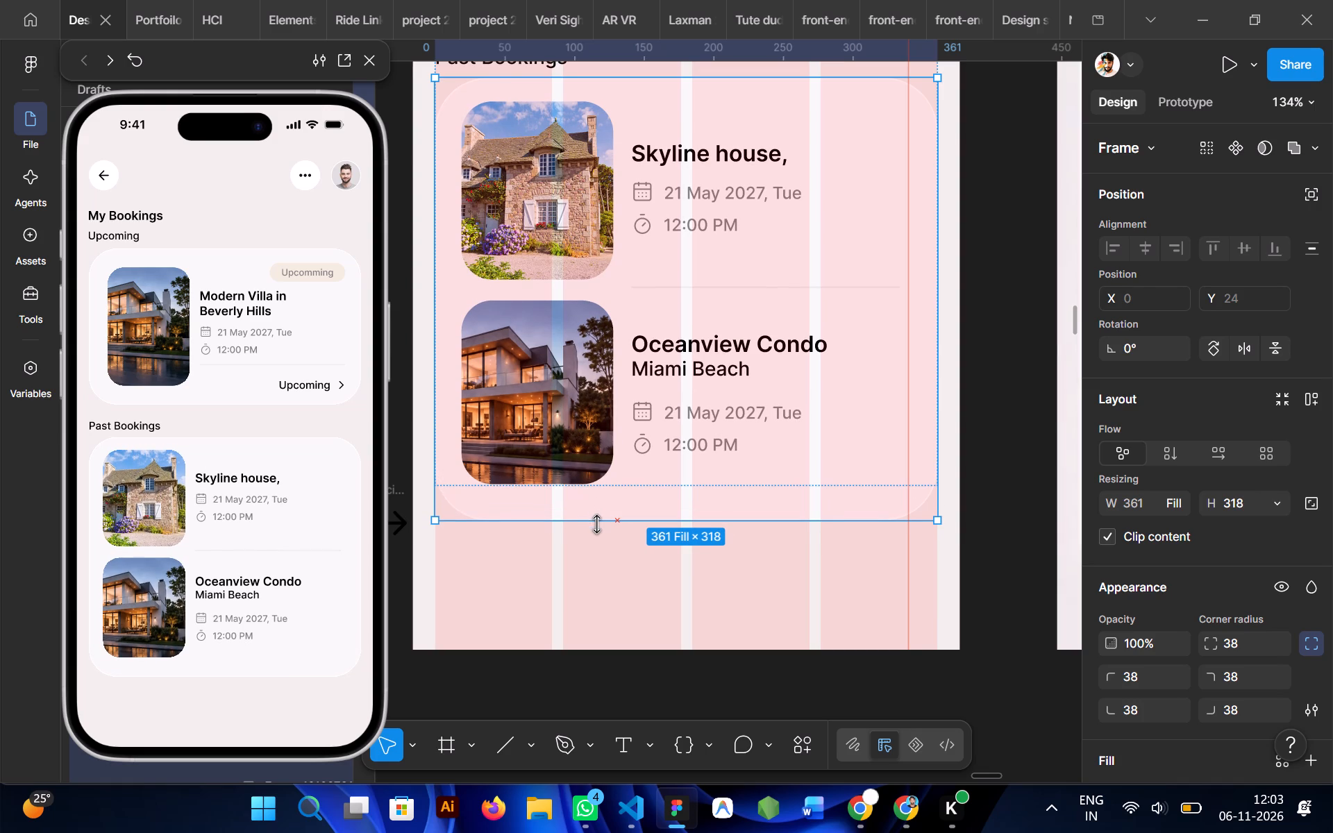
left_click_drag(596, 524, 596, 518)
left_click(608, 451)
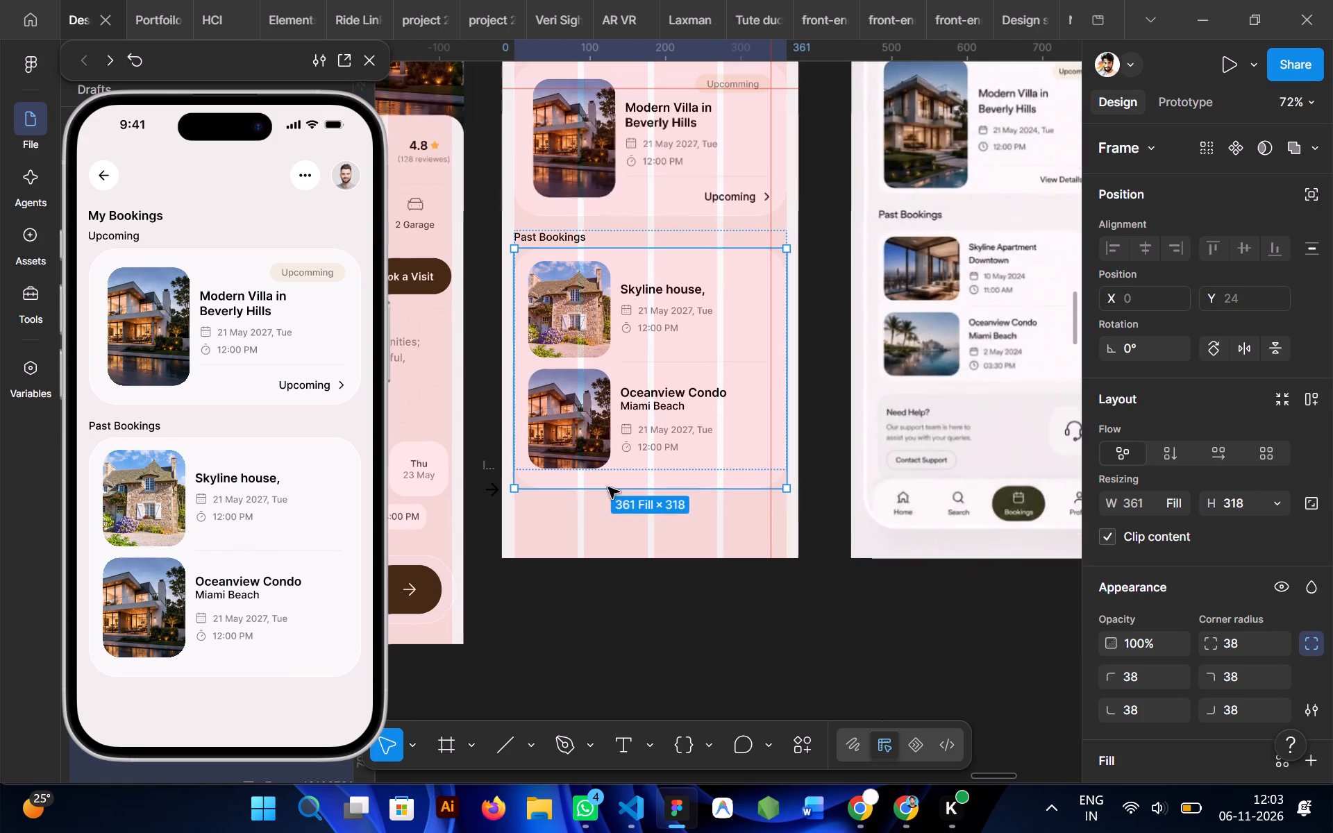
left_click(589, 571)
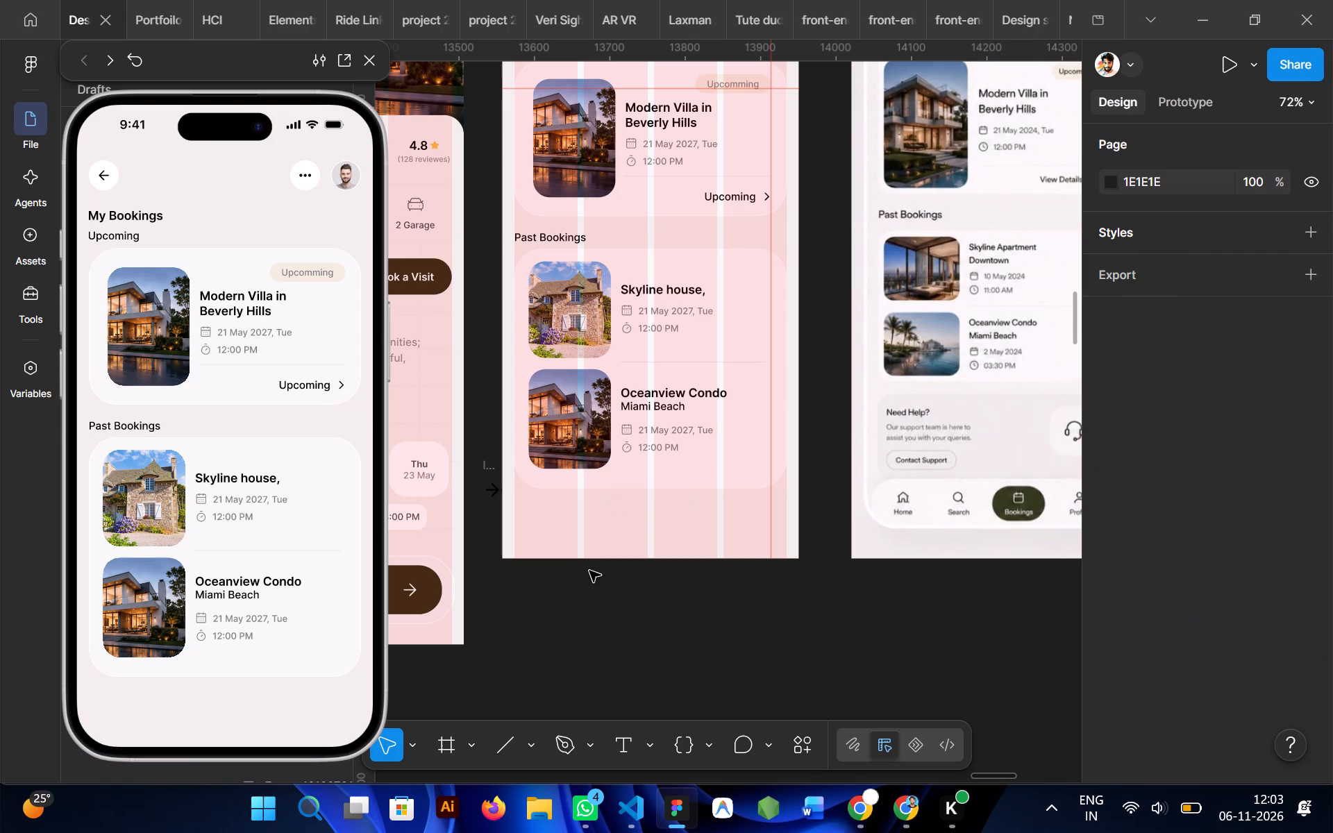
Centre the booking stack horizontally and vertically inside the Past Bookings card.
double_click(619, 351)
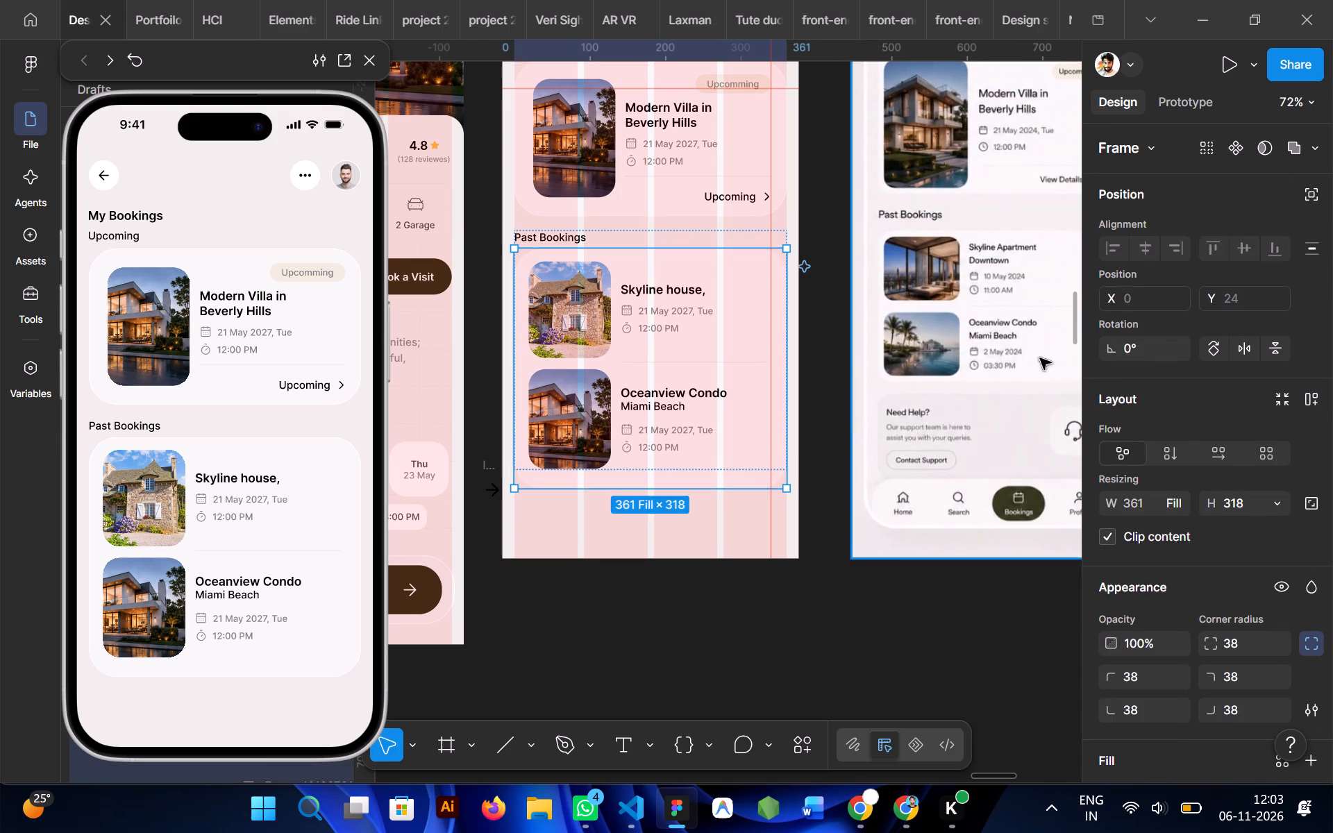
left_click(1160, 316)
scroll(1160, 316, "up", 2)
scroll(1209, 356, "up", 2)
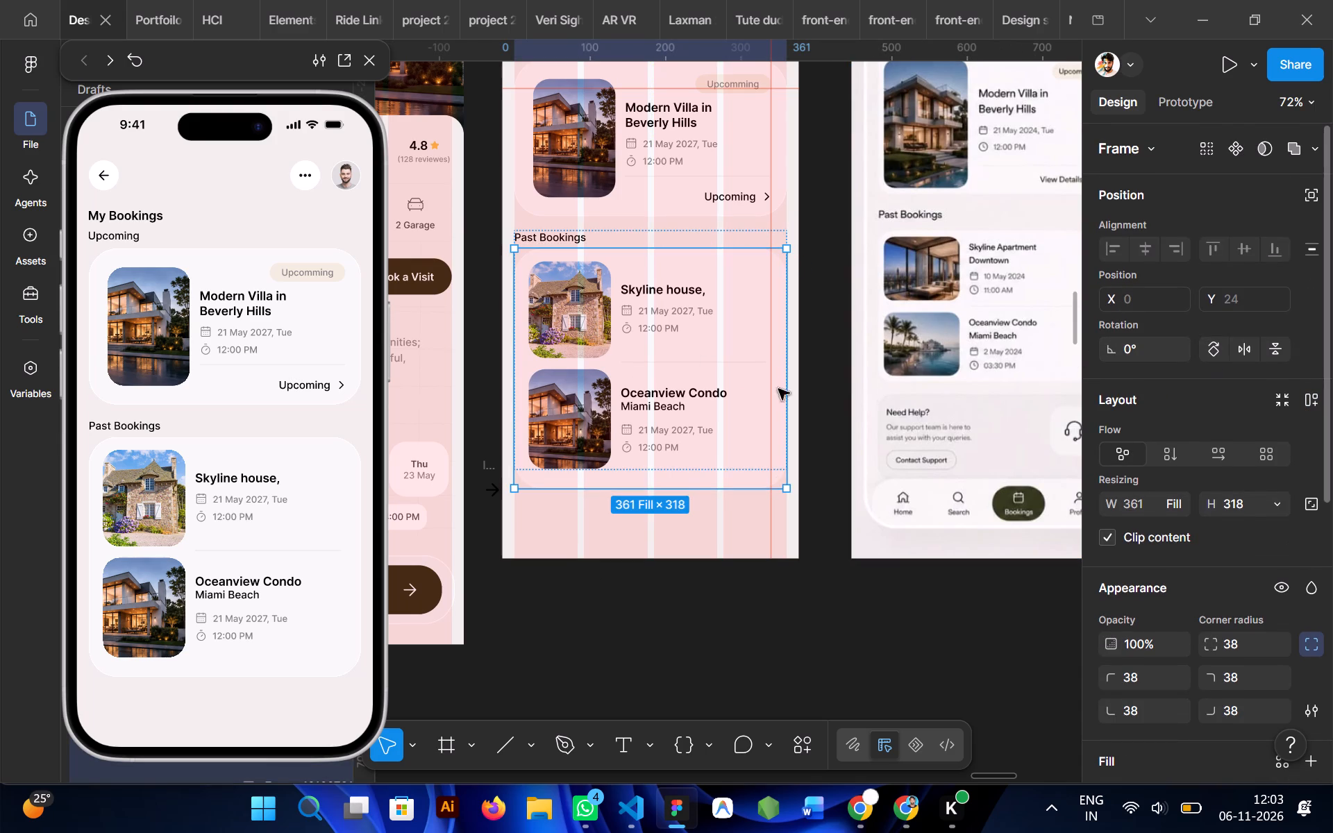
double_click(707, 353)
left_click(1243, 249)
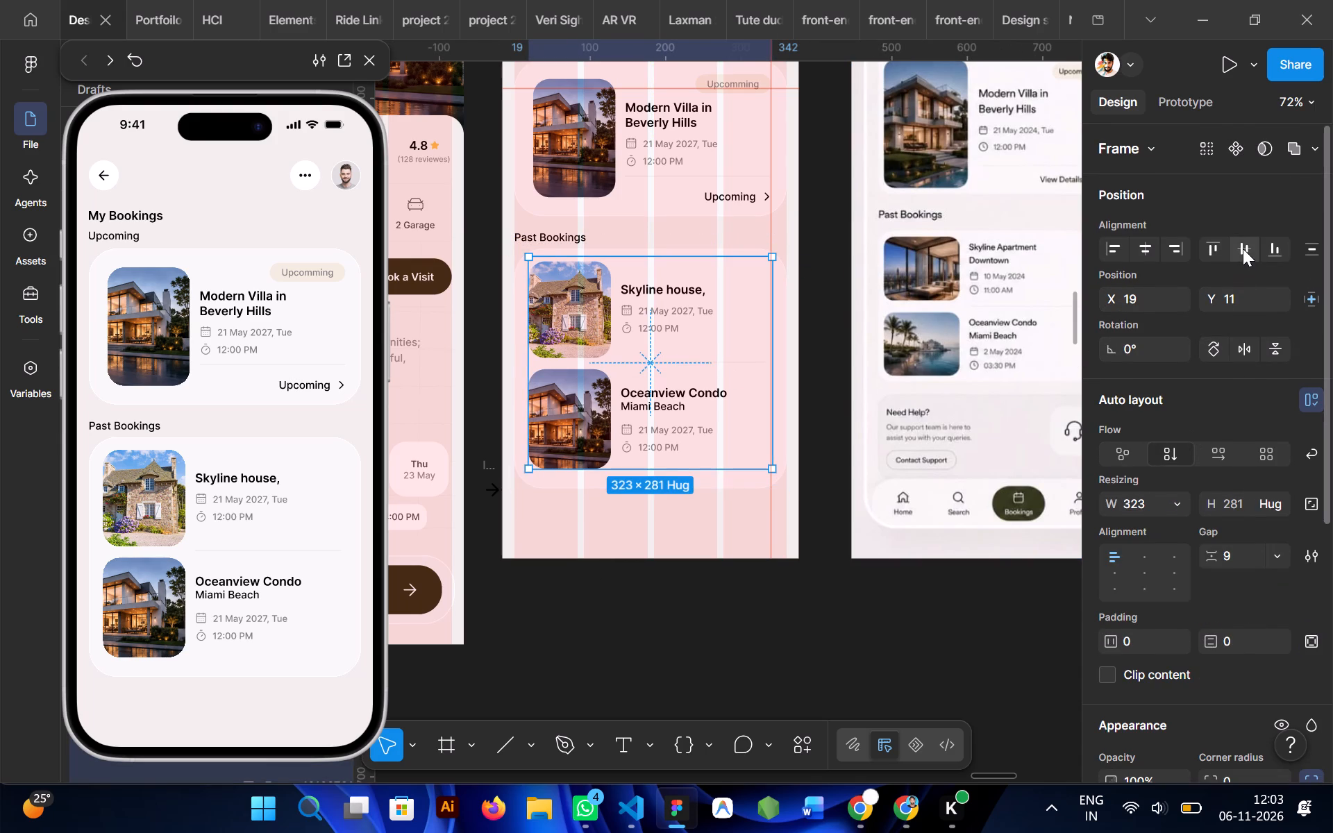
left_click(1143, 249)
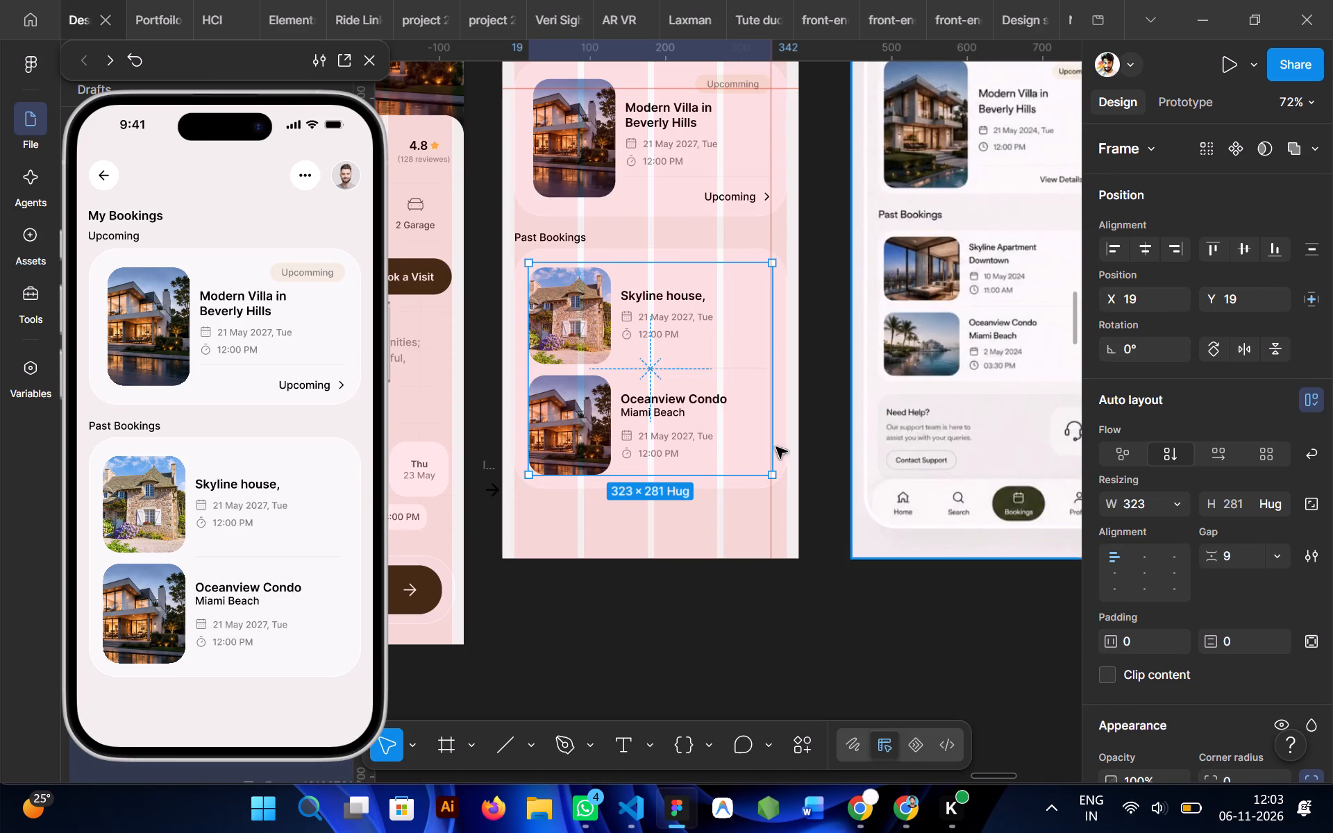
Set the Skyline house row's auto-layout content alignment to top left.
scroll(702, 487, "right", 1)
scroll(702, 487, "up", 1)
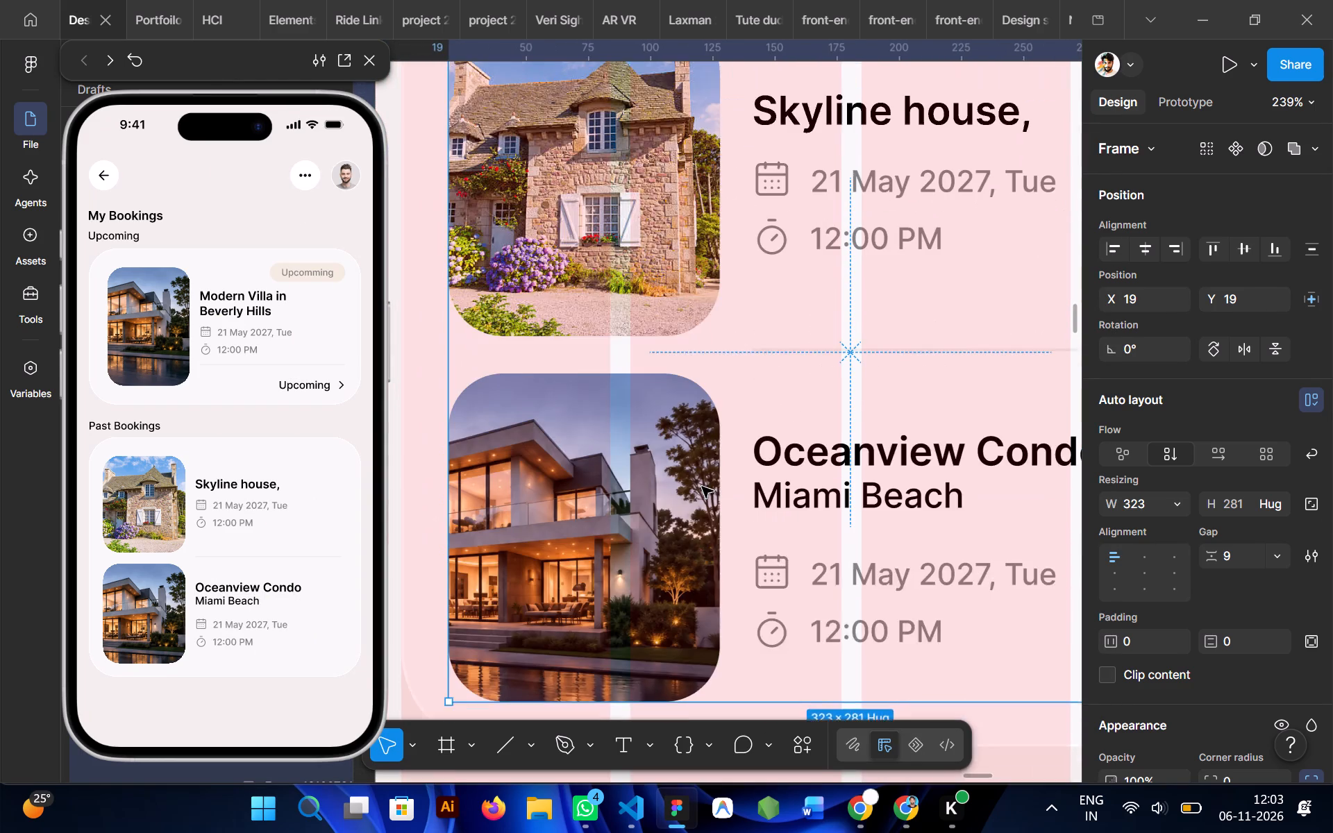
scroll(702, 487, "up", 2)
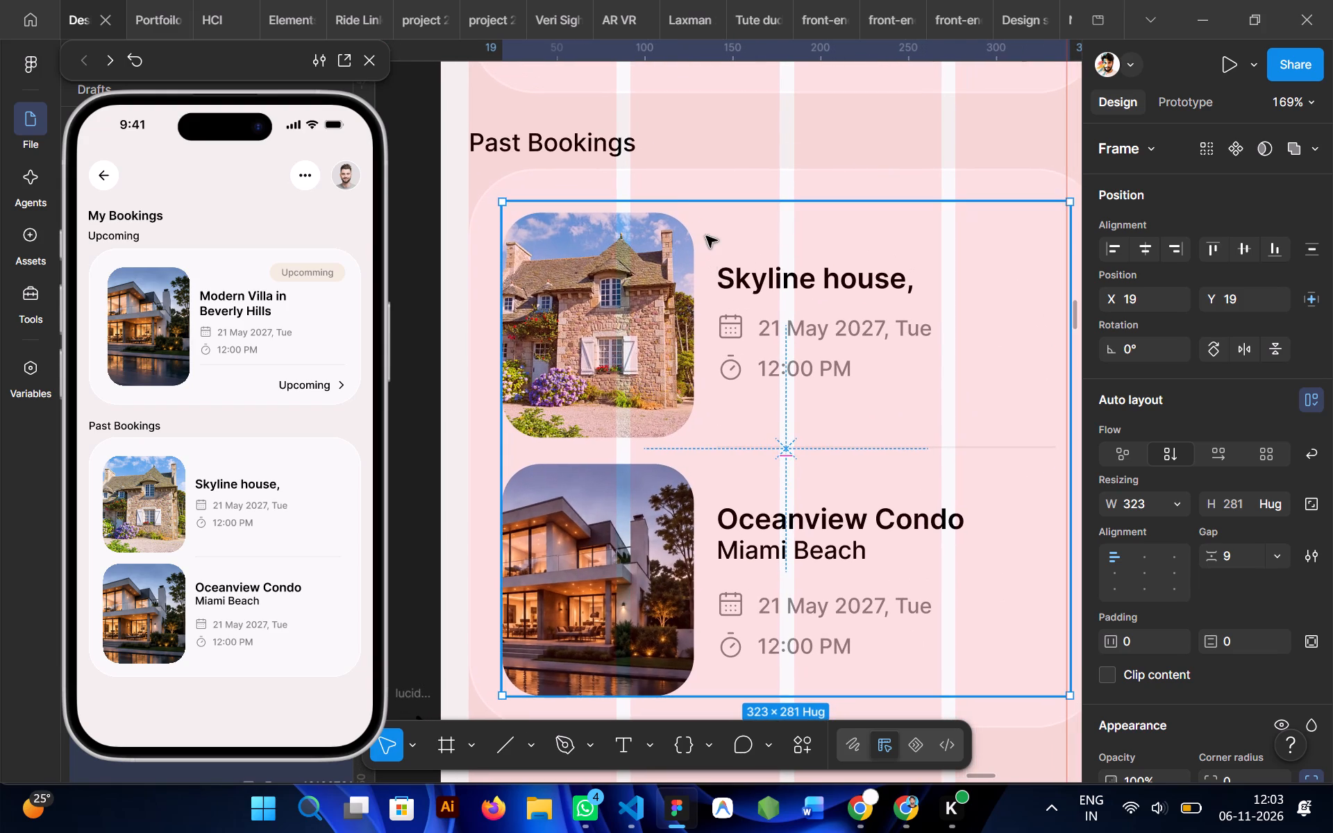
scroll(685, 205, "right", 1)
left_click(663, 194)
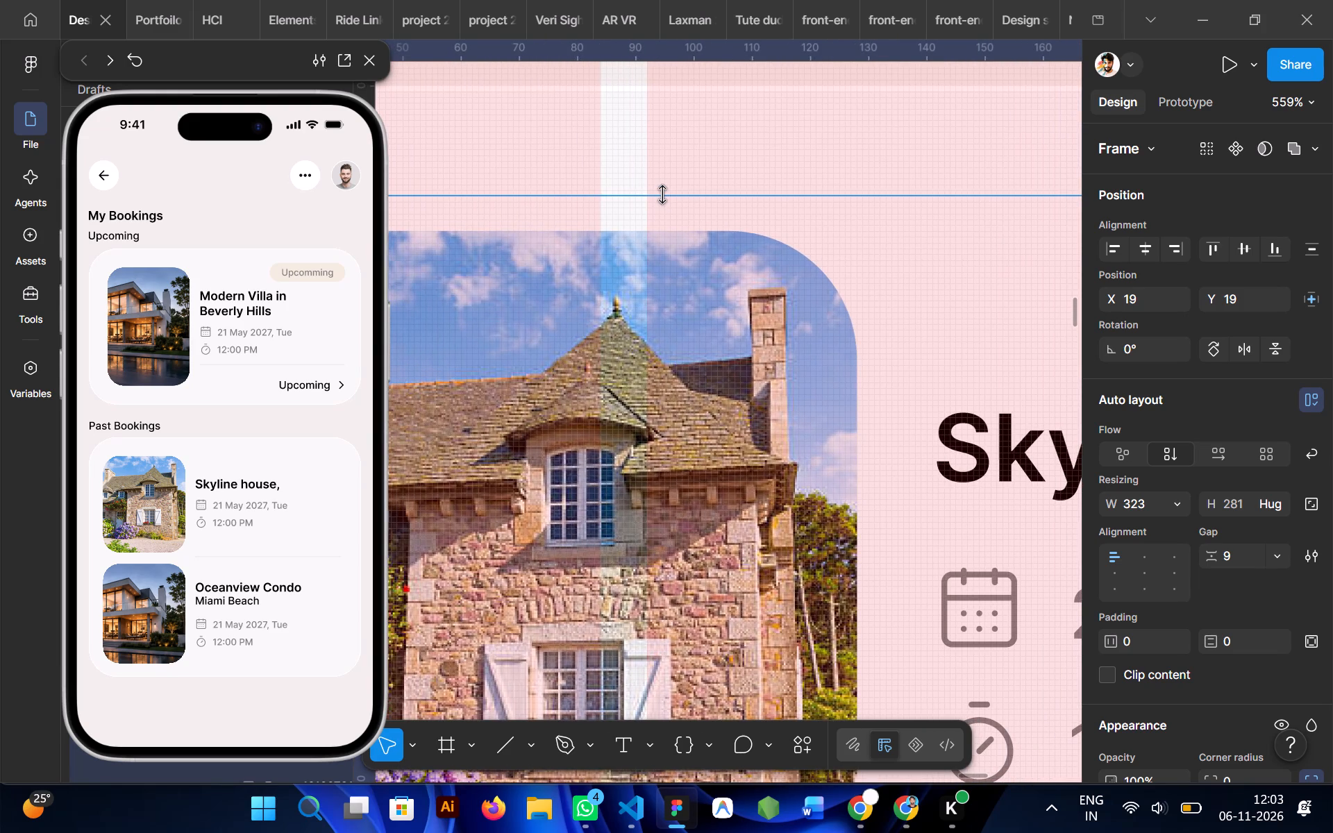
double_click(639, 296)
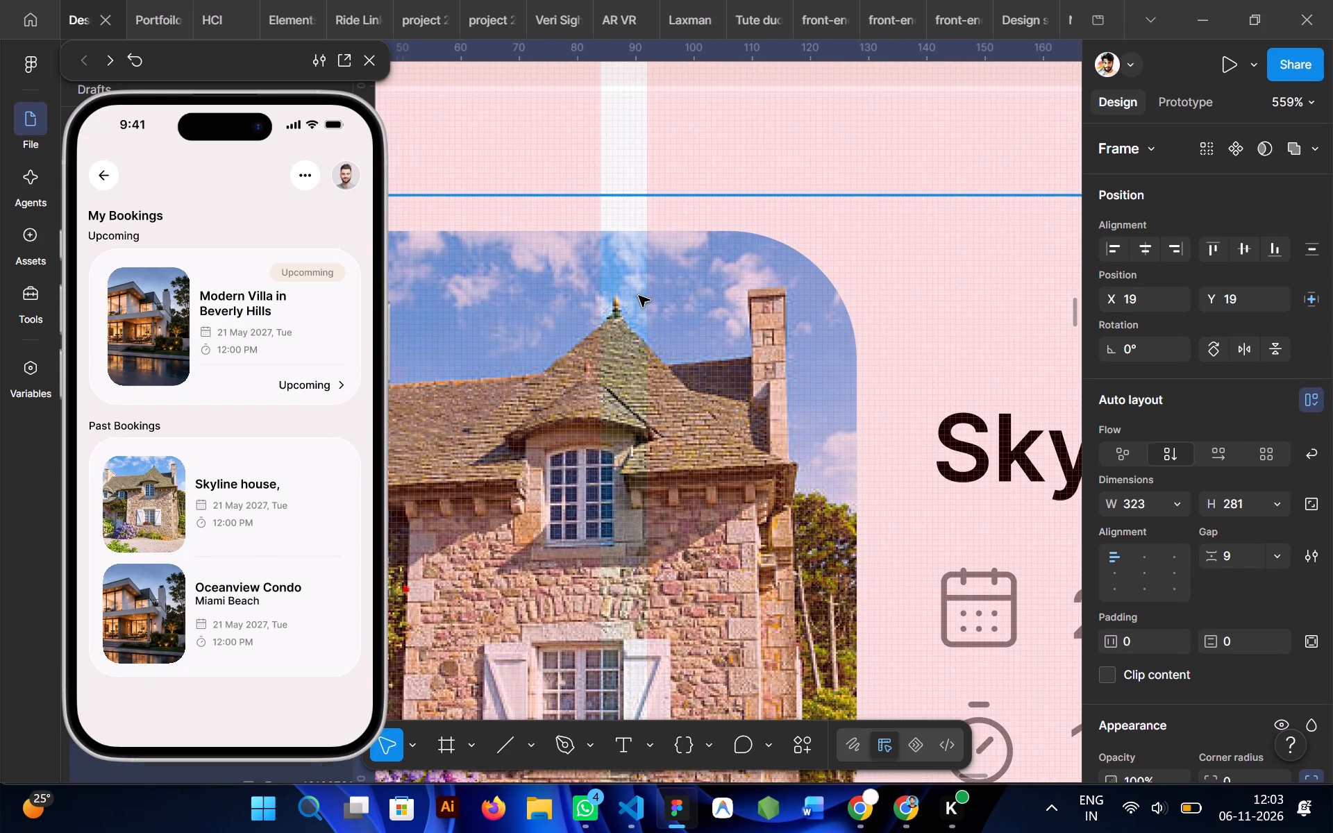
double_click(639, 296)
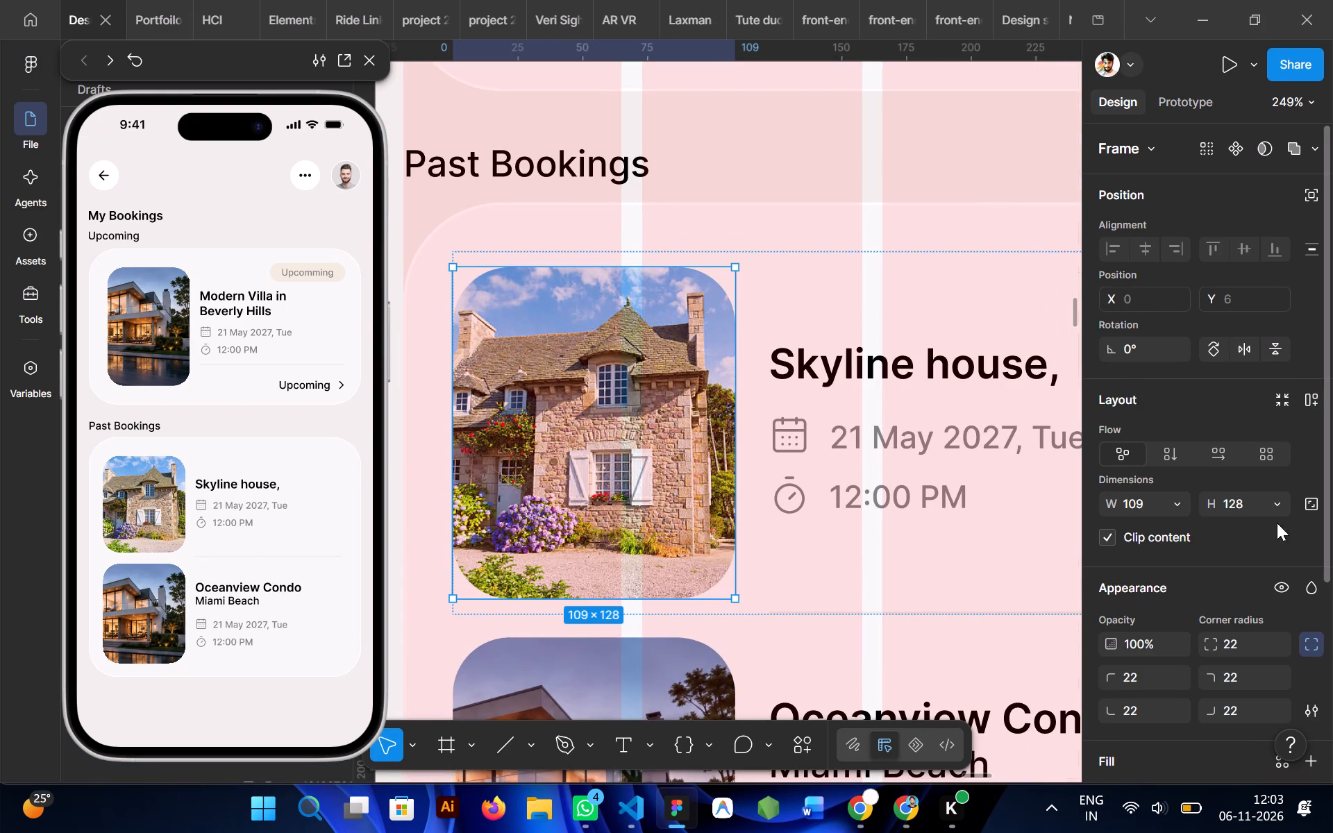
scroll(1193, 482, "down", 2)
scroll(1159, 471, "up", 3)
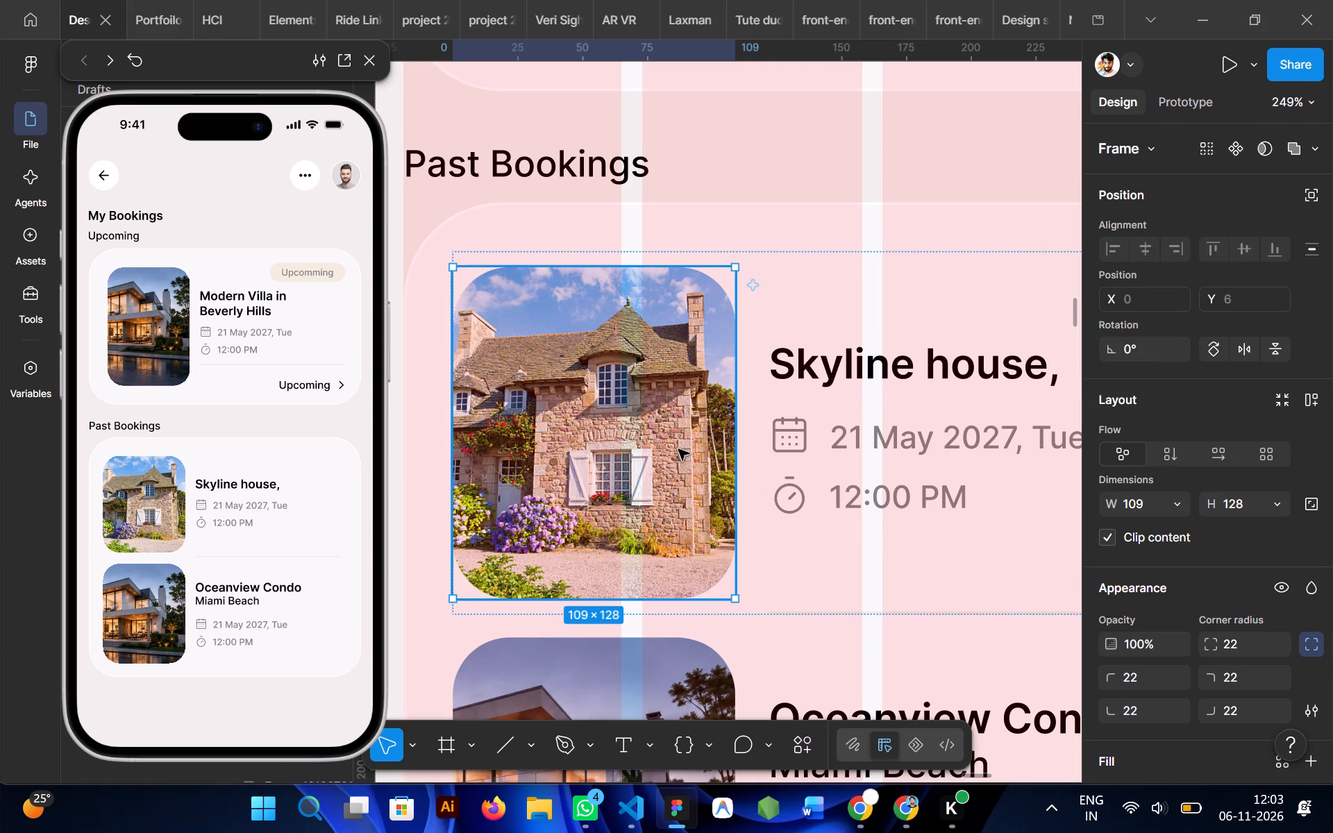
left_click(760, 305)
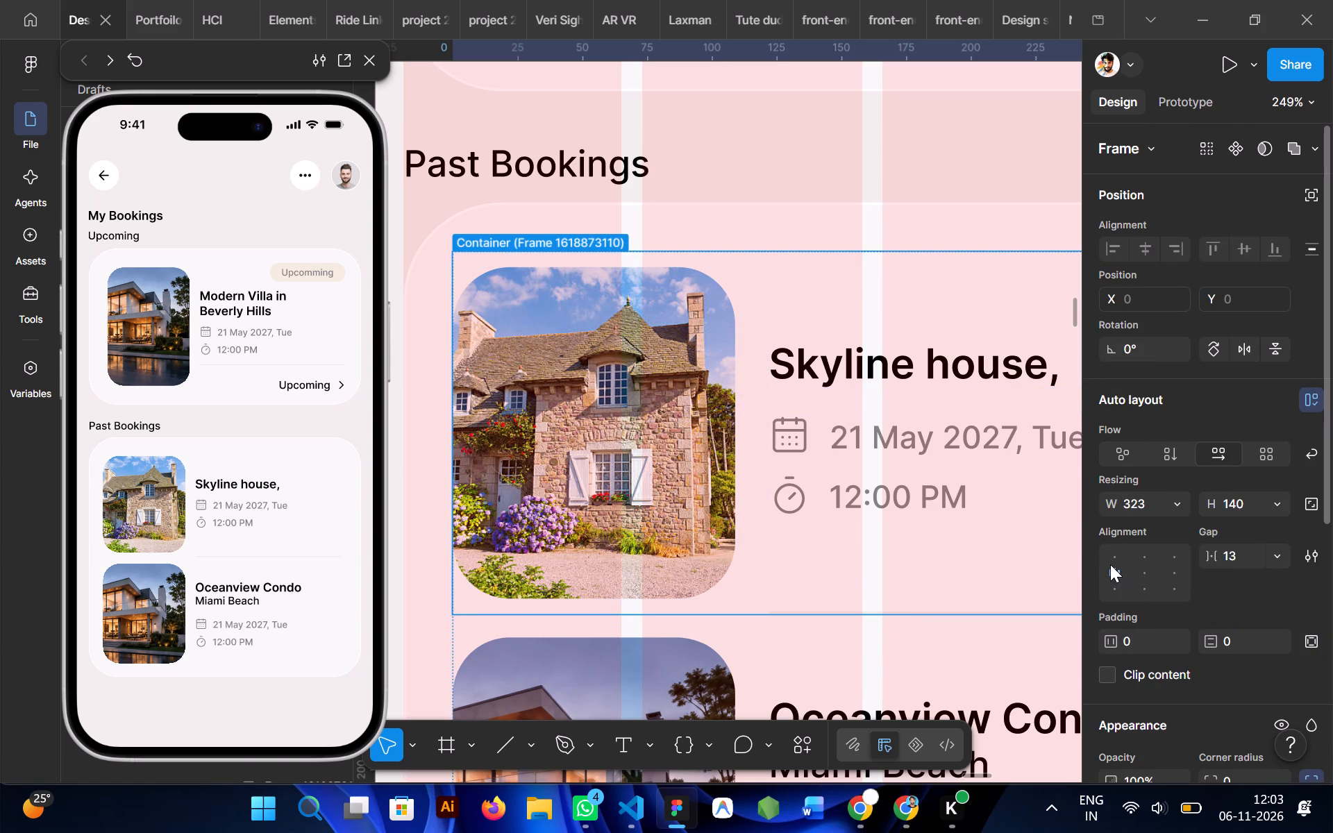
left_click(1114, 557)
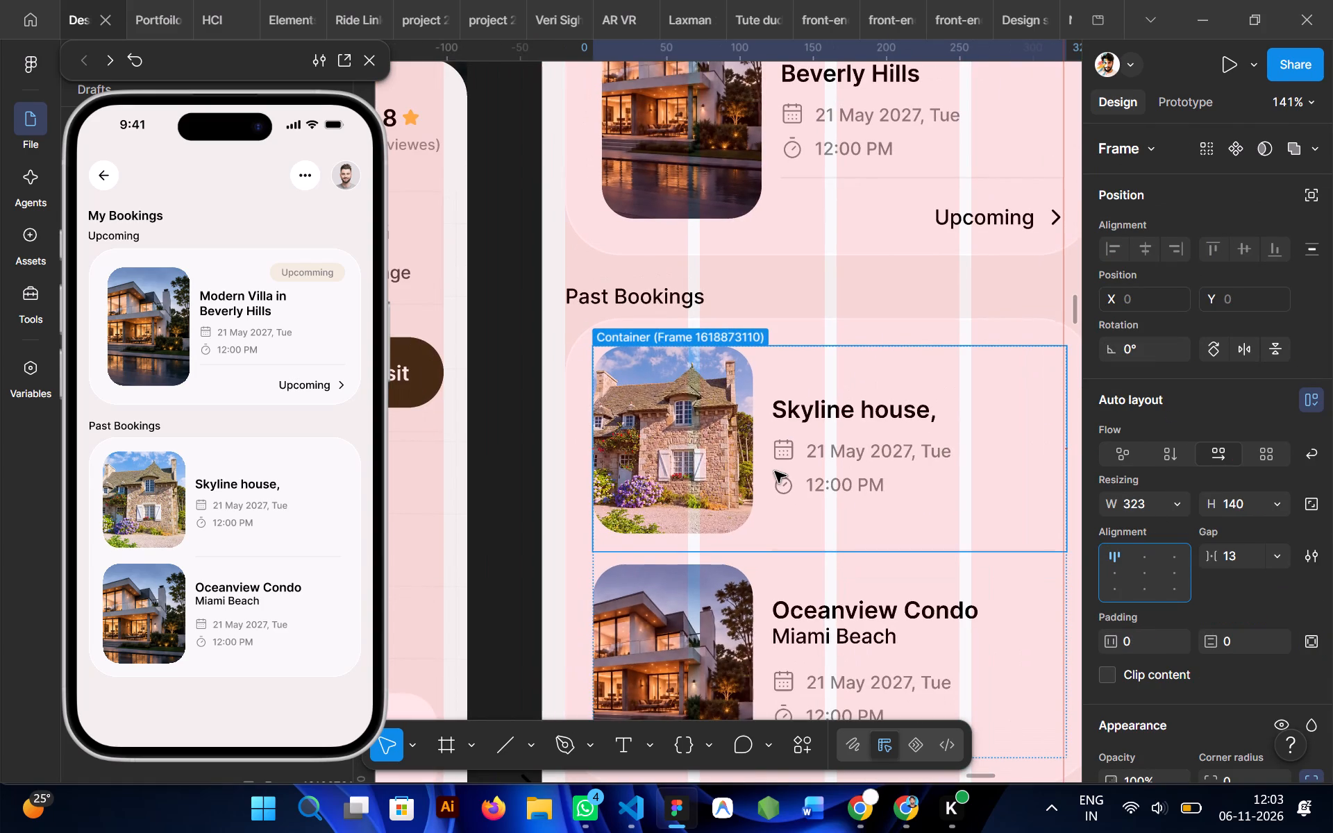
scroll(775, 471, "down", 1)
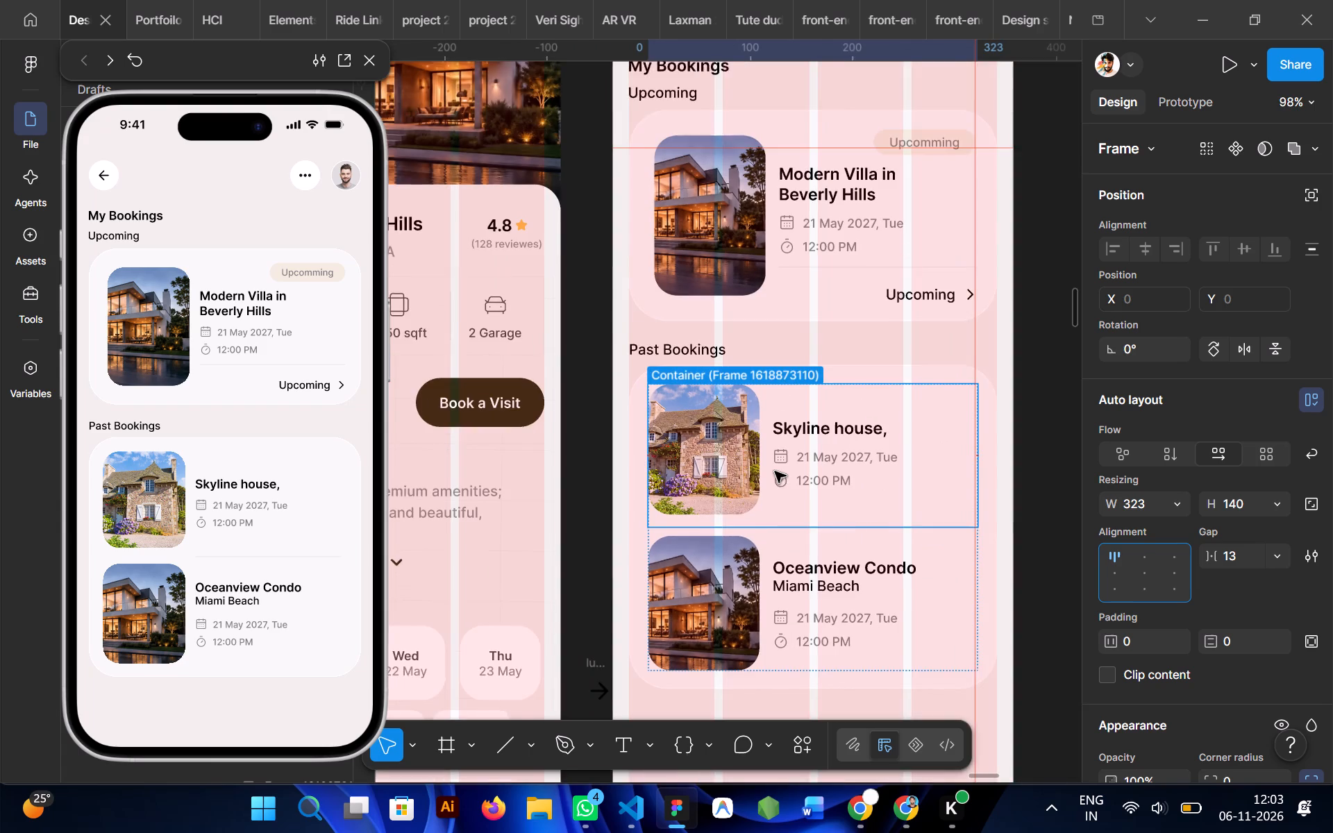
scroll(775, 471, "down", 1)
left_click(723, 644)
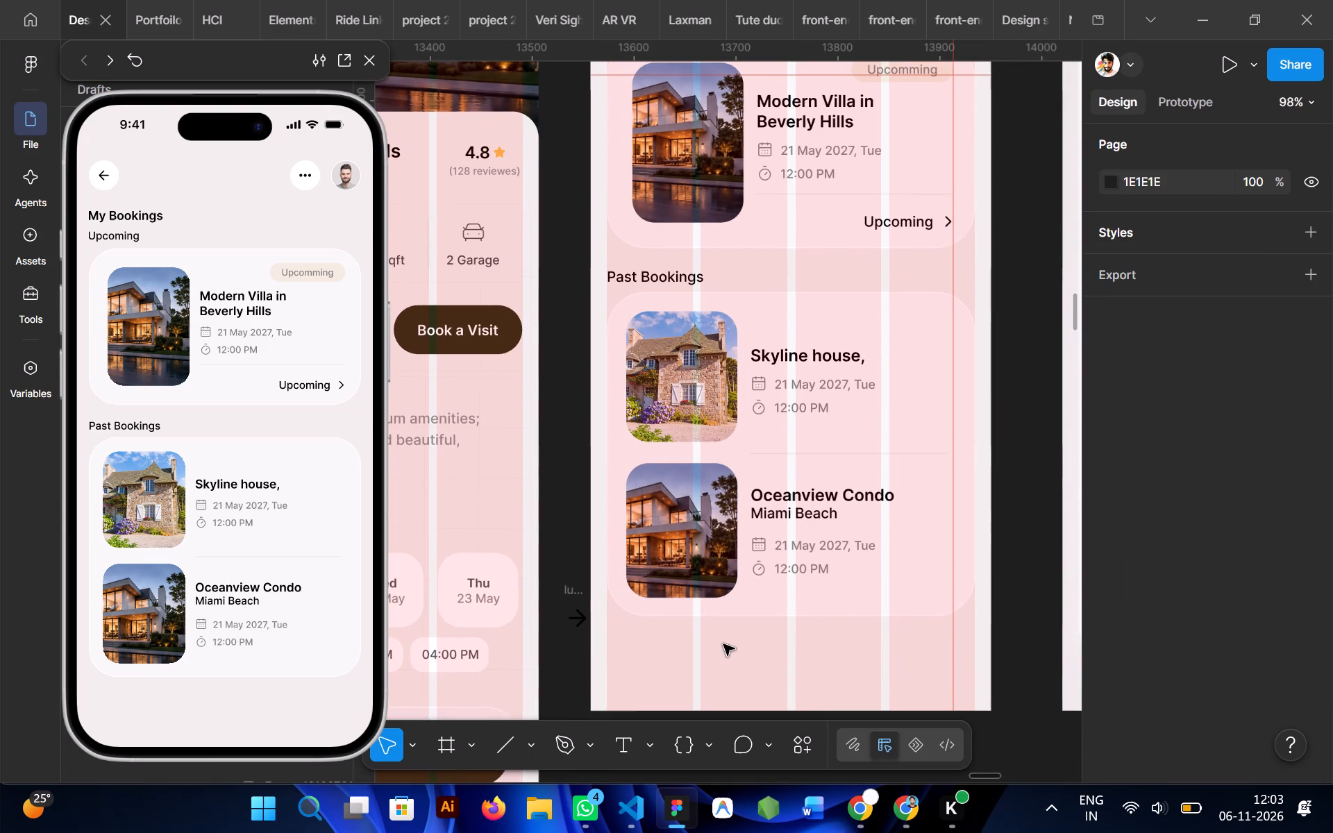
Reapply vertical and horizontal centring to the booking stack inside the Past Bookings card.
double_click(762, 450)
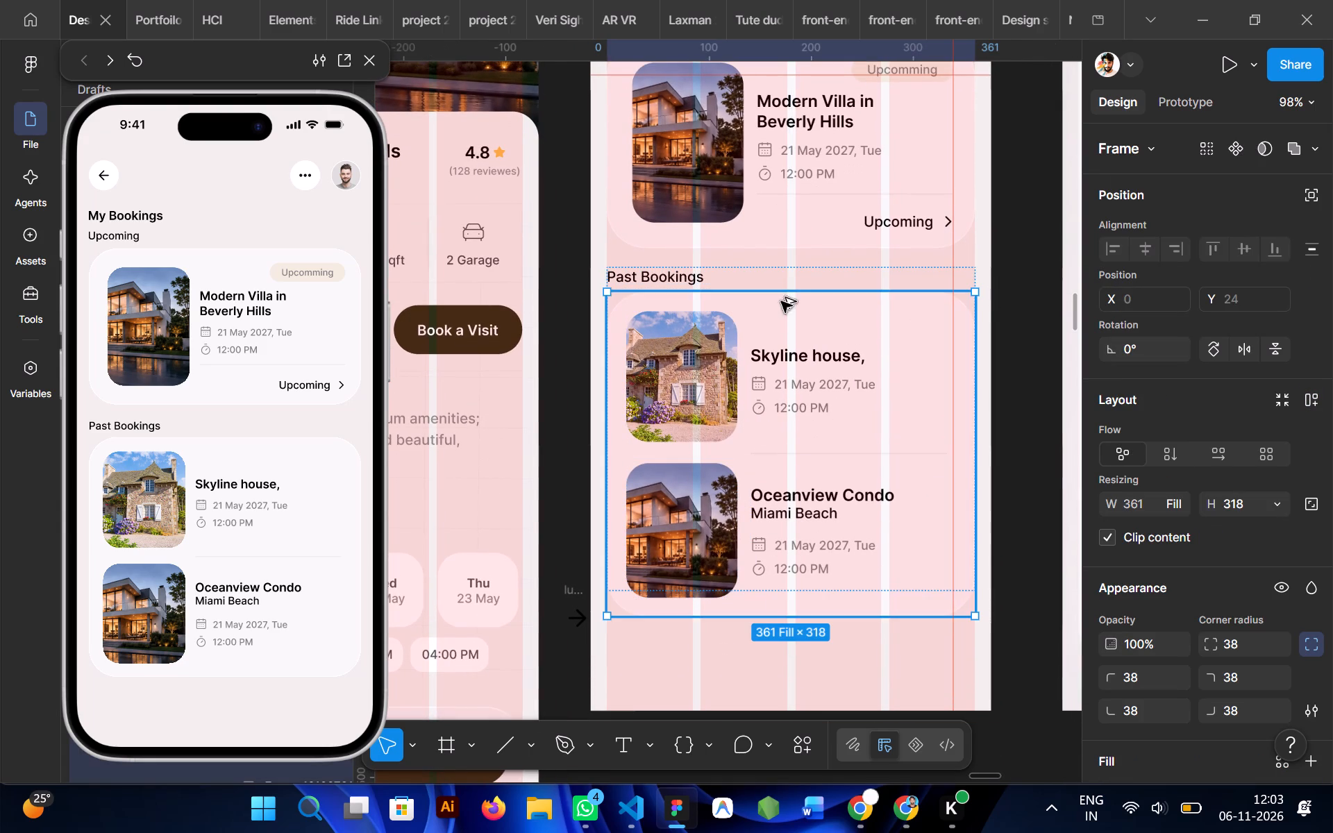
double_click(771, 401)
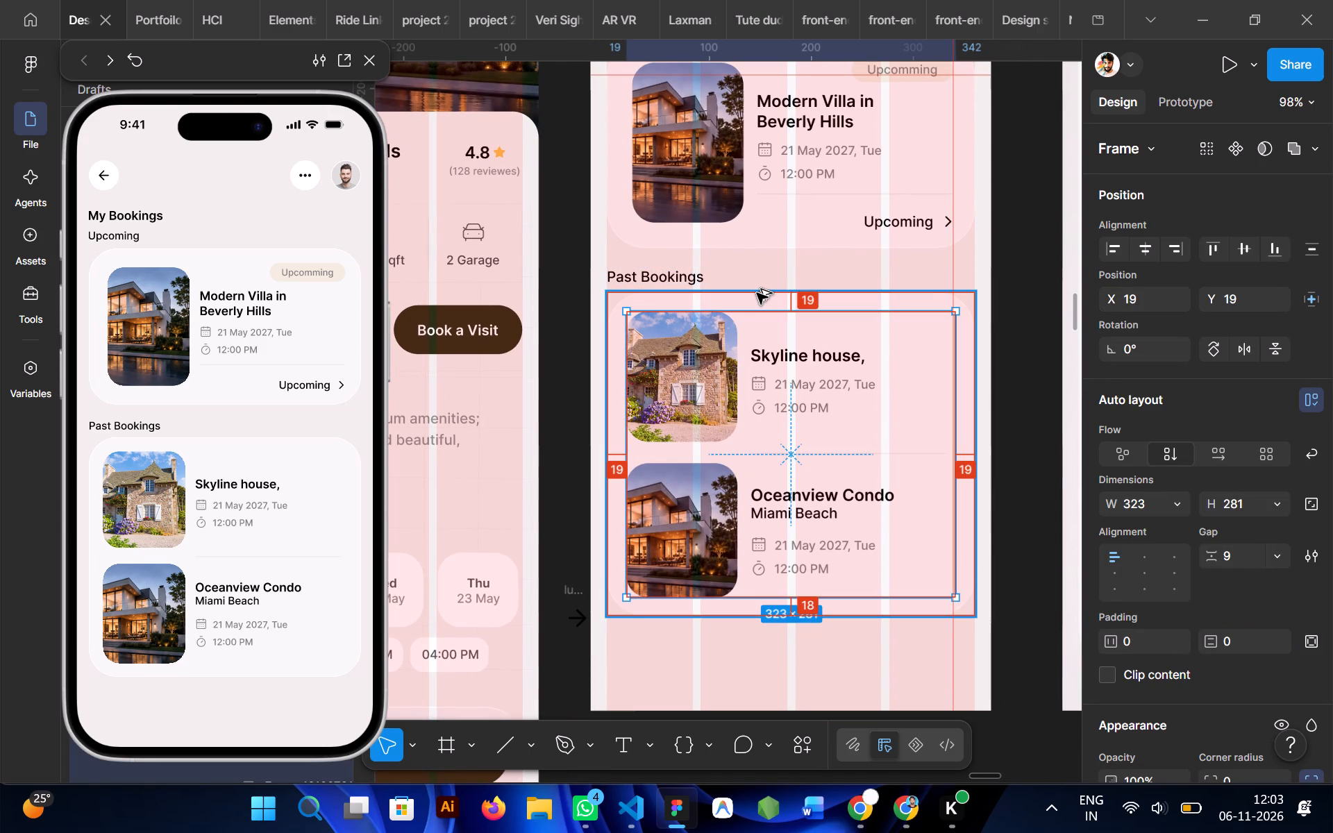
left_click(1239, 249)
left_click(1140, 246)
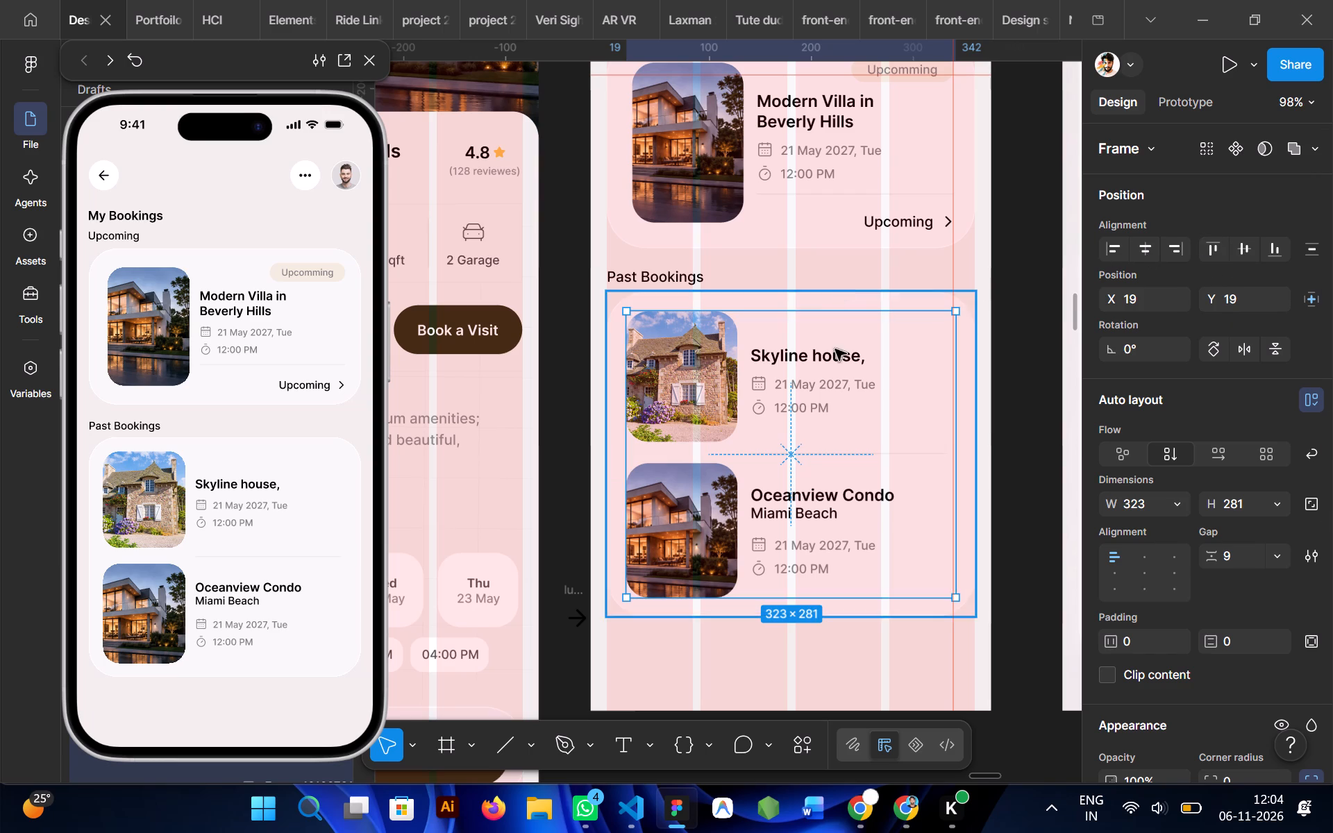
Resize the Past Bookings card to a height of 319.
left_click(746, 582)
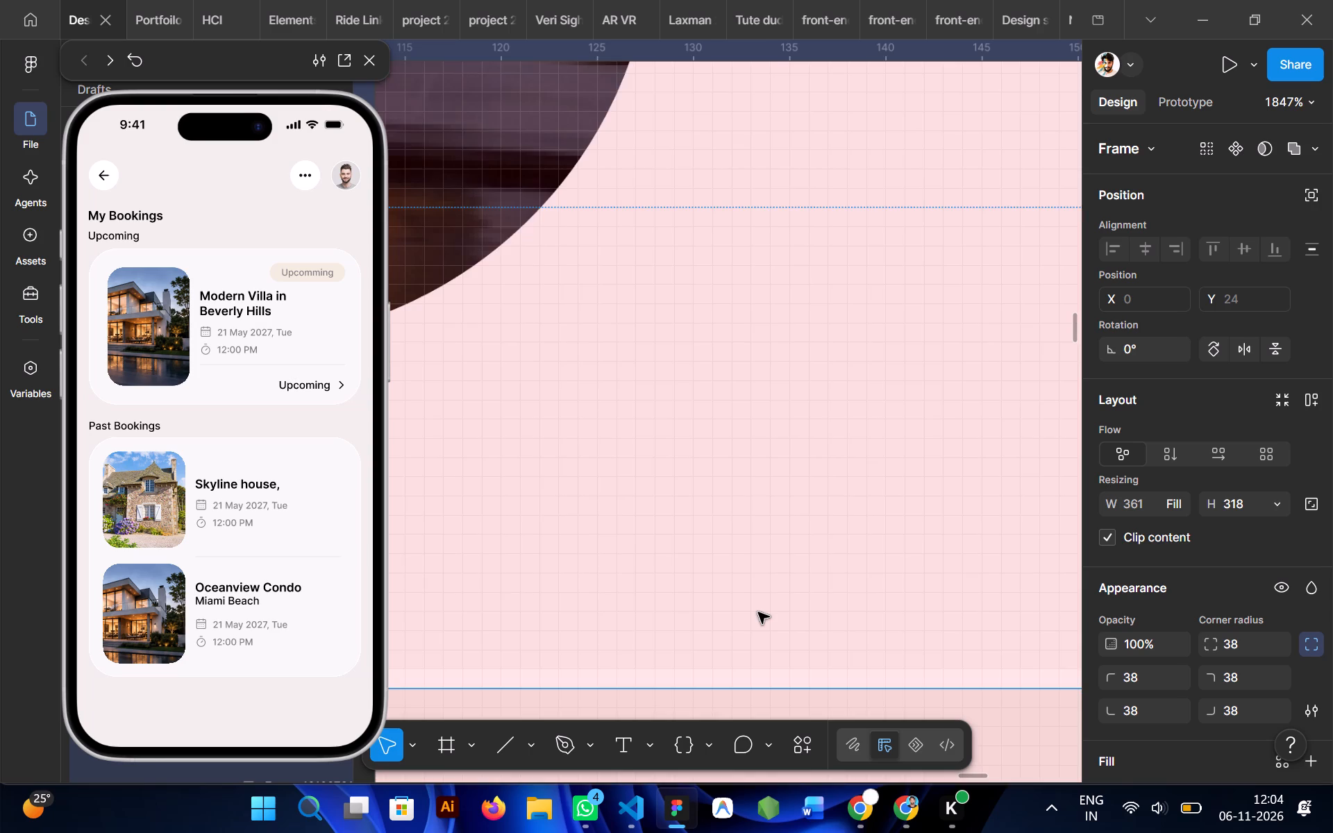
left_click_drag(748, 652, 746, 667)
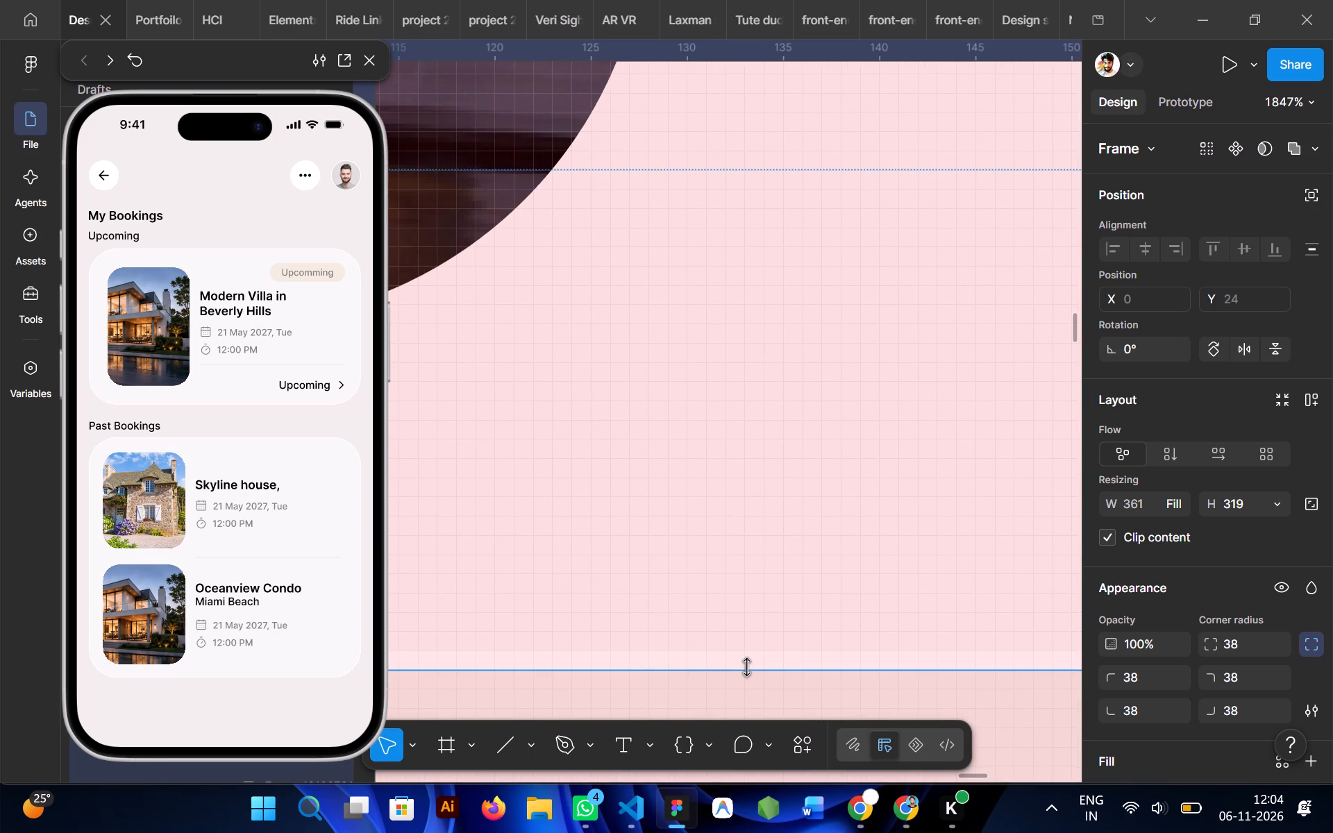
scroll(746, 667, "left", 1)
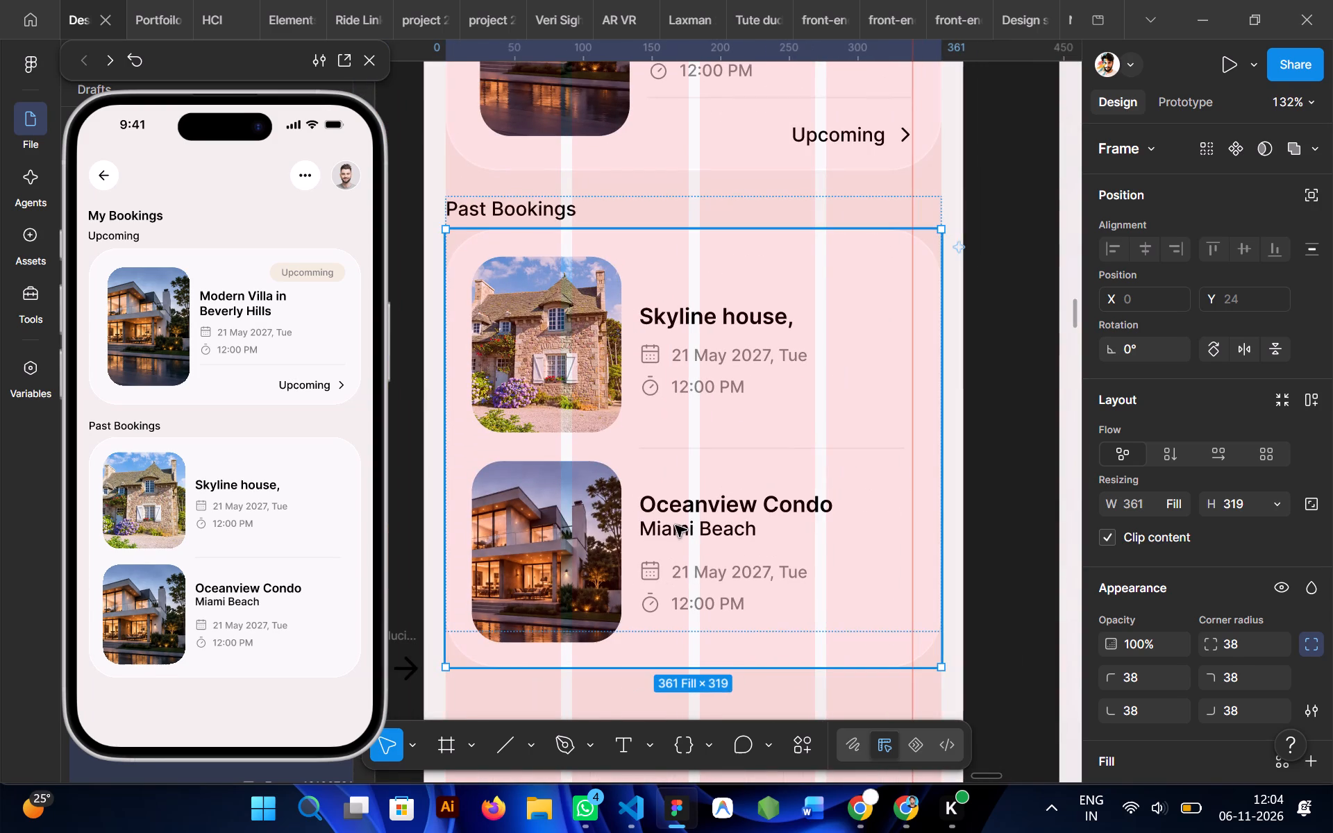
Recentre the booking stack on both axes inside the resized Past Bookings card.
double_click(676, 525)
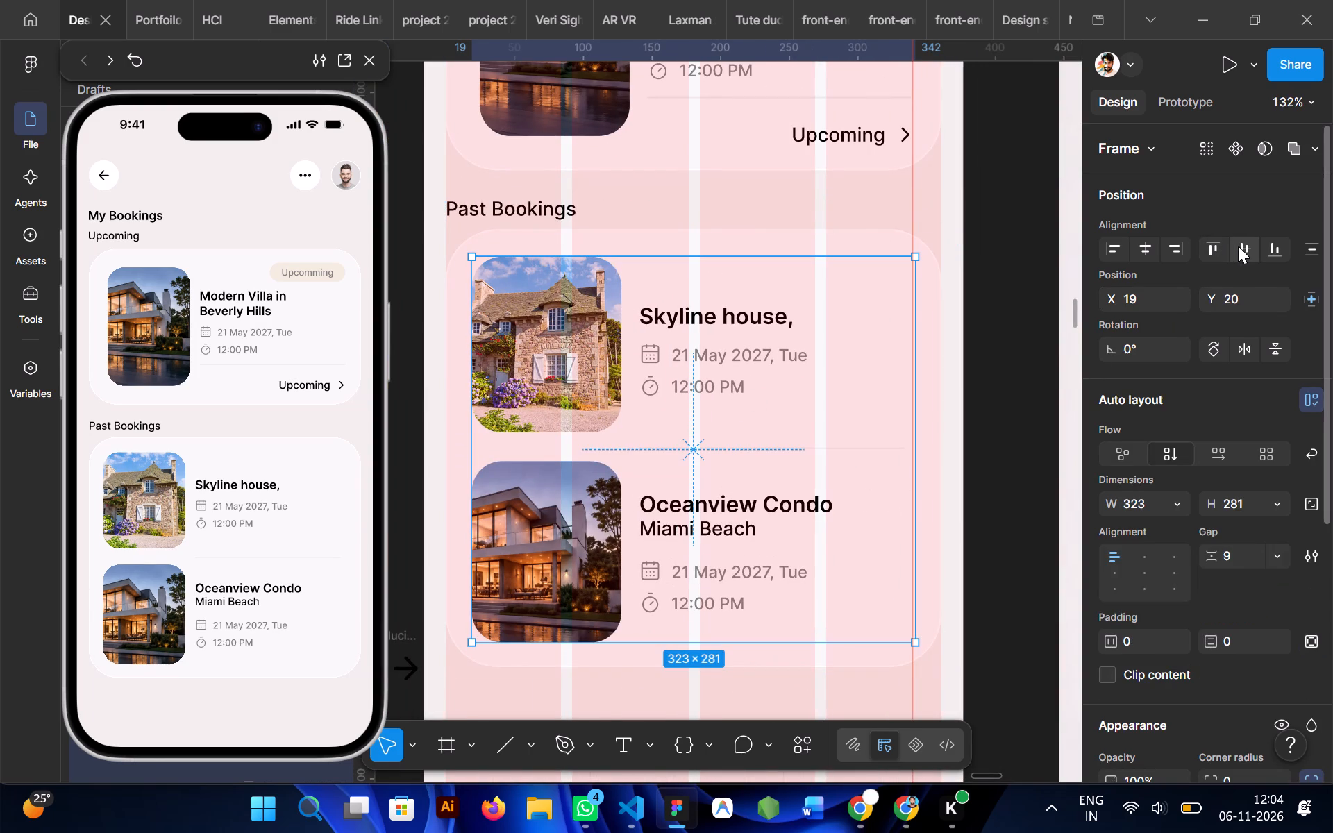
left_click(1238, 246)
left_click(1141, 248)
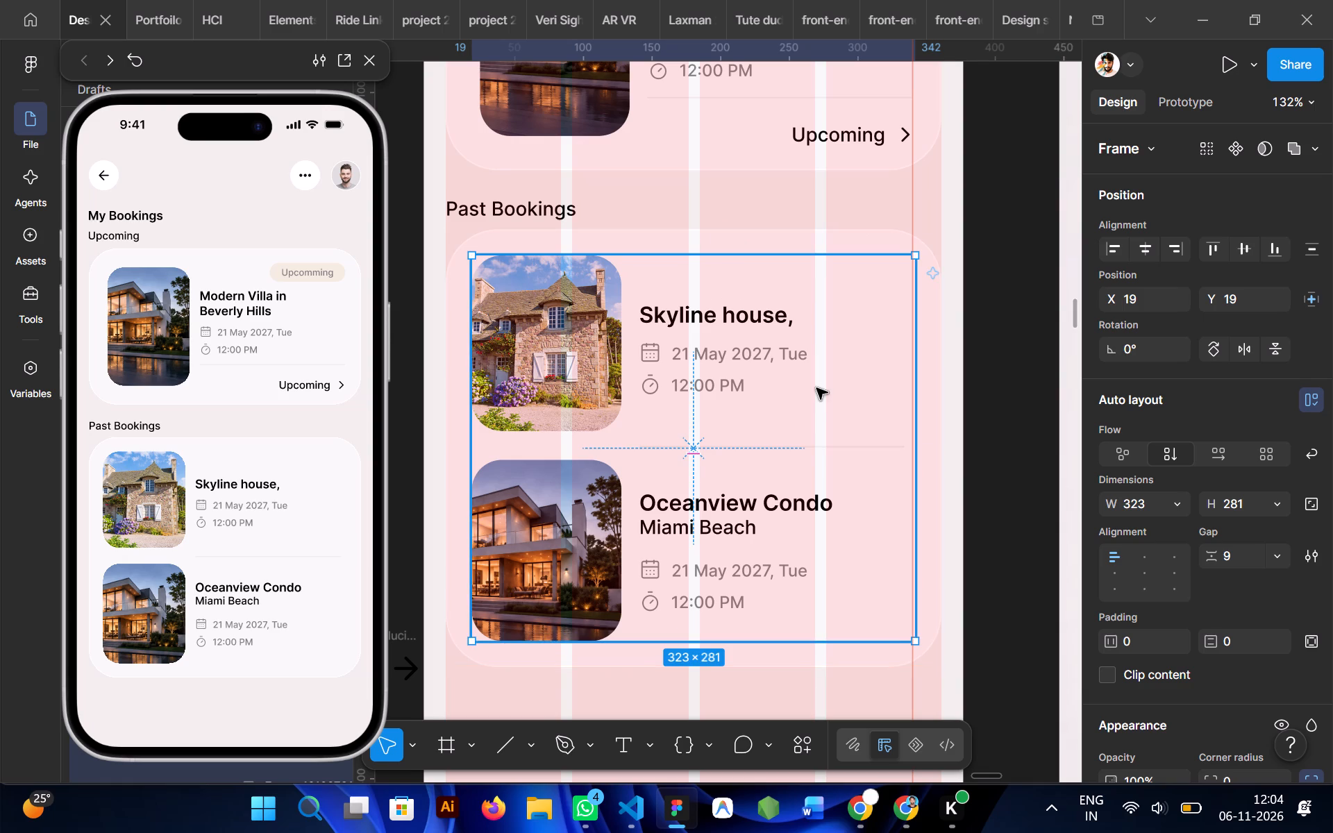
left_click(970, 398)
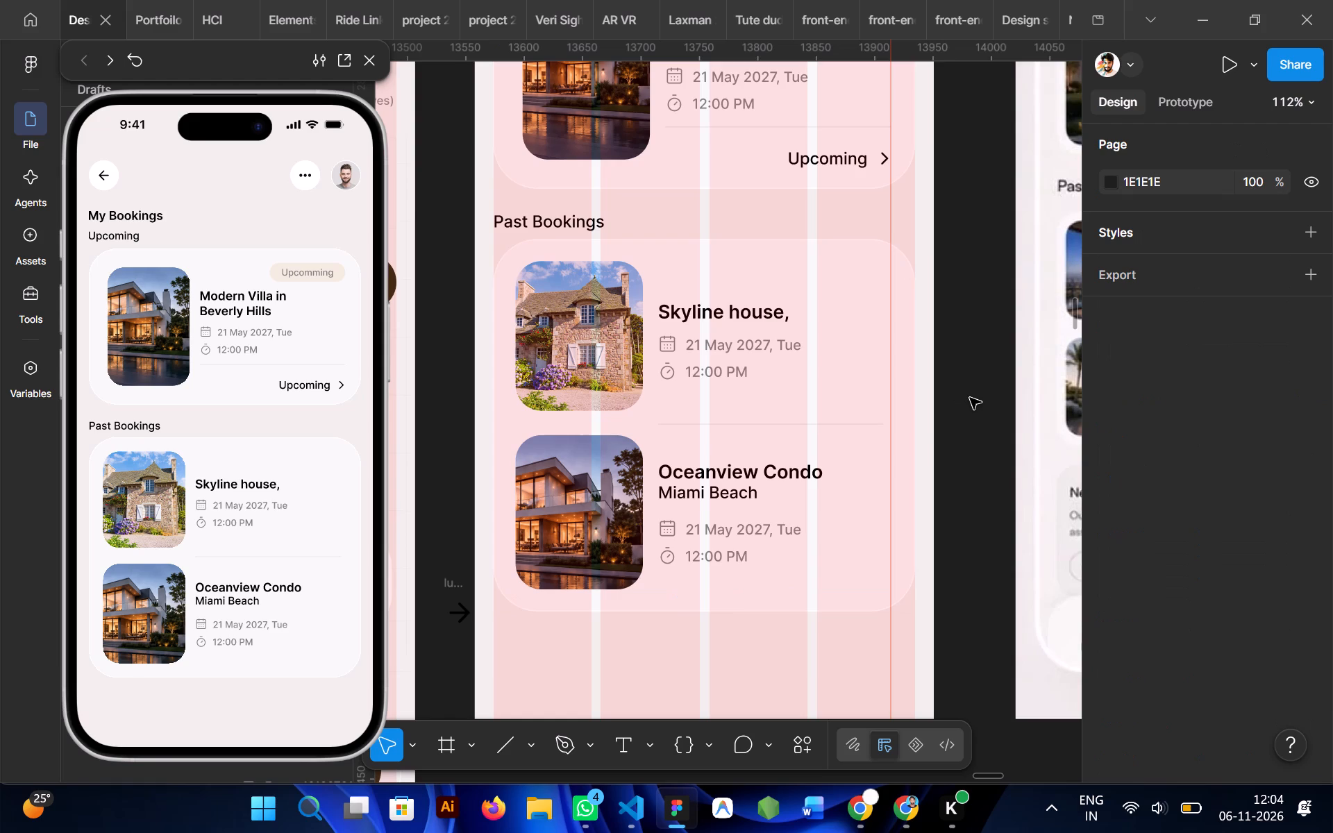
Set the gap between the two booking rows in the Past Bookings stack to 7.
double_click(678, 423)
double_click(653, 444)
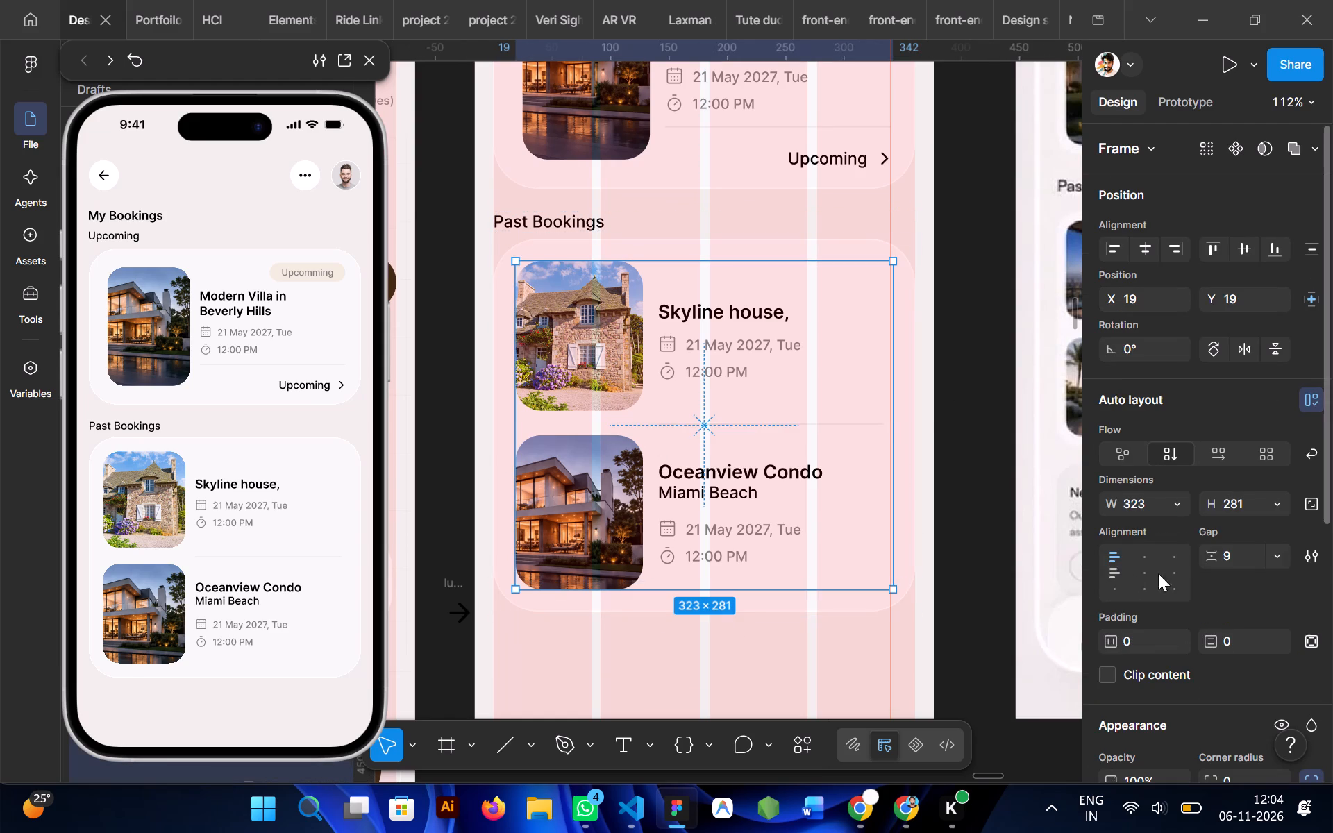
left_click_drag(1215, 552, 662, 412)
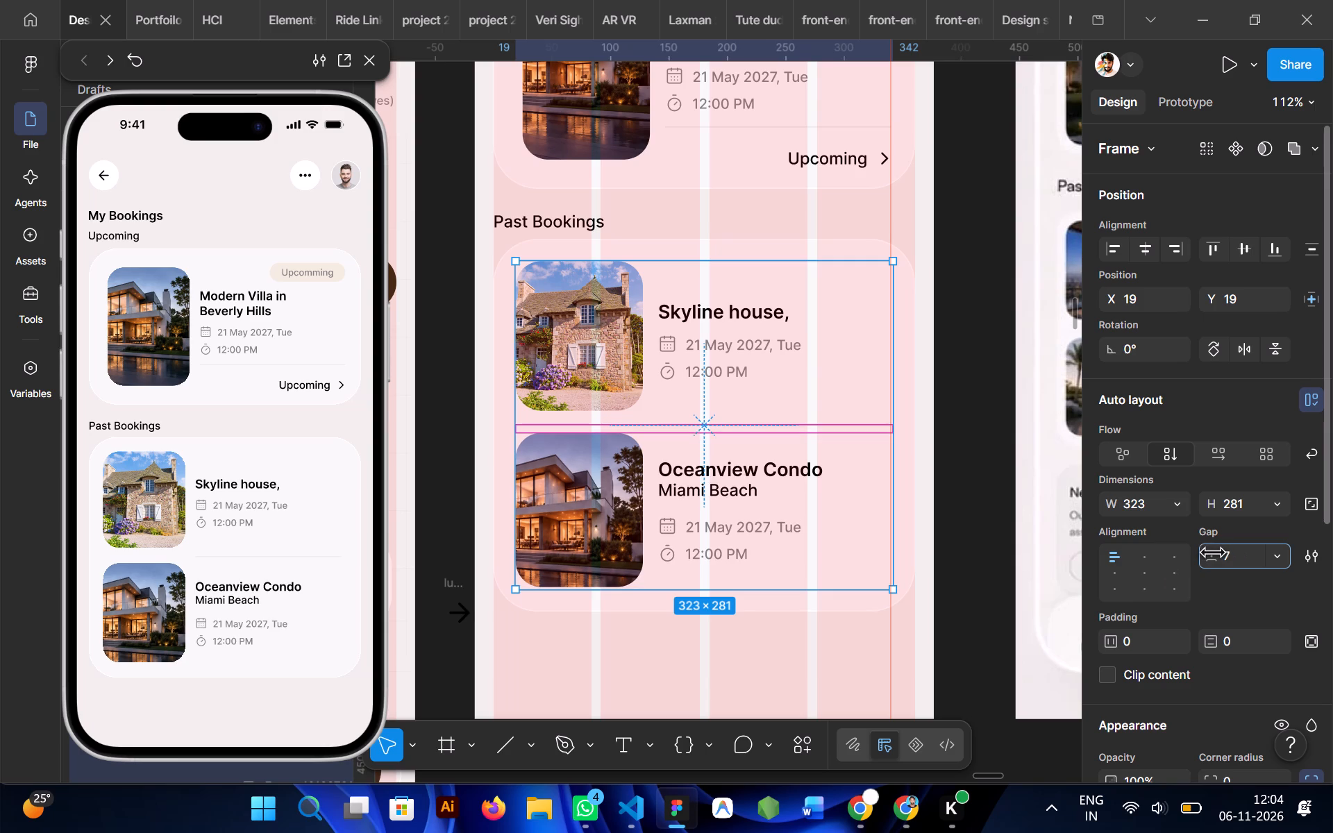
left_click_drag(662, 412, 663, 413)
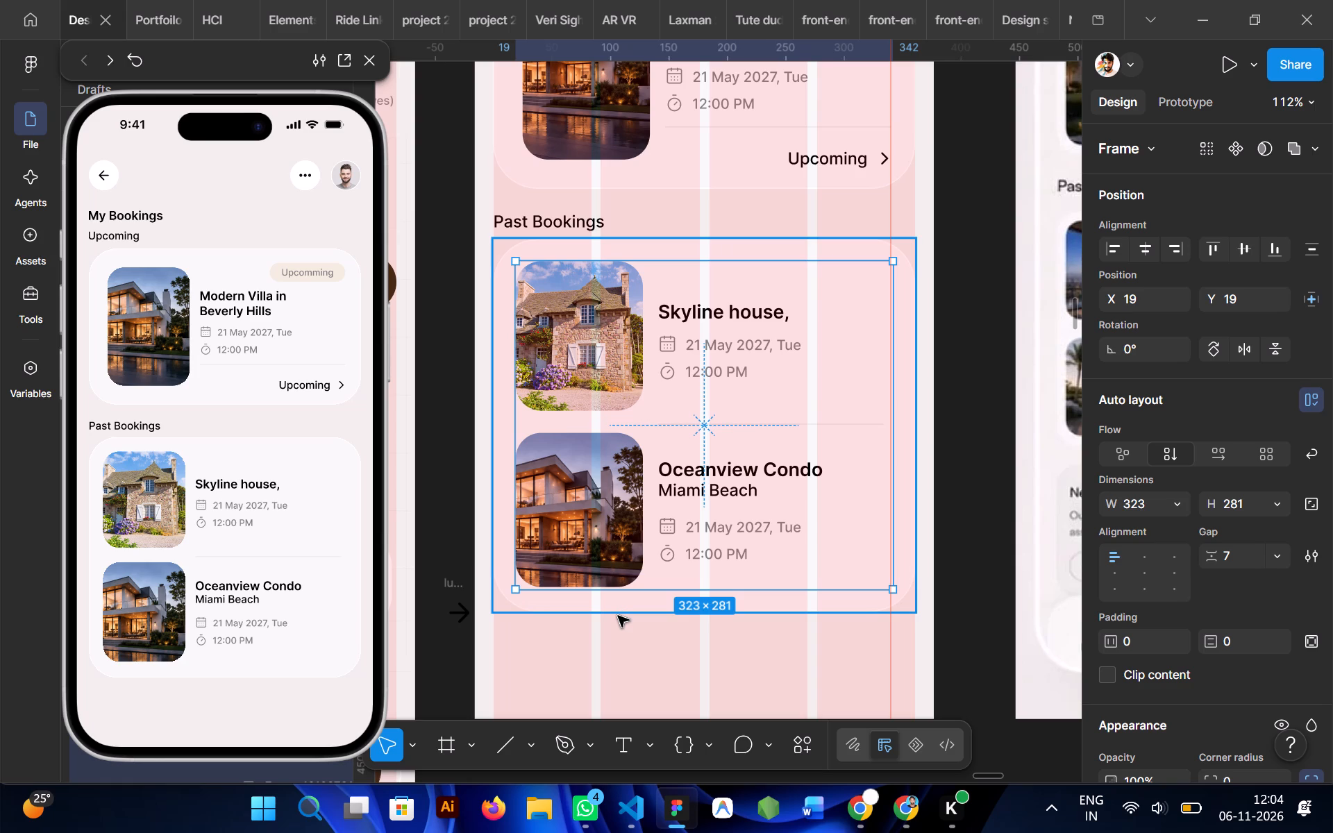
scroll(616, 441, "down", 1)
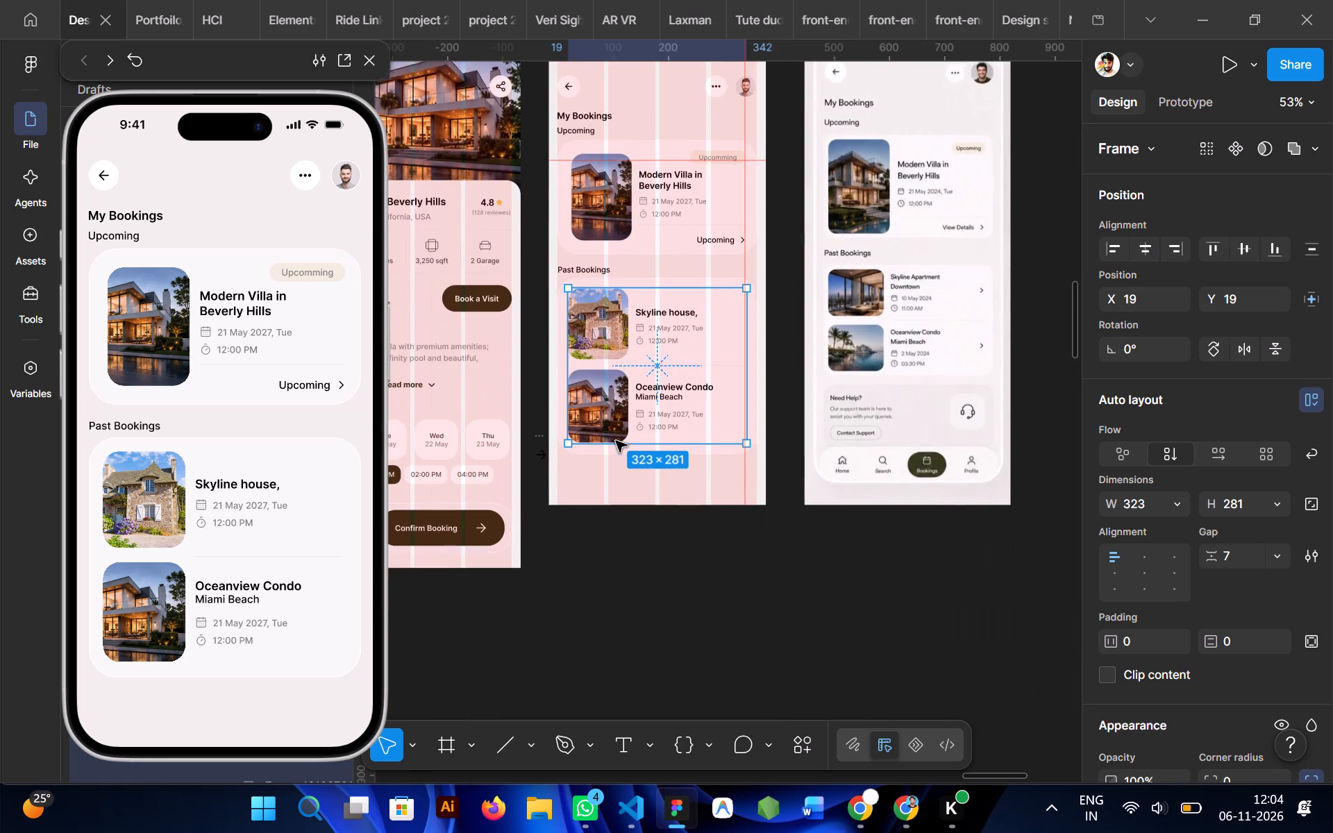
left_click(614, 532)
Examine the Past Bookings stack, its date and time details, and the image frames of both rows.
scroll(614, 532, "up", 1)
double_click(639, 399)
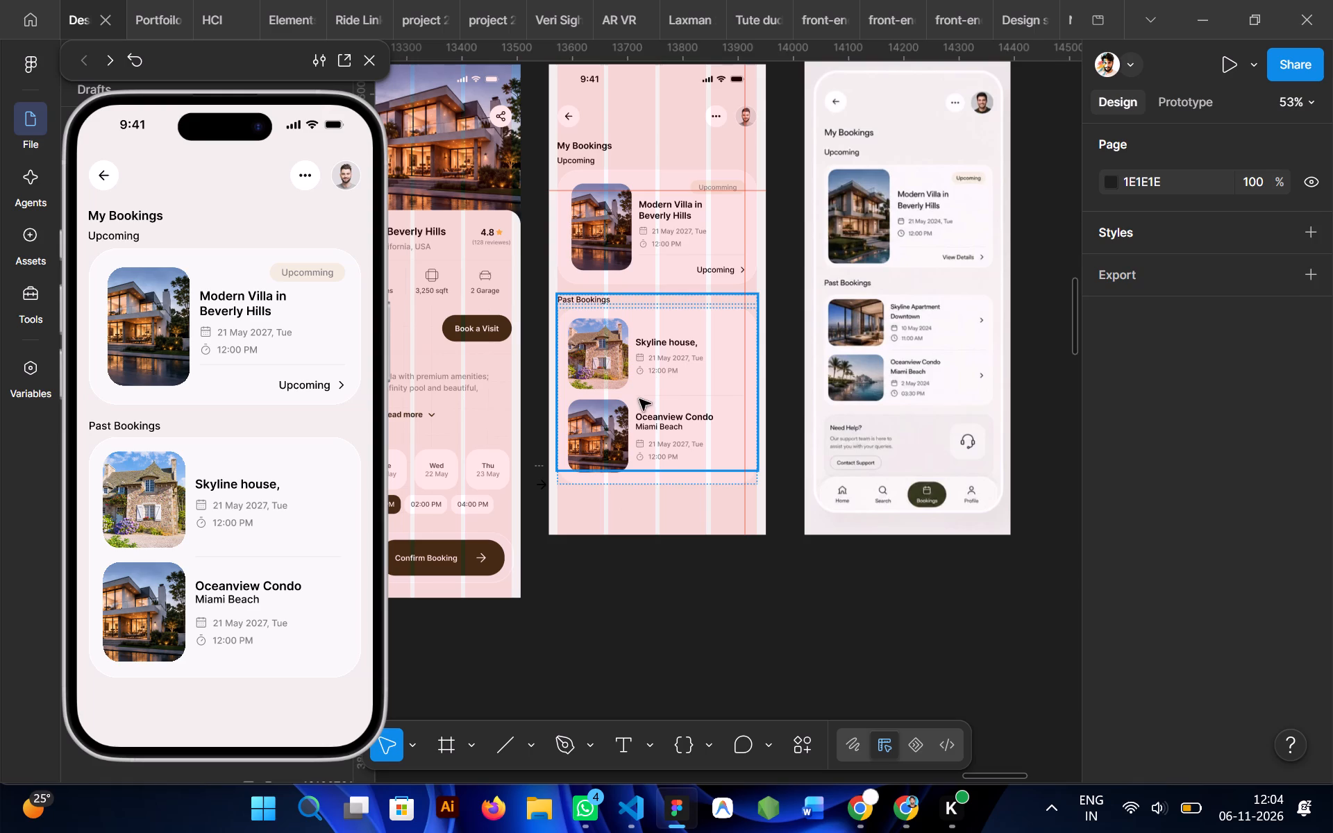
double_click(639, 369)
double_click(639, 369)
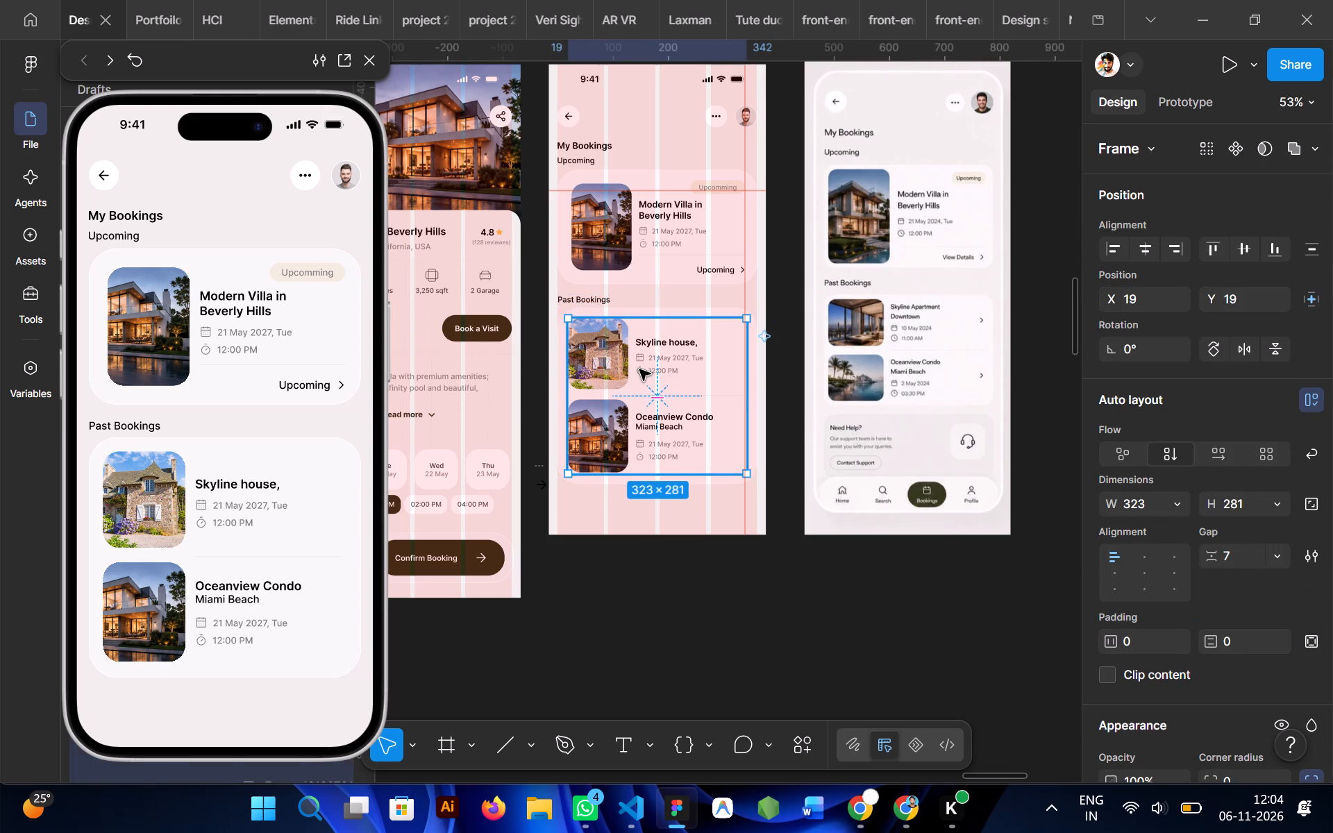
double_click(636, 349)
double_click(671, 361)
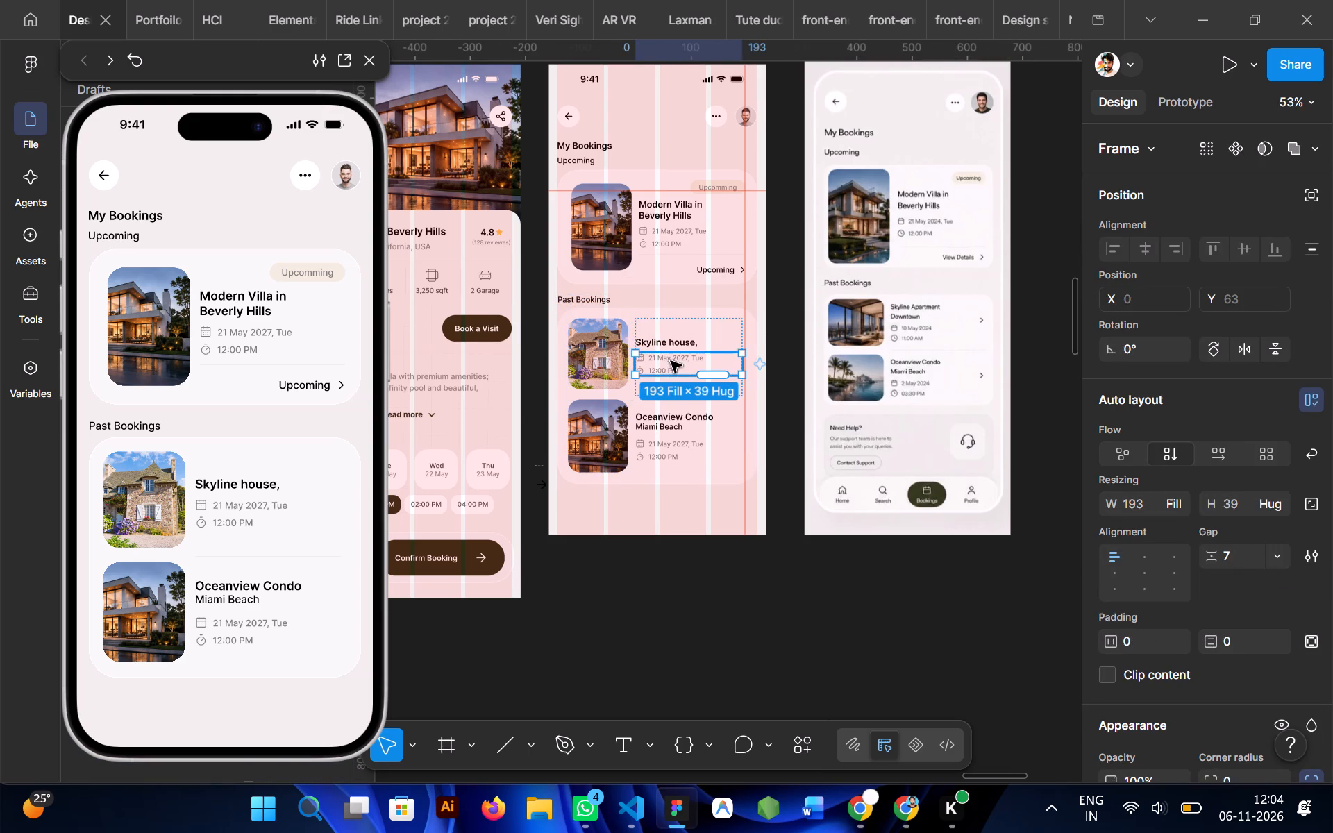
left_click(655, 337)
left_click(594, 341)
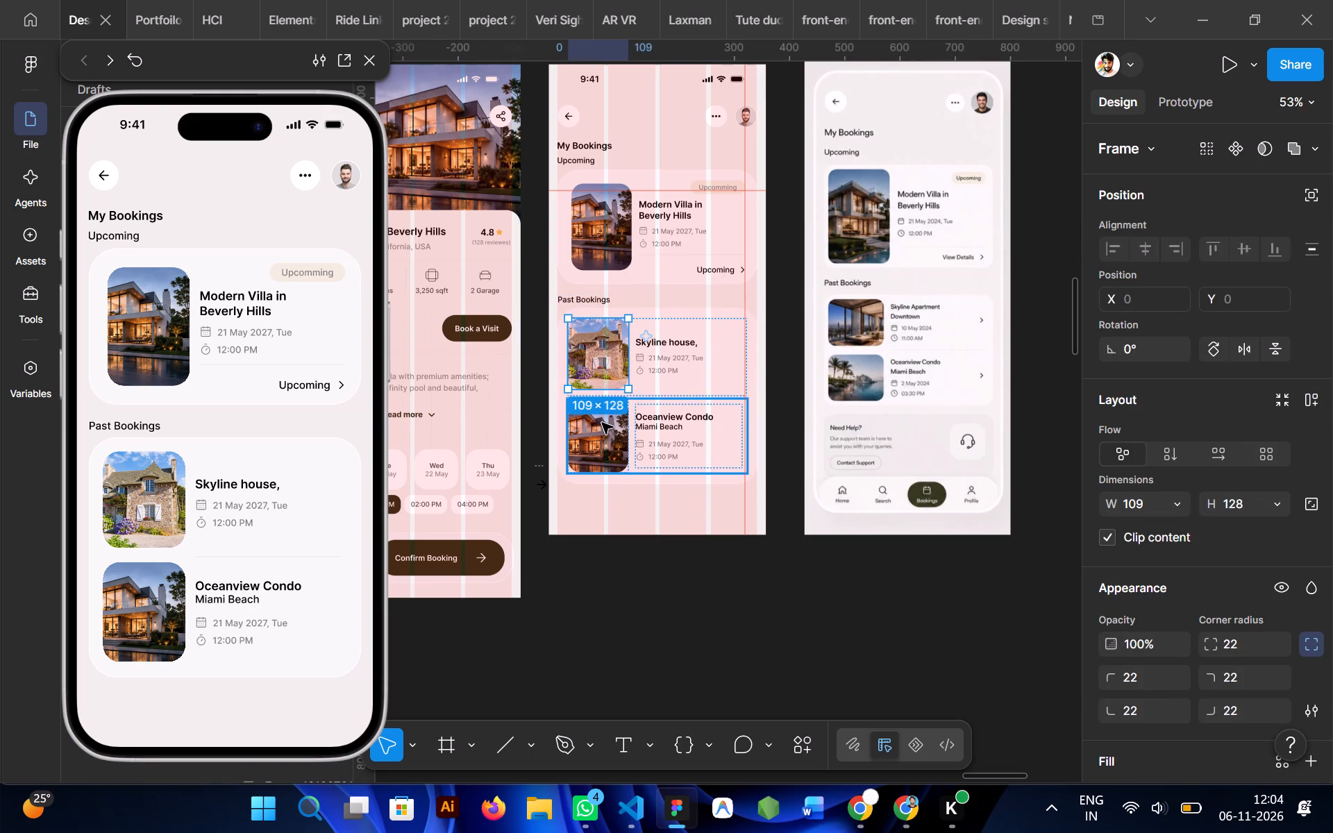
left_click(602, 423)
double_click(666, 433)
left_click(669, 537)
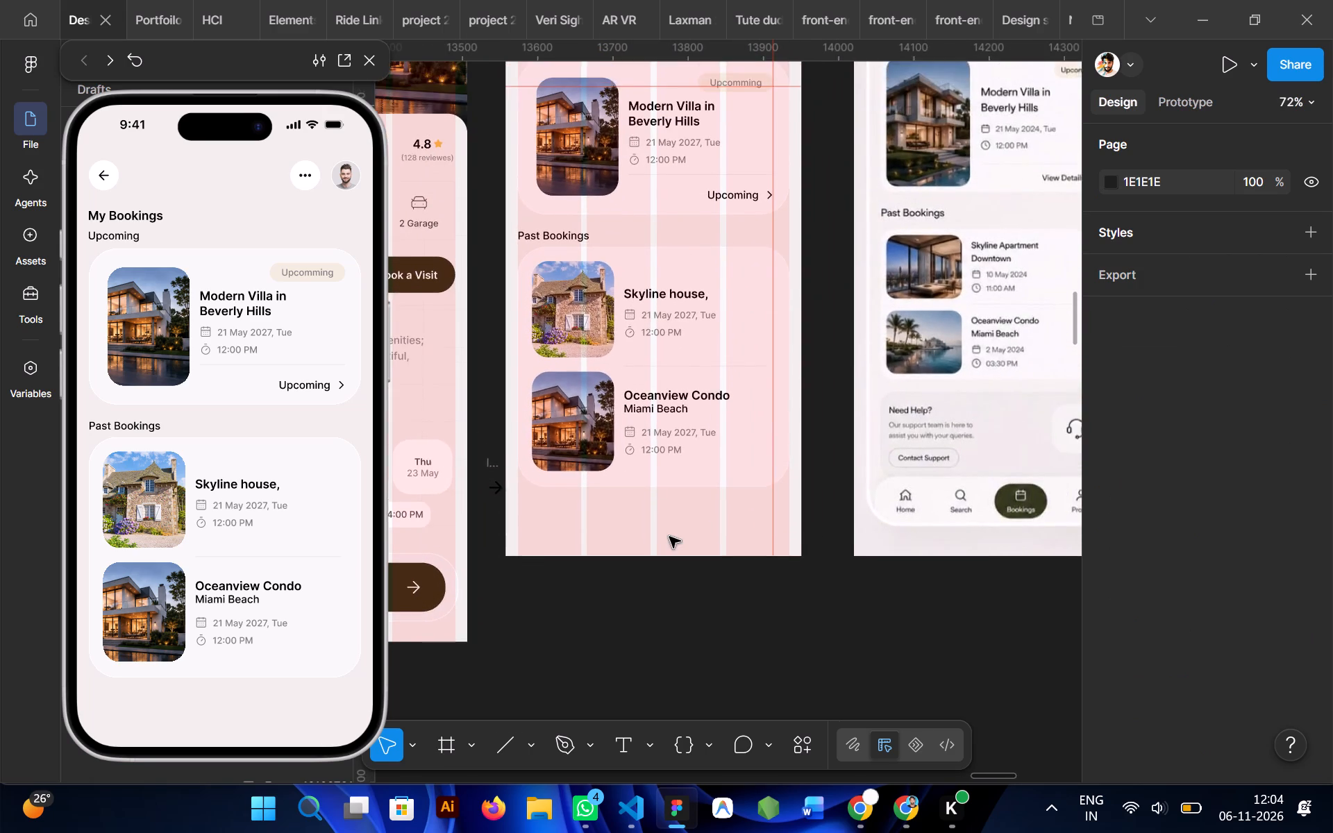
Lengthen the iPhone 16 - 5 frame downwards to a height of 966.
scroll(669, 537, "up", 1)
left_click(574, 121)
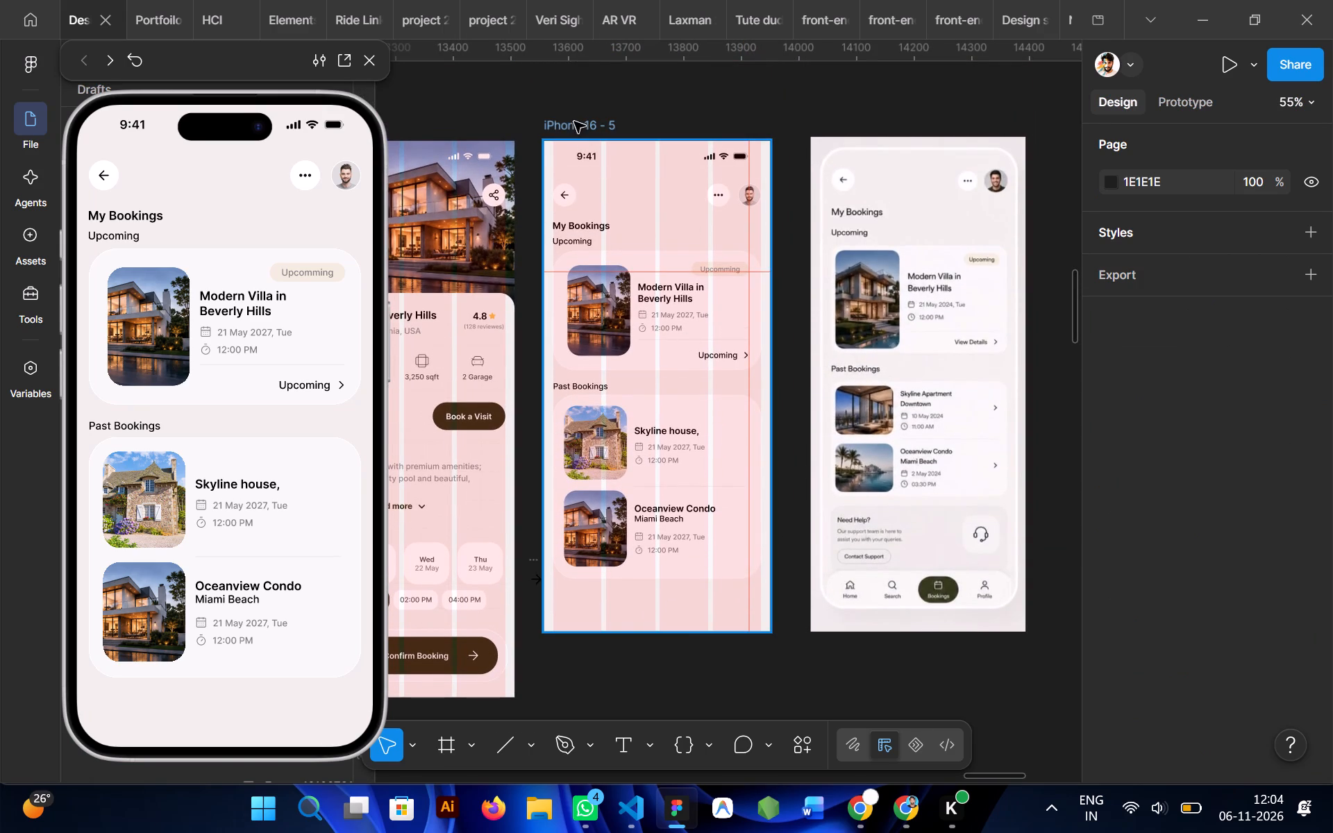
left_click_drag(669, 629, 671, 674)
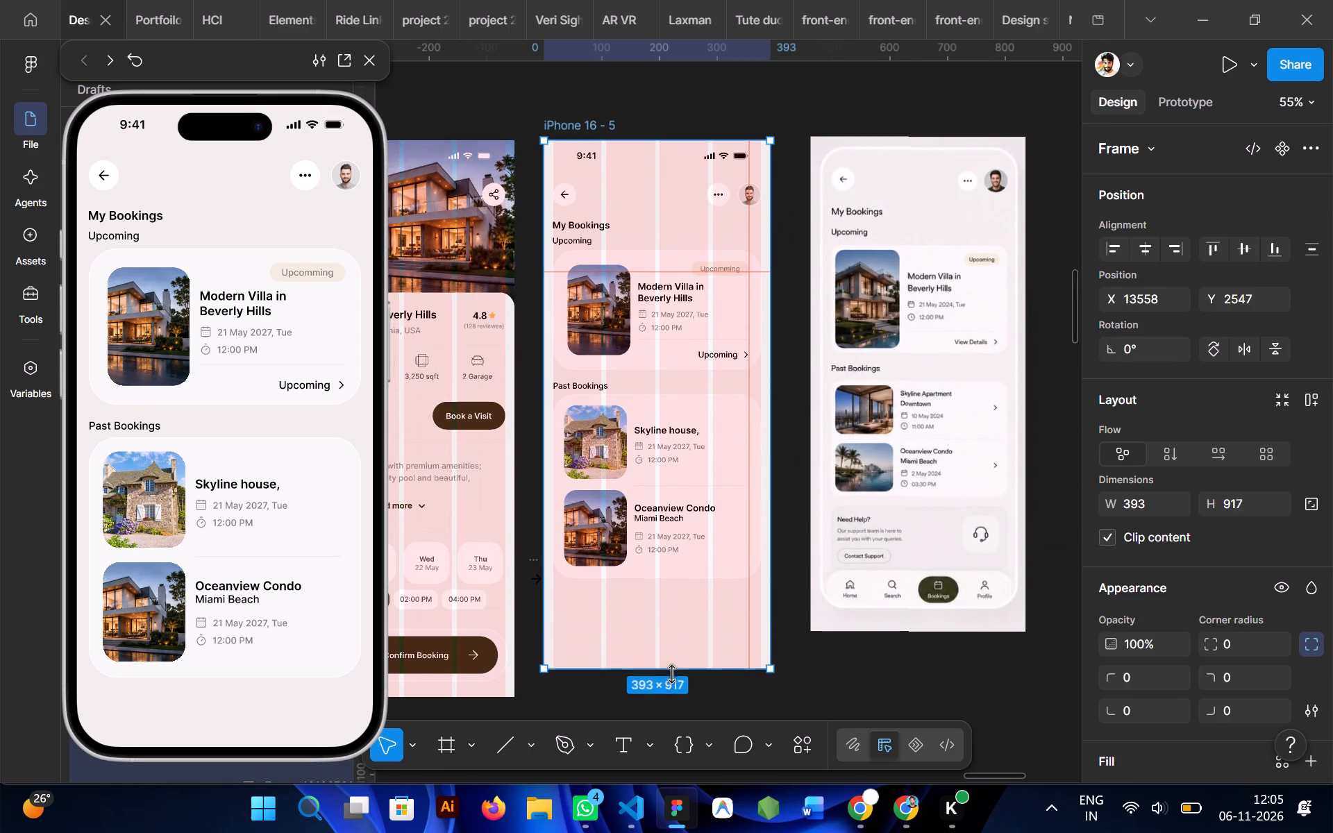
left_click_drag(671, 674, 671, 697)
scroll(671, 697, "down", 1)
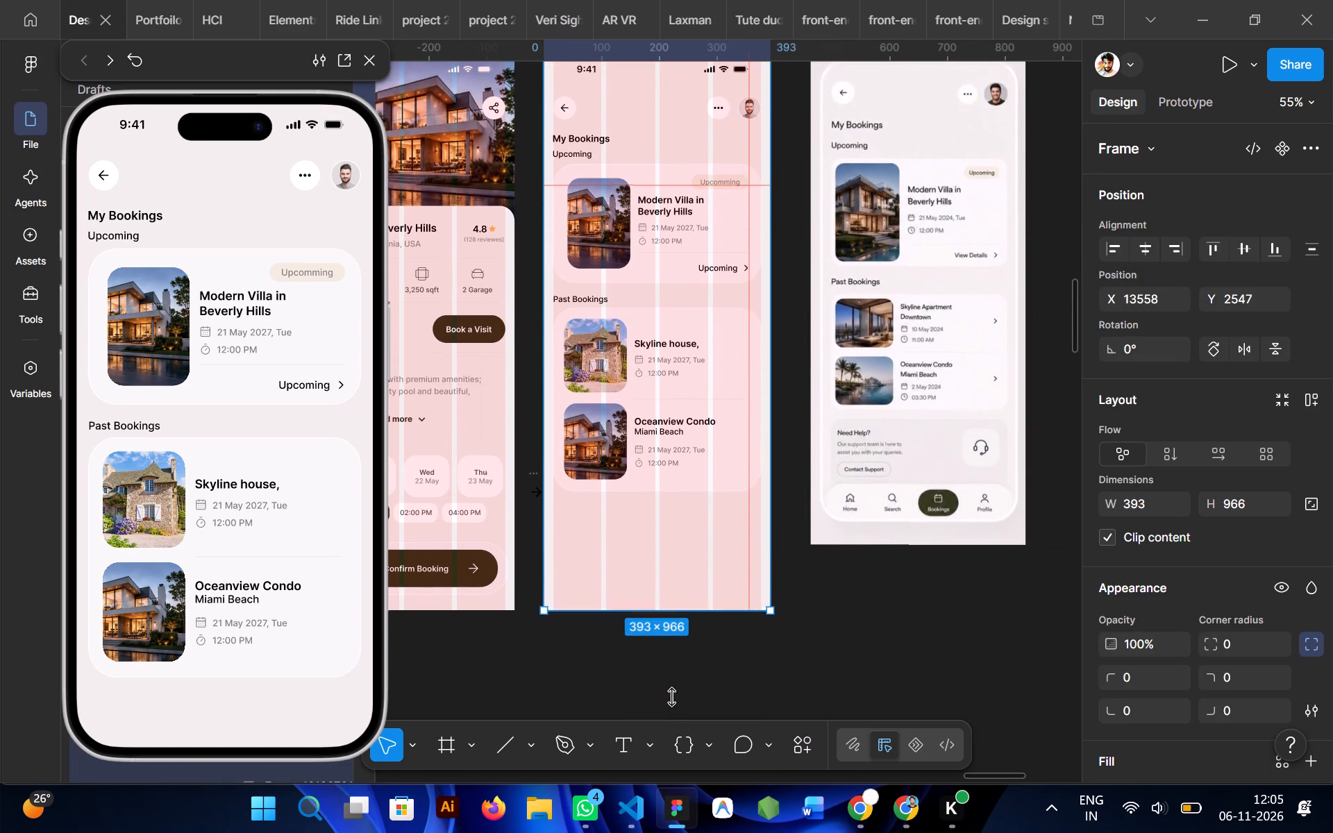
Copy the bottom navigation bar from the home screen into the iPhone 16 - 5 frame.
scroll(648, 583, "right", 2)
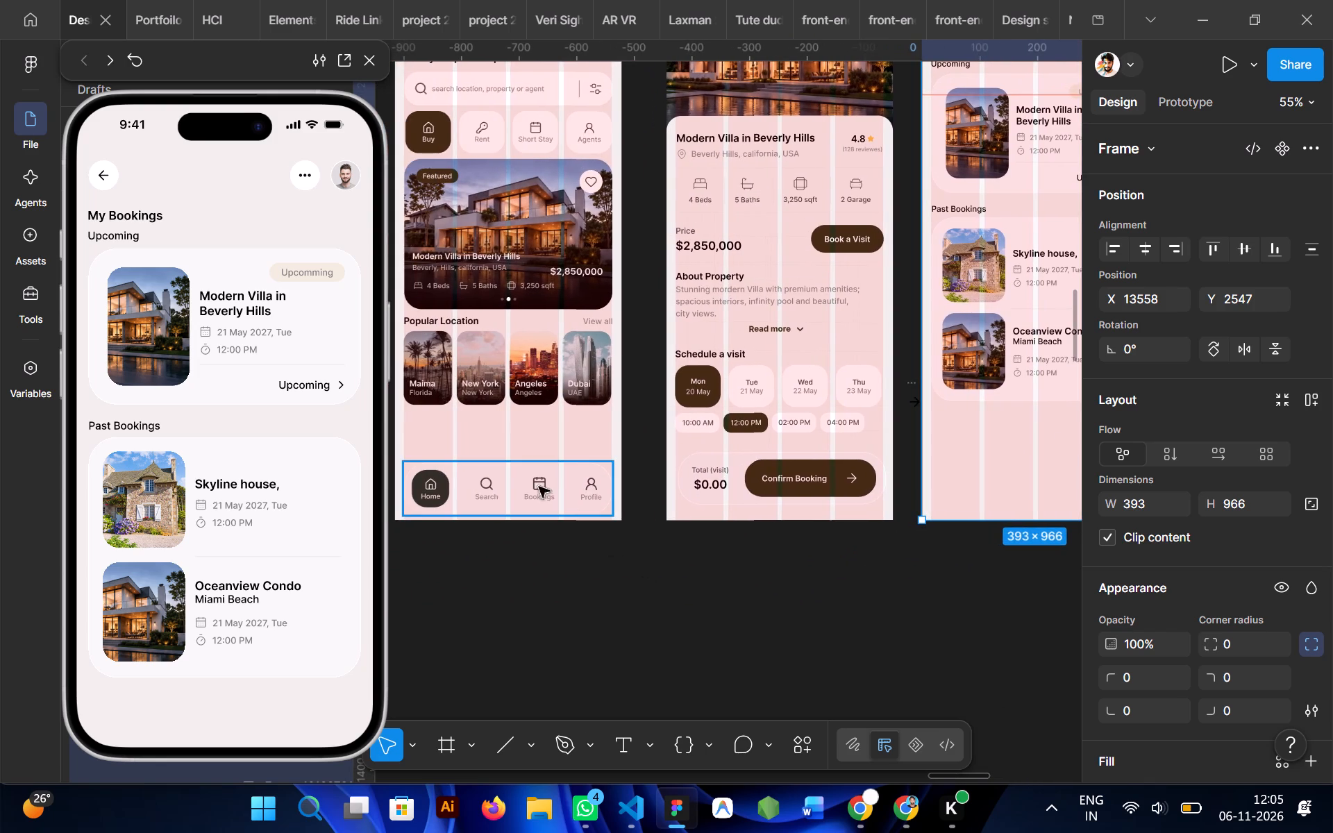
left_click(528, 480)
key("ctrl+c")
scroll(528, 480, "left", 1)
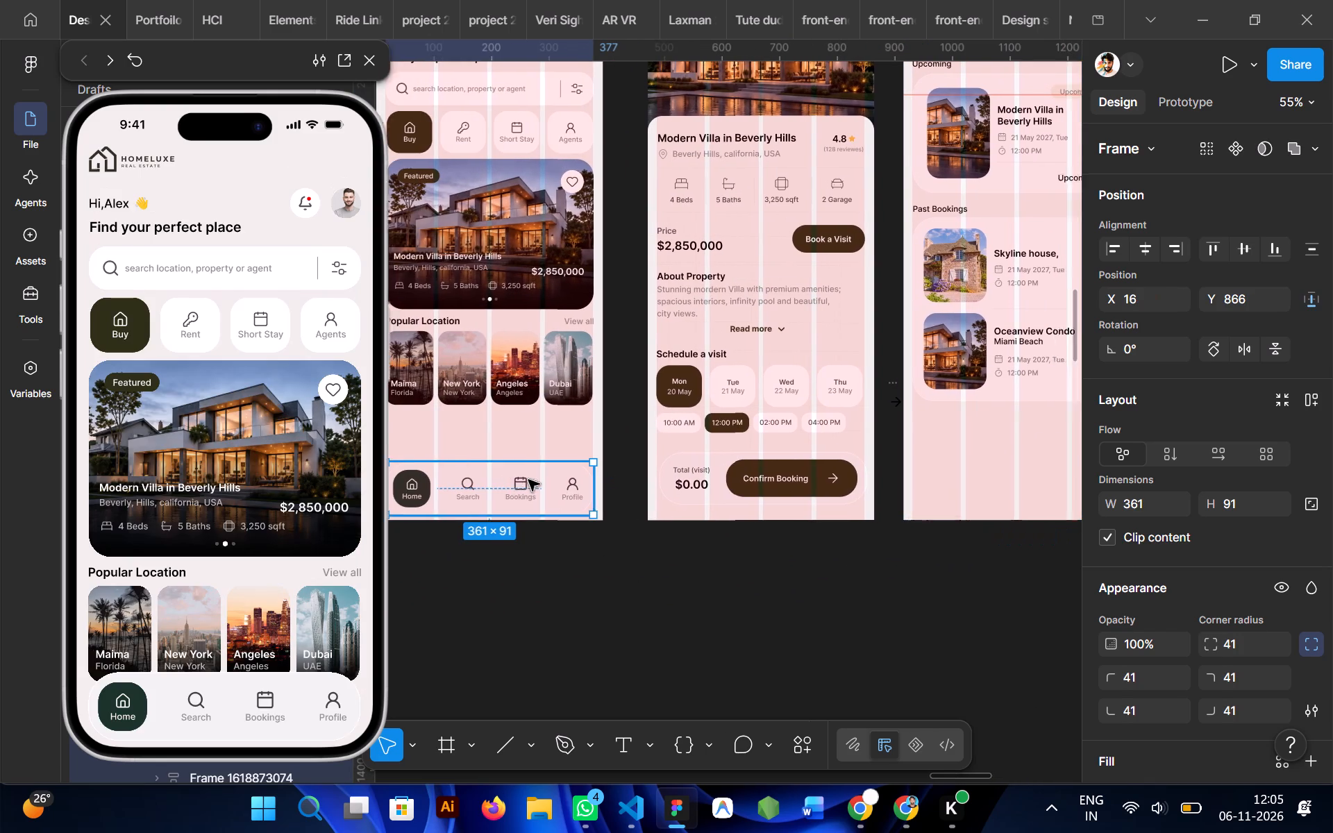
scroll(528, 480, "left", 1)
scroll(778, 478, "up", 1)
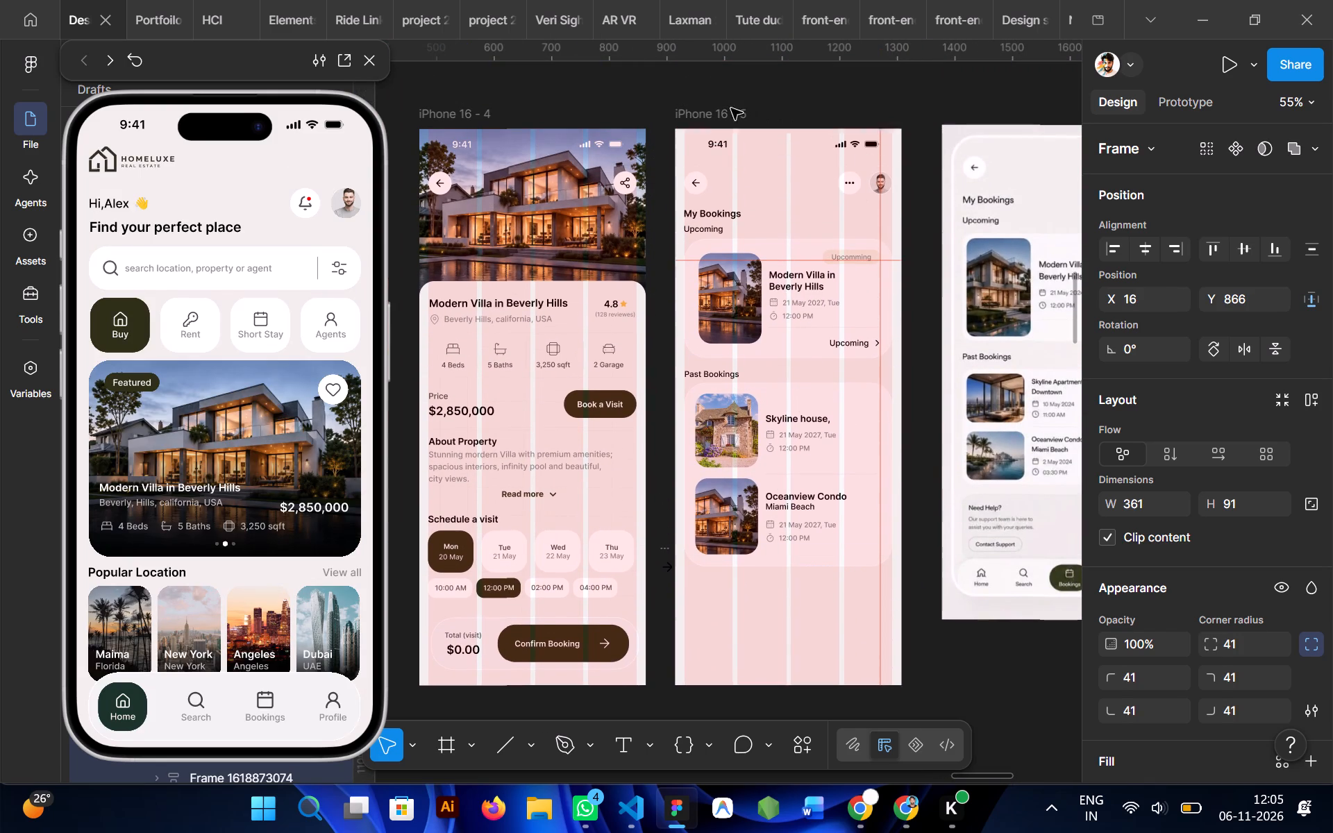
left_click(700, 115)
scroll(738, 439, "down", 1)
scroll(773, 525, "left", 1)
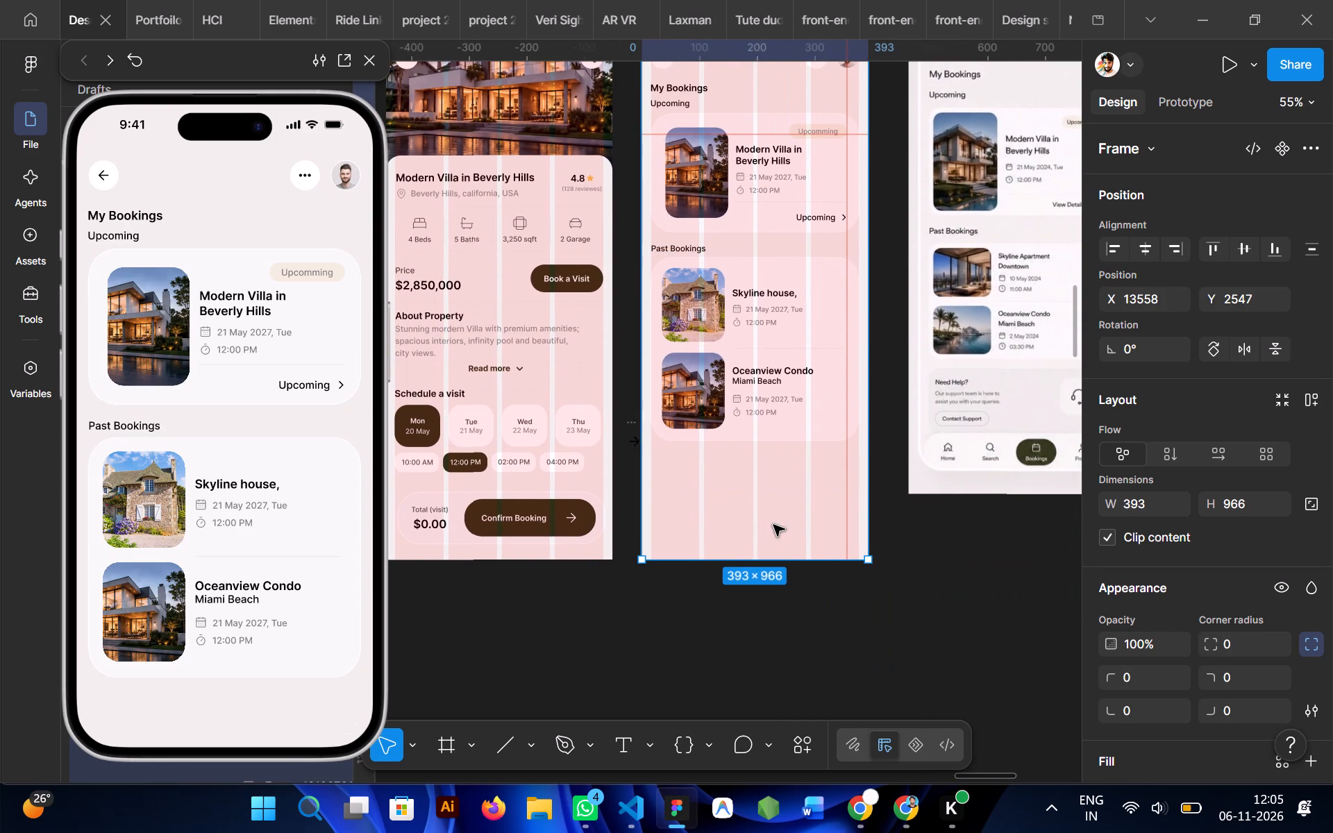
key("ctrl+v")
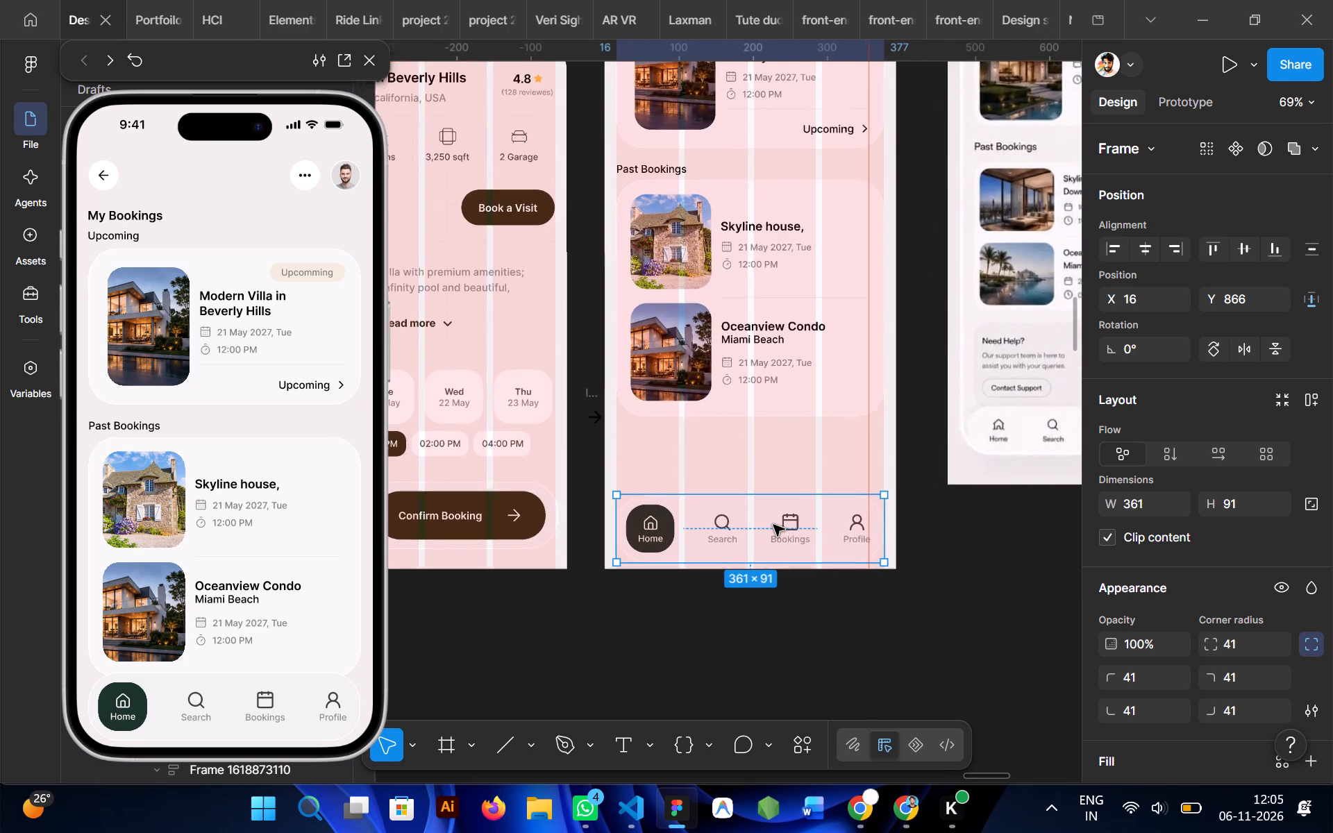
scroll(277, 550, "up", 1)
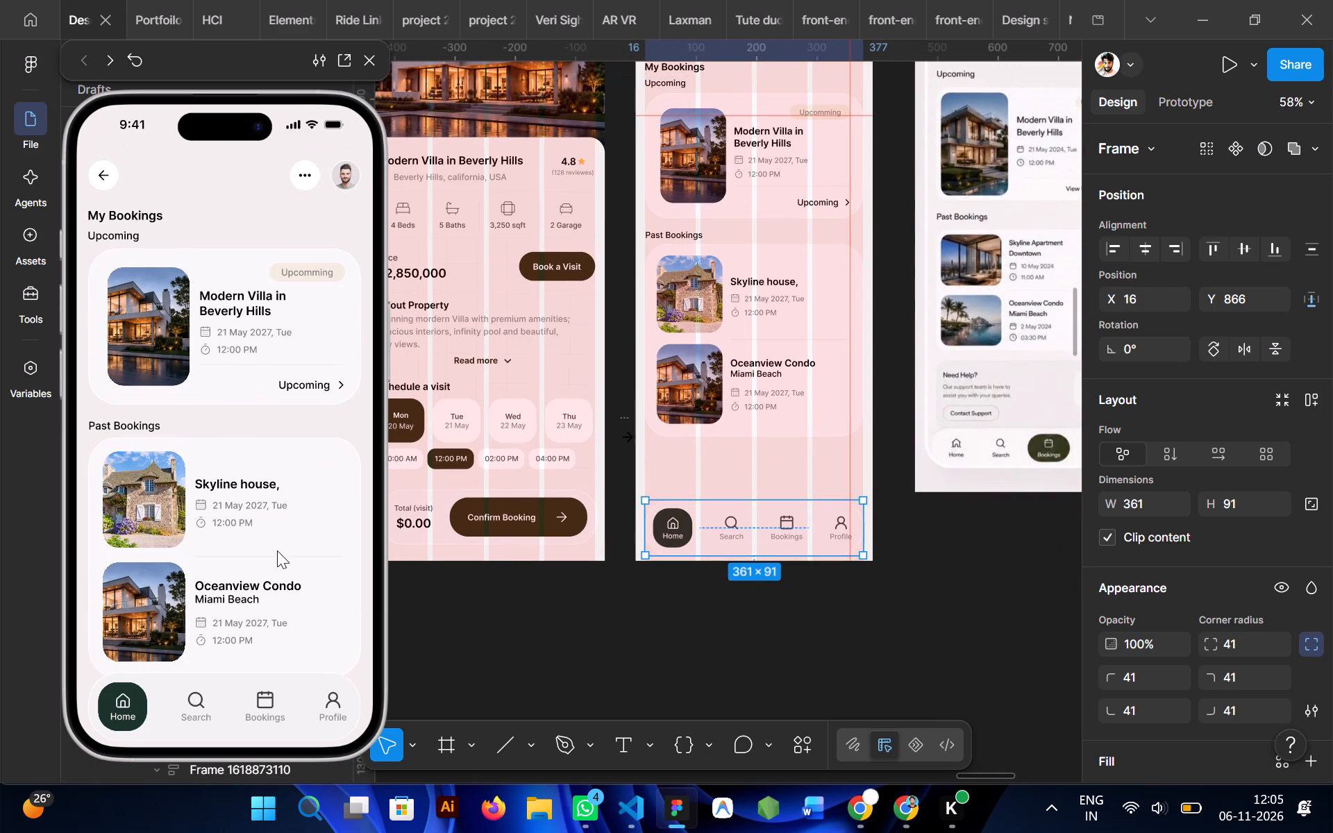
scroll(277, 550, "up", 1)
left_click(762, 603)
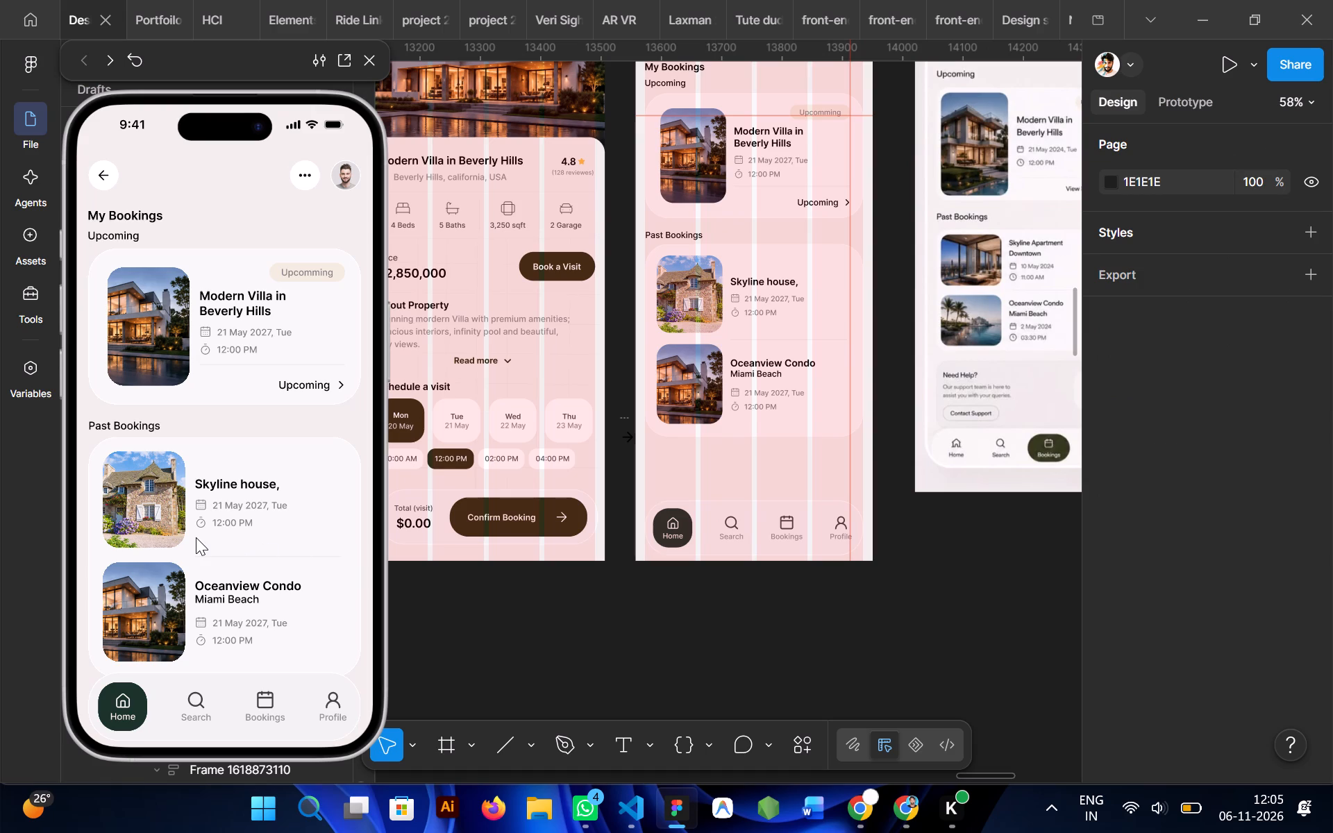
Lengthen the iPhone 16 - 5 frame downwards to a height of 1098.
scroll(196, 537, "down", 2)
scroll(196, 537, "up", 3)
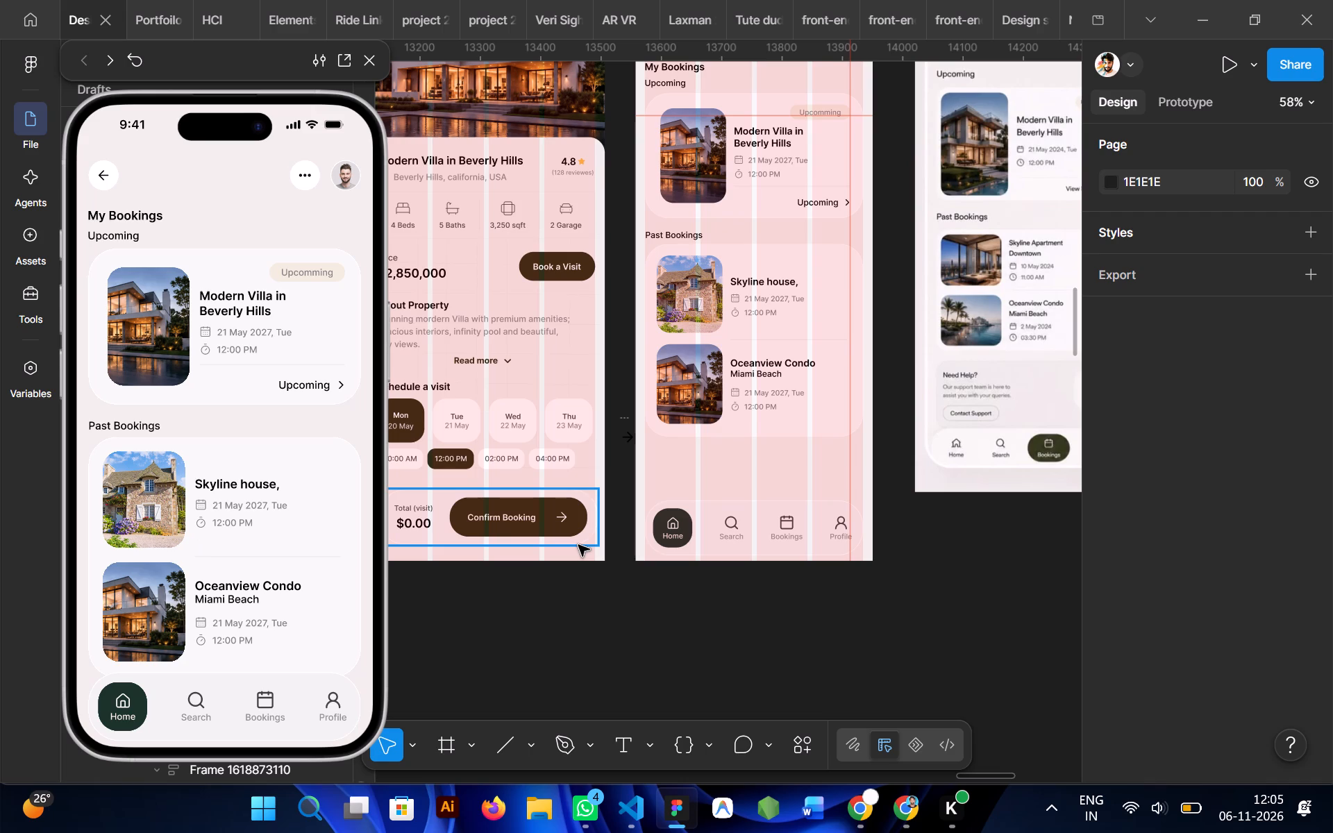
scroll(835, 511, "left", 1)
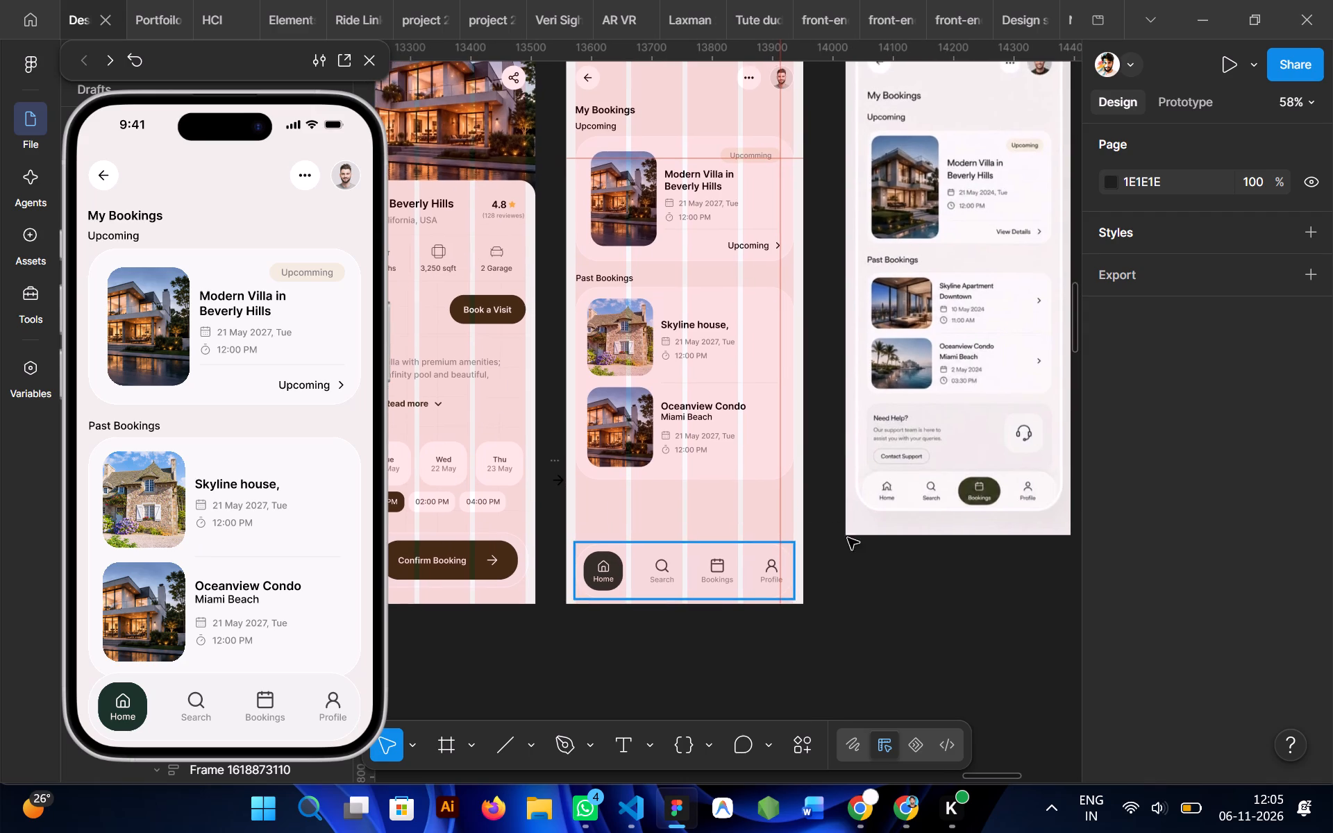
left_click(842, 625)
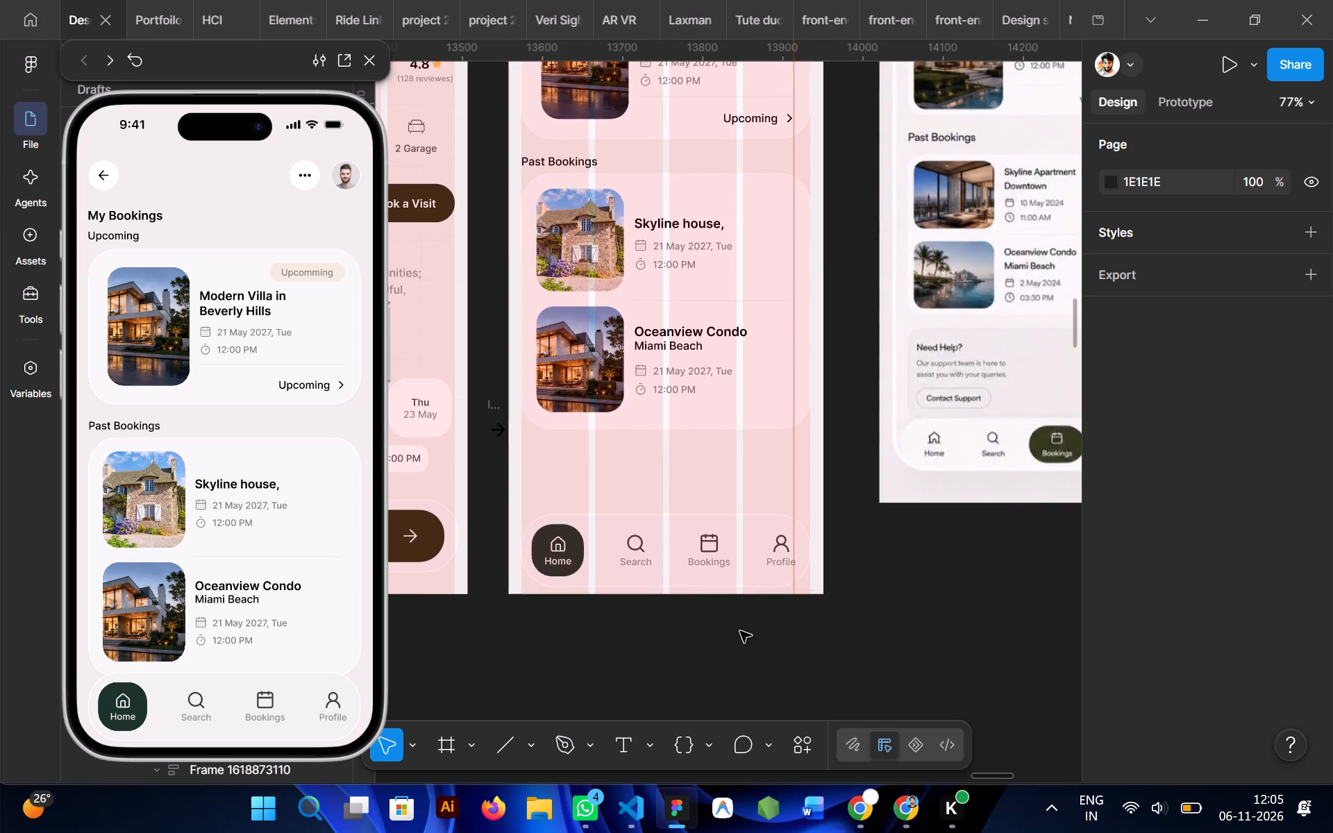
left_click(593, 126)
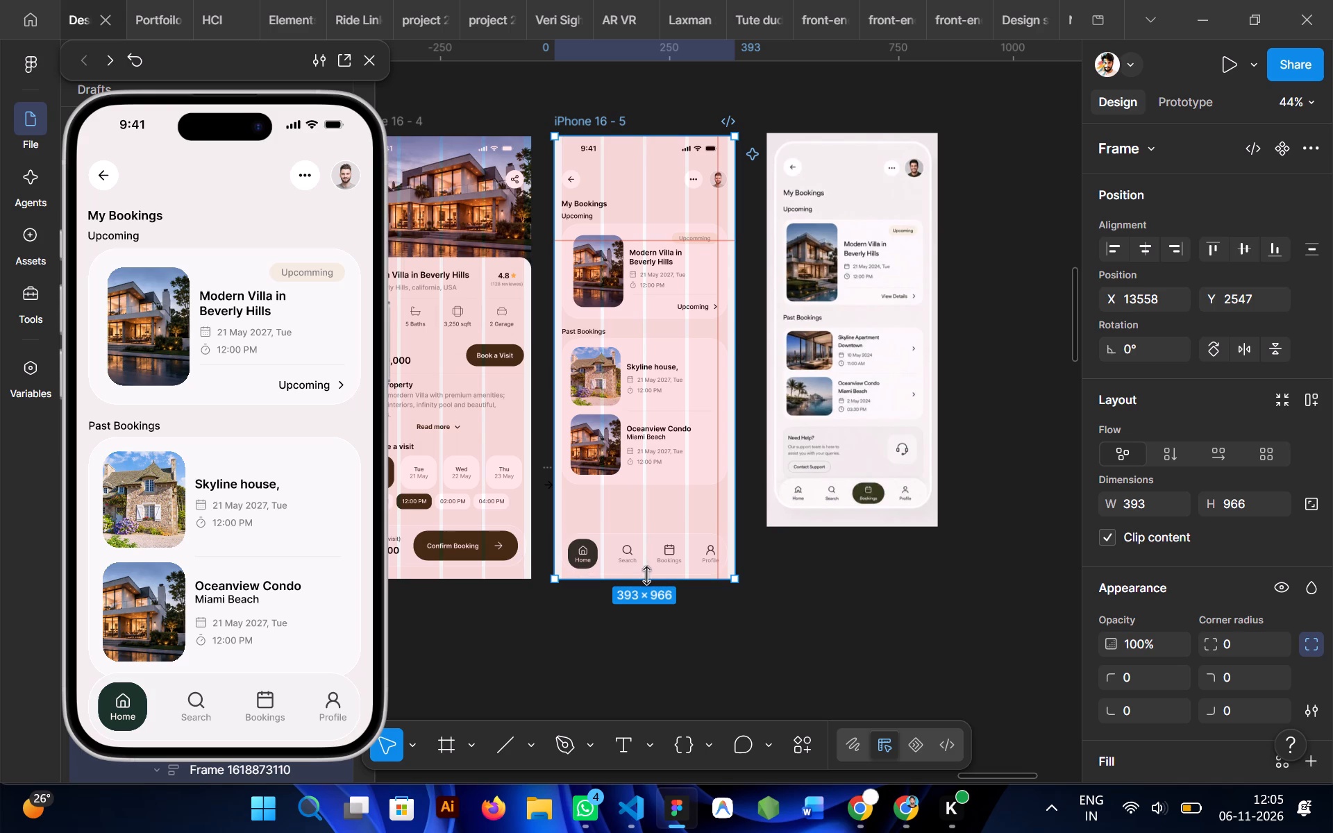
left_click_drag(643, 575, 643, 639)
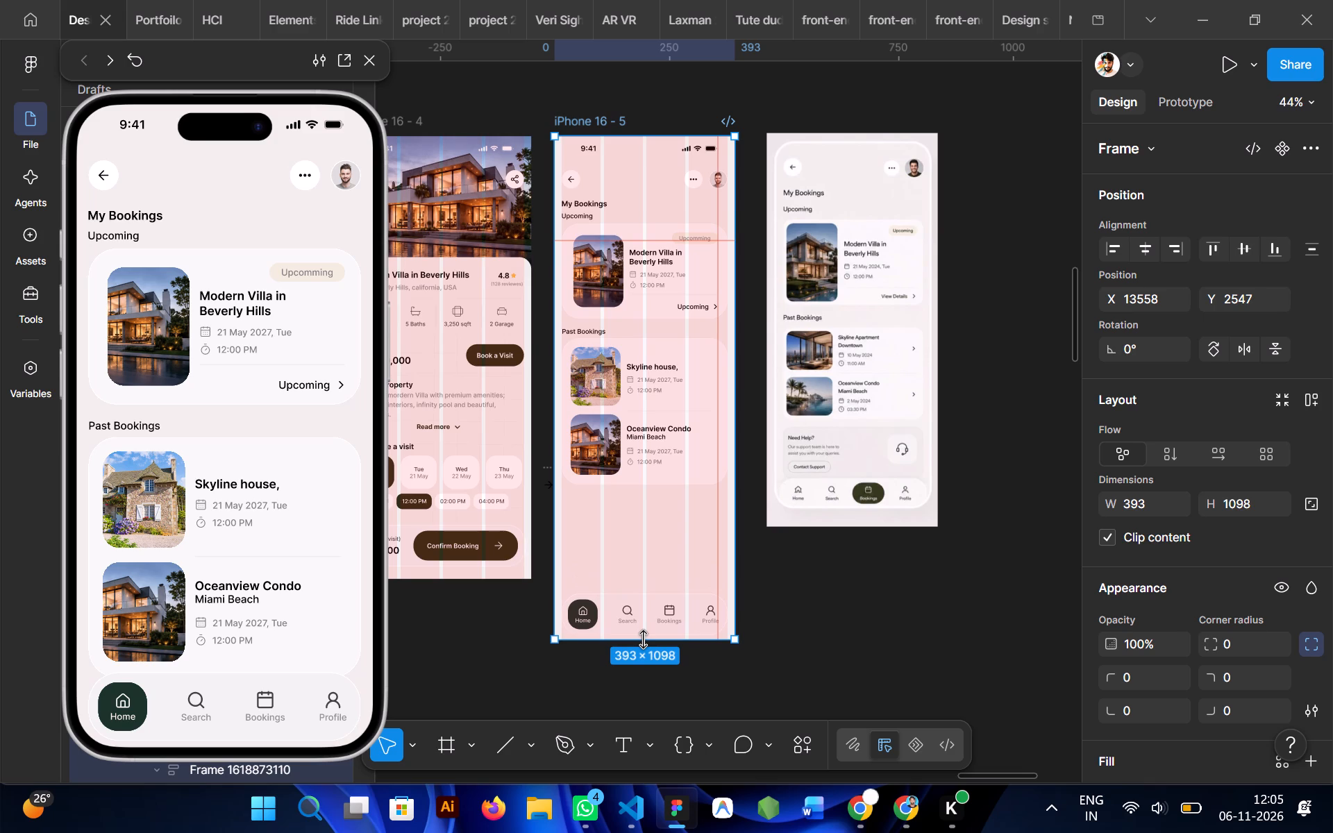
left_click(771, 619)
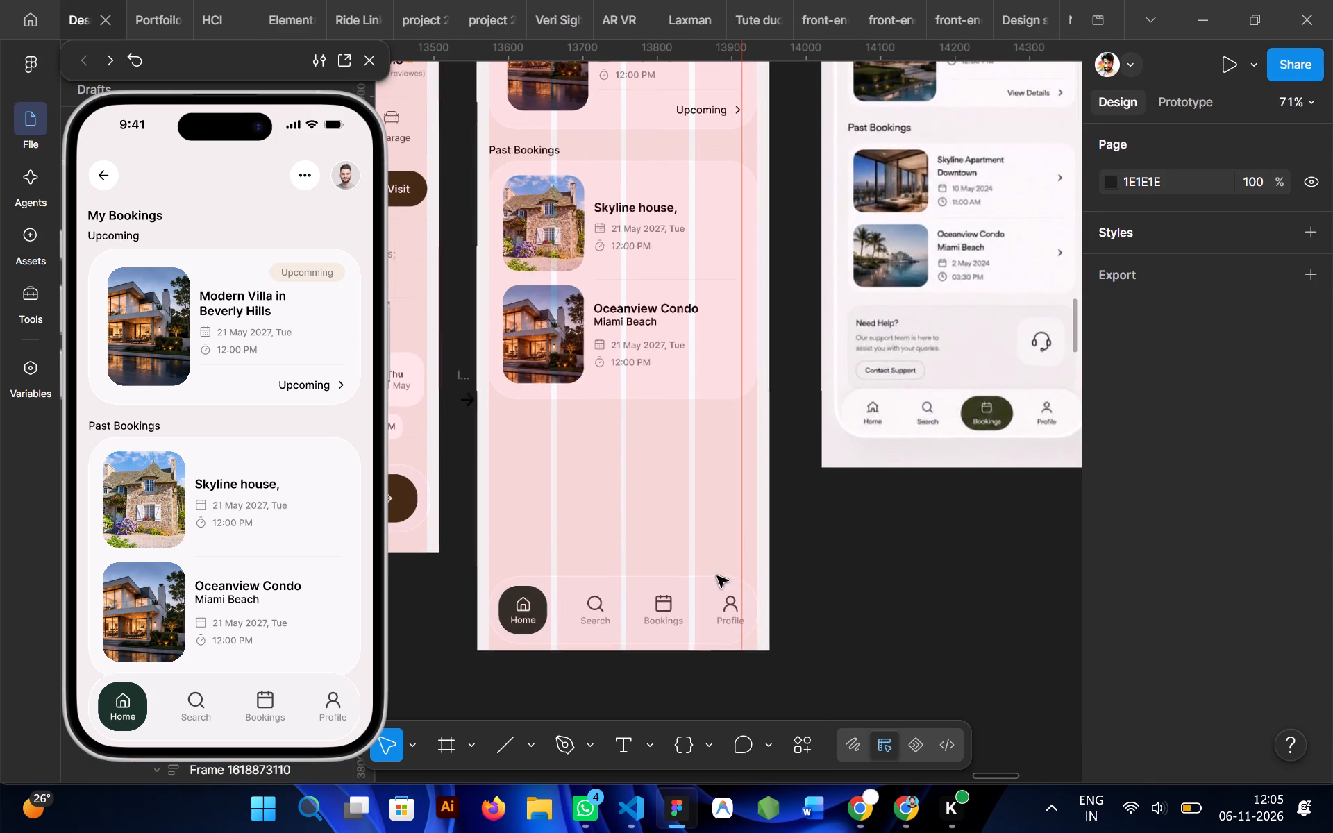
Duplicate the Upcoming booking card into the gap between the Past Bookings card and the navigation bar, at about X 13, Y 777.
scroll(614, 531, "left", 1)
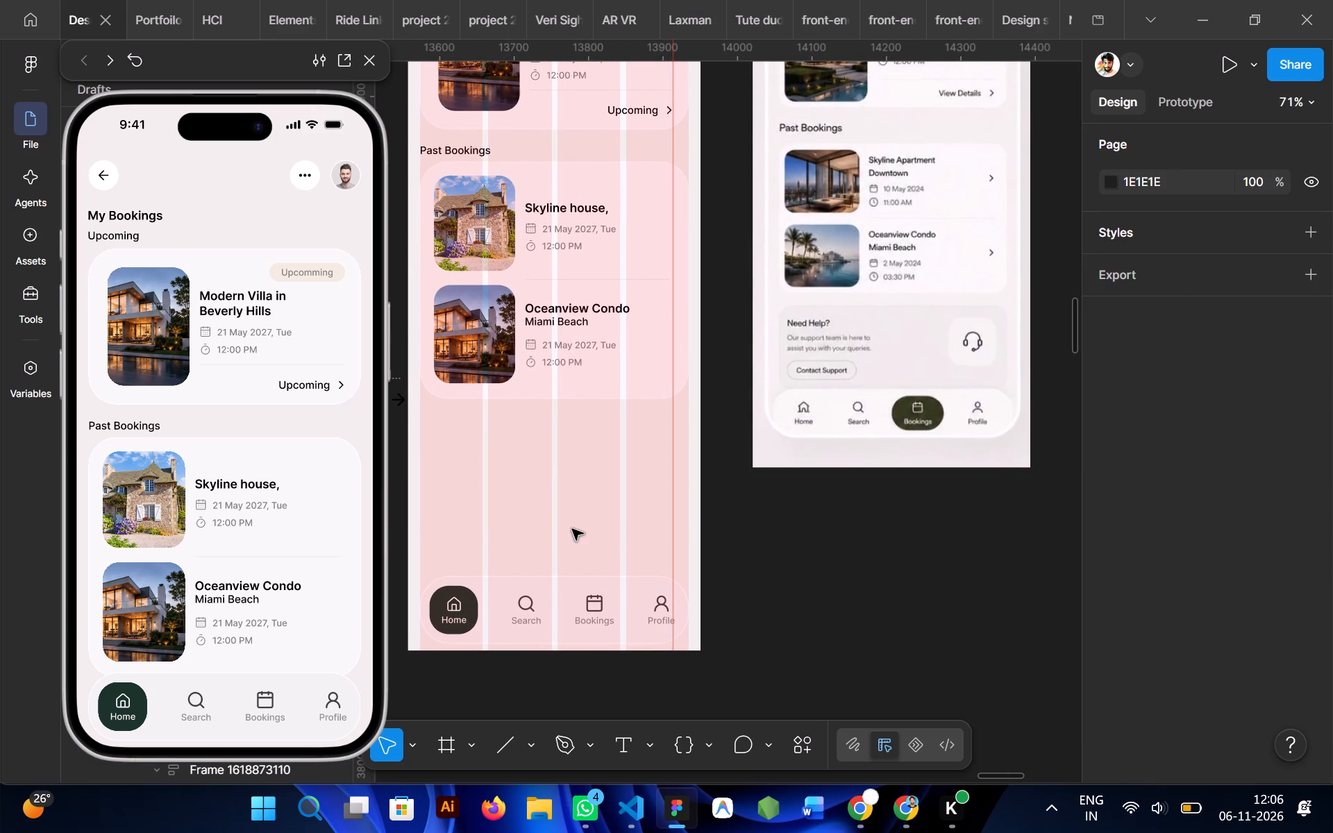
key("f")
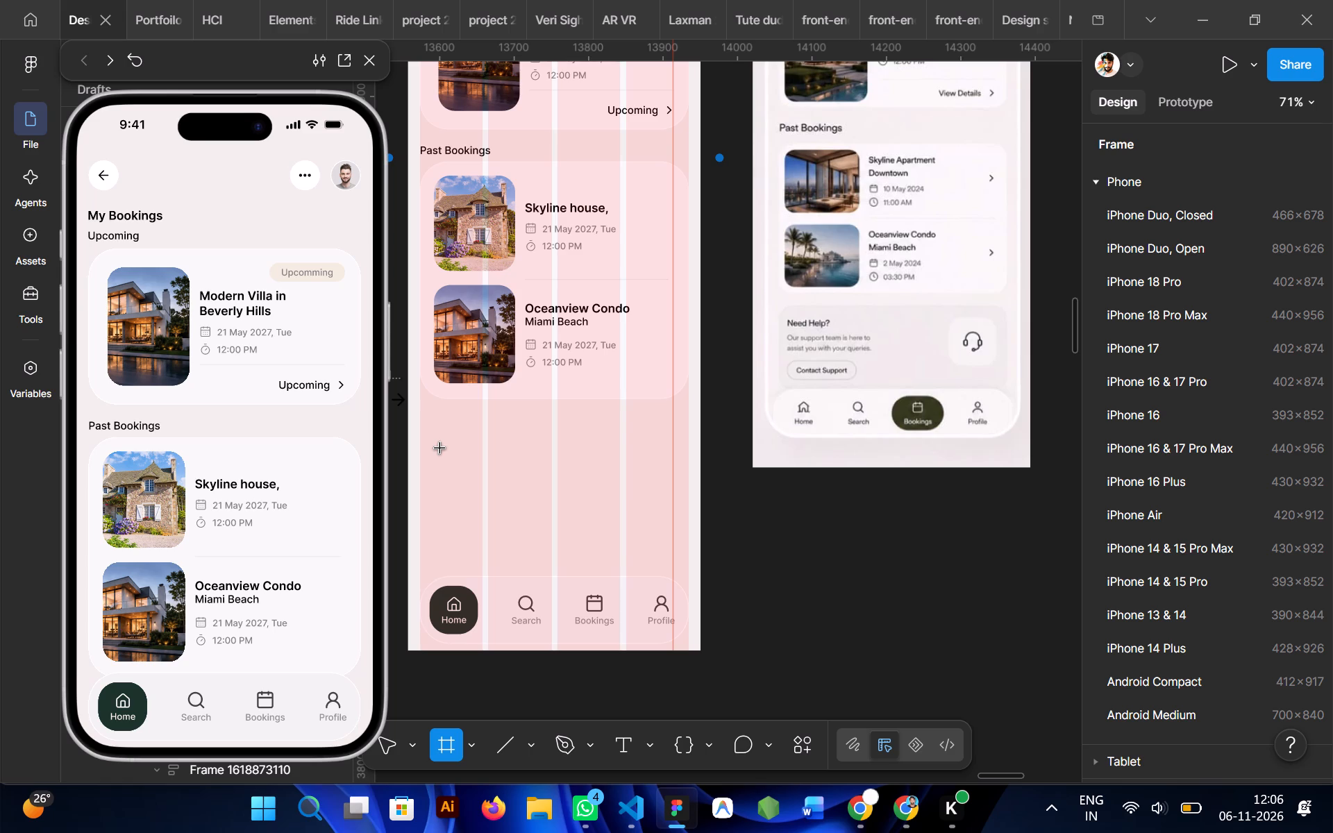
key("v")
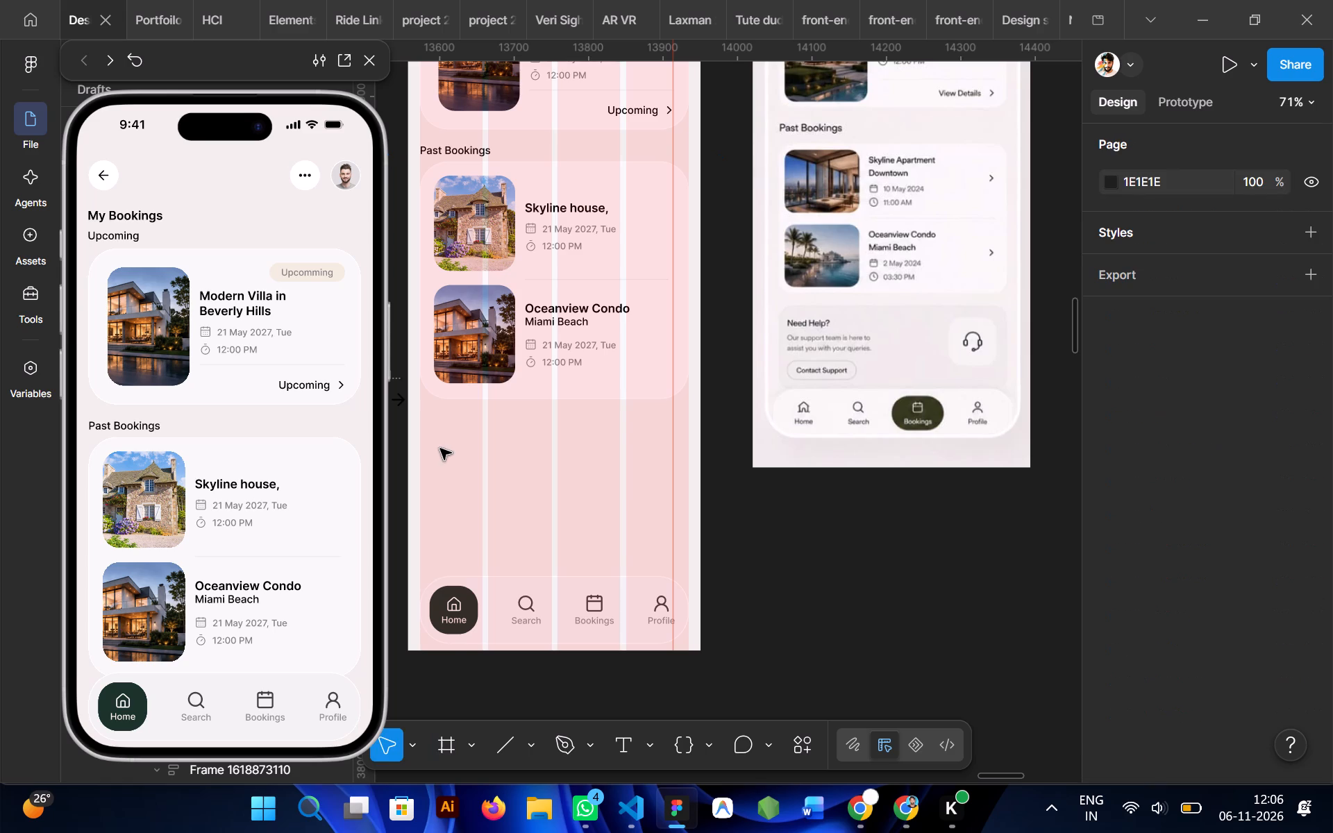
scroll(440, 448, "up", 1)
left_click(576, 131)
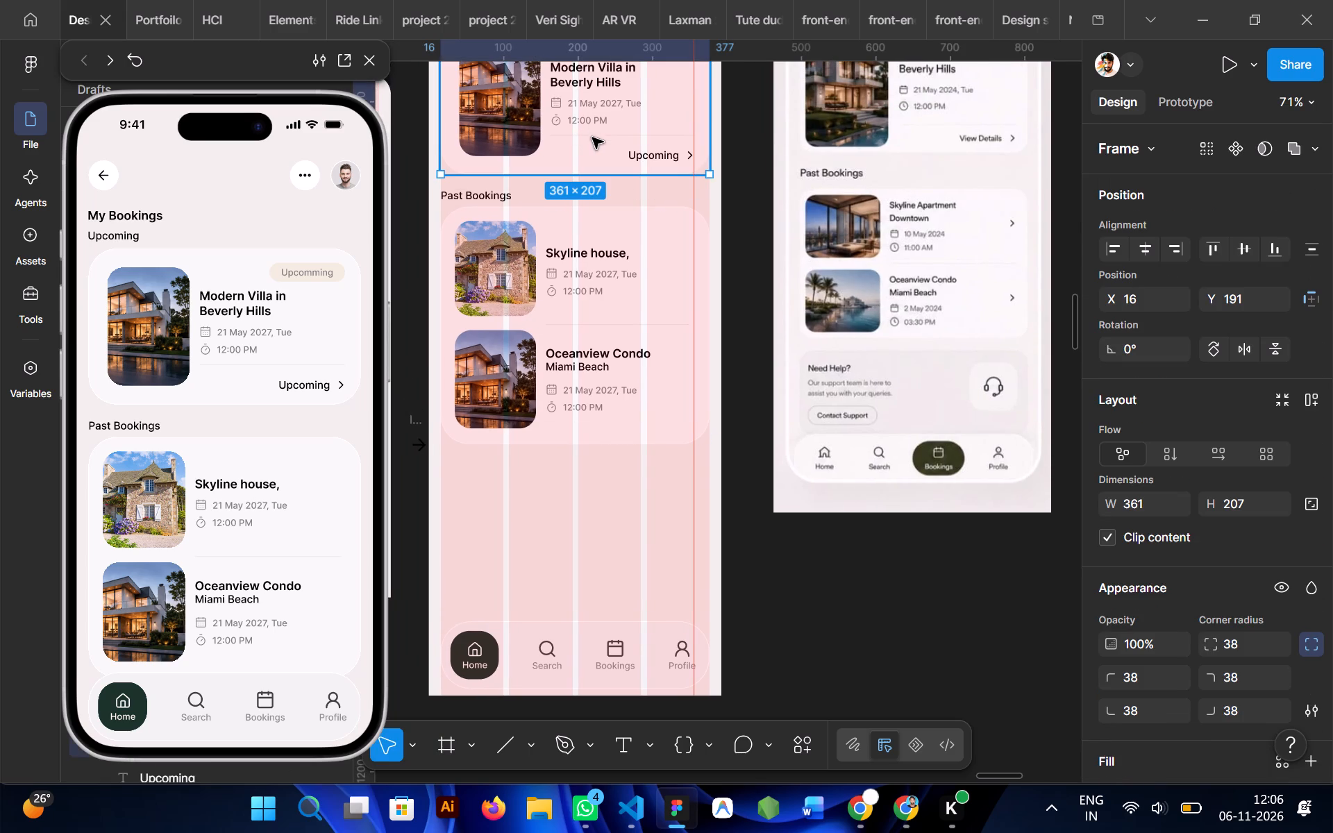
left_click_drag(592, 137, 589, 574, "alt")
scroll(210, 557, "down", 2)
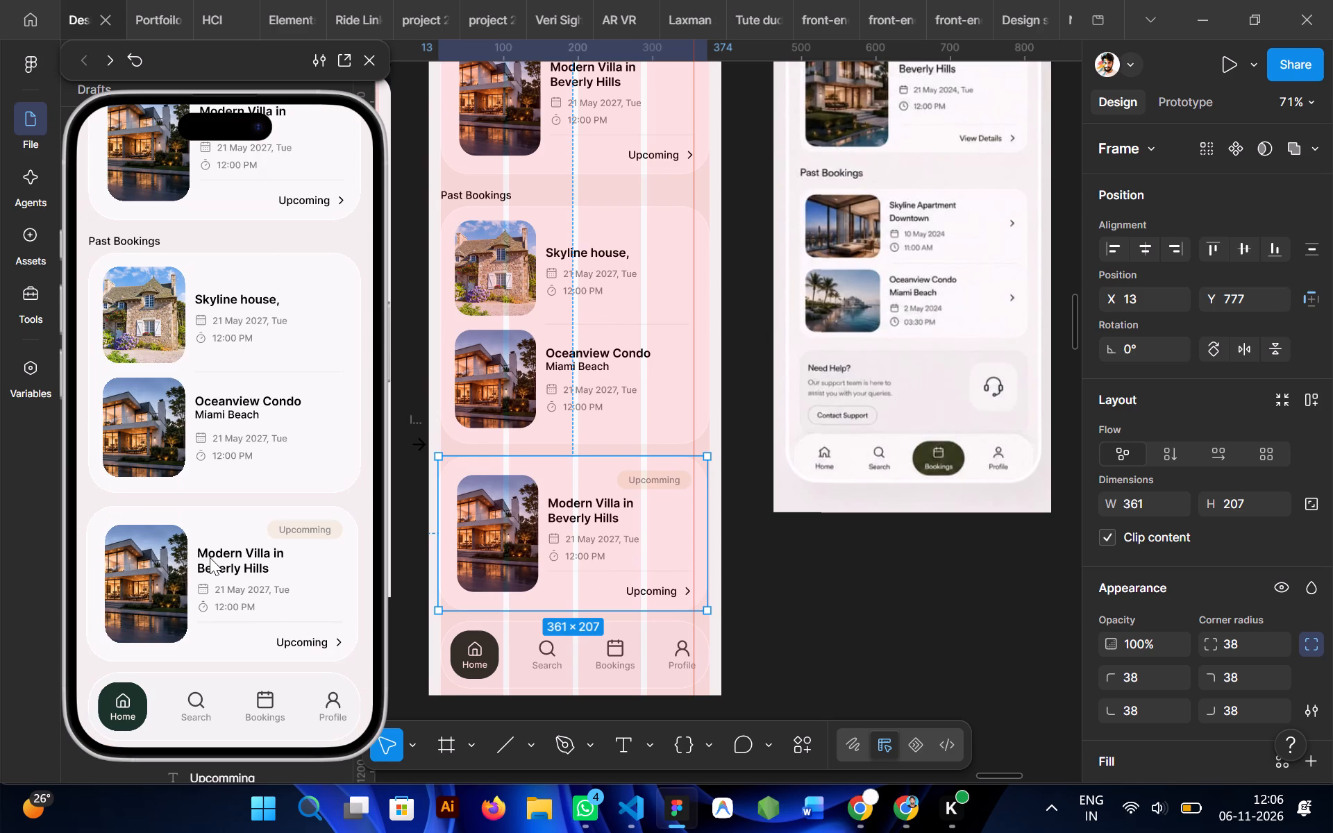
scroll(210, 557, "up", 4)
scroll(210, 557, "down", 1)
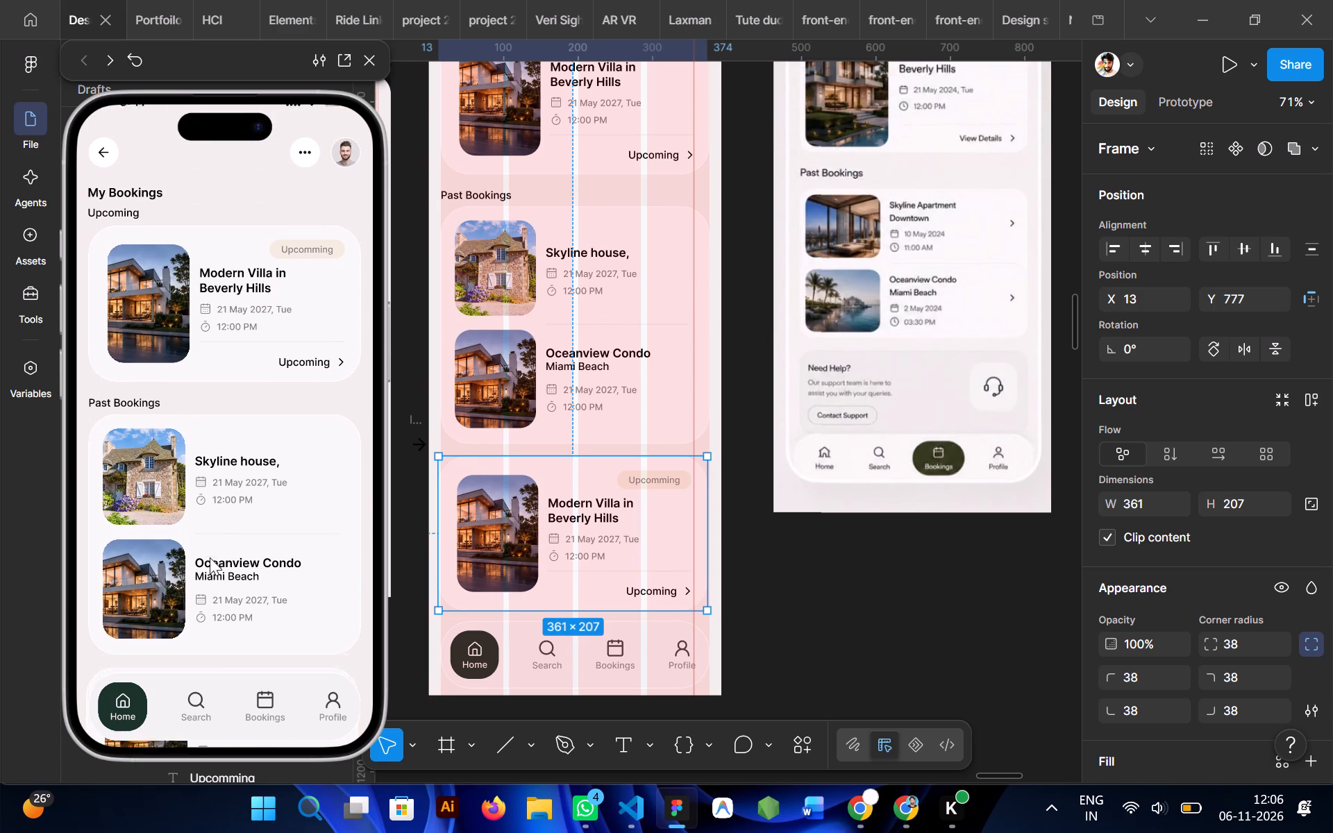
scroll(210, 557, "down", 2)
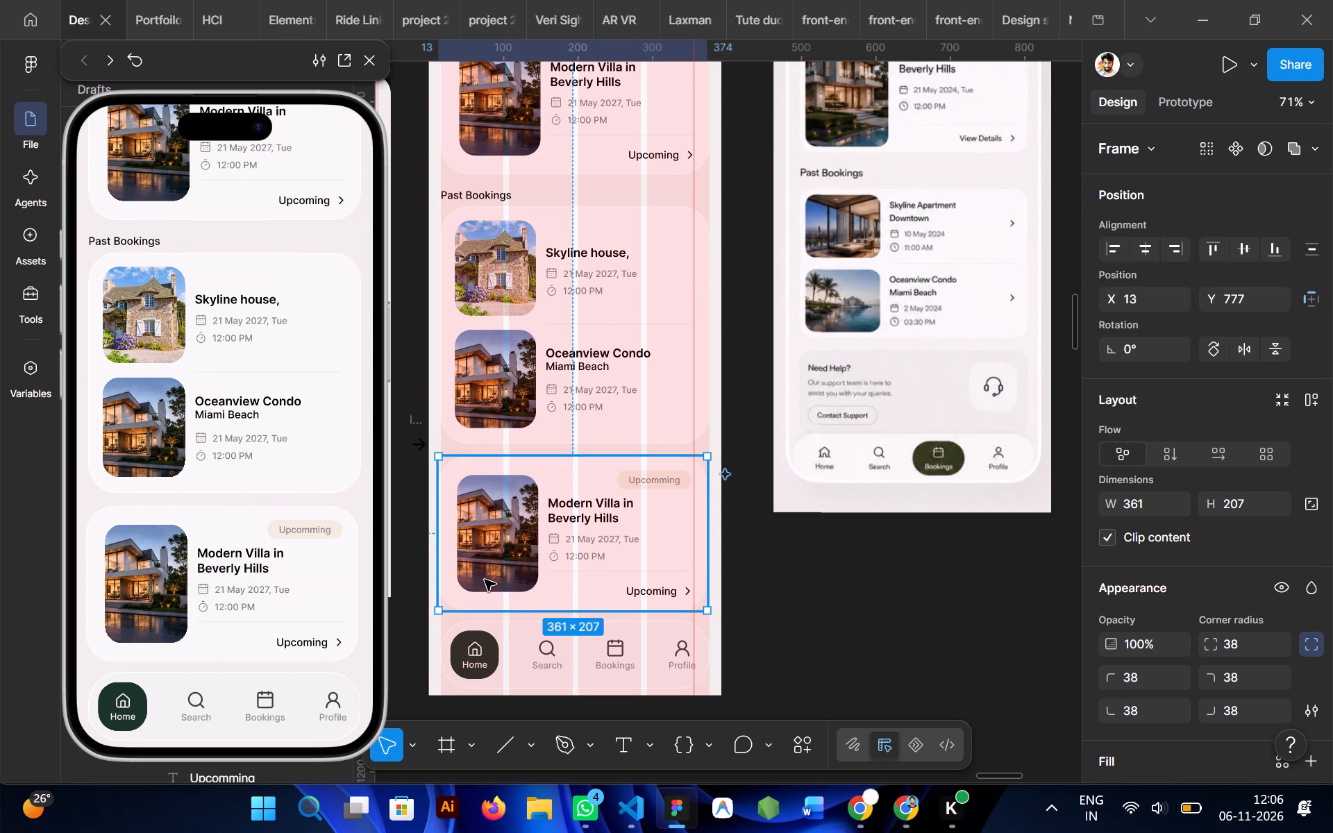
Delete the villa image and booking details, the Upcomming badge and the Upcoming link from the duplicated card.
double_click(485, 580)
key("Delete")
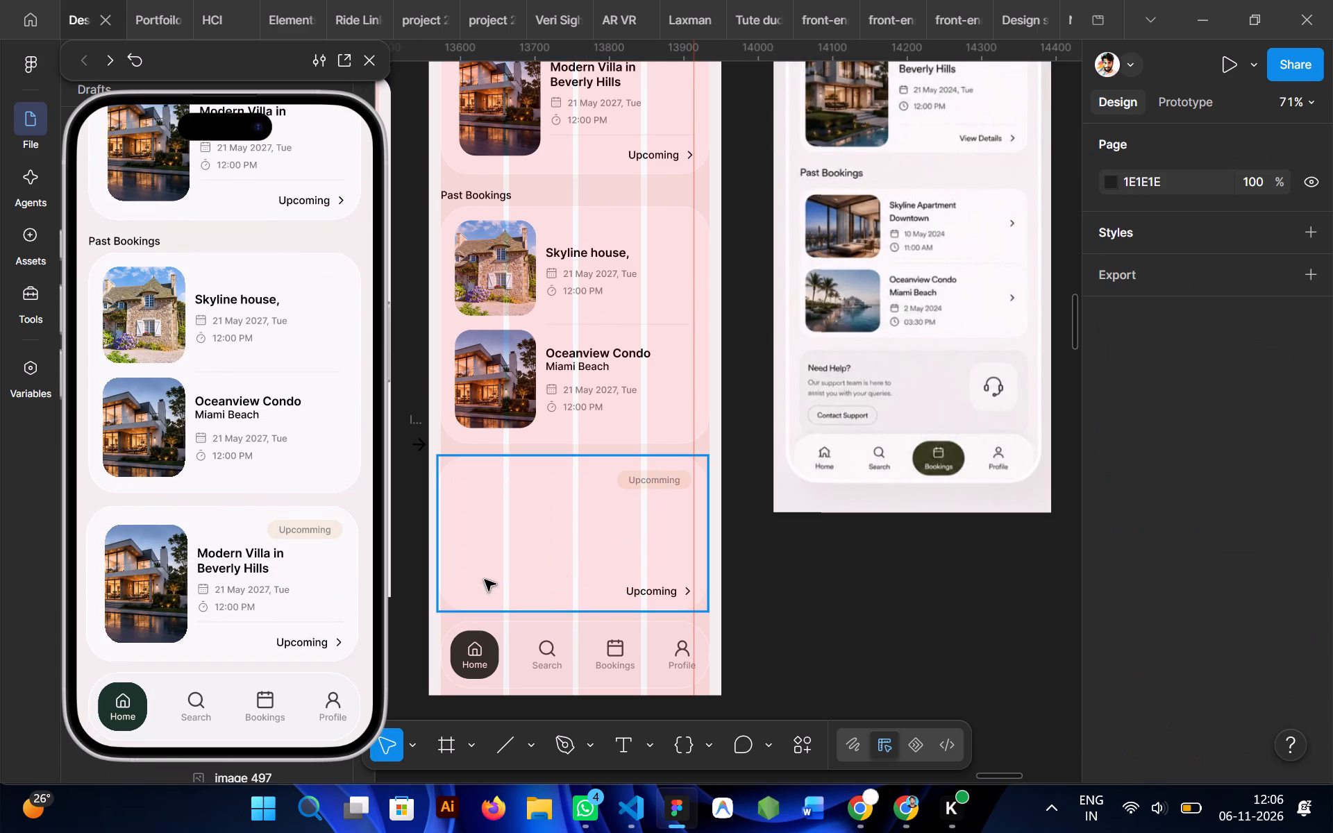
double_click(651, 476)
key("Delete")
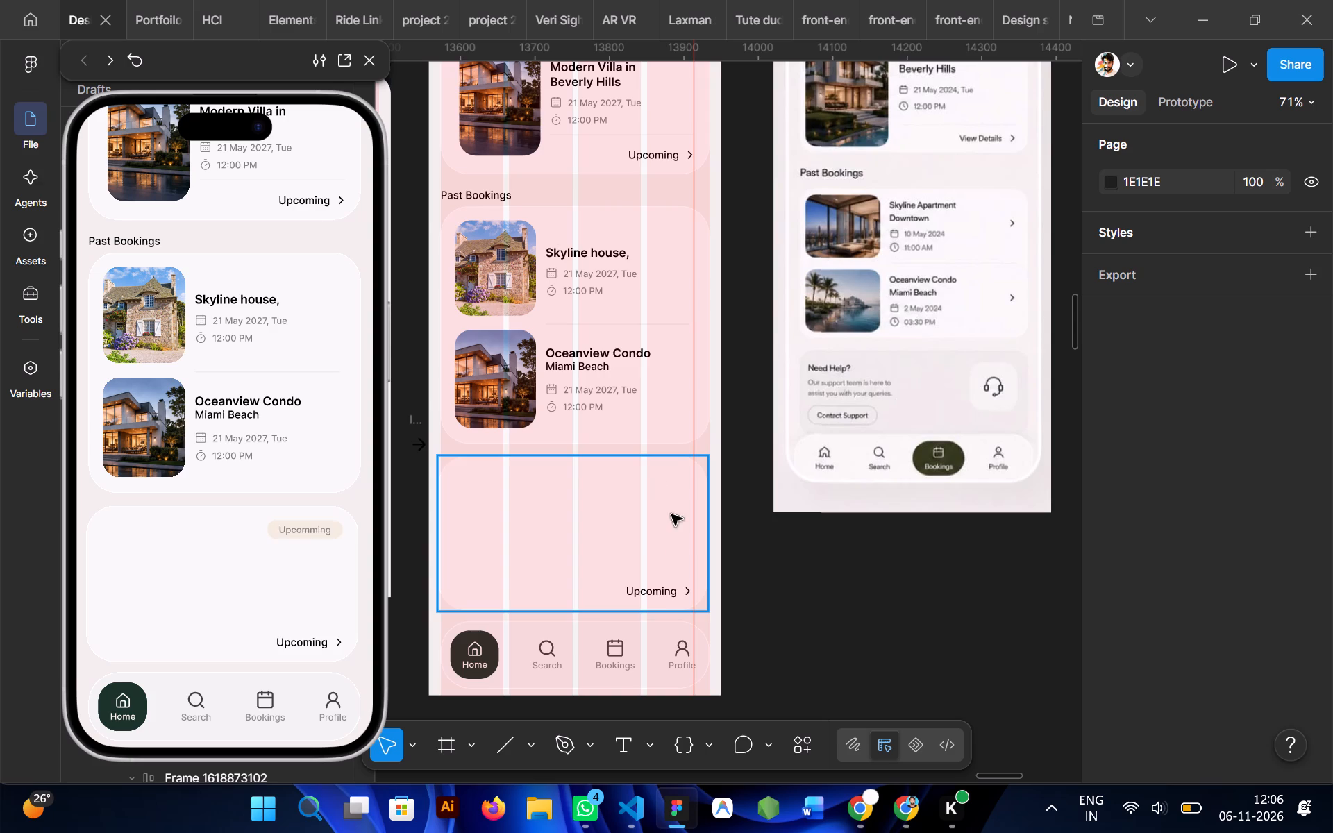
double_click(657, 593)
key("Delete")
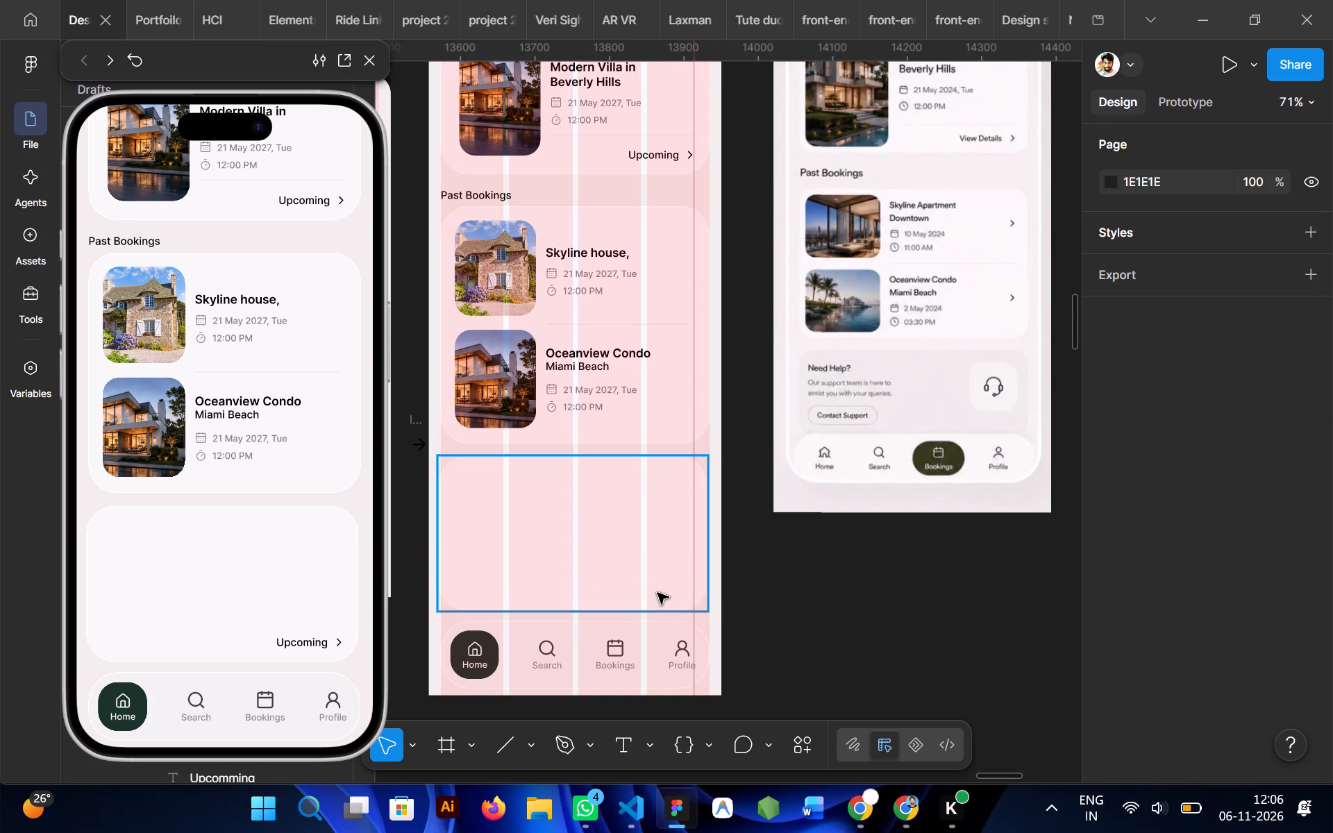
left_click(766, 608)
Shorten the emptied card below Past Bookings to a height of 156.
scroll(766, 608, "right", 1)
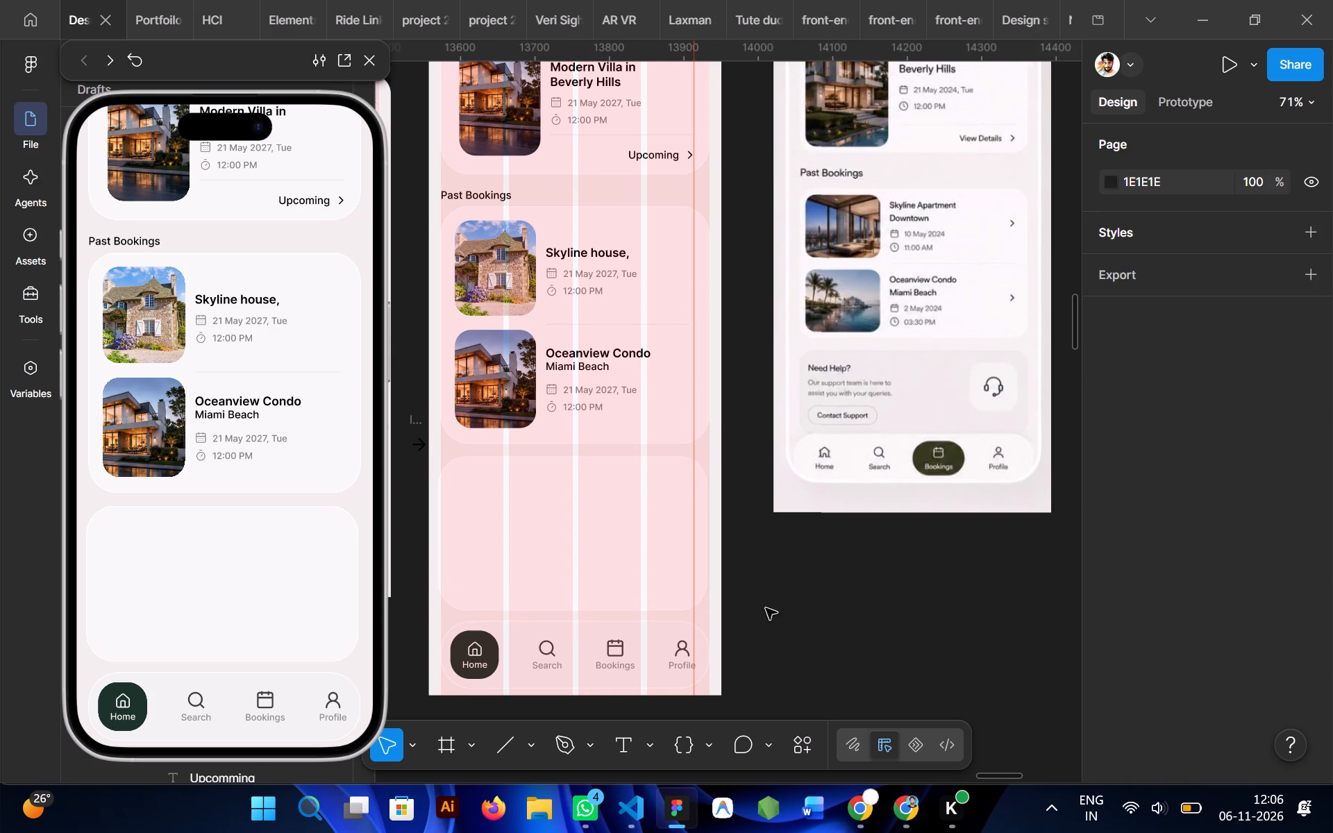
scroll(766, 608, "right", 1)
left_click(596, 527)
left_click_drag(592, 607, 592, 566)
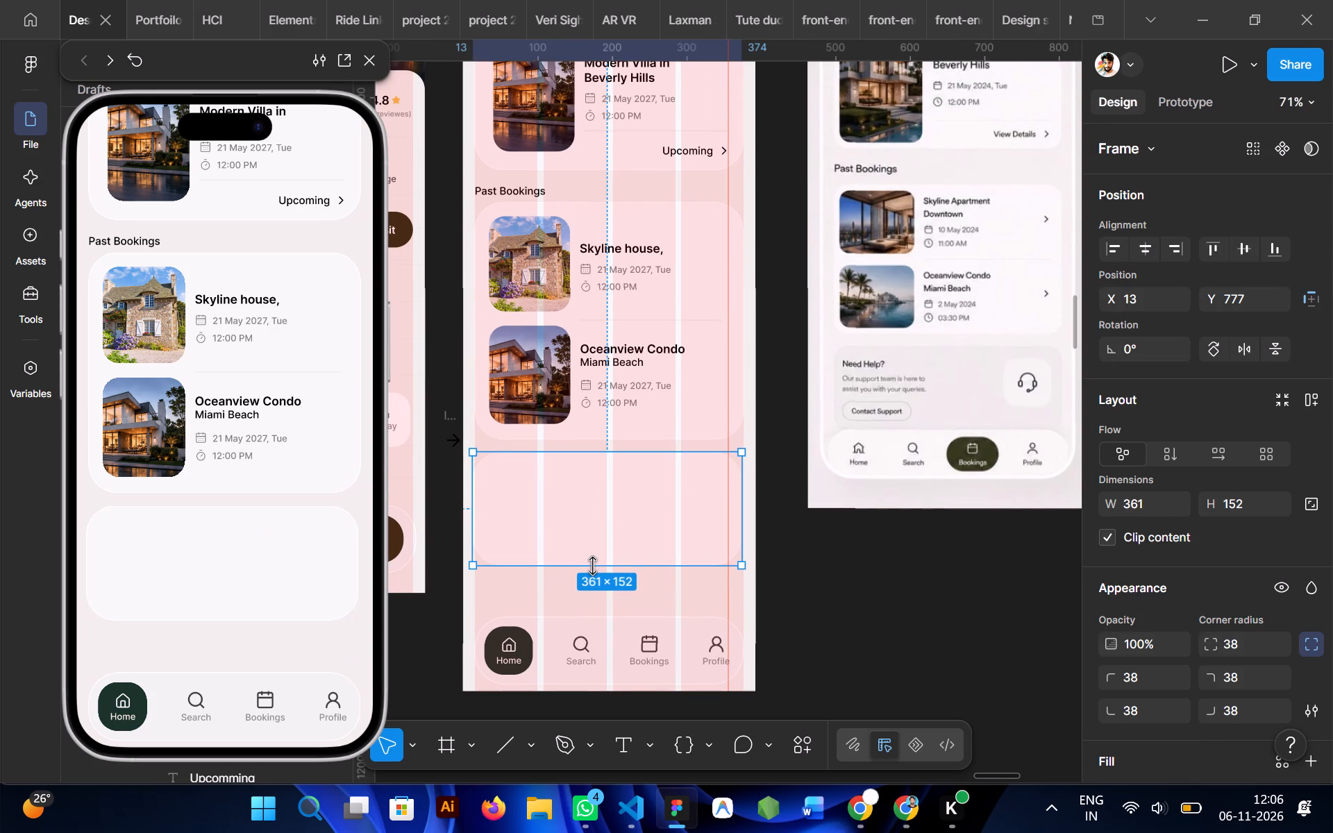
left_click_drag(592, 566, 593, 569)
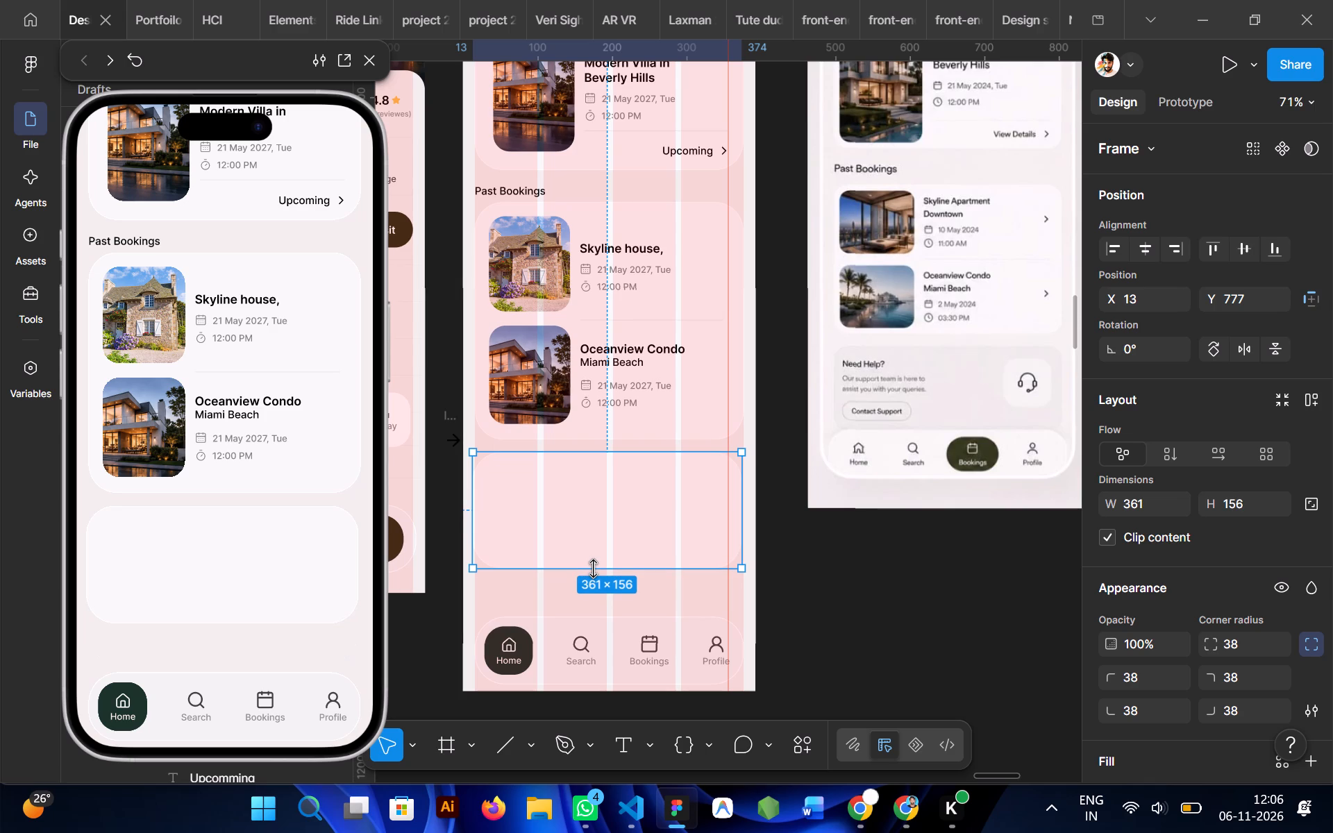
left_click(918, 598)
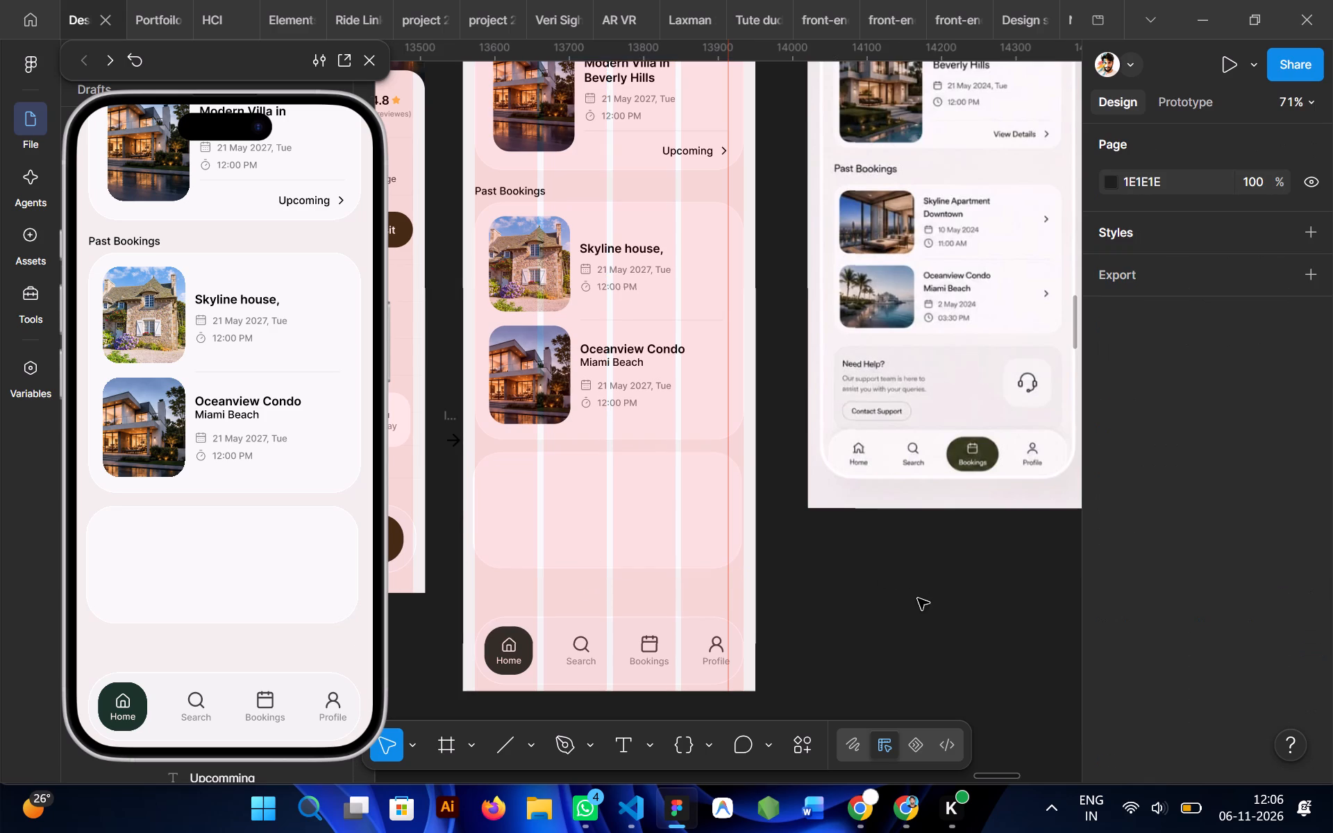
Duplicate the empty card onto the canvas below the reference image and resize the copy to 86 × 86.
left_click(653, 522)
left_click_drag(653, 522, 959, 645, "alt")
scroll(959, 645, "left", 1)
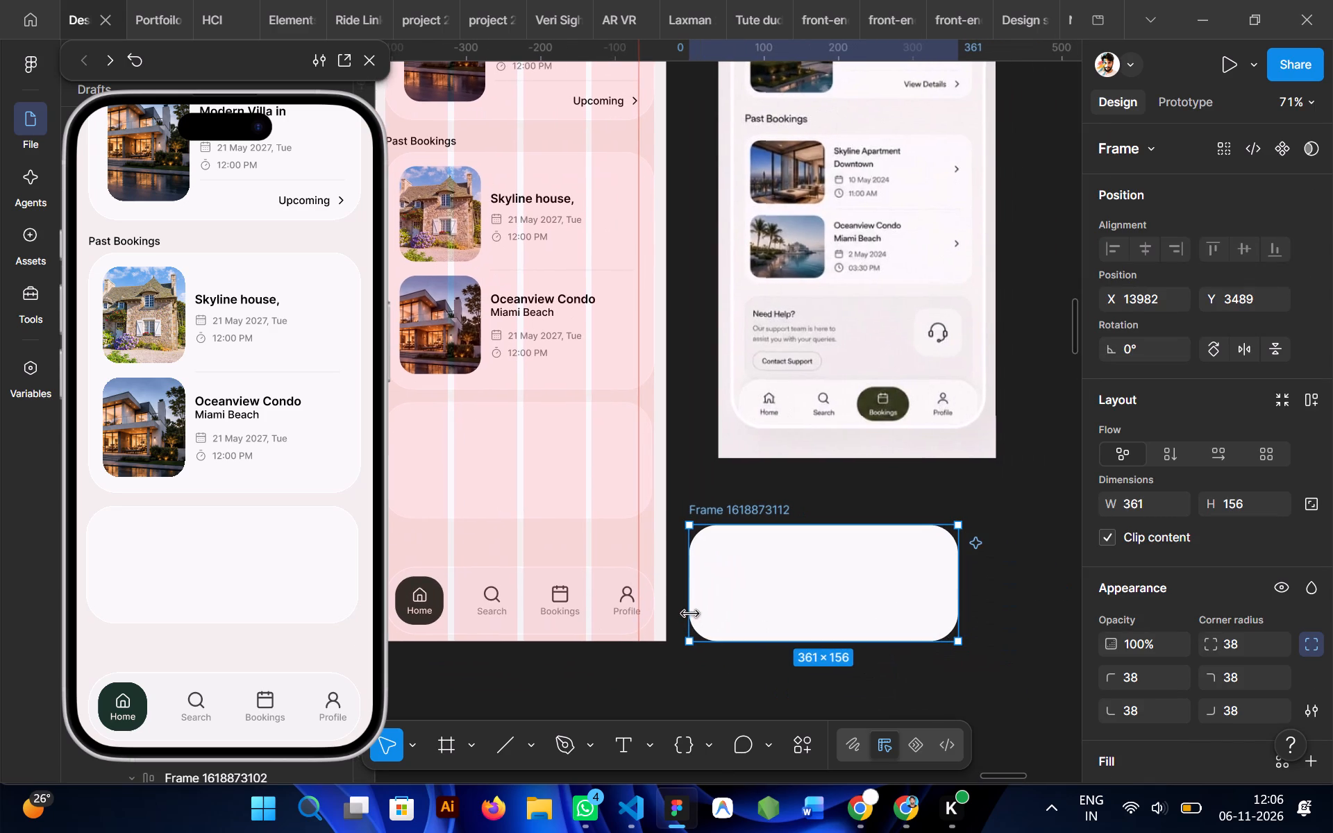
left_click_drag(690, 613, 873, 615)
left_click_drag(913, 643, 914, 609)
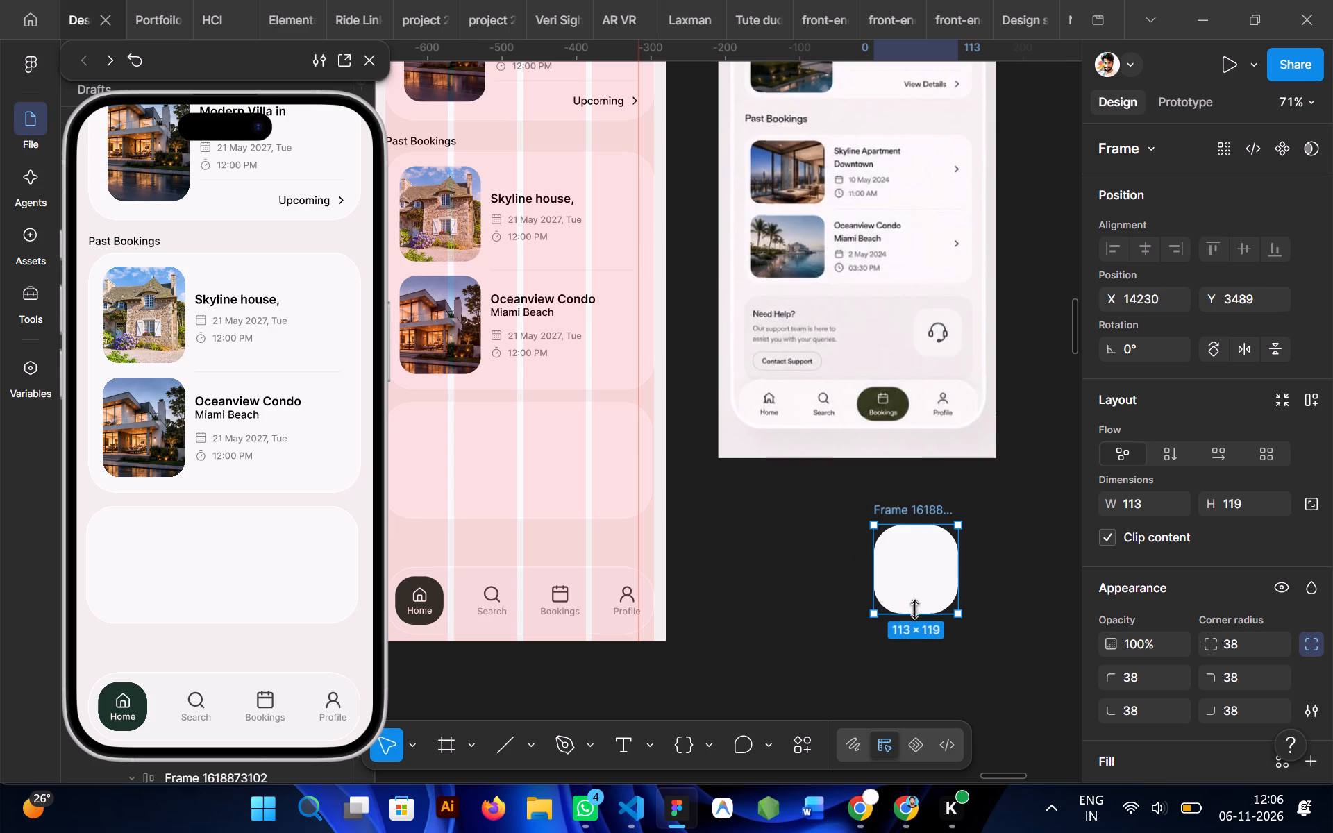
left_click_drag(914, 609, 914, 589)
left_click_drag(957, 561, 945, 563)
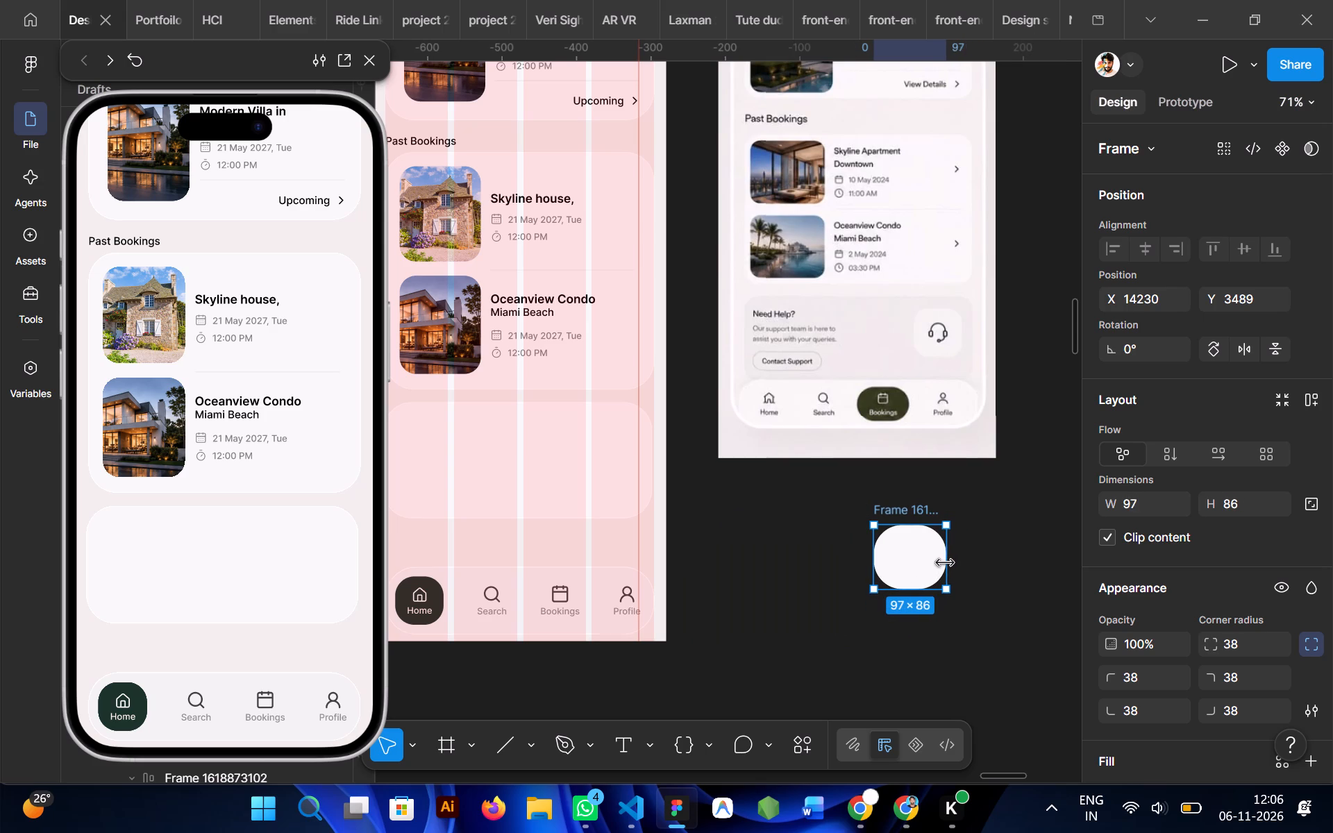
left_click_drag(945, 563, 942, 564)
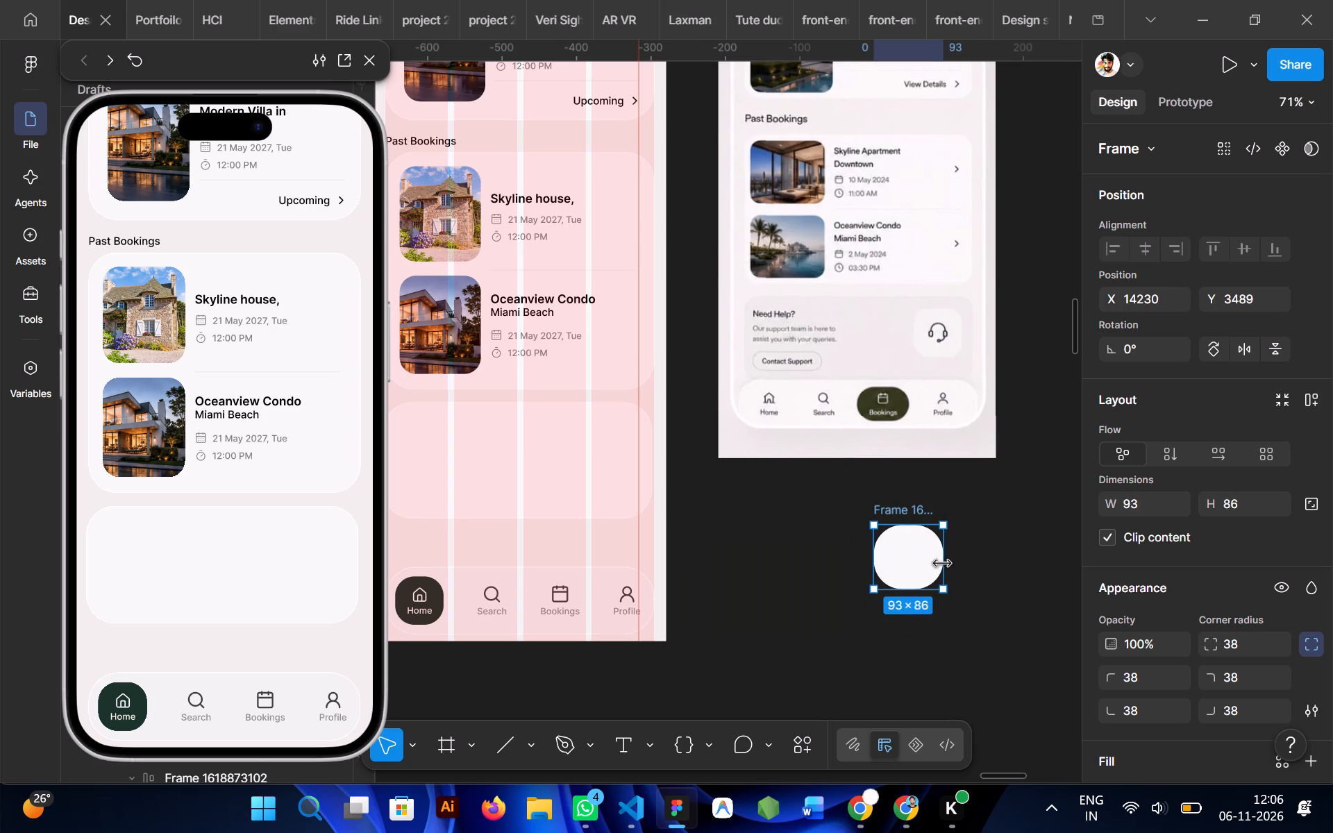
left_click_drag(942, 564, 937, 566)
Place the 86 × 86 square vertically centred near the right edge of the empty card, at about X 245.
left_click_drag(911, 559, 602, 462)
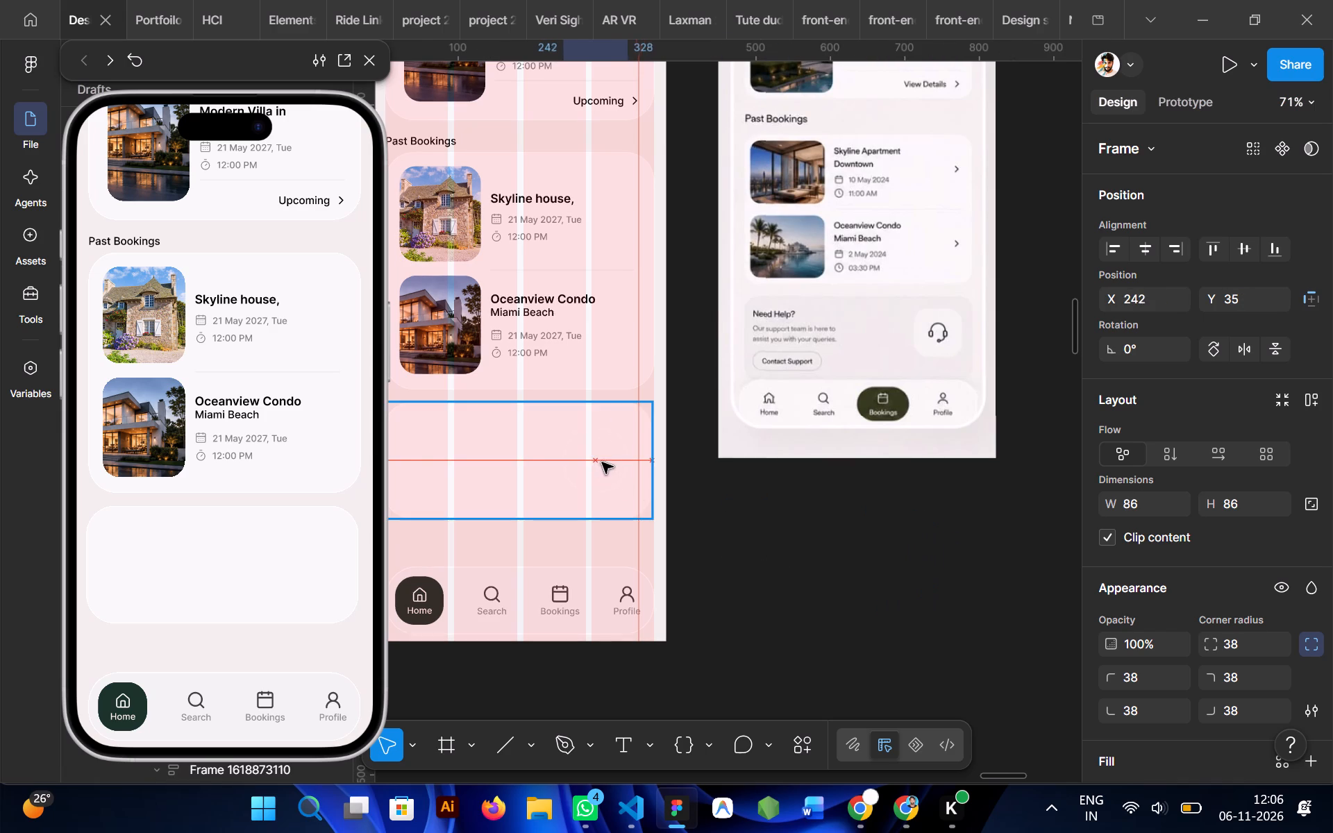
left_click_drag(602, 462, 603, 464)
Change the fill of the 86 × 86 square in the empty card to light grey EDEDED.
scroll(1247, 627, "down", 2)
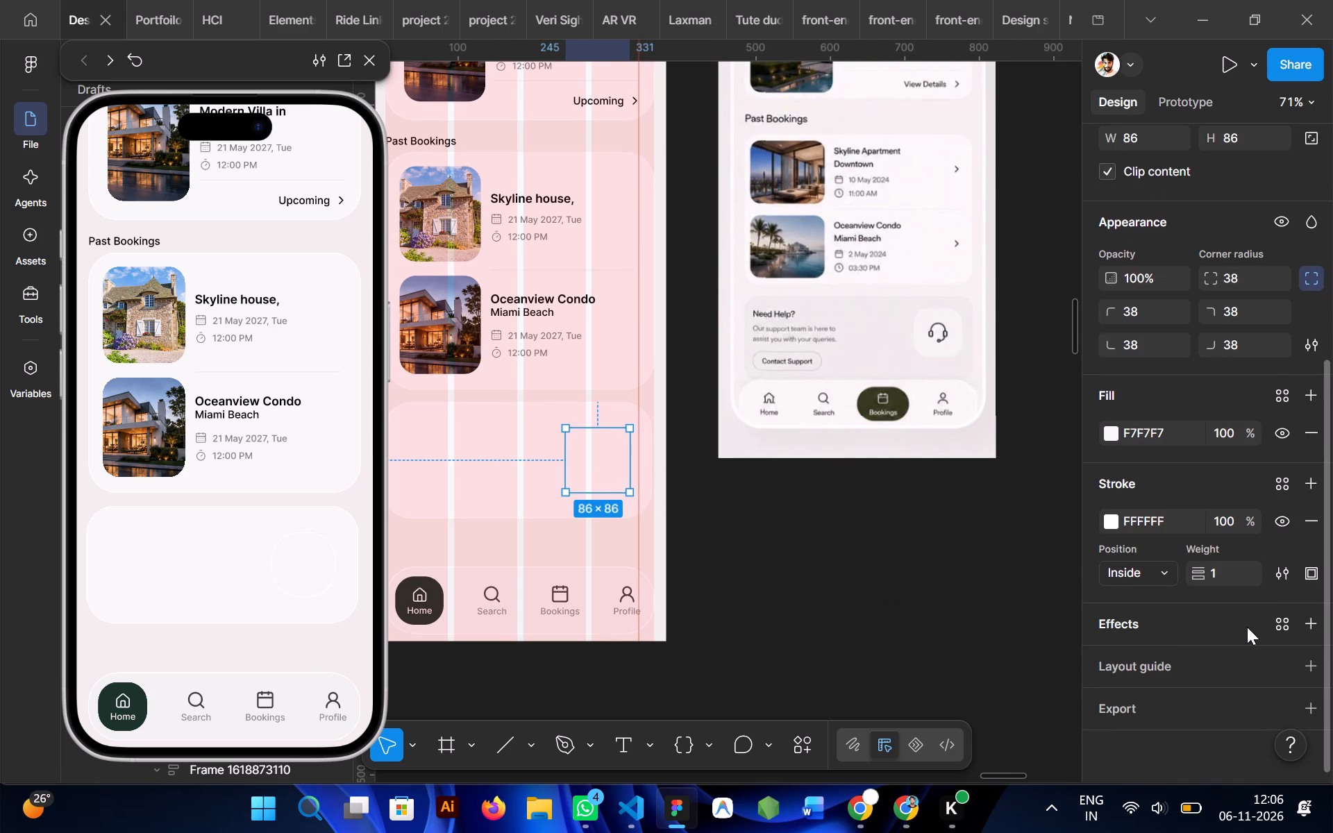
scroll(1144, 457, "down", 1)
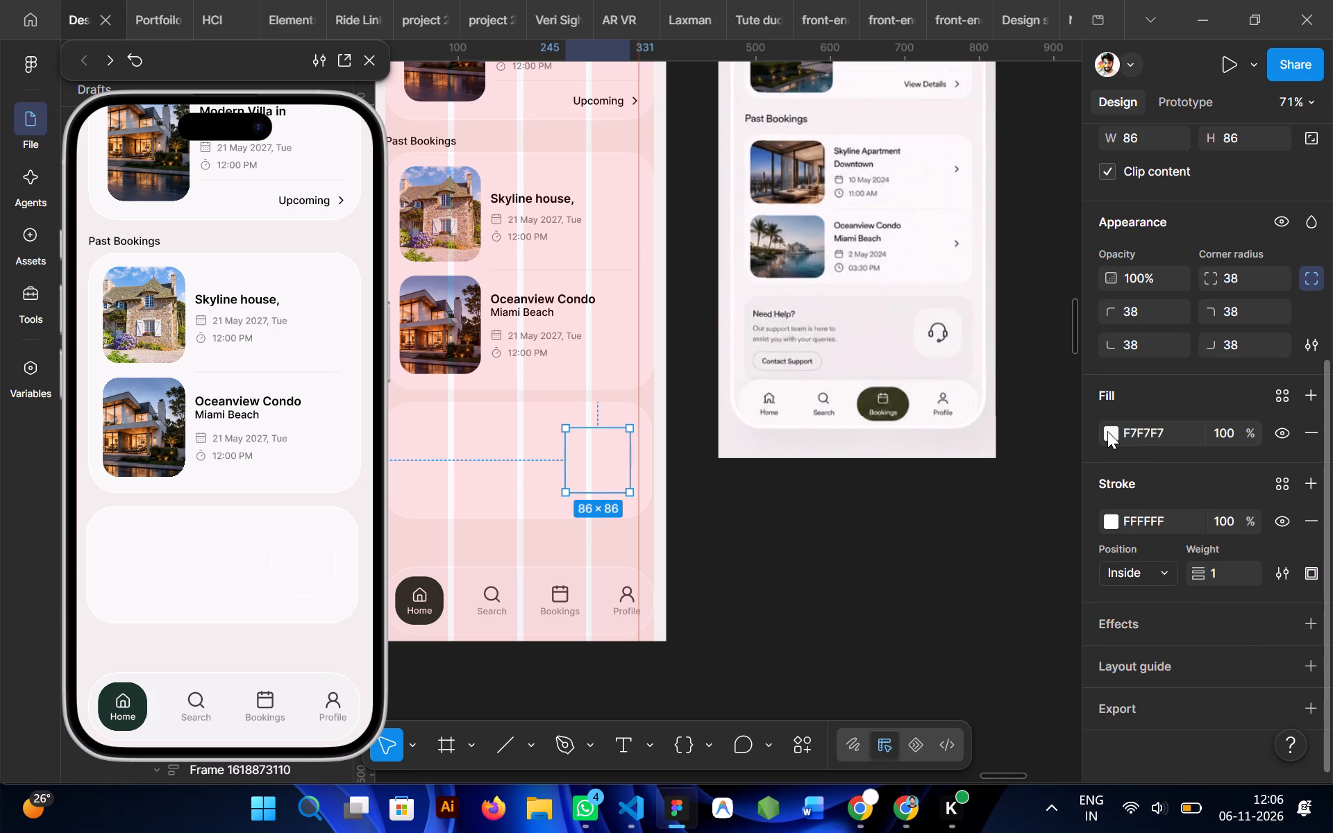
left_click(1108, 433)
left_click_drag(851, 311, 850, 321)
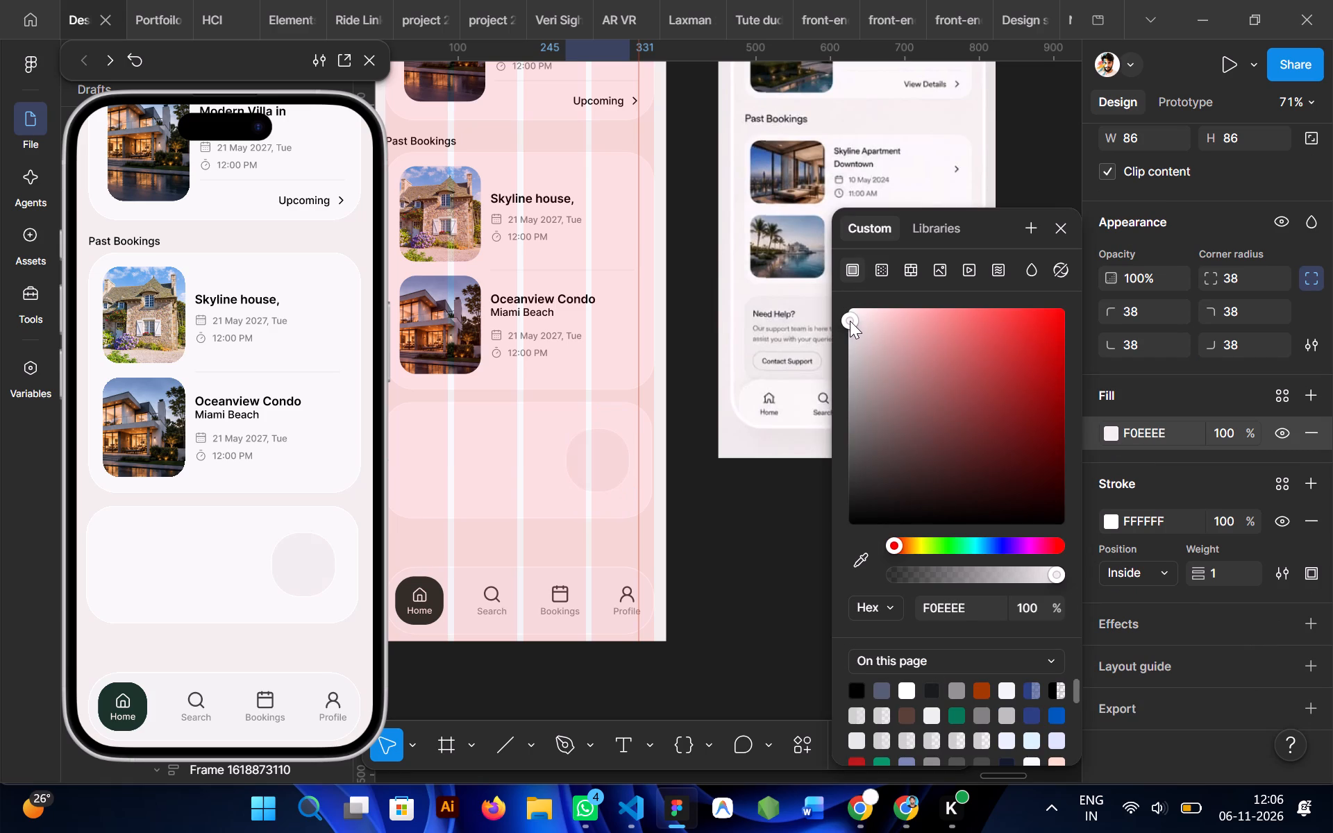
left_click_drag(850, 321, 847, 323)
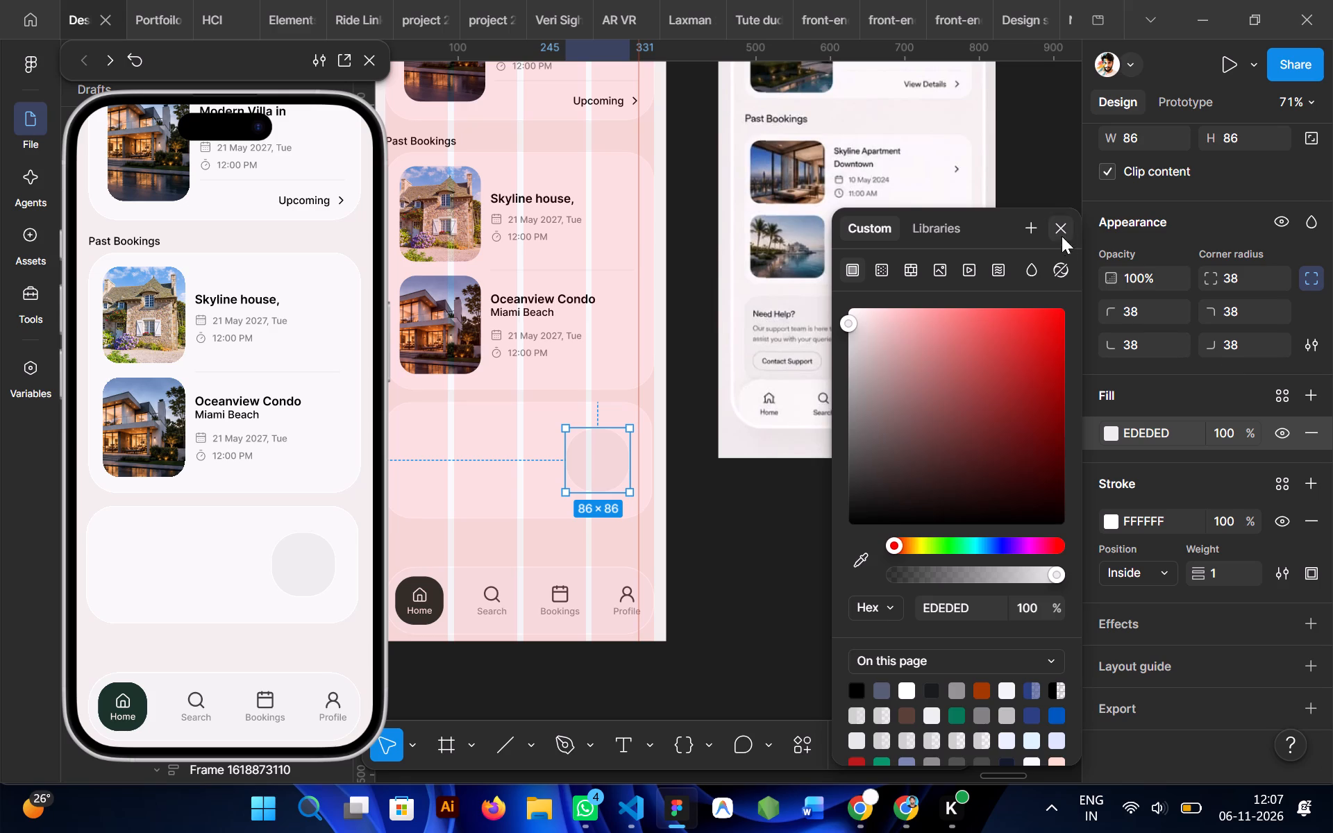
left_click(1062, 236)
Reduce the corner radius of the grey square to 23.
left_click_drag(1210, 280, 612, 416)
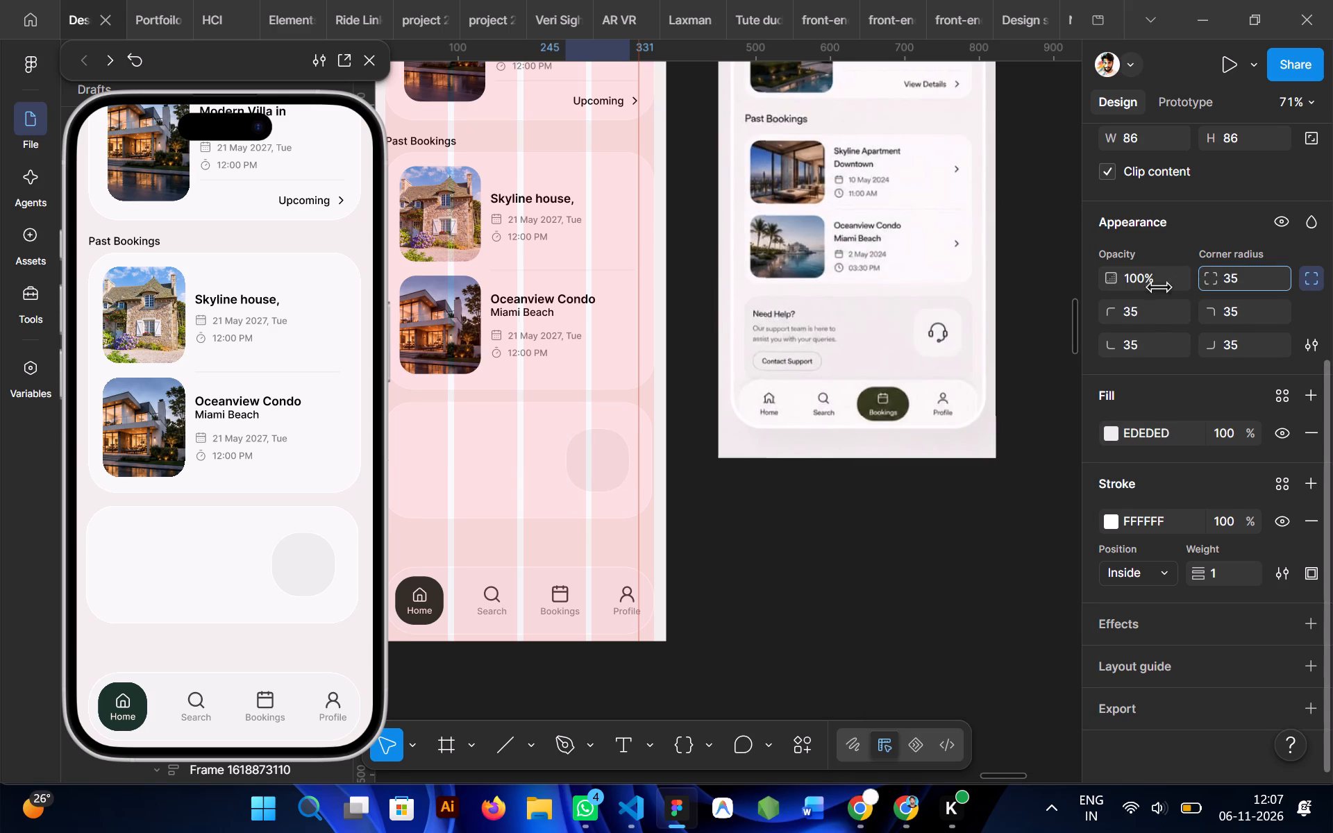
left_click_drag(612, 416, 433, 435)
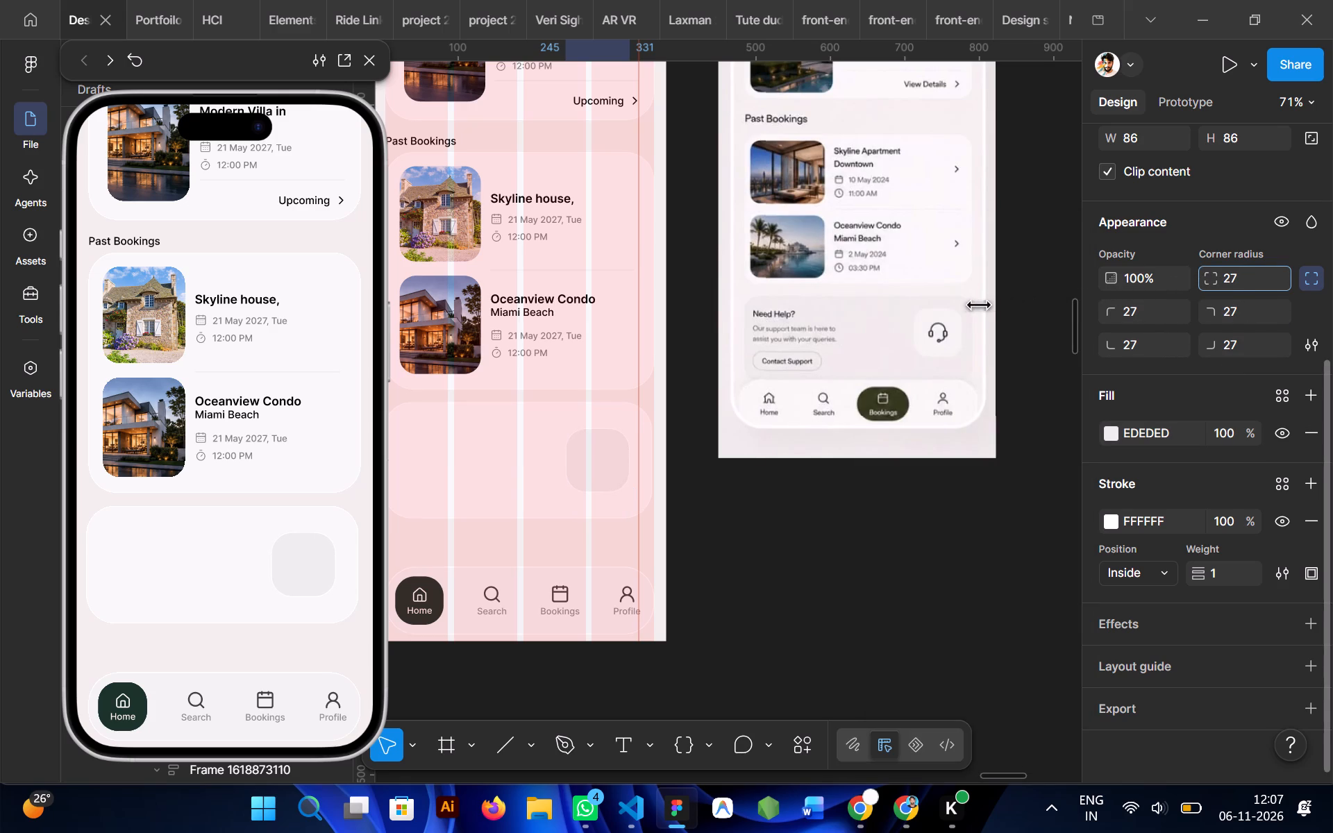
left_click_drag(433, 435, 429, 436)
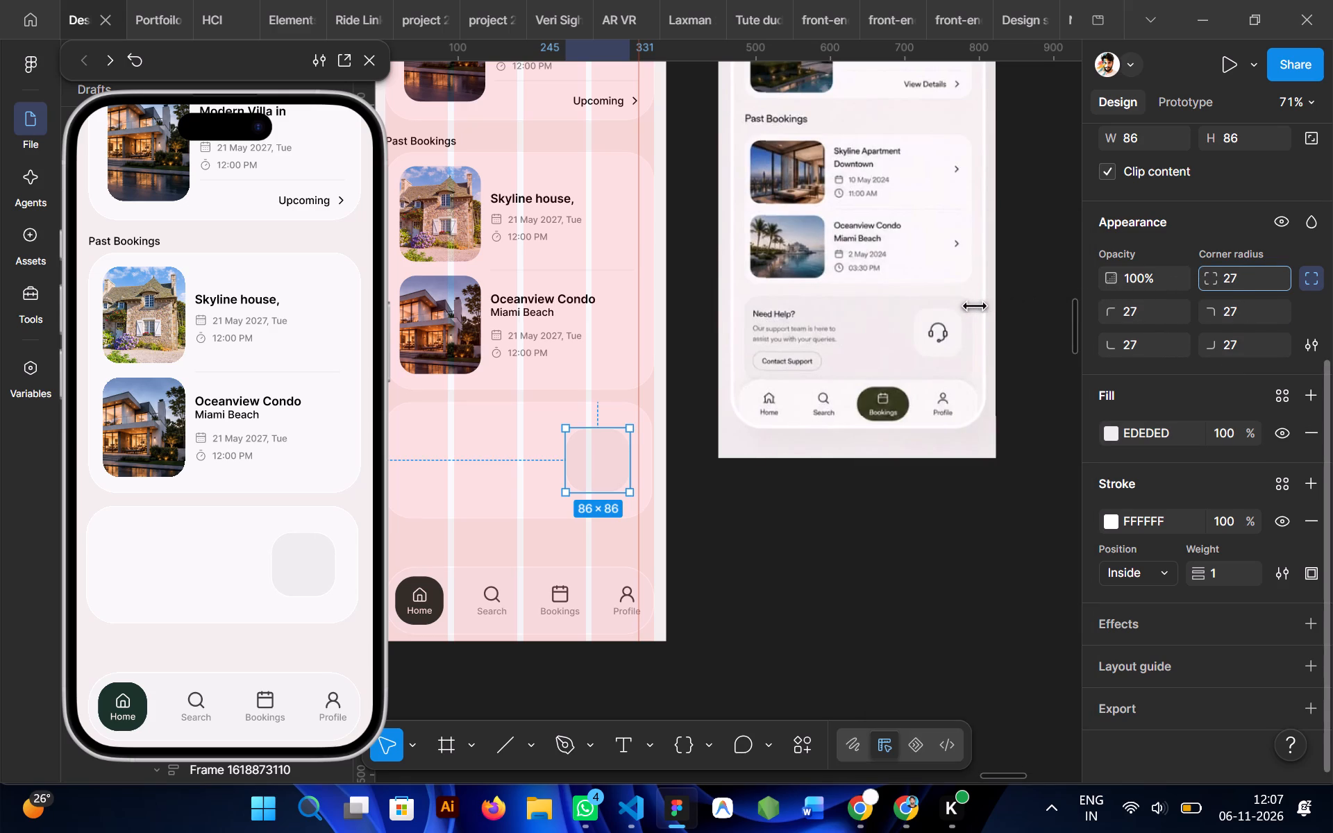
left_click_drag(429, 436, 404, 441)
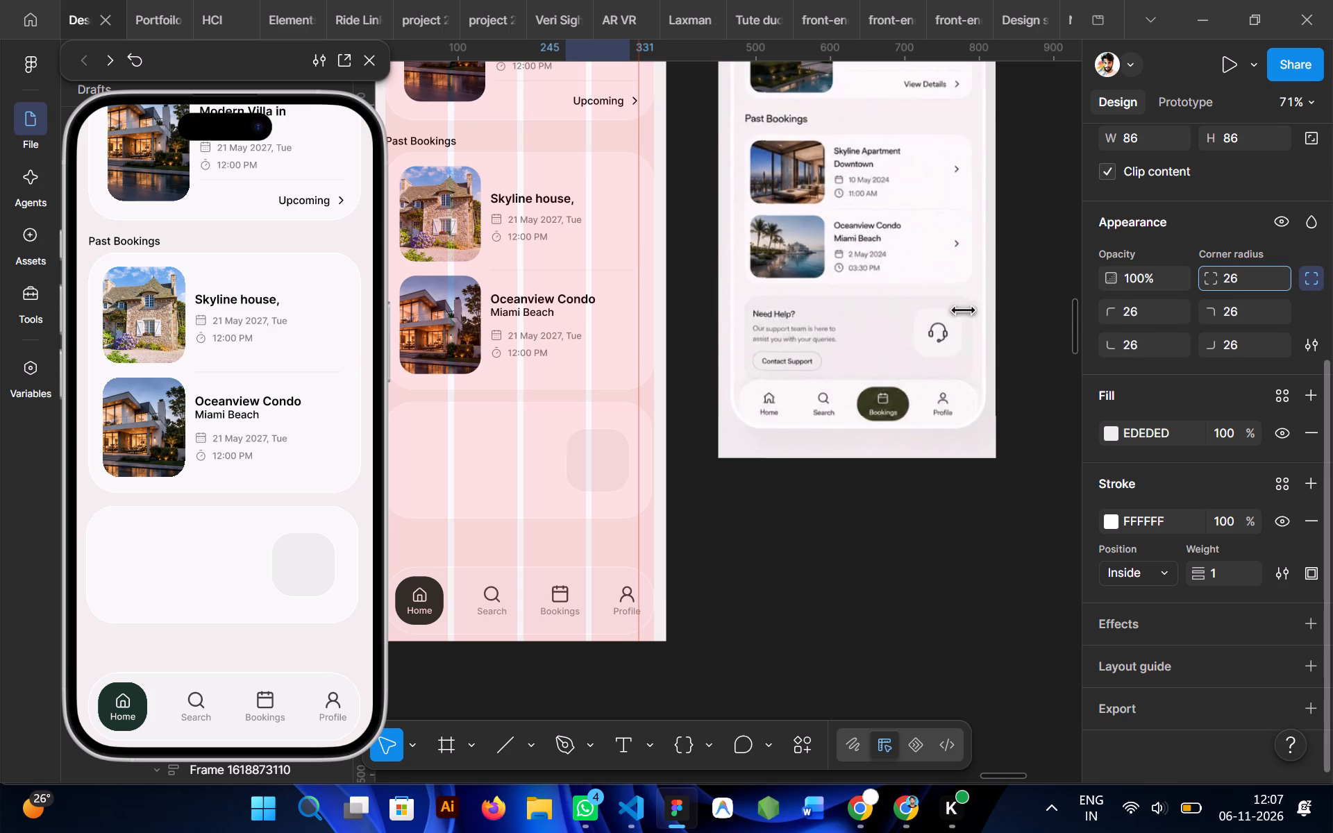
left_click_drag(404, 441, 351, 454)
left_click(804, 528)
Insert the headset icon from the Lucide Icons plugin onto the canvas.
scroll(804, 528, "right", 1)
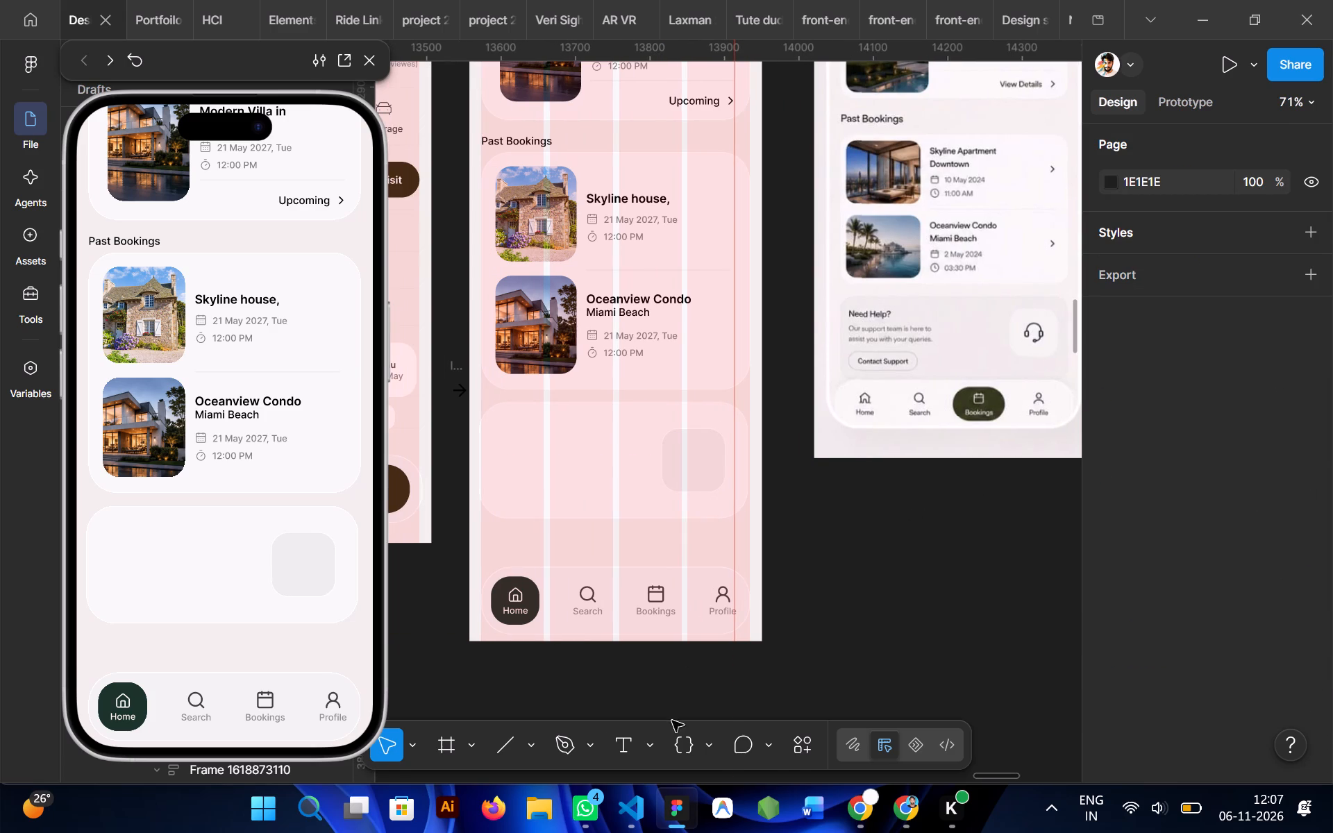
left_click(376, 60)
left_click(800, 749)
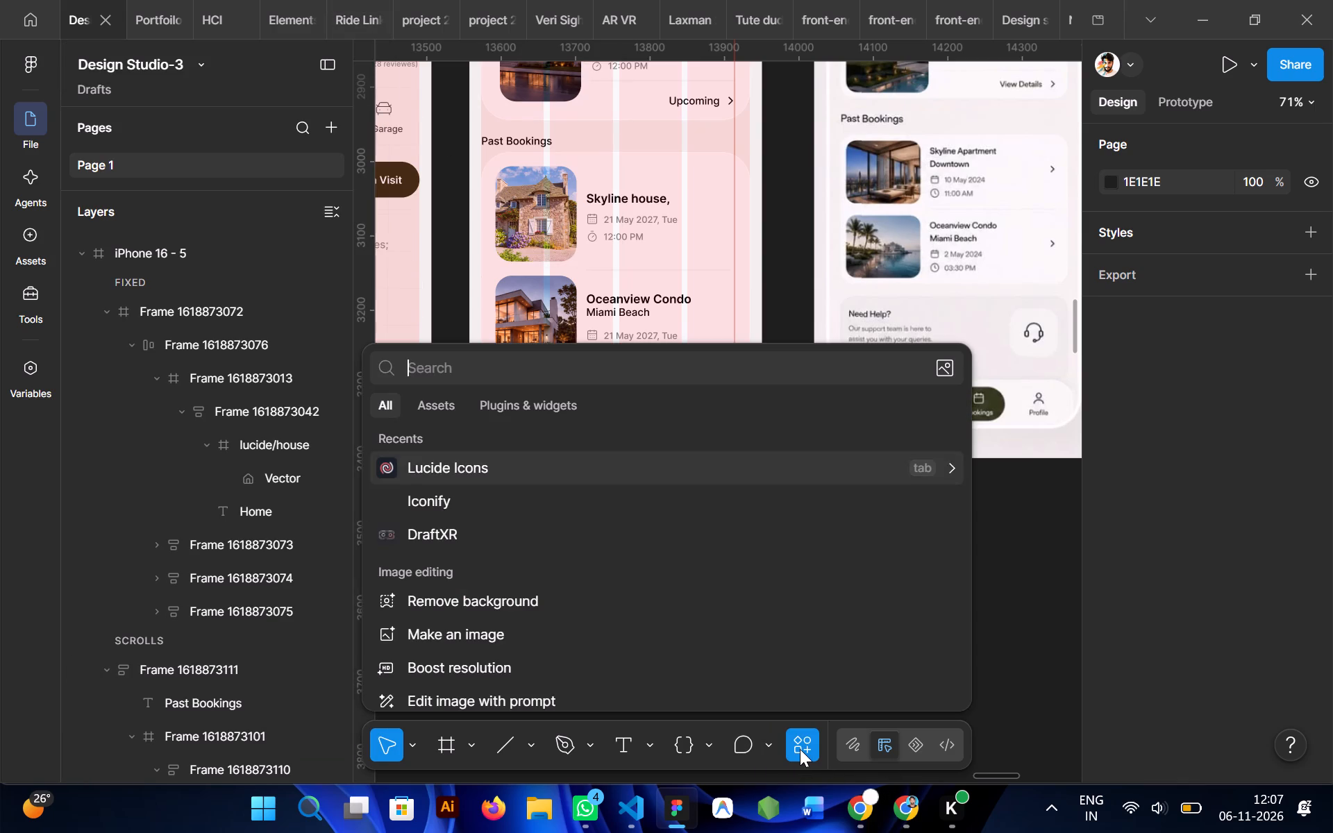
left_click(410, 463)
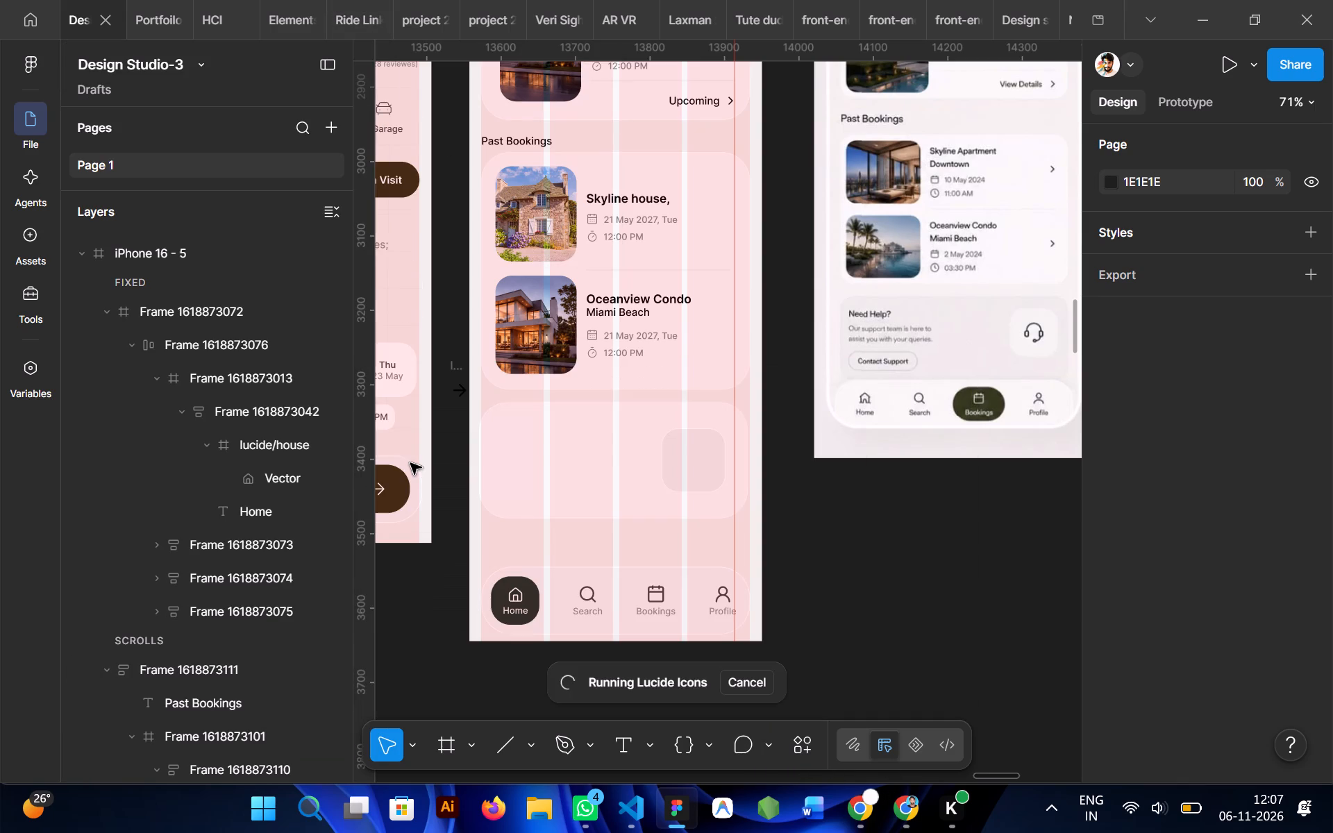
left_click(131, 259)
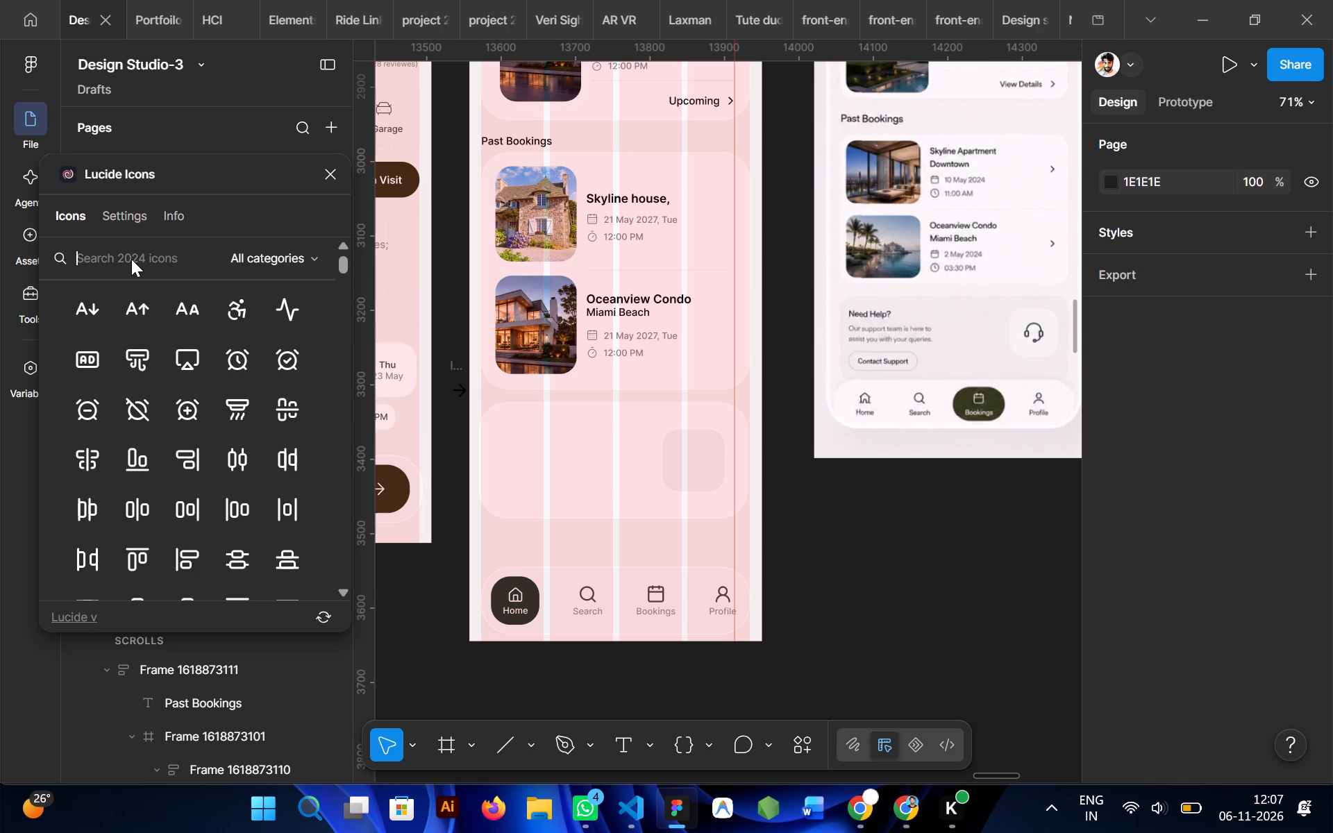
type("heaset'")
left_click(71, 309)
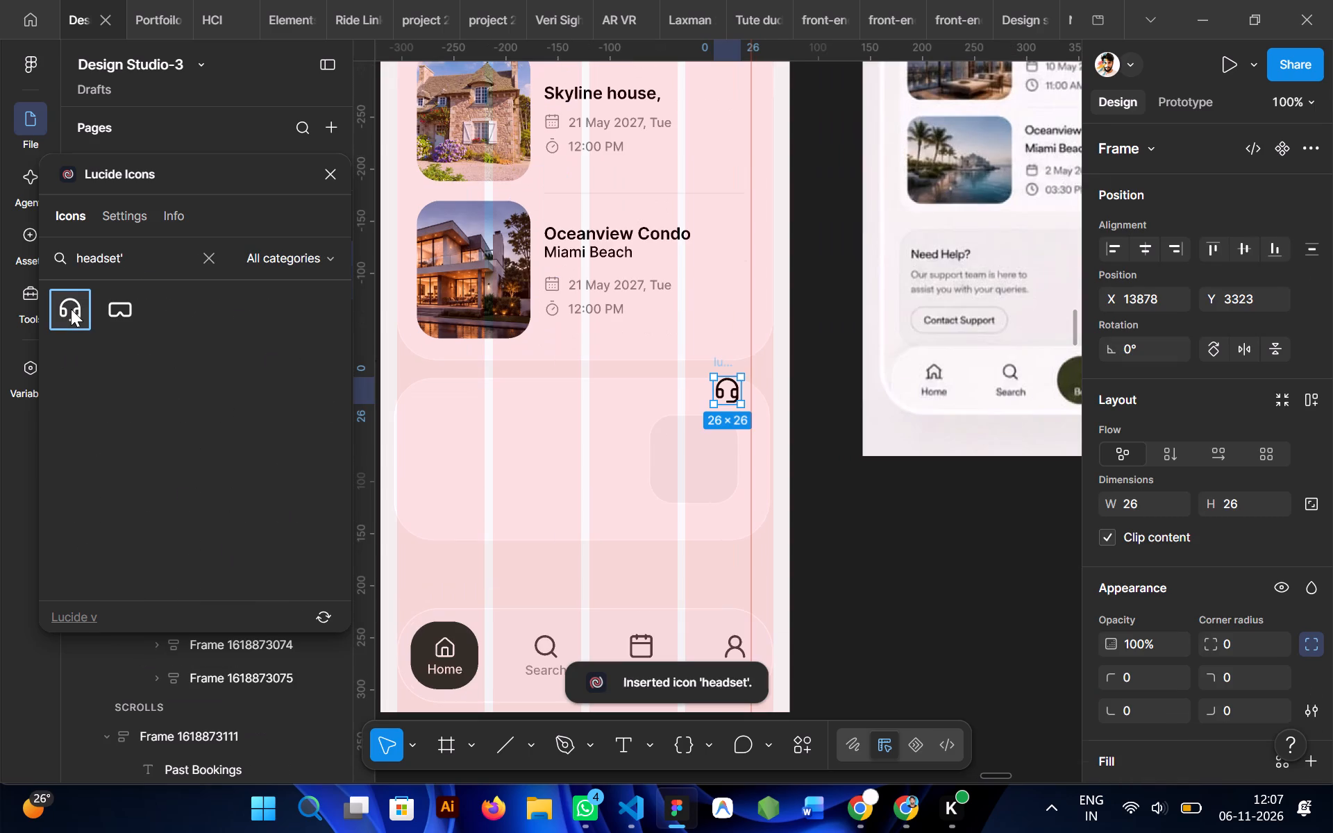
left_click(332, 173)
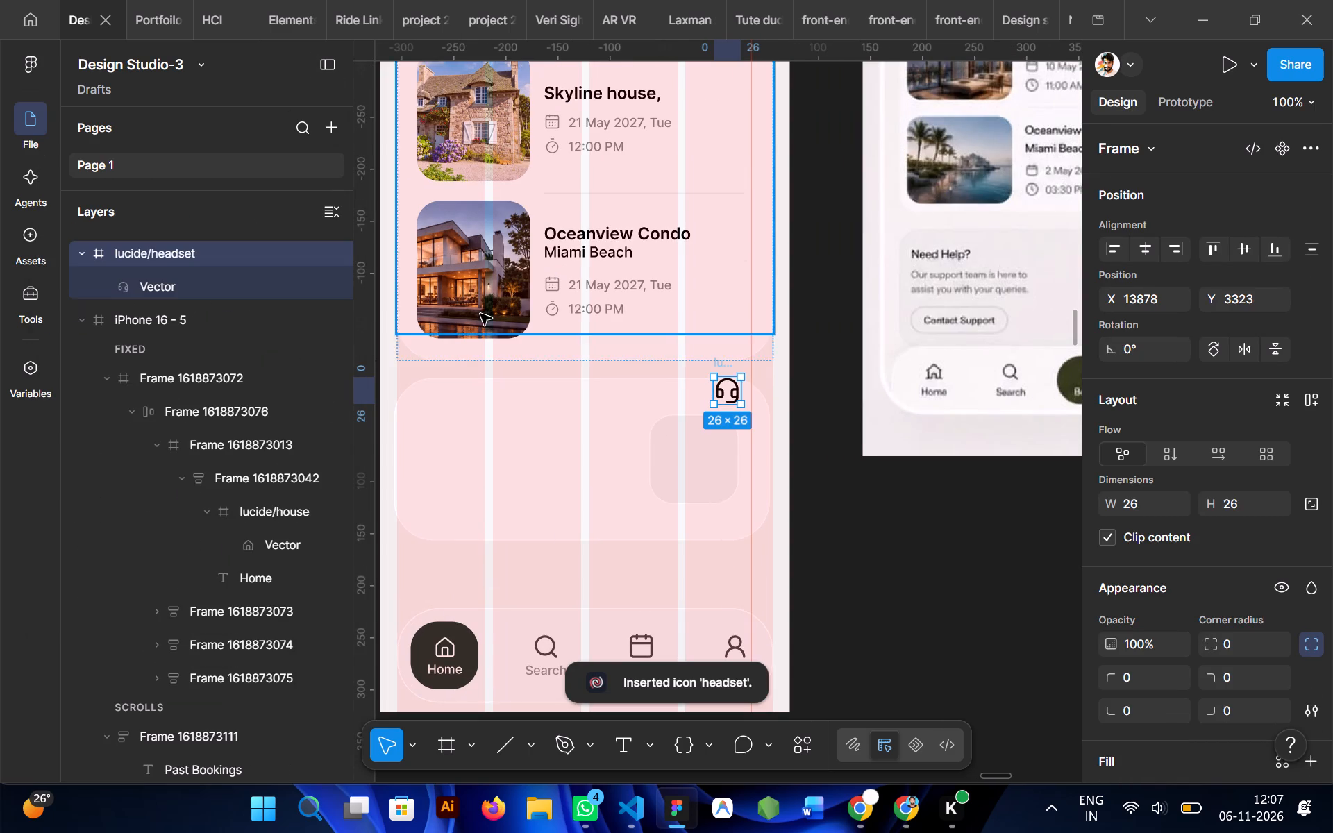
Move the headset icon into the grey tile and centre it at X 30, Y 30.
scroll(480, 314, "left", 1)
left_click_drag(618, 294, 590, 364)
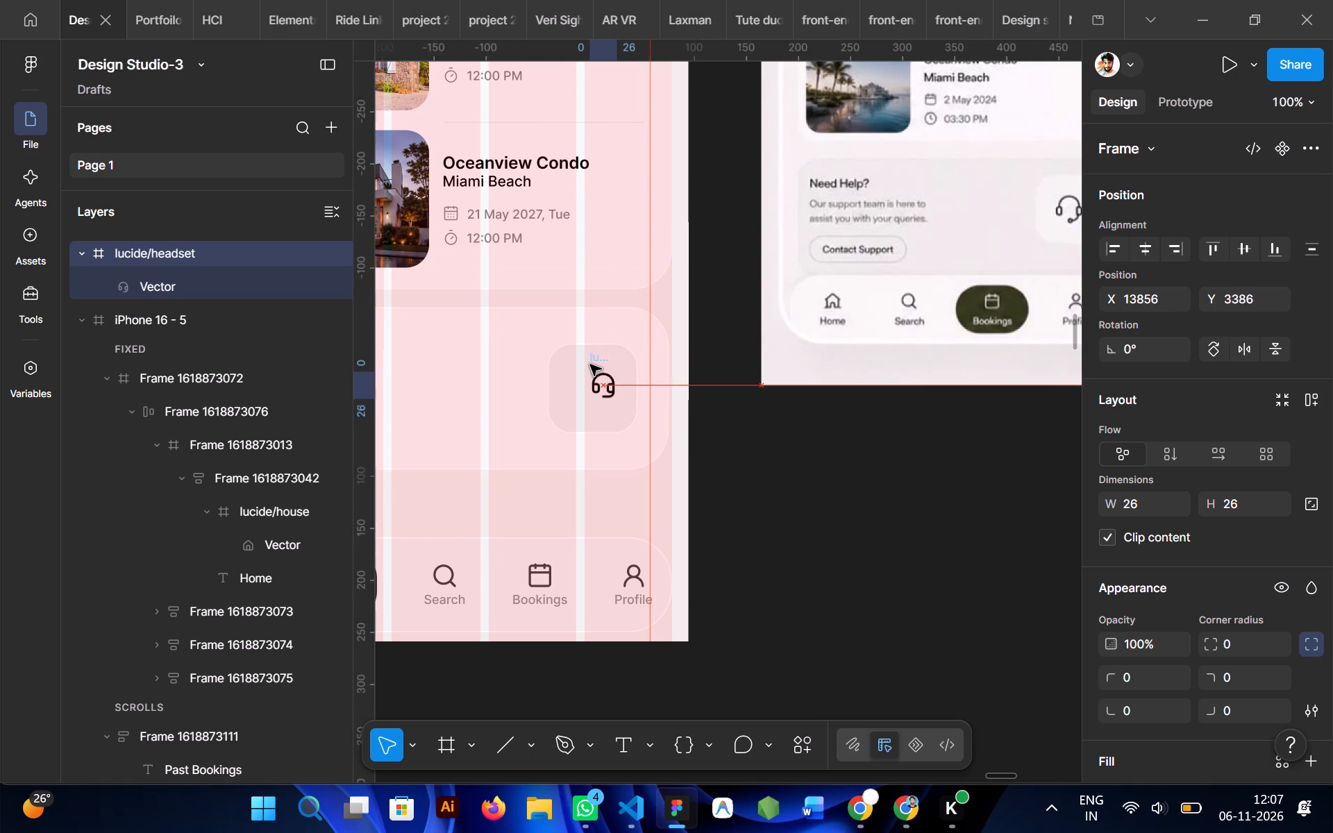
left_click_drag(590, 364, 586, 364)
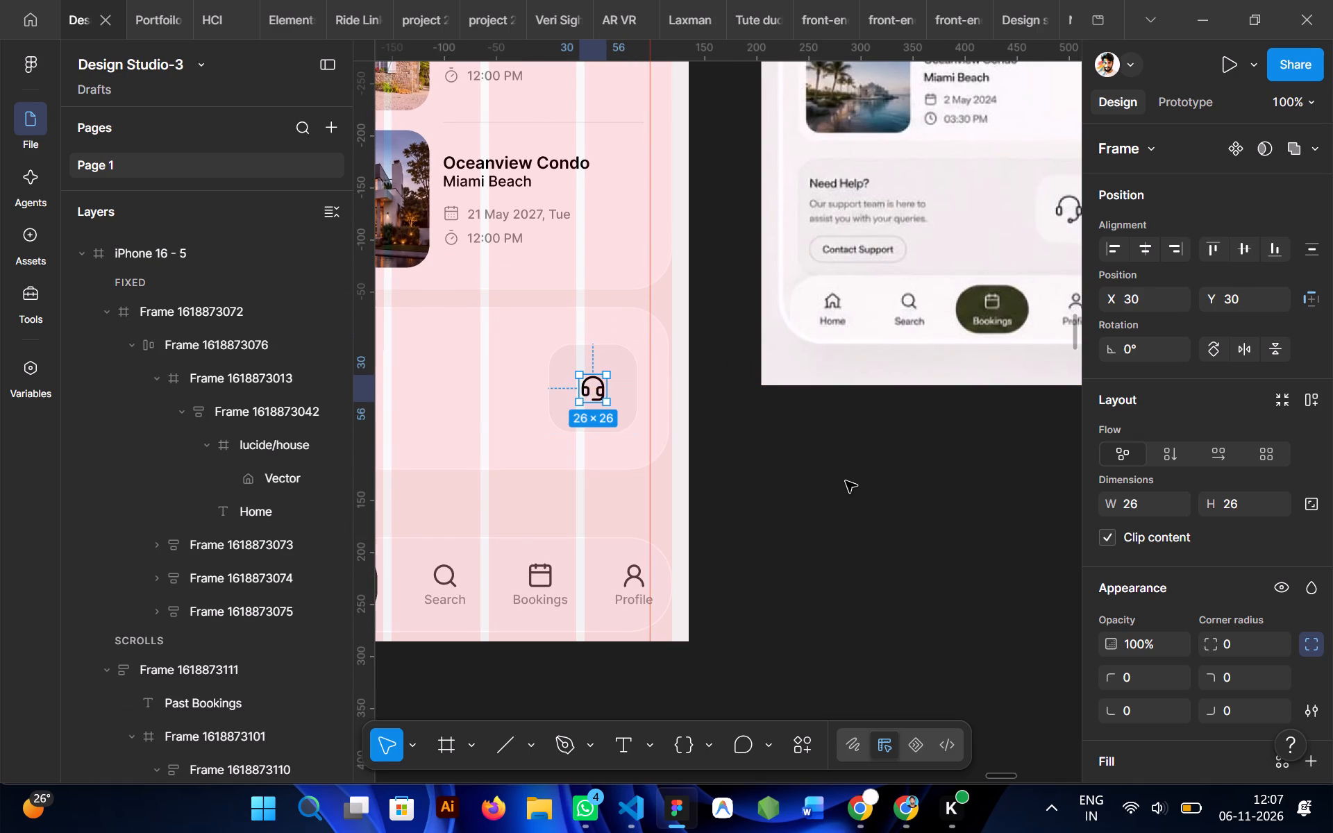
scroll(846, 481, "right", 1)
left_click(846, 481)
Preview the card, and recolour the headset icon's stroke with the colour sampled from the Bookings icon in the navigation bar.
left_click(568, 392)
key("shift+space")
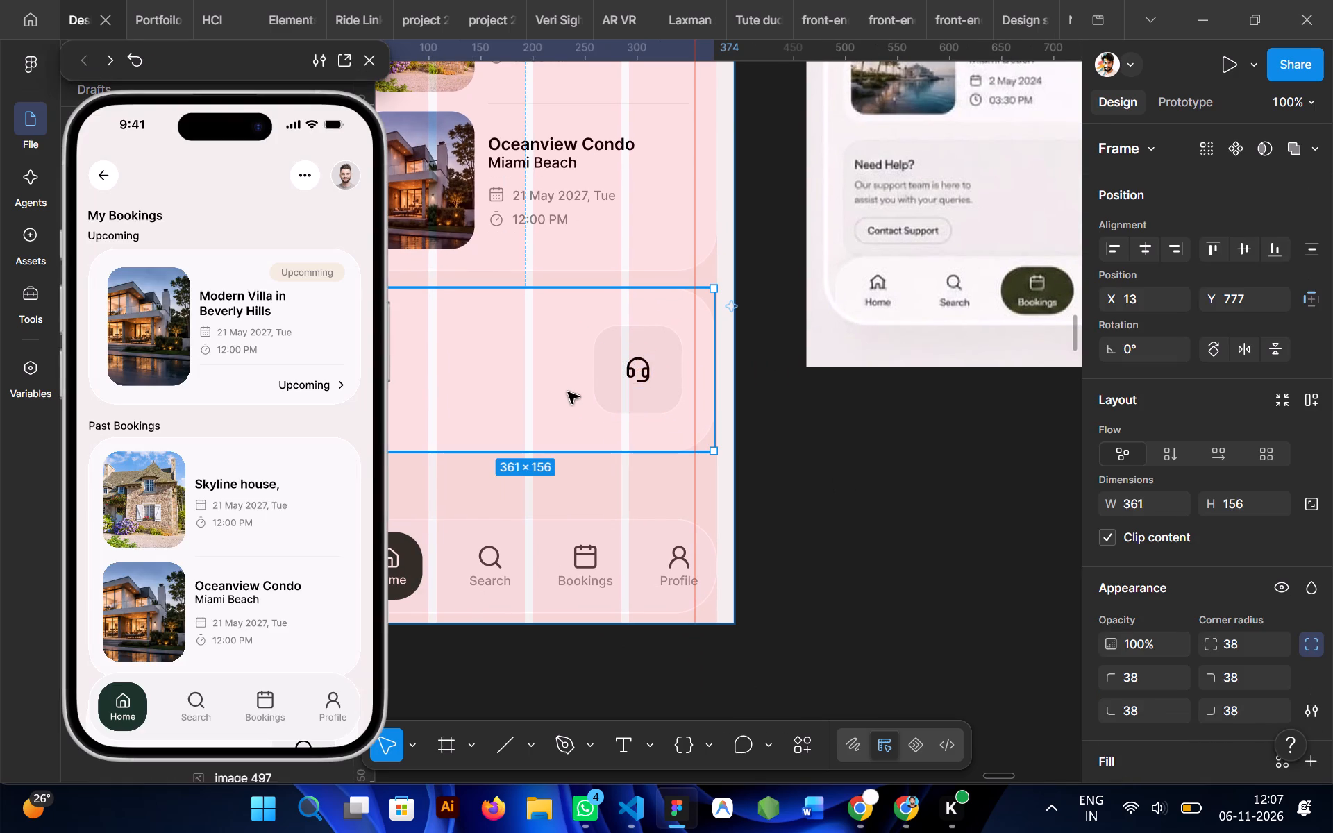
scroll(171, 539, "down", 4)
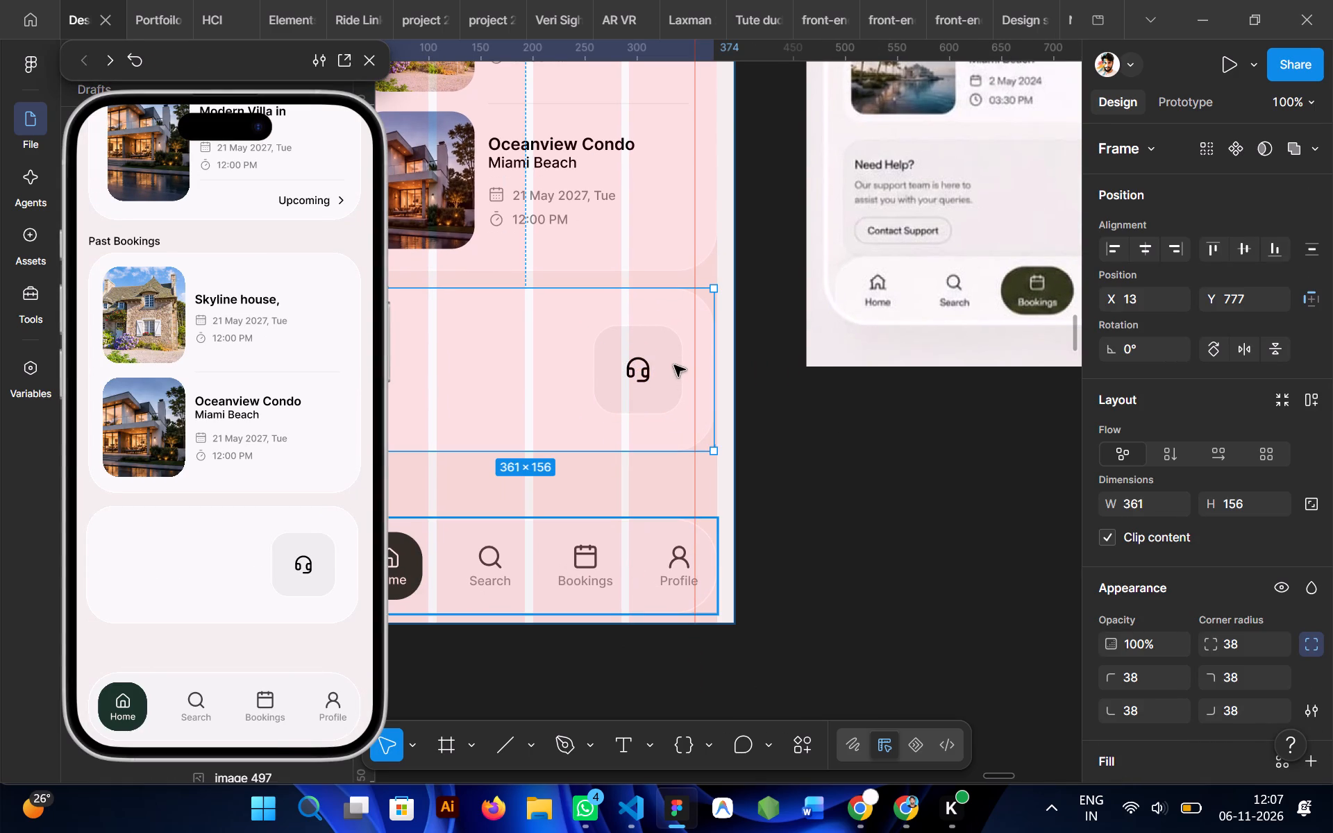
scroll(676, 352, "right", 1)
scroll(676, 352, "left", 1)
left_click(484, 367, "ctrl")
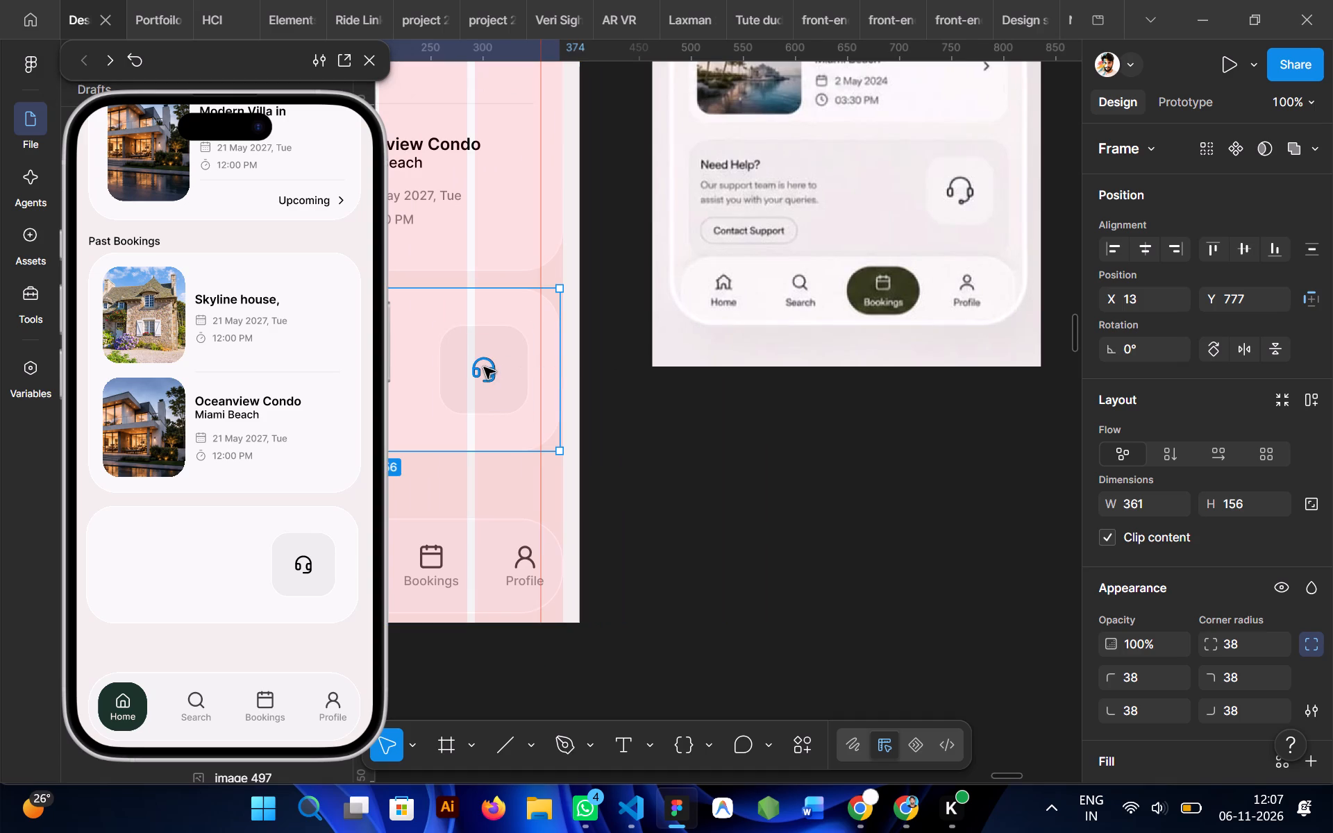
left_click(365, 66)
scroll(563, 387, "right", 1)
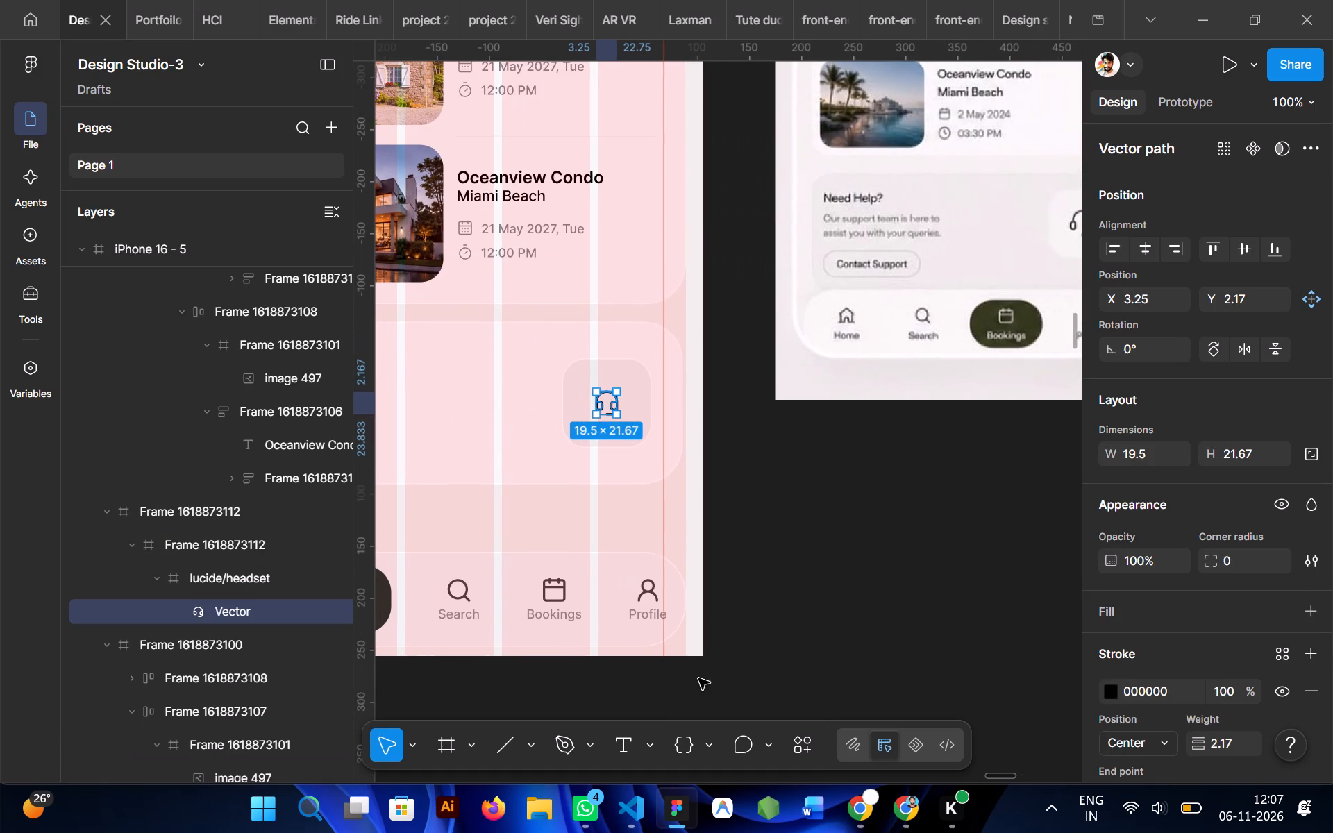
key("i")
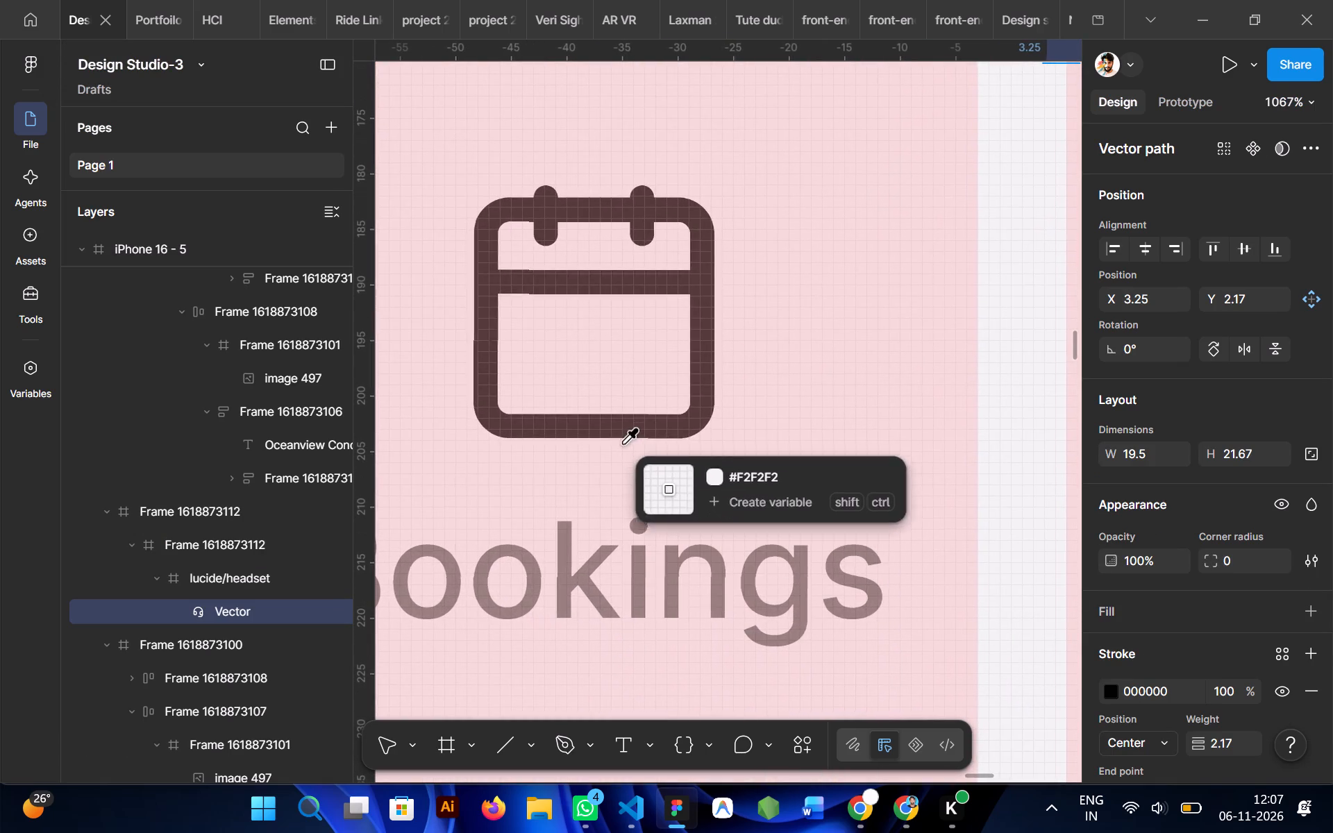
left_click(614, 427)
left_click(820, 399)
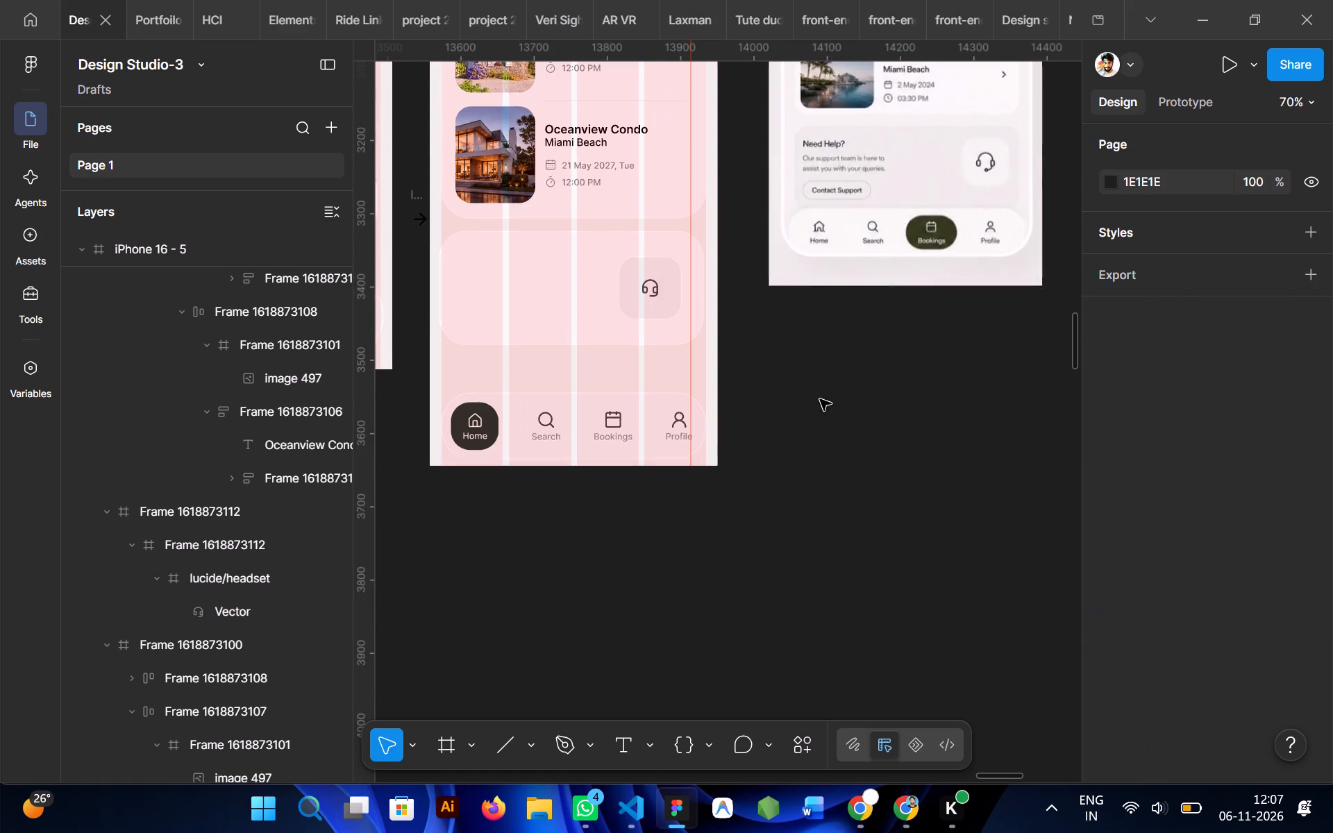
Check the card in the preview and shrink the headset icon's grey tile to 73 × 73.
scroll(820, 399, "up", 1)
left_click(655, 416)
key("shift+space")
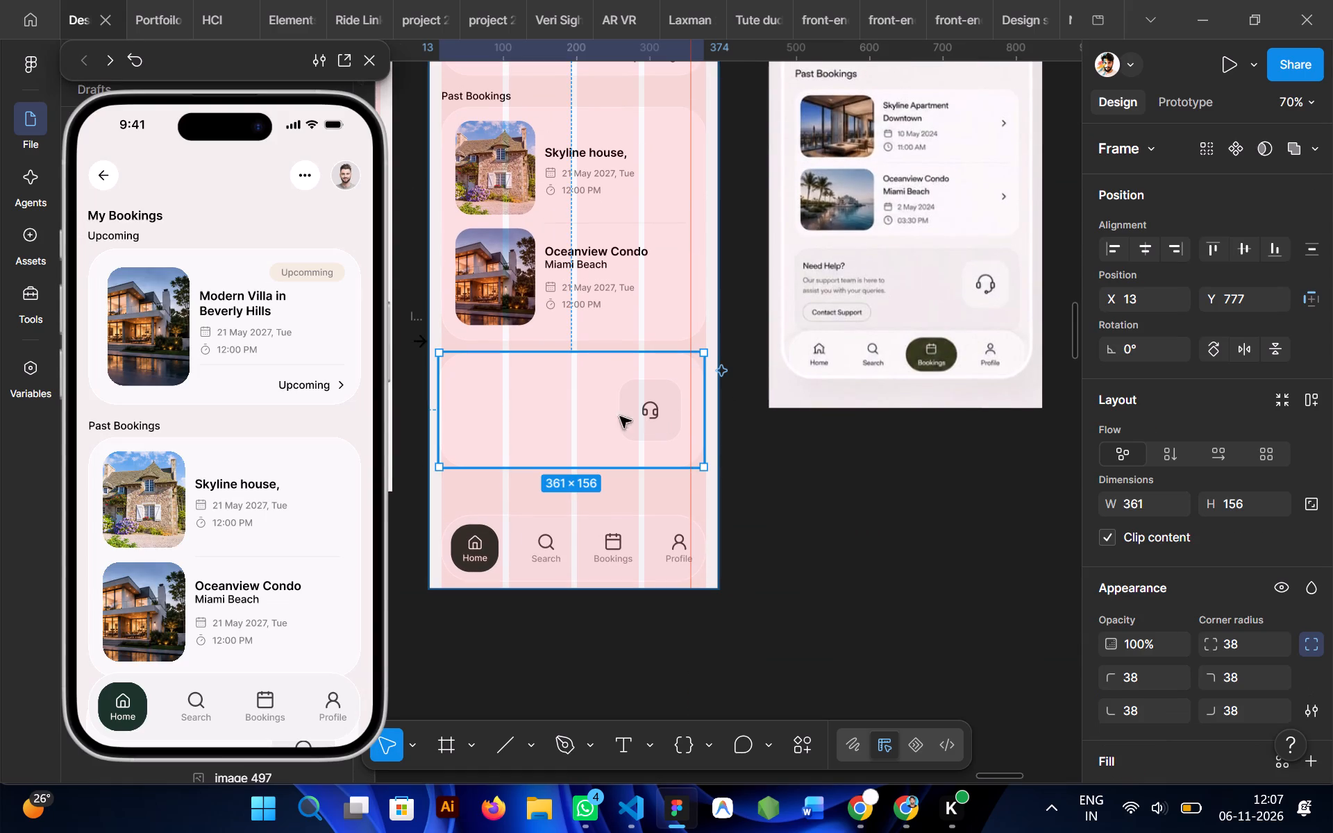
scroll(178, 512, "down", 3)
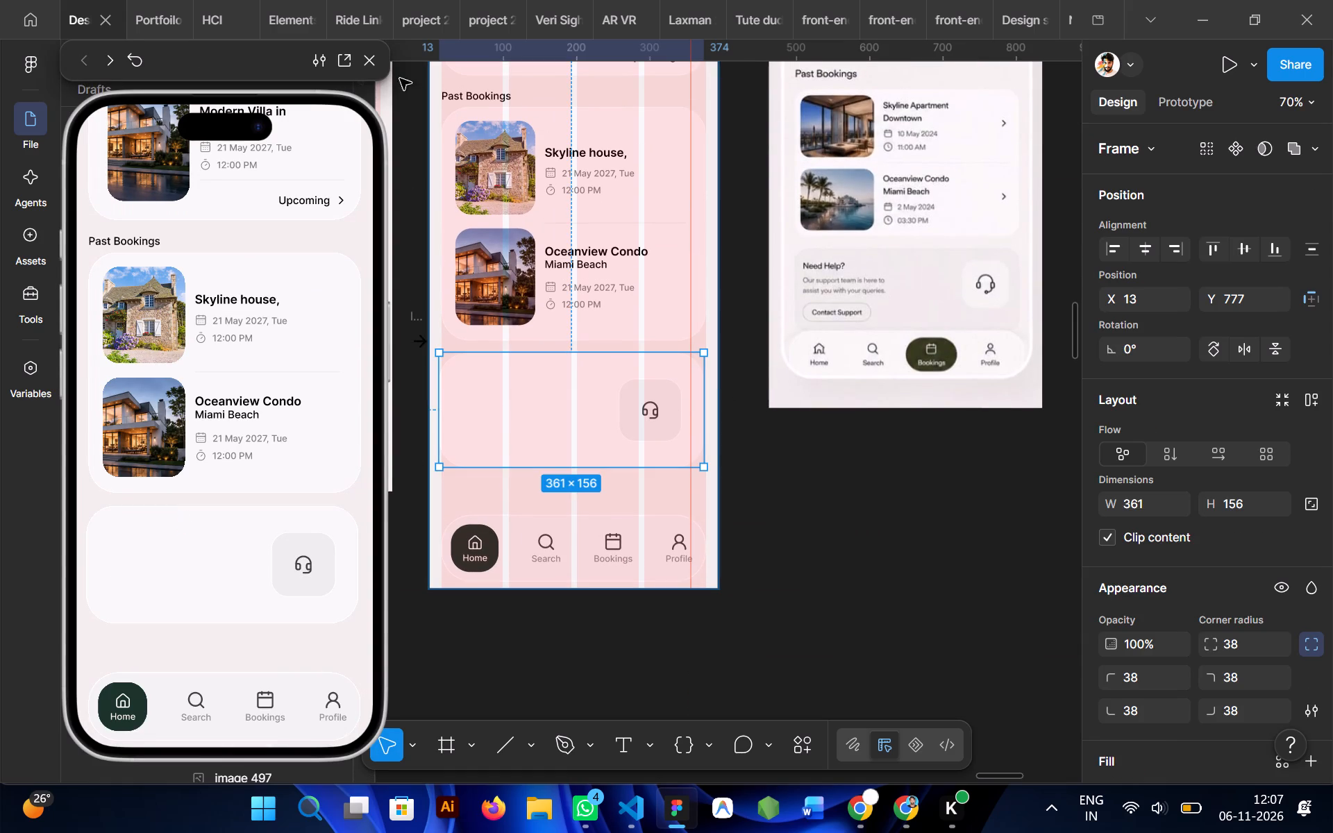
left_click(368, 62)
left_click(563, 345, "ctrl")
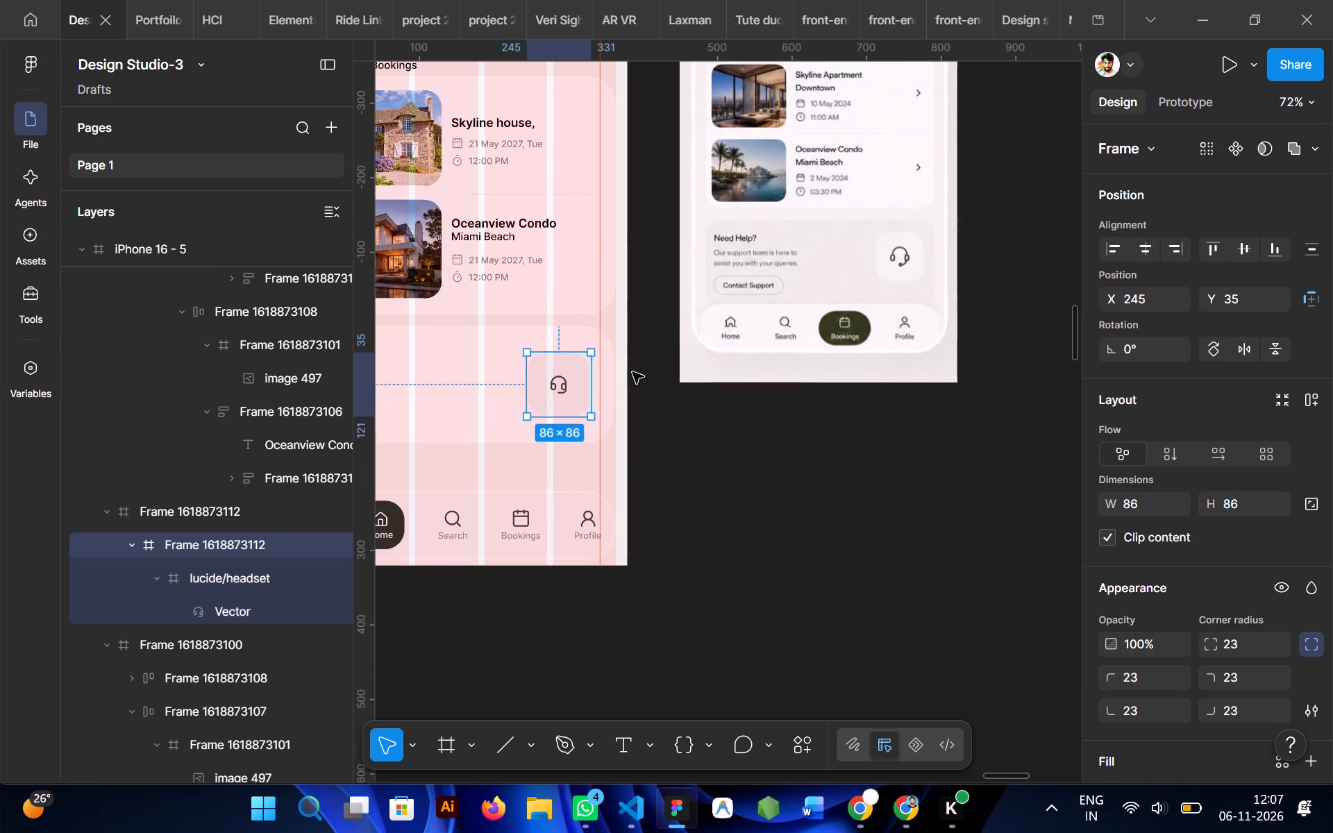
left_click(737, 418)
scroll(737, 418, "right", 1)
double_click(693, 391)
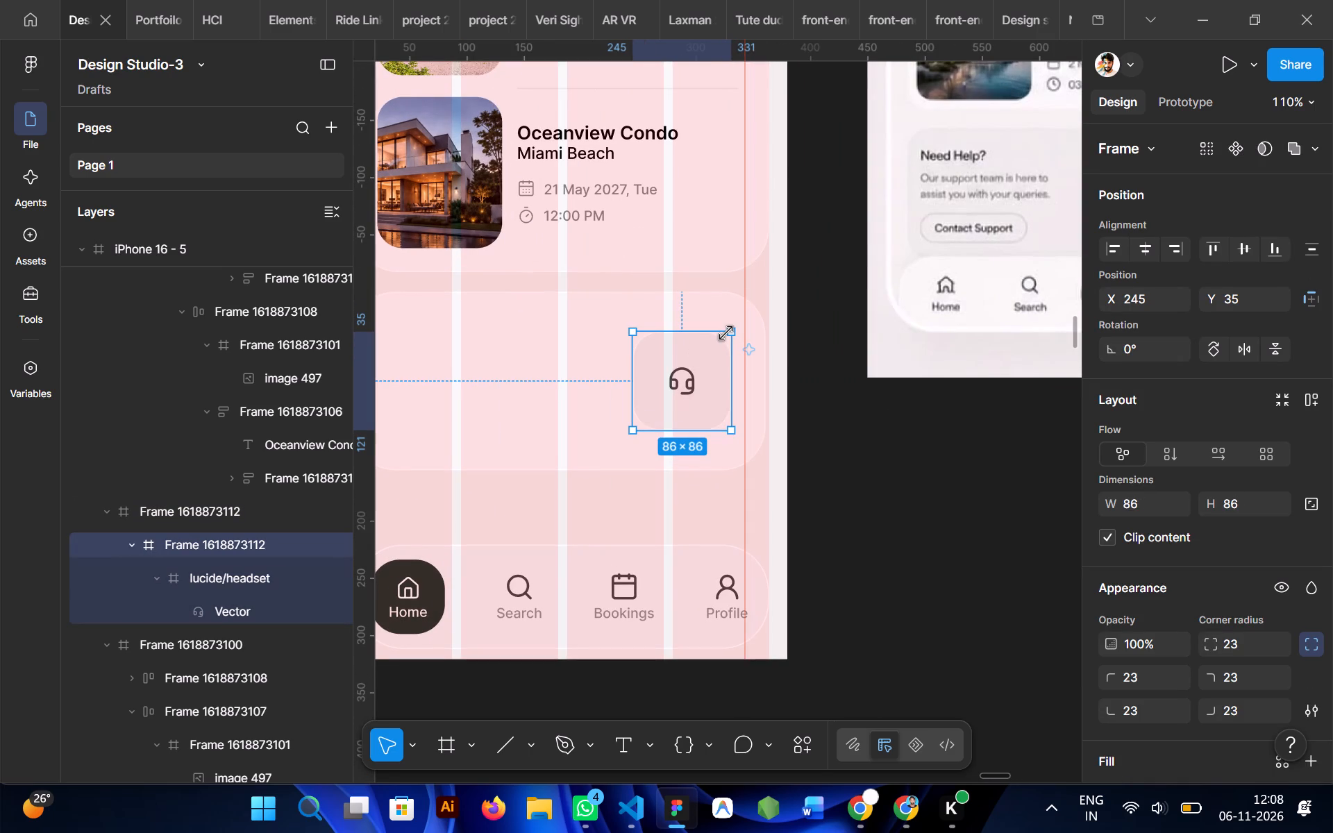
left_click_drag(726, 333, 715, 348, "shift")
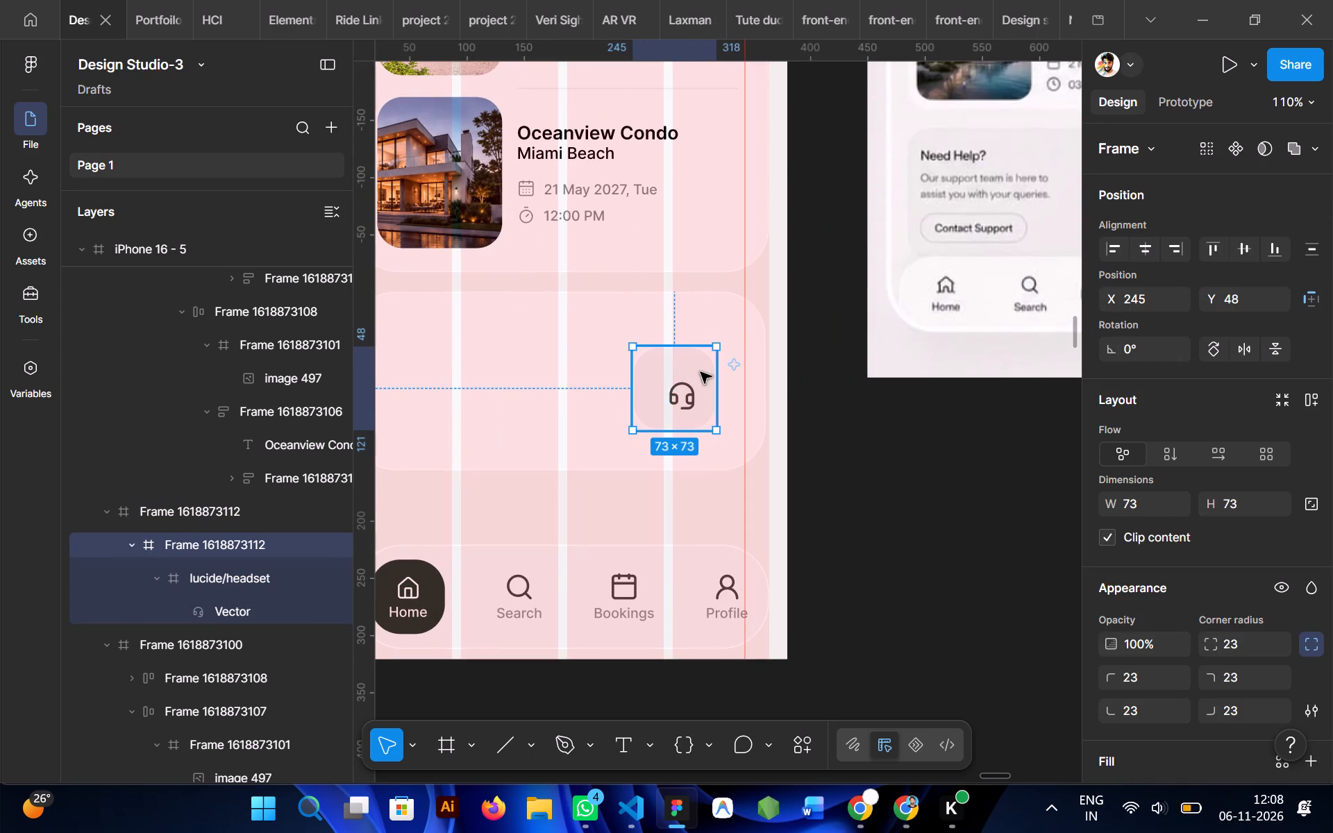
Centre the headset icon horizontally and vertically inside the resized tile.
double_click(682, 395)
left_click(1146, 240)
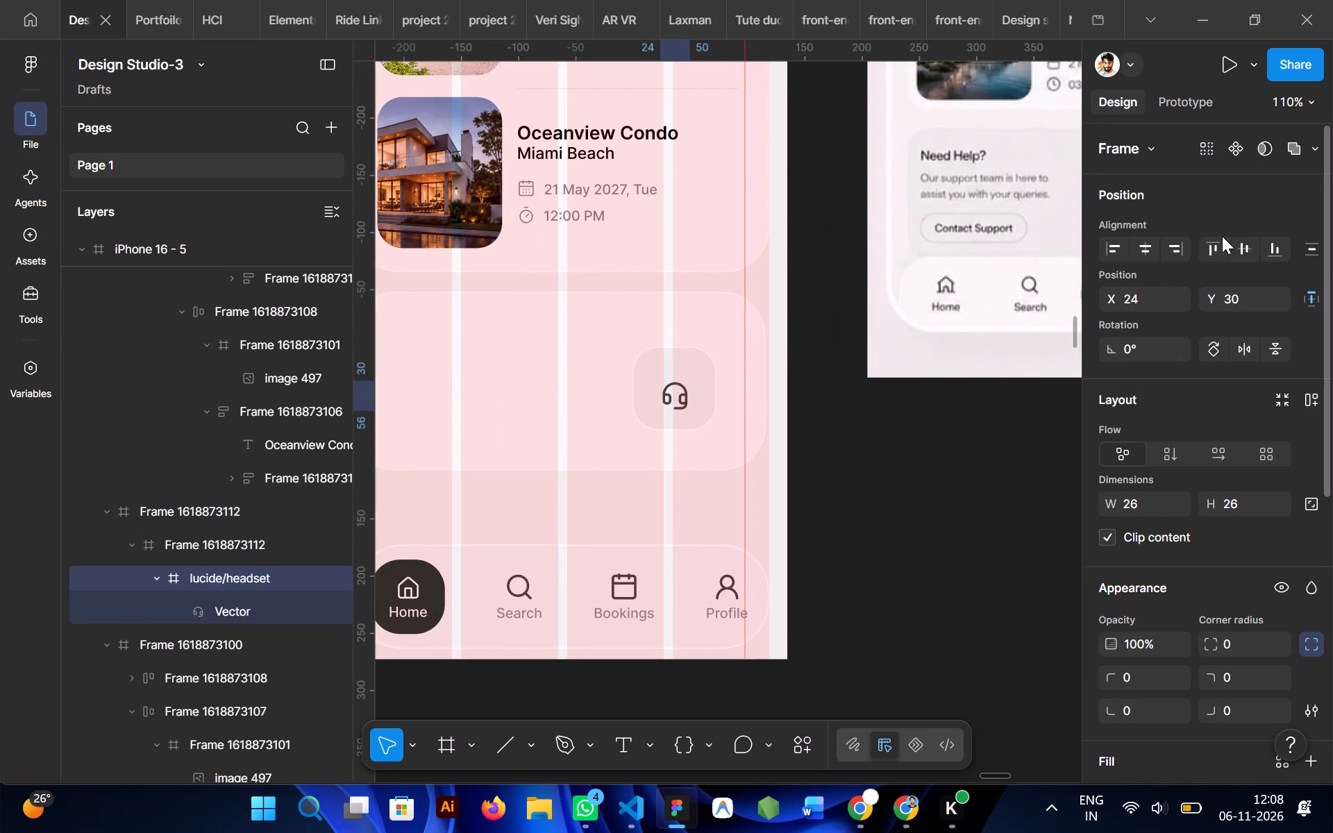
left_click(1251, 242)
left_click(693, 353)
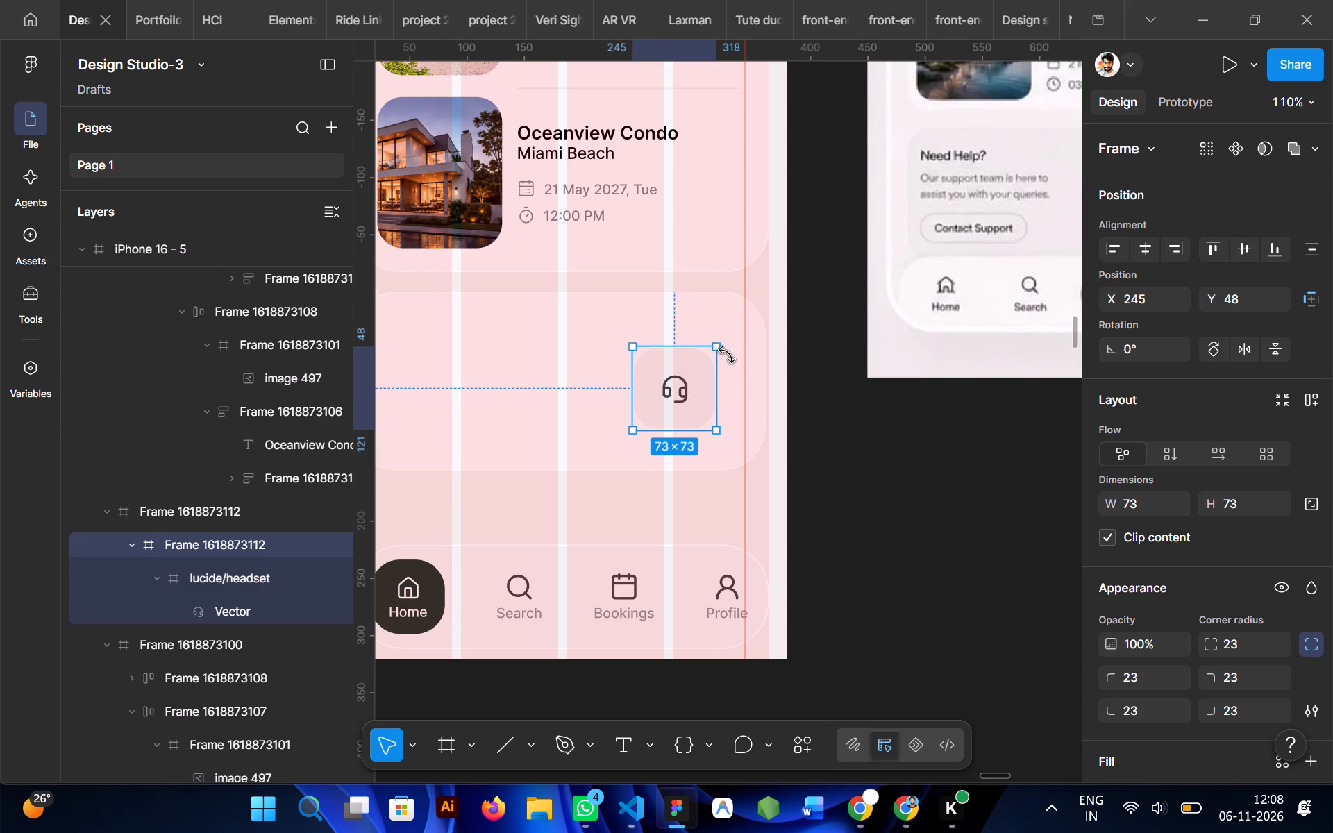
left_click(874, 478)
Reduce the 73 × 73 icon tile's corner radius to 20.
double_click(669, 381)
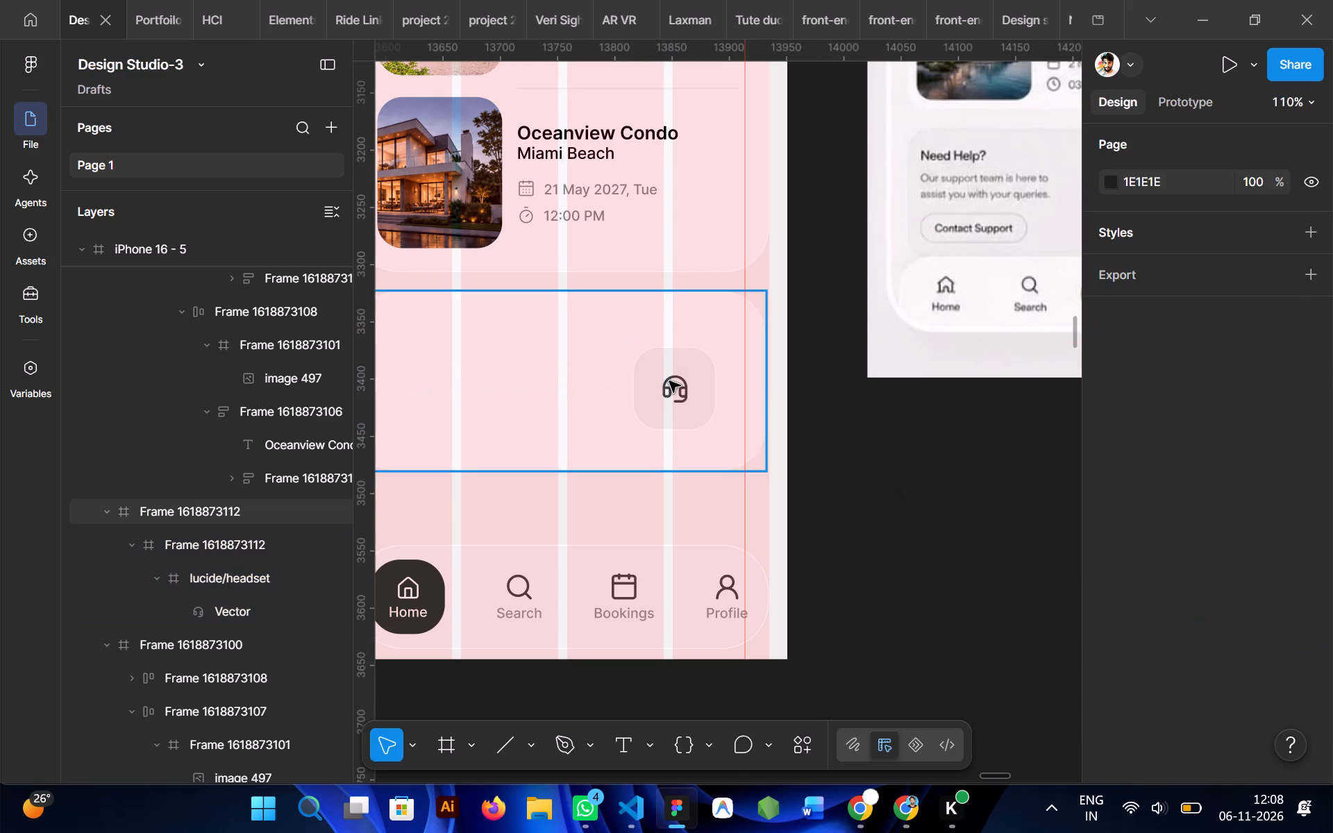
left_click_drag(1212, 650, 624, 412)
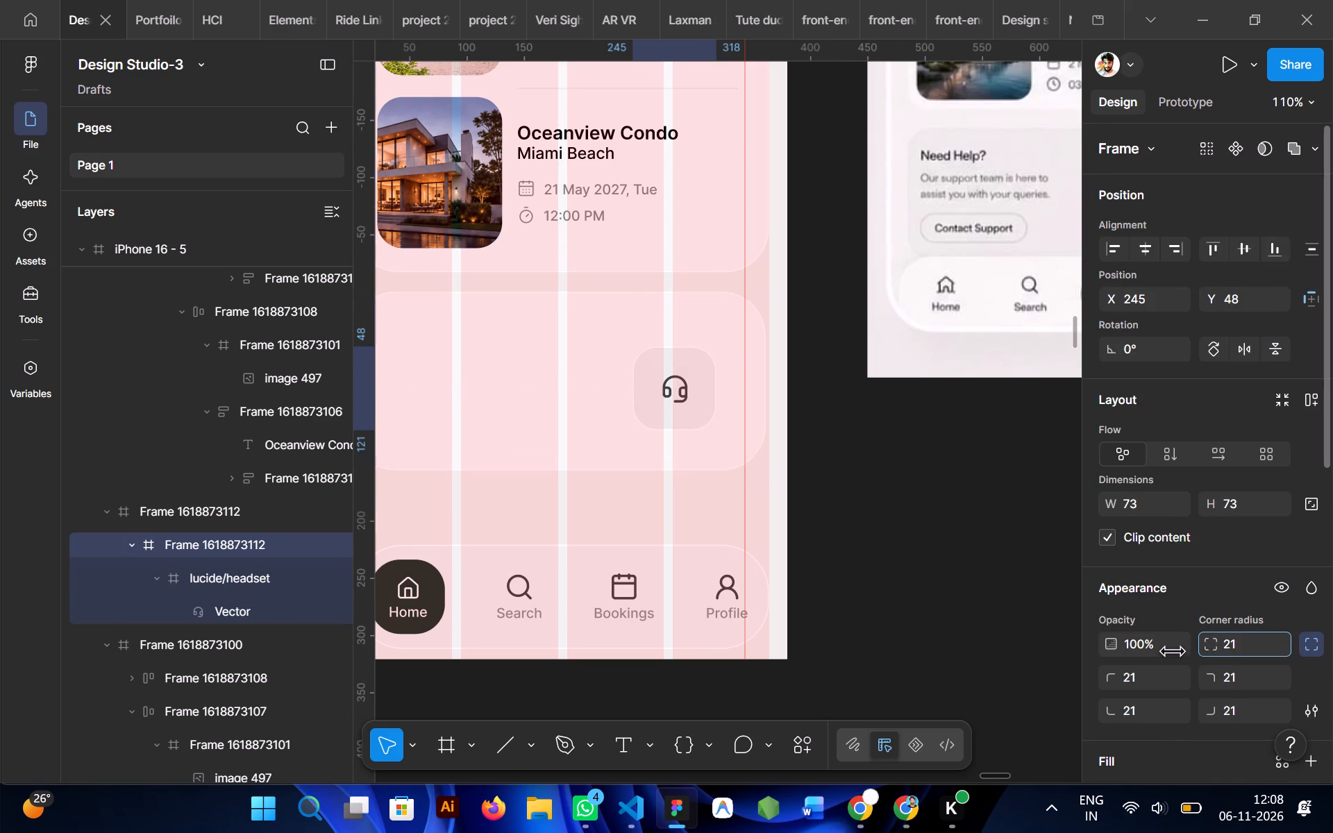
left_click_drag(624, 412, 610, 412)
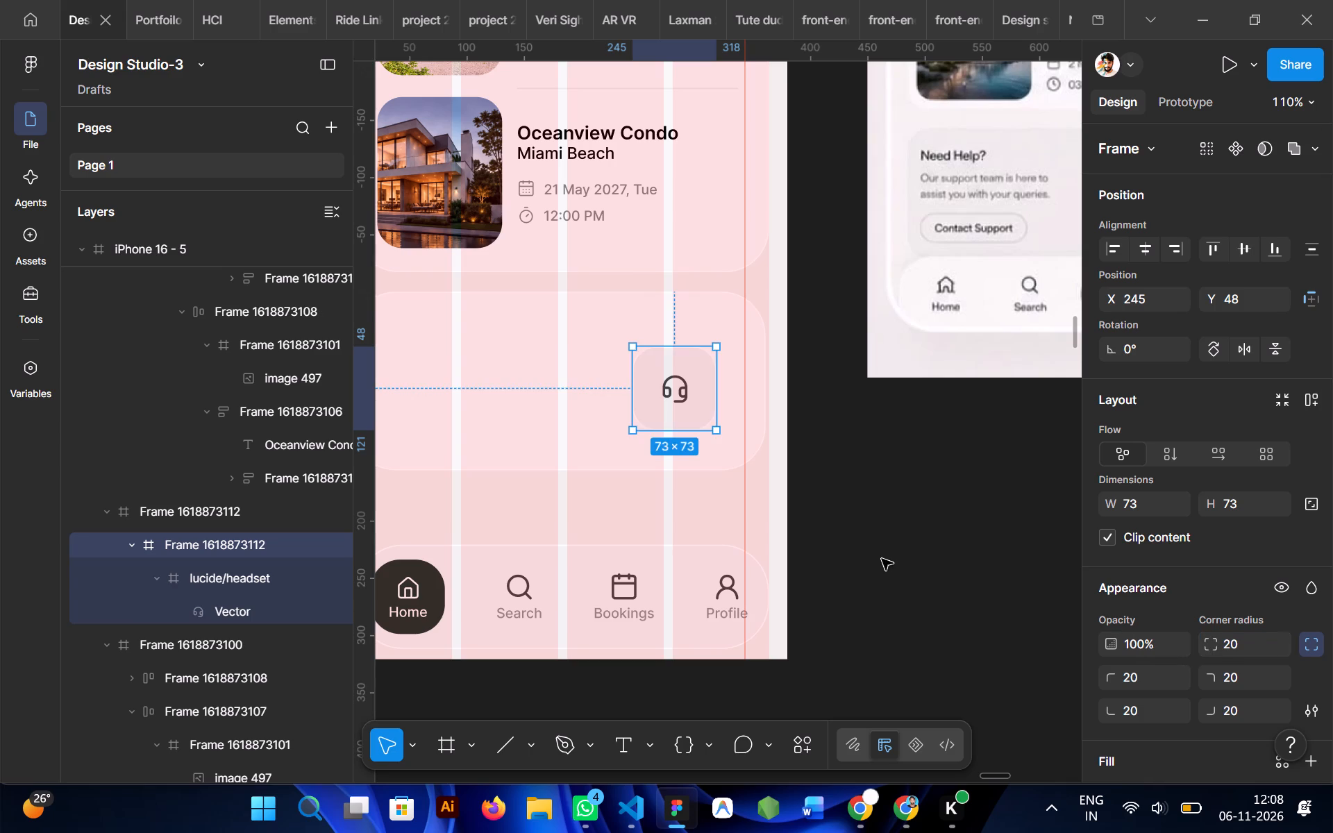
left_click(882, 559)
Align the icon tile to the card's vertical centre and nudge it up to Y 34.
double_click(691, 414)
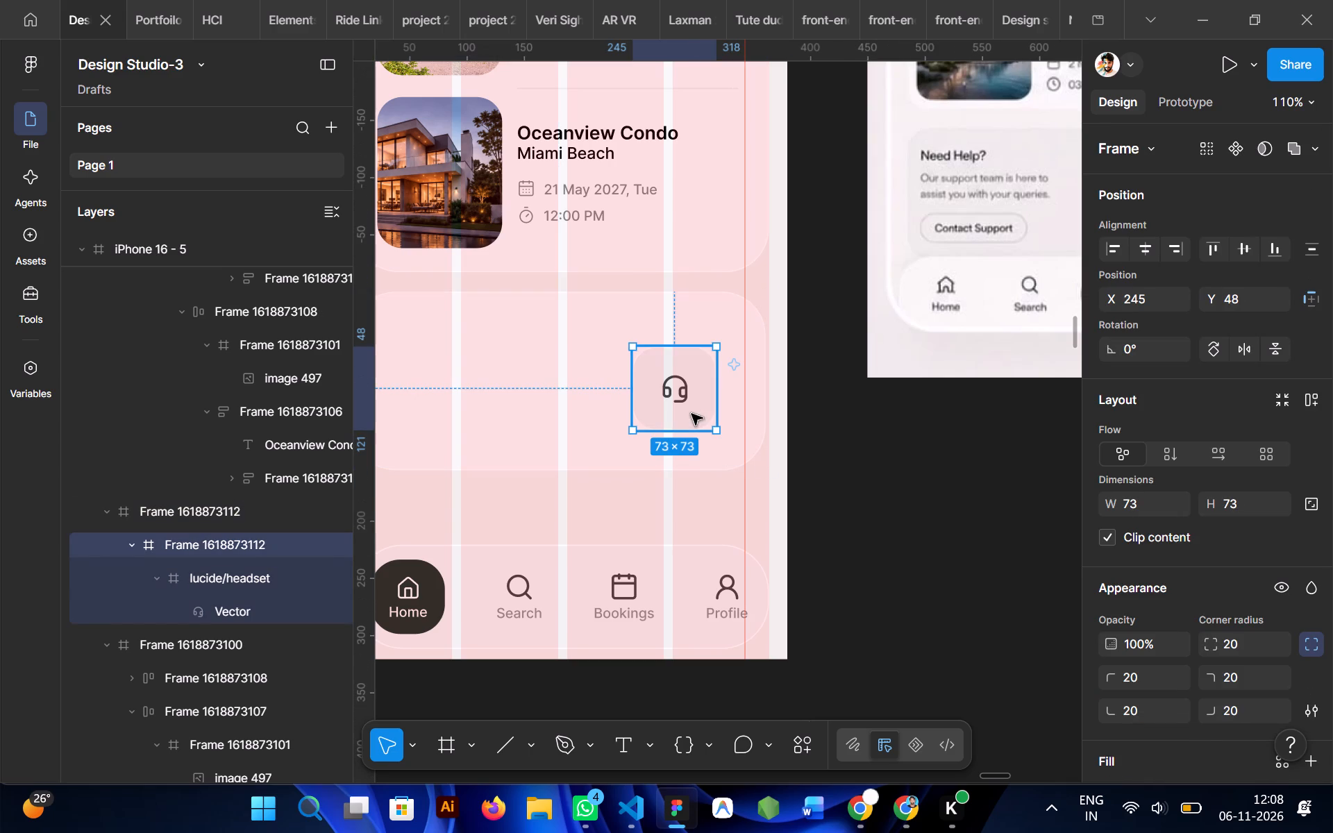
left_click(1246, 252)
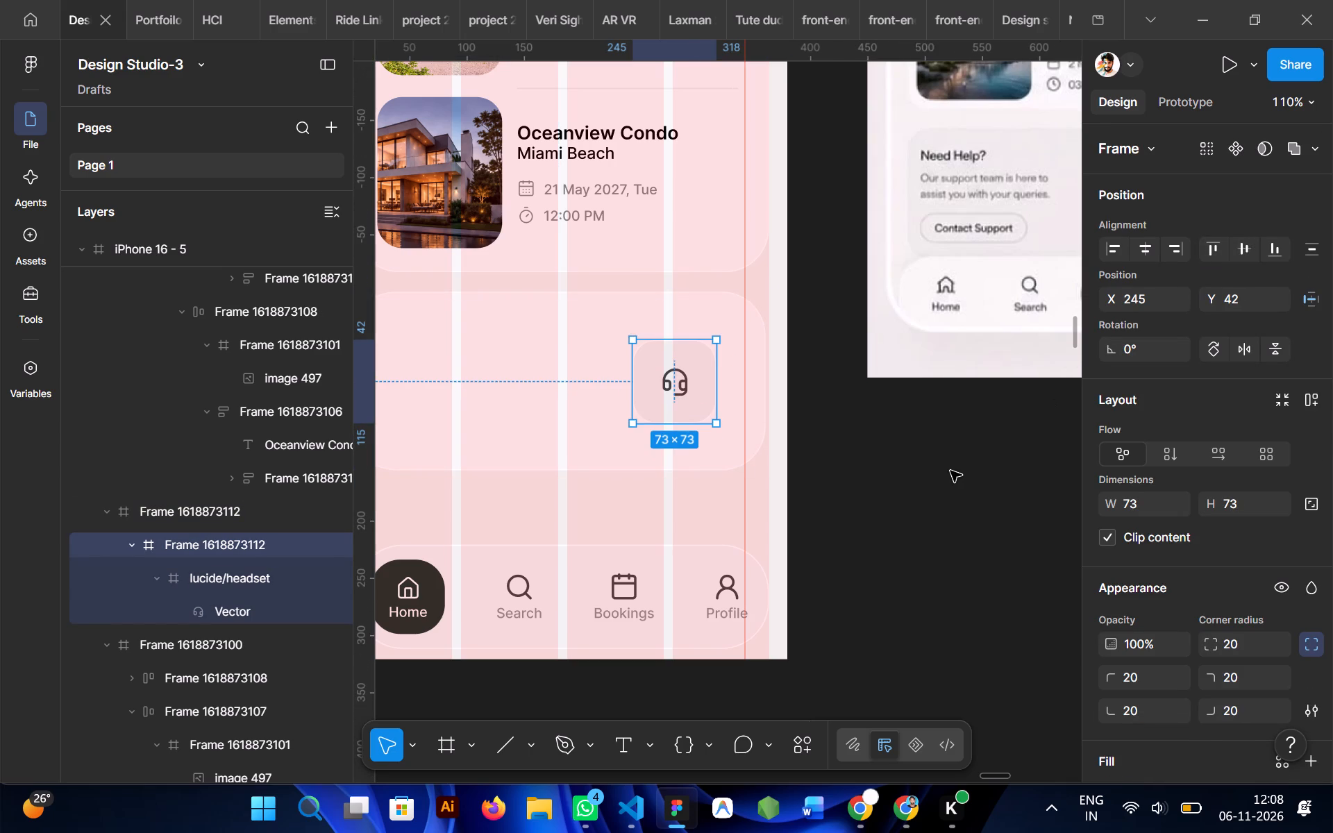
key("Up")
key("Up")
key("Up")
key("Up")
key("Up")
key("Up")
key("Up")
key("Up")
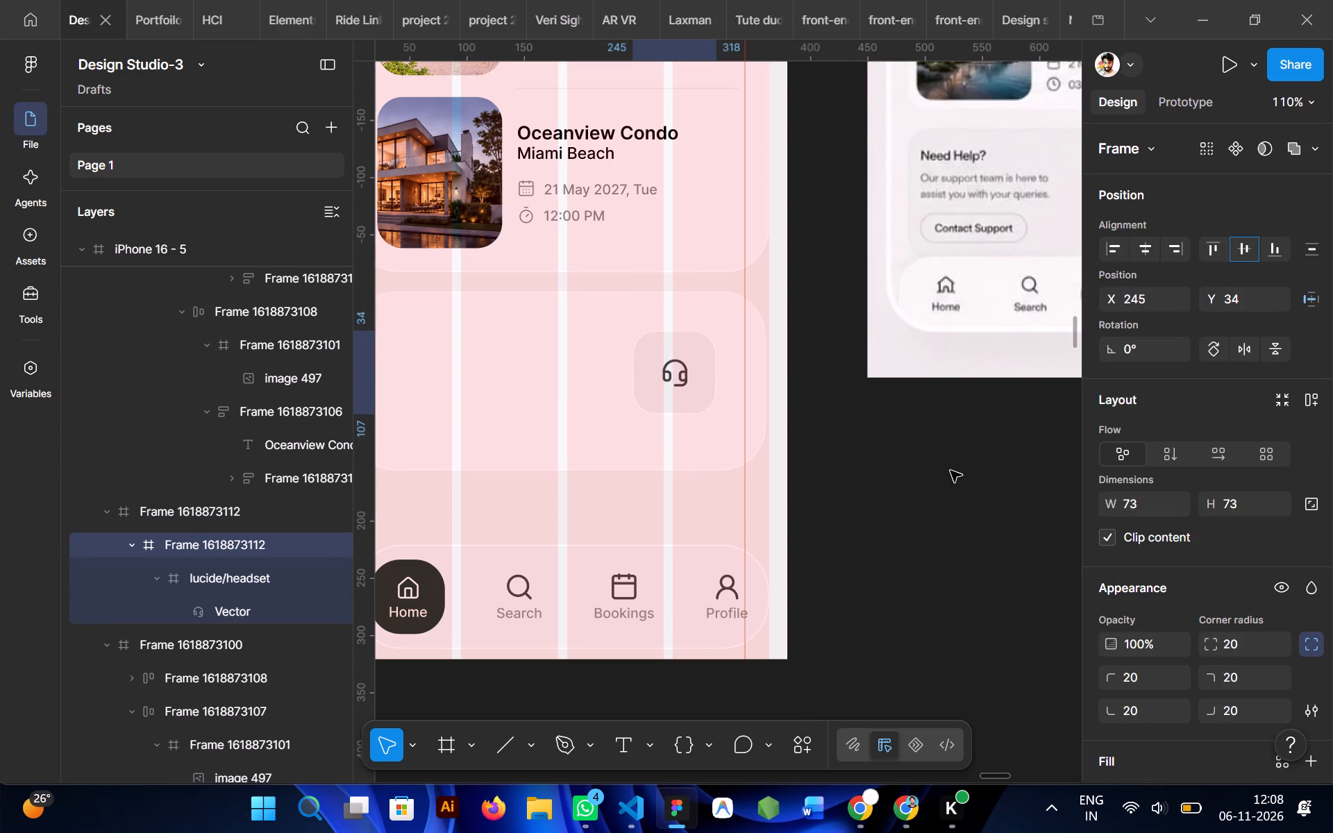
Nudge the headset icon tile up to Y 32 inside the card.
key("Up")
key("Up")
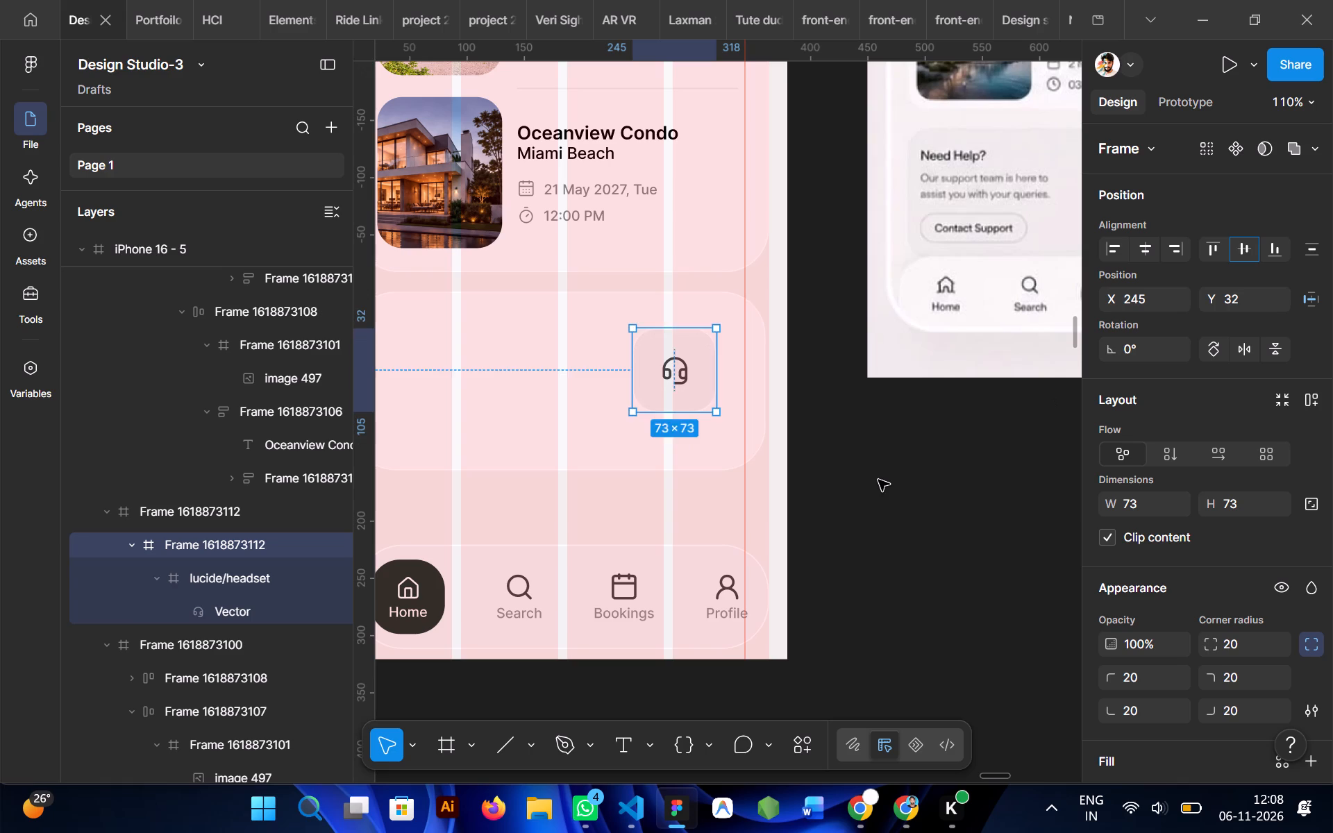
left_click(878, 480)
Duplicate the Past Bookings heading into the empty card beside the headset tile and set it to auto width.
scroll(878, 480, "right", 1)
scroll(878, 480, "left", 1)
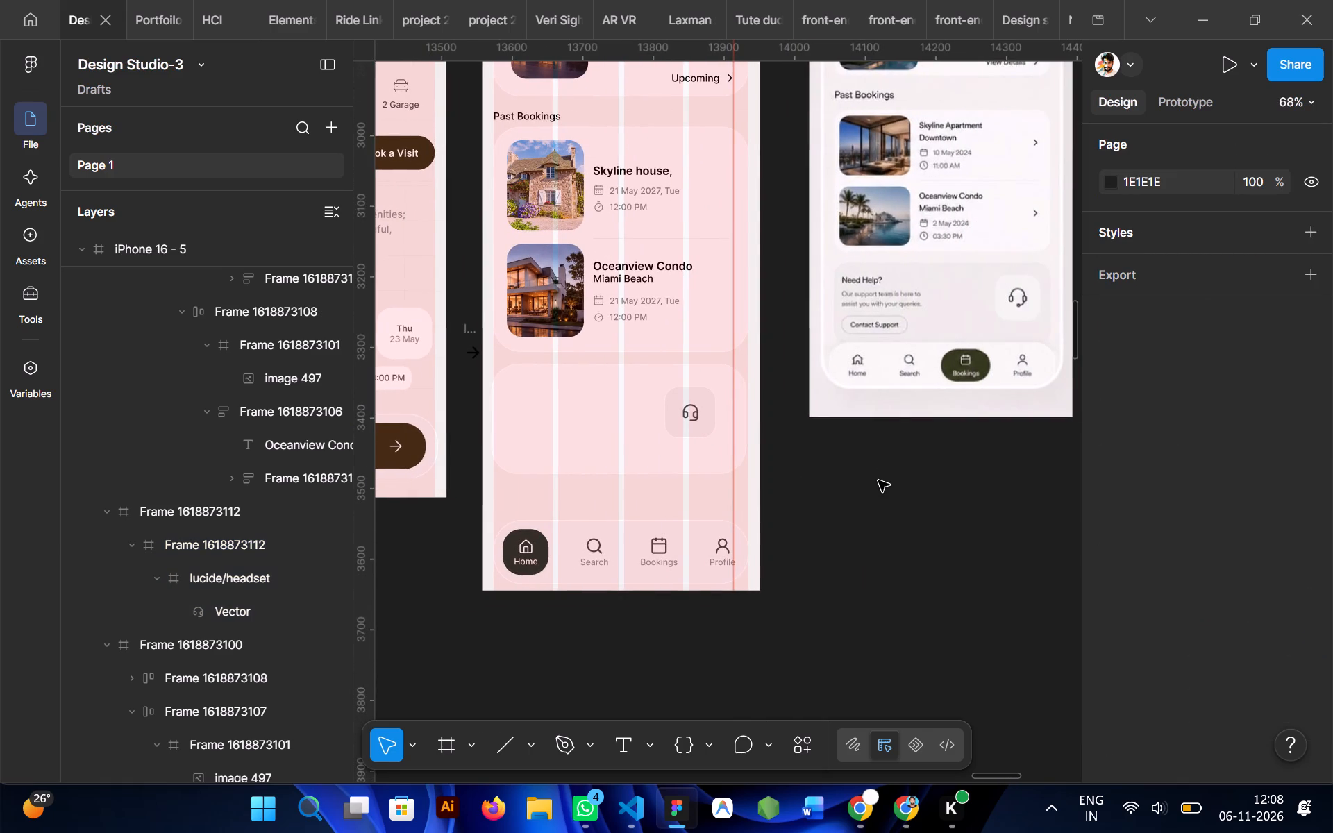
scroll(794, 435, "right", 1)
left_click(587, 146, "ctrl")
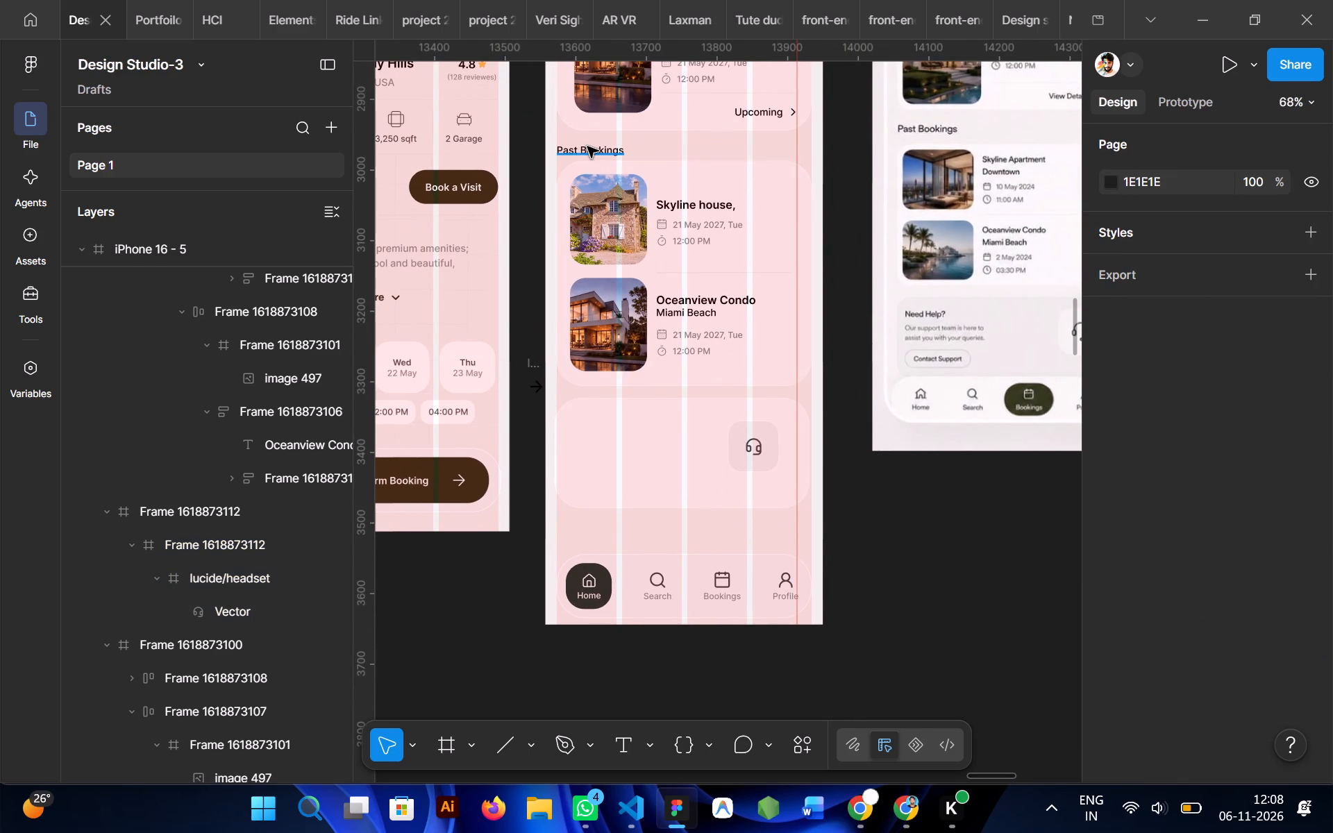
left_click_drag(587, 146, 615, 435, "alt")
left_click(1132, 455)
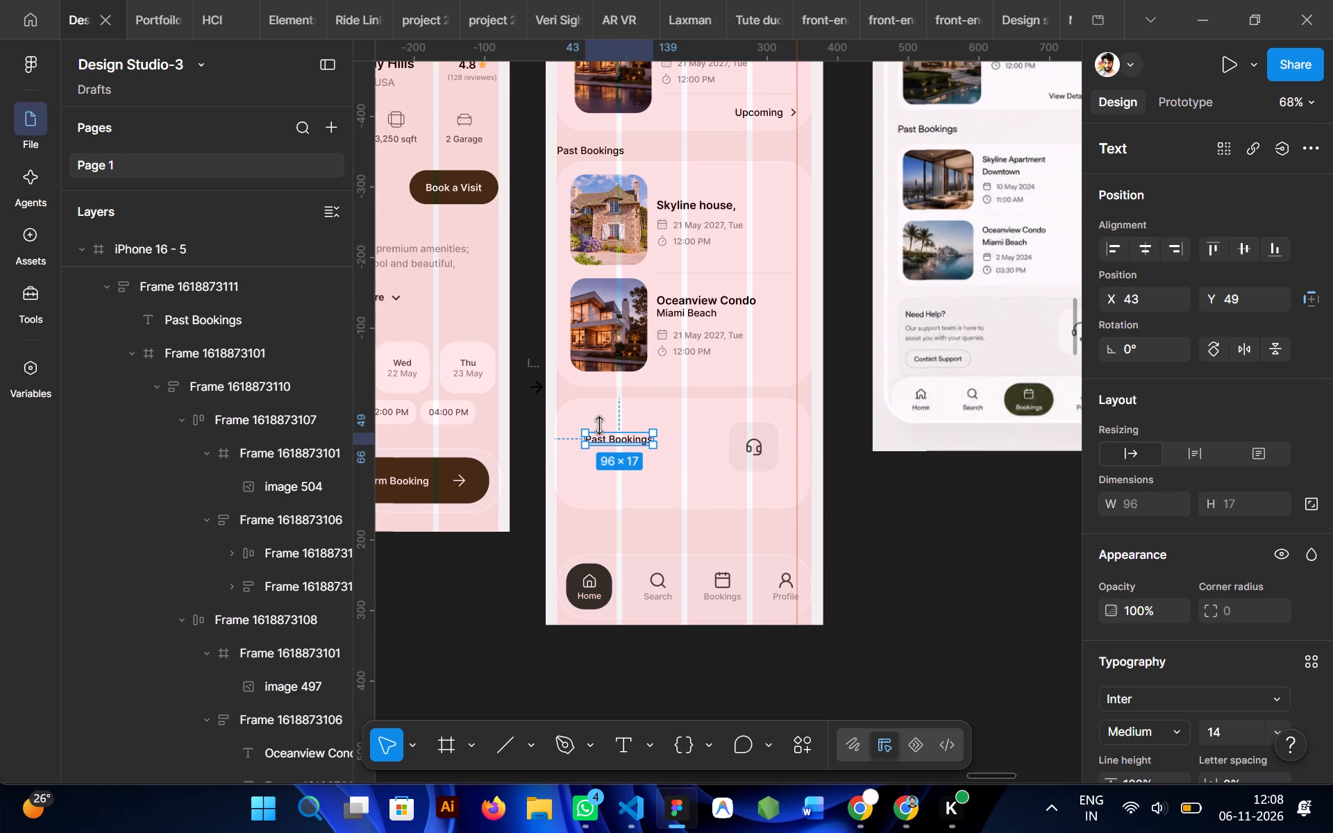
Replace the duplicated heading's text with "Need Help?".
double_click(630, 446)
scroll(630, 446, "left", 1)
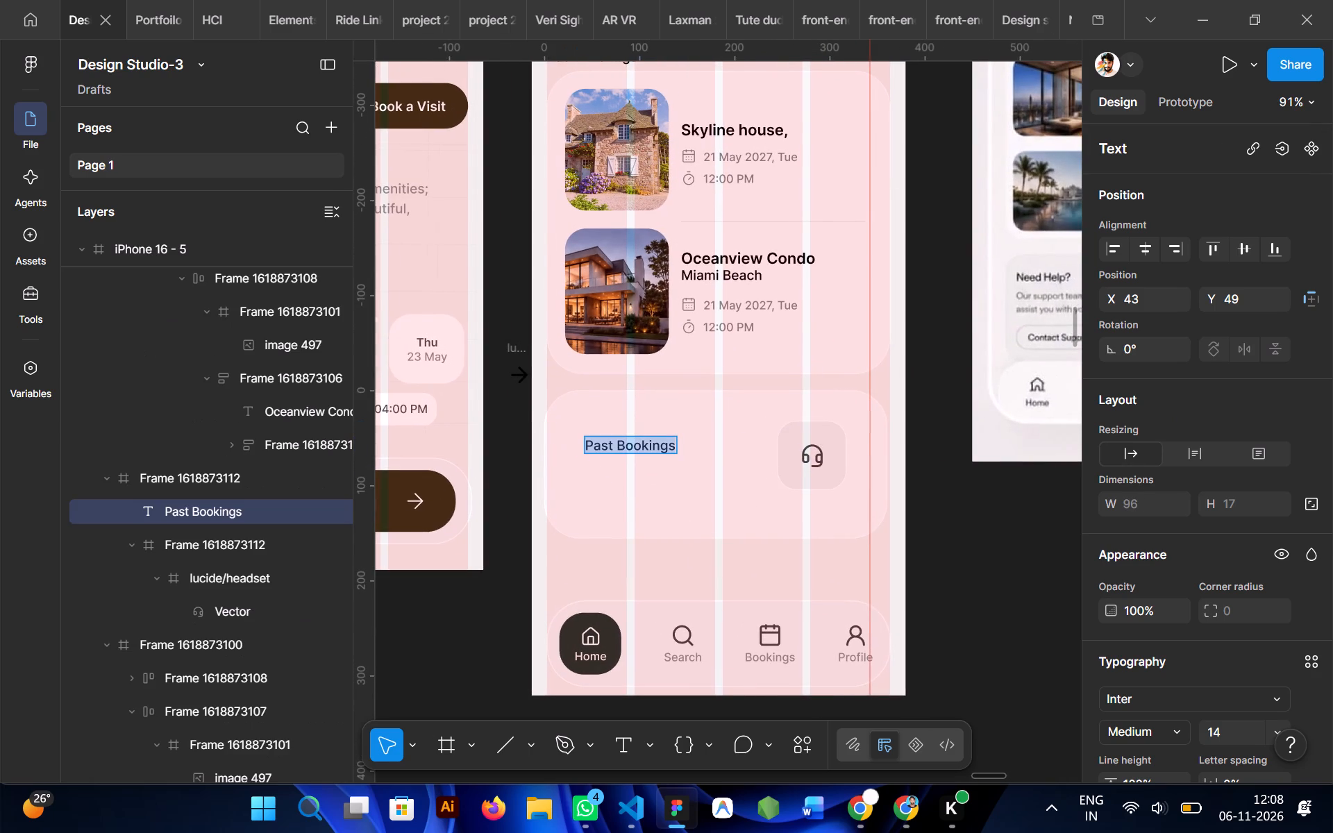
scroll(630, 446, "left", 1)
type("Need")
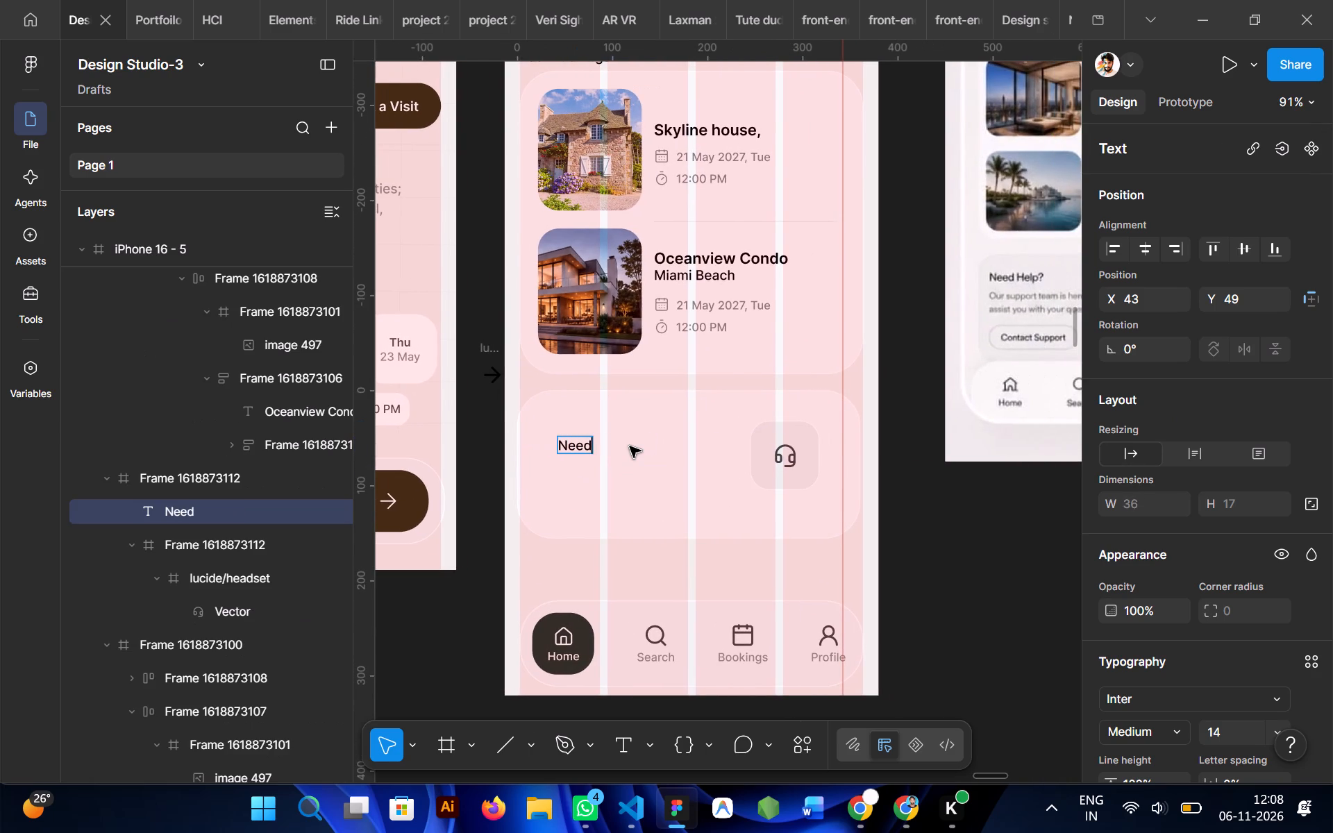
key("space")
type("Help")
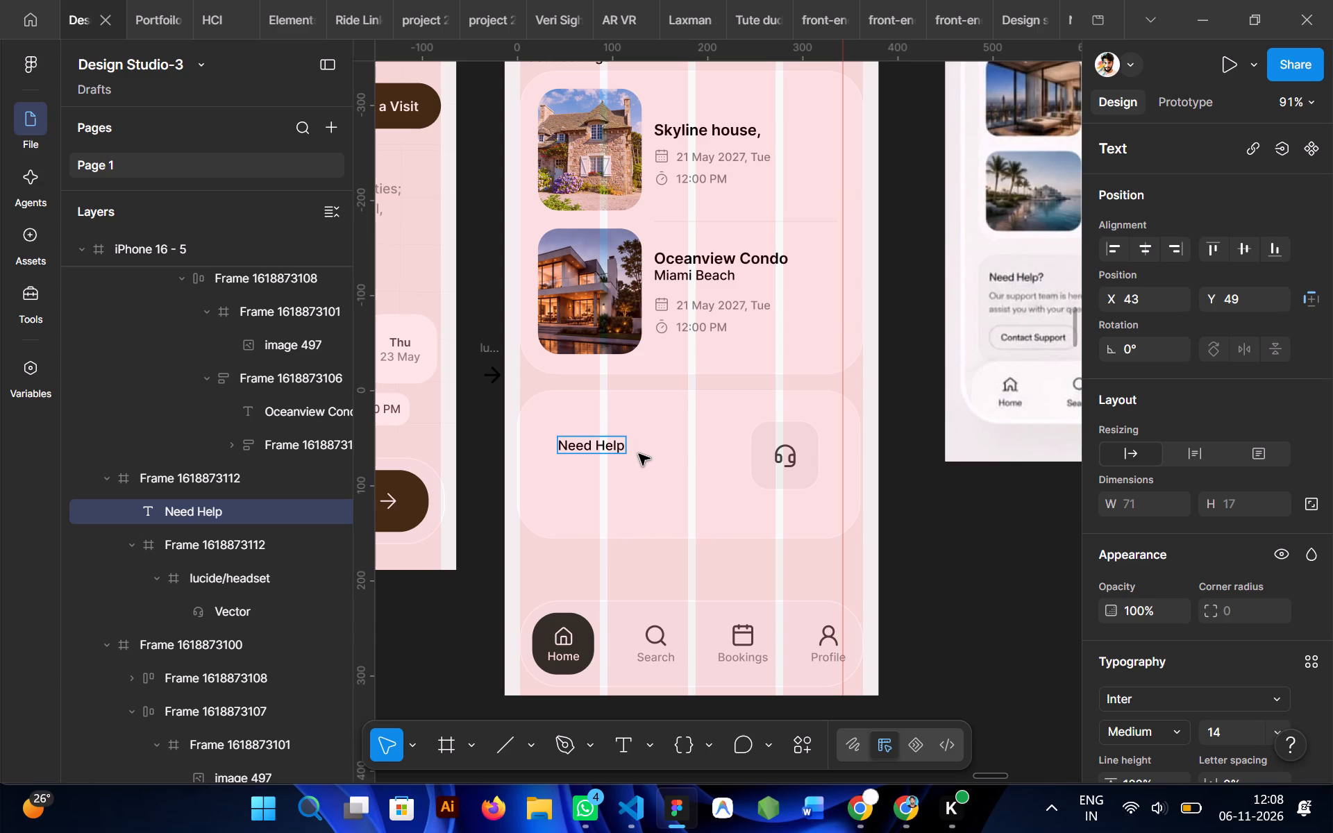
key("shift+question")
left_click(608, 489)
scroll(608, 489, "left", 1)
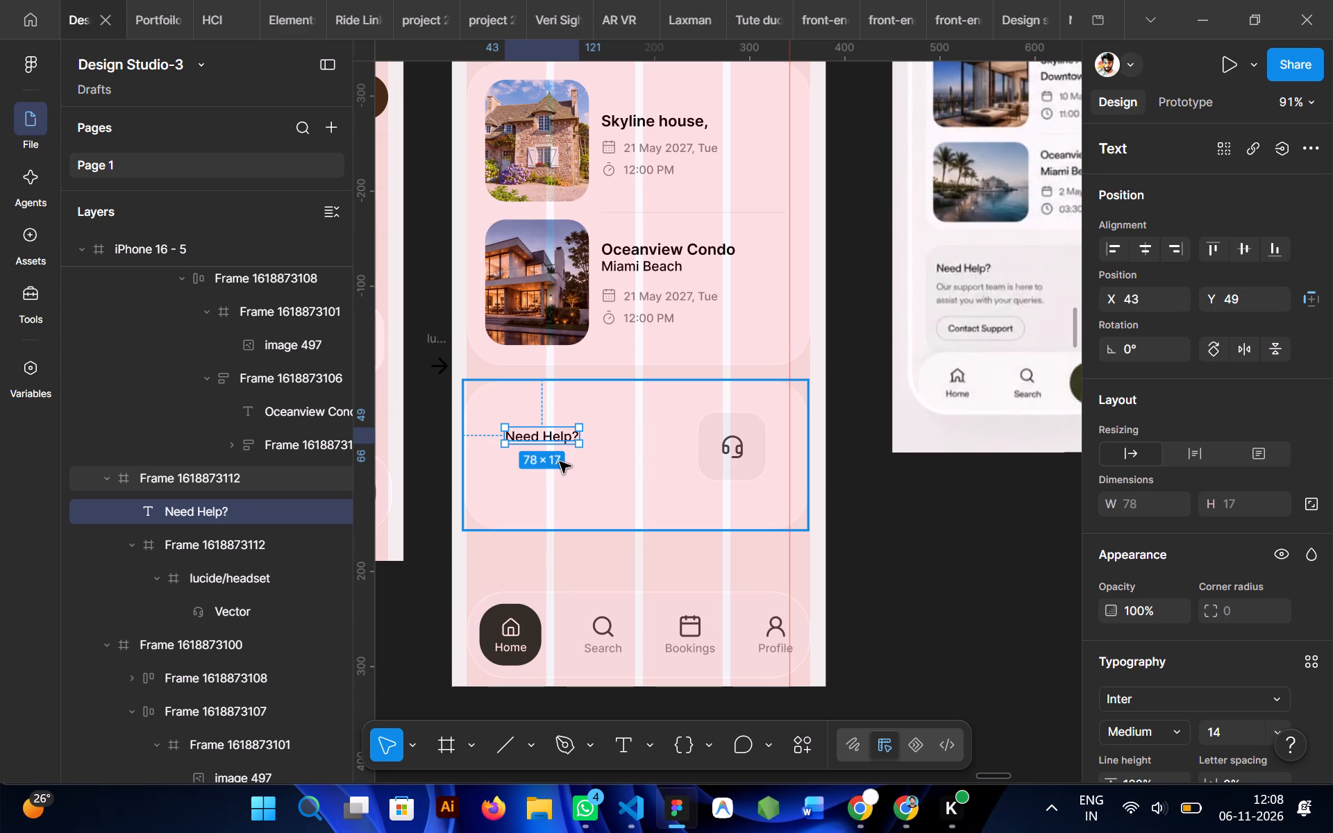
Duplicate the grey property description from the iPhone 16 - 4 screen into the card below the Need Help? heading.
scroll(640, 319, "up", 2)
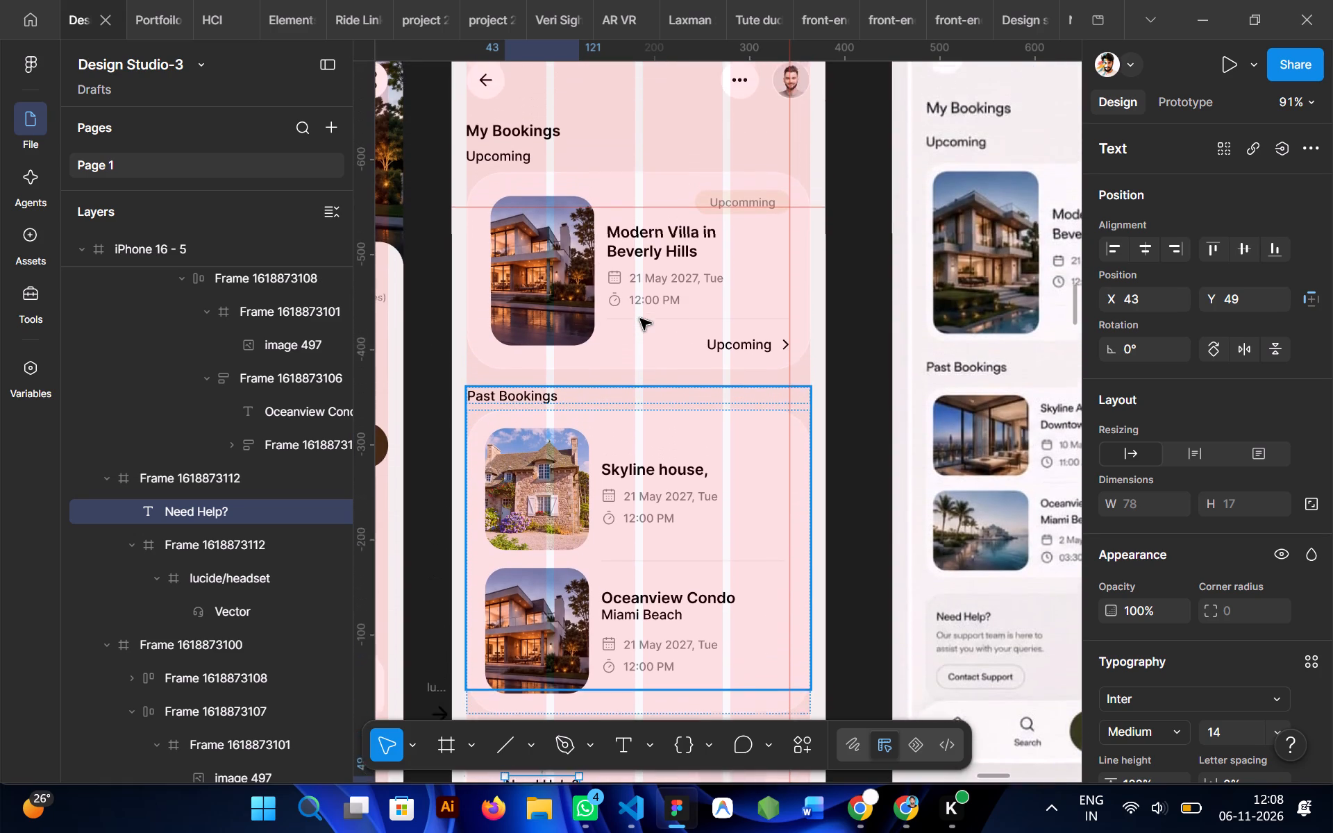
scroll(640, 319, "up", 1)
scroll(640, 319, "down", 1)
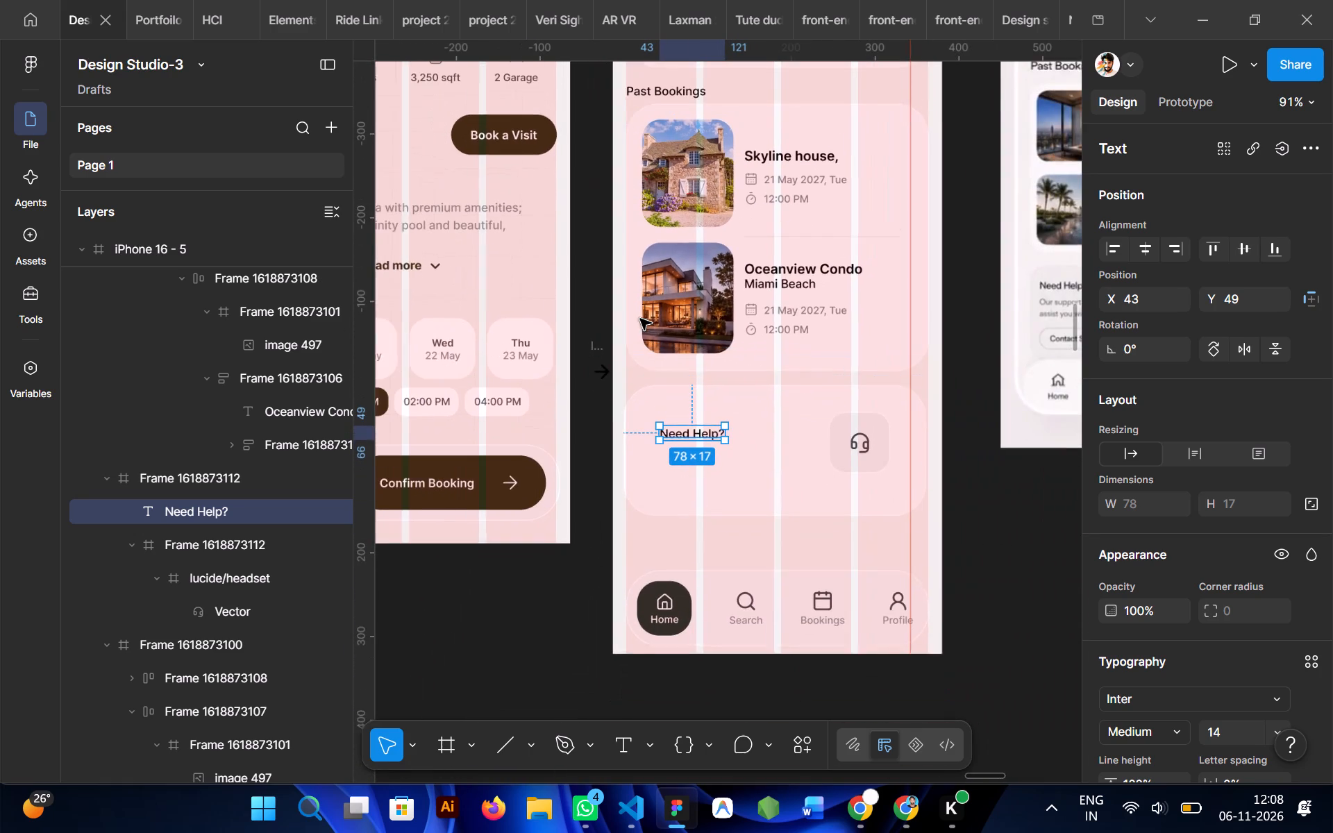
left_click(439, 221, "ctrl")
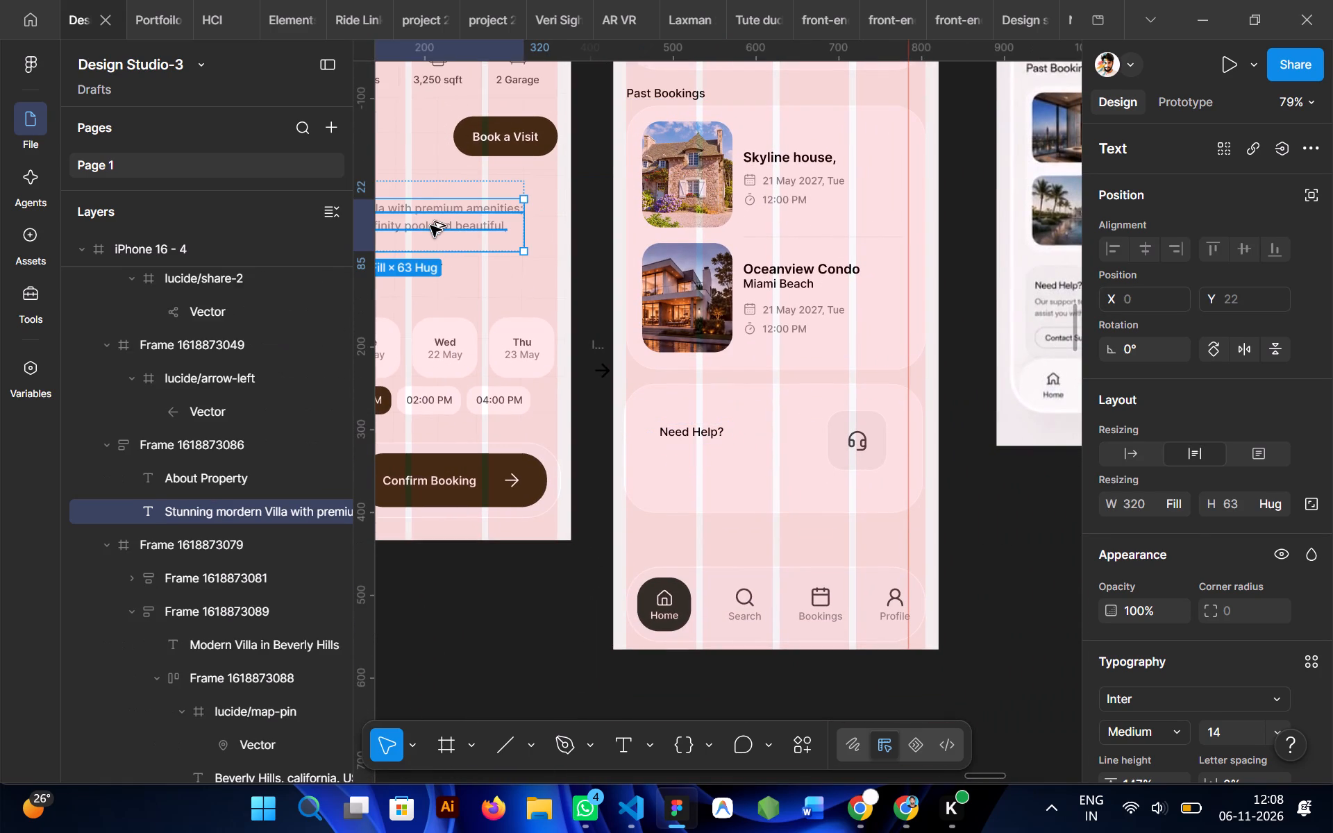
left_click_drag(430, 226, 768, 482, "alt")
left_click_drag(735, 482, 764, 480)
scroll(764, 480, "left", 1)
scroll(654, 483, "left", 1)
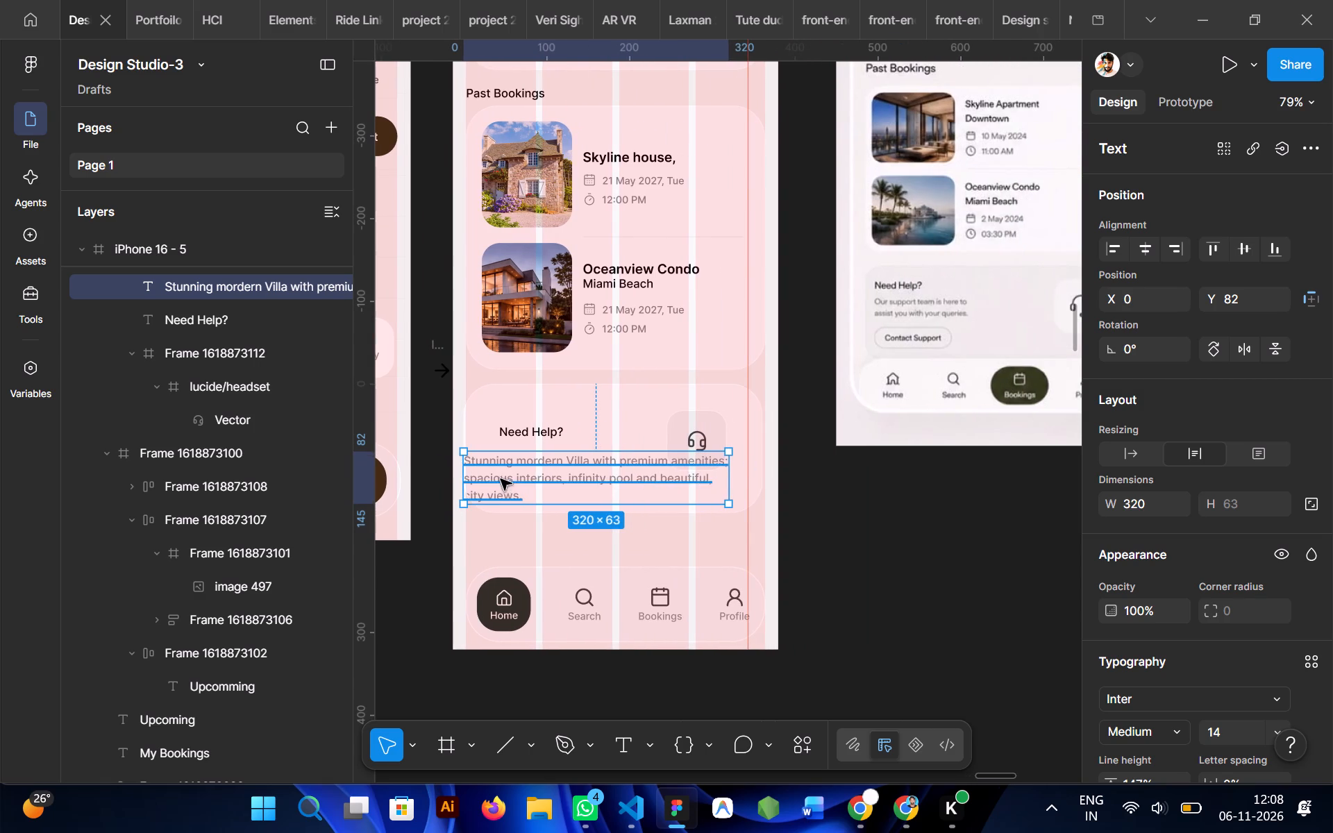
Replace the copied description with the first line "Our Support team is here to".
double_click(502, 479, "ctrl")
scroll(502, 479, "left", 1)
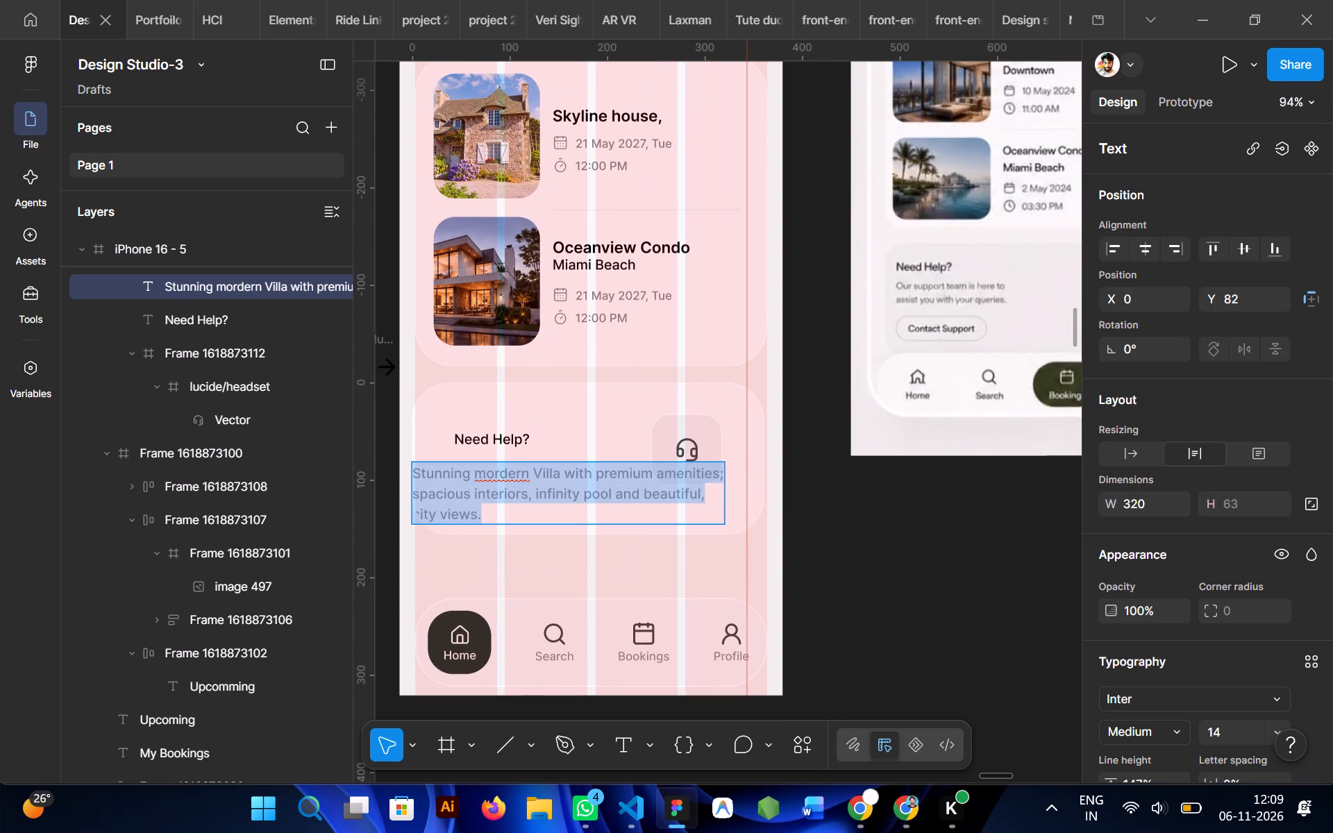
type("Our")
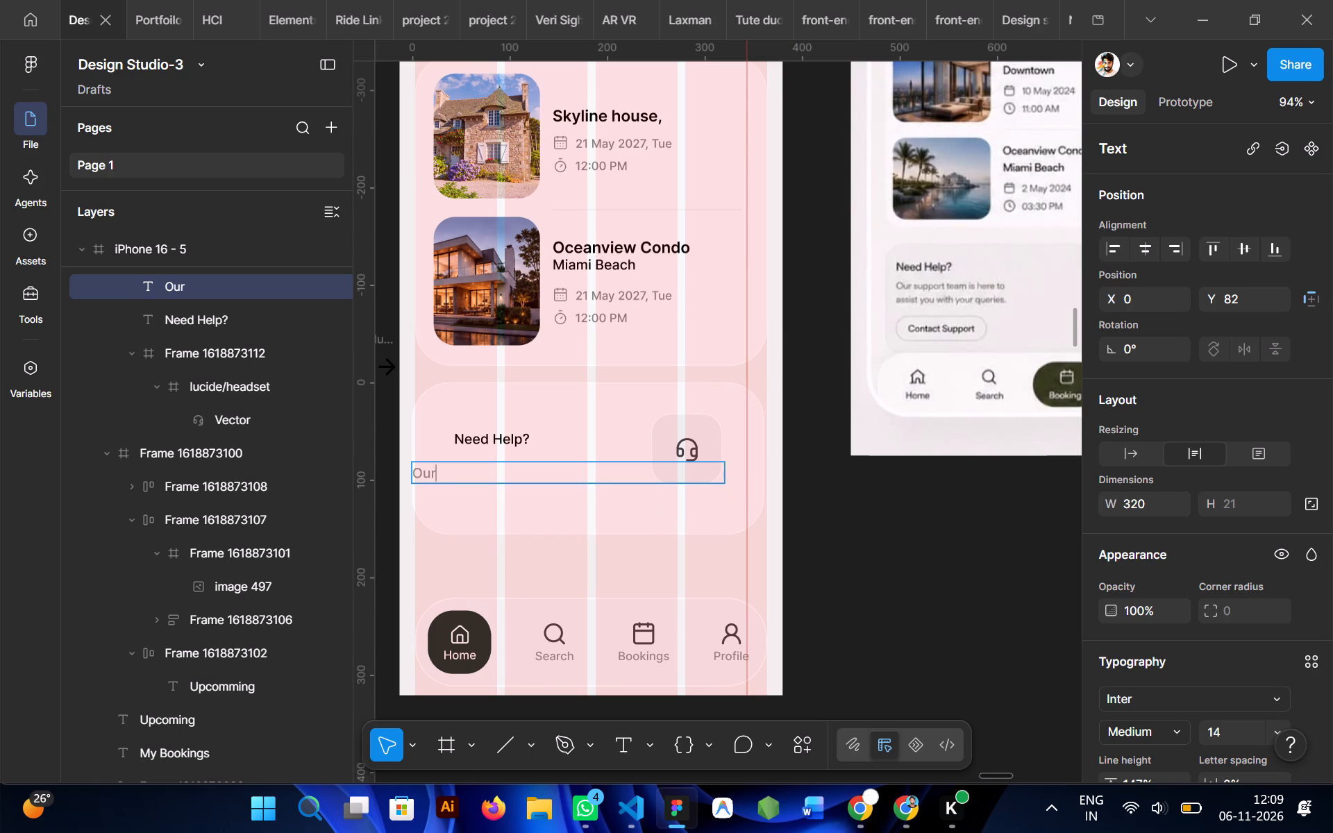
key("space")
type("Support")
key("space")
type("team")
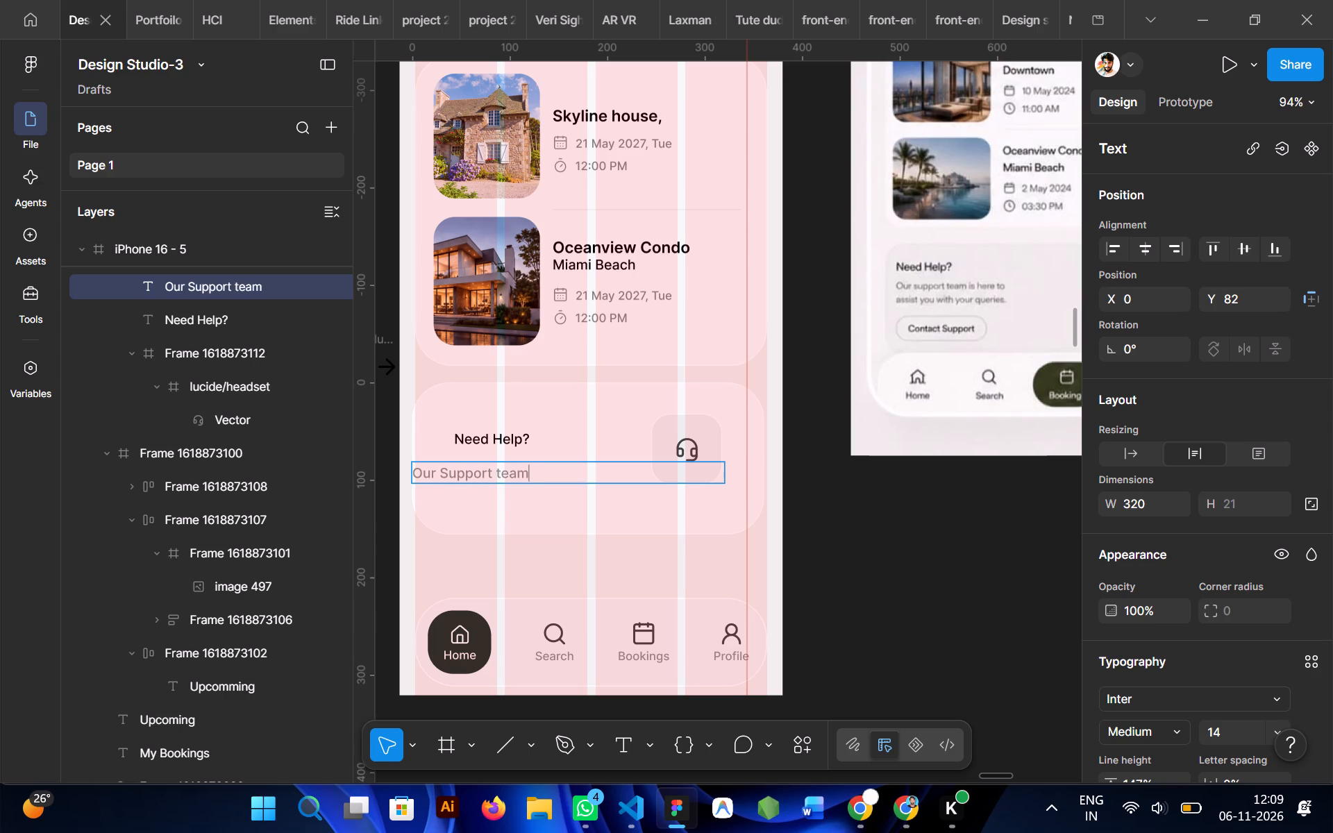
key("space")
type("is")
key("space")
type("here")
key("space")
type("to")
Add a second line to the description reading "assist you with your queries".
key("Return")
type("assis")
key("t")
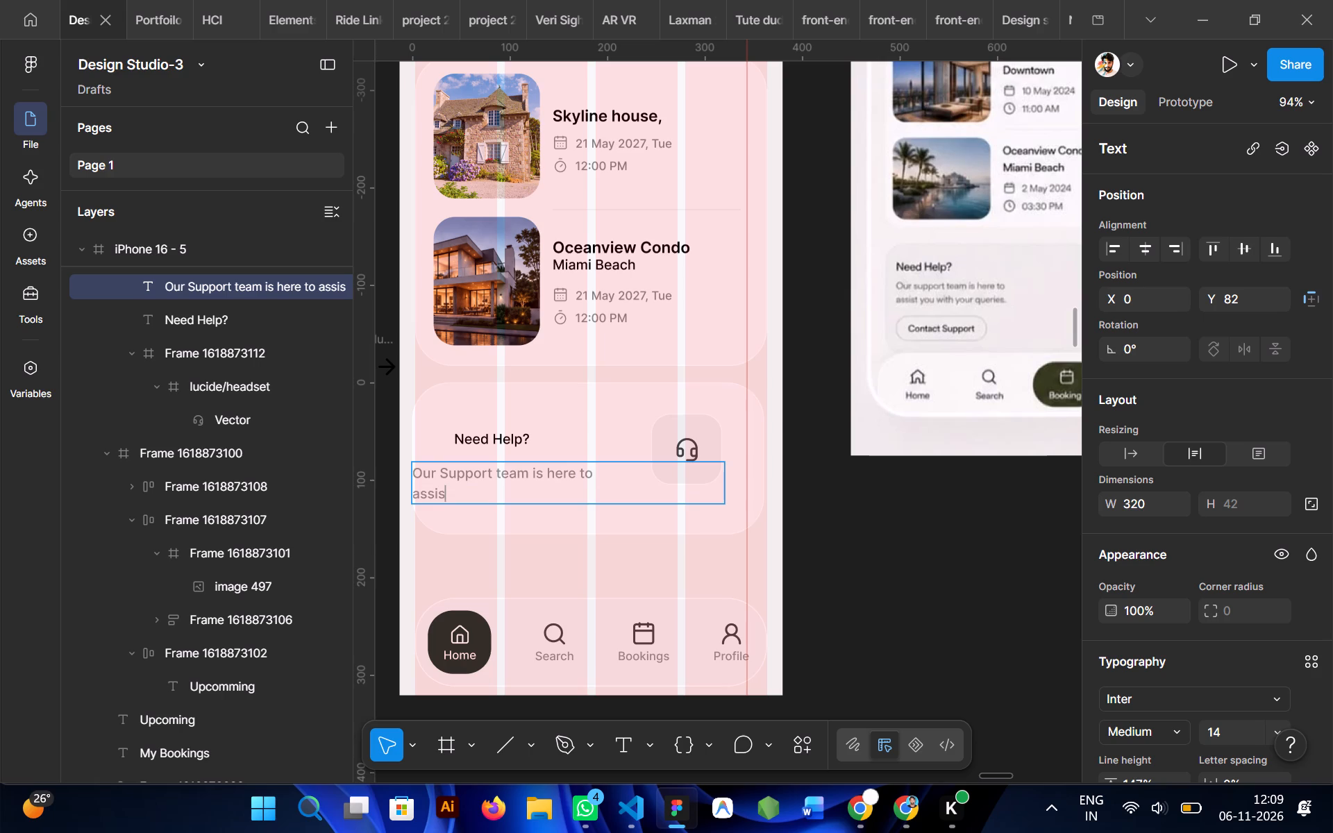
key("space")
type("ypu")
key("BackSpace")
key("BackSpace")
type("ou")
key("space")
type("with")
key("space")
key("y")
type("our")
key("space")
type("qu")
type("eries")
left_click(549, 578)
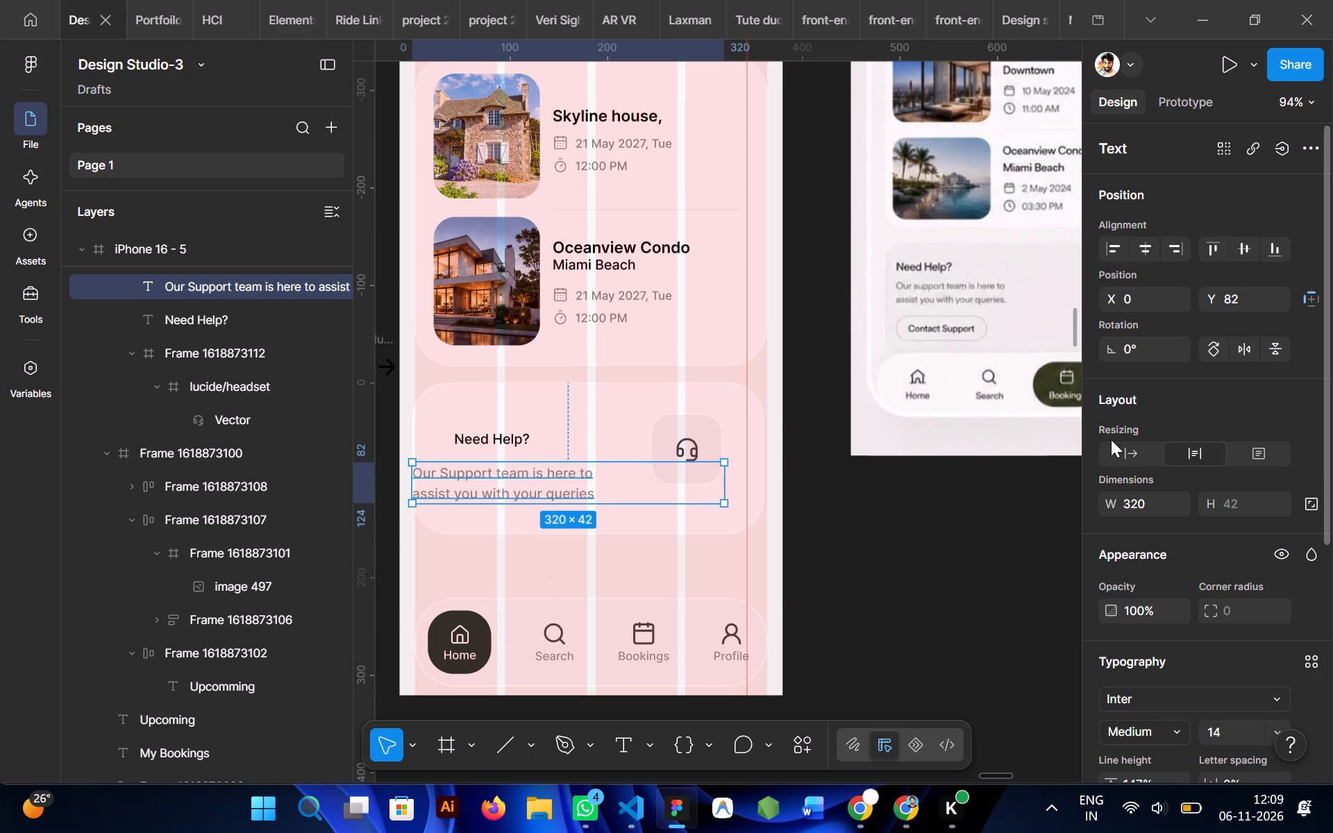
Set the support description to auto width and move it under the heading to X 27, Y 78.
left_click(1134, 458)
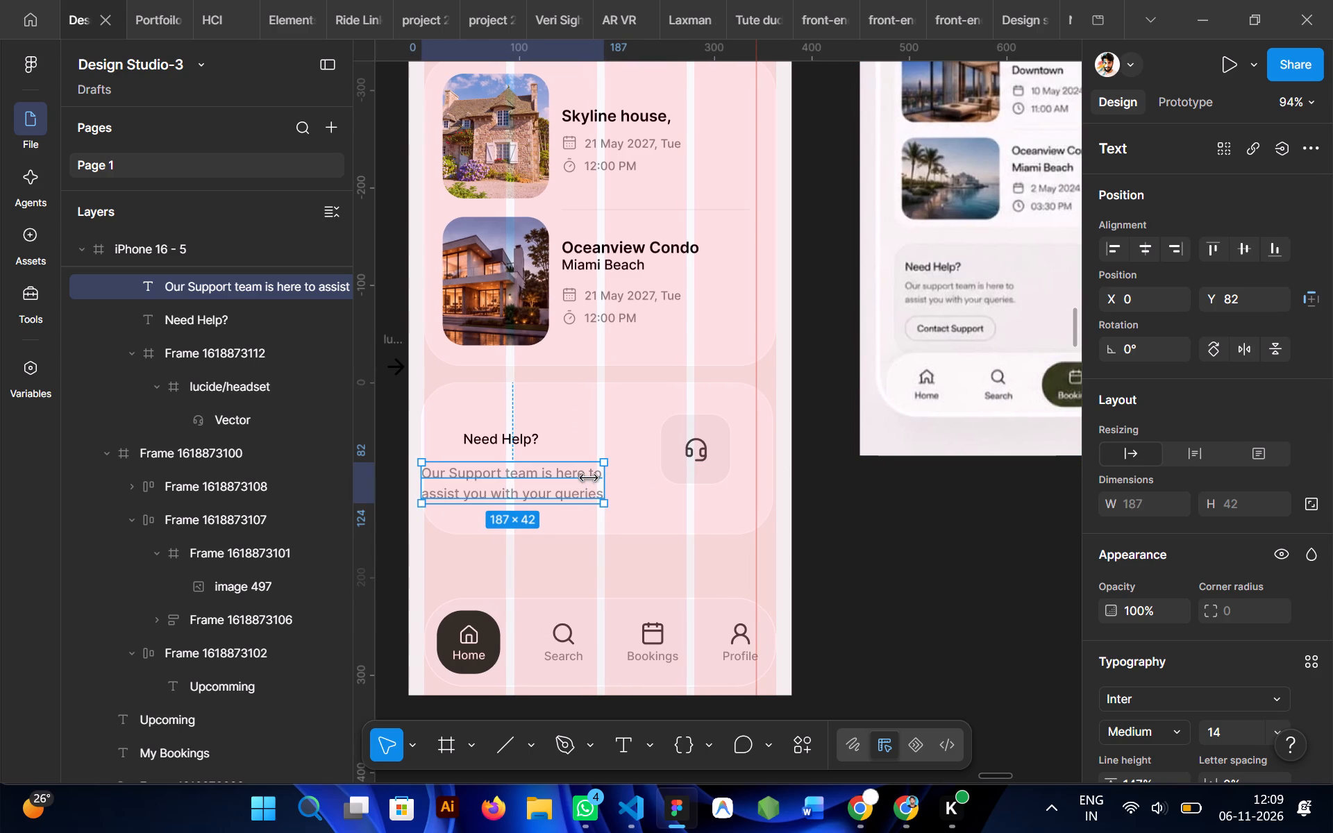
left_click_drag(505, 481, 535, 476)
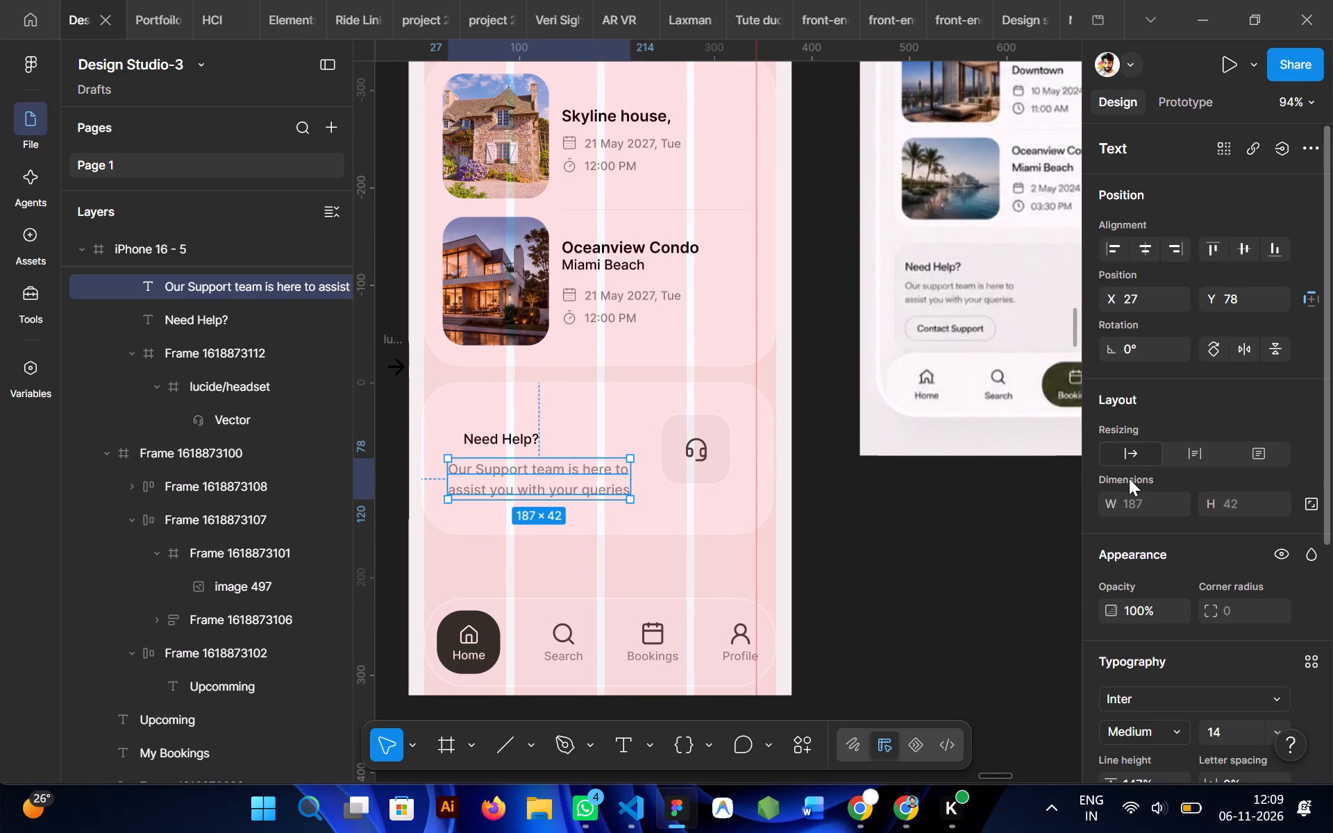
Set the support description's font size to 12.
scroll(1129, 478, "down", 2)
left_click(1230, 385)
type("12")
key("Return")
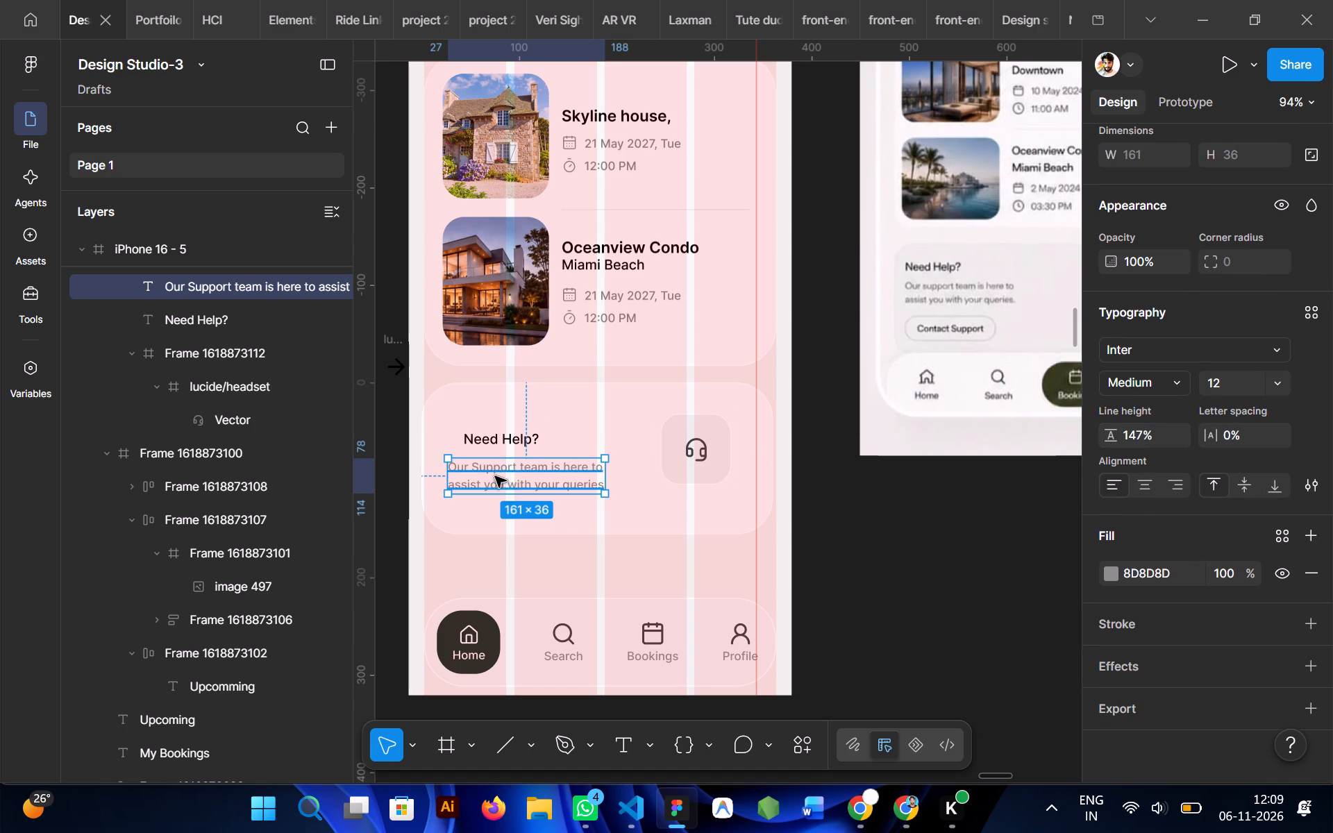
Change the Need Help? heading's font weight to Semi Bold.
left_click(481, 448)
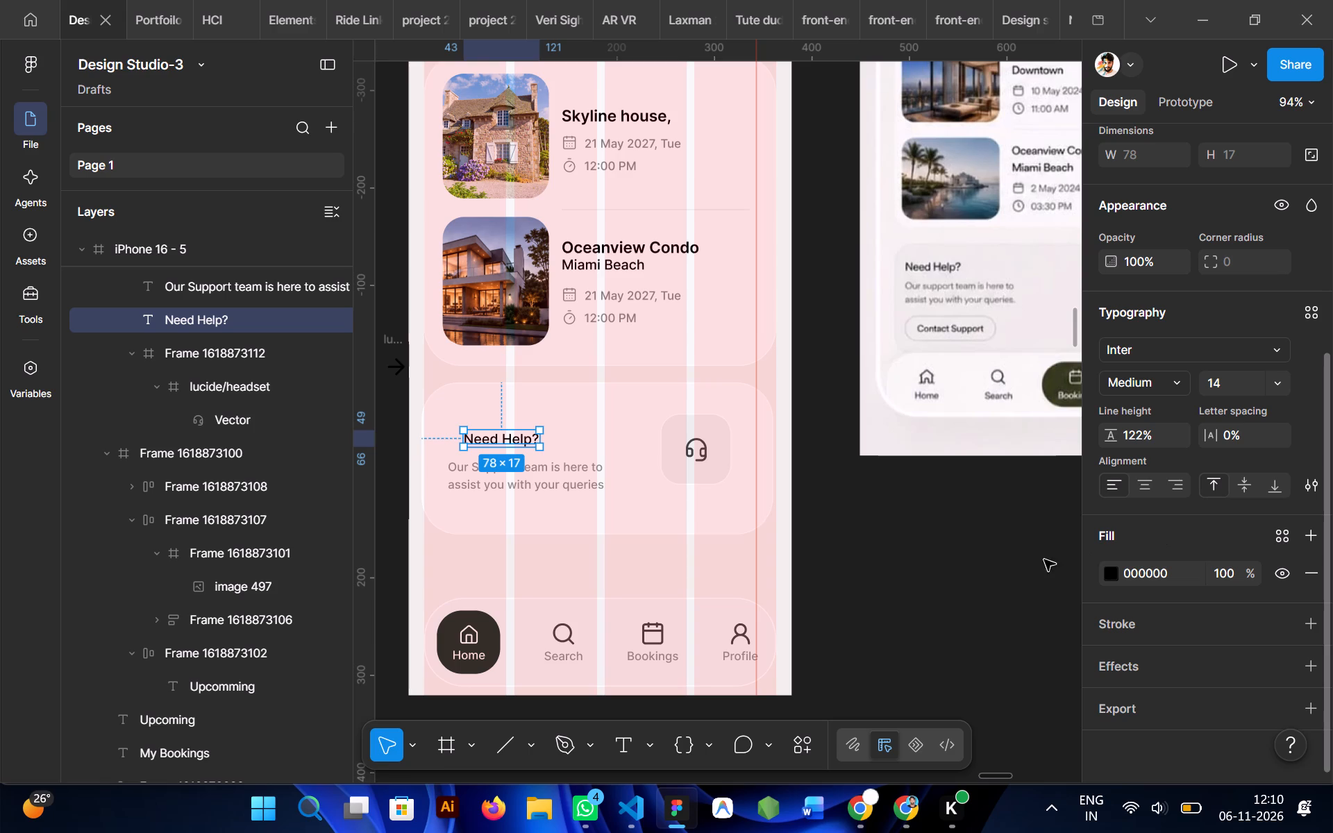
scroll(1255, 563, "down", 1)
left_click(1175, 382)
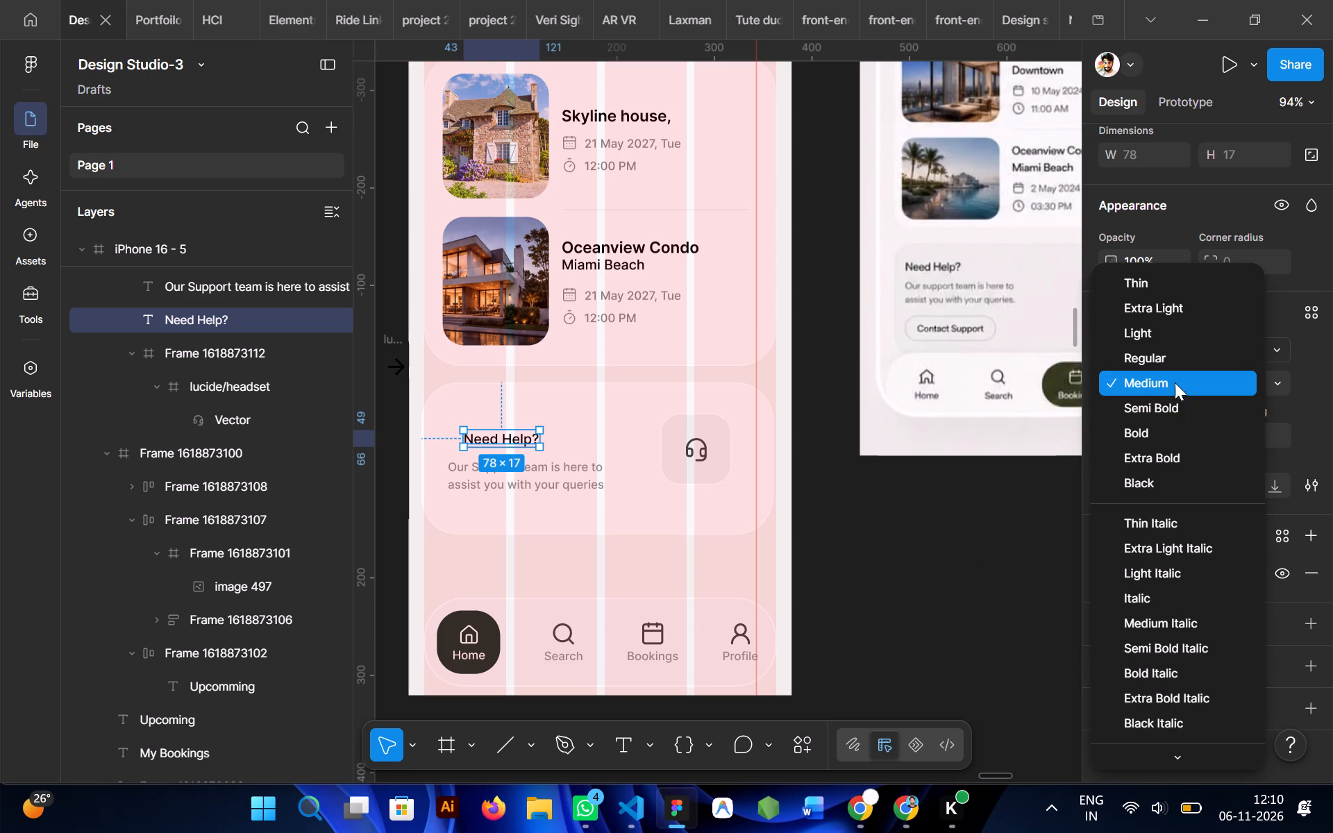
left_click(1146, 406)
Move the Need Help? heading up to about Y 23, lining up its left edge with the description.
scroll(710, 437, "right", 1)
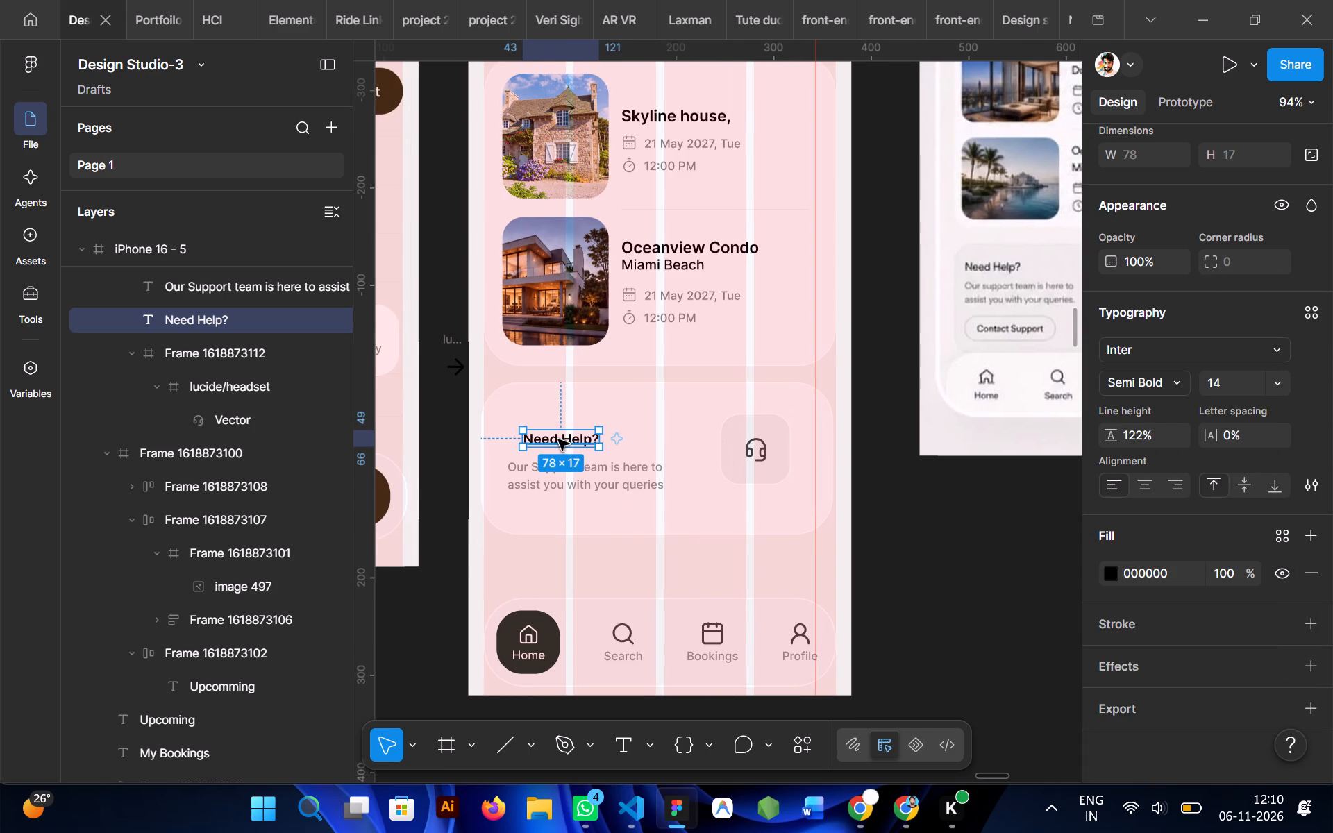
left_click_drag(557, 438, 545, 413)
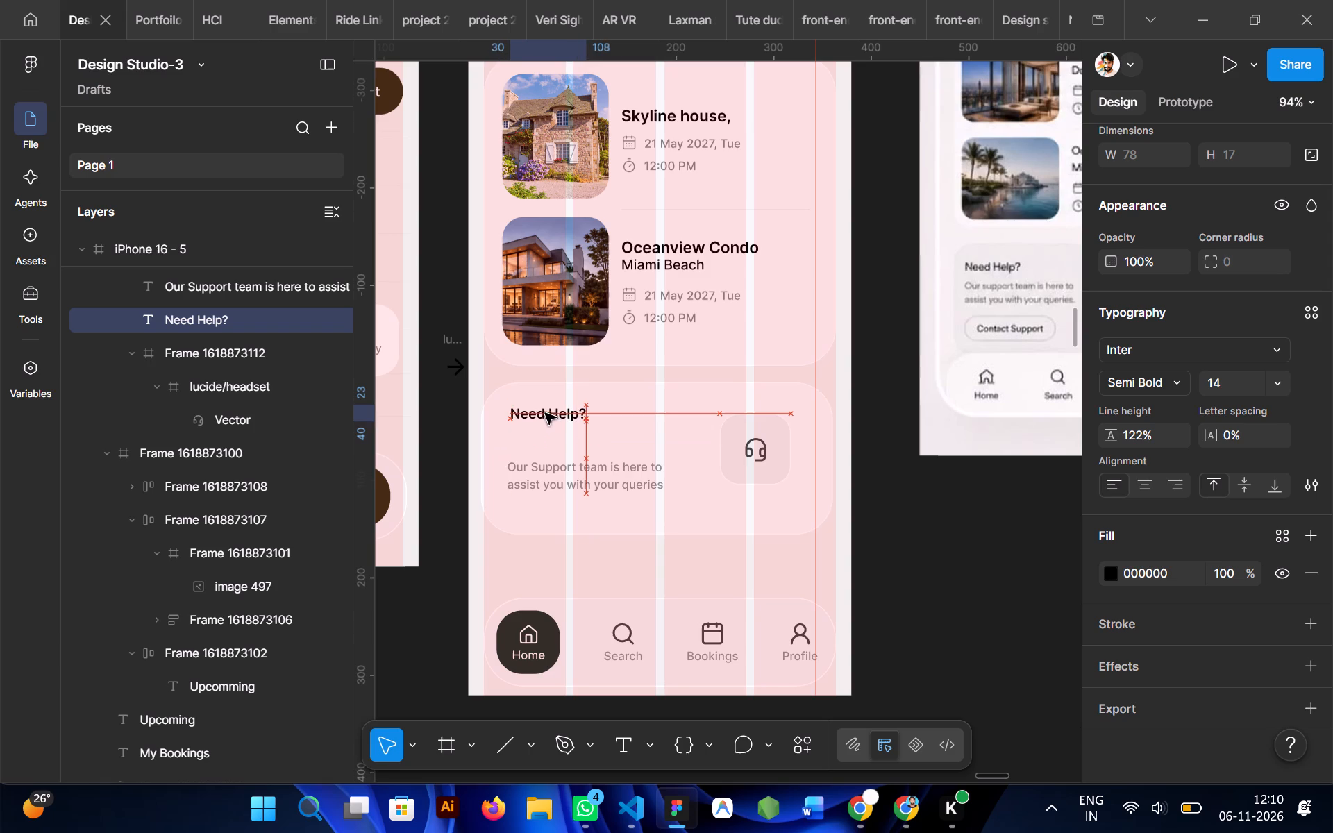
left_click_drag(545, 413, 536, 414)
Move the support description up to sit just beneath the Need Help? heading, at about X 24.
left_click(534, 478)
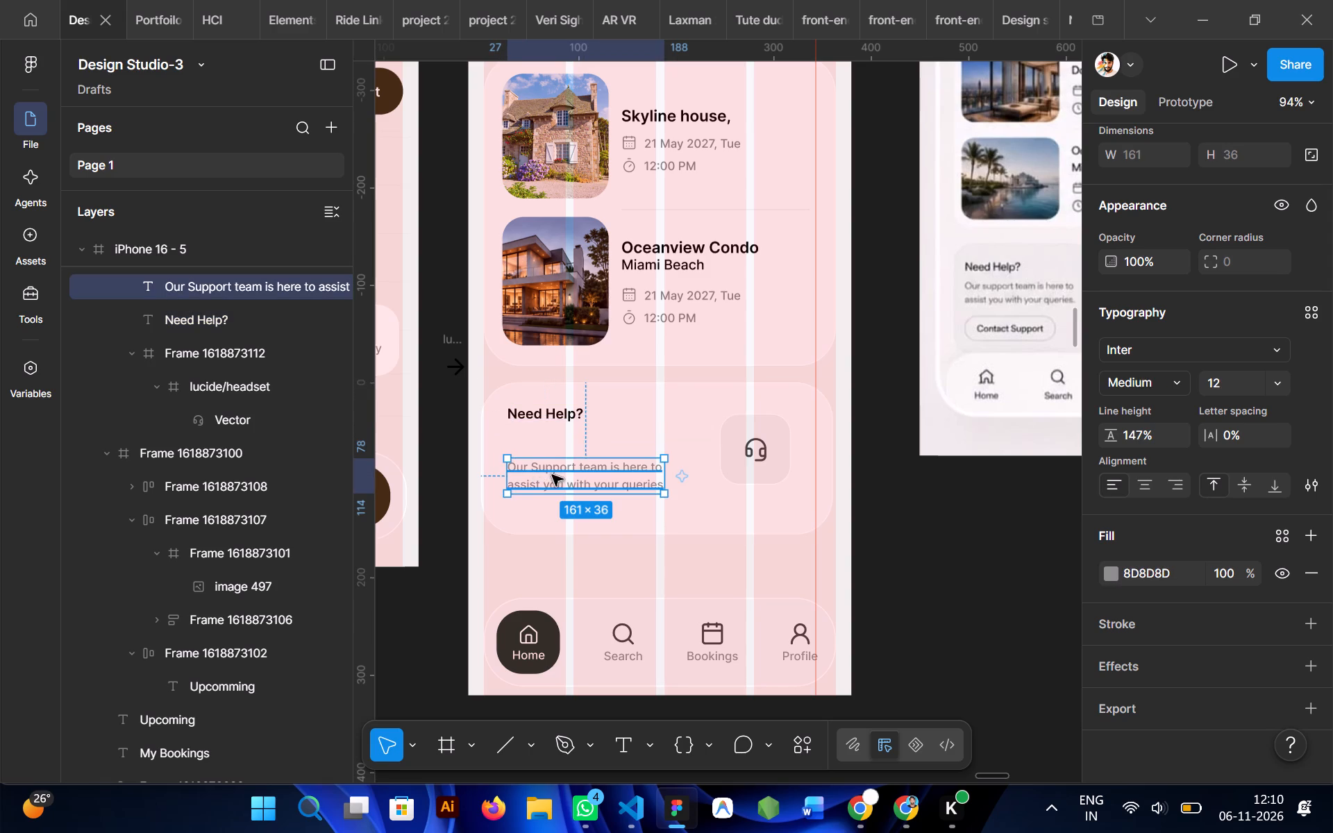
left_click_drag(552, 475, 548, 448)
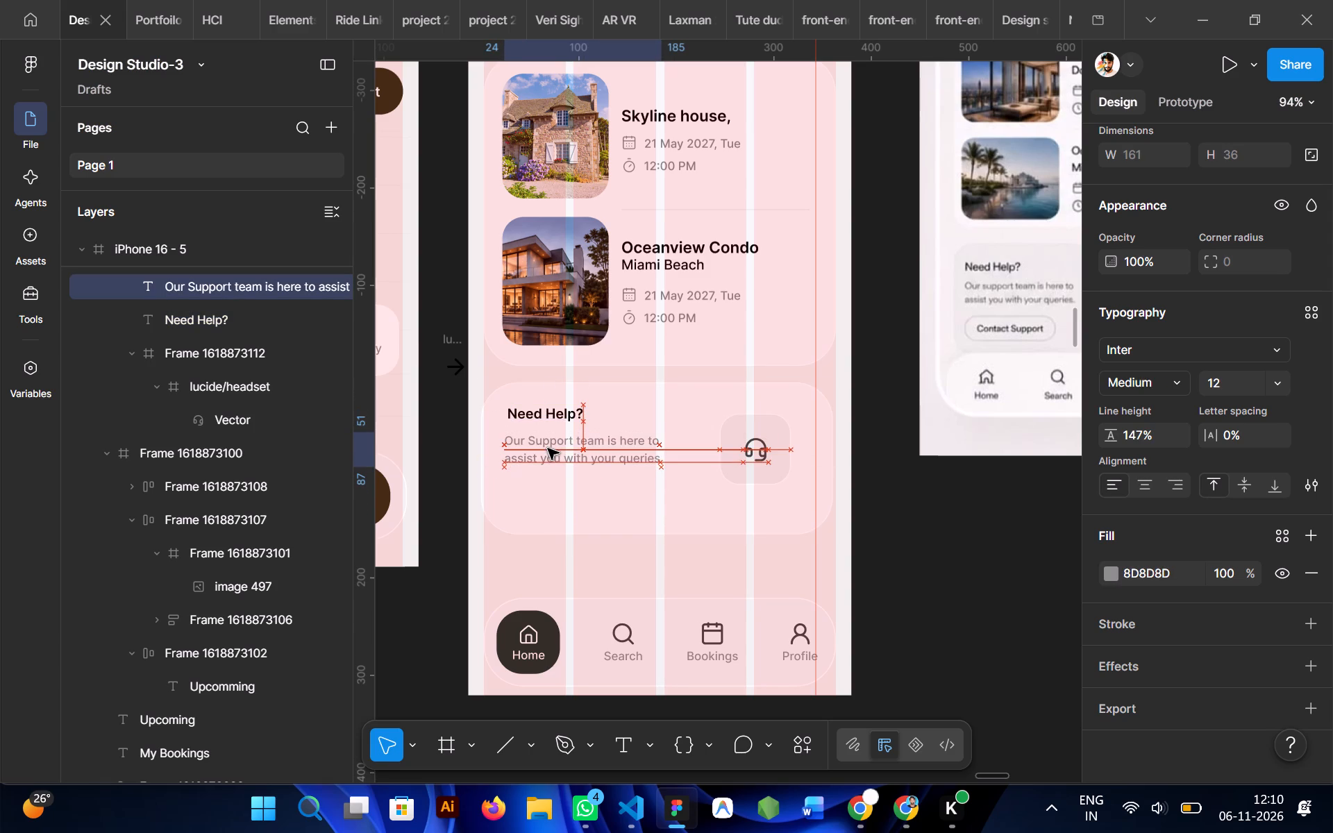
left_click_drag(548, 448, 548, 444)
left_click(896, 575)
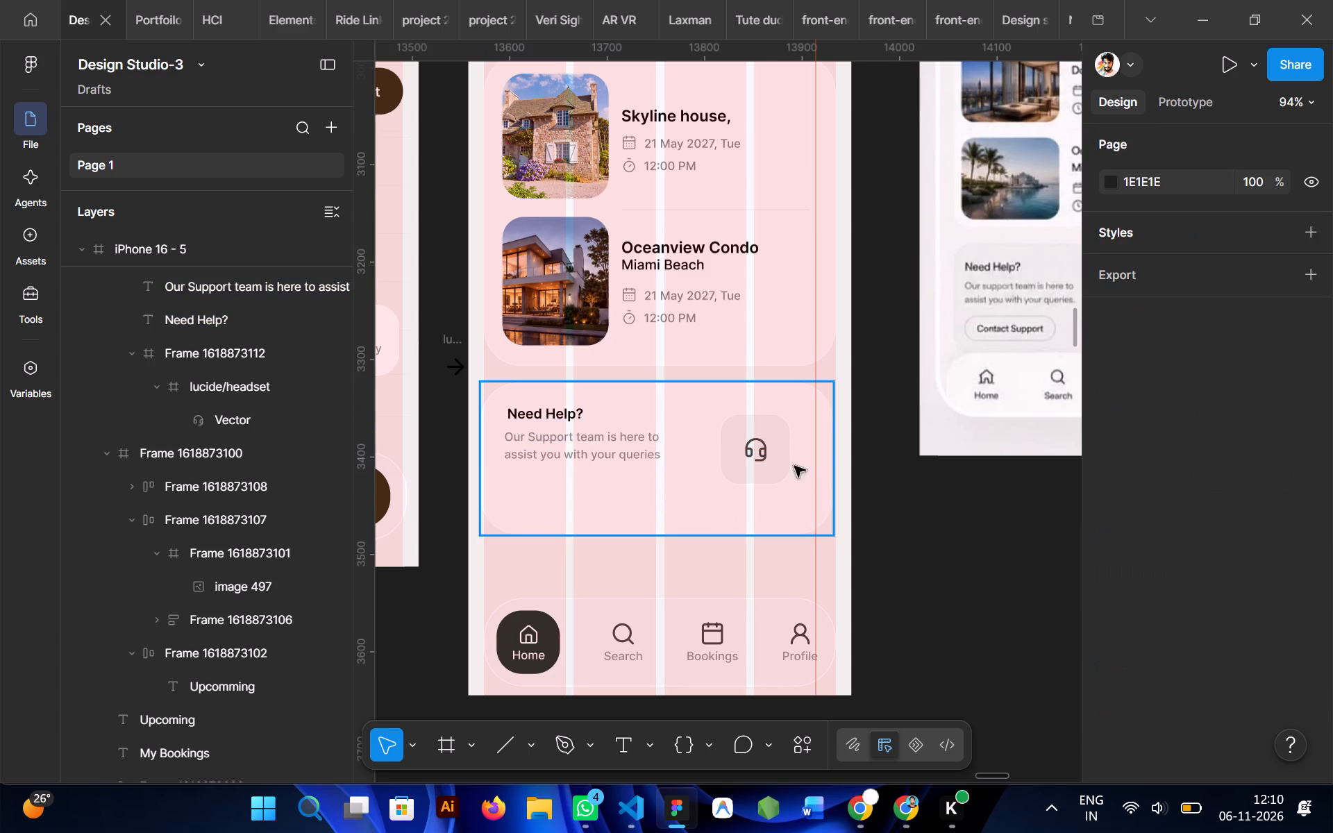
Wrap the Need Help? heading and the support description together in a vertical auto layout with a gap of 7.
double_click(748, 454)
scroll(748, 454, "left", 1)
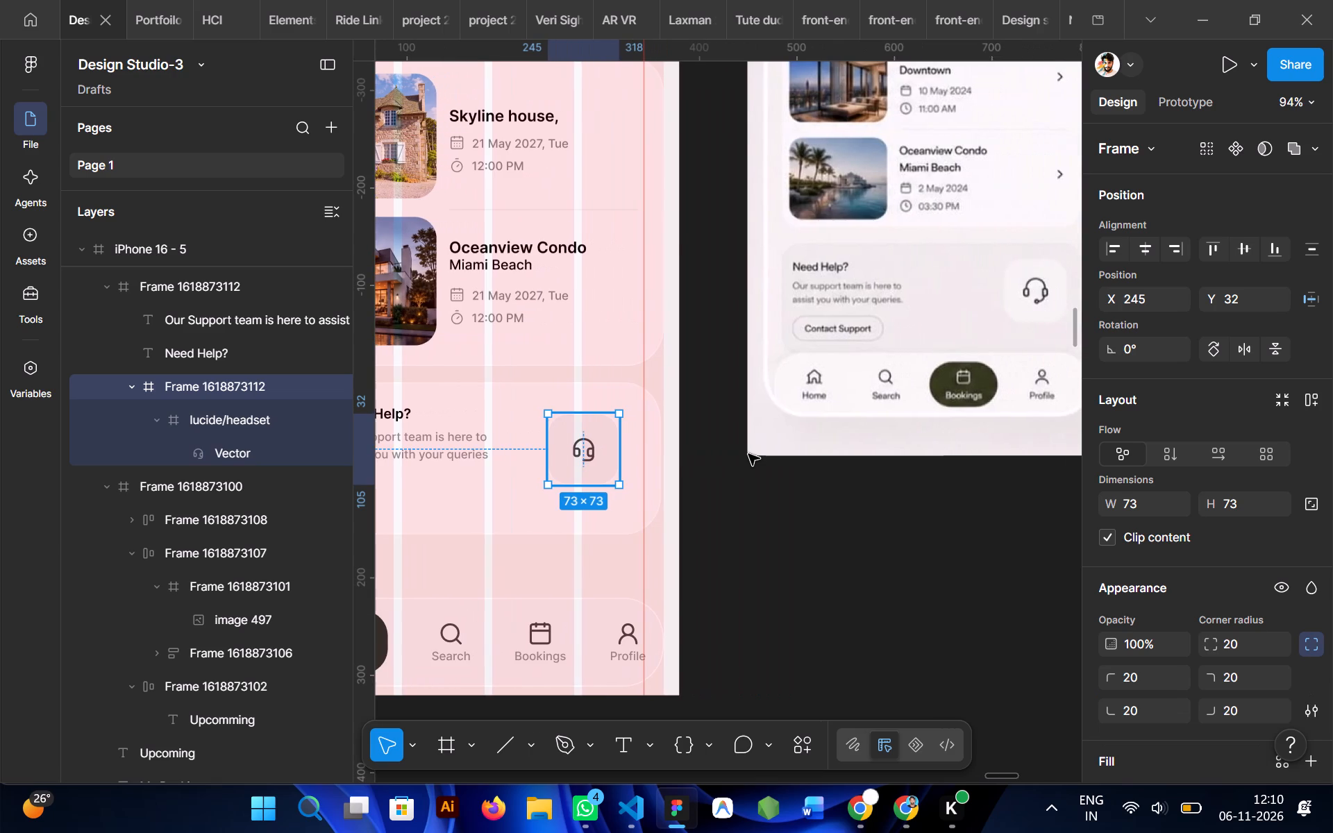
scroll(748, 454, "left", 1)
left_click(493, 416)
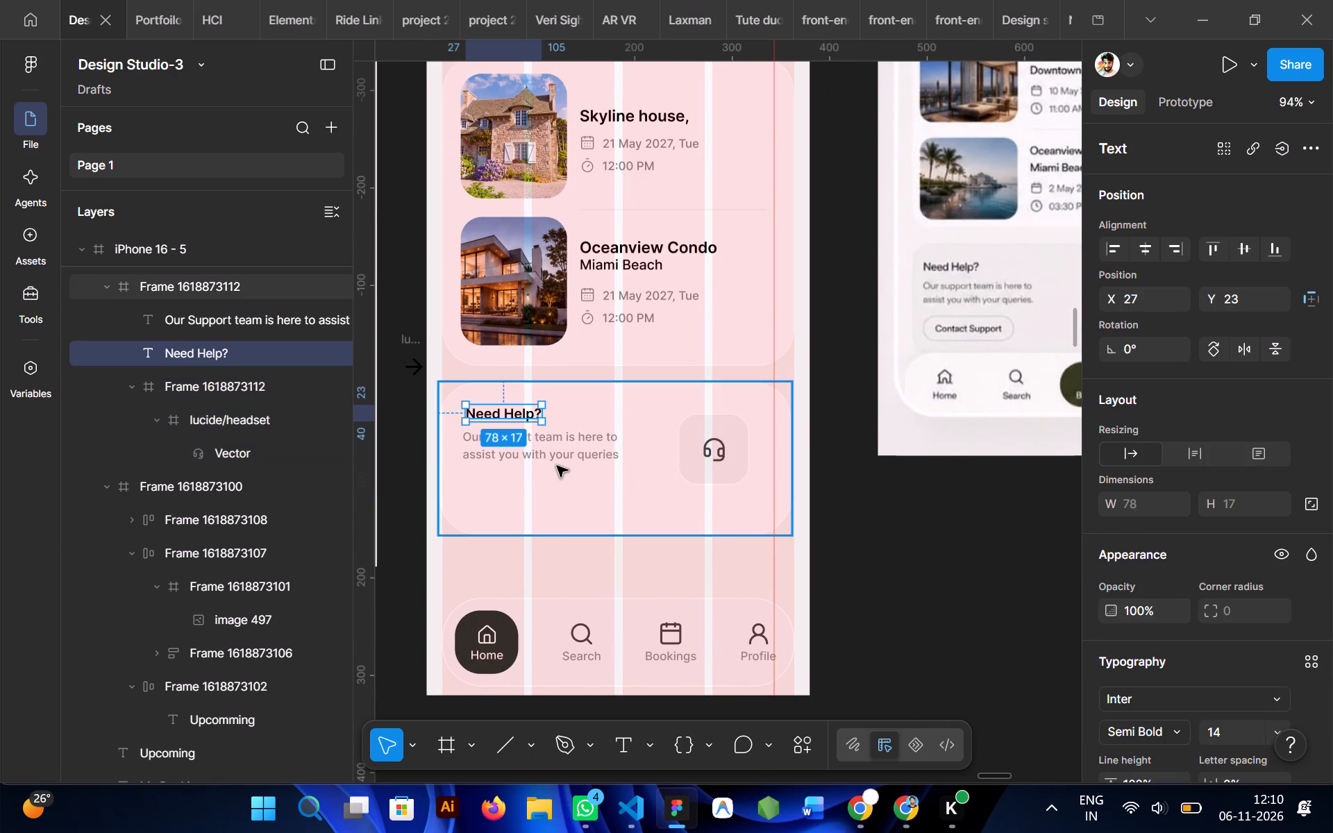
left_click(557, 446, "shift")
key("shift+a")
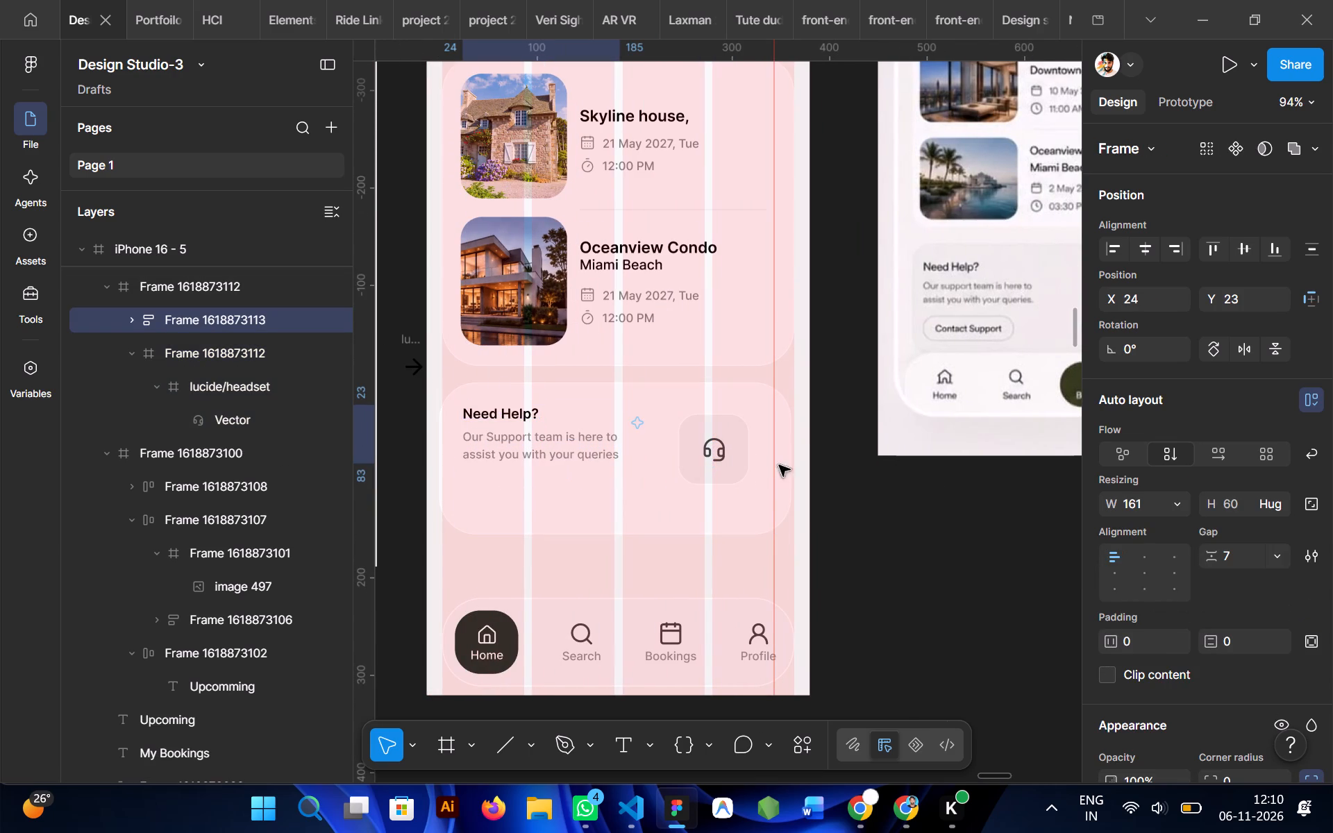
left_click(848, 530)
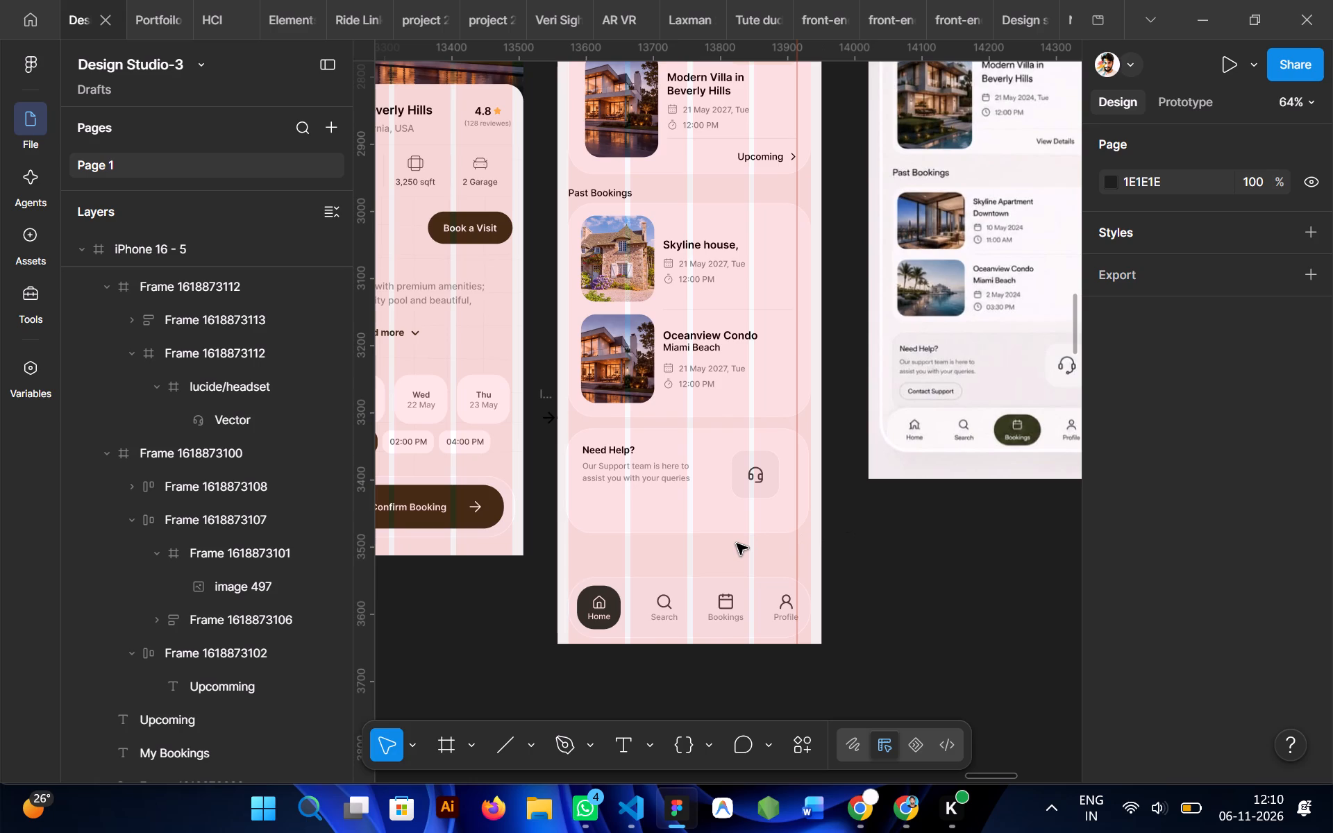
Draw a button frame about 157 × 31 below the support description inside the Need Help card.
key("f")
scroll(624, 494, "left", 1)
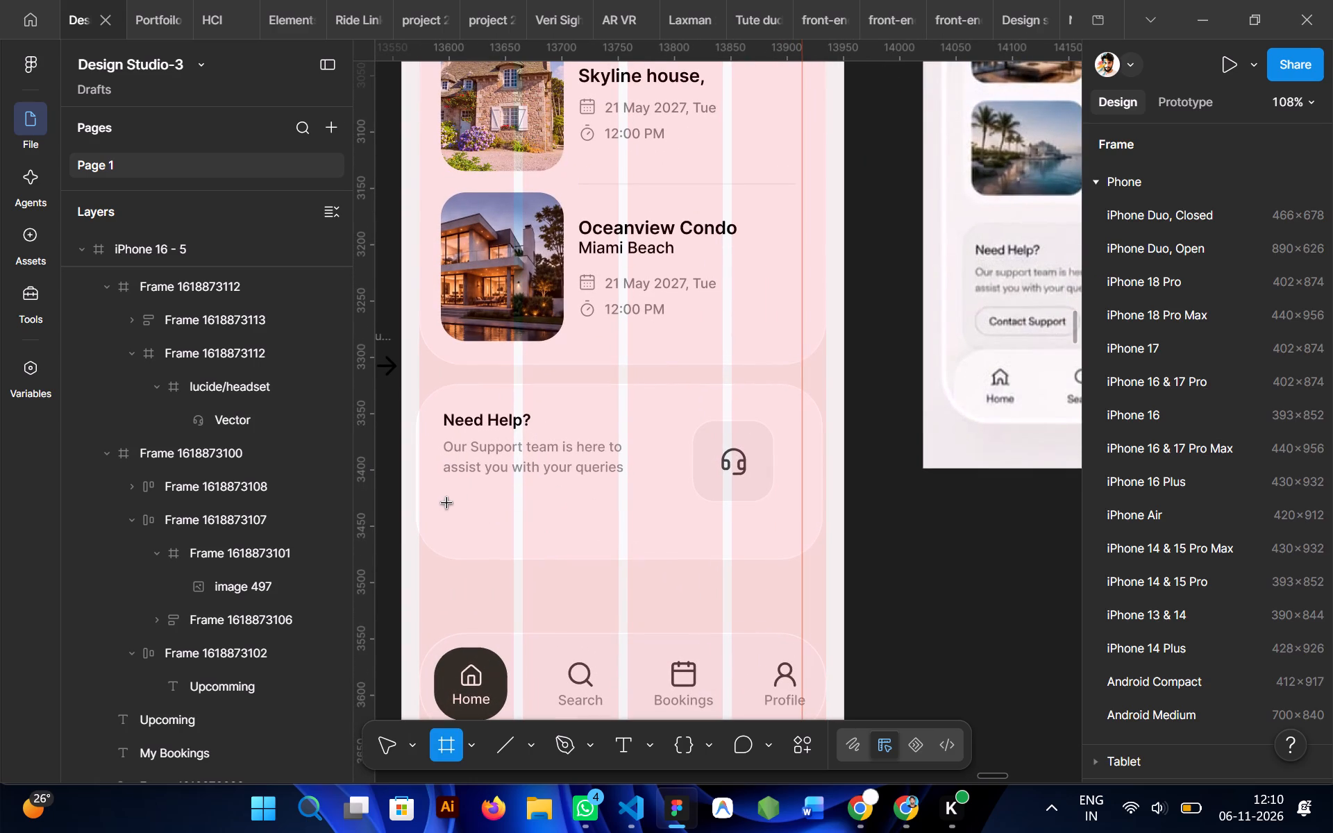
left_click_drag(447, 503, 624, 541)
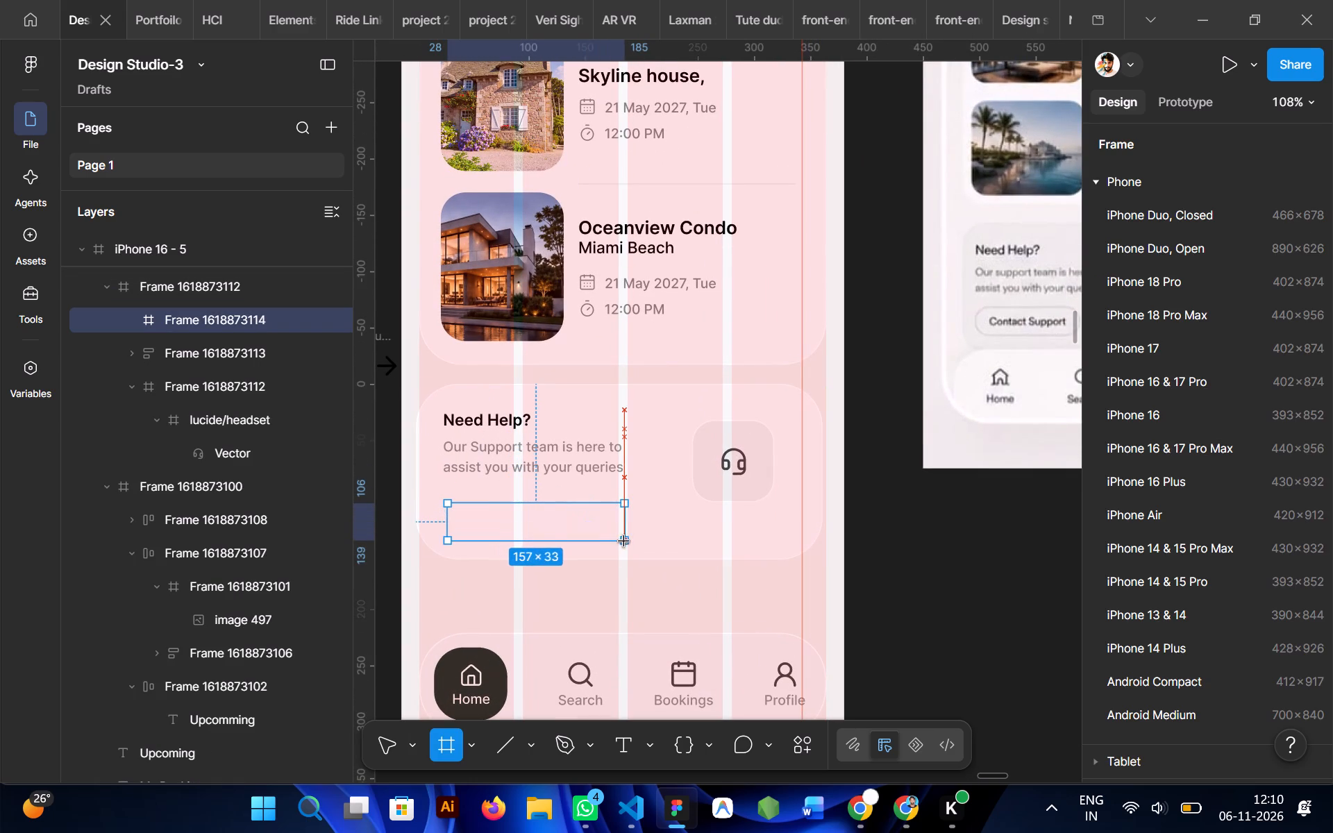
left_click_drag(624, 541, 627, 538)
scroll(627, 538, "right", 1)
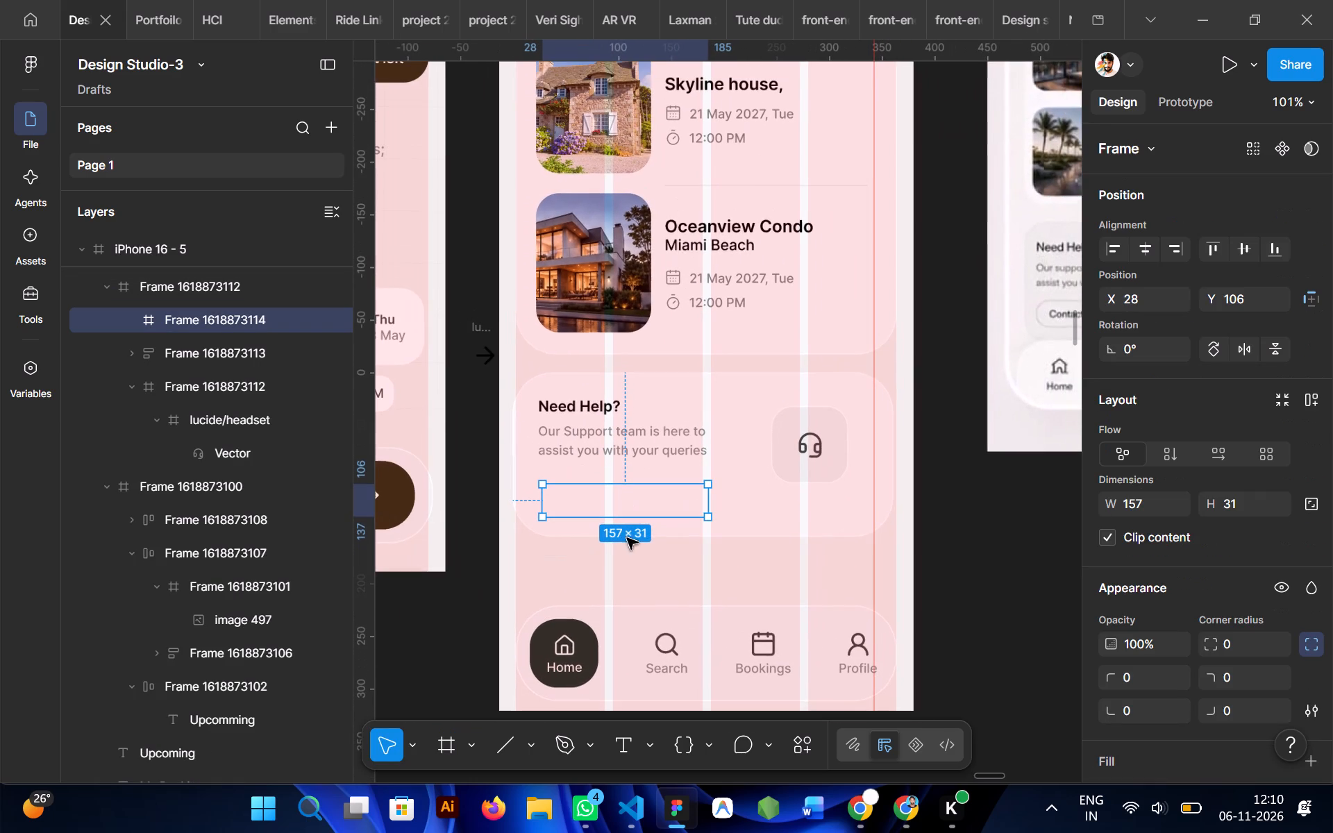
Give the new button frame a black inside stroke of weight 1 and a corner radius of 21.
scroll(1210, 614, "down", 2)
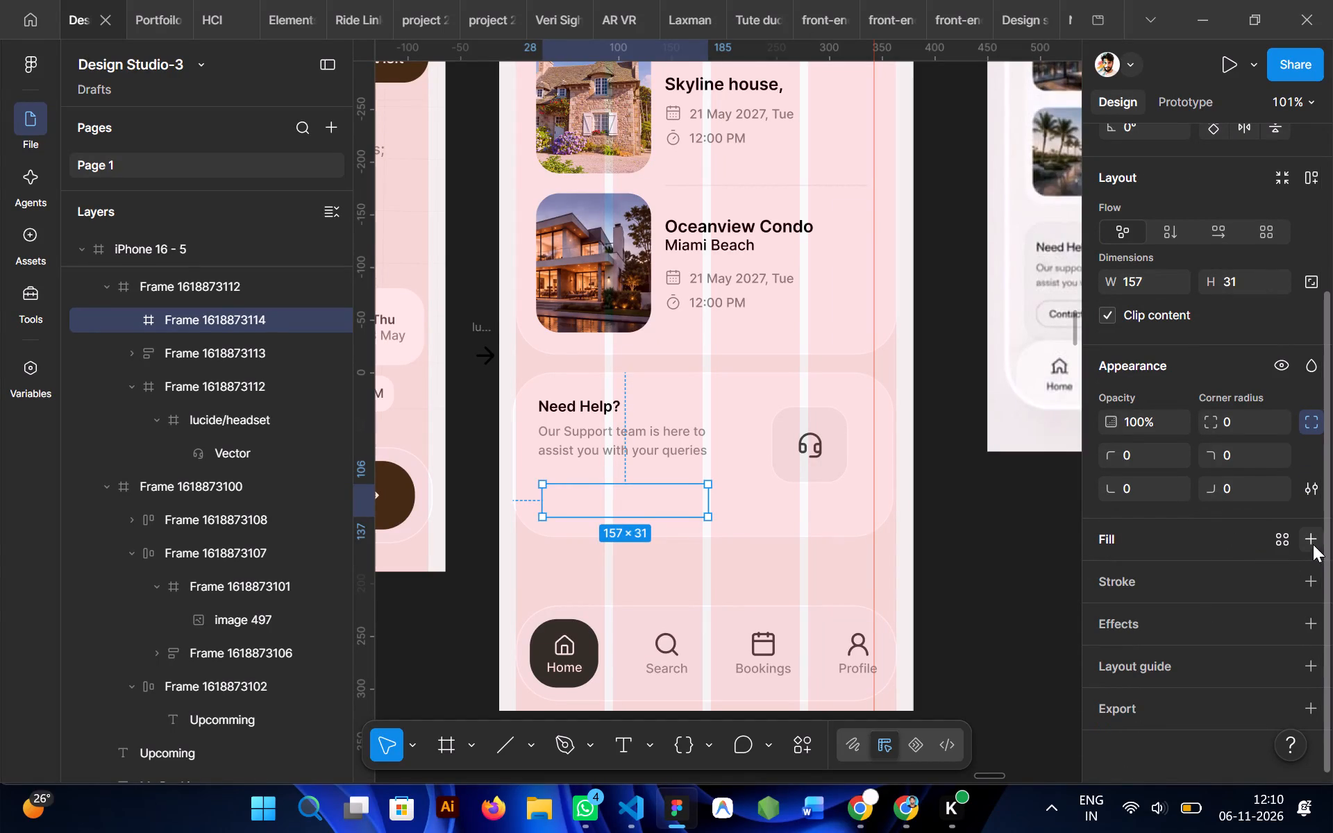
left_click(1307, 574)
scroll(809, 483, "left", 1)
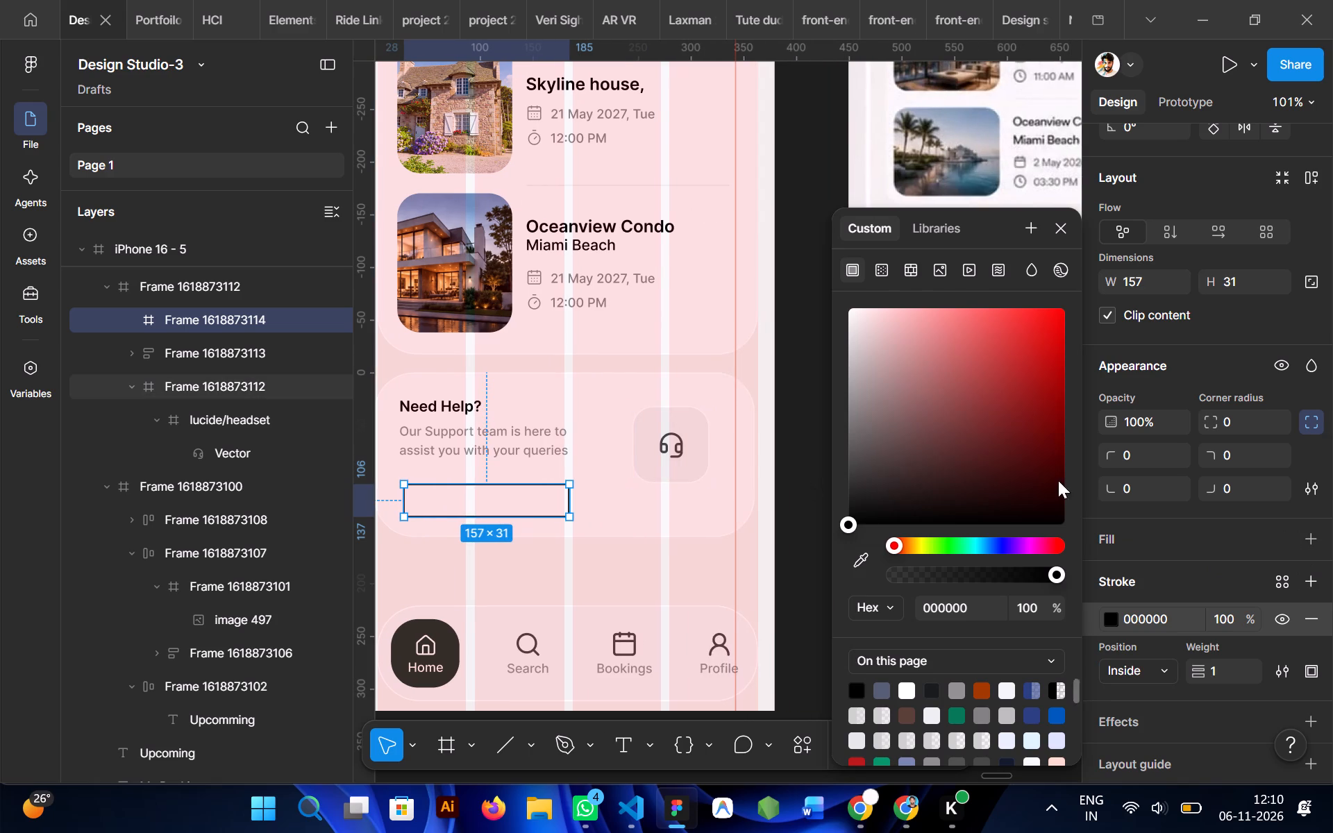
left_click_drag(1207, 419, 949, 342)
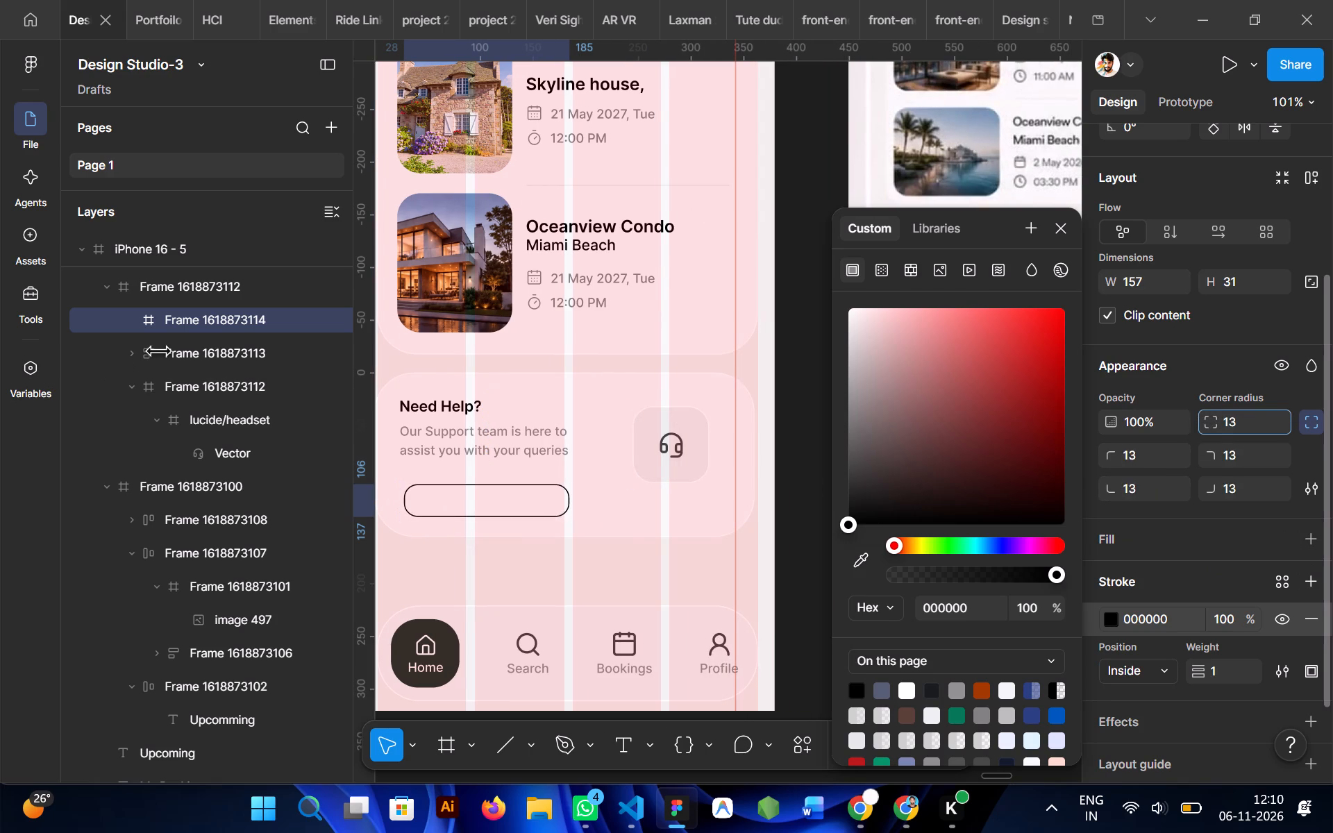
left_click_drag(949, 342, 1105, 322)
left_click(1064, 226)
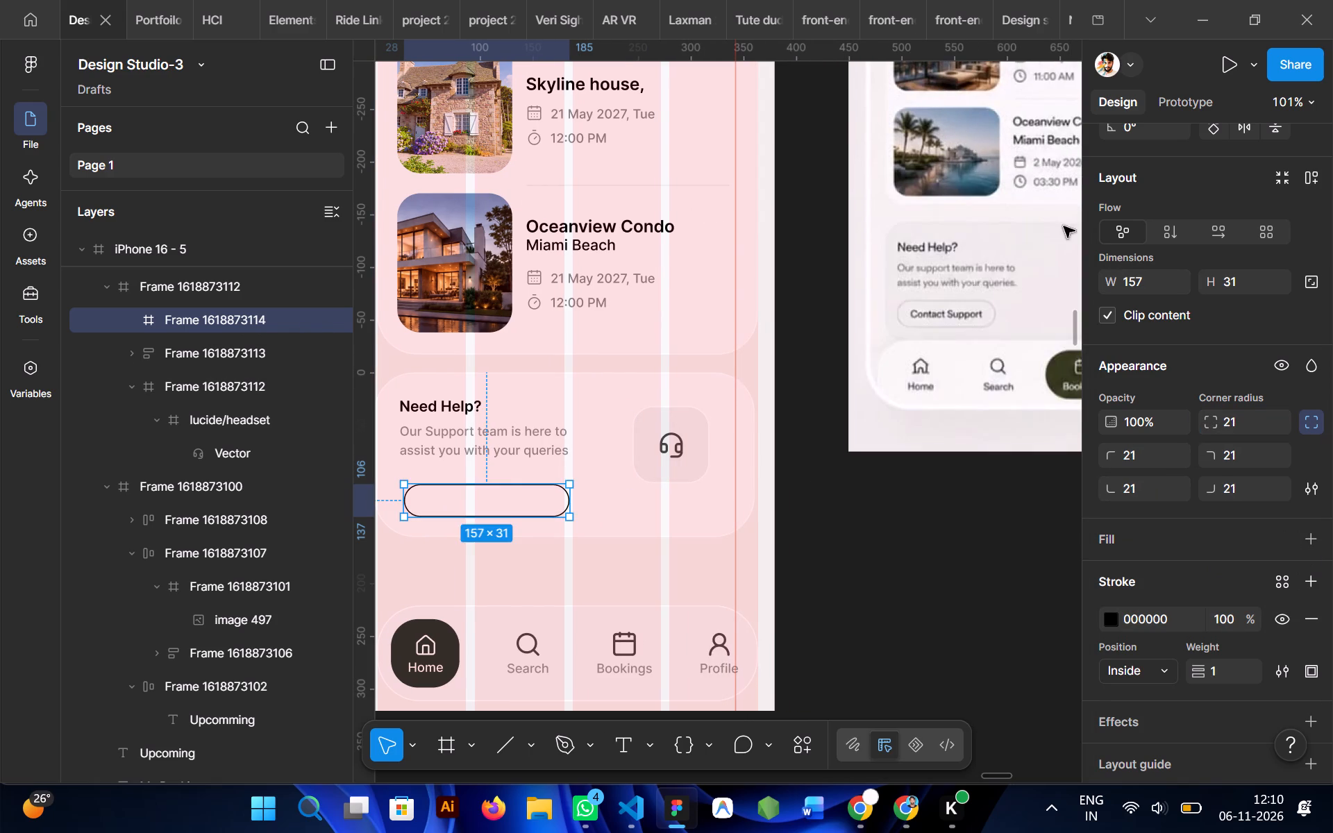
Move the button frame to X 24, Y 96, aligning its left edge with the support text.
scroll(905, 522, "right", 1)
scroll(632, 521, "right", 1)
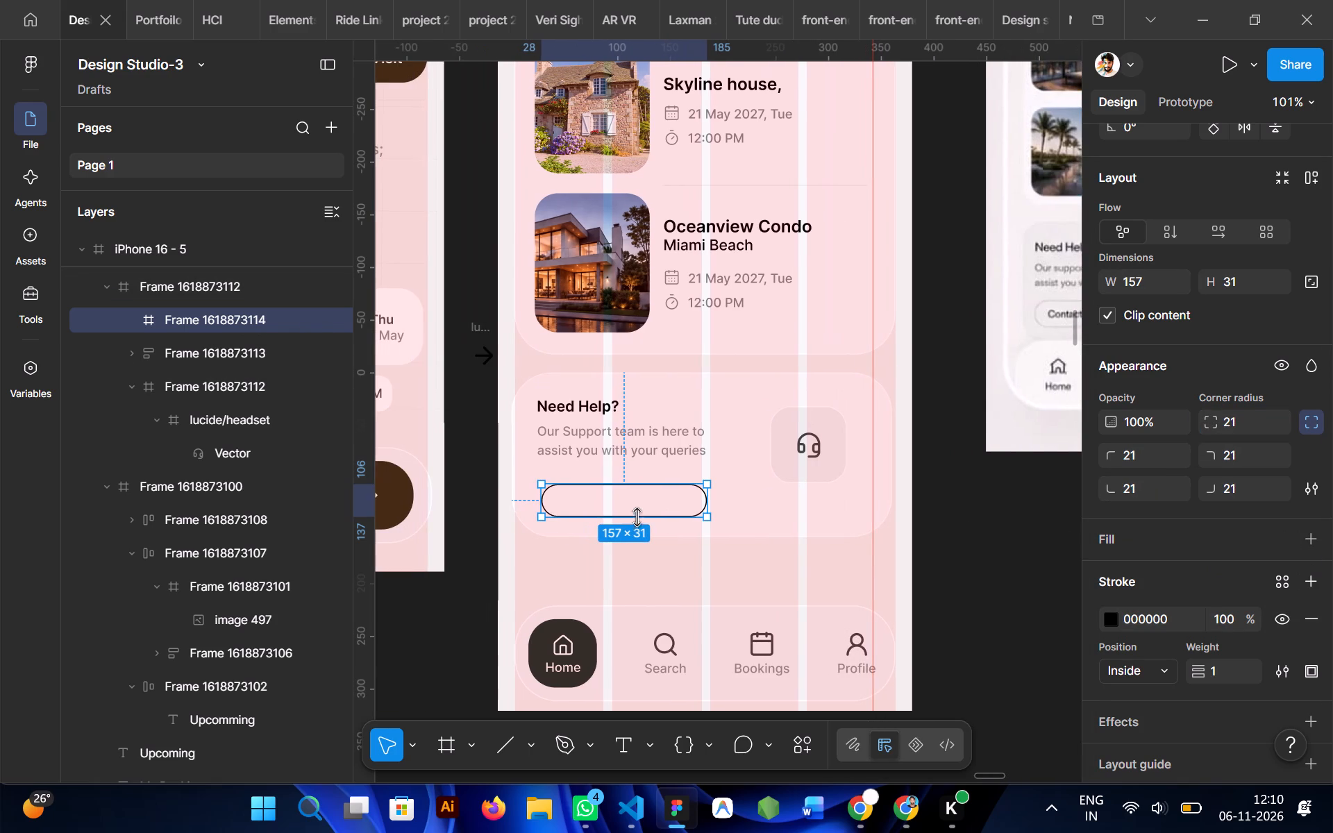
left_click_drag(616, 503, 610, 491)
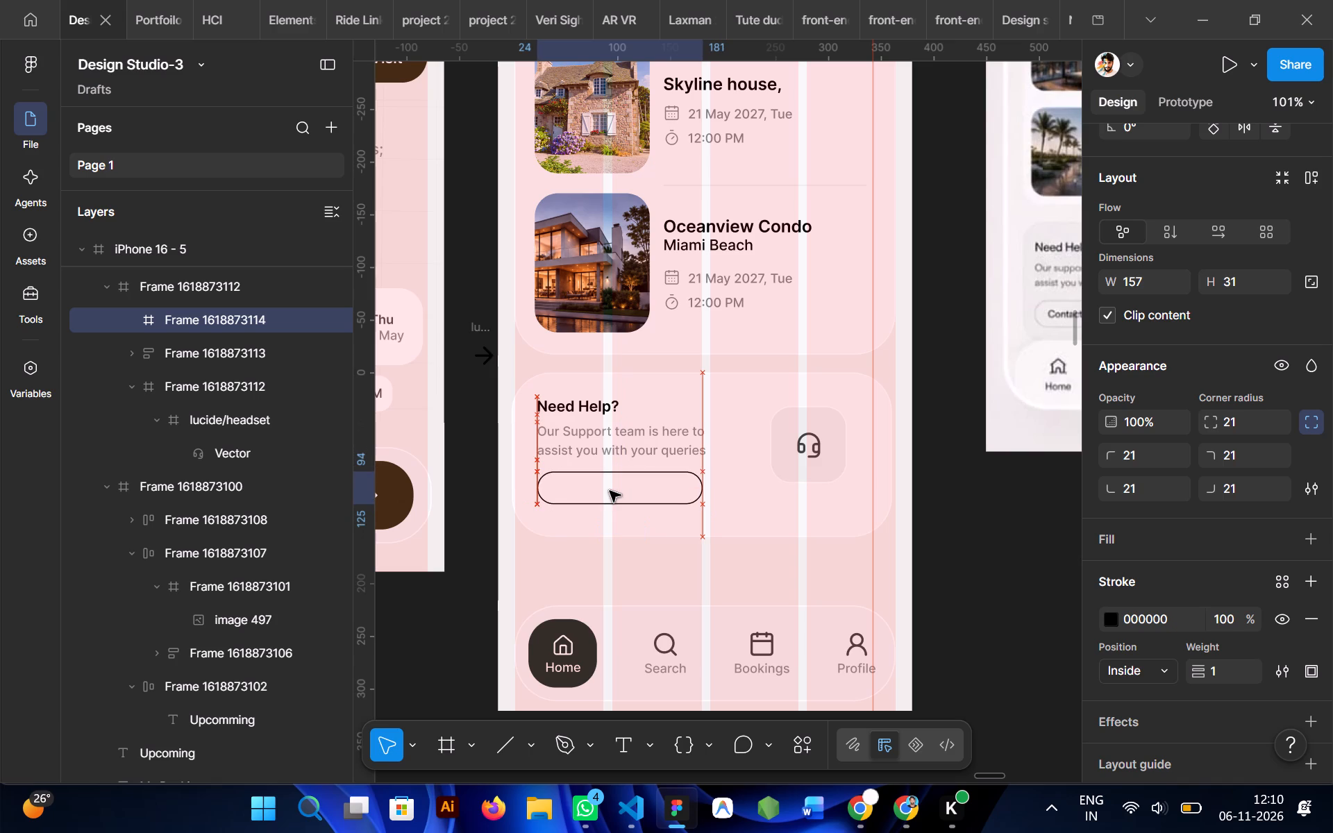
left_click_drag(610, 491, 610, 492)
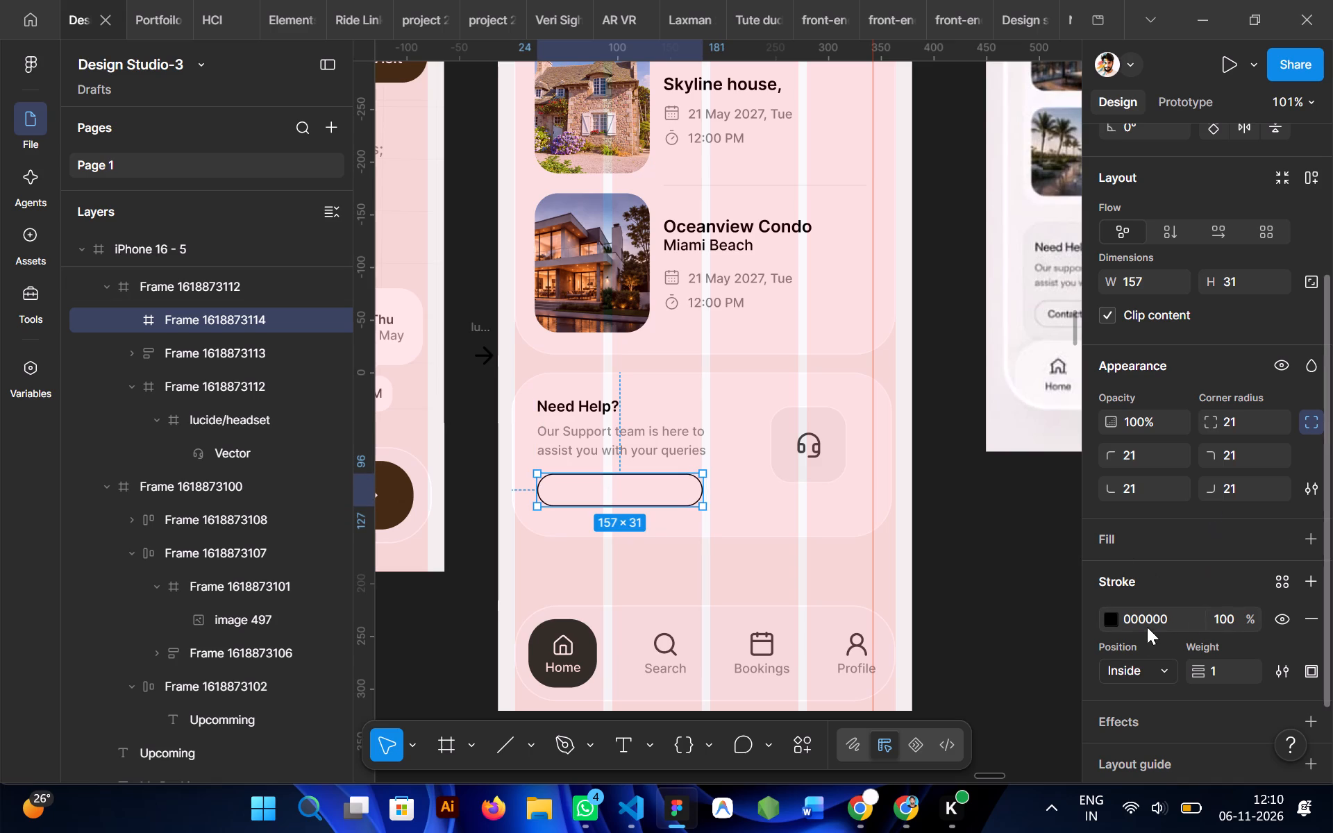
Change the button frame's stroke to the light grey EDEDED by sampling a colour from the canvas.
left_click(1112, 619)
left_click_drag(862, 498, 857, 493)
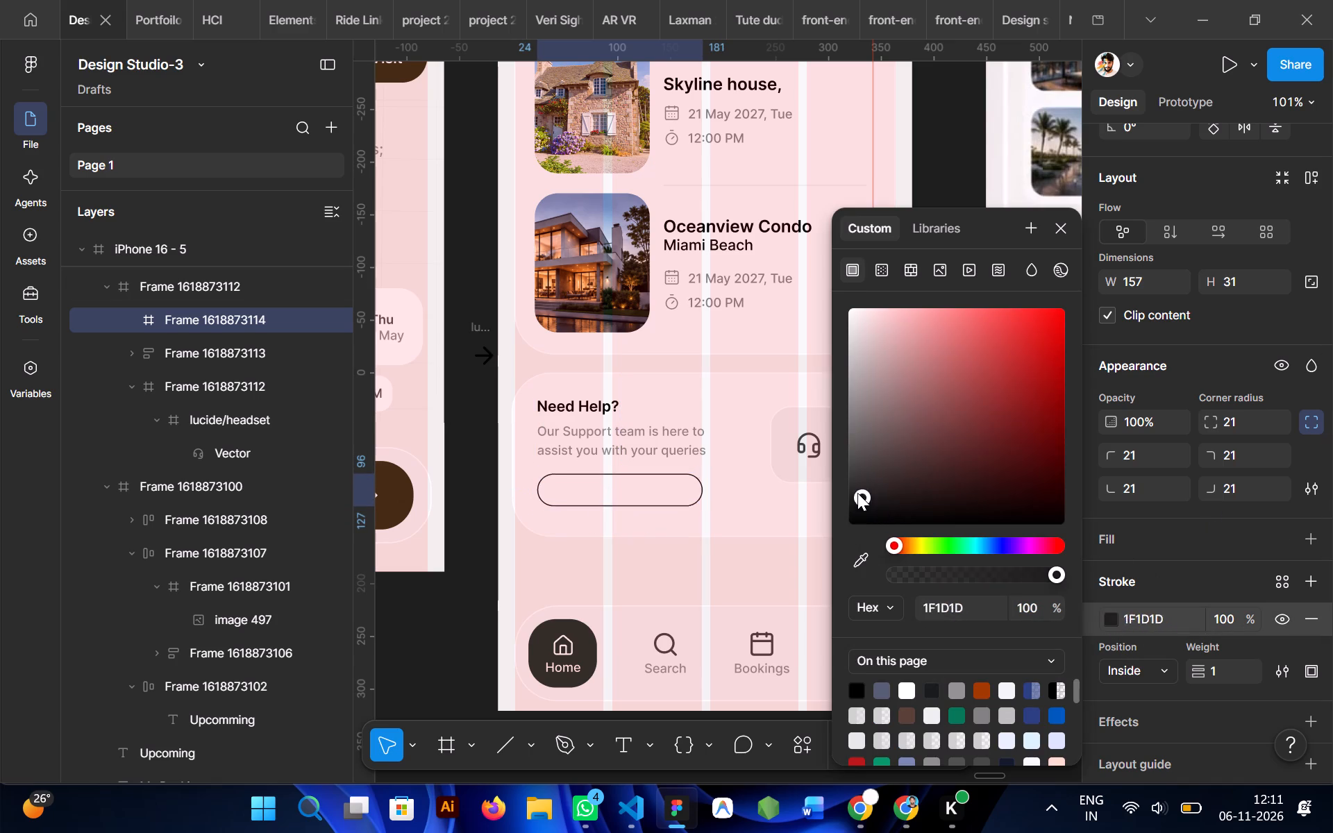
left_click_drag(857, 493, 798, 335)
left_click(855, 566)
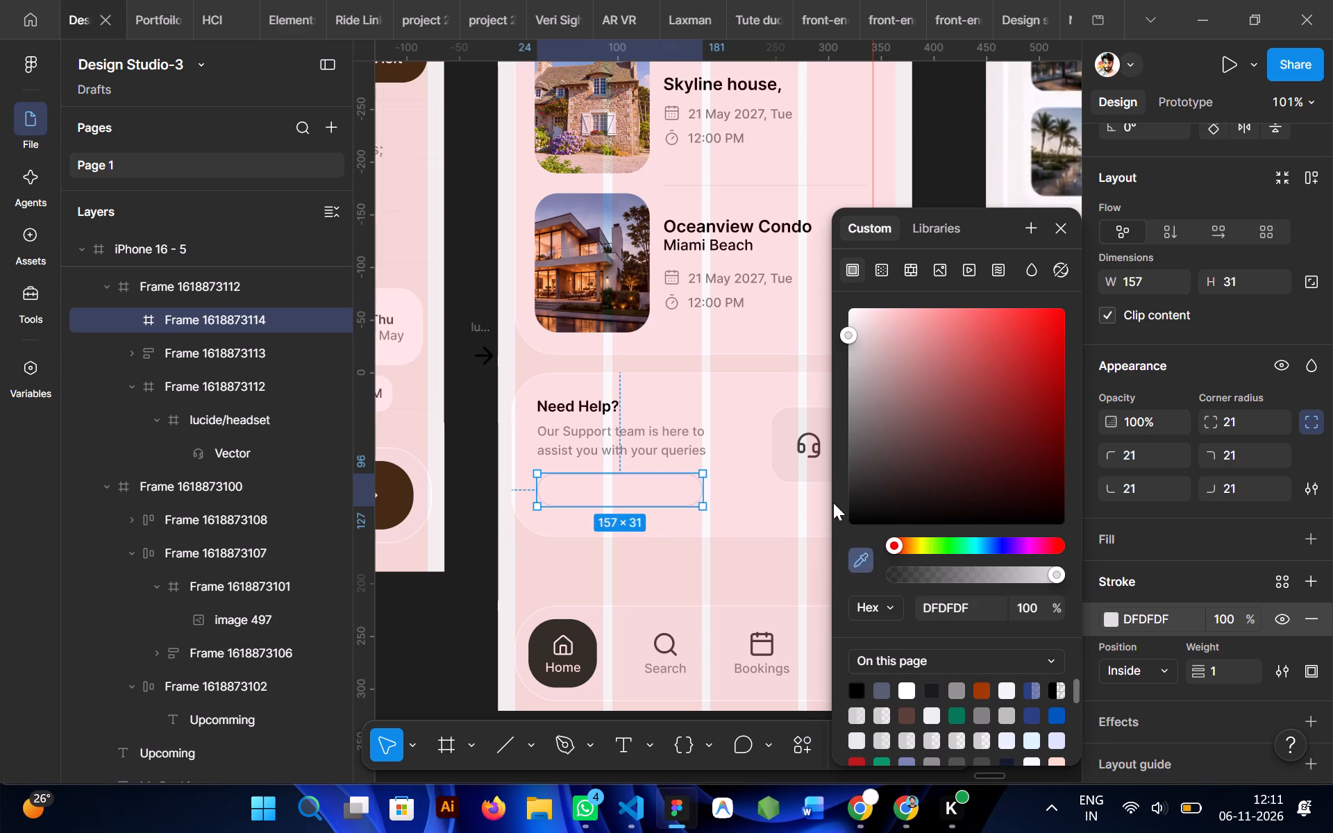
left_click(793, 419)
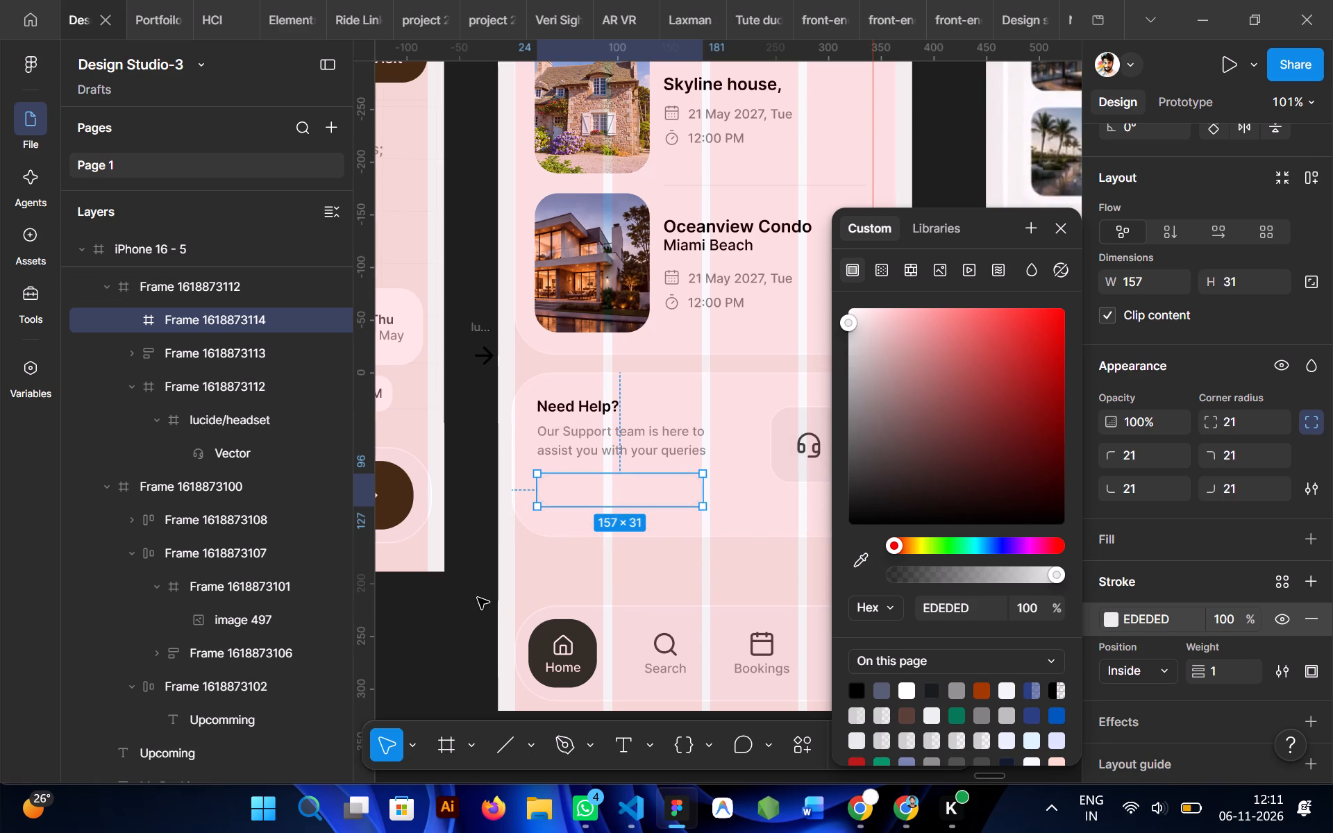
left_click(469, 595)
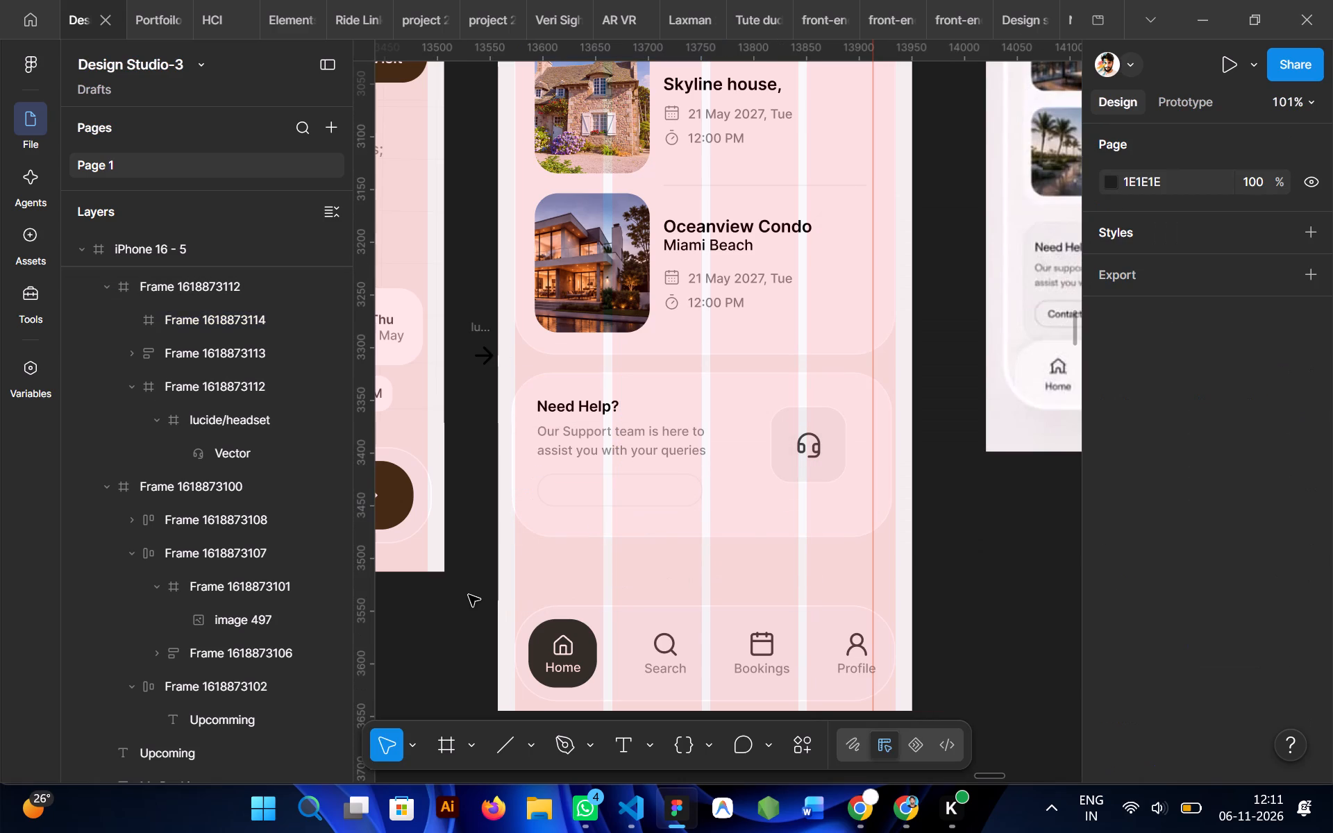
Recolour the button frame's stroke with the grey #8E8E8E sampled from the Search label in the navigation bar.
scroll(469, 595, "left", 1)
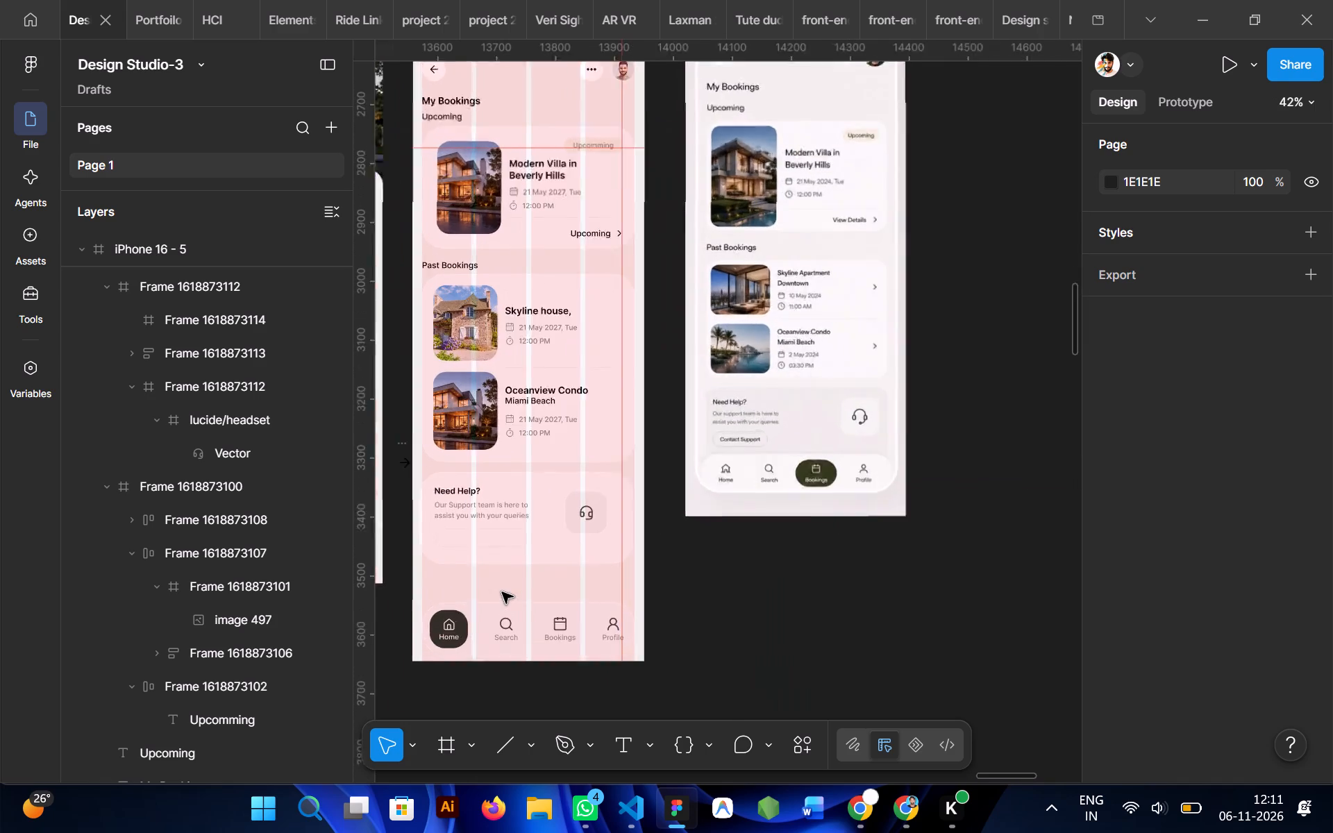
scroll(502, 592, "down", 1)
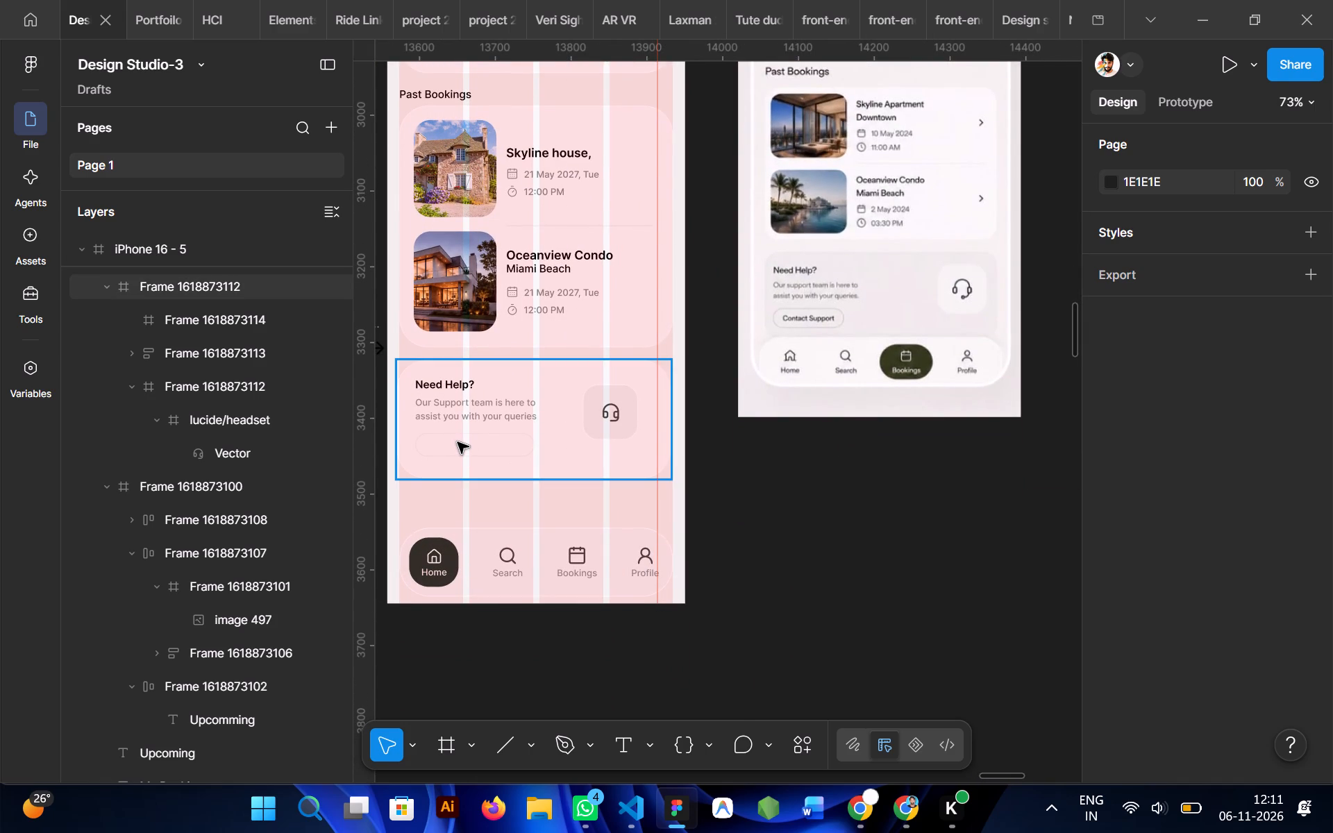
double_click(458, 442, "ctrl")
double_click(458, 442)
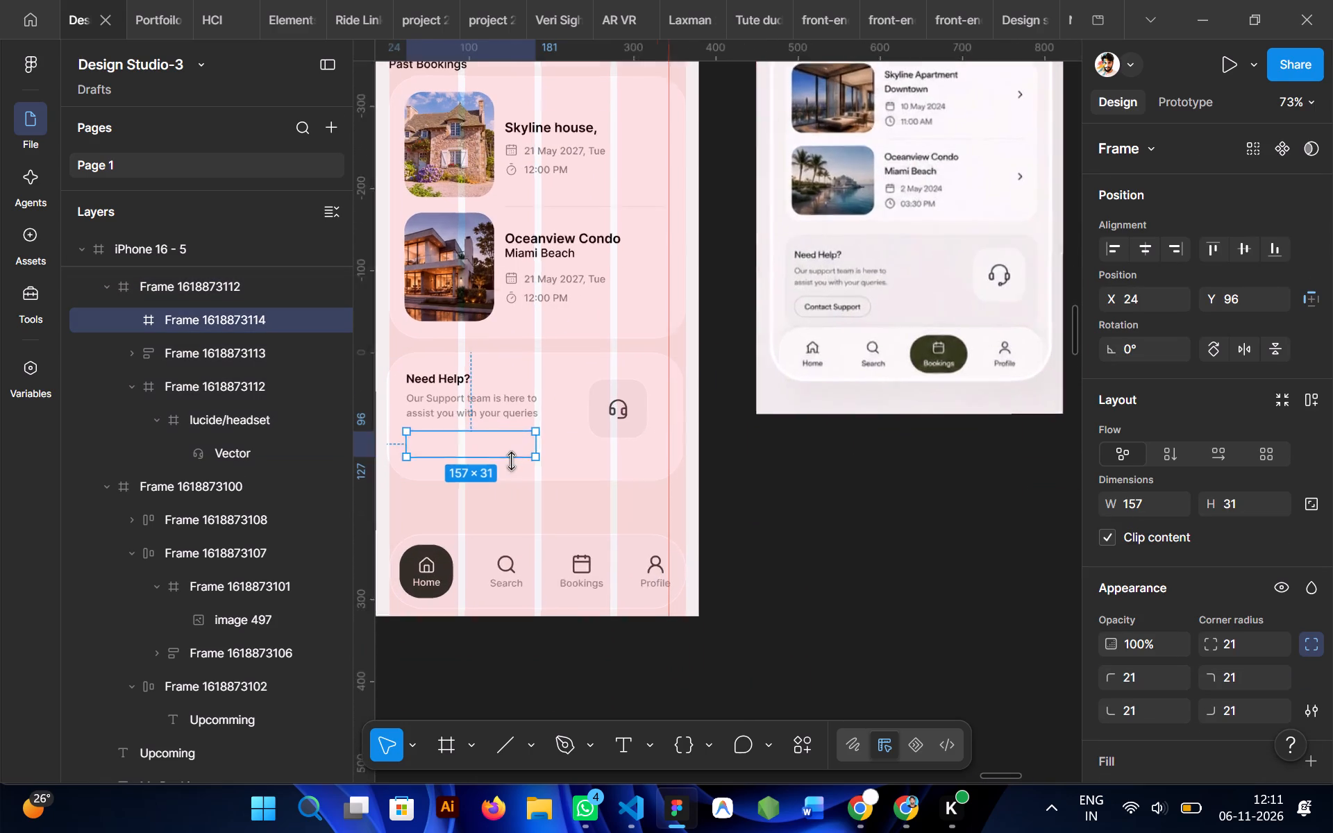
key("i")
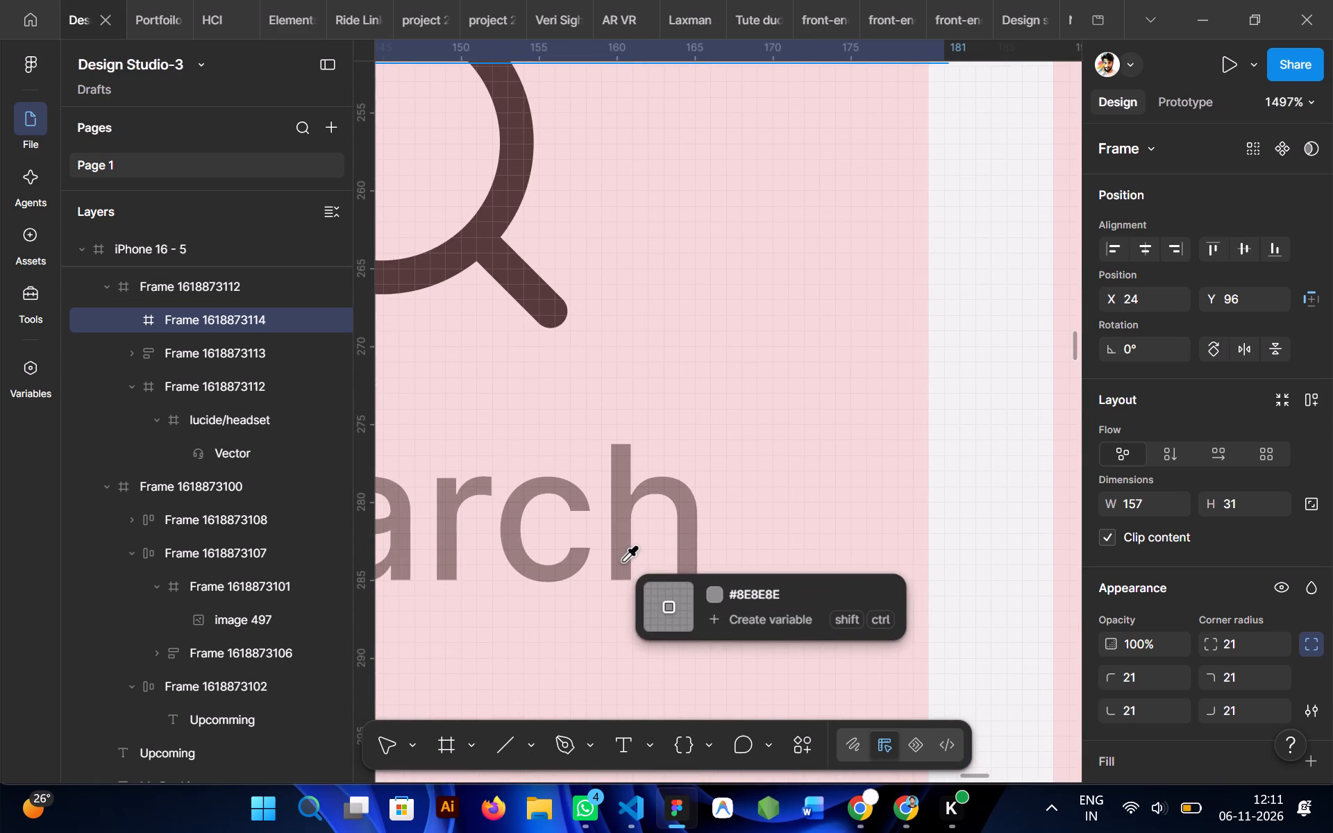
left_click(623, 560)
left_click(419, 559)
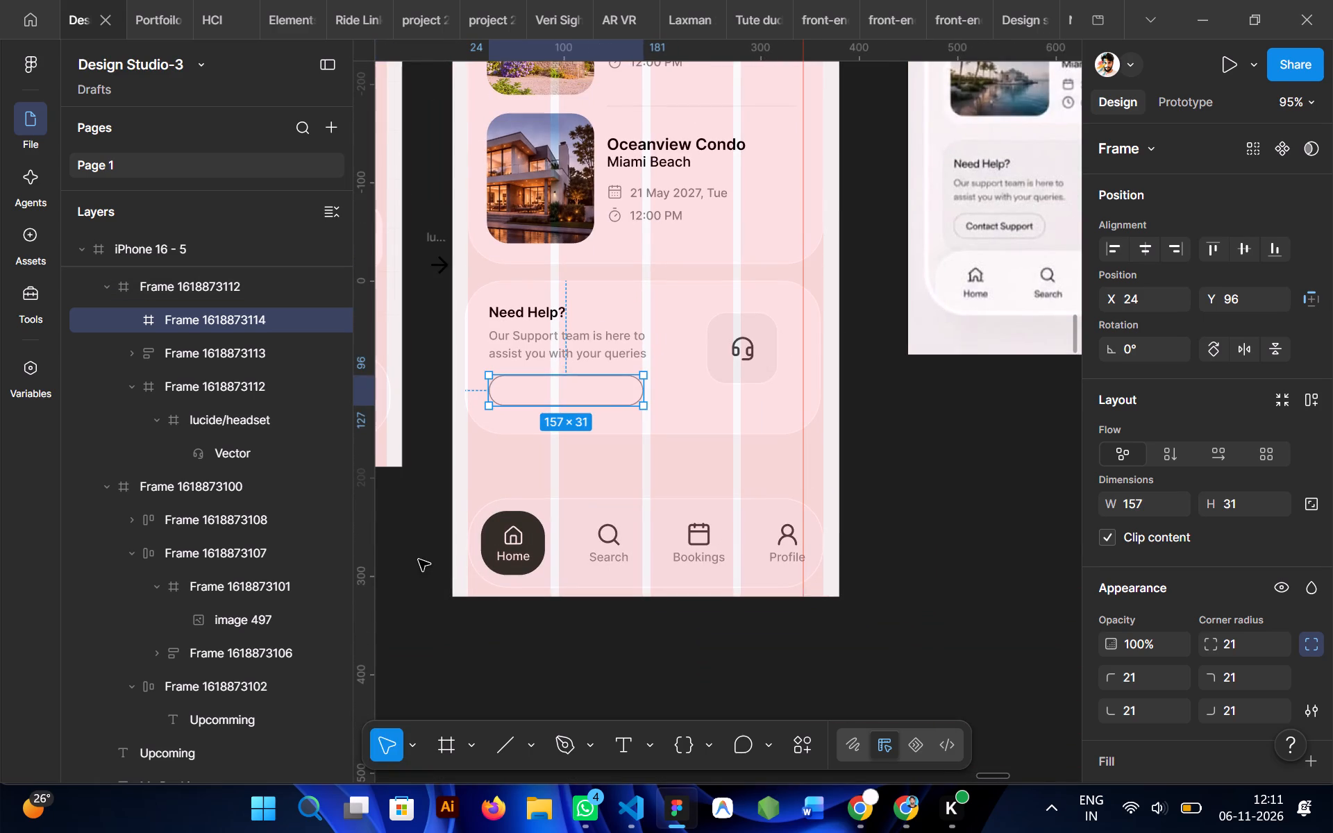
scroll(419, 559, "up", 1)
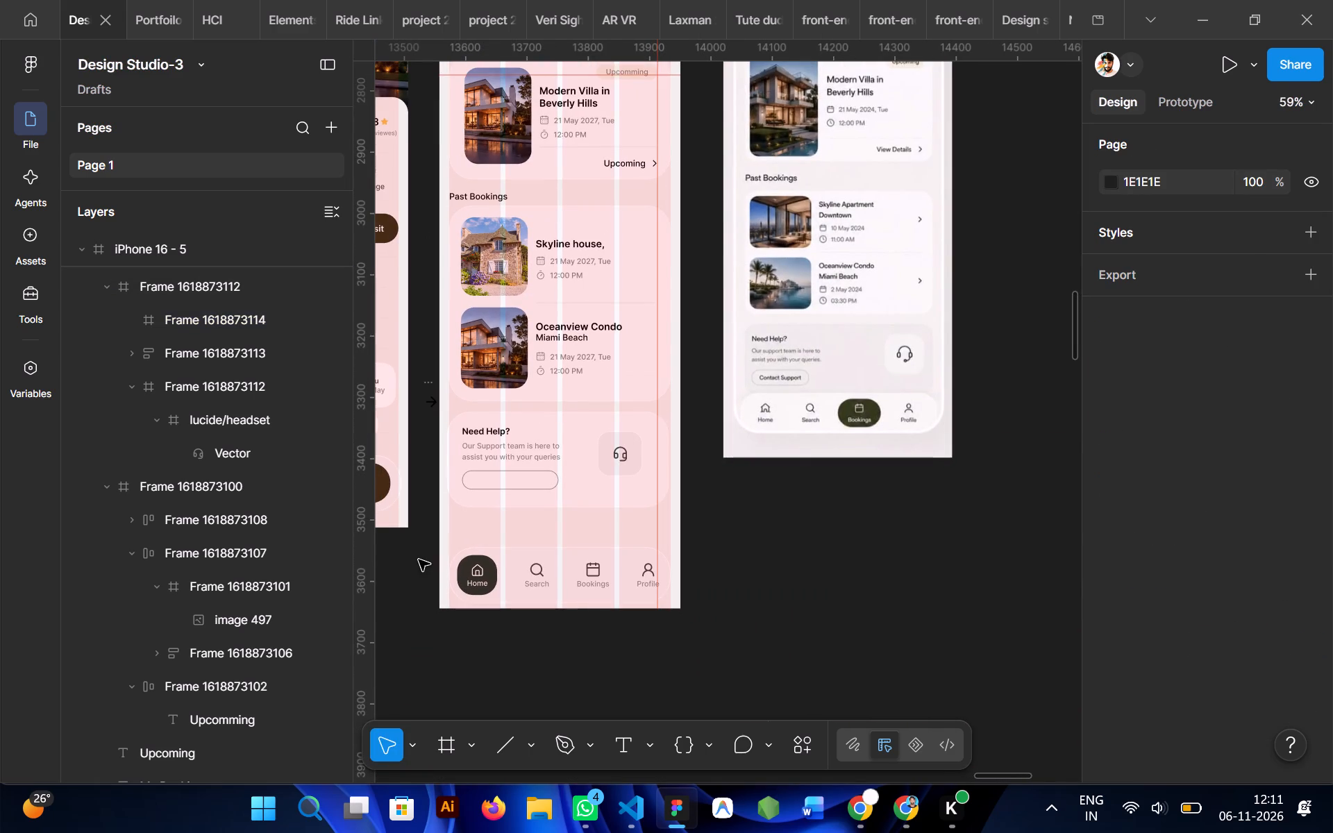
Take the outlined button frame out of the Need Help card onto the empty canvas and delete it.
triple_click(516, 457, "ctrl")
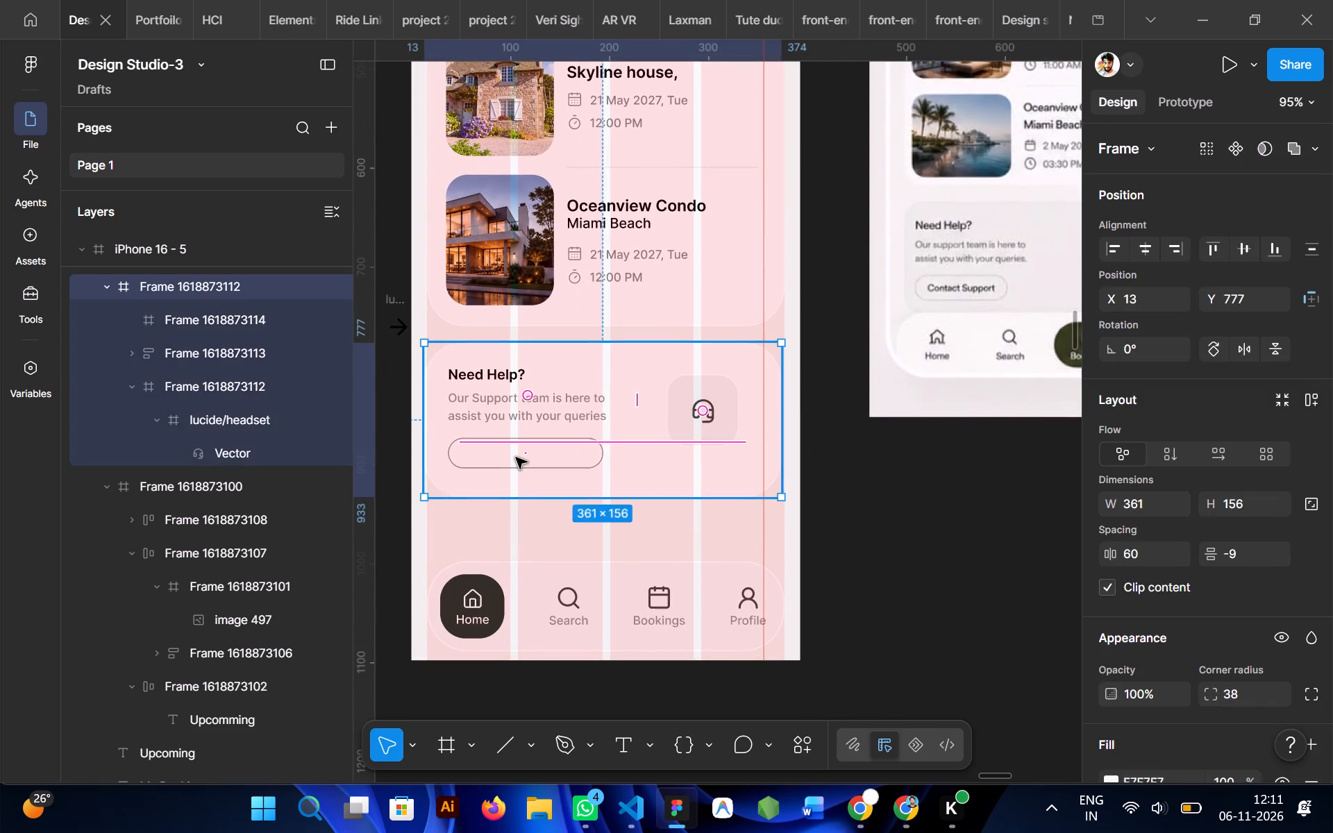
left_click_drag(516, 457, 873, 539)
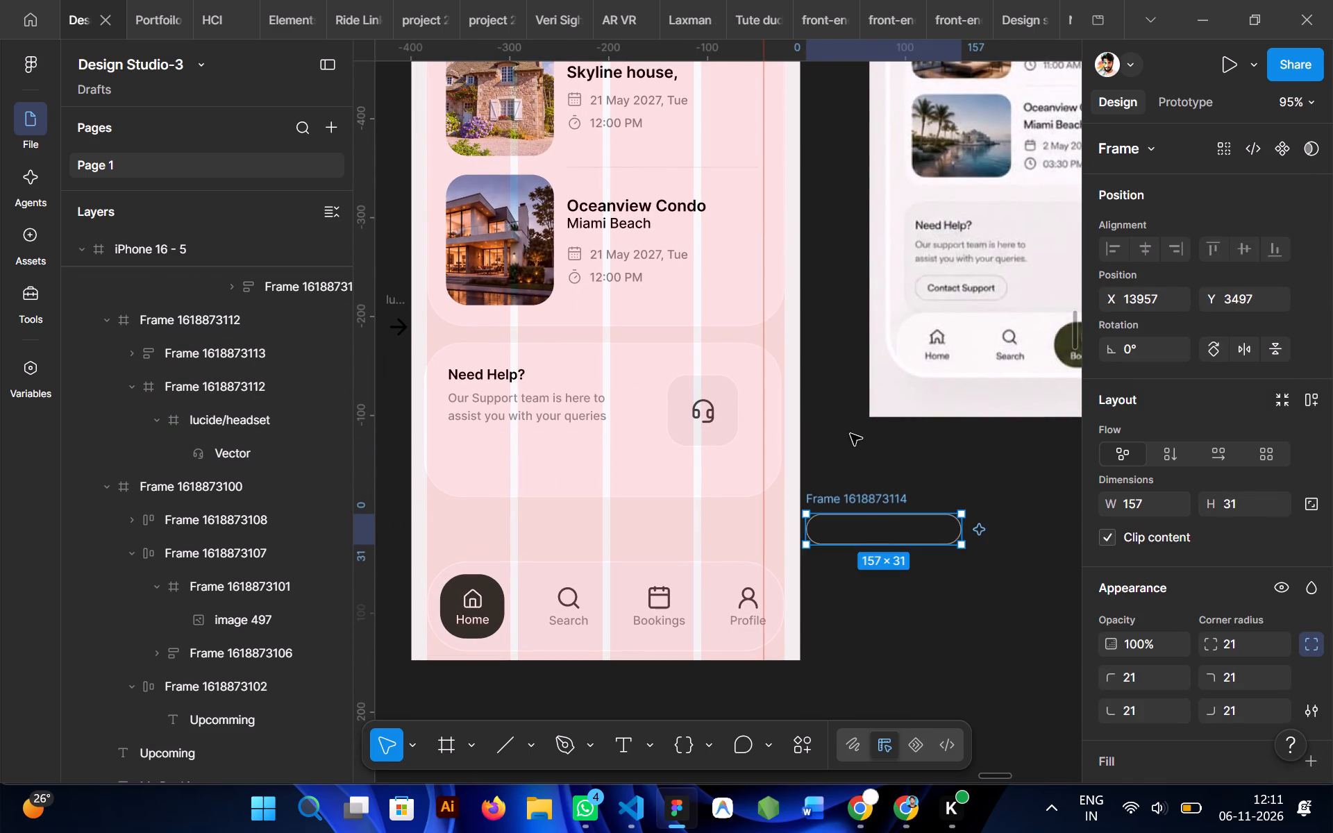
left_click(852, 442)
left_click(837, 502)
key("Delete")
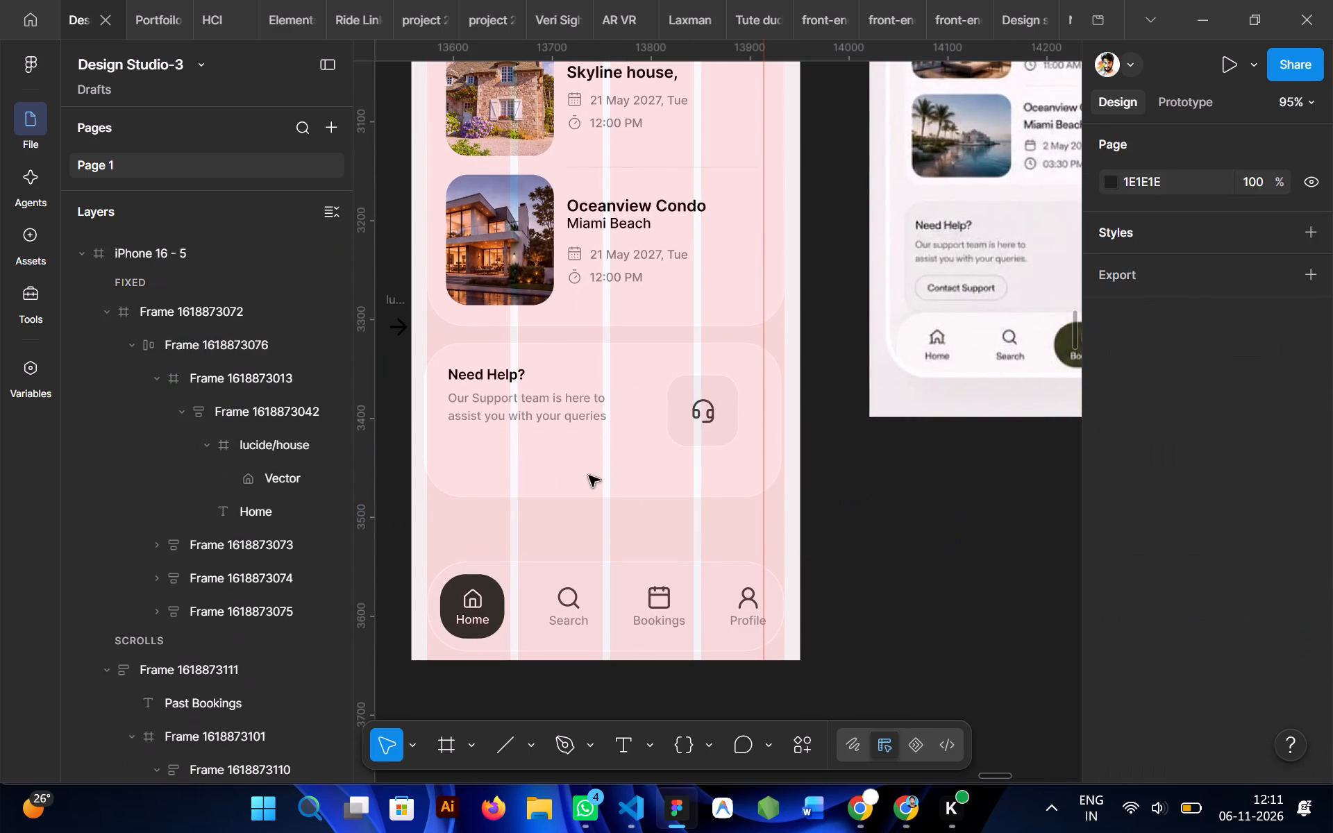
Add the text "Contact Support" below the support description in the Need Help card.
left_click(537, 453, "ctrl")
key("t")
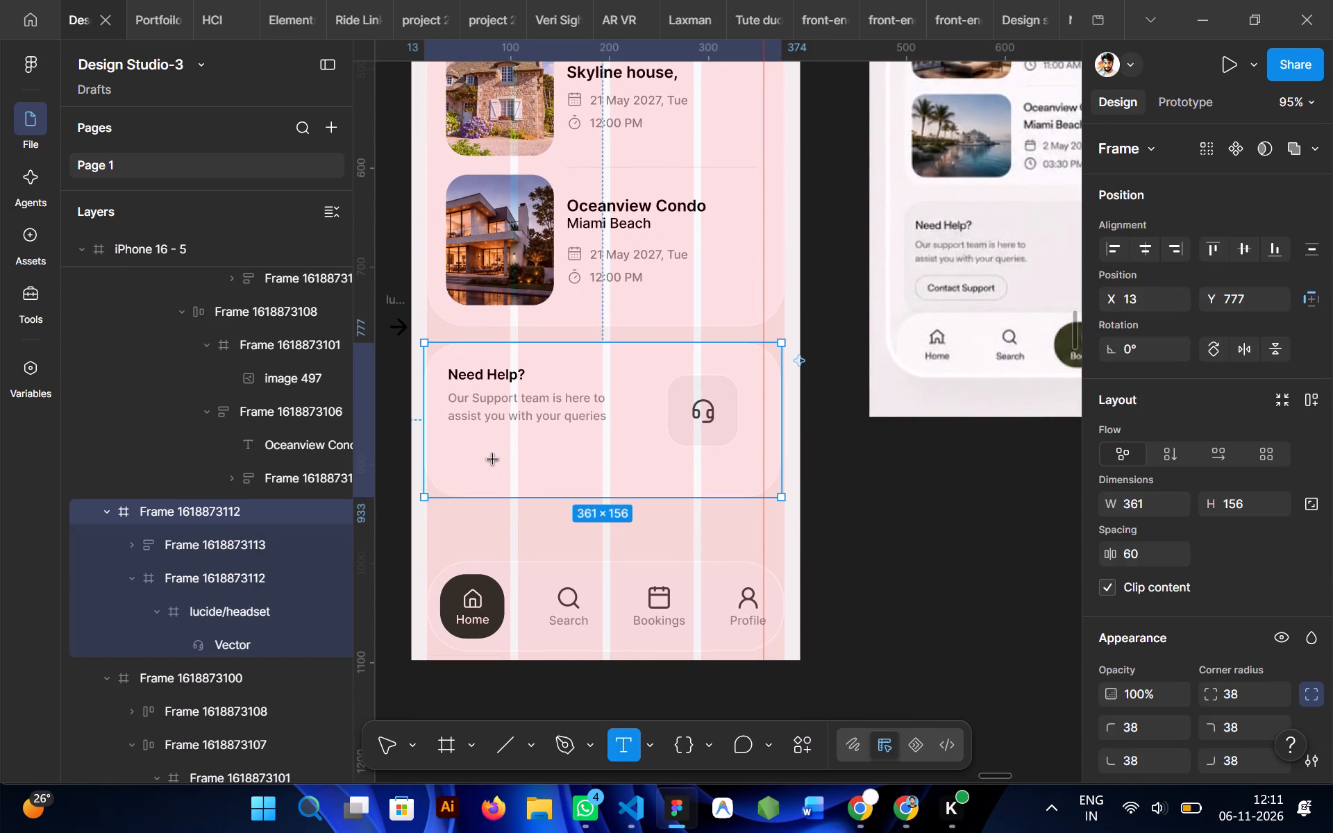
left_click(498, 464)
type("Co")
key("n")
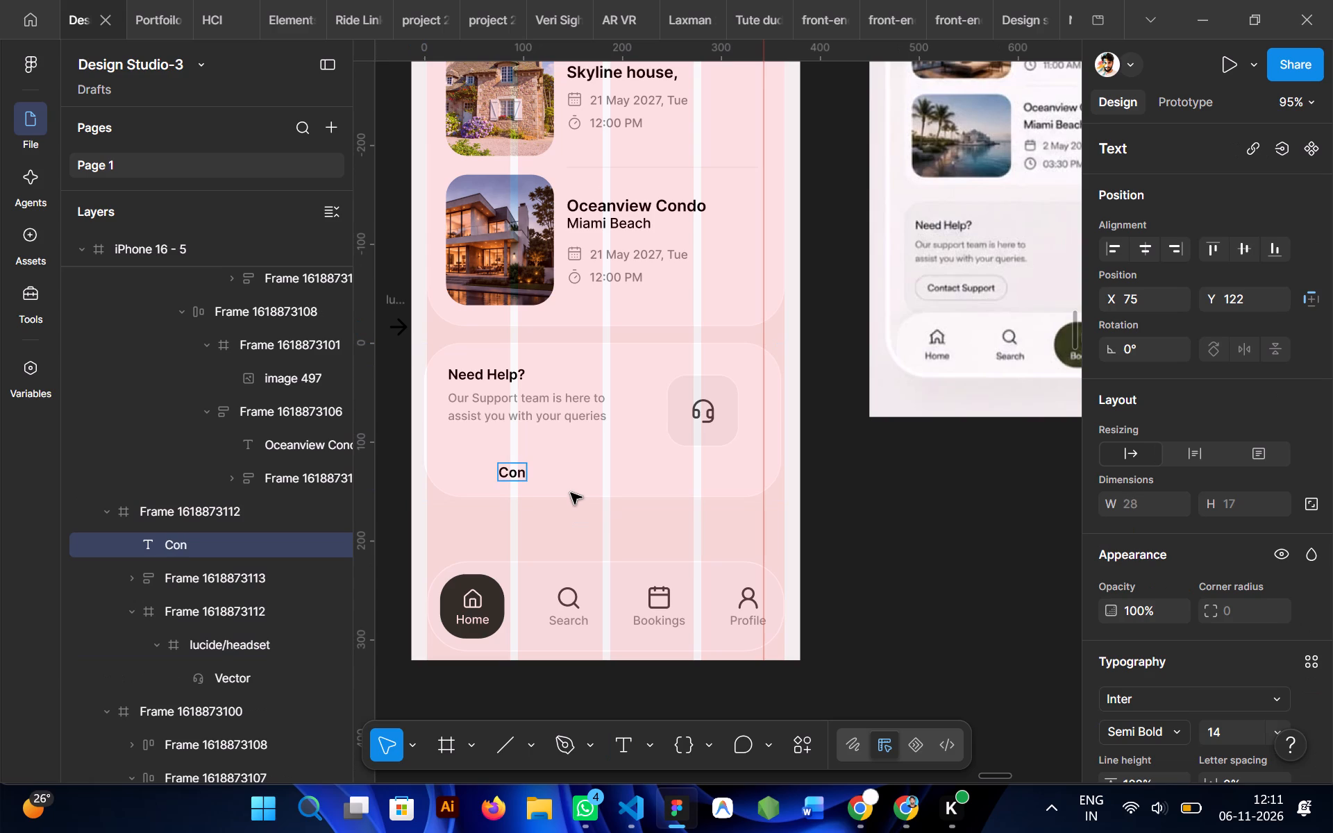
type("tact")
key("space")
type("Support")
left_click(846, 494)
Wrap the Contact Support text in an auto layout frame with padding of 10 on all sides.
key("shift+a")
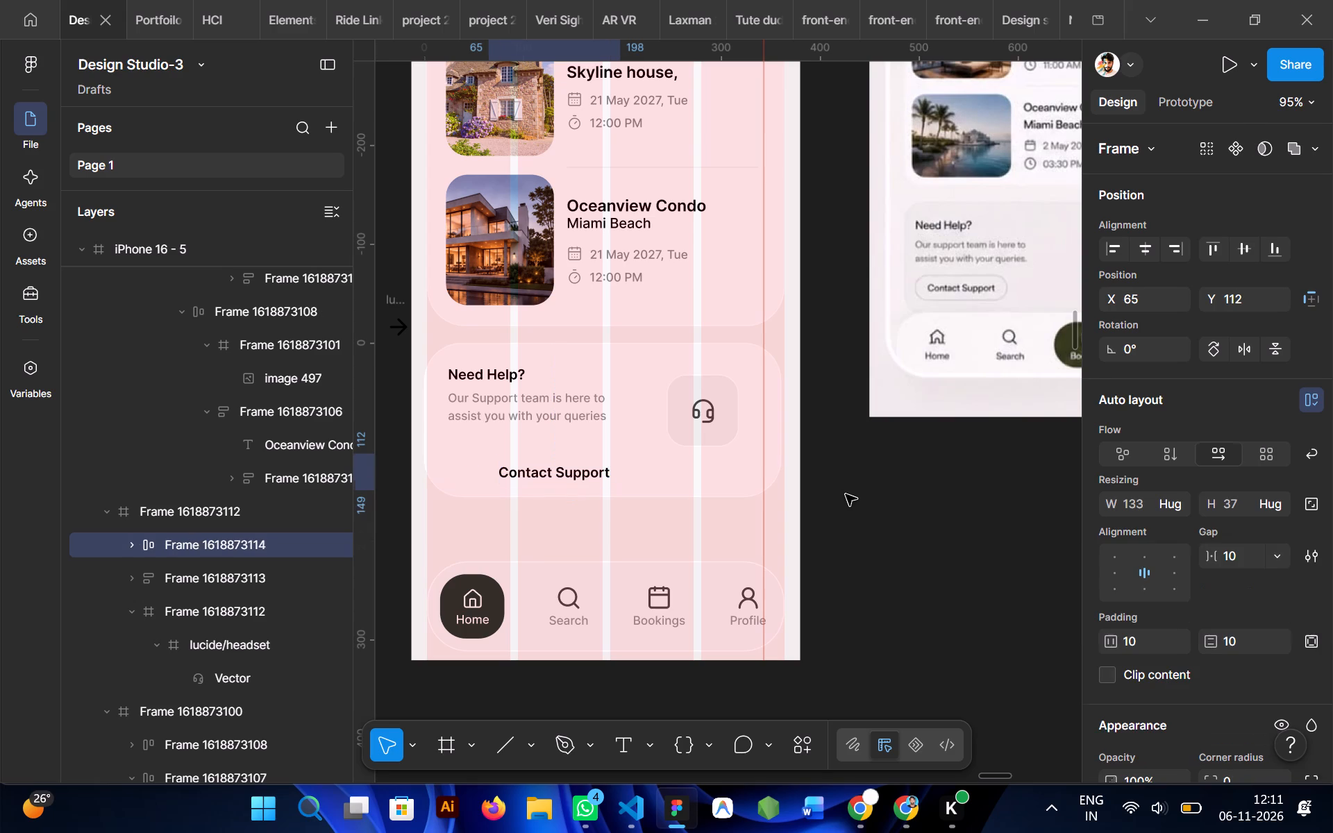
Set the Contact Support text's font size to 12.
left_click(559, 477, "ctrl")
scroll(1189, 545, "down", 1)
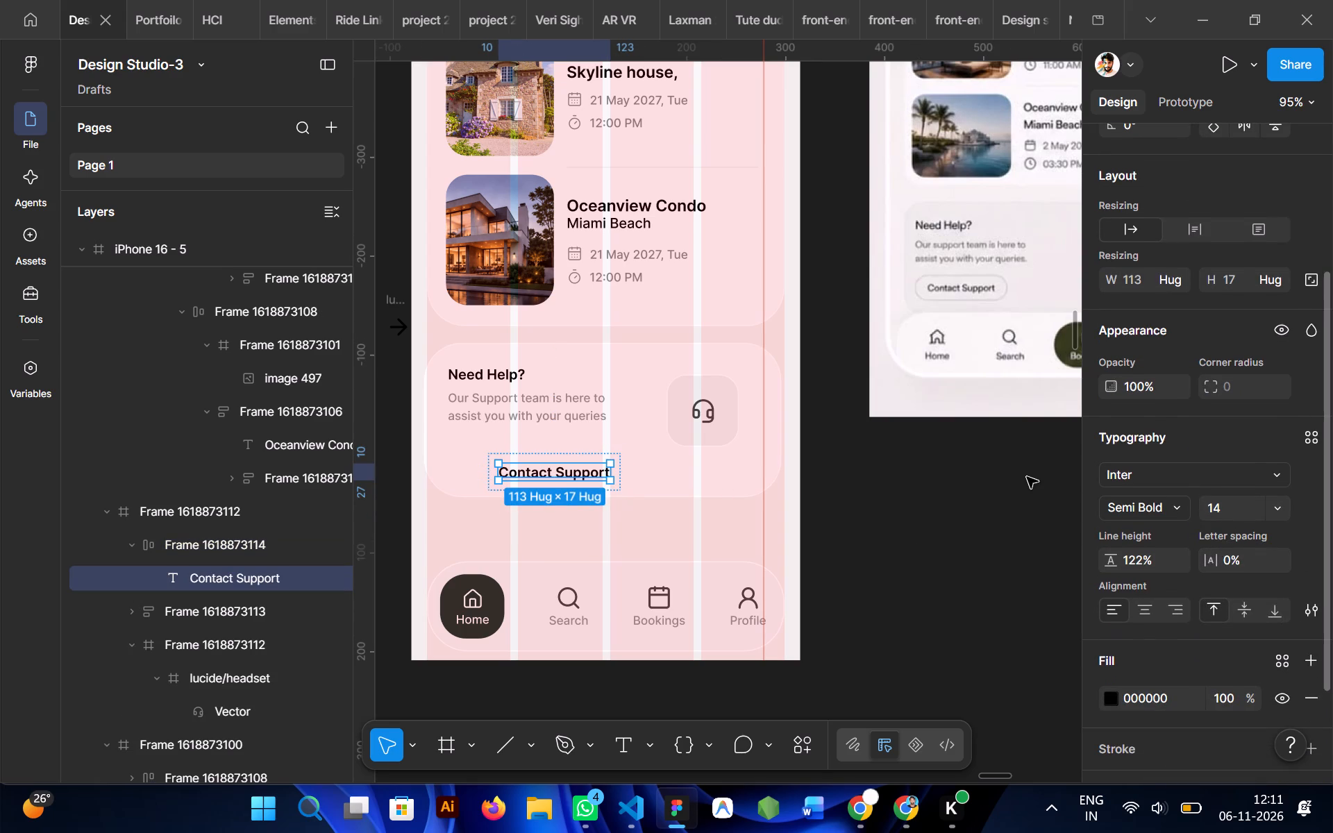
left_click(1213, 508)
type("12")
key("Return")
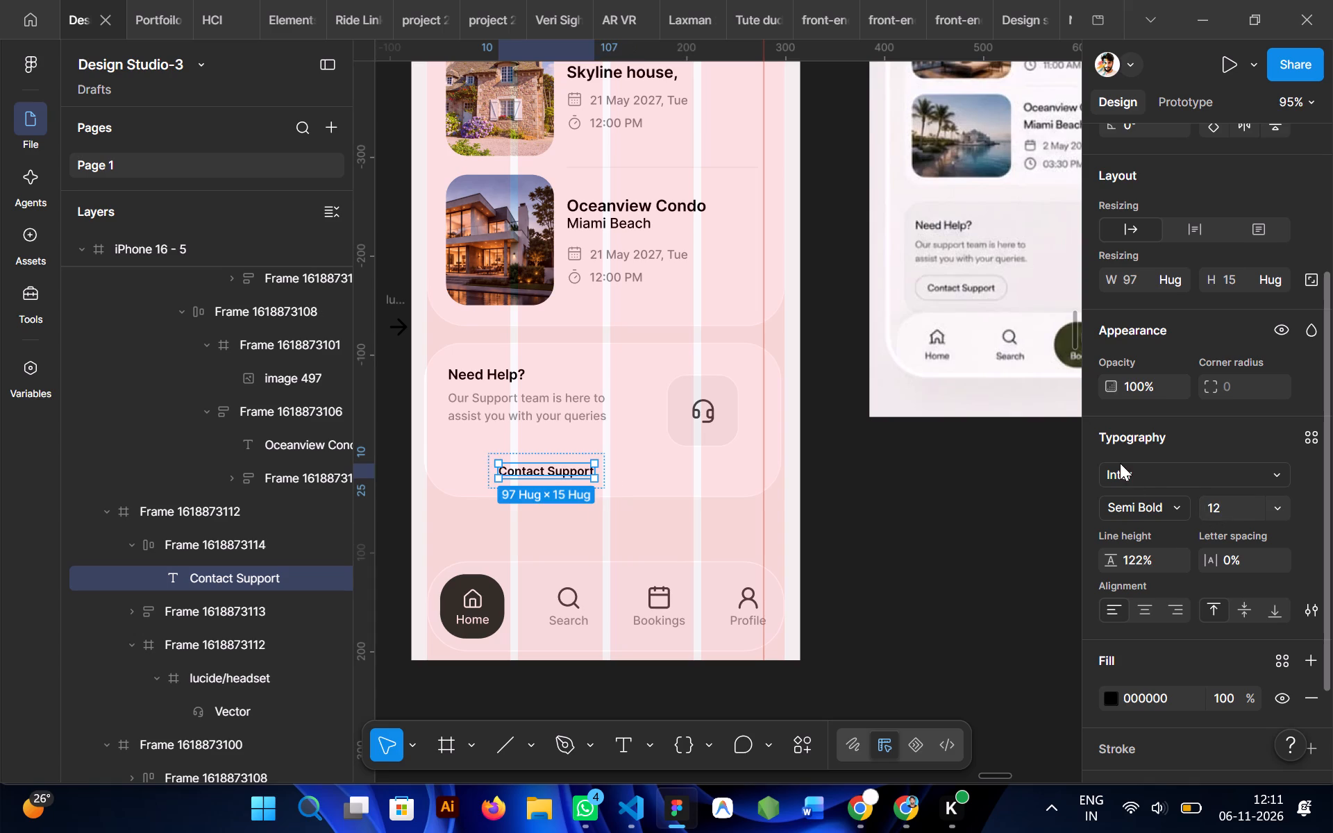
left_click(883, 539)
Add a solid inside stroke of weight 1 to the auto layout frame around the Contact Support text.
double_click(554, 464)
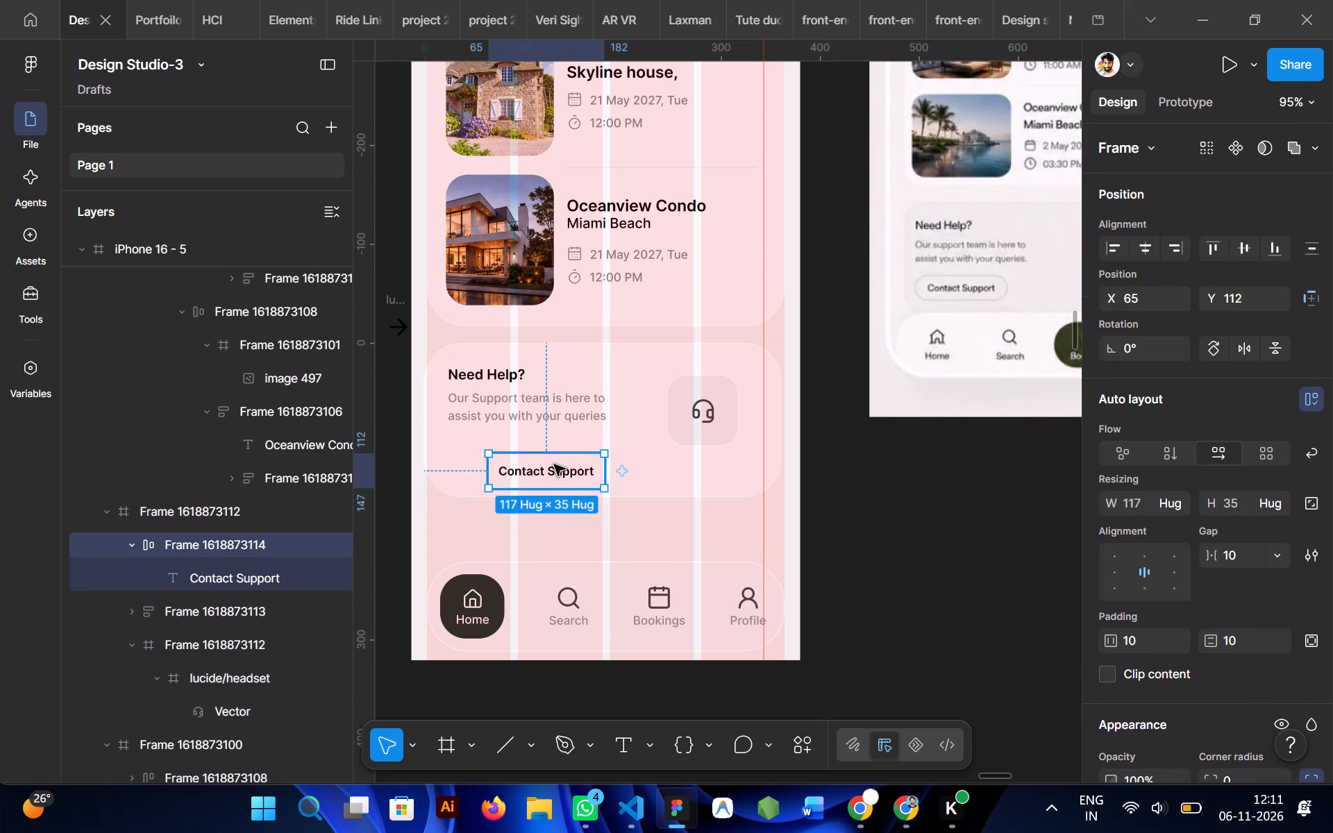
scroll(1122, 554, "down", 3)
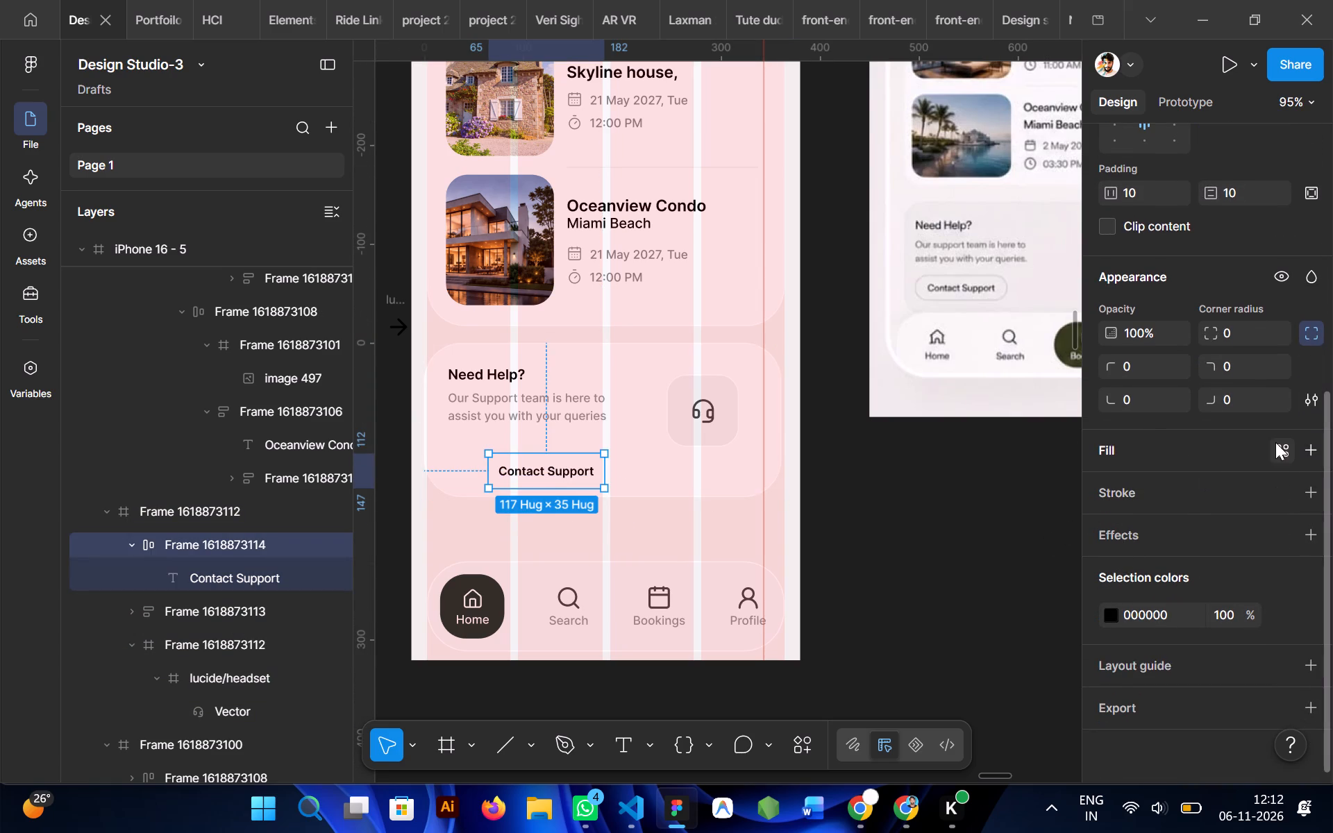
left_click(1314, 494)
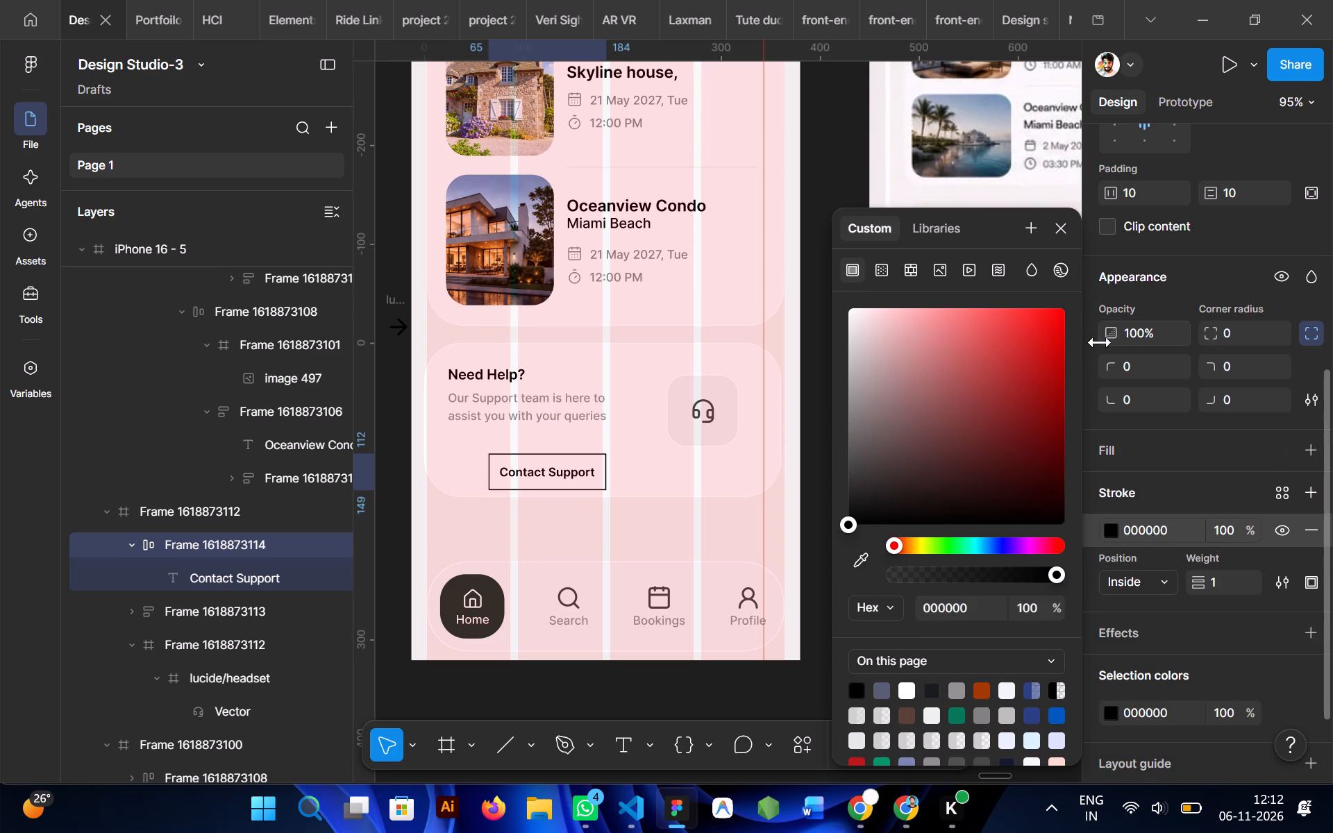
left_click(1069, 235)
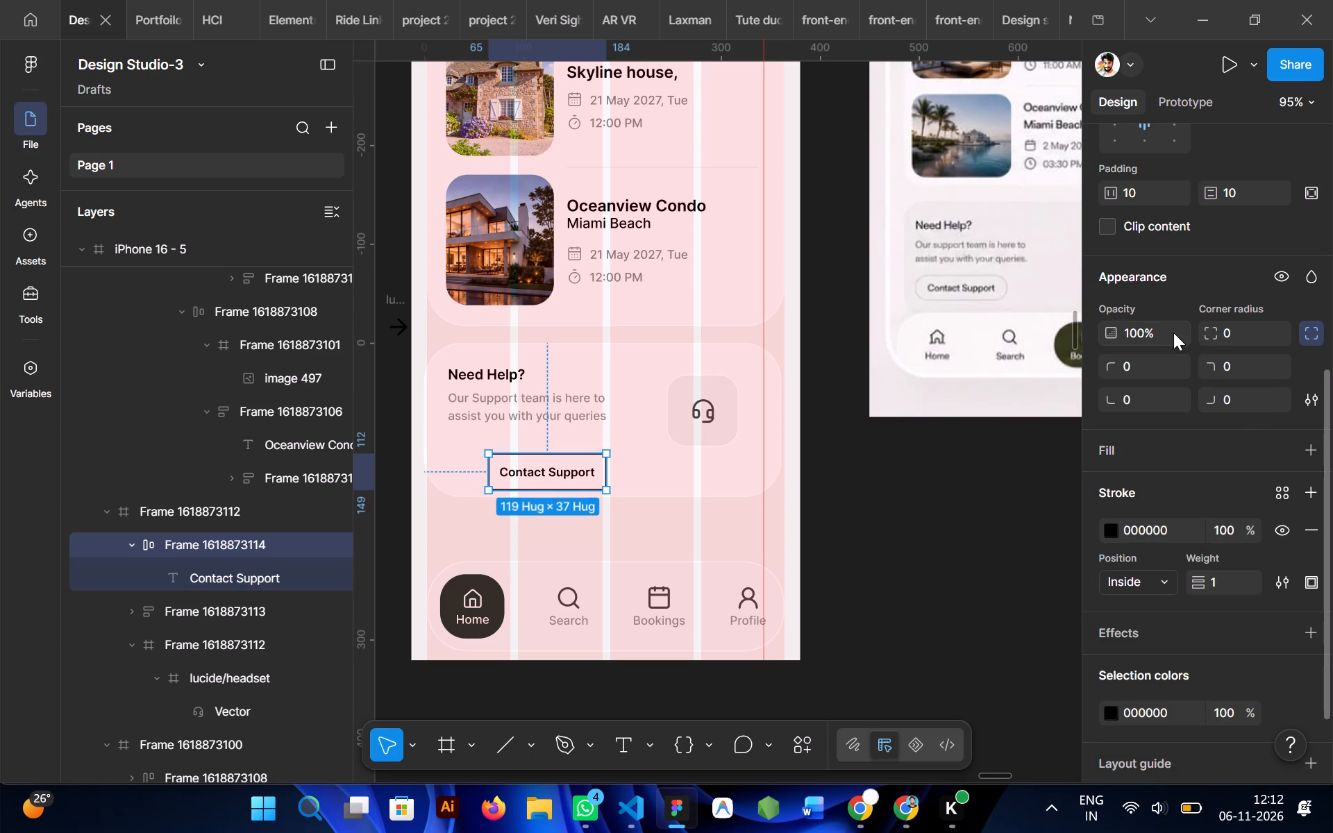
Round the Contact Support button frame's corners to a radius of 14.
left_click_drag(1217, 330, 1012, 406)
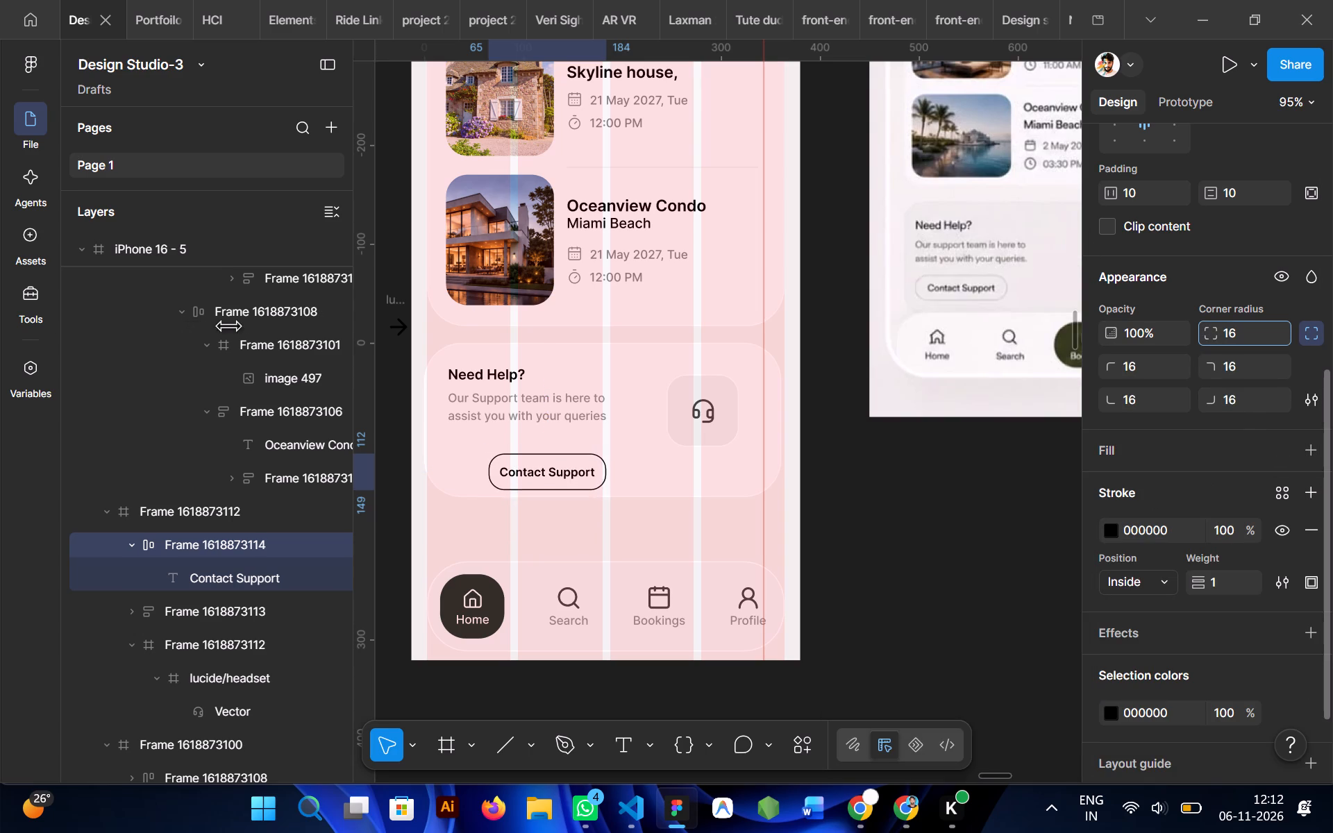
left_click_drag(1012, 406, 947, 412)
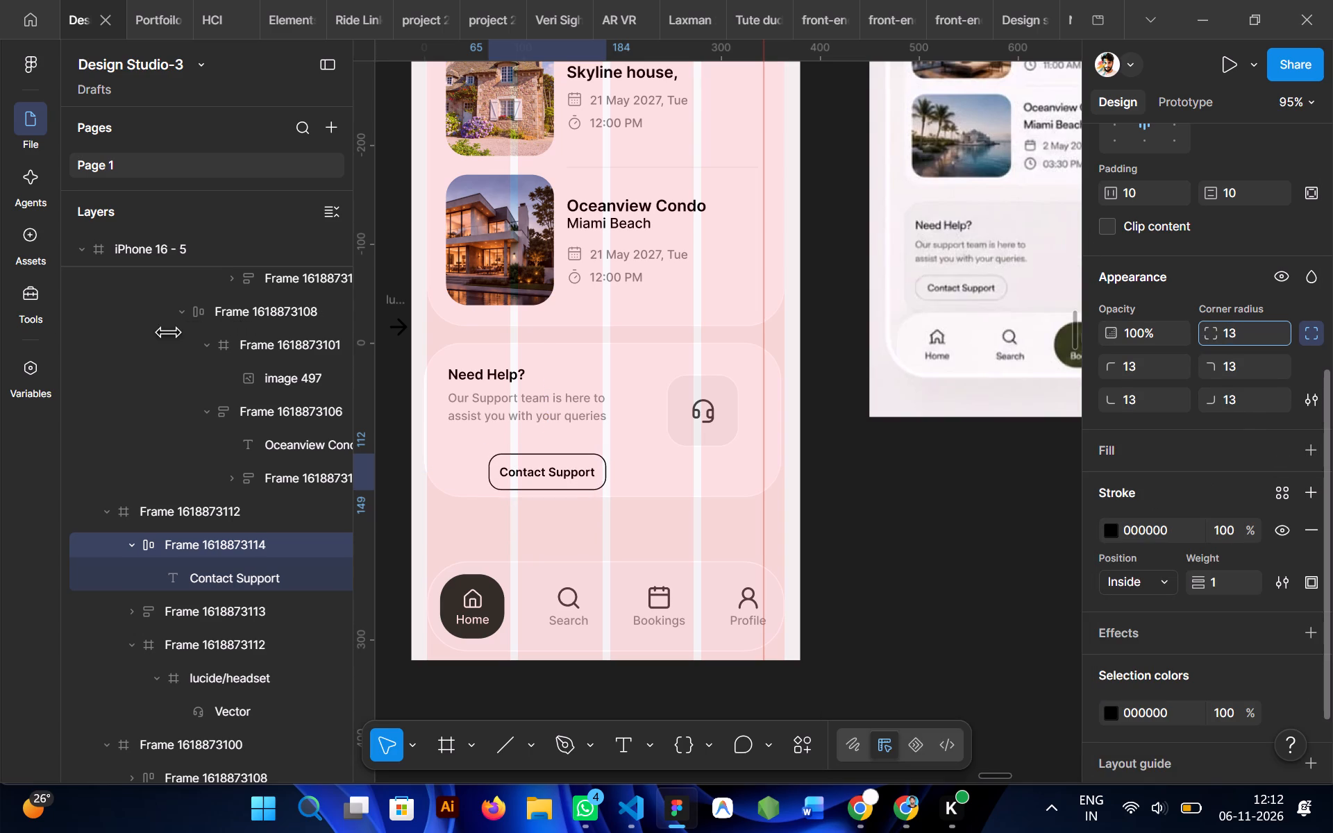
left_click_drag(947, 412, 962, 412)
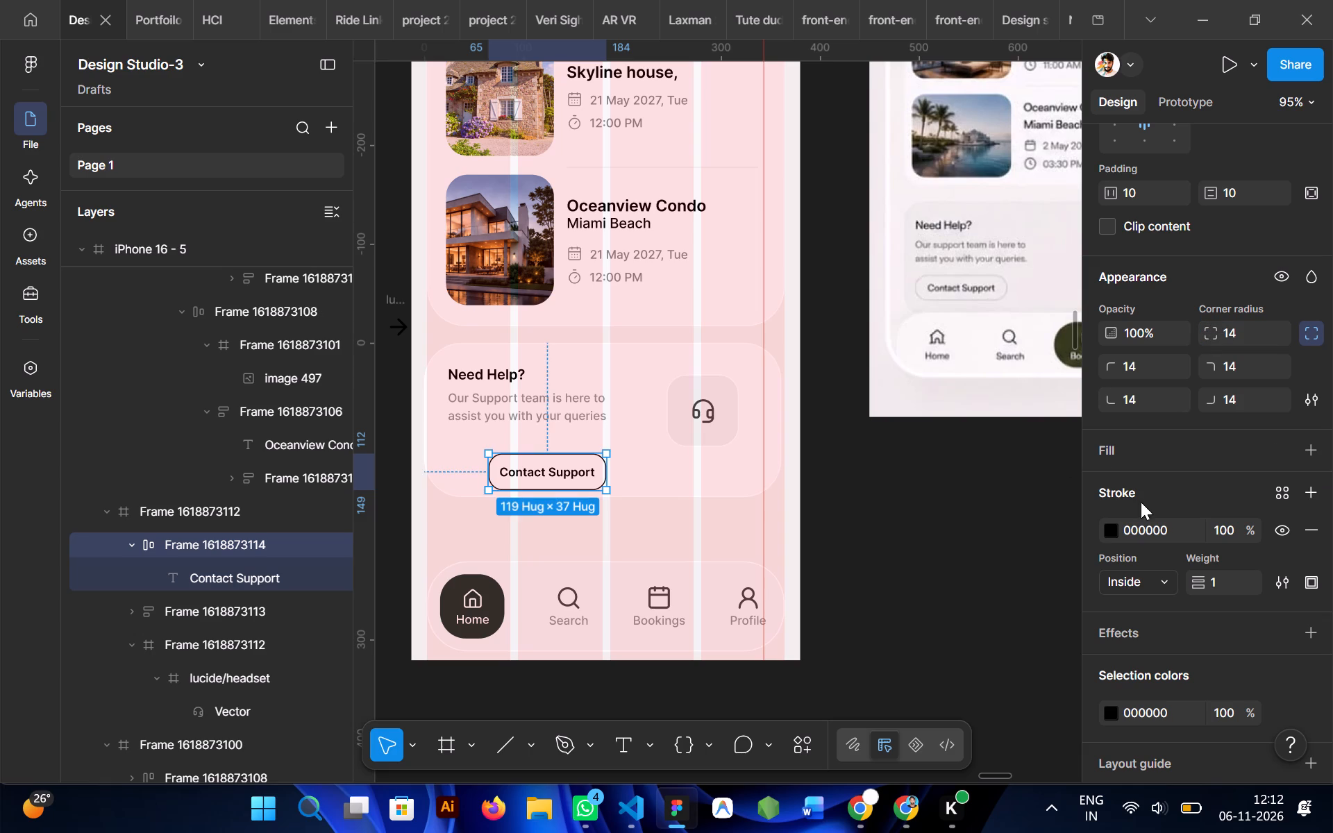
Recolour the Contact Support button's stroke with the grey #8E8E8E sampled from the Profile label in the navigation bar.
scroll(894, 485, "left", 1)
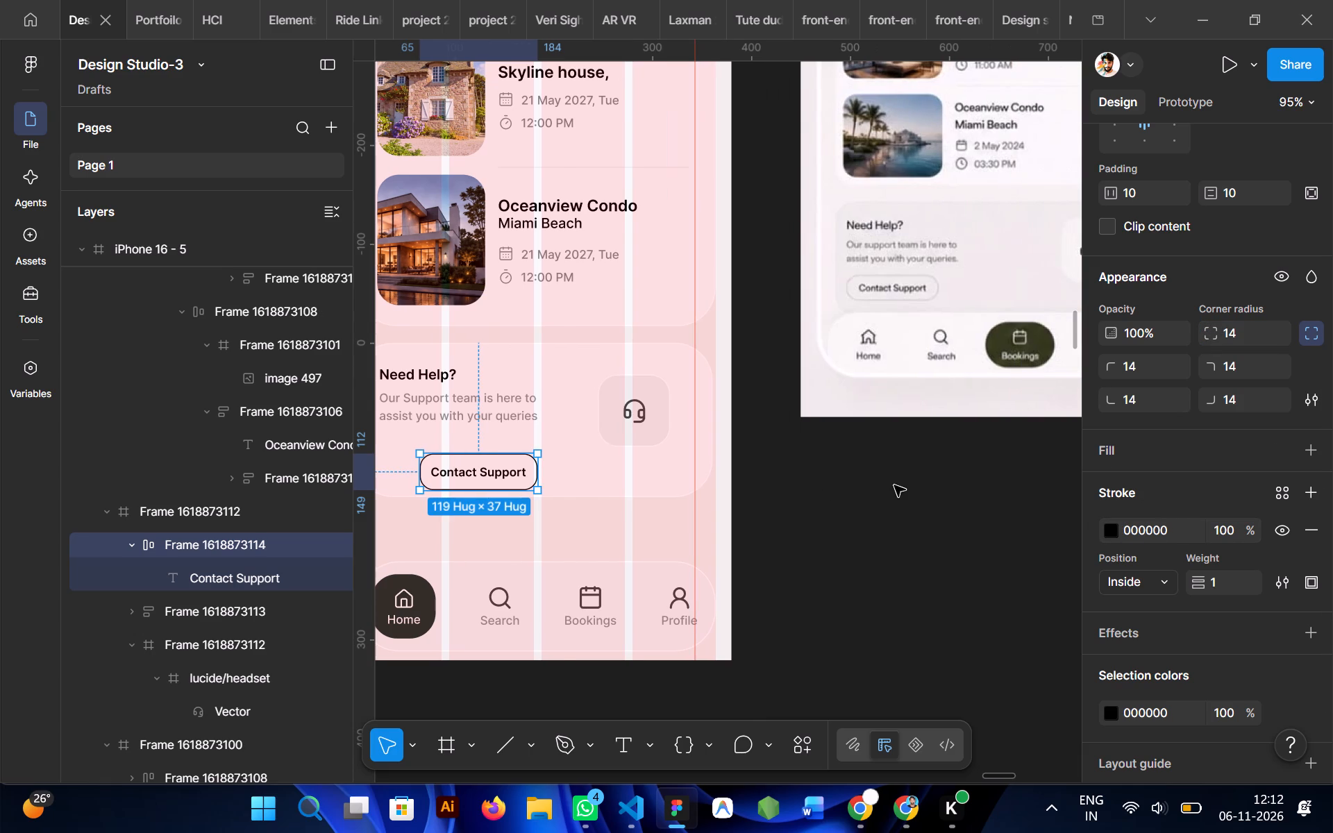
left_click(1105, 528)
left_click(857, 557)
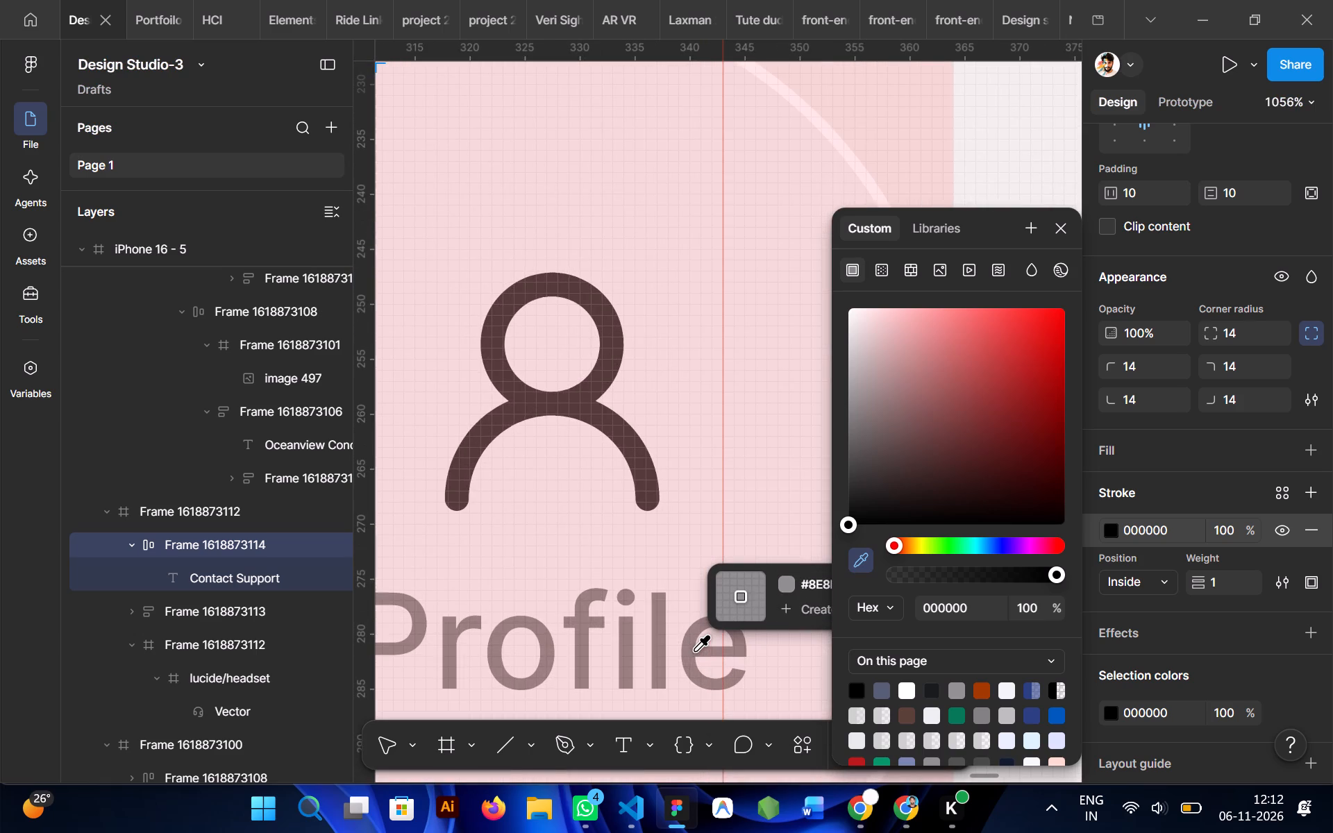
left_click(694, 653)
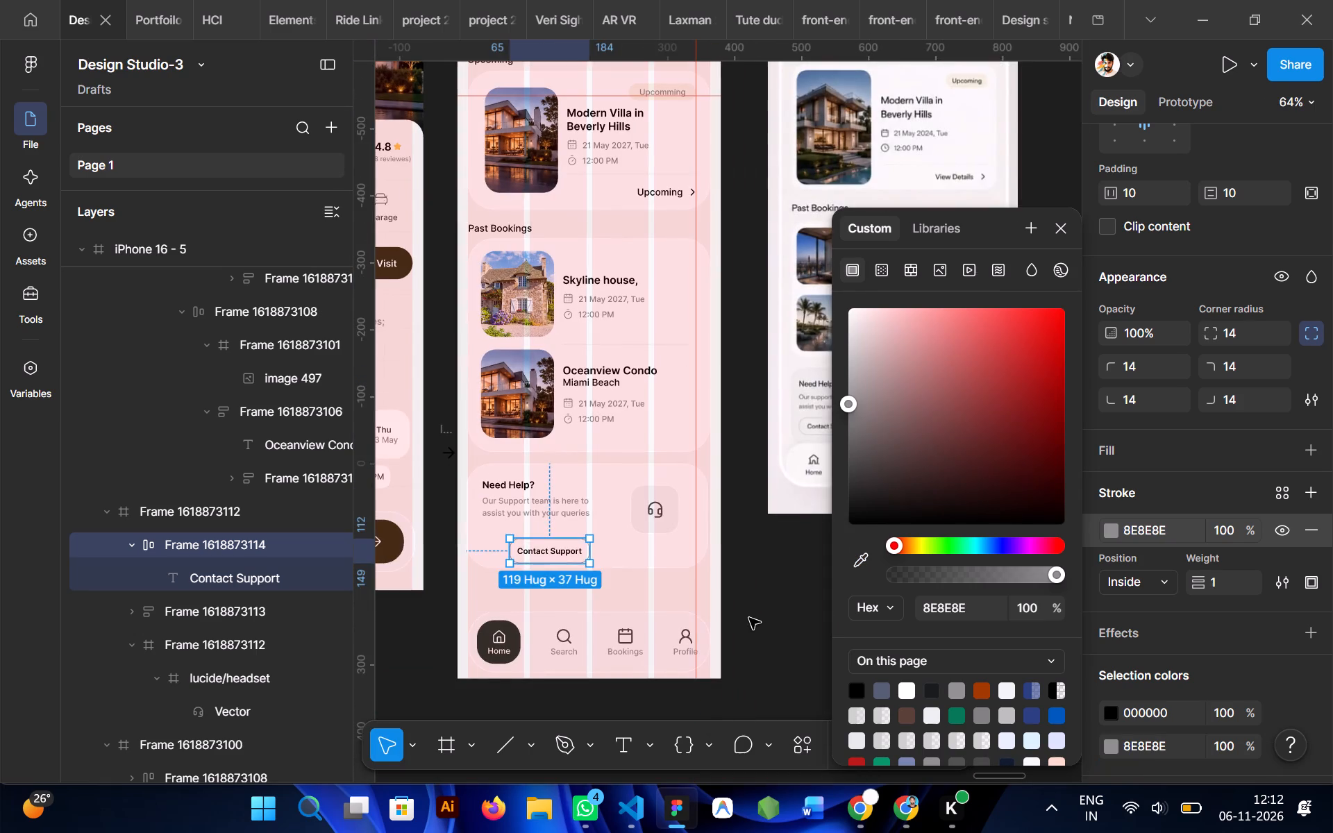
left_click(749, 618)
Move the Contact Support button up directly beneath the support description, flush with the text's left edge.
scroll(749, 618, "right", 1)
double_click(671, 553)
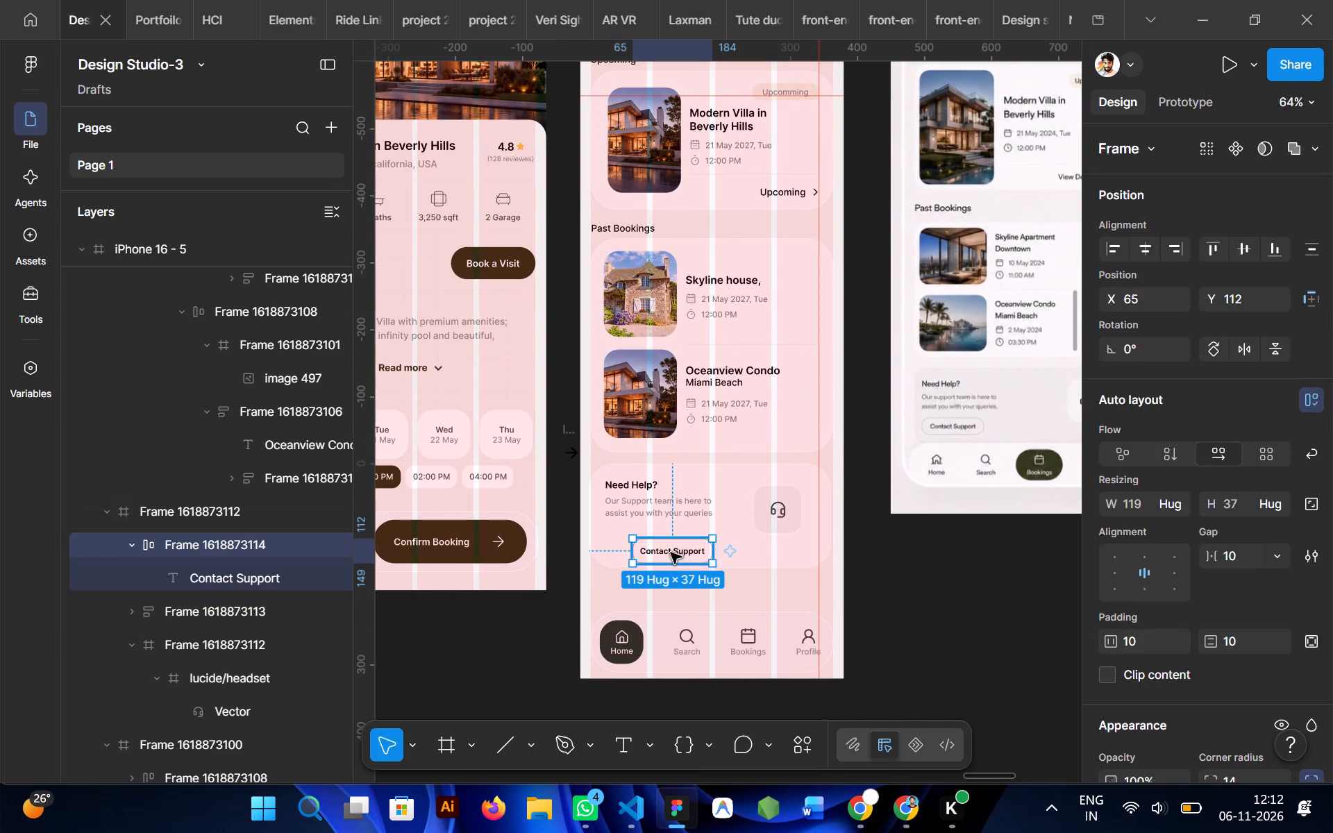
left_click_drag(671, 553, 644, 541)
left_click(880, 548)
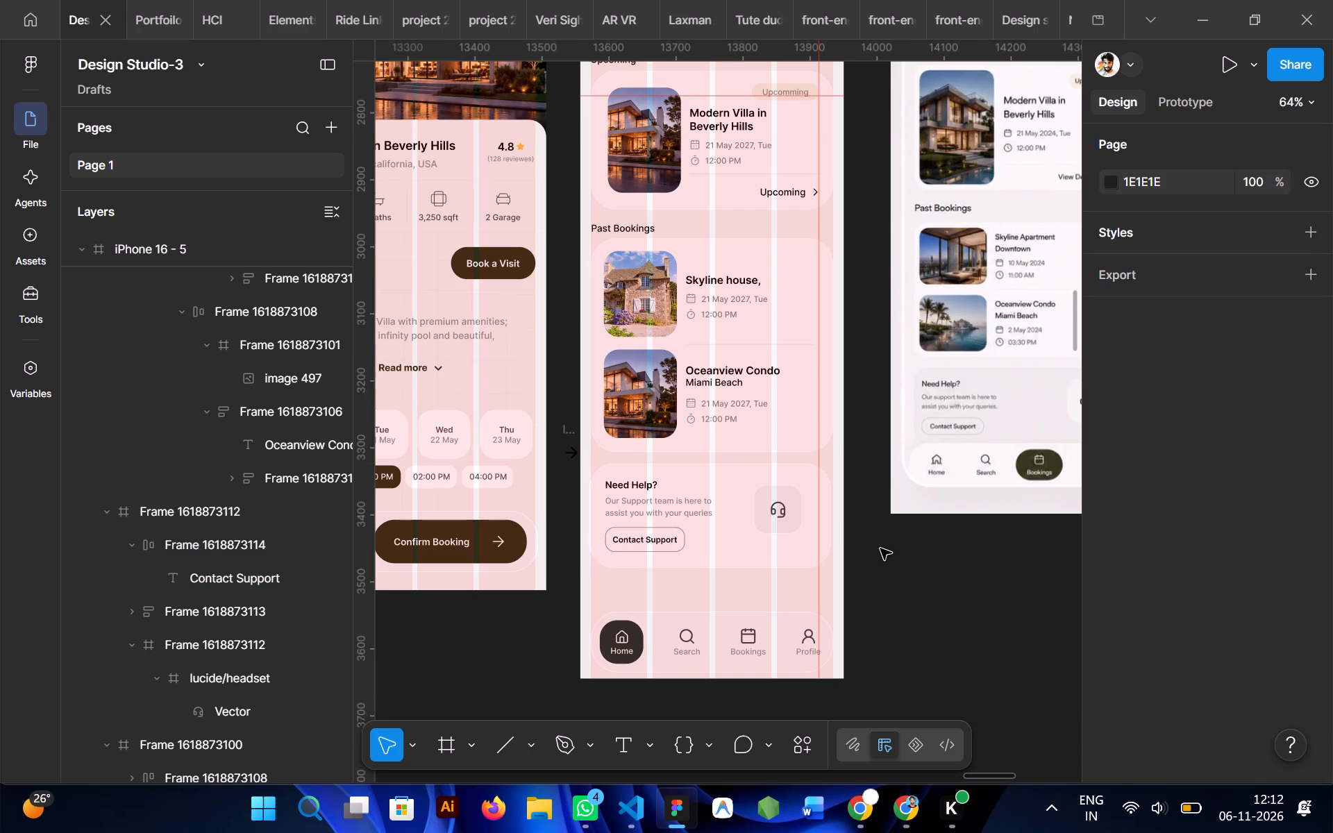
Combine the Need Help text block and the Contact Support button in a vertical auto layout with a gap of 7.
scroll(880, 548, "left", 1)
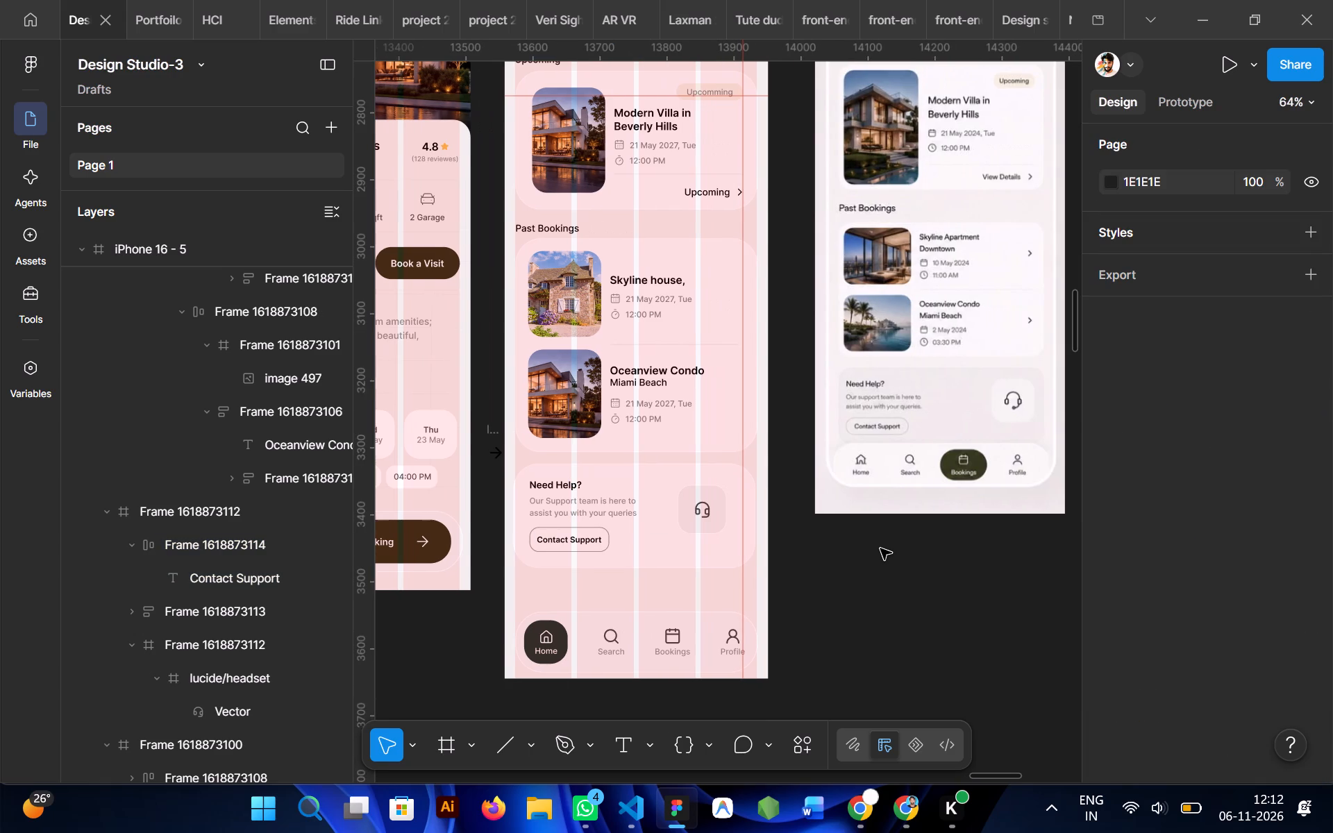
double_click(484, 497)
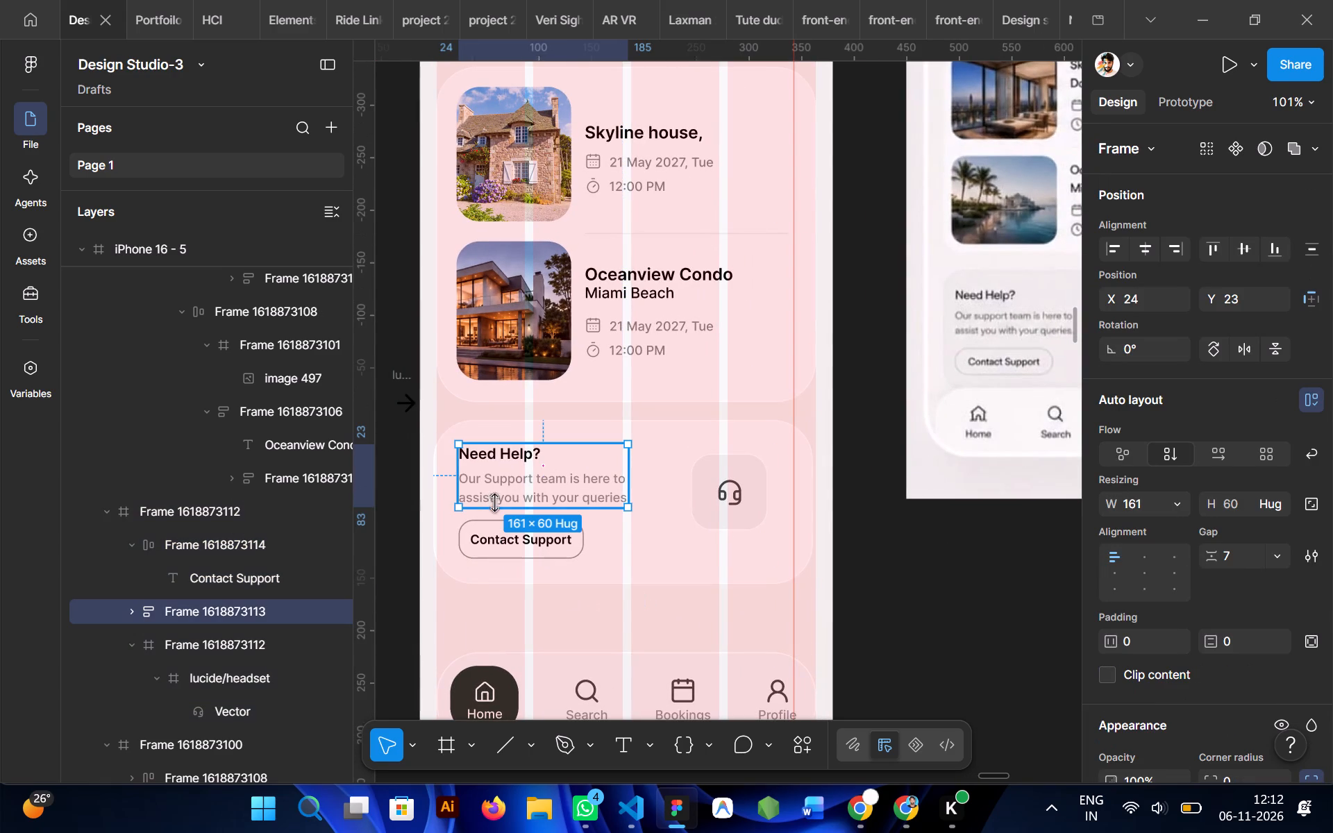
left_click(497, 528, "shift")
key("shift+a")
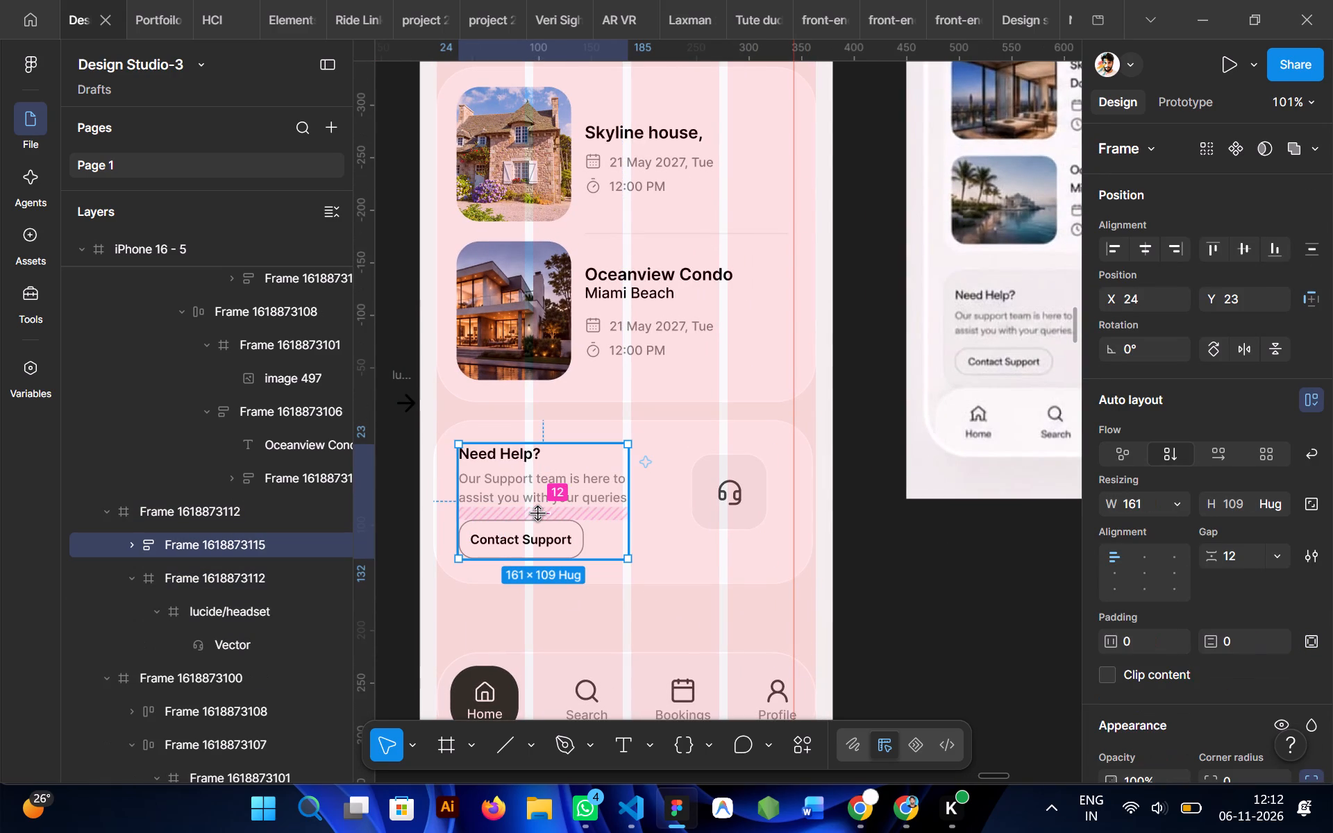
left_click(1232, 559)
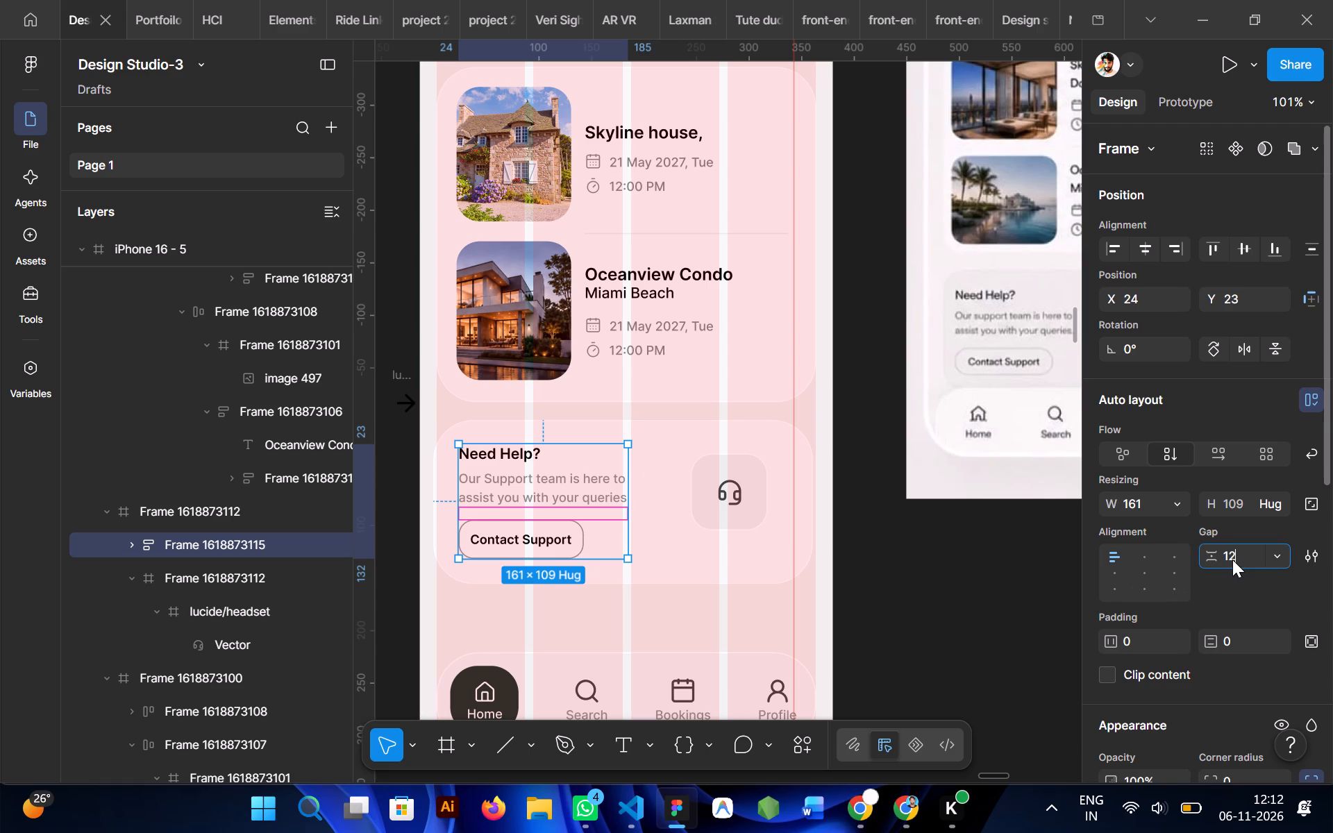
key("7")
key("Return")
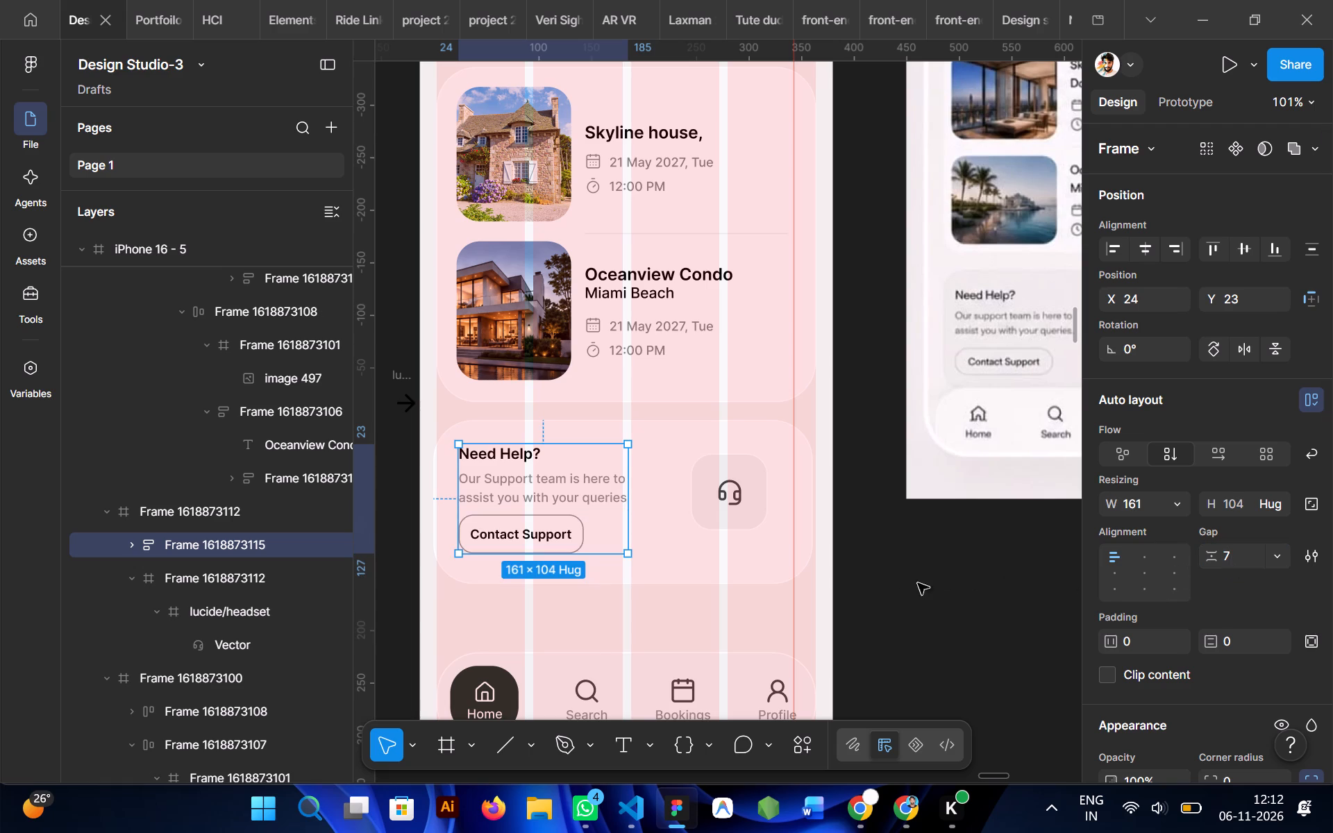
left_click(862, 571)
Wrap the Need Help text-and-button stack and the headset tile together in a horizontal auto layout.
double_click(506, 489)
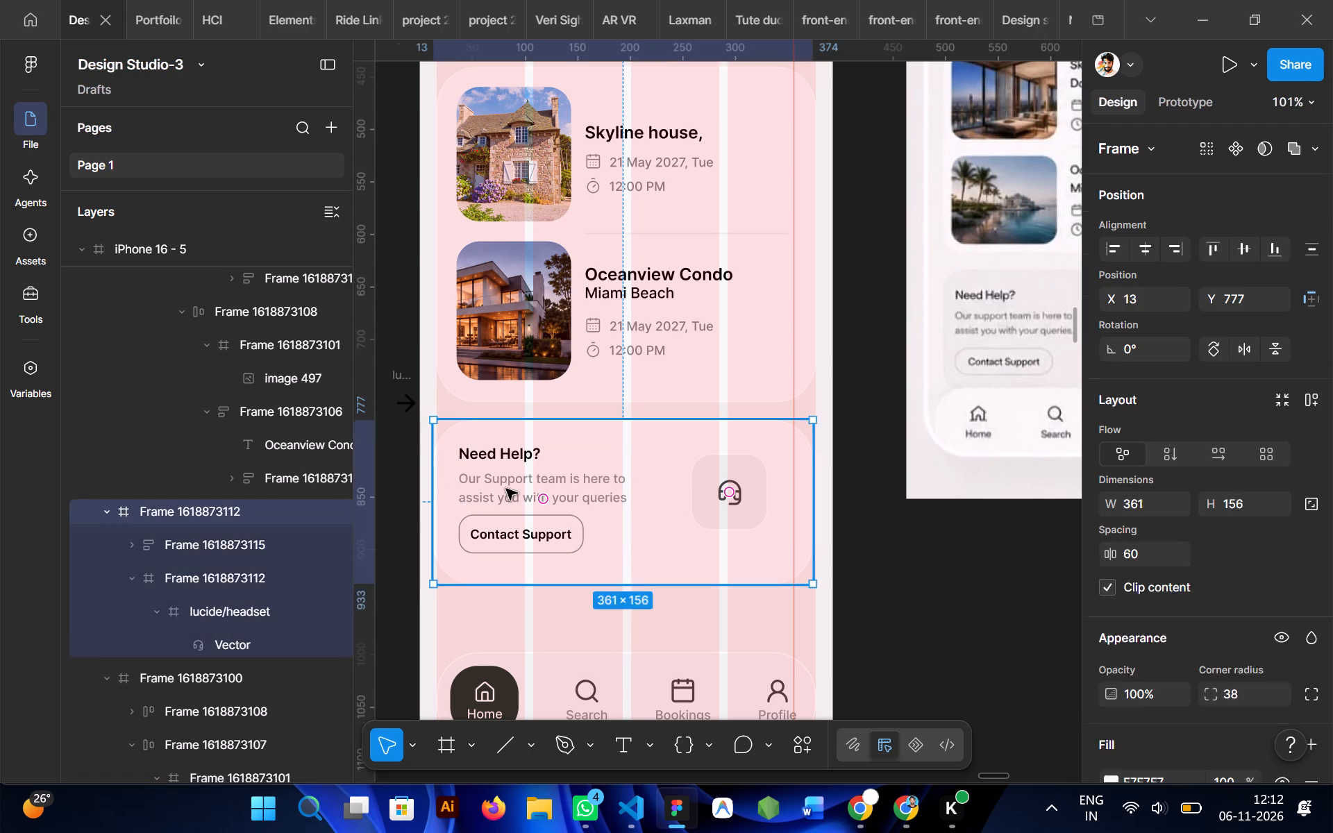
left_click(735, 486, "shift")
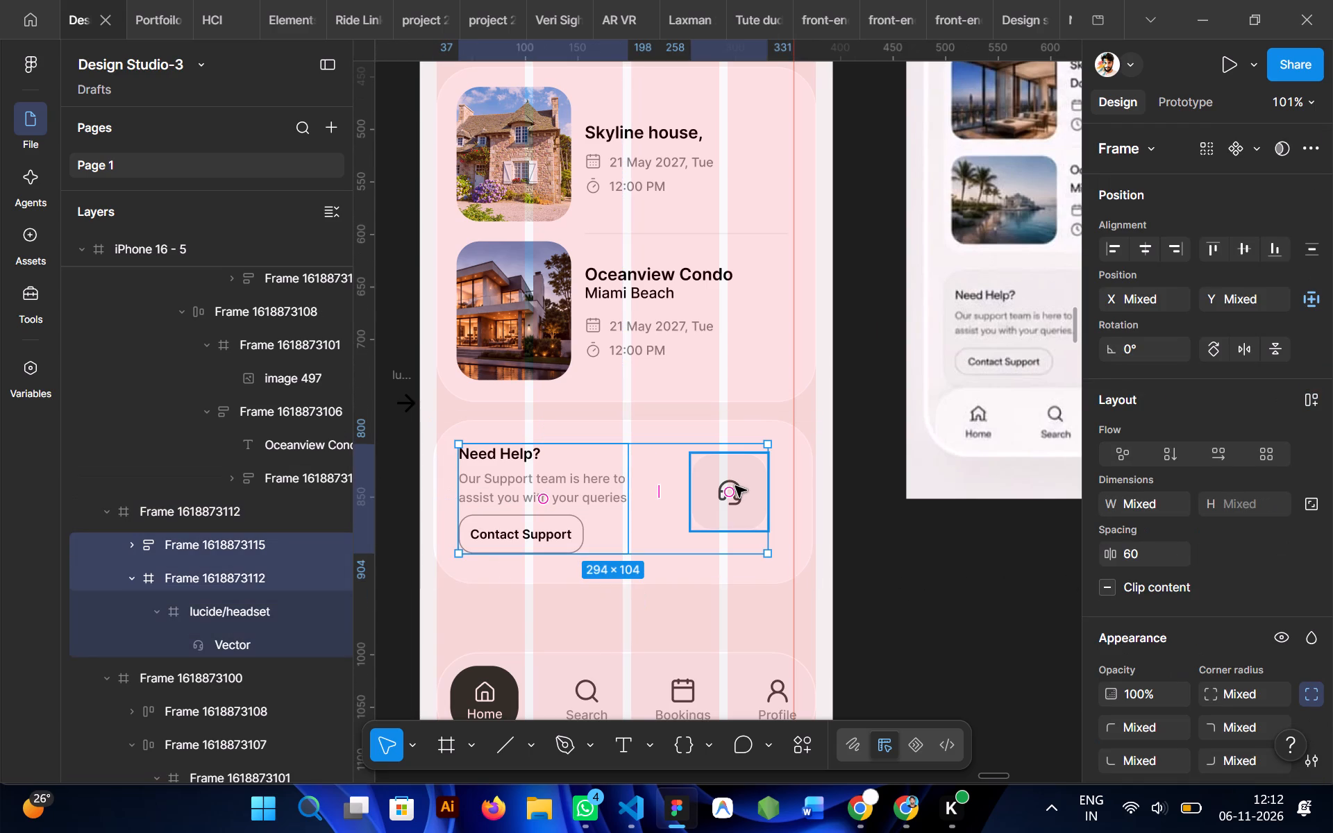
key("shift+a")
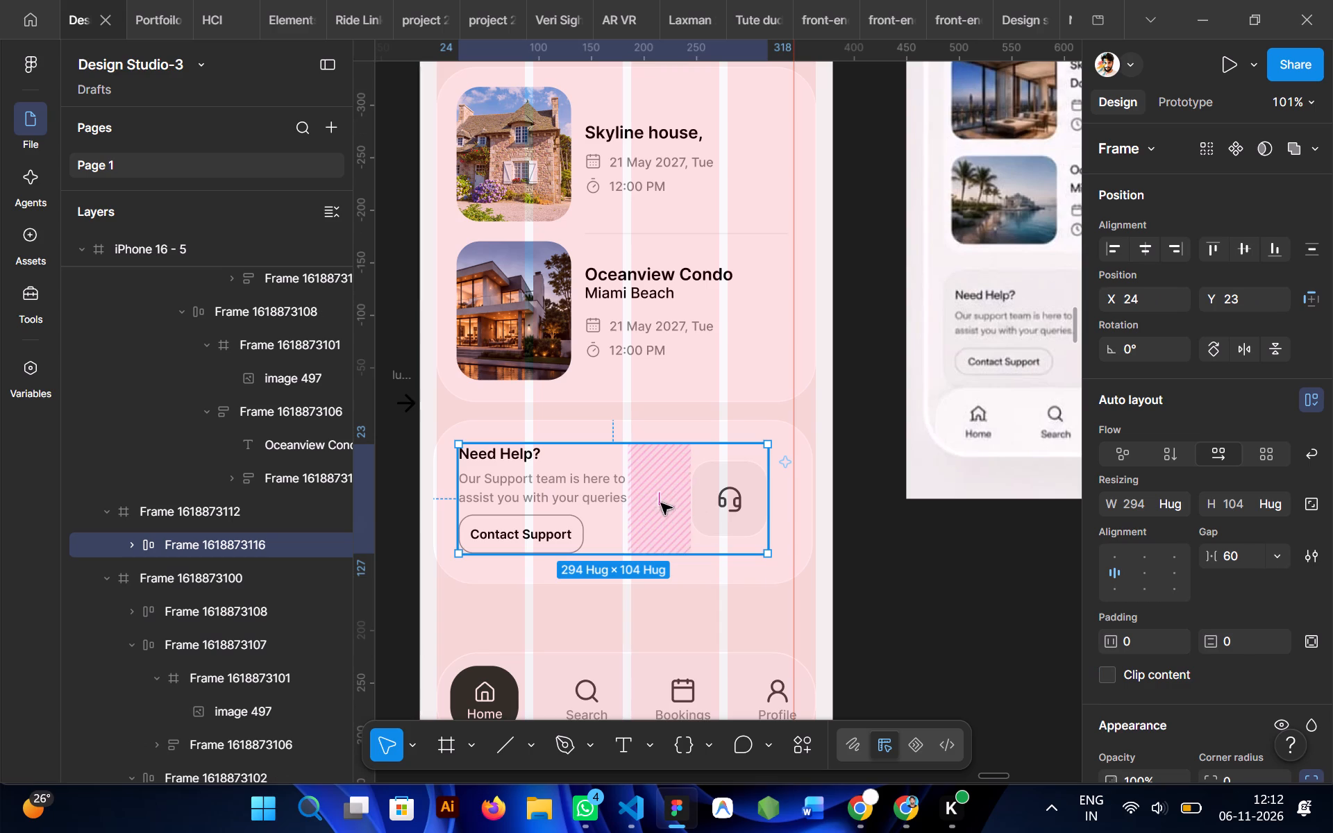
Centre the new auto layout row horizontally and vertically within the Need Help card.
left_click(1148, 254)
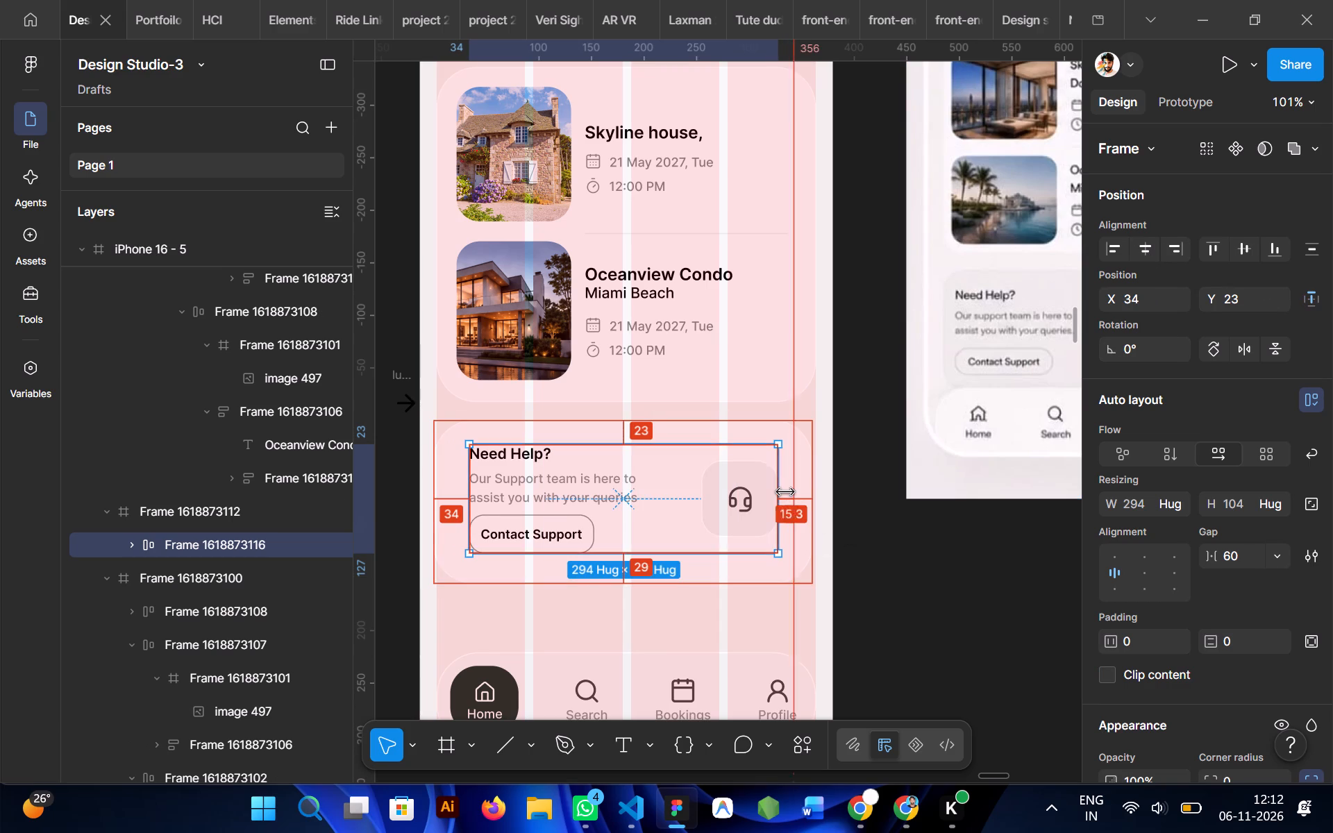
left_click(1245, 256)
left_click(896, 561)
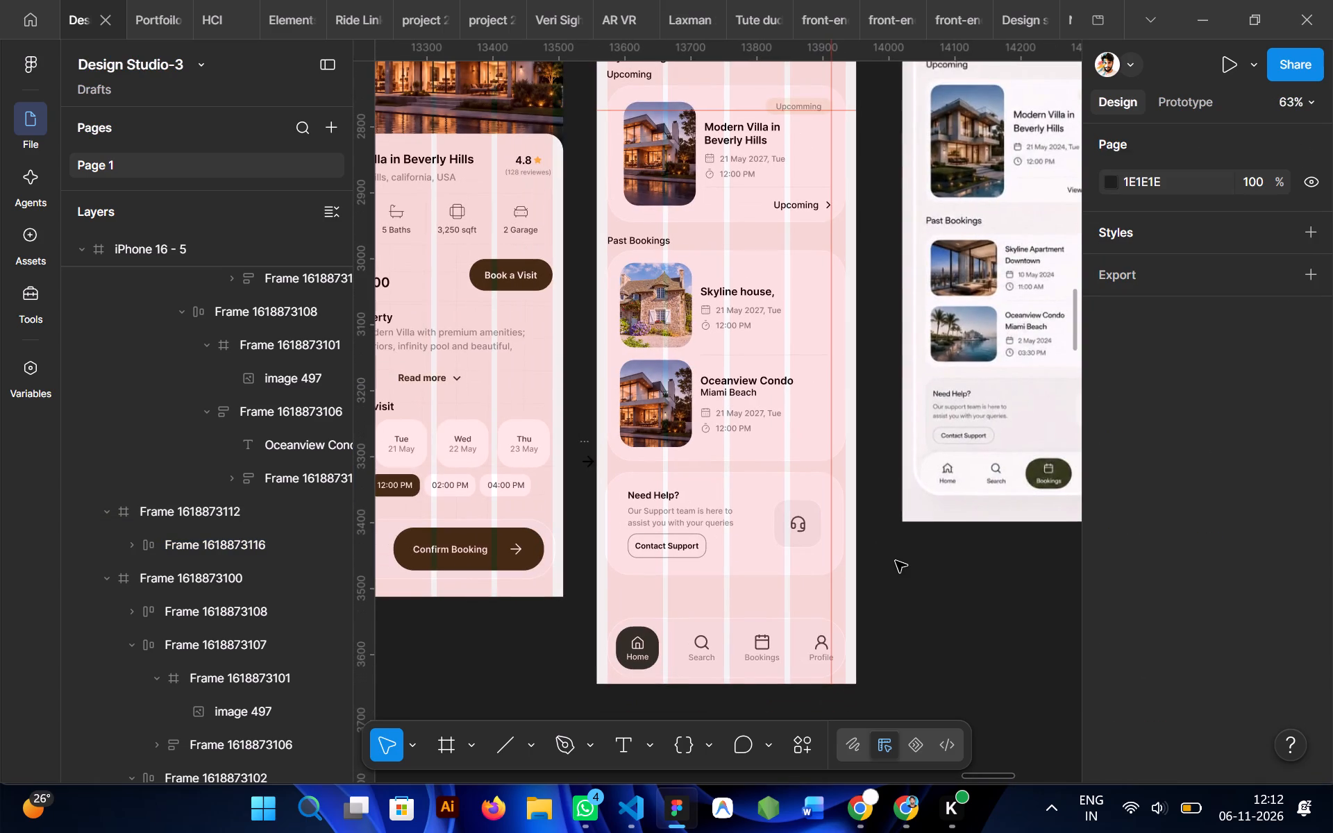
Open the inline preview of the My Bookings screen and check the Need Help card in it.
left_click(735, 534)
key("shift+space")
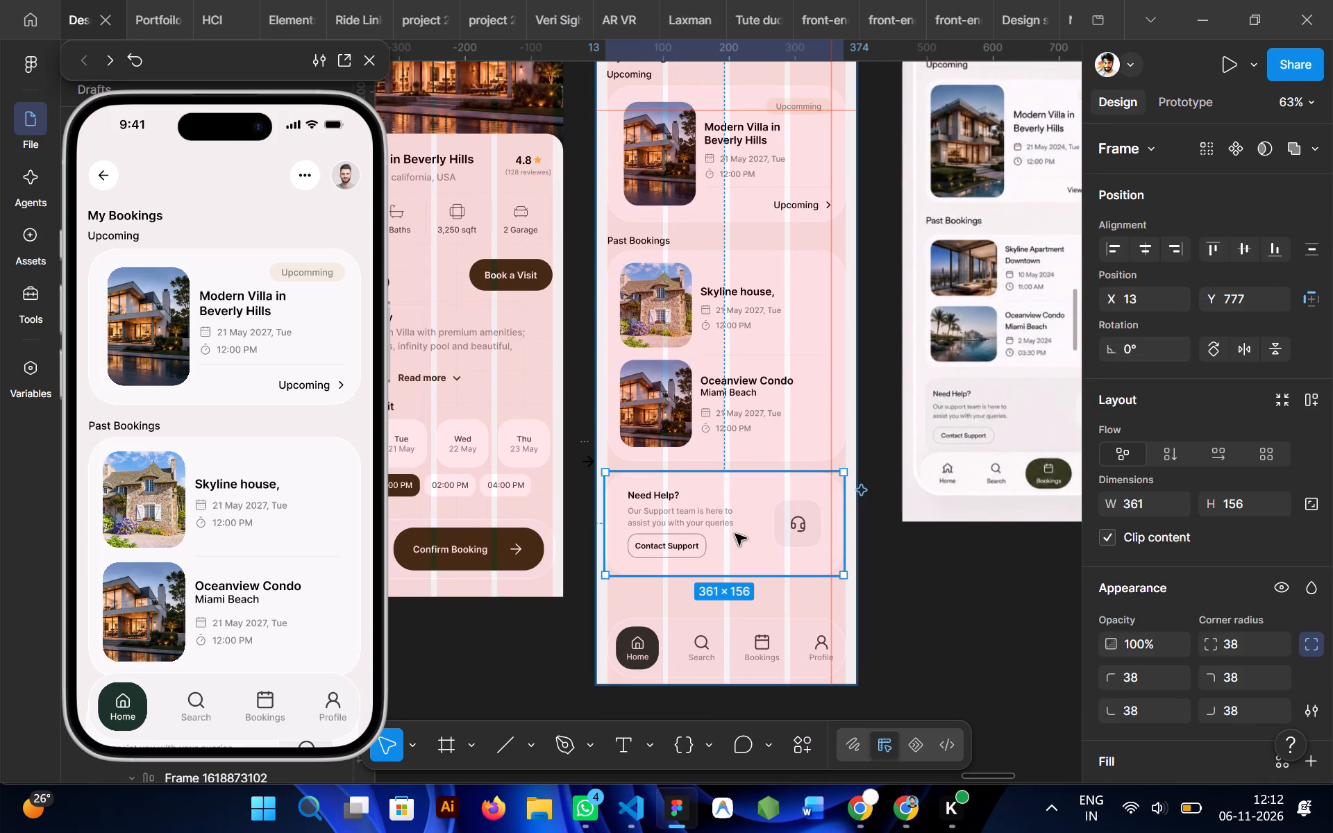
scroll(180, 533, "down", 2)
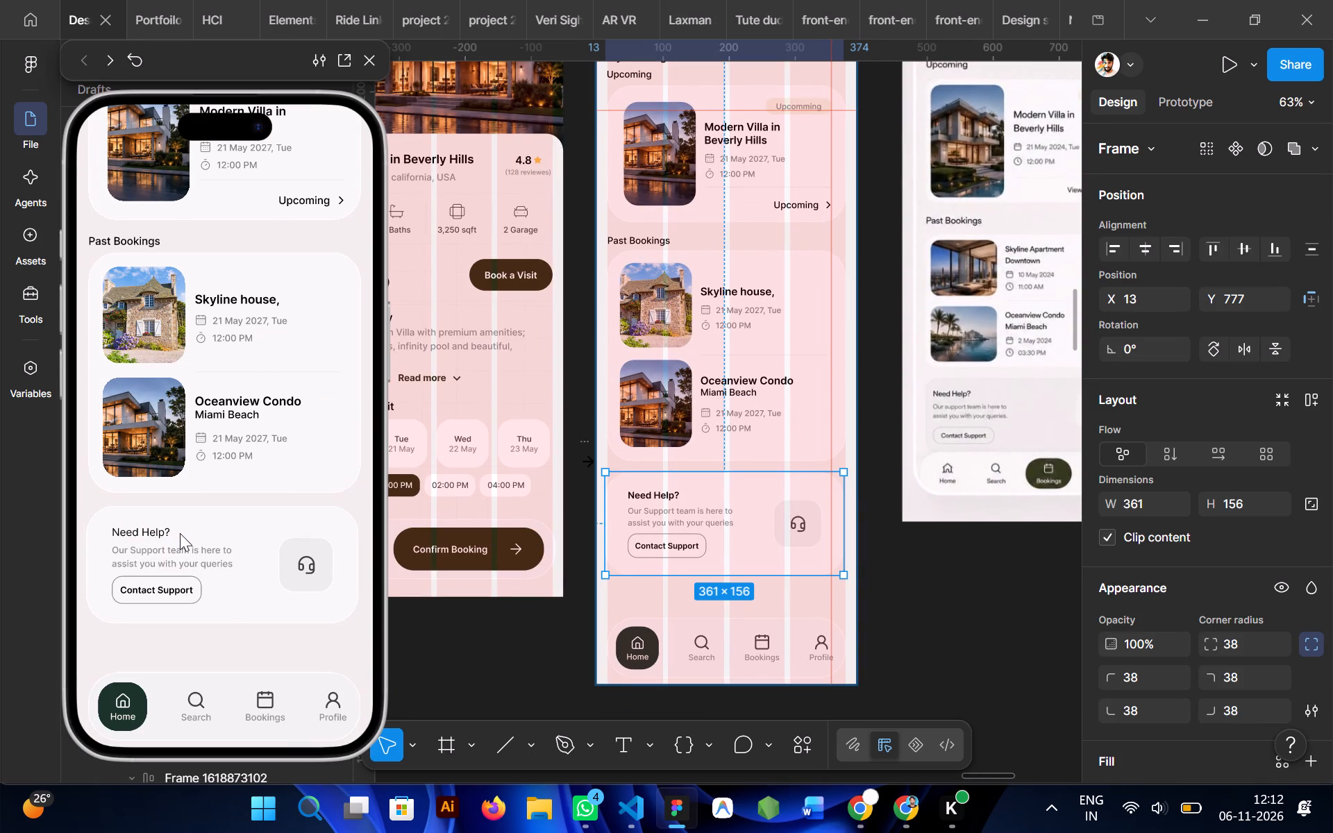
Delete and retype the second "e" of "Need" in the Need Help? heading to refresh it in the preview.
double_click(623, 528, "ctrl")
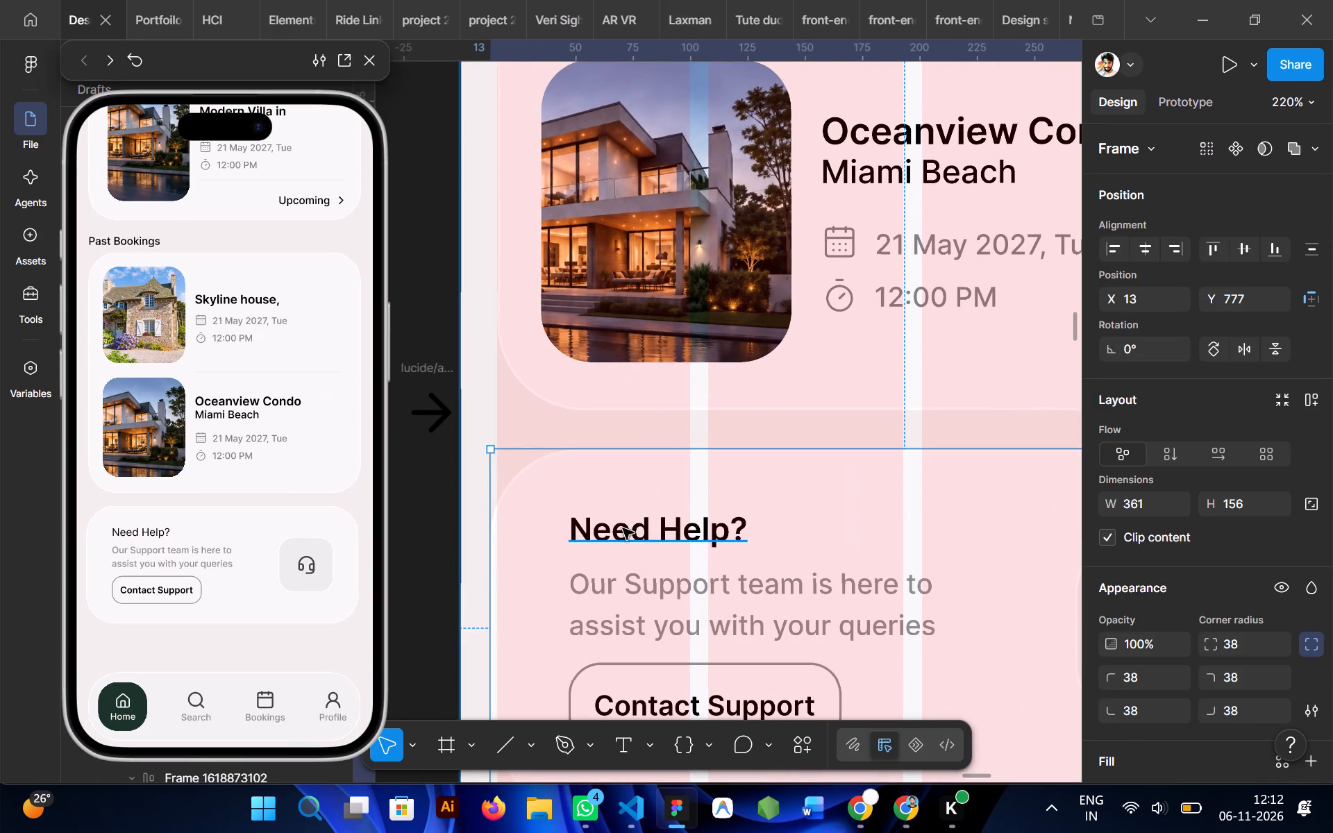
left_click(628, 528)
key("BackSpace")
key("e")
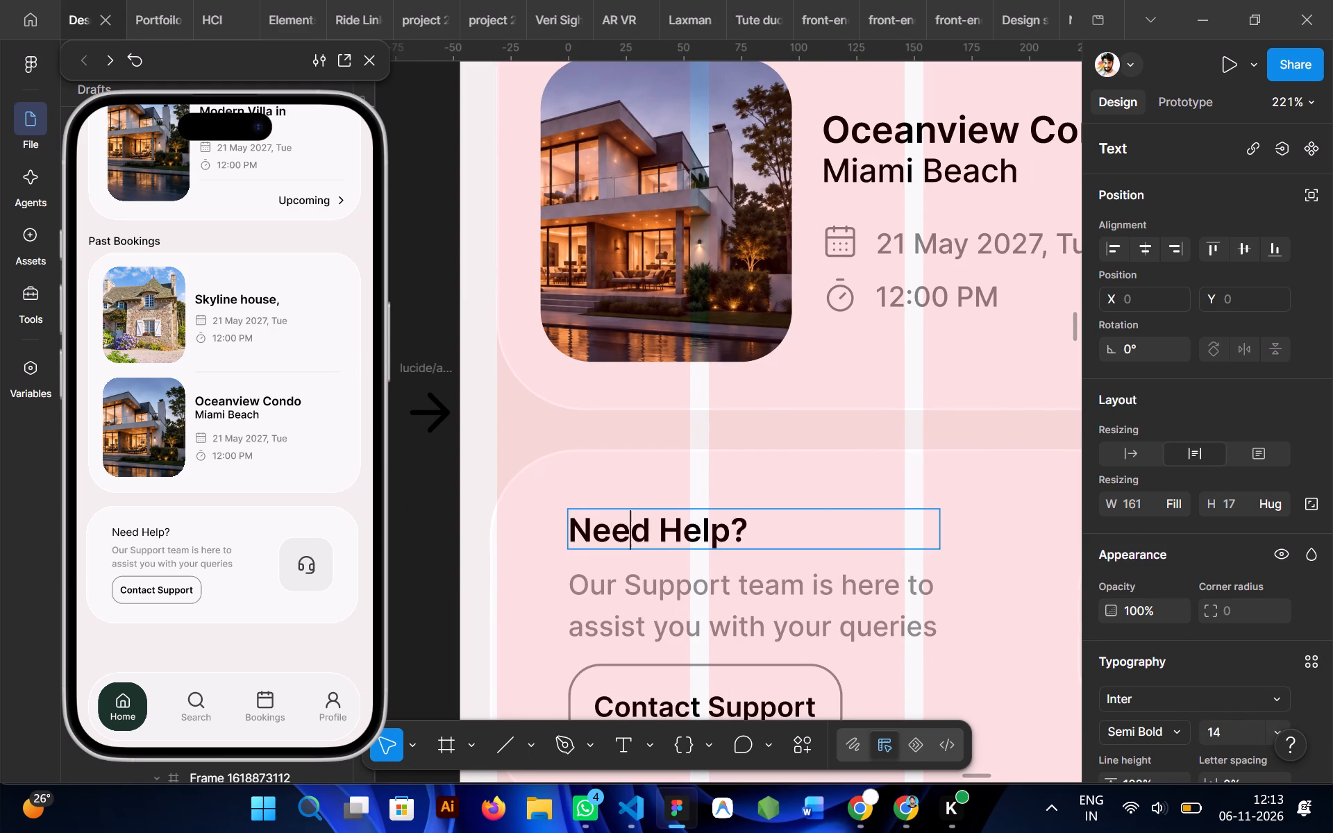
scroll(628, 528, "left", 1)
scroll(653, 522, "down", 1)
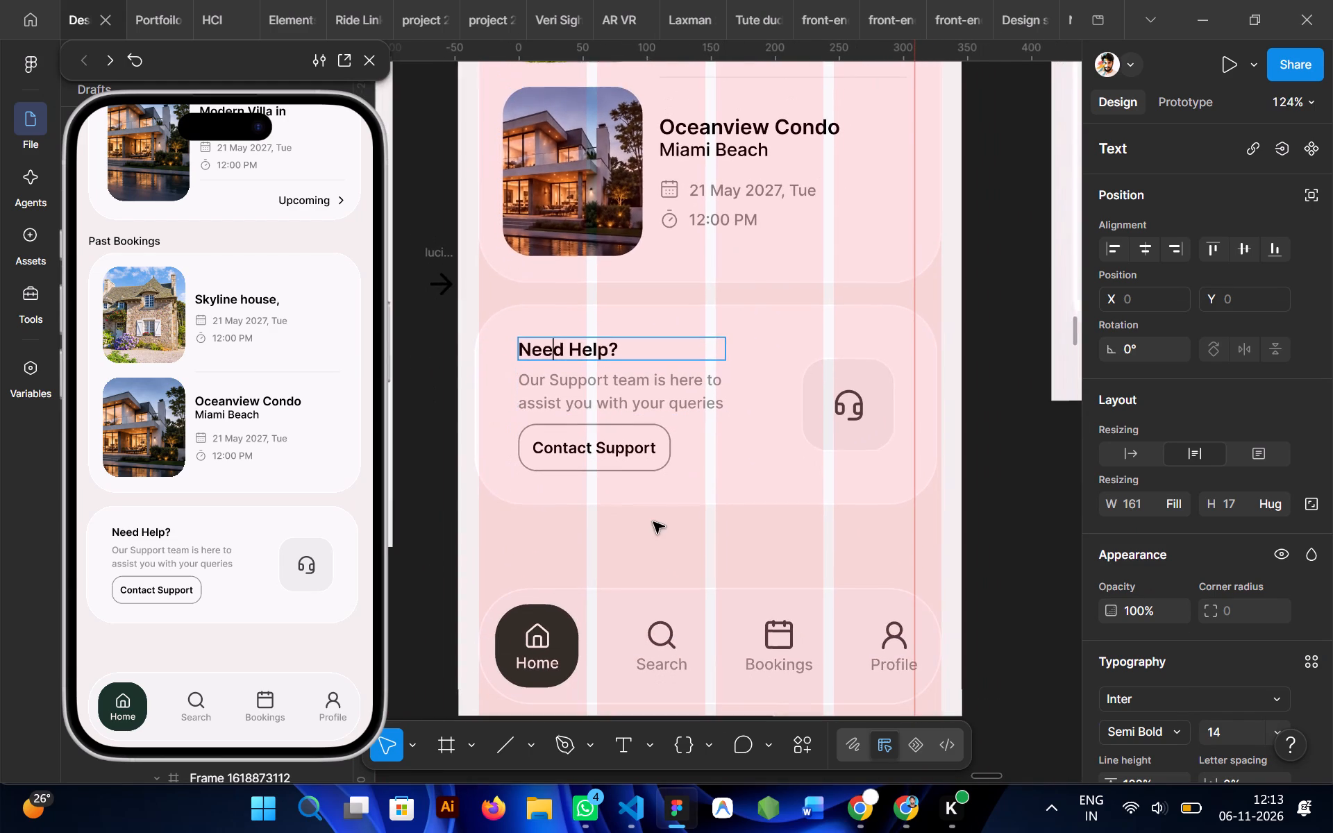
double_click(973, 506)
Change the Contact Support text's font weight to Medium.
scroll(973, 506, "left", 1)
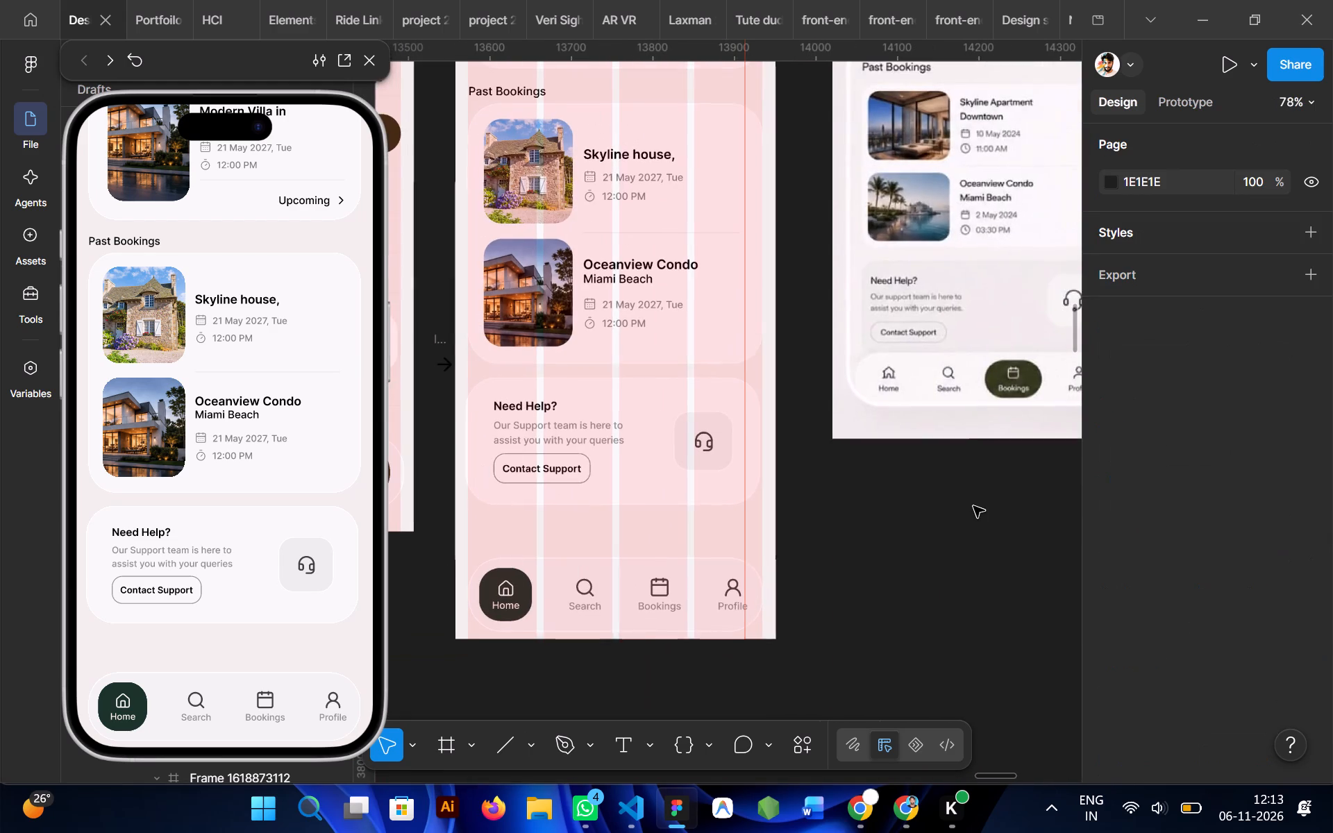
left_click(547, 473, "ctrl")
scroll(1230, 497, "down", 3)
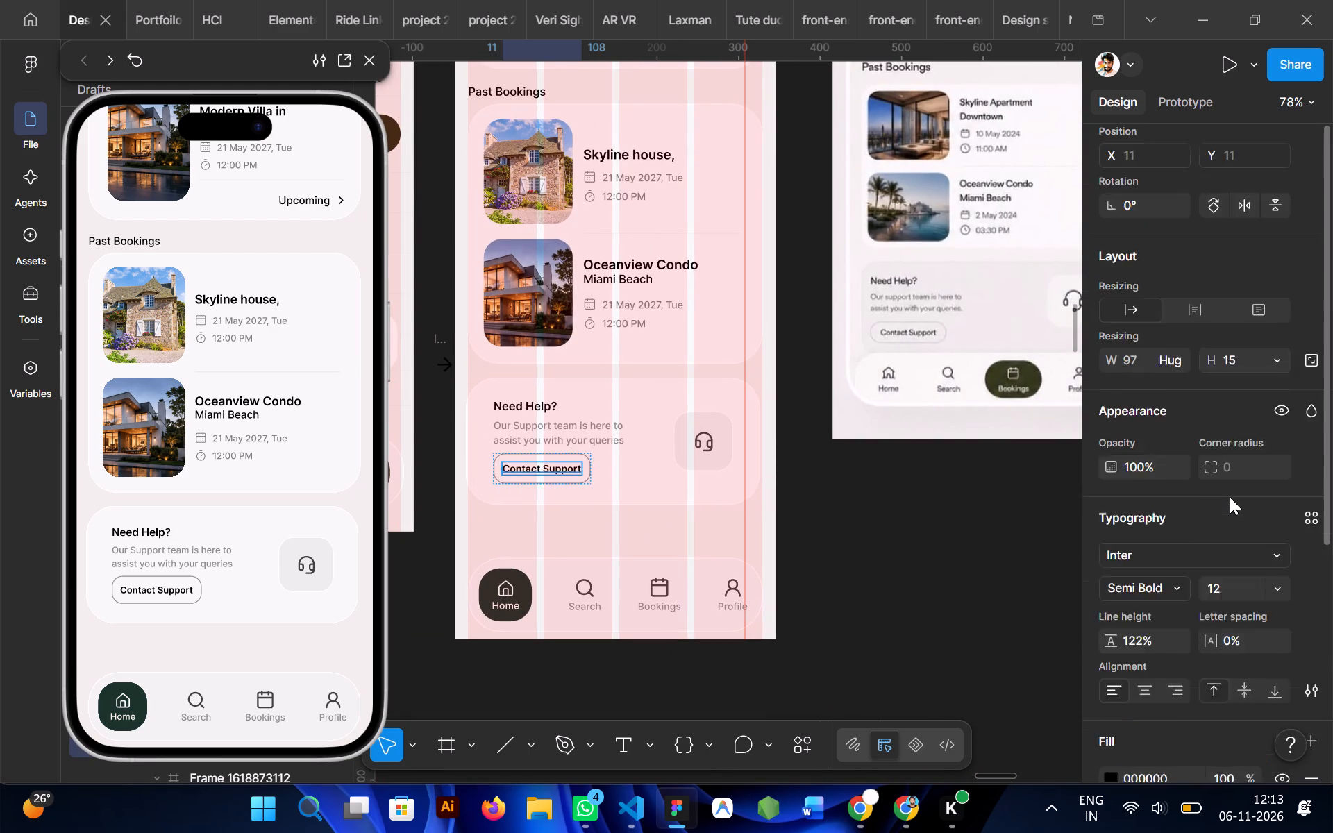
left_click(1185, 382)
left_click(1152, 361)
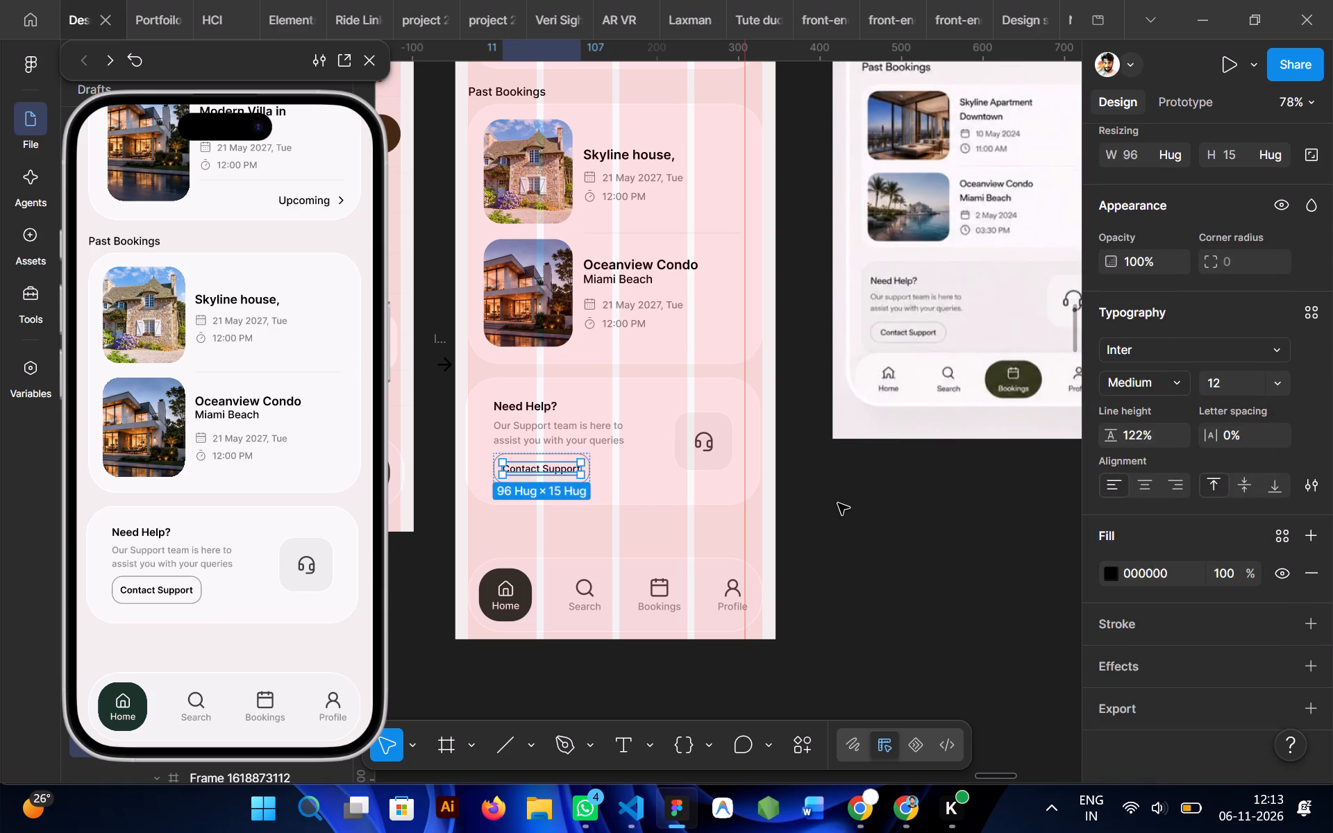
left_click(837, 505)
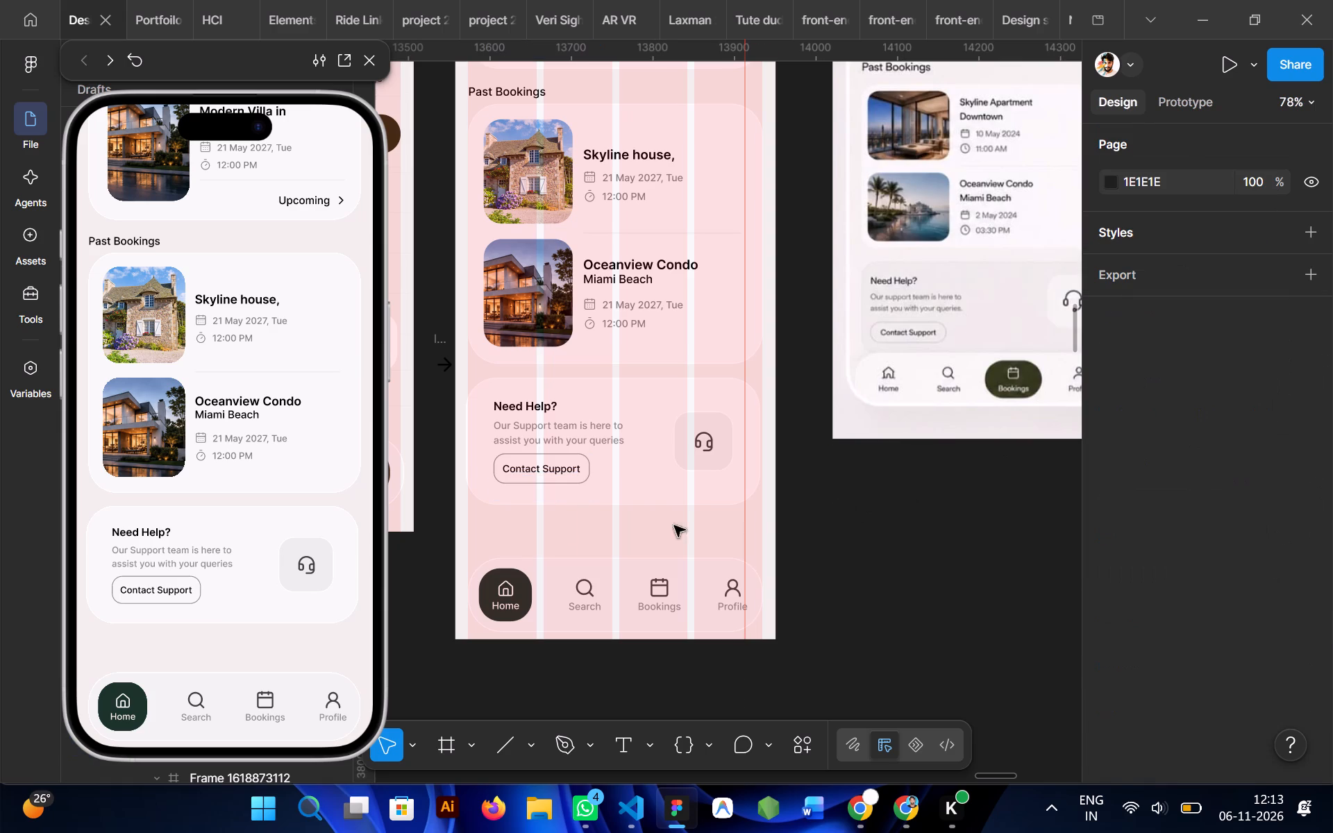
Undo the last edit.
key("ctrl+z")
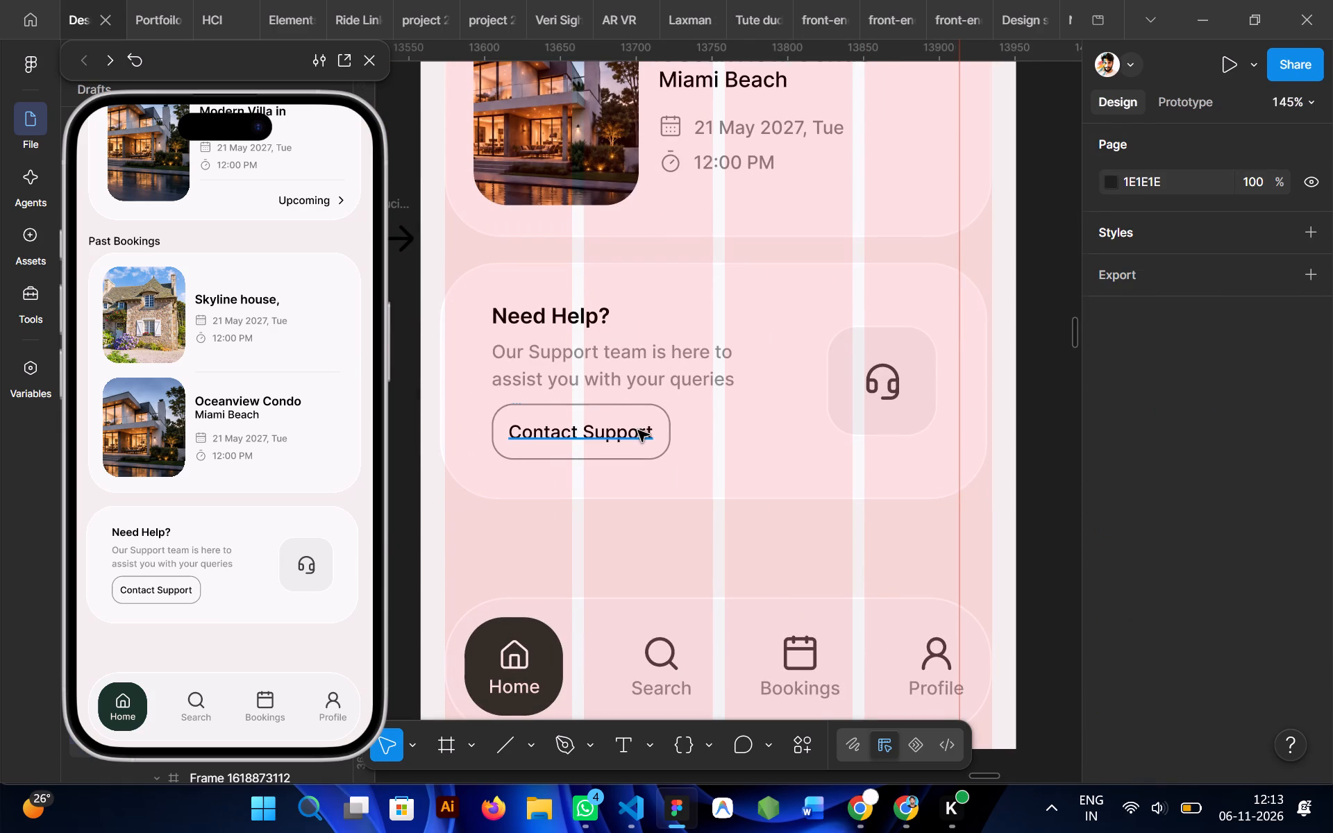
Undo the Contact Support text's font weight change.
key("ctrl+z")
Set the Contact Support button's corner radius to 17.
left_click(596, 405)
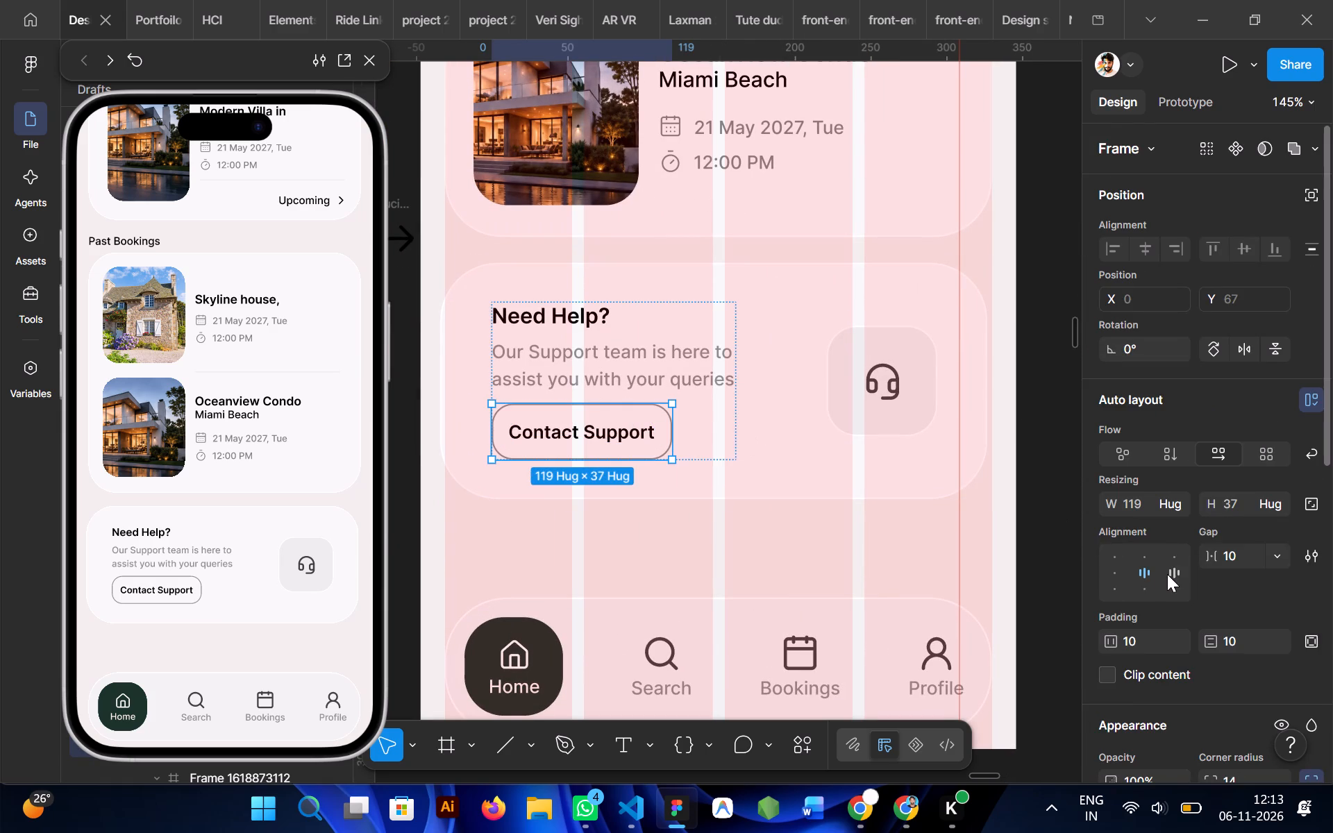
scroll(1167, 574, "down", 1)
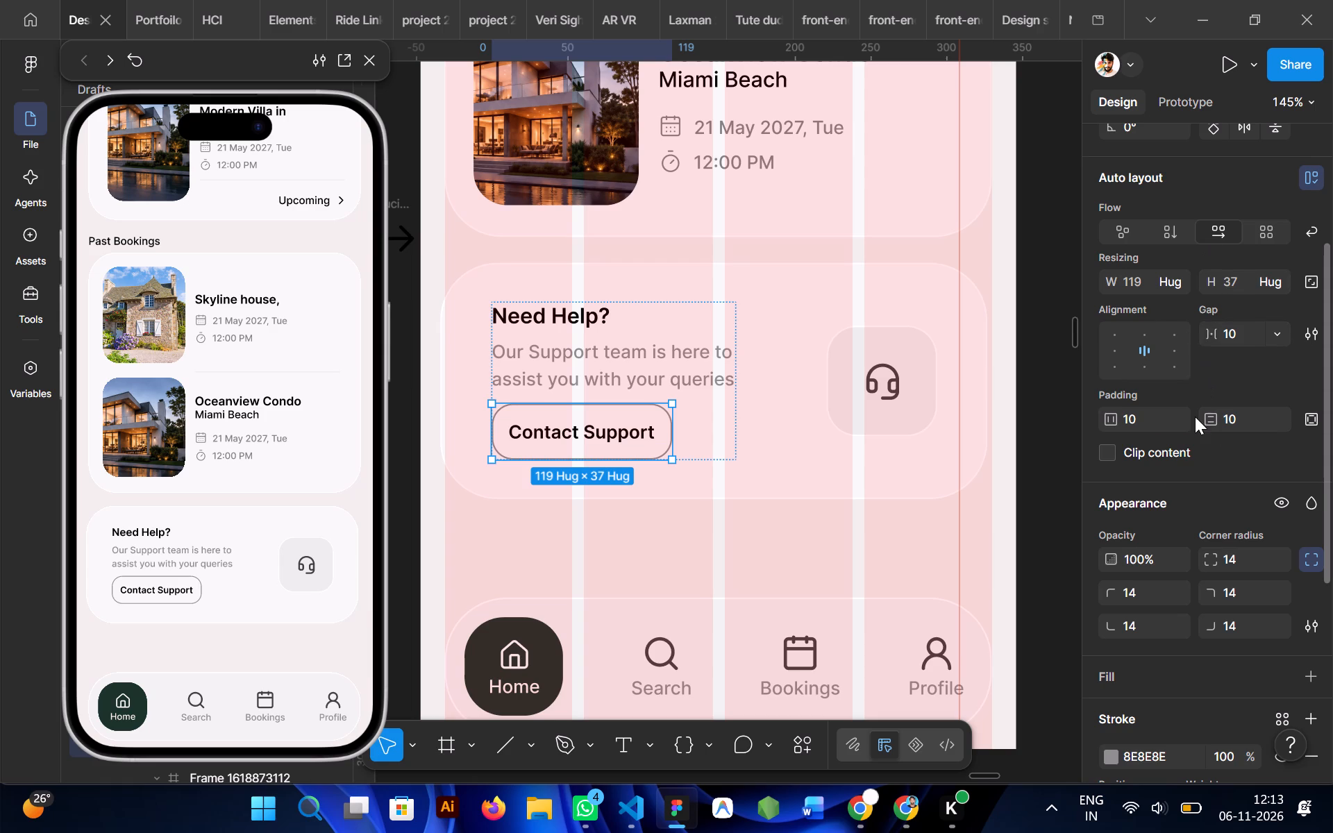
scroll(1195, 416, "down", 1)
left_click_drag(1213, 416, 694, 405)
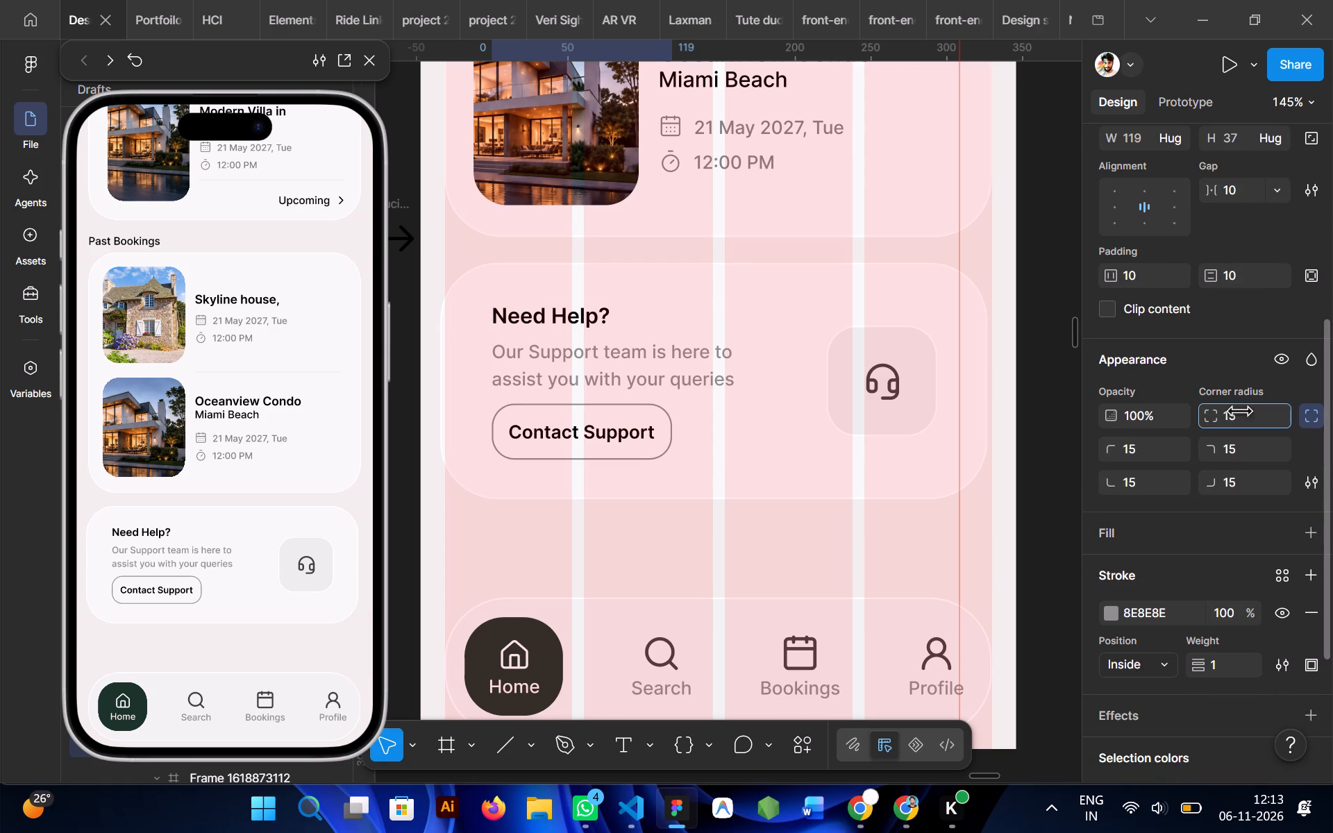
left_click_drag(694, 405, 721, 401)
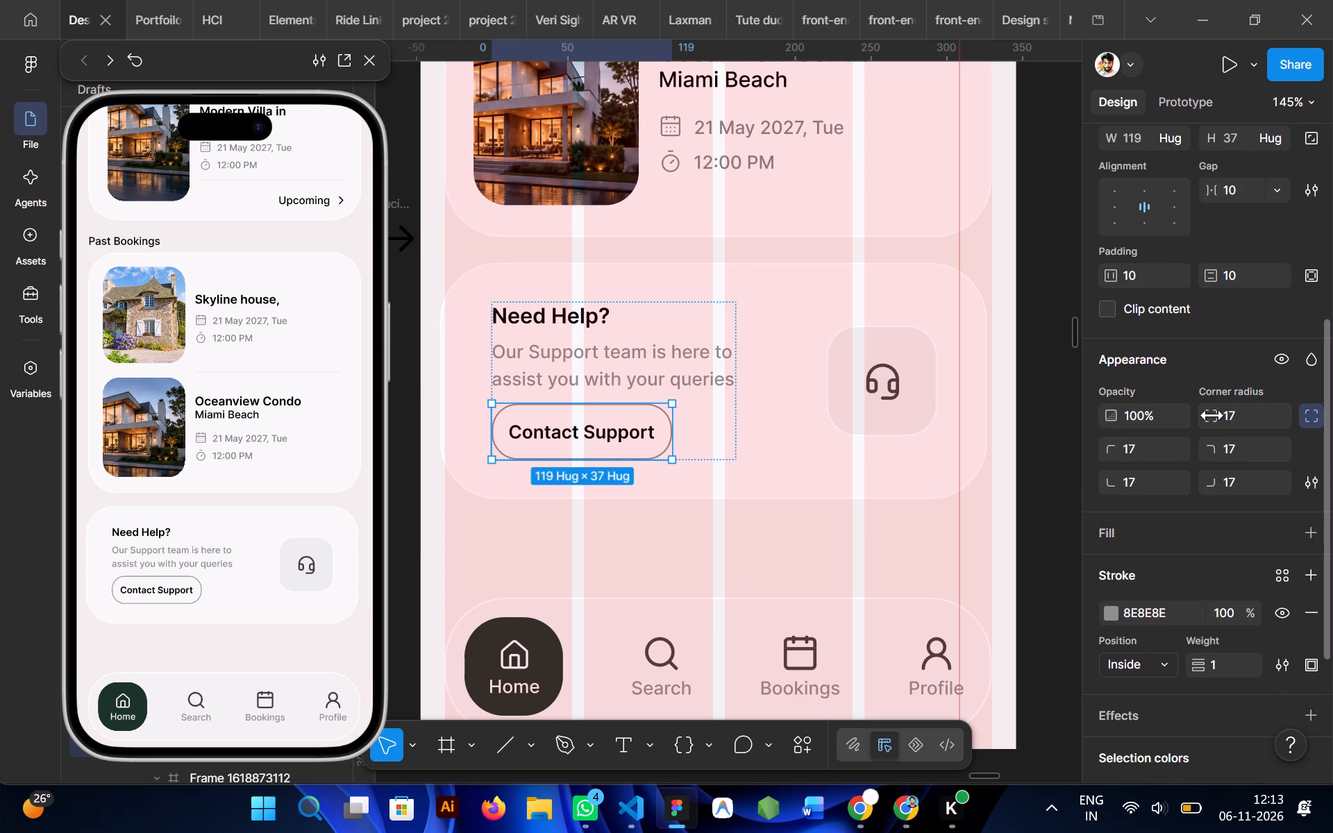
Lighten the Contact Support button's stroke colour to a light grey.
scroll(1123, 519, "down", 2)
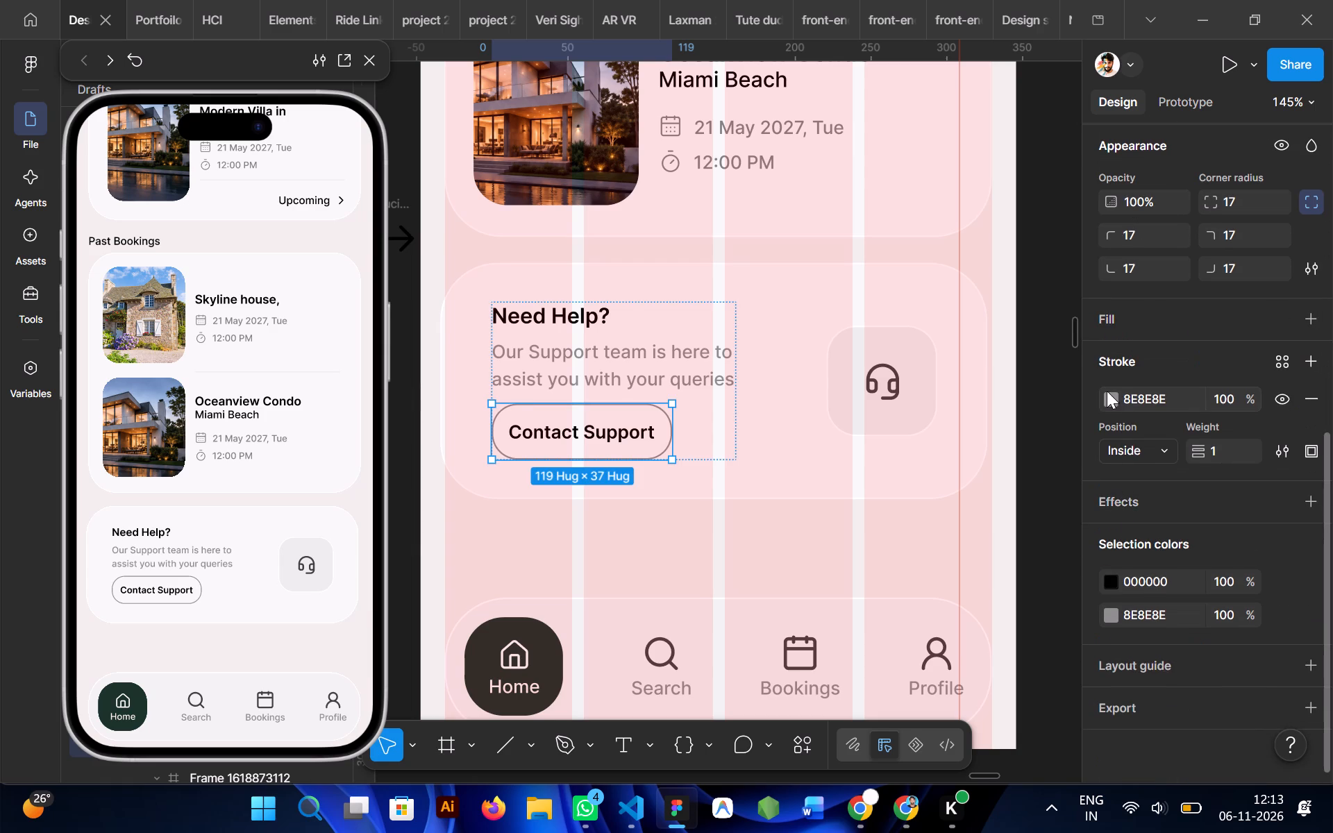
left_click(1108, 398)
left_click_drag(846, 403, 835, 335)
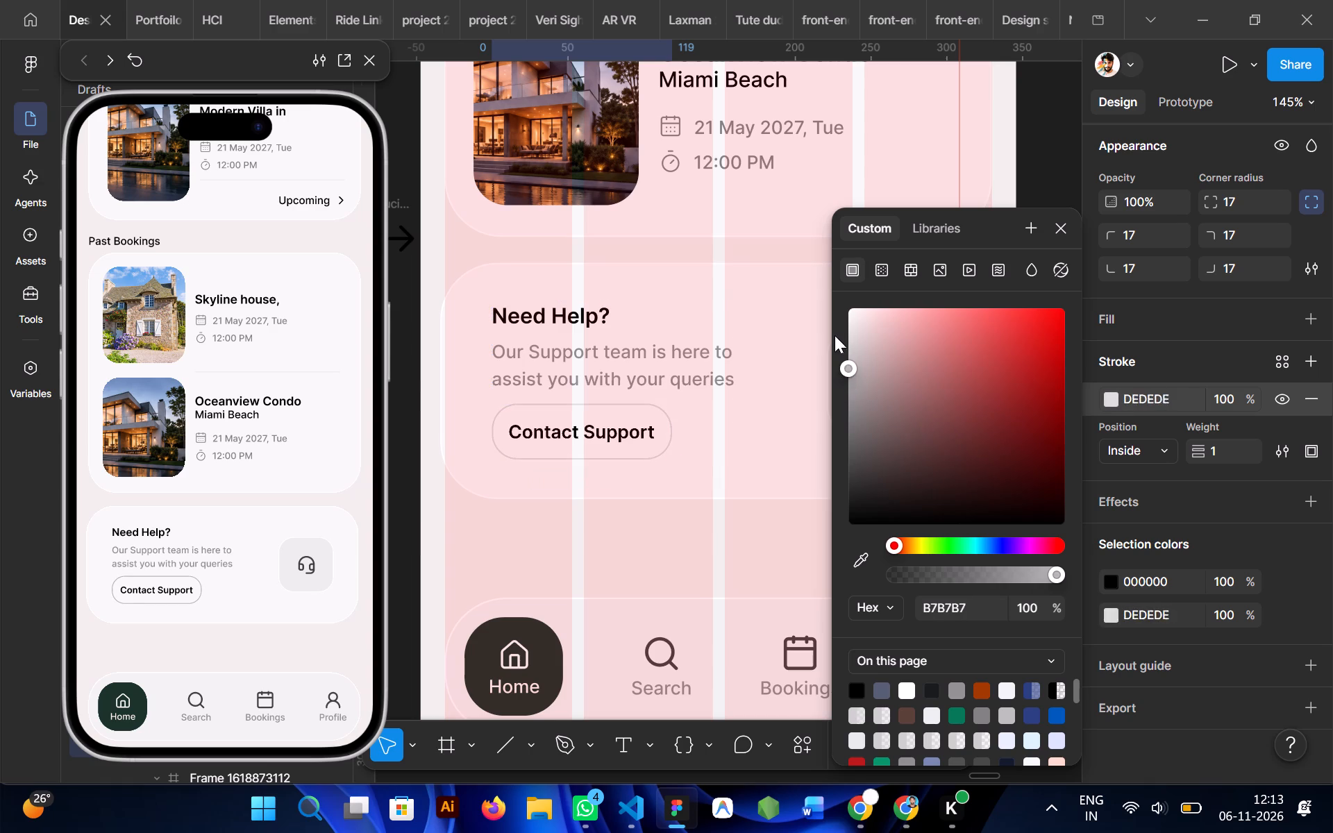
left_click_drag(835, 335, 832, 346)
Change the Contact Support text's fill to dark grey 424242.
left_click(580, 431, "ctrl")
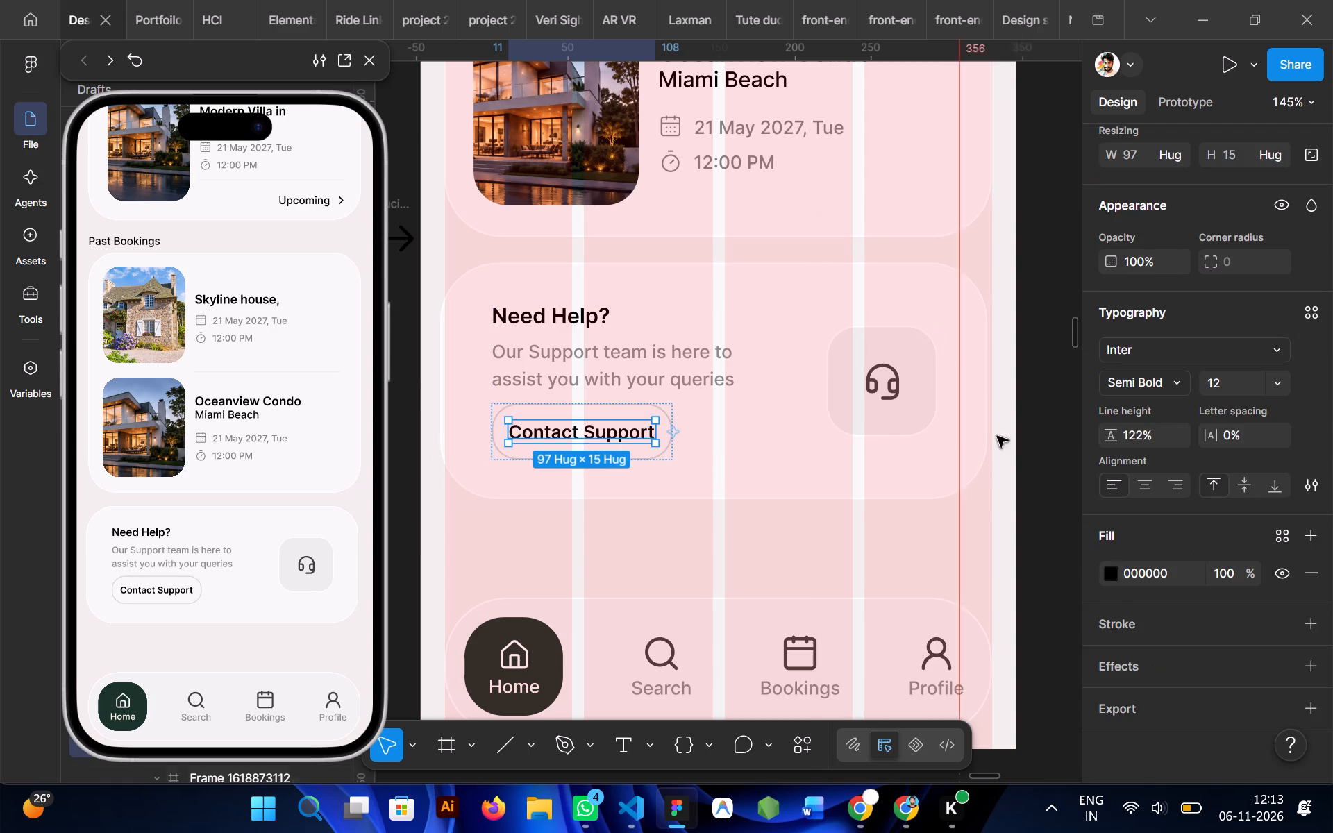
left_click(1106, 570)
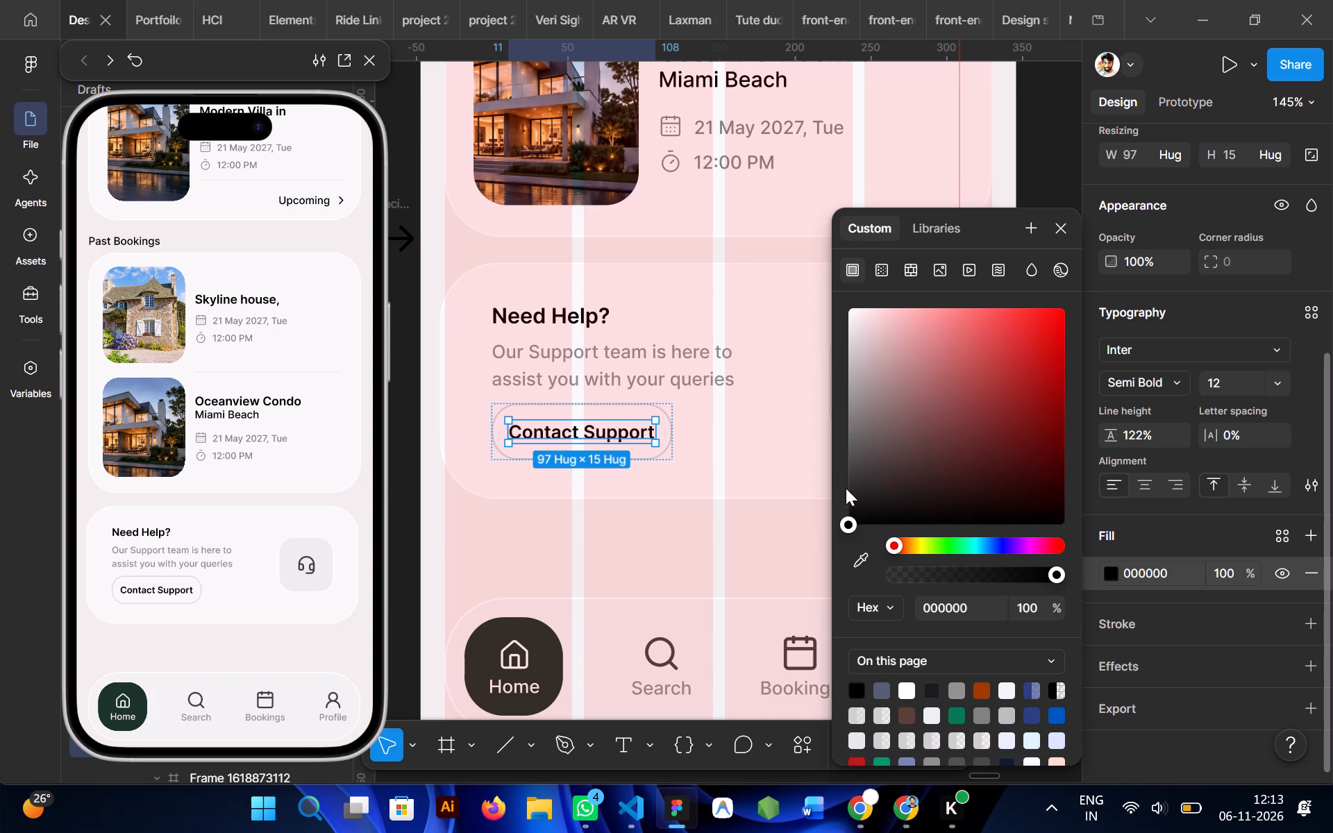
left_click(848, 507)
left_click_drag(848, 507, 844, 476)
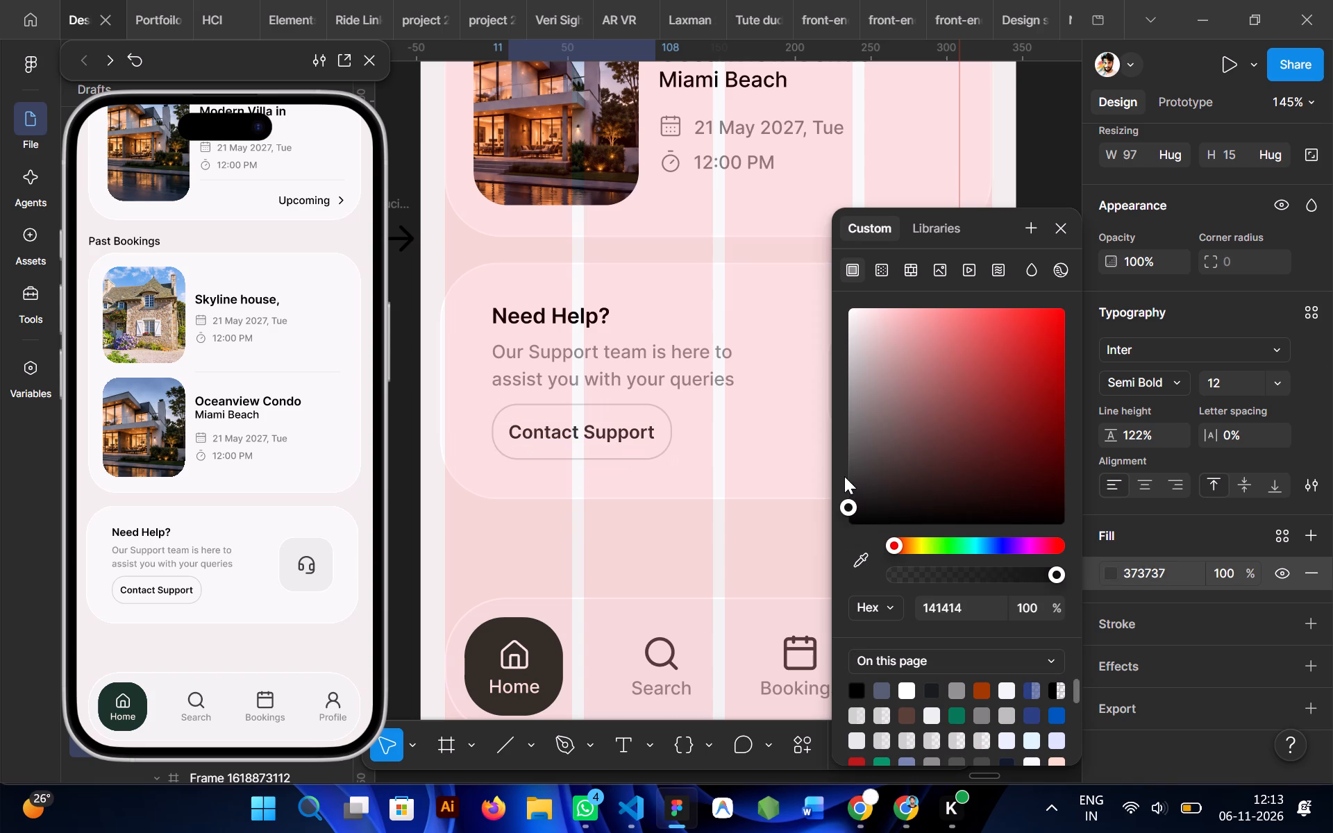
left_click_drag(844, 476, 835, 460)
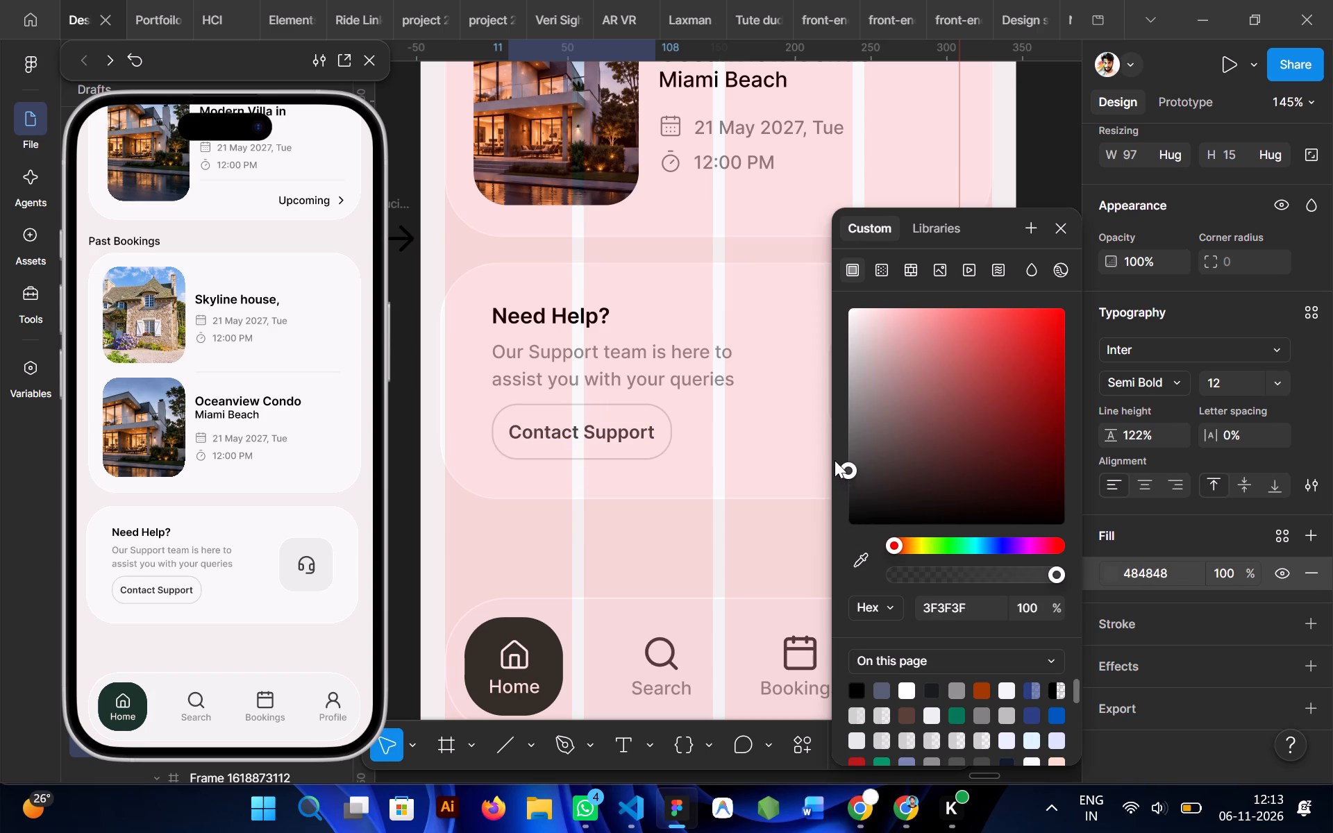
left_click_drag(835, 460, 828, 450)
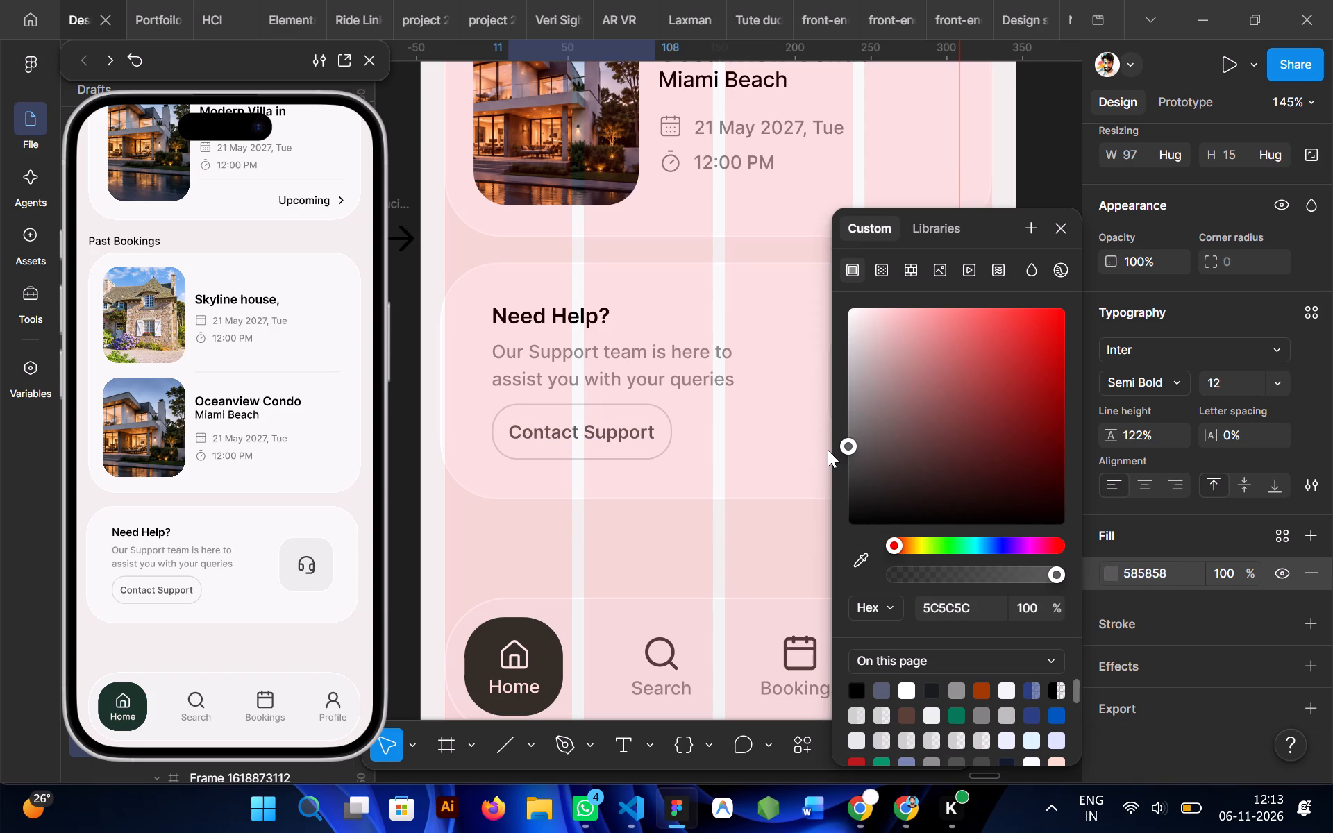
left_click_drag(828, 450, 824, 457)
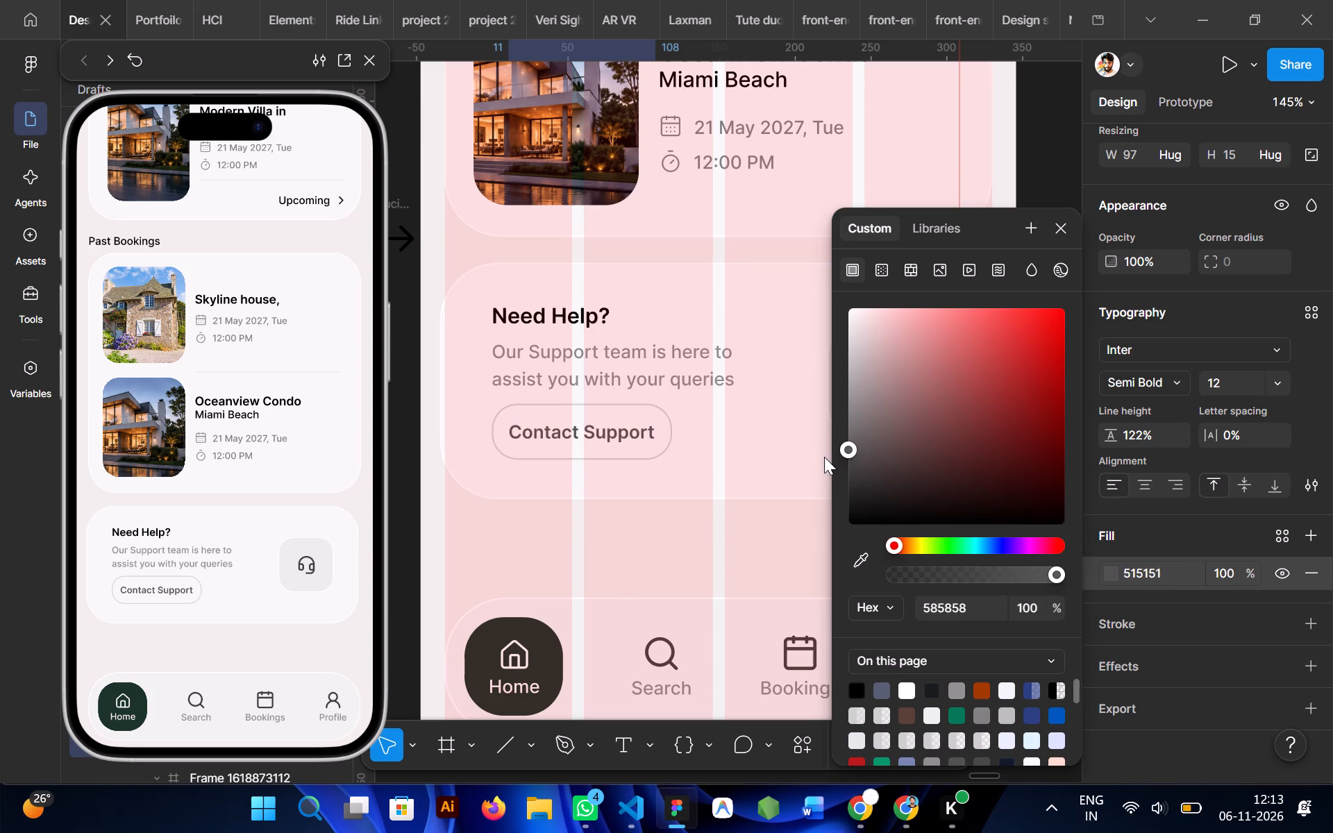
left_click_drag(824, 457, 821, 469)
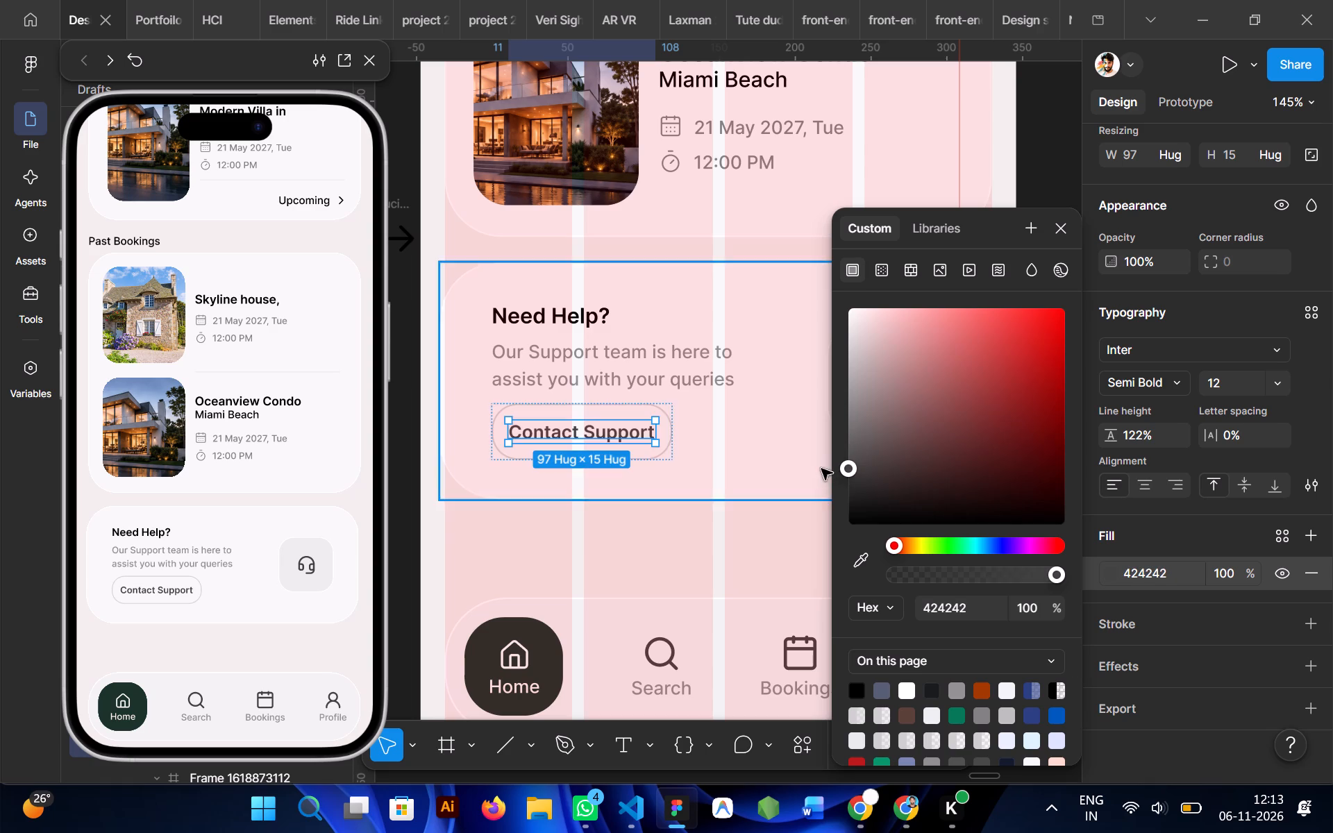
Compare the Need Help card's heading and description text with the reference My Bookings screen.
scroll(522, 403, "left", 1)
double_click(661, 460)
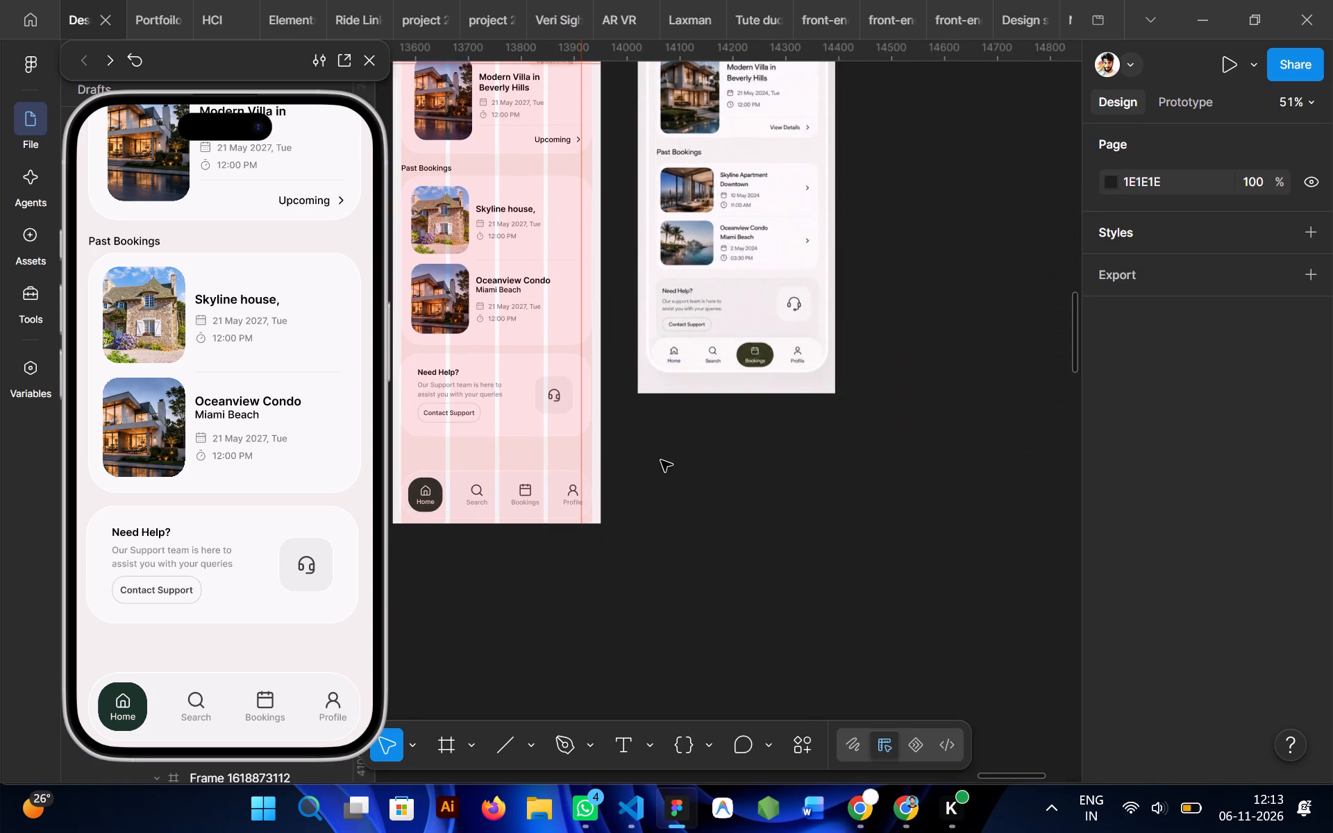
scroll(661, 460, "right", 1)
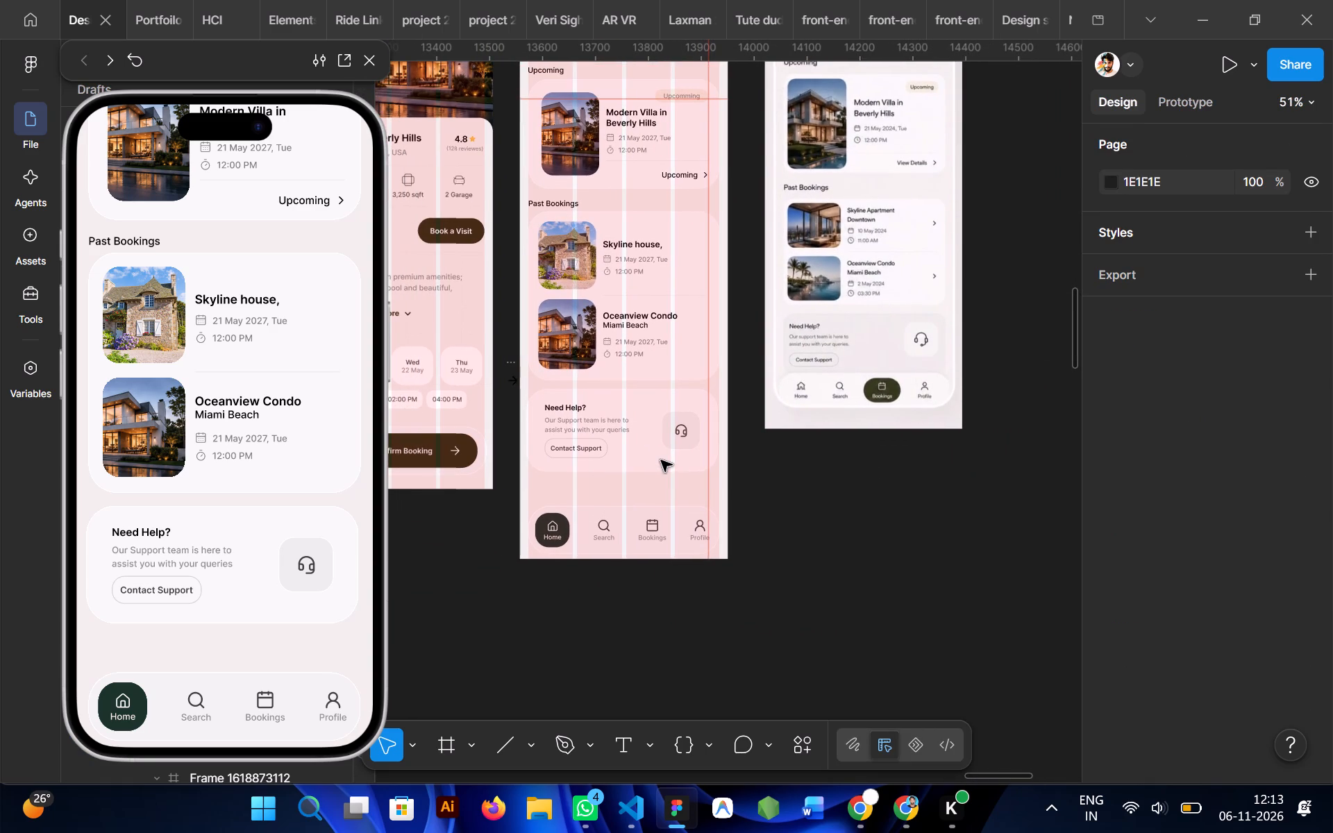
left_click(562, 407, "ctrl")
scroll(1248, 608, "down", 2)
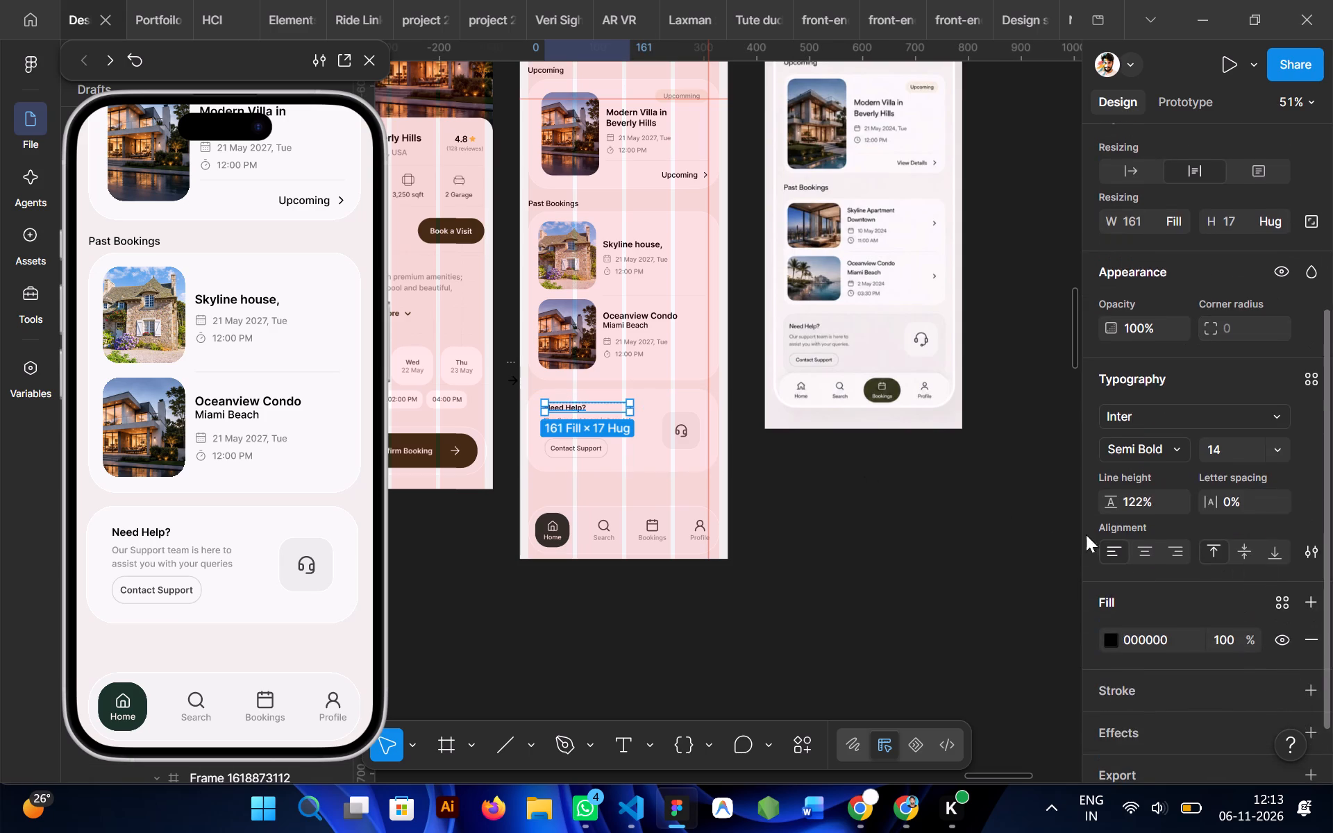
left_click(879, 549)
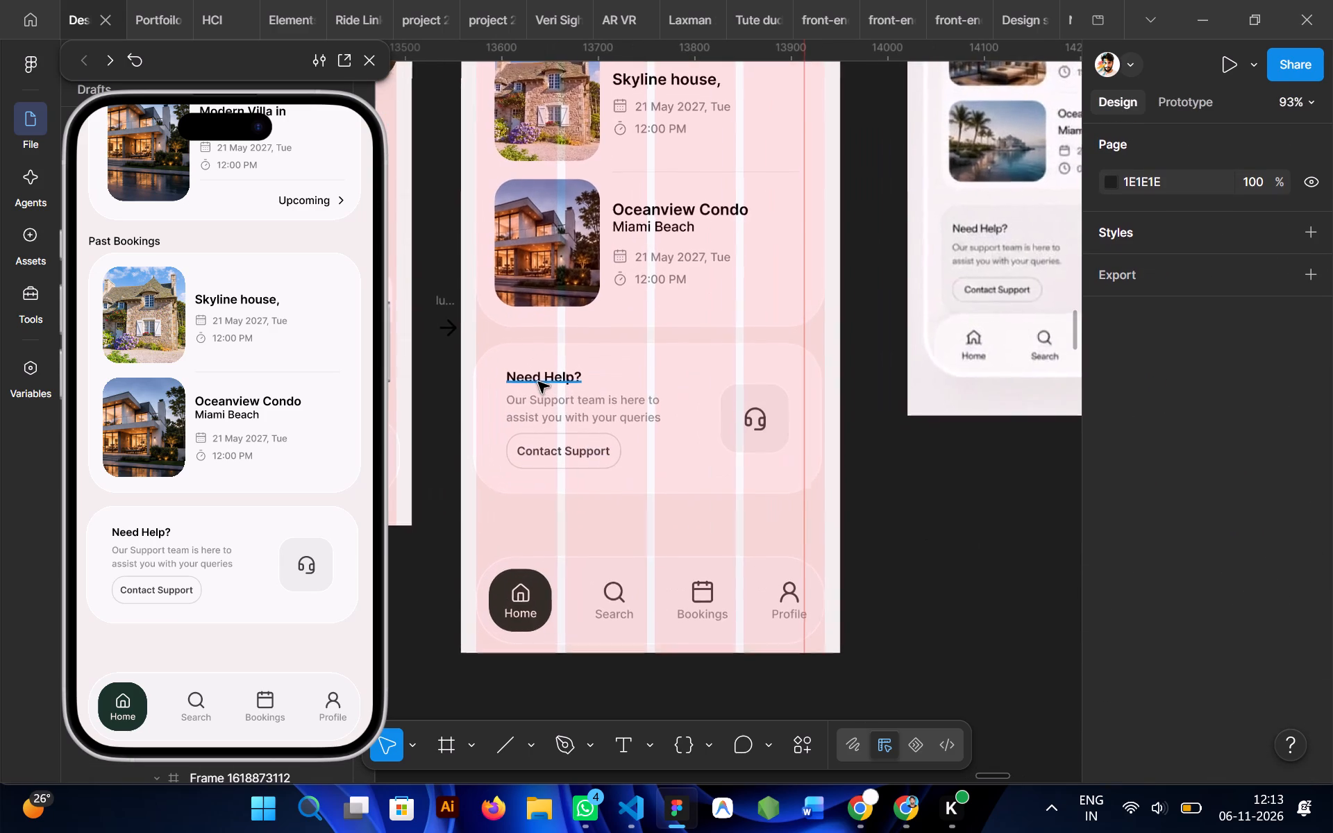
left_click(563, 409, "ctrl")
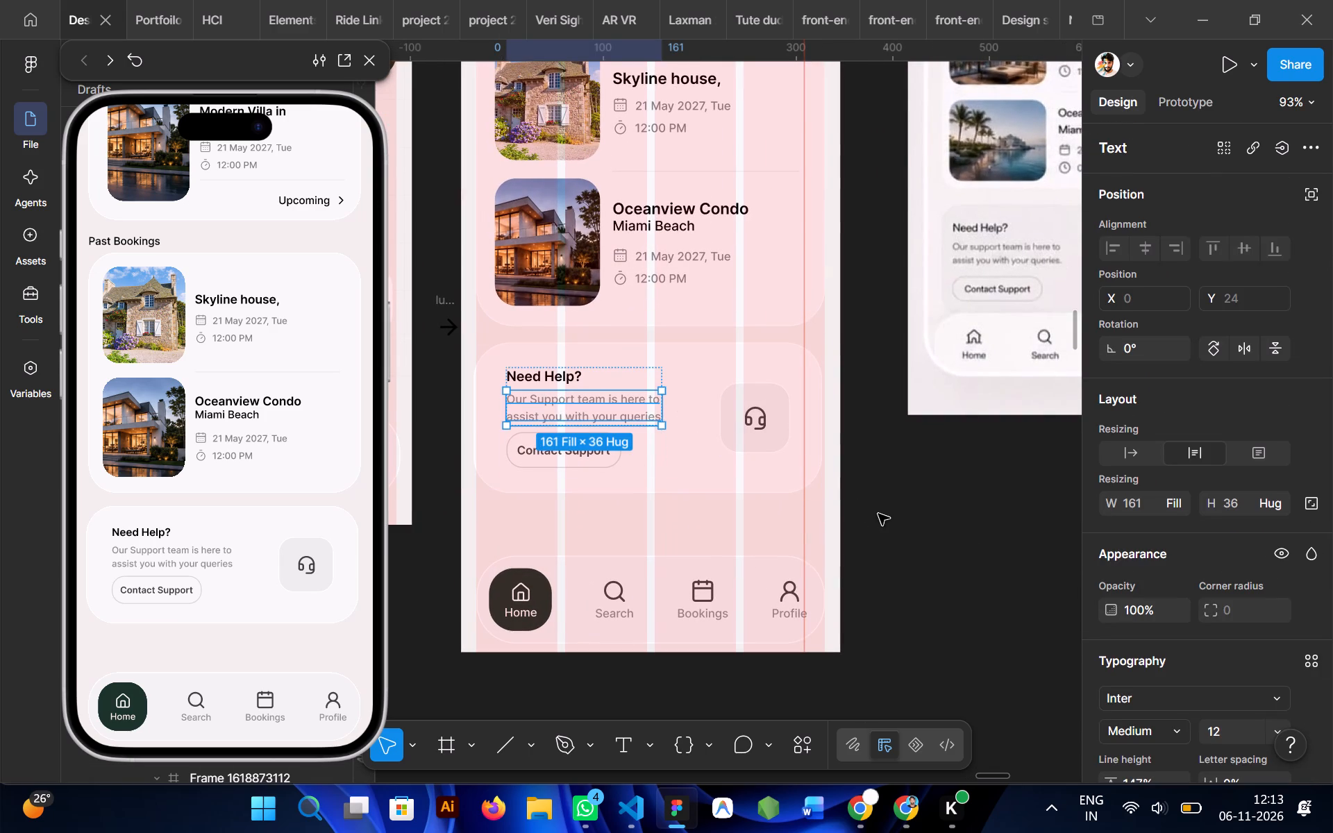
left_click(878, 514)
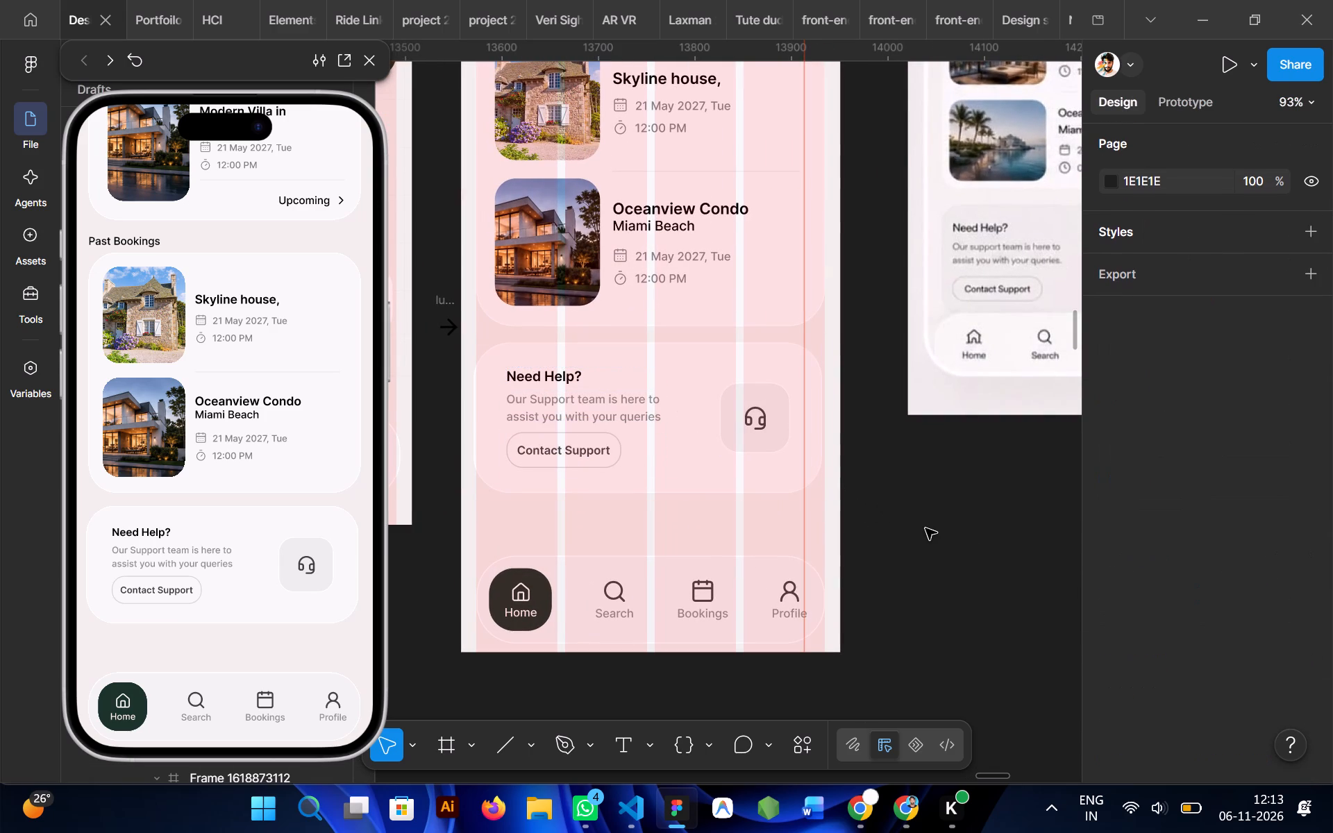
Fill the Need Help card with the colour sampled from its headset icon tile.
scroll(925, 528, "left", 1)
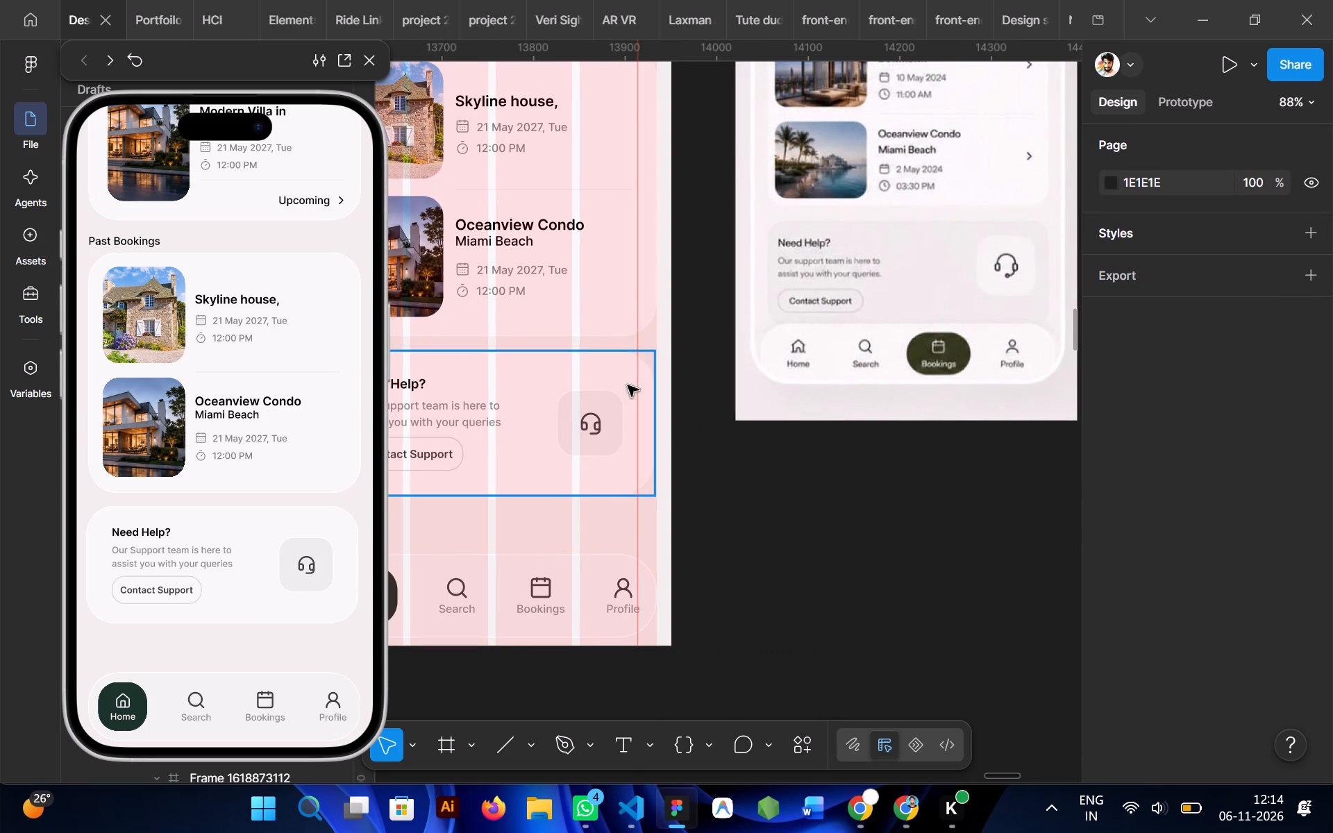
left_click(487, 369)
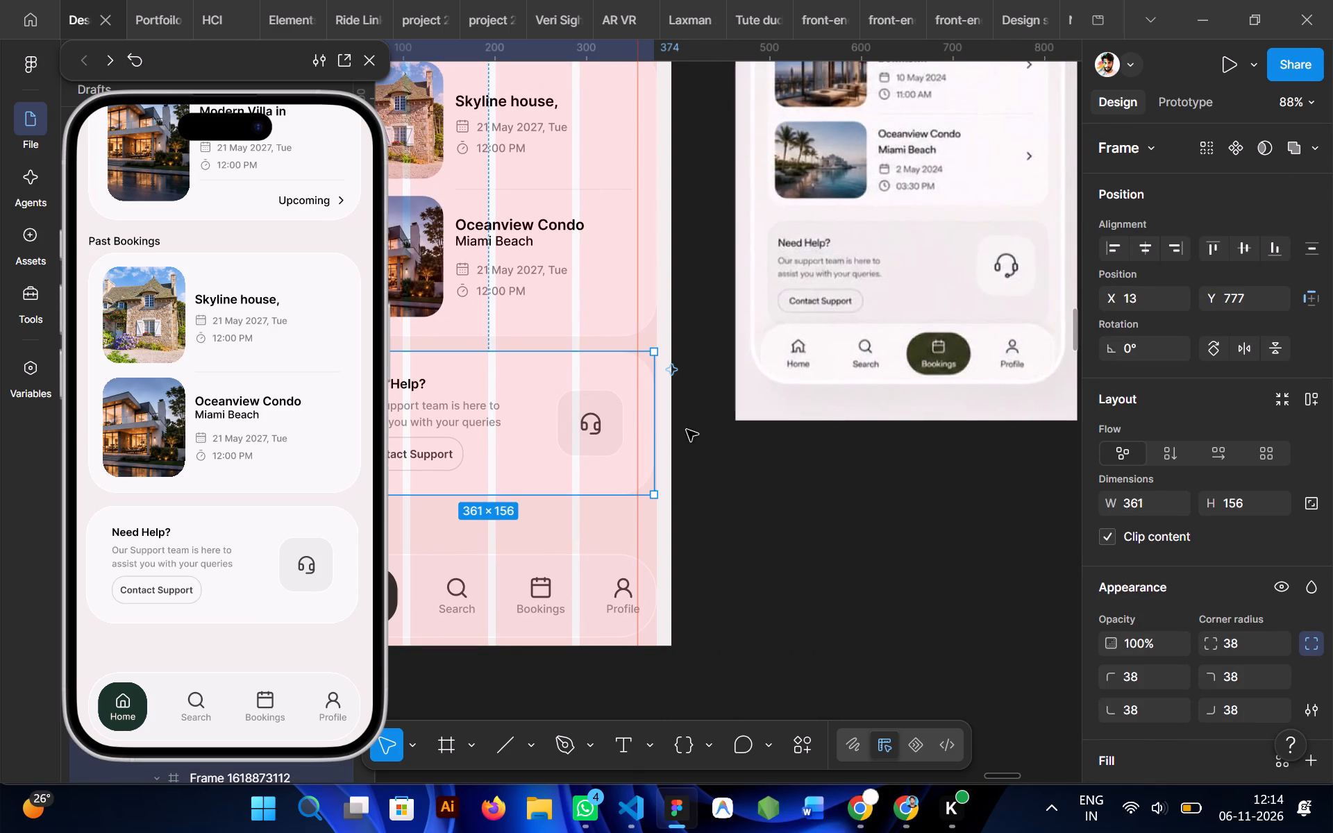
key("i")
left_click(537, 384)
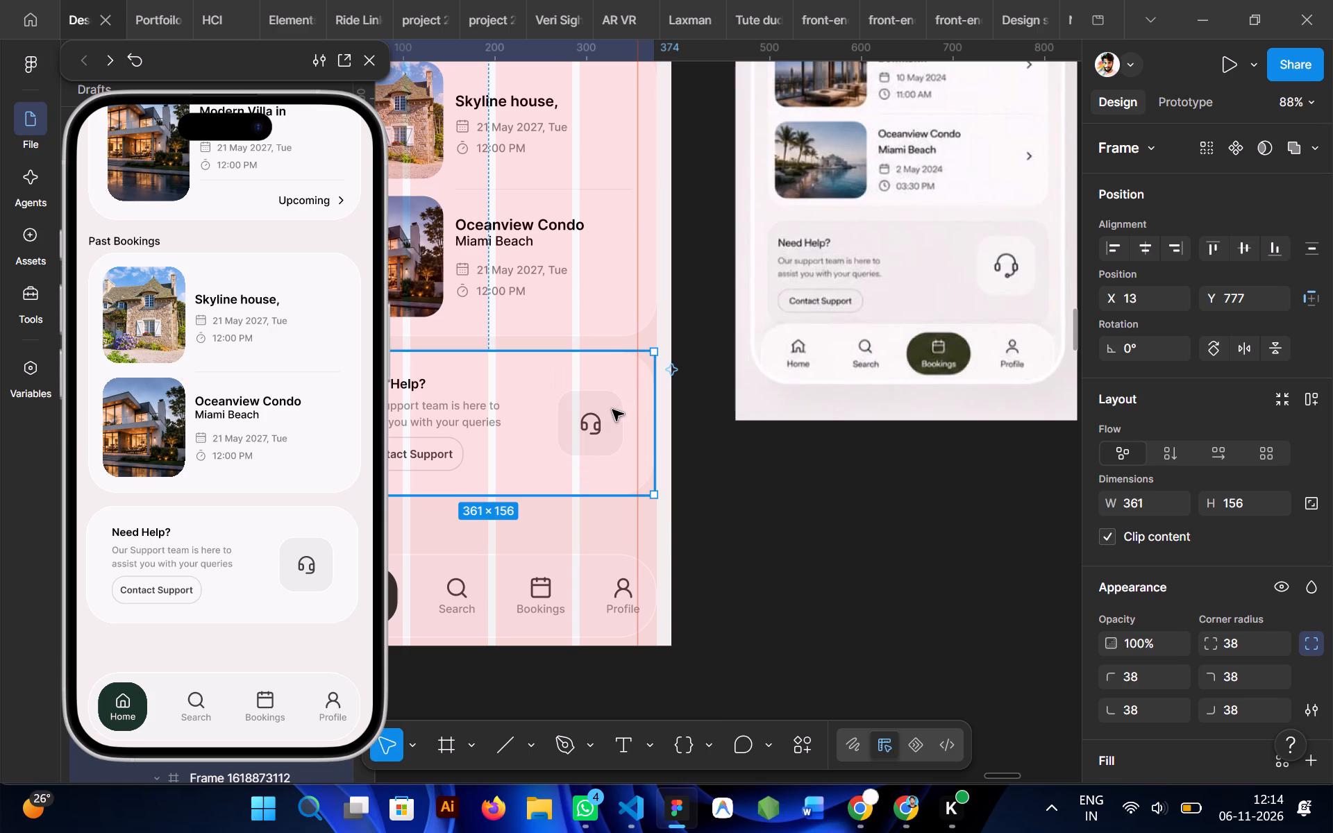
left_click(511, 371)
key("i")
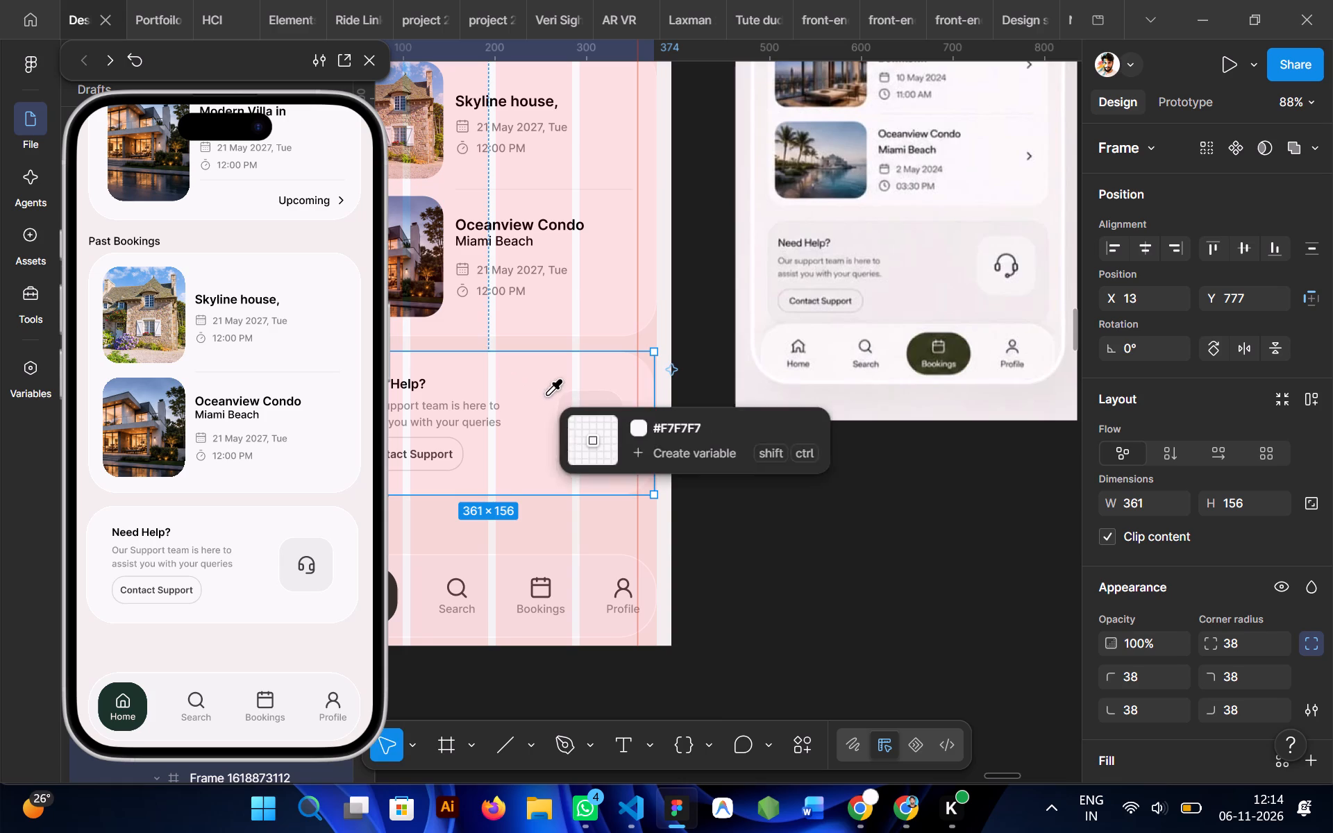
left_click(606, 411)
Fill the headset icon tile with the lighter colour sampled from the Past Bookings card.
double_click(606, 411)
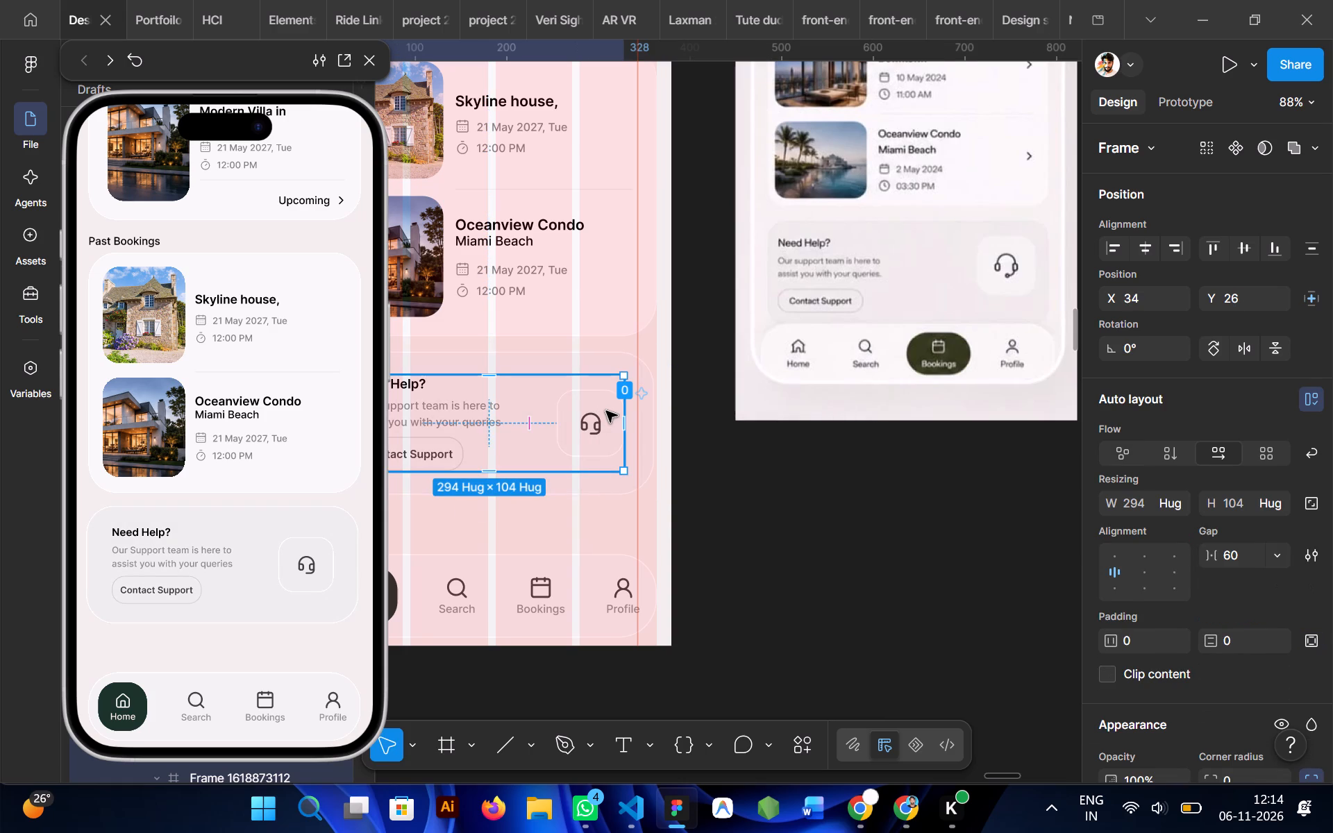
double_click(606, 411)
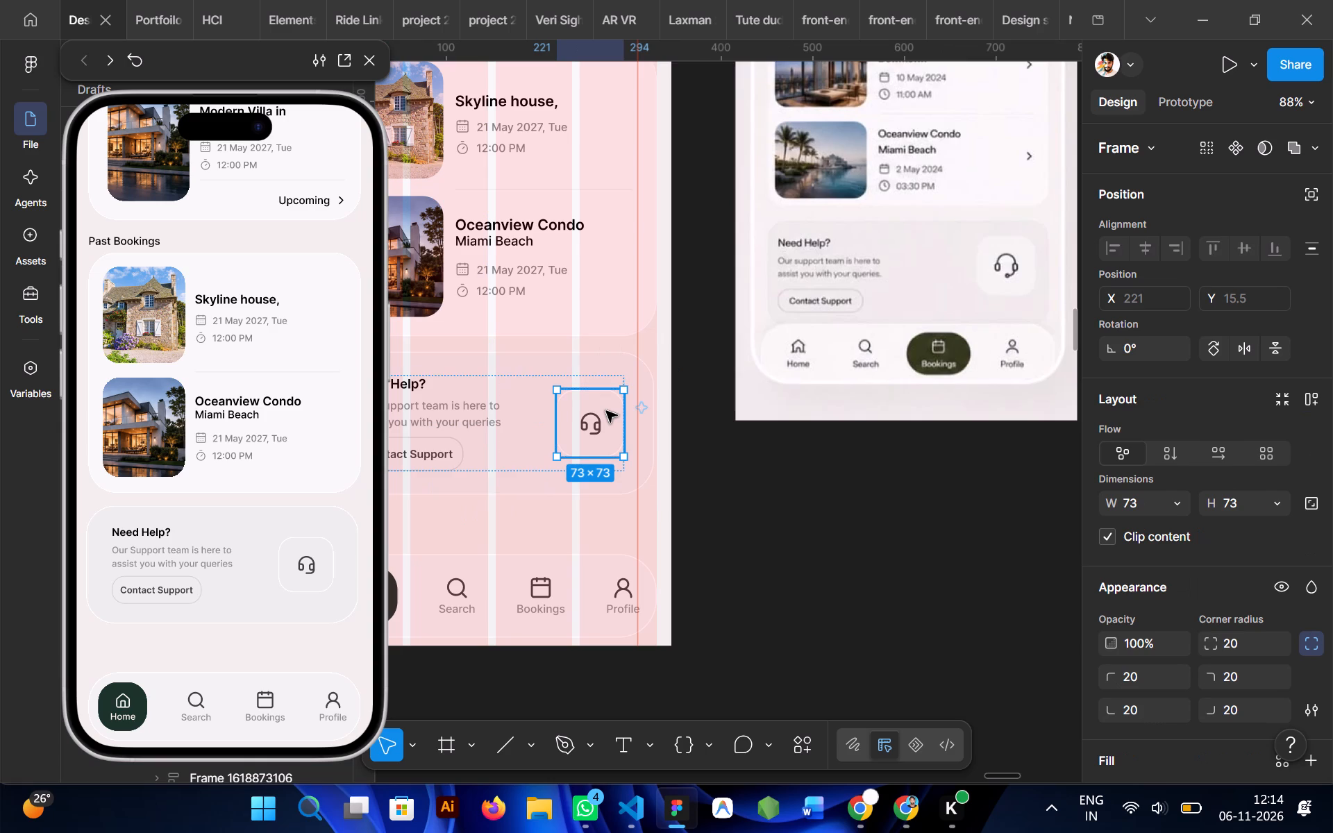
key("i")
left_click(594, 288)
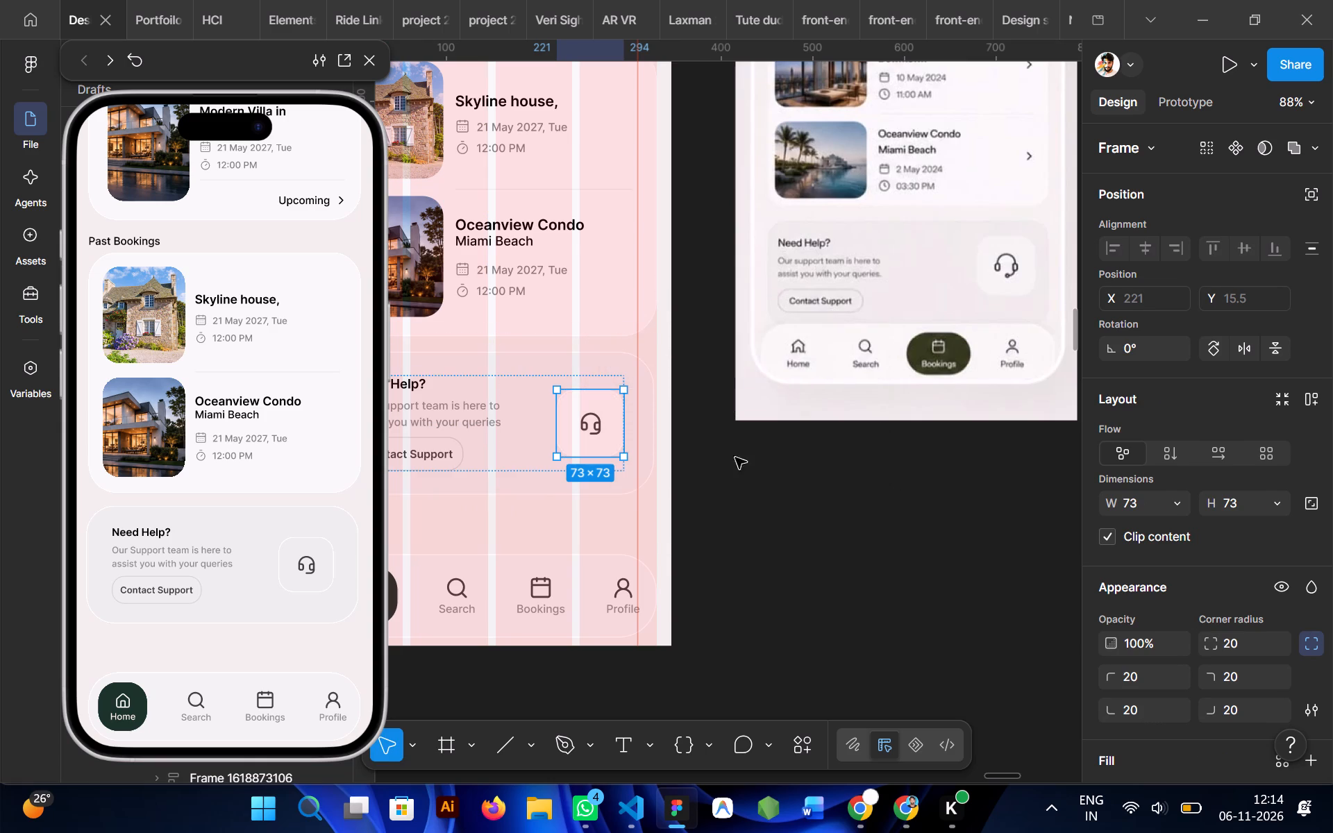
left_click(741, 489)
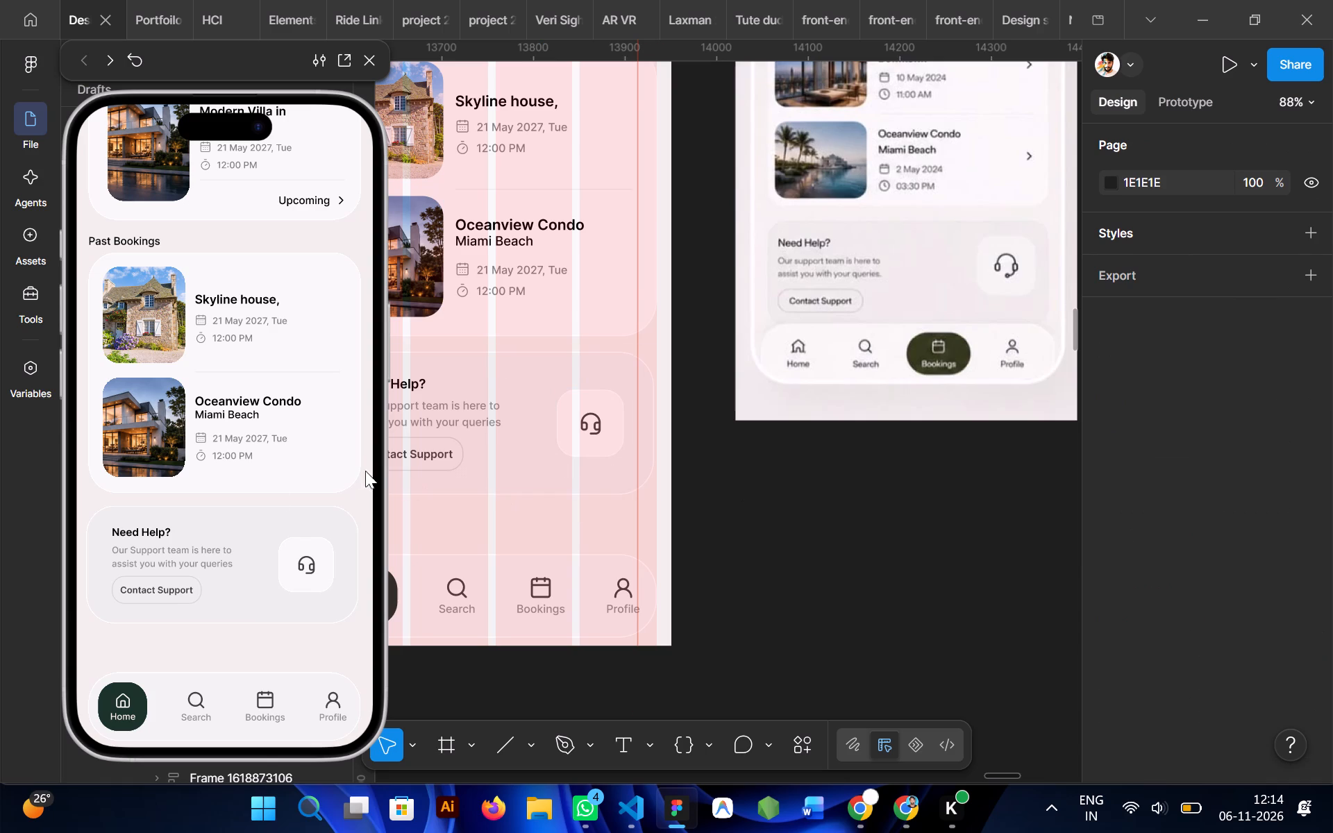
Check the Need Help card in the preview and nudge its content frame to X 25, Y 26.
scroll(233, 501, "up", 1)
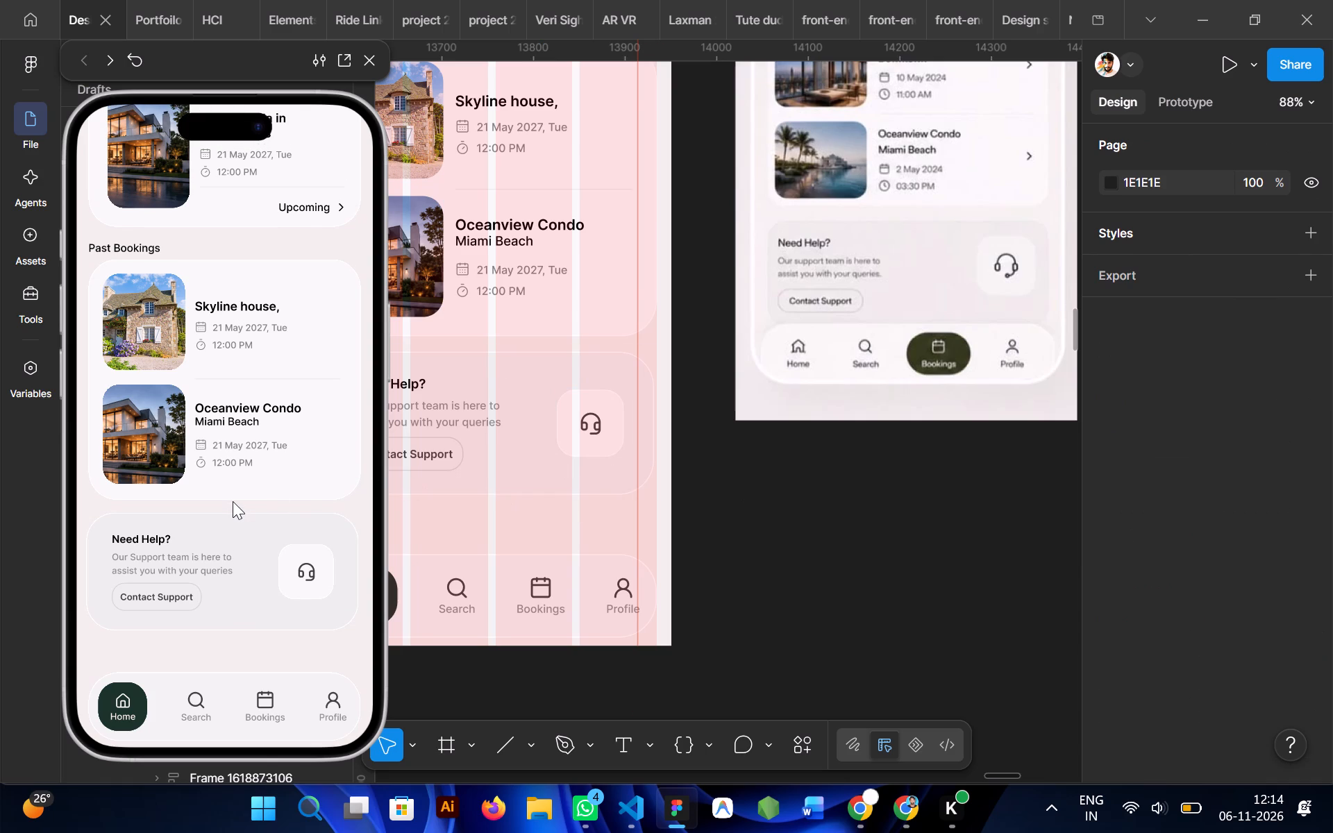
scroll(233, 501, "up", 2)
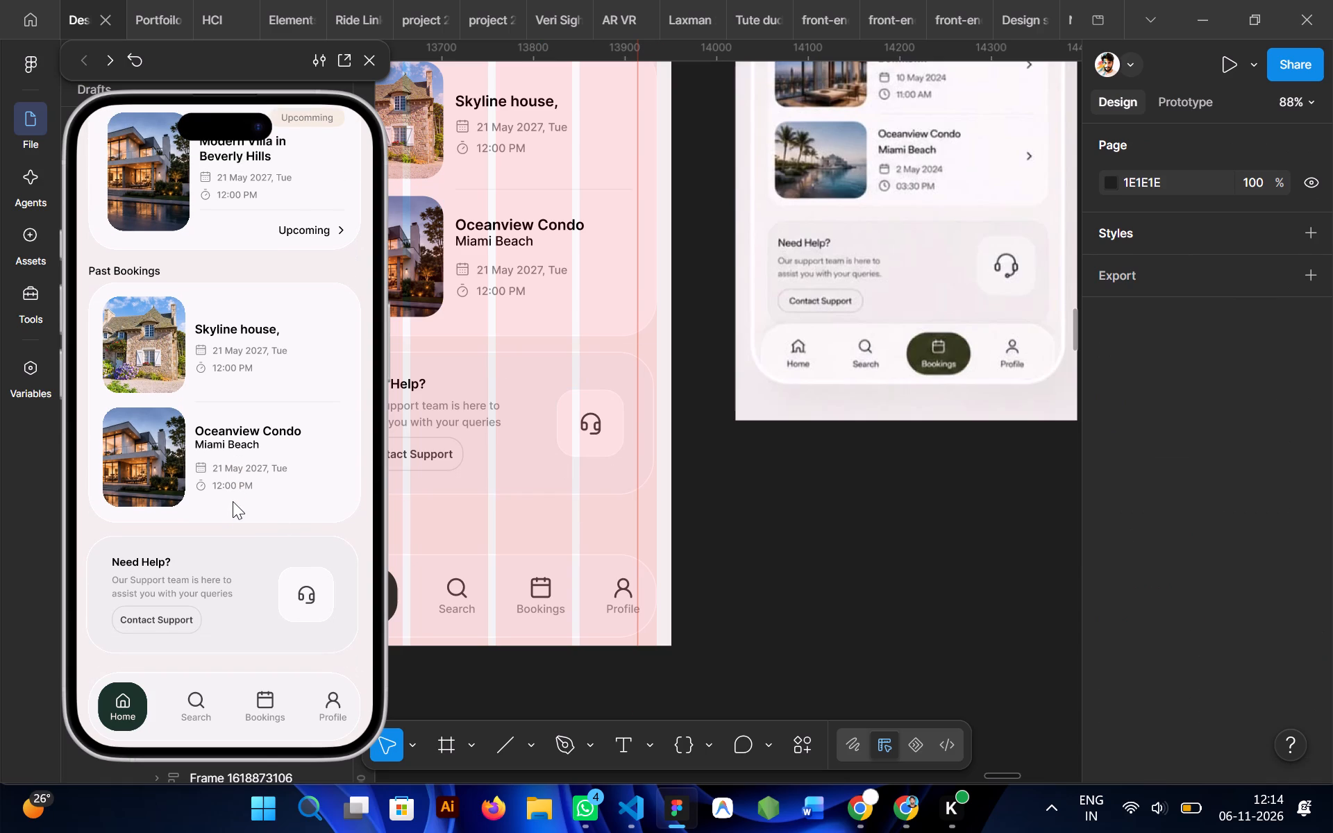
scroll(233, 501, "up", 2)
scroll(498, 578, "right", 1)
double_click(549, 386)
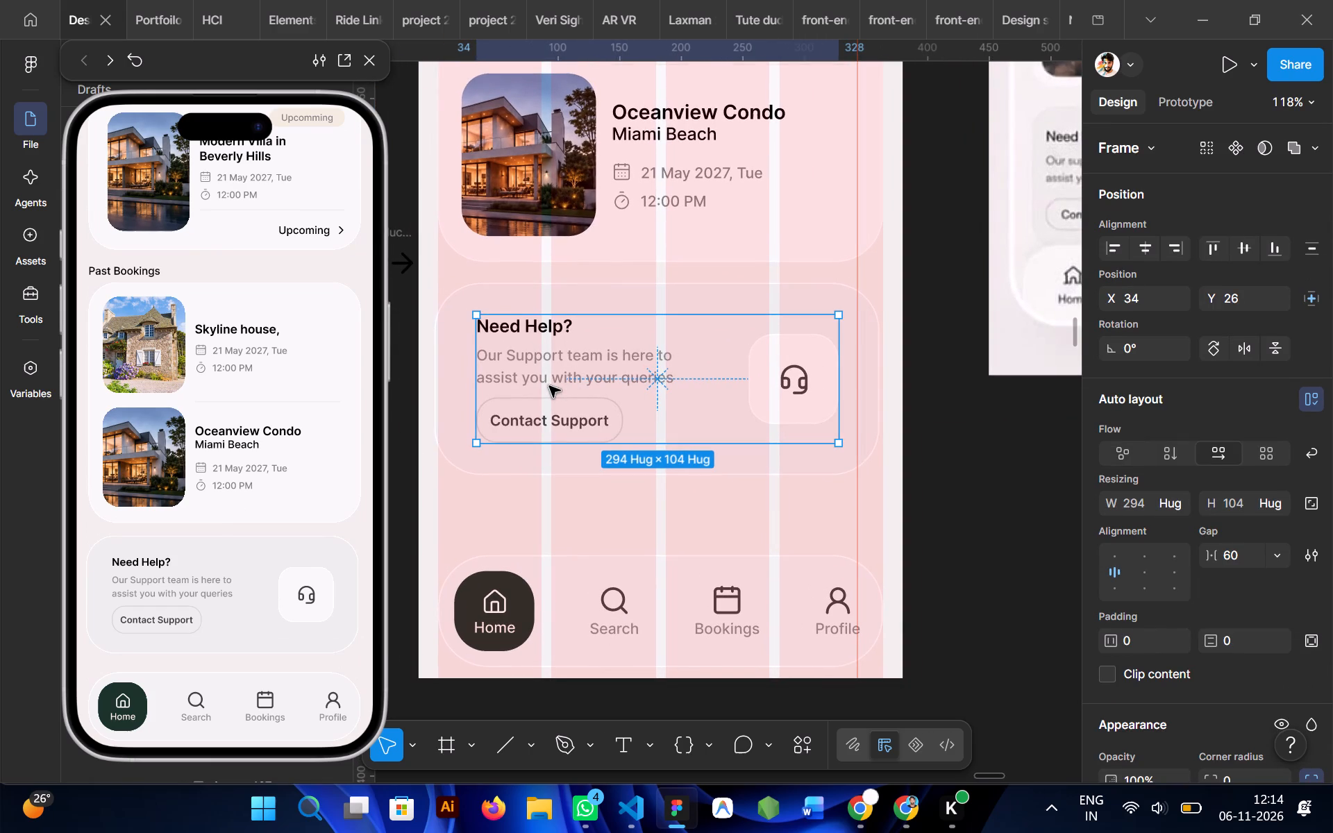
key("Left")
key("Left")
key("Left")
key("Left")
key("Left")
key("Left")
key("Left")
key("Left")
key("Left")
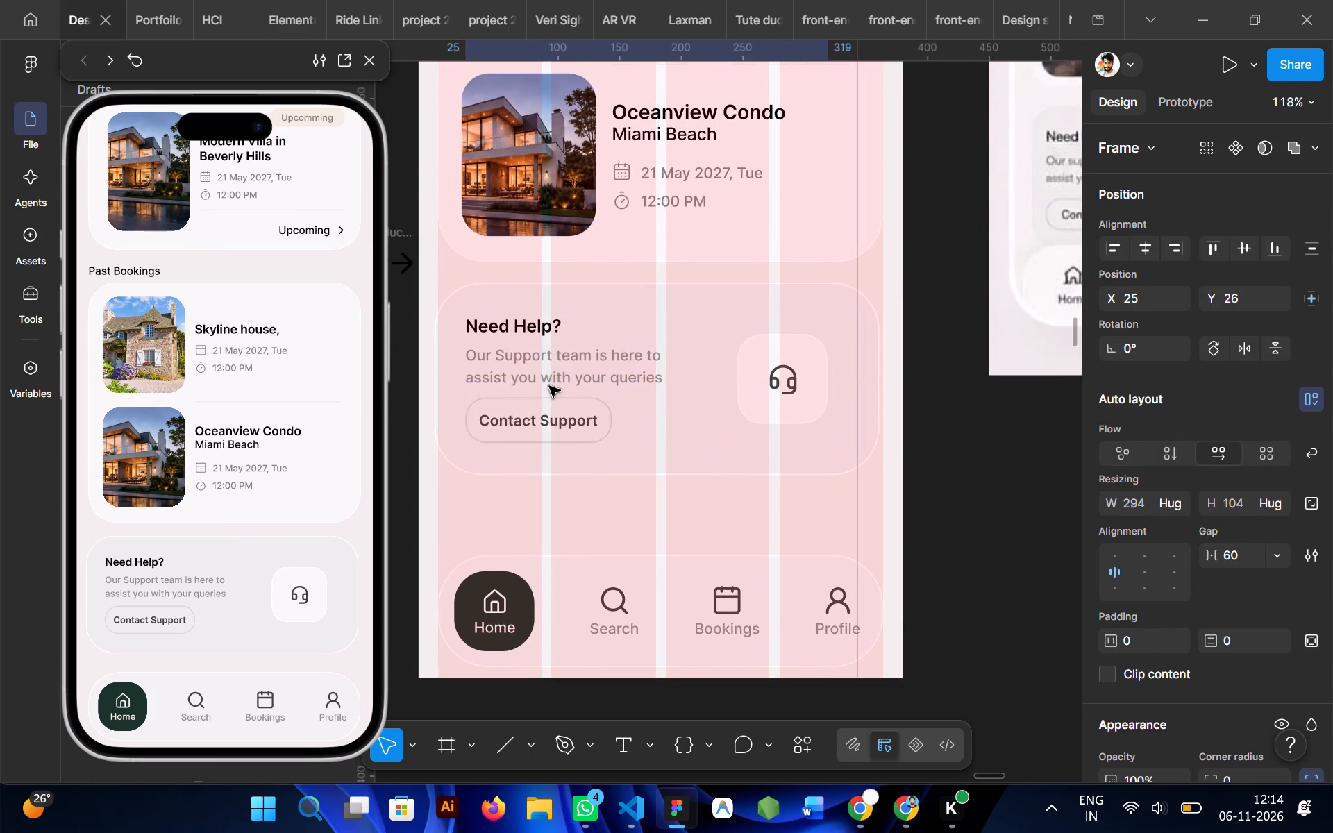
key("Down")
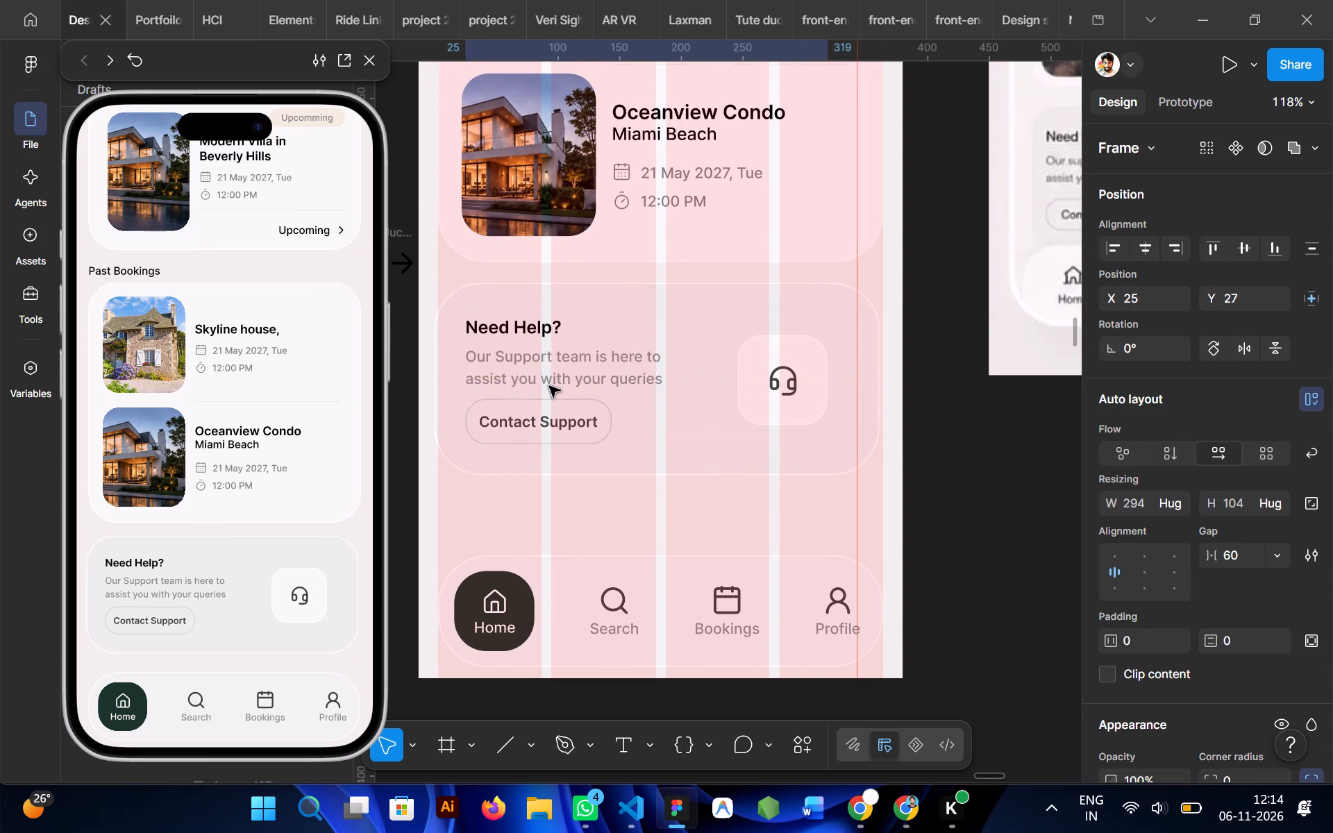
key("Up")
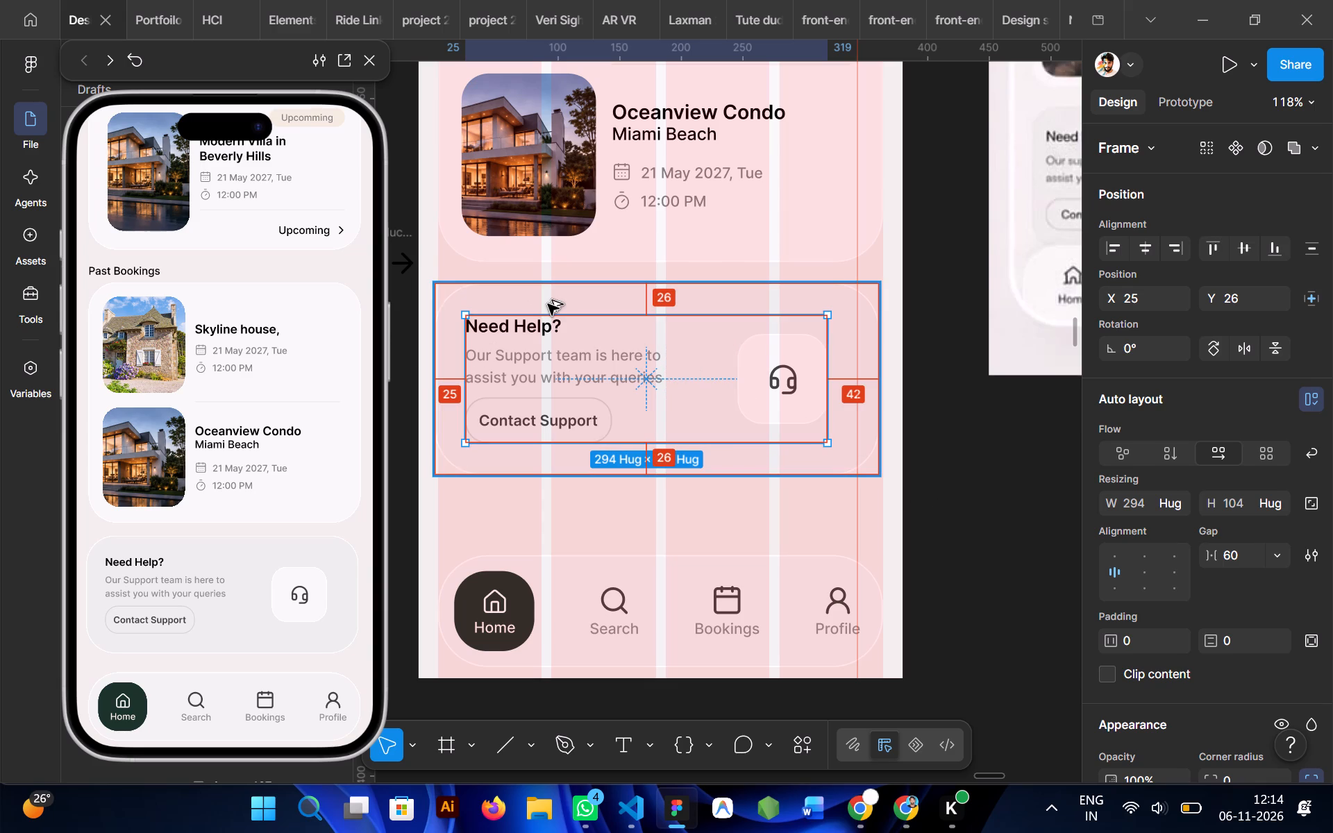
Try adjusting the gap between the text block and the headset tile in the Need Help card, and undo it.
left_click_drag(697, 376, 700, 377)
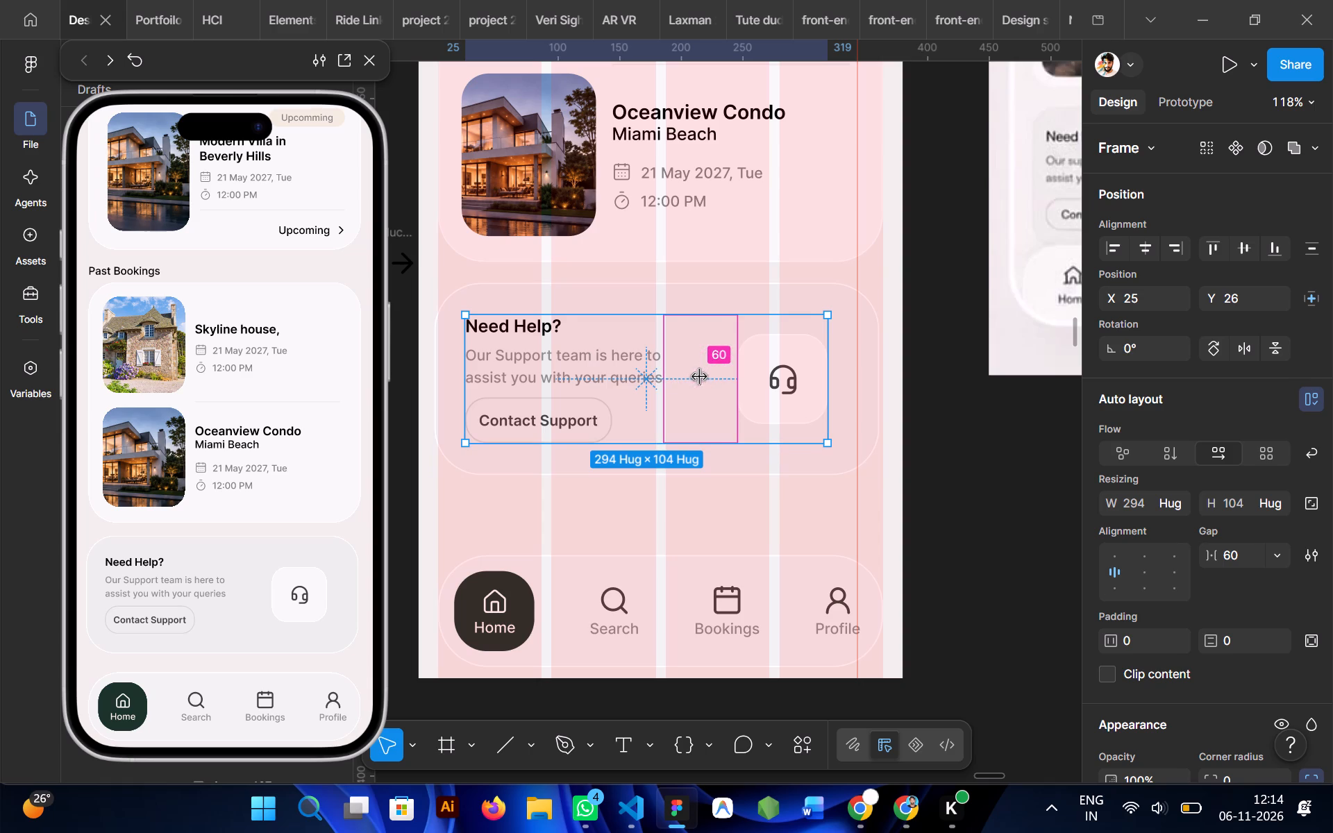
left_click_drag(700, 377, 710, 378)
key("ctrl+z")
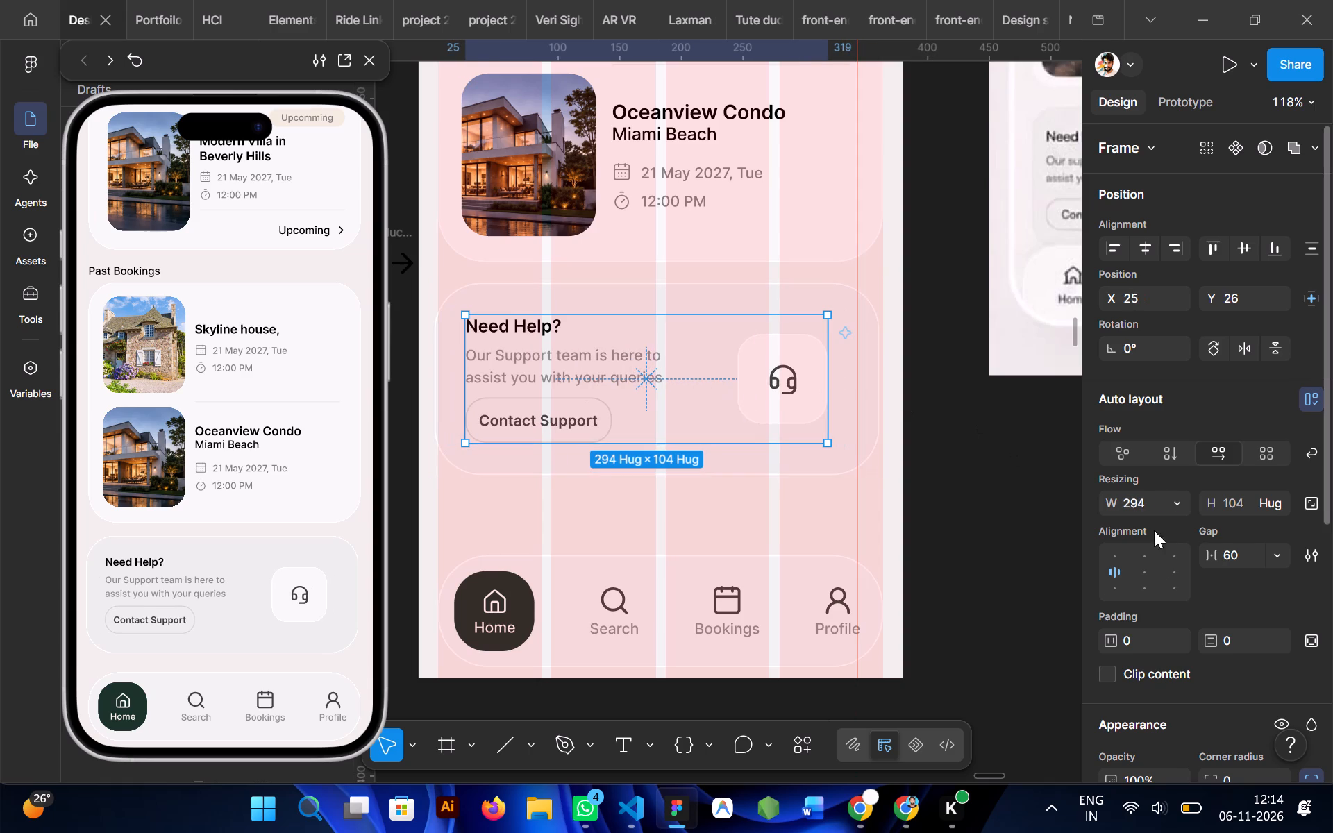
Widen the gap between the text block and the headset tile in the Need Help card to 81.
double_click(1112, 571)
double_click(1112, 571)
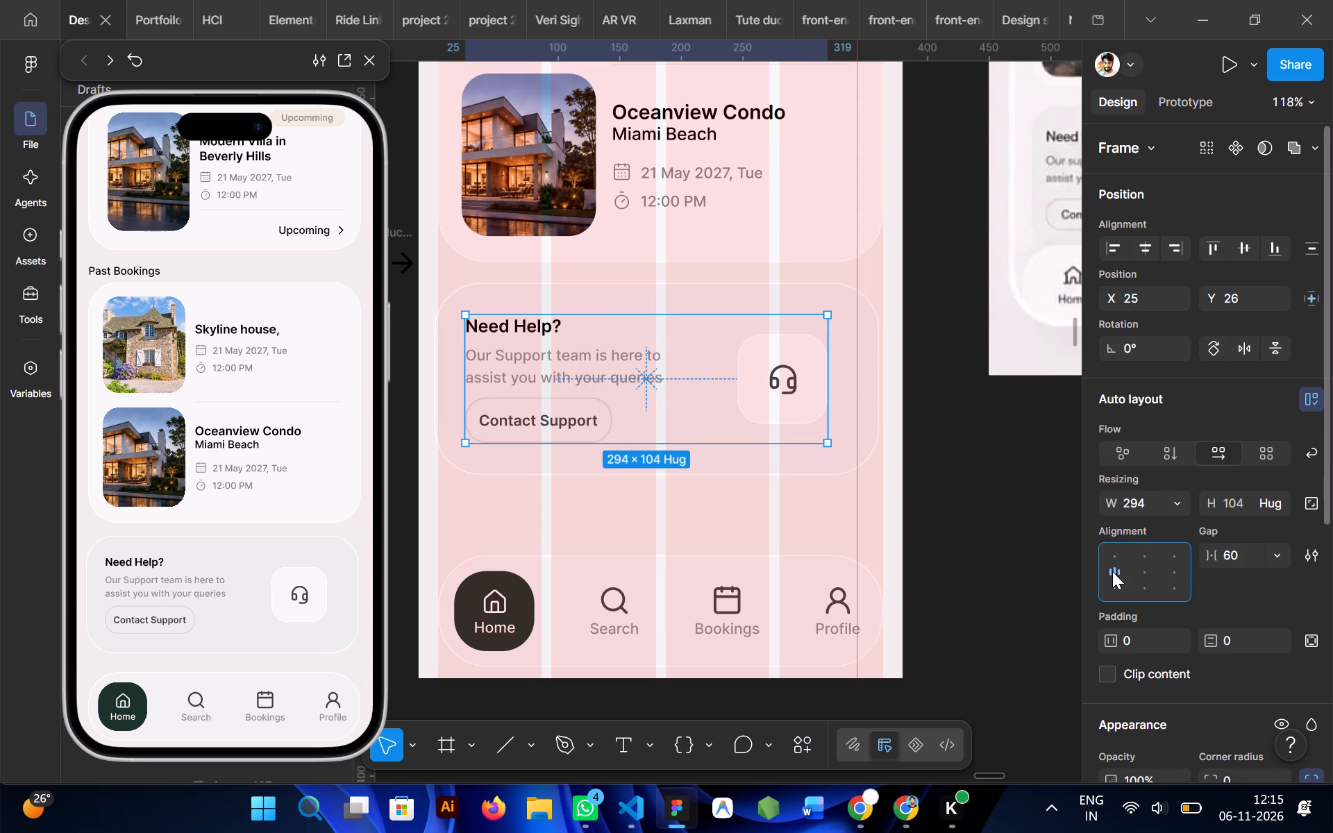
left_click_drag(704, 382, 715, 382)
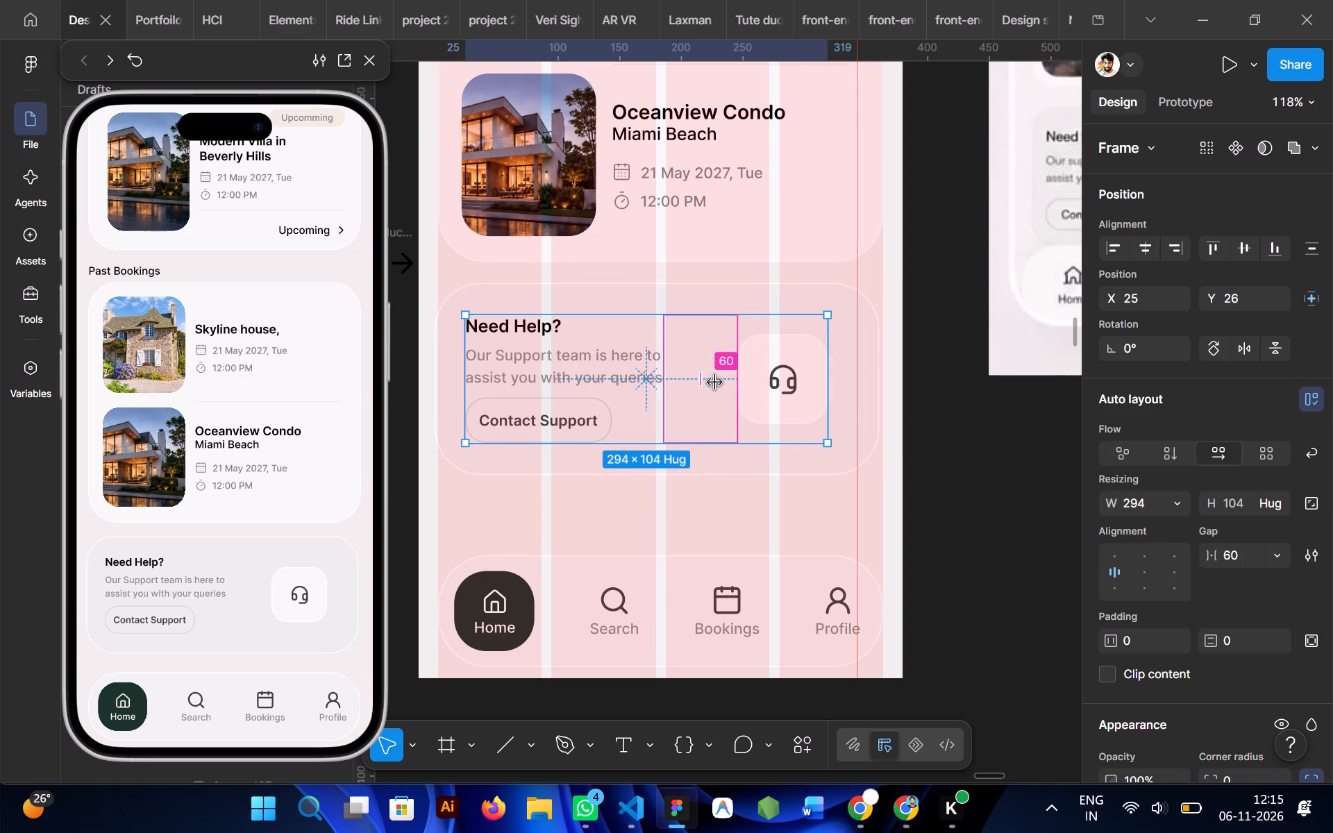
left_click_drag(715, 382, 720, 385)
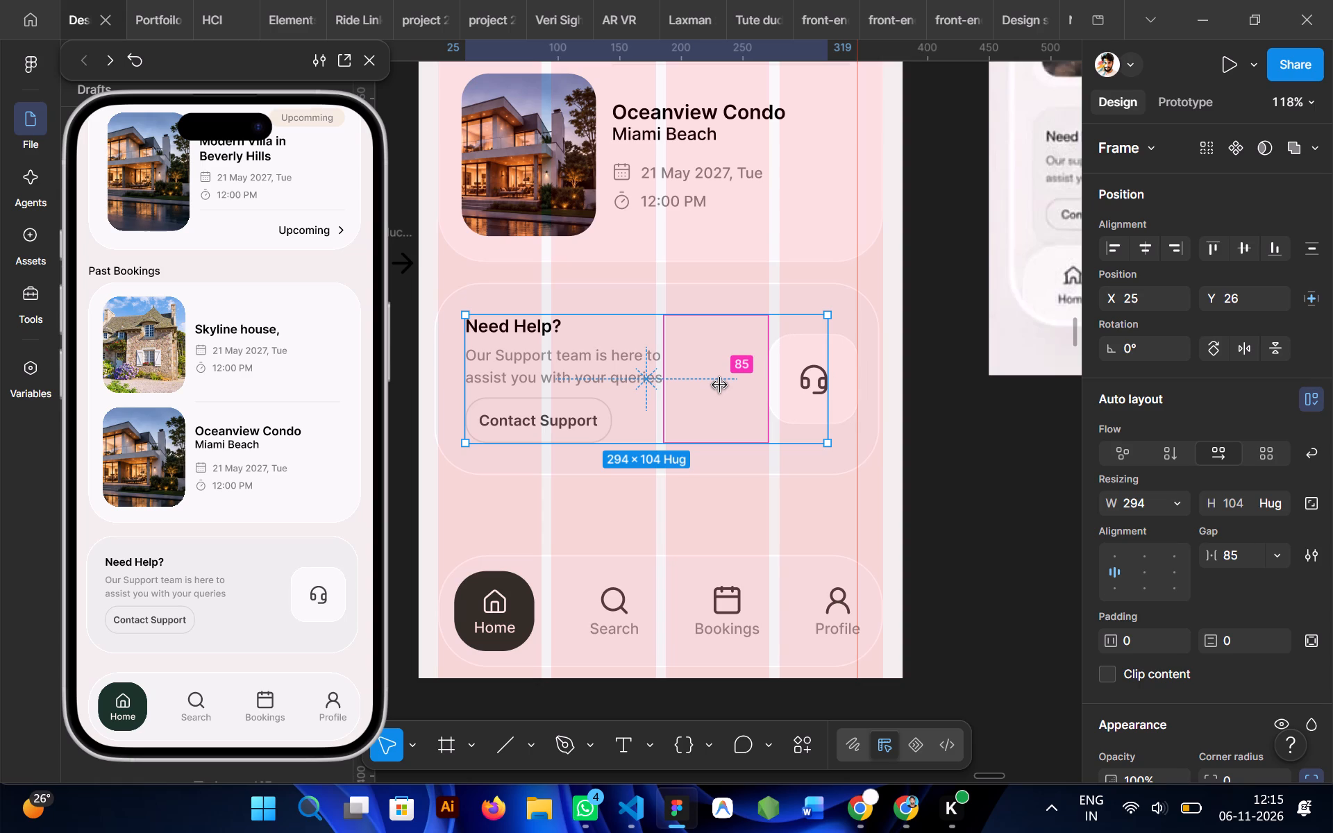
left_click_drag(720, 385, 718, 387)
Set the Need Help content frame's width to hug its contents and centre the frame horizontally in the card.
left_click(1171, 505)
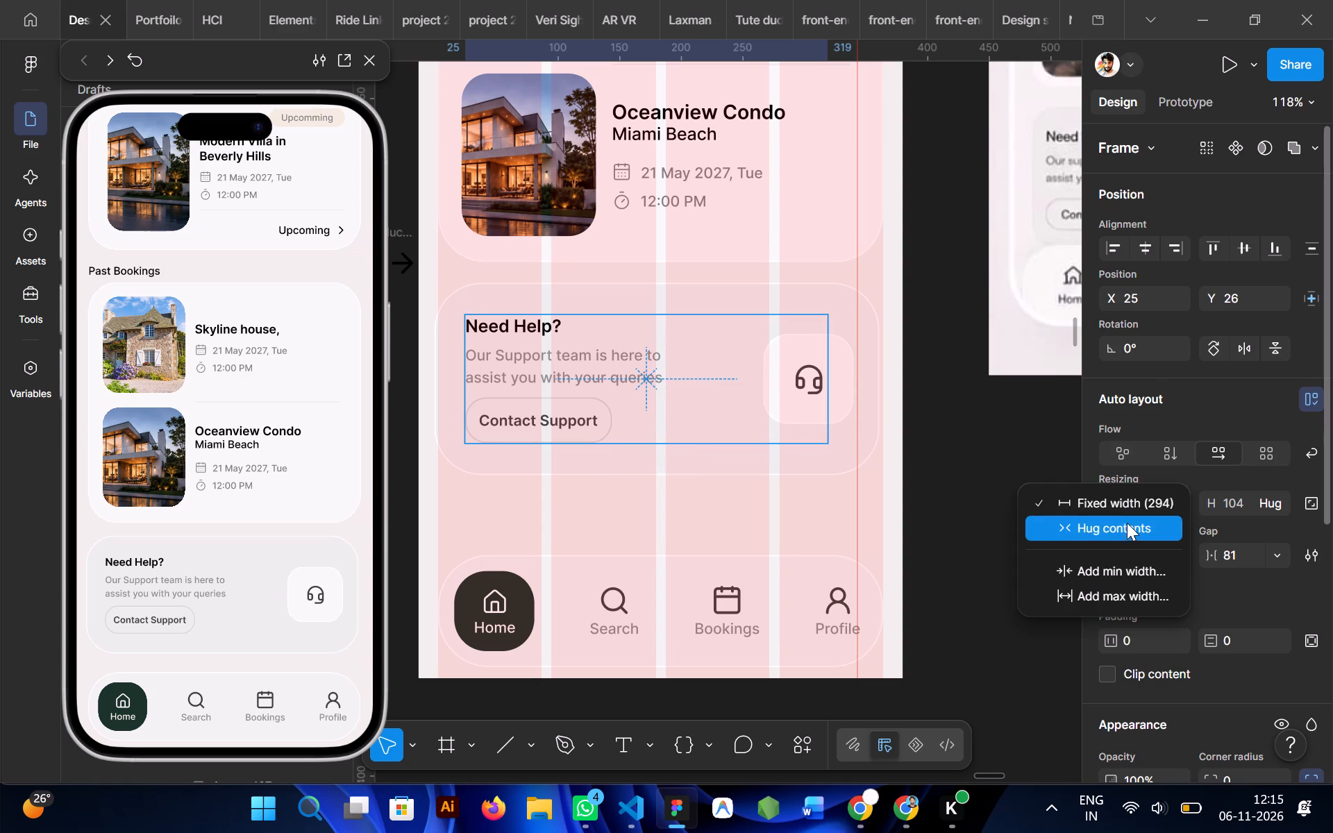
left_click(1123, 525)
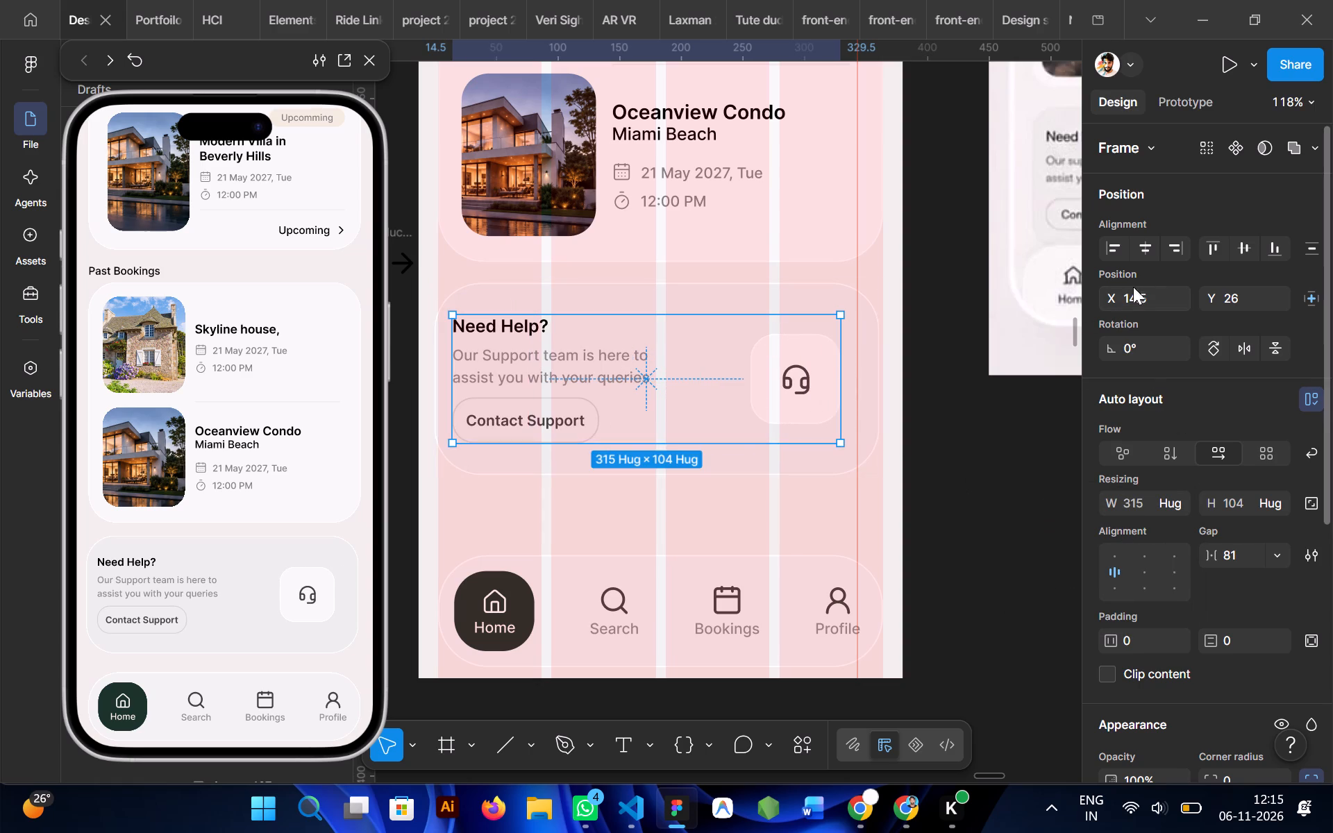
left_click(1147, 246)
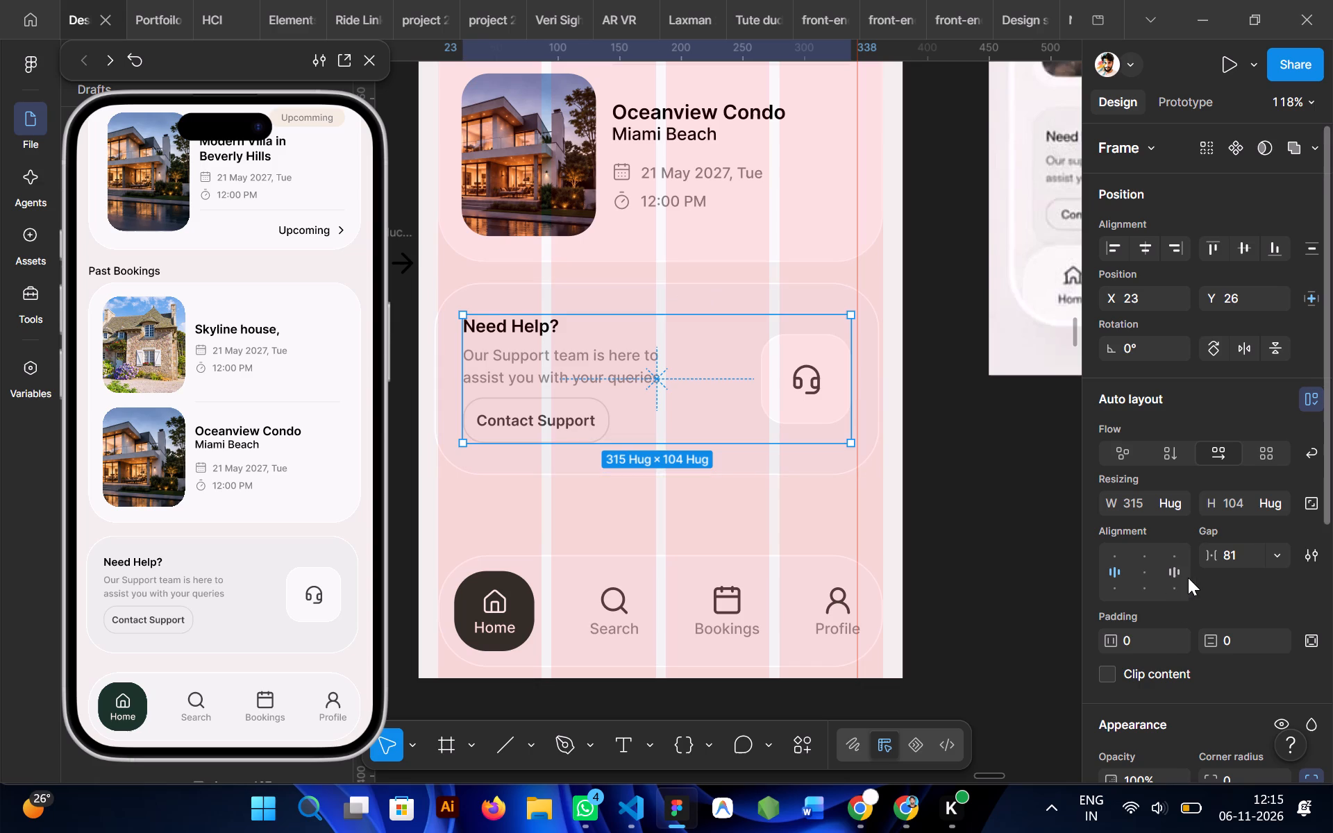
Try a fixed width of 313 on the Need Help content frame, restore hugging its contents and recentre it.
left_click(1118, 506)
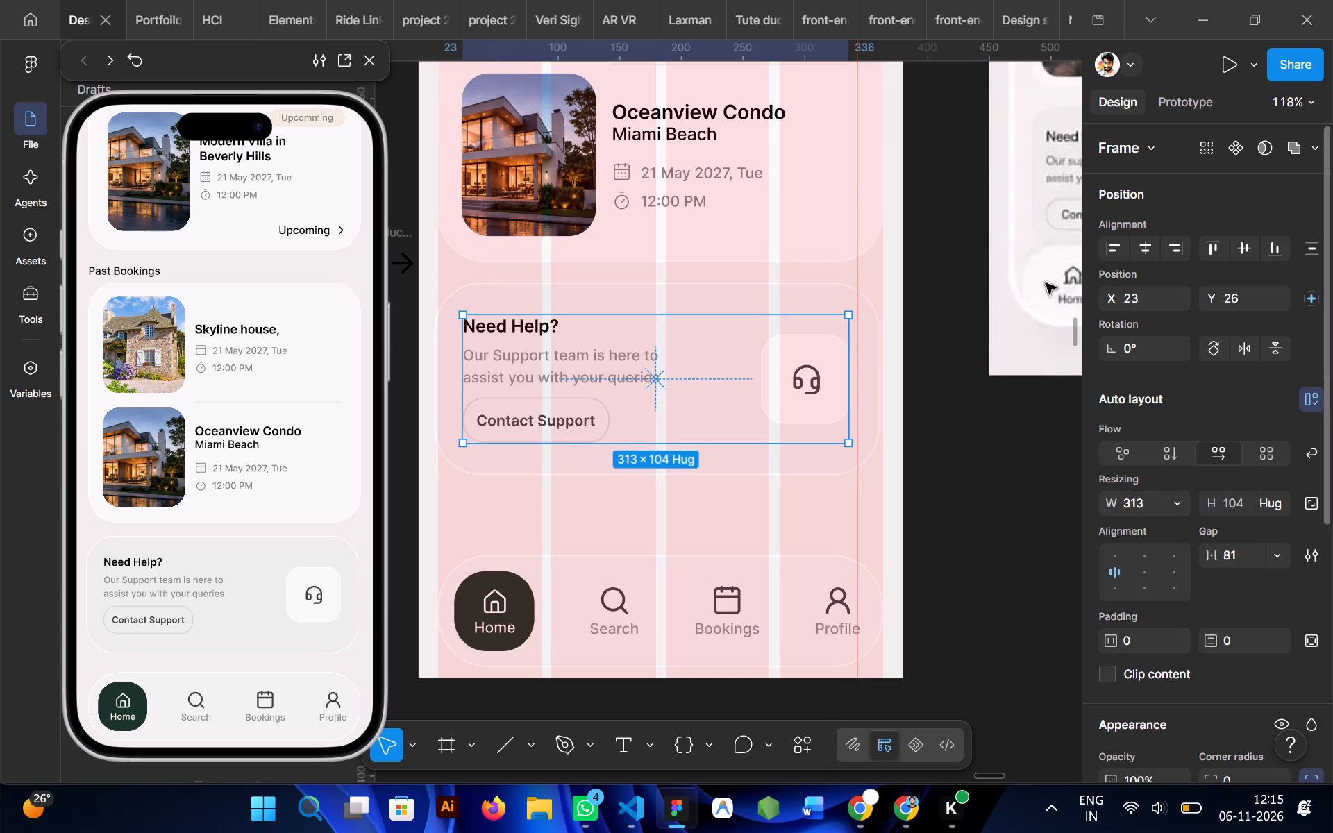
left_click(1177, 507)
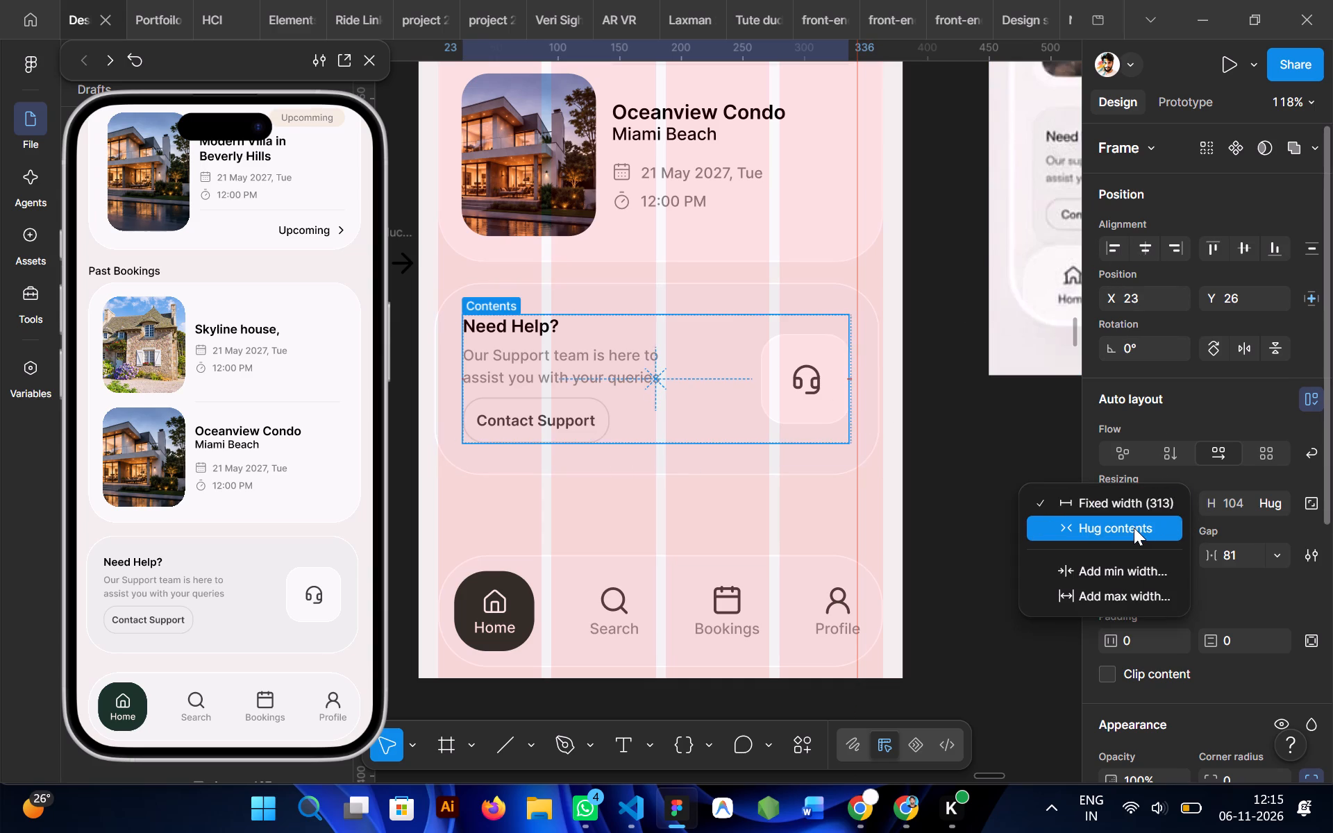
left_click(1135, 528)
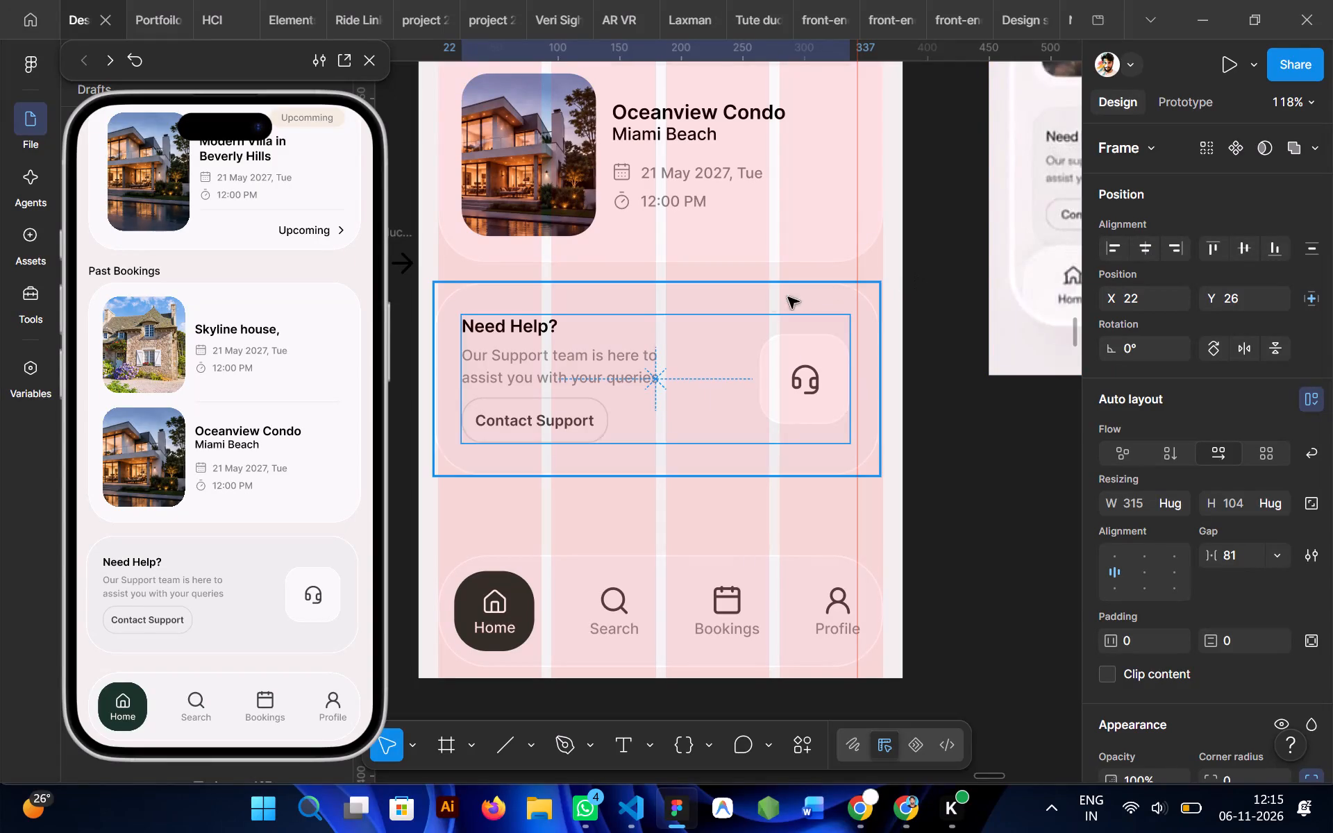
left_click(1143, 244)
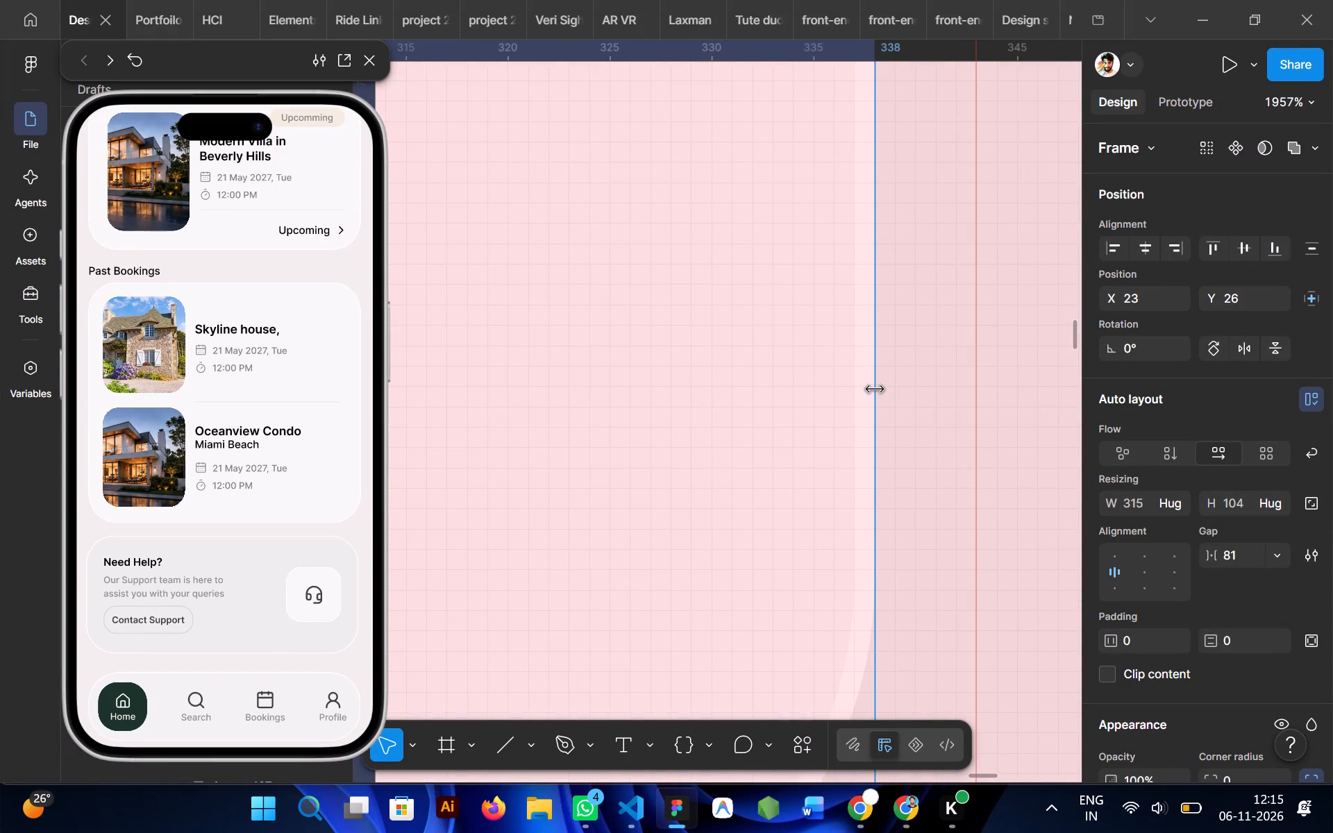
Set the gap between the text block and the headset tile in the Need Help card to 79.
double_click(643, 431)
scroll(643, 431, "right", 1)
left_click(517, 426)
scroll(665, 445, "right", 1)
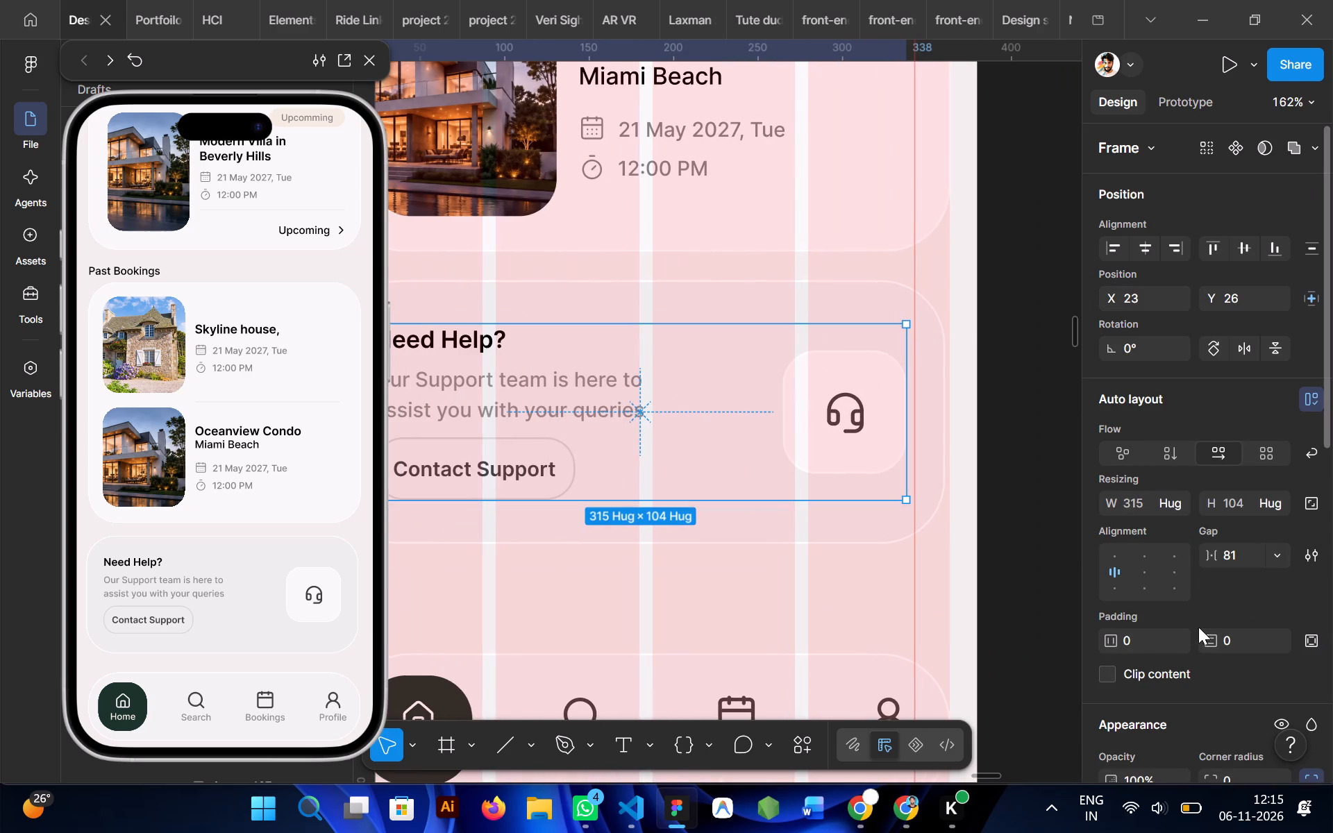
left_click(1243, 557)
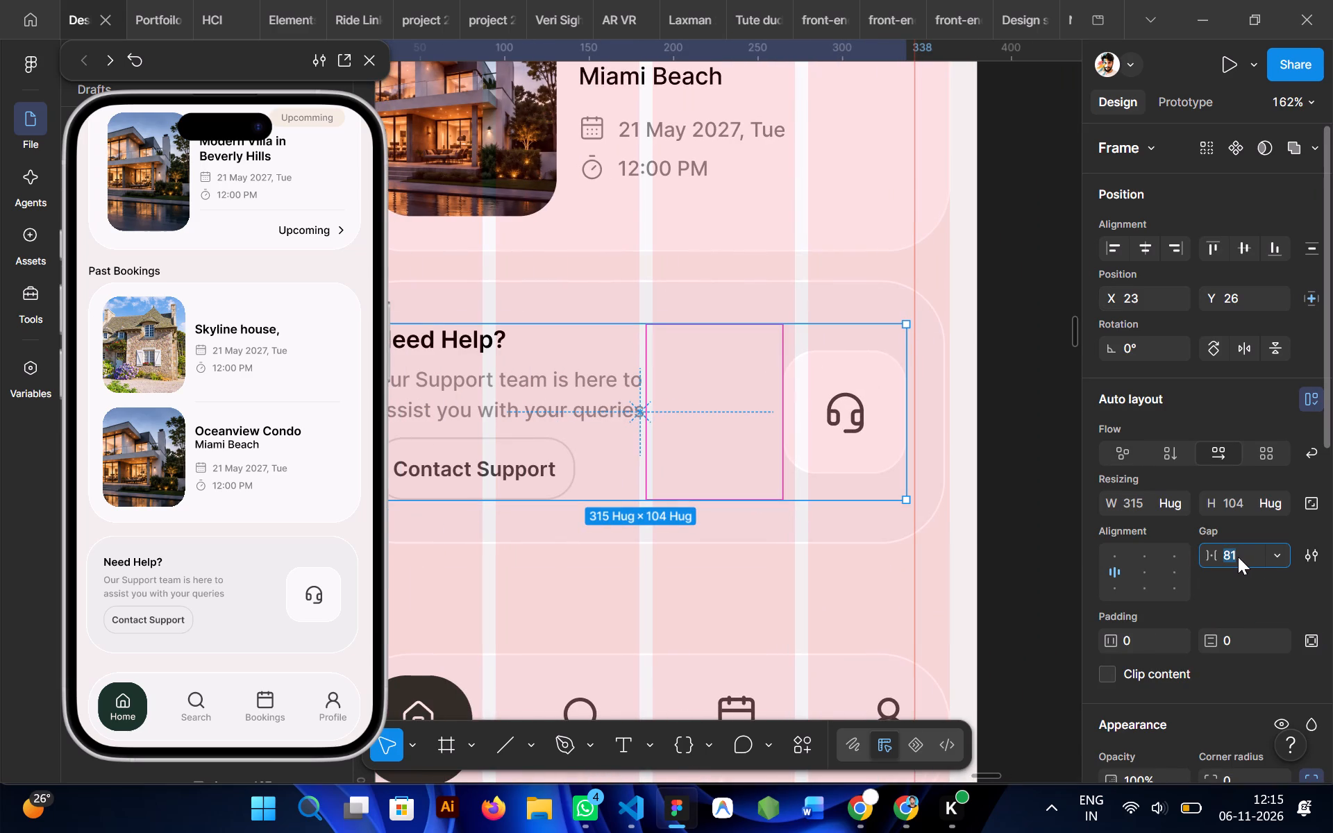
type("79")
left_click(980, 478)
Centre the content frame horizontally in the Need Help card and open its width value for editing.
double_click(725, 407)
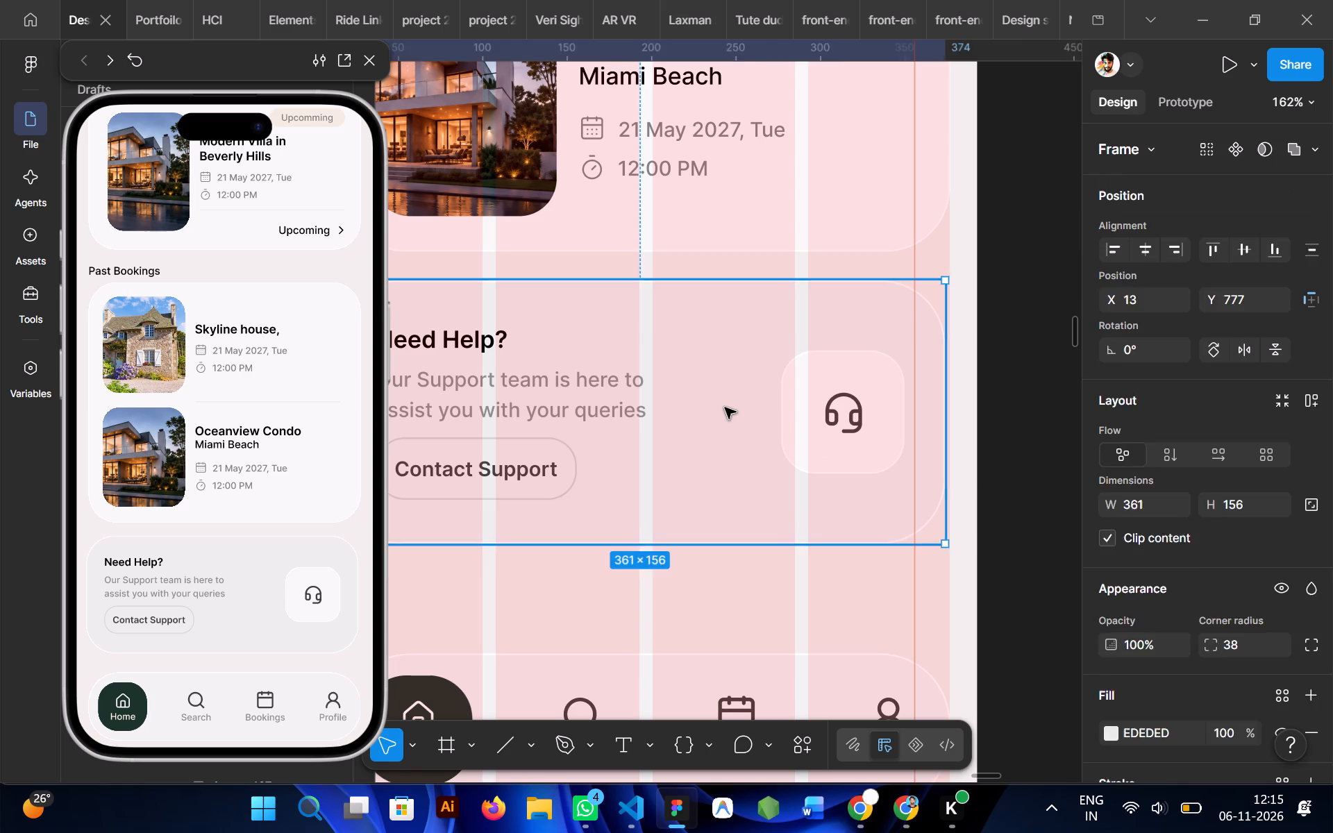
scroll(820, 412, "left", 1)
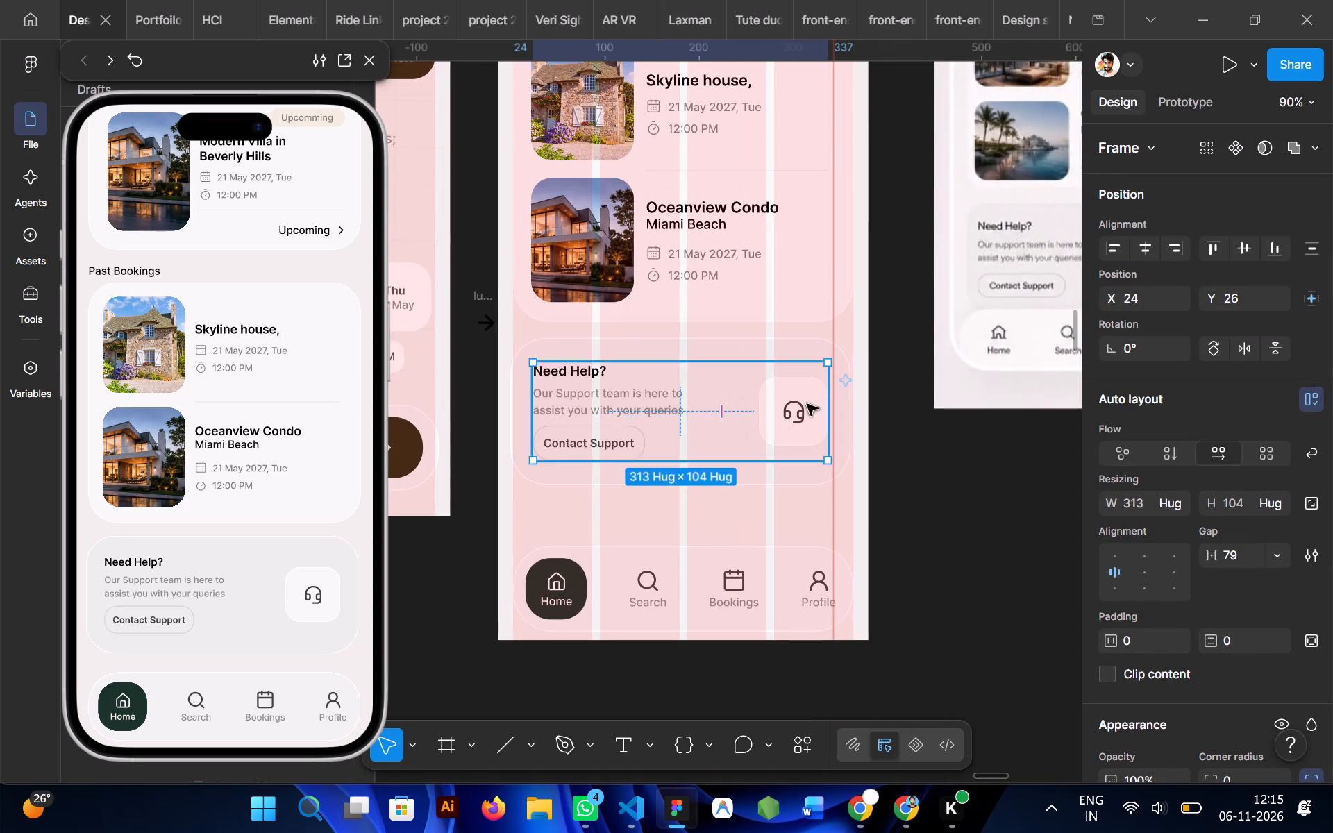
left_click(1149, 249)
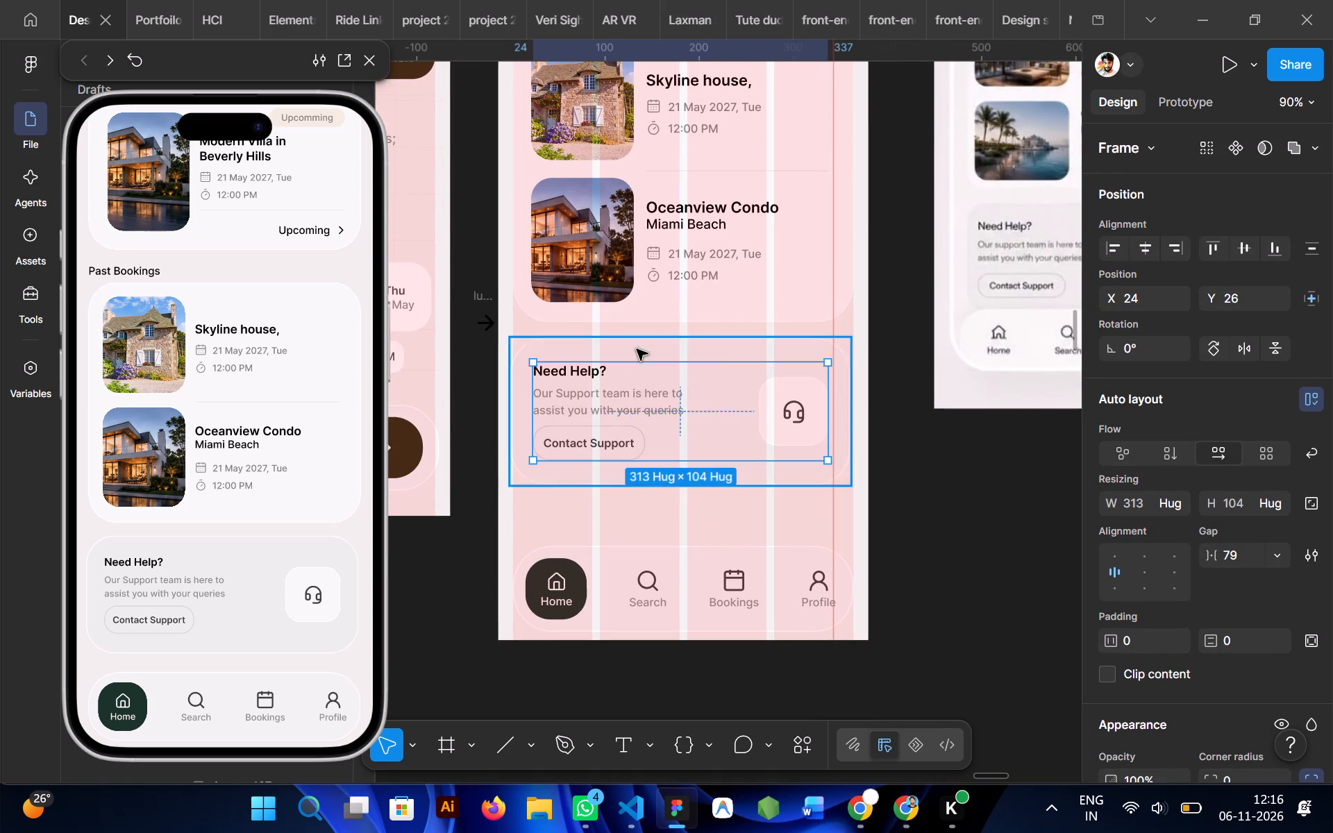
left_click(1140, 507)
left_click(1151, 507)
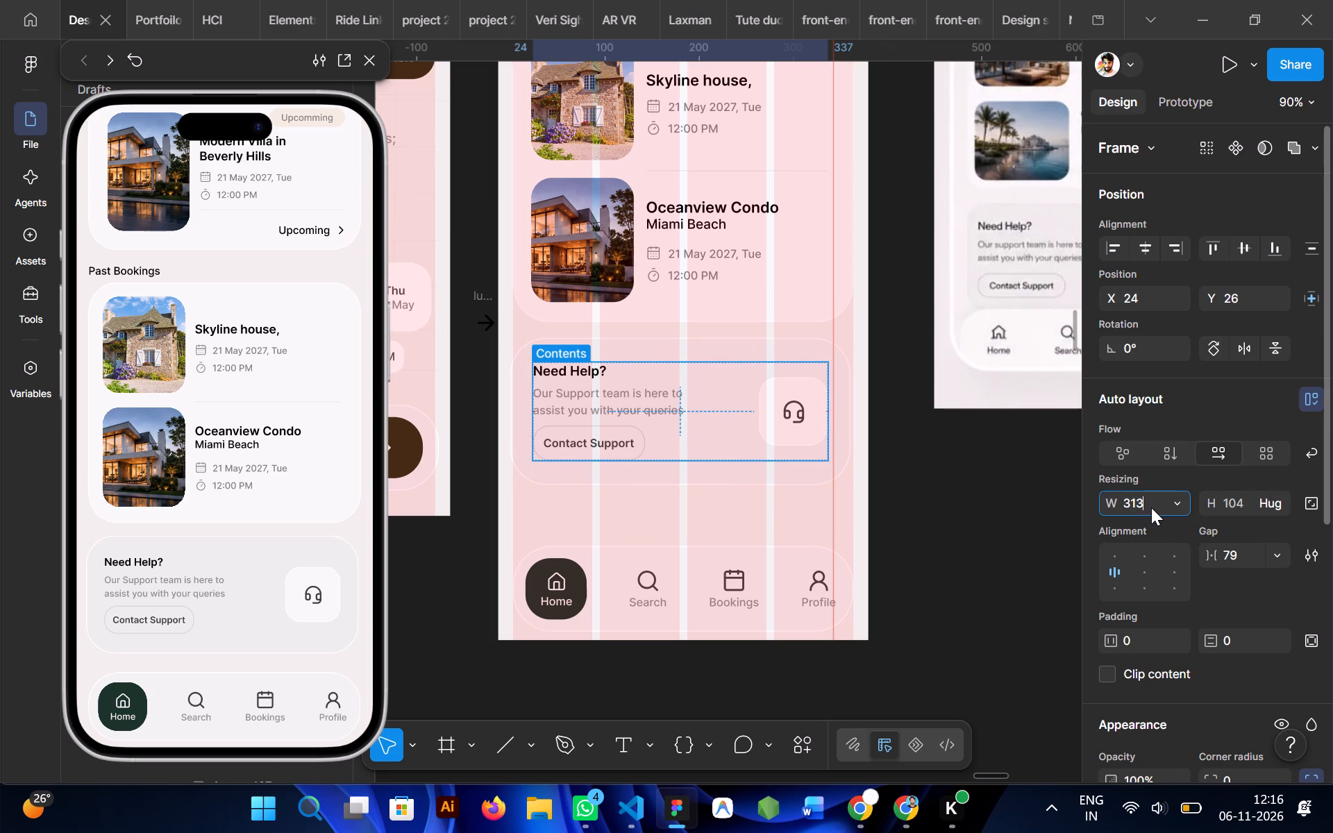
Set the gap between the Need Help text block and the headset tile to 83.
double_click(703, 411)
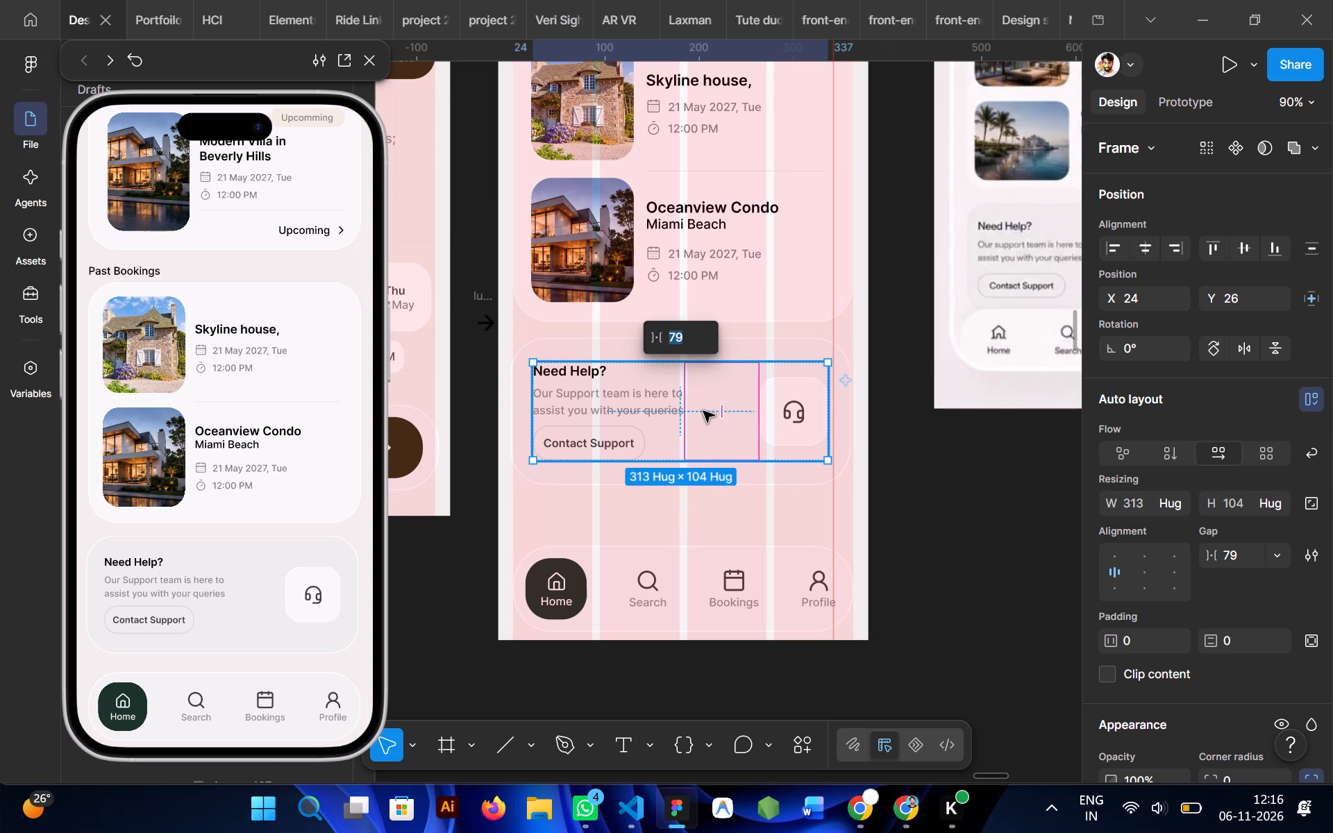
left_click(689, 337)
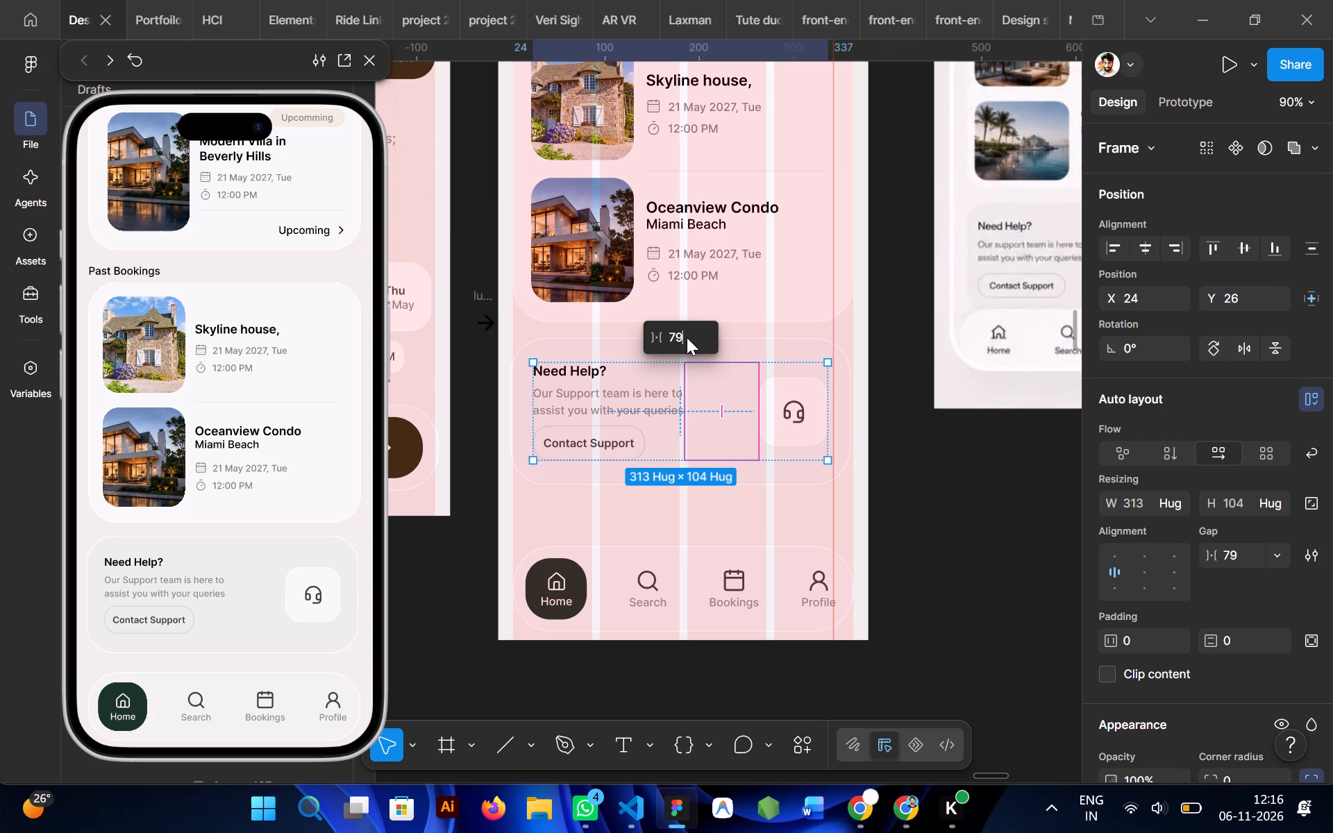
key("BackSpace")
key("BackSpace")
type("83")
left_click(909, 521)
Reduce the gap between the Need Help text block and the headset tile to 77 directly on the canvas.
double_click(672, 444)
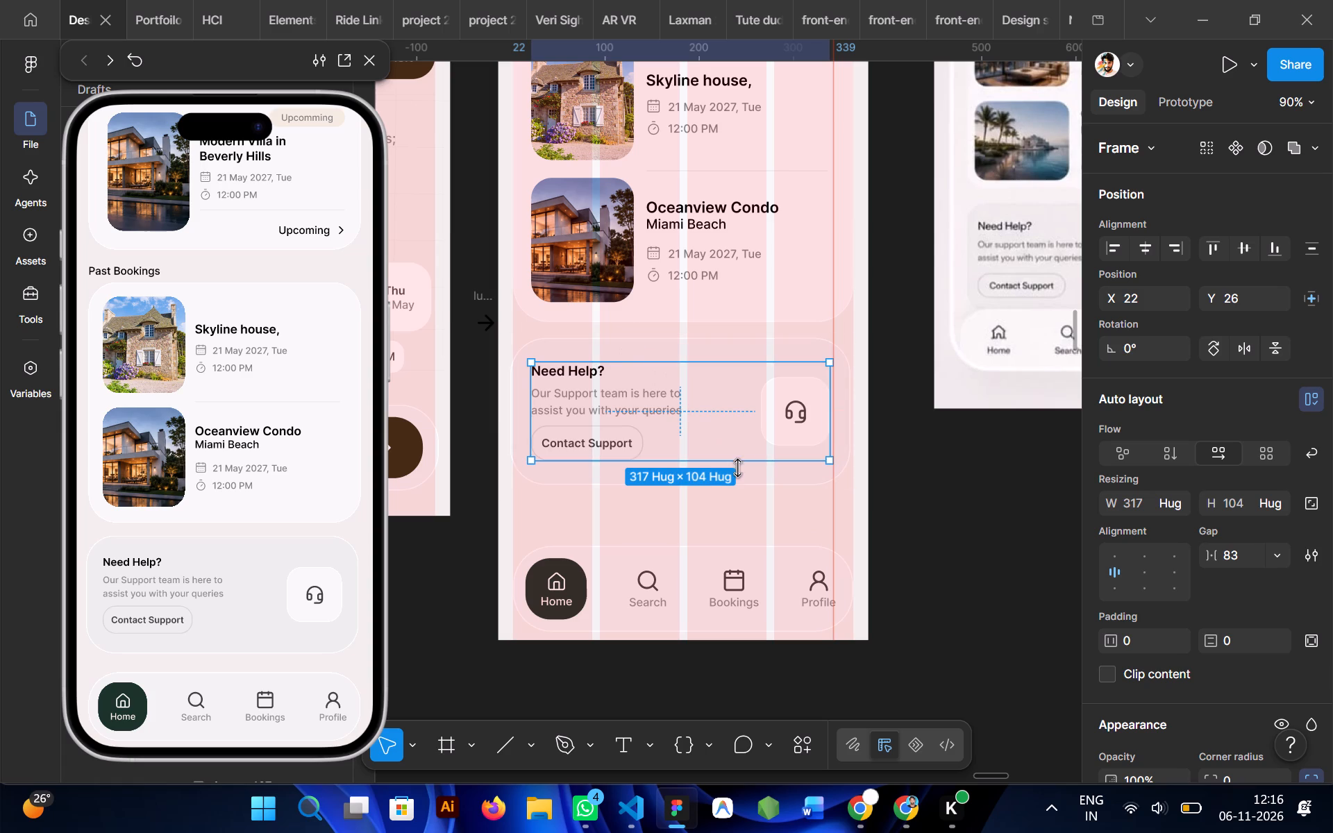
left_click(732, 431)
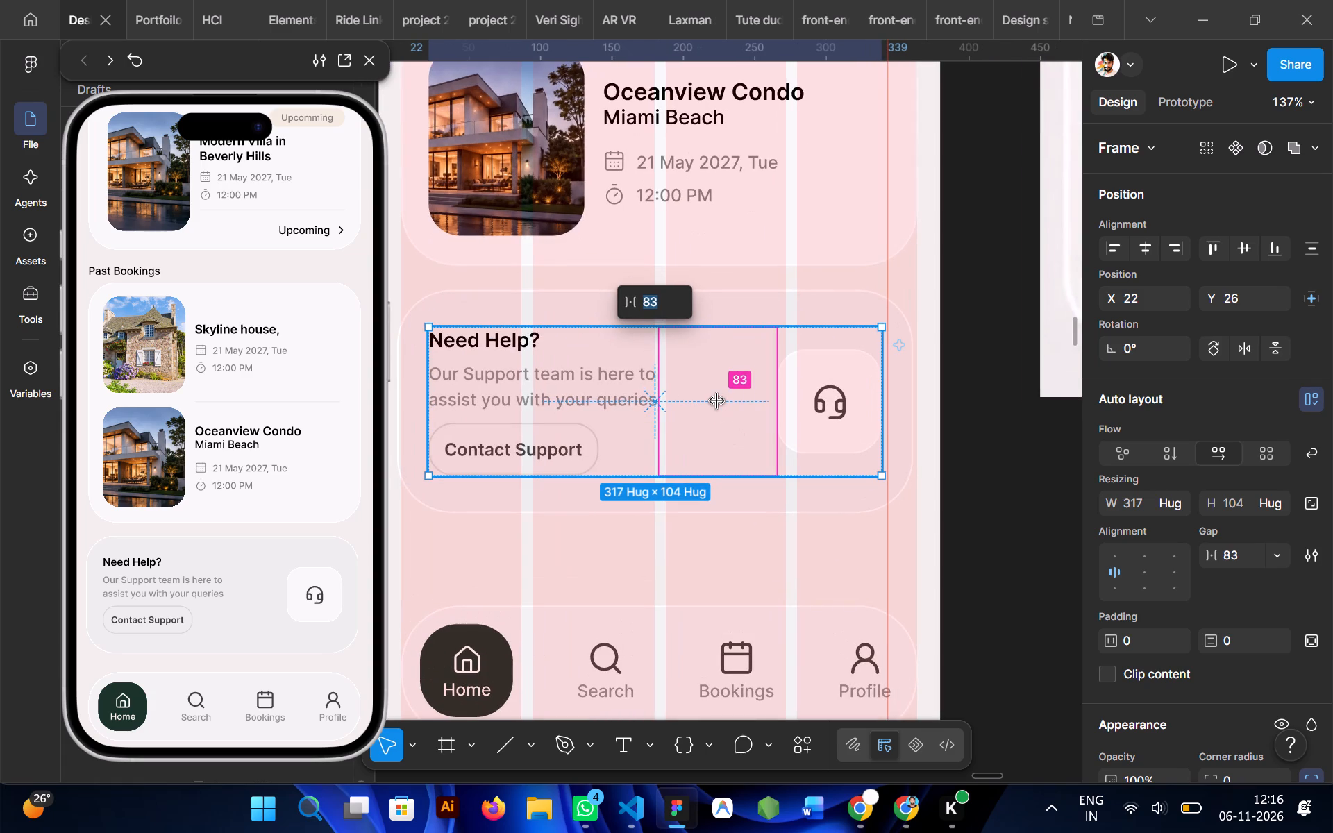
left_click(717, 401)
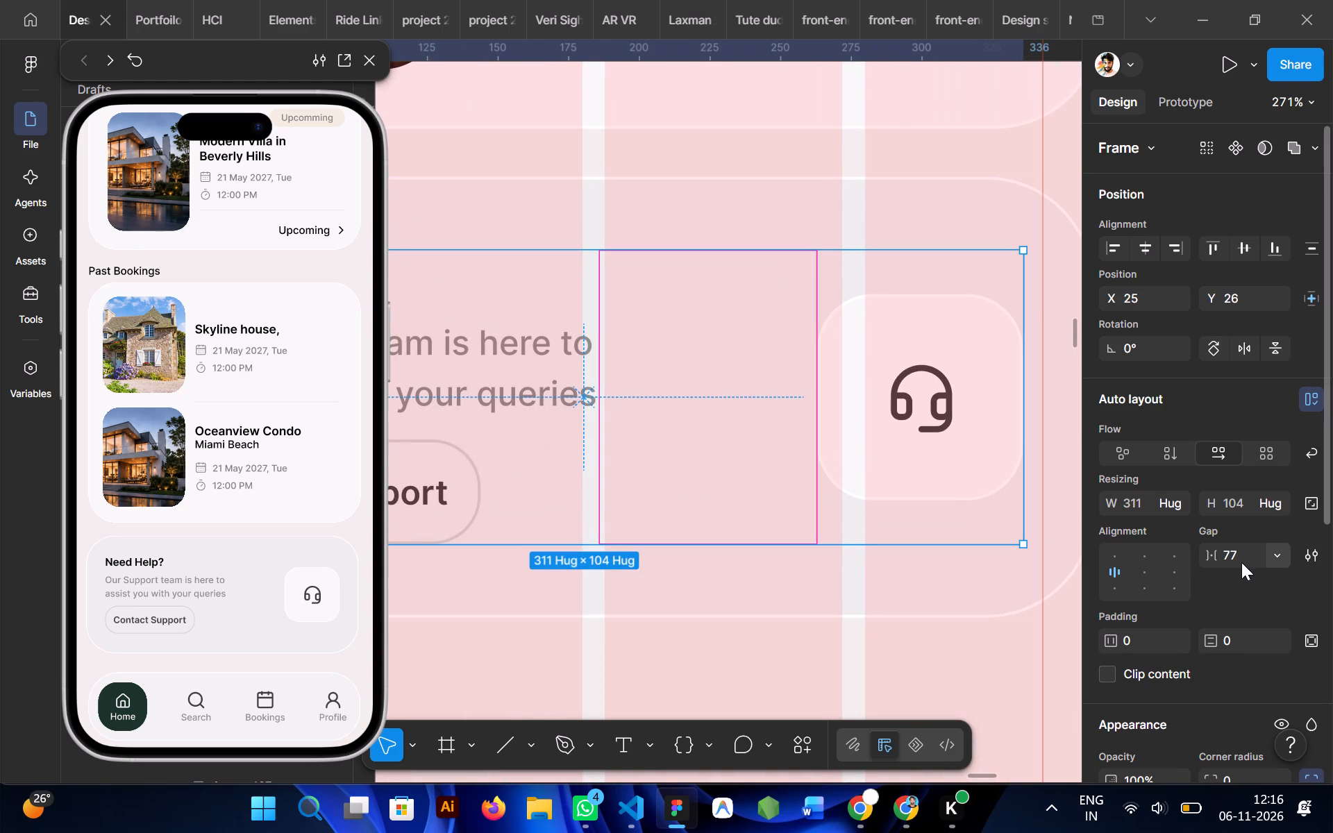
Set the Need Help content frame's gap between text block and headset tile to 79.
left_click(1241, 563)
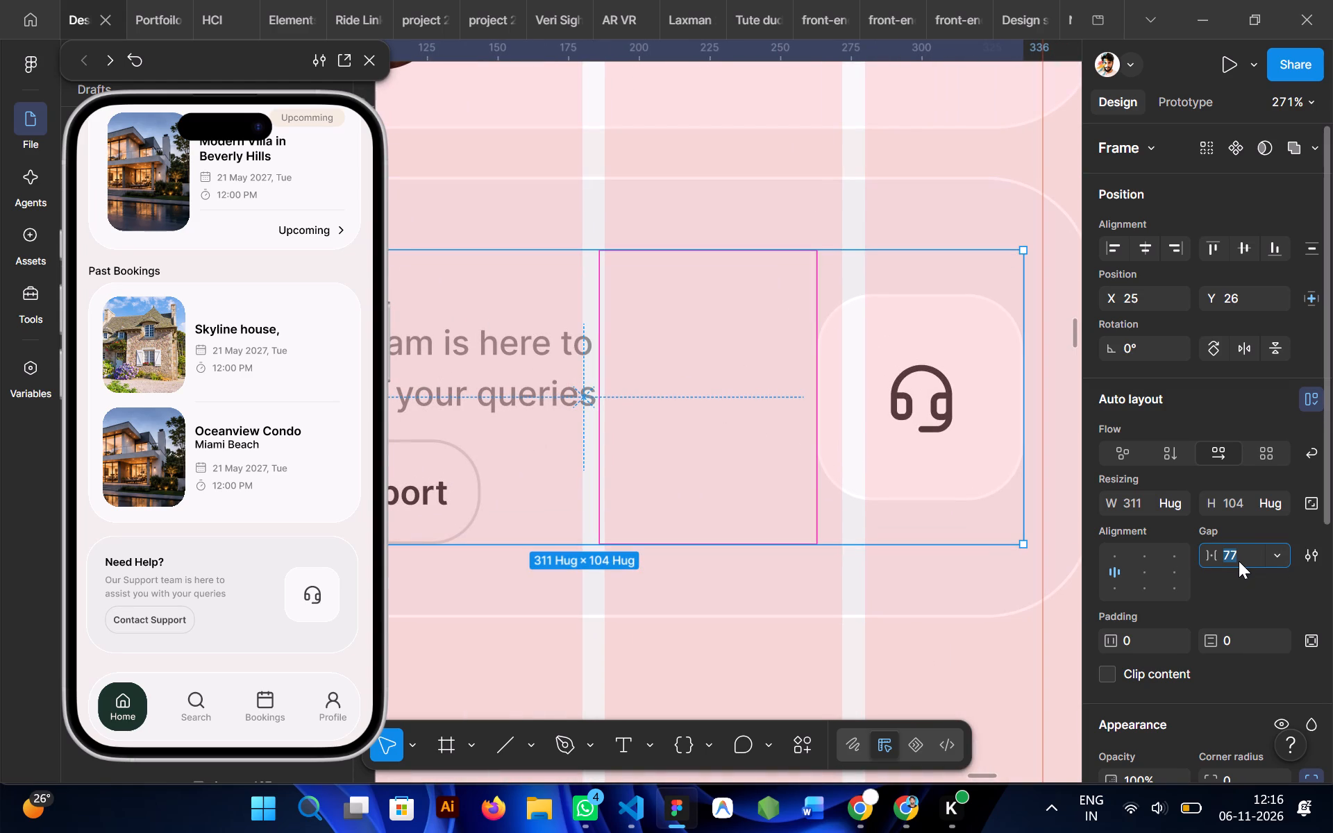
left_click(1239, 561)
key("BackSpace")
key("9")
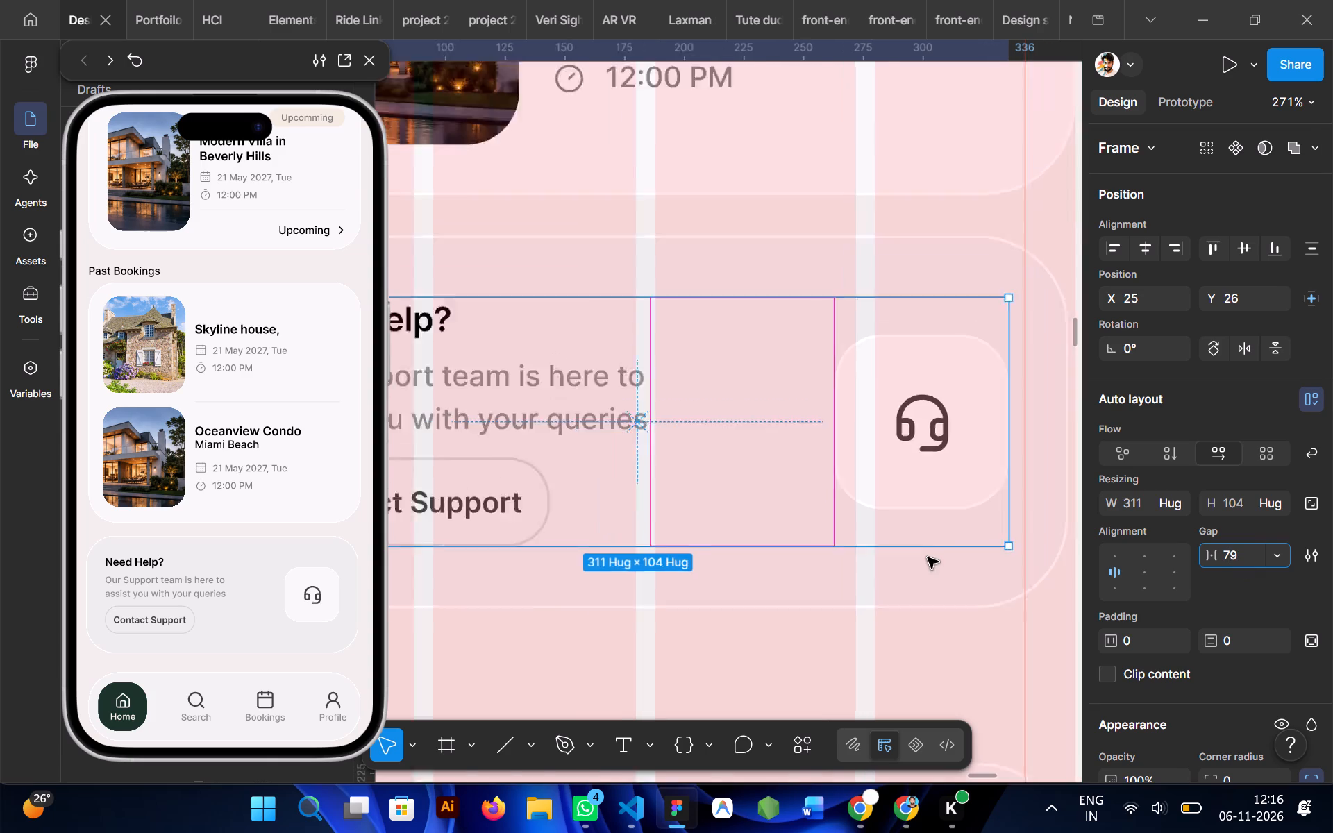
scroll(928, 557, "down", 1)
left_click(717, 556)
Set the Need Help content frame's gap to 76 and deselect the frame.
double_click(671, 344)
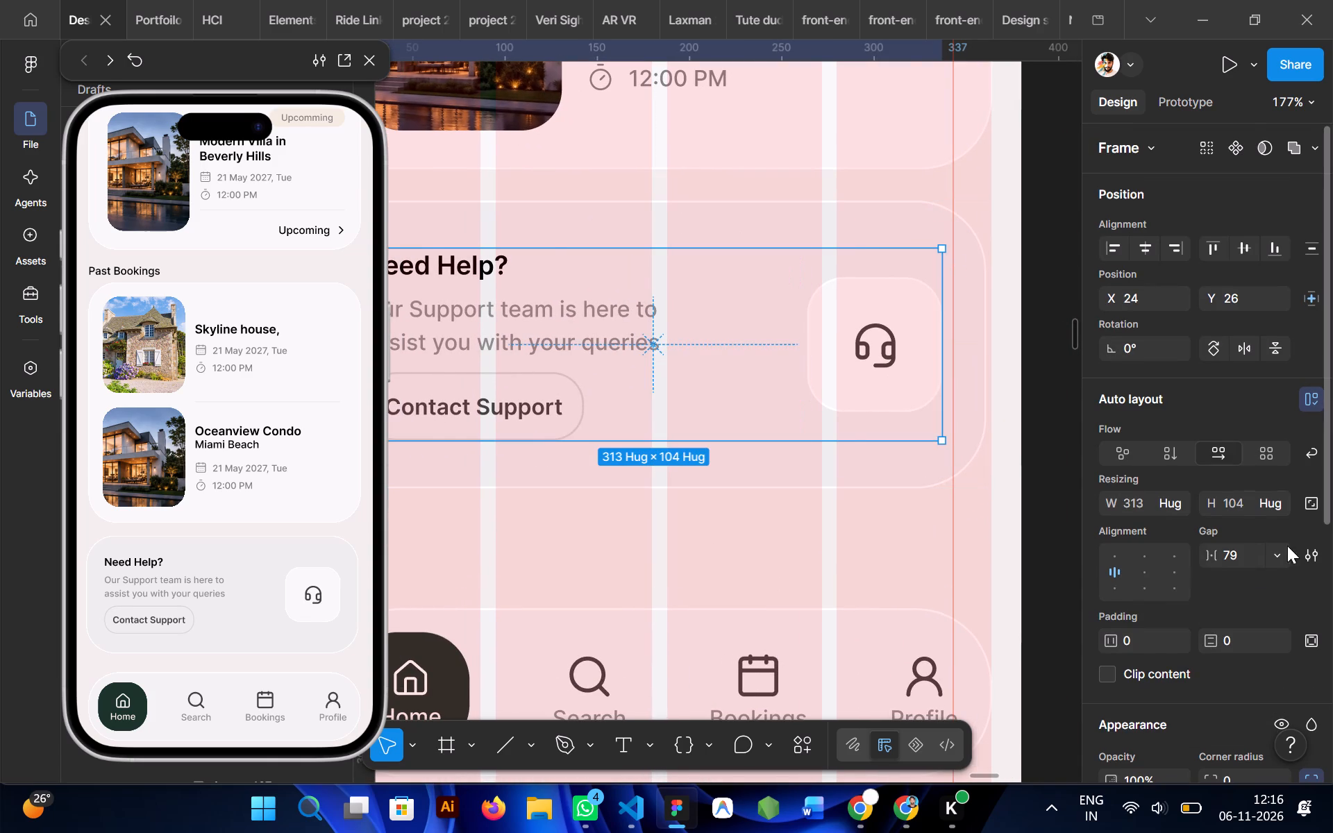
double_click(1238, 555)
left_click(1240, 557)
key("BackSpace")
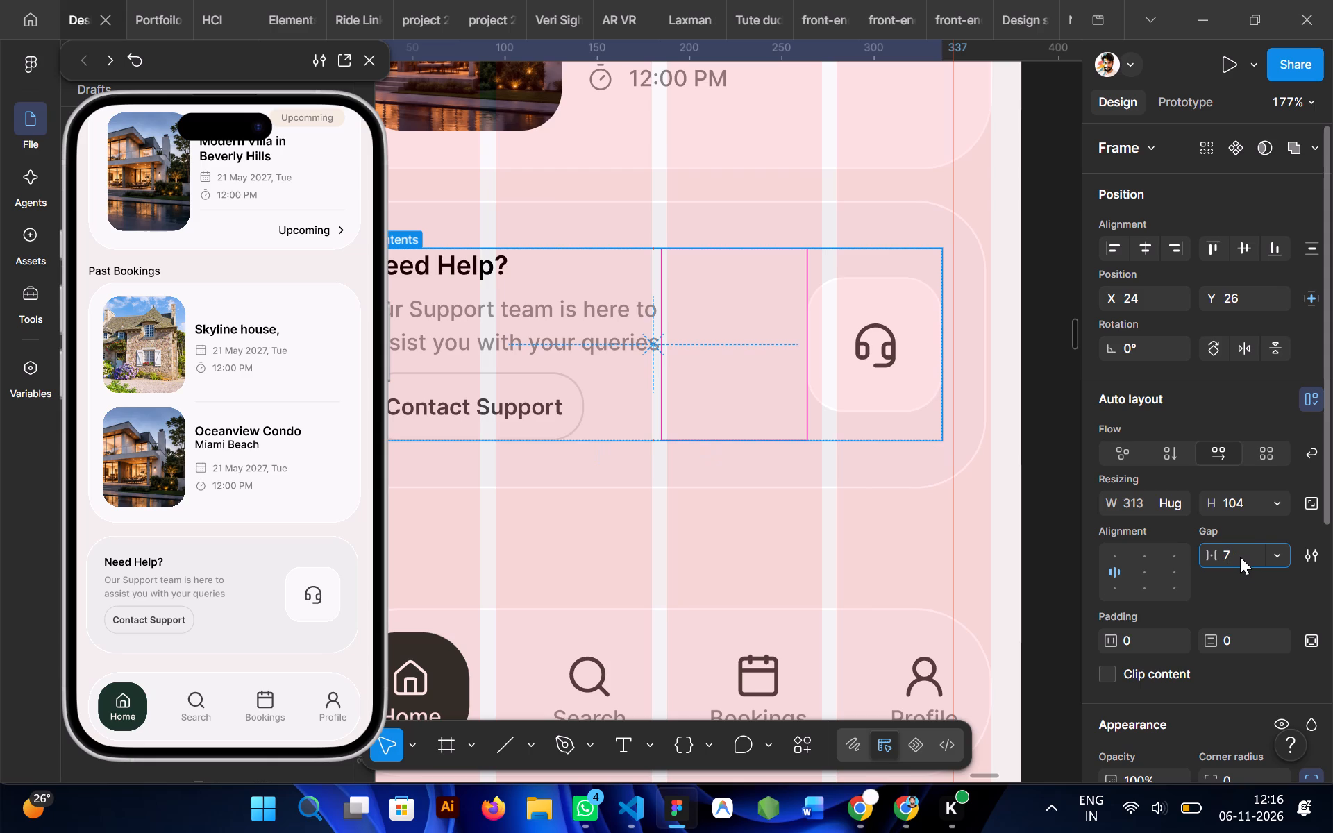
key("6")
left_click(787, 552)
Check the content frame's side margins in the Need Help card and set its gap to 75.
double_click(709, 342)
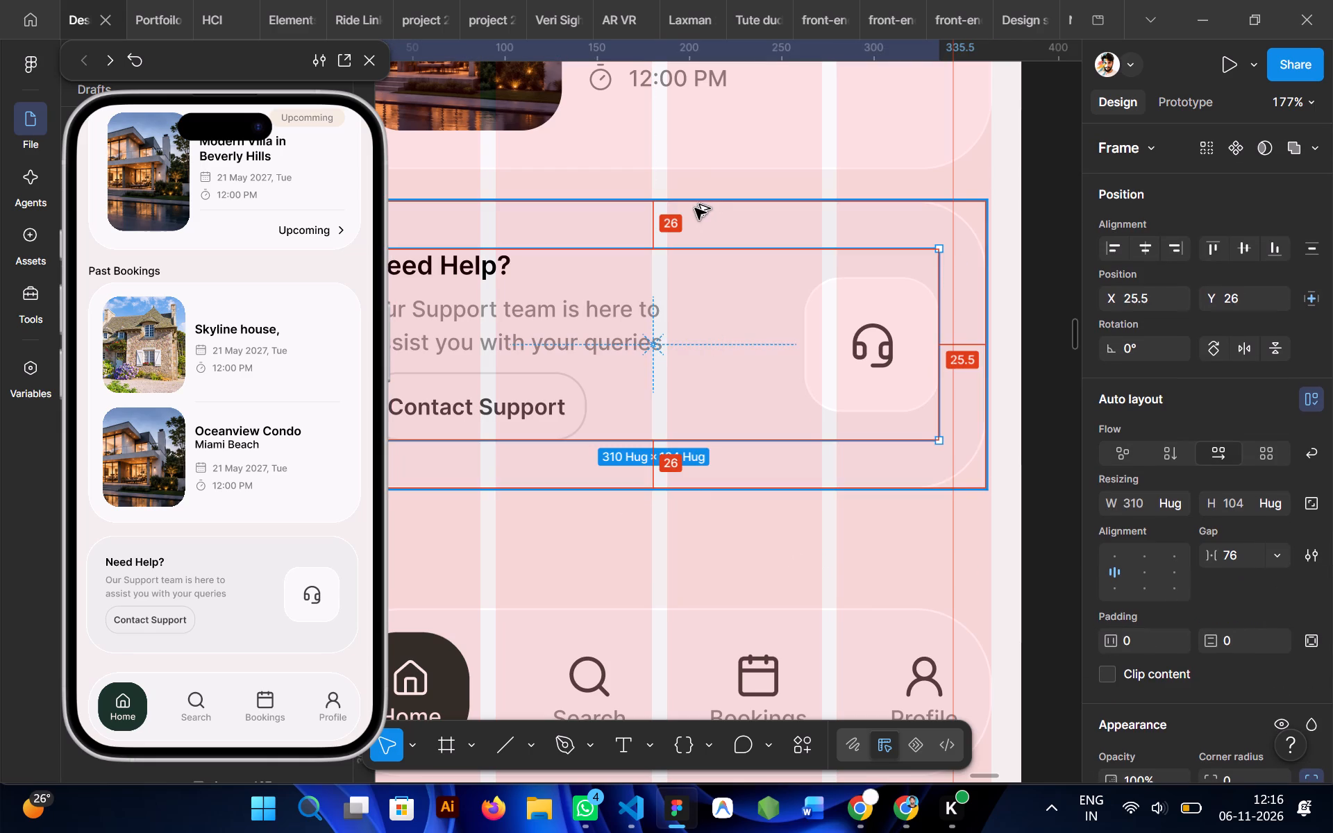
scroll(695, 208, "right", 1)
left_click(1257, 557)
left_click(1240, 555)
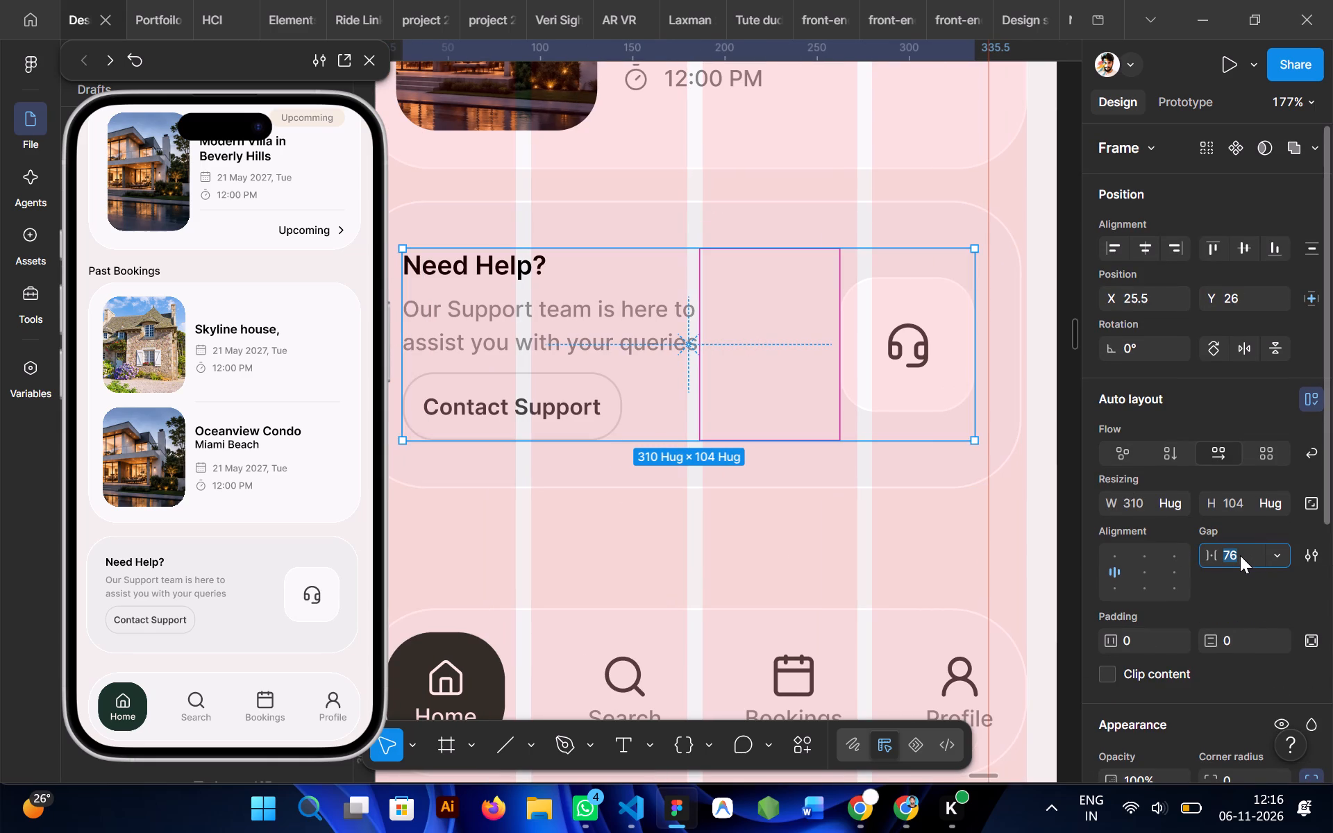
key("BackSpace")
key("5")
left_click(746, 554)
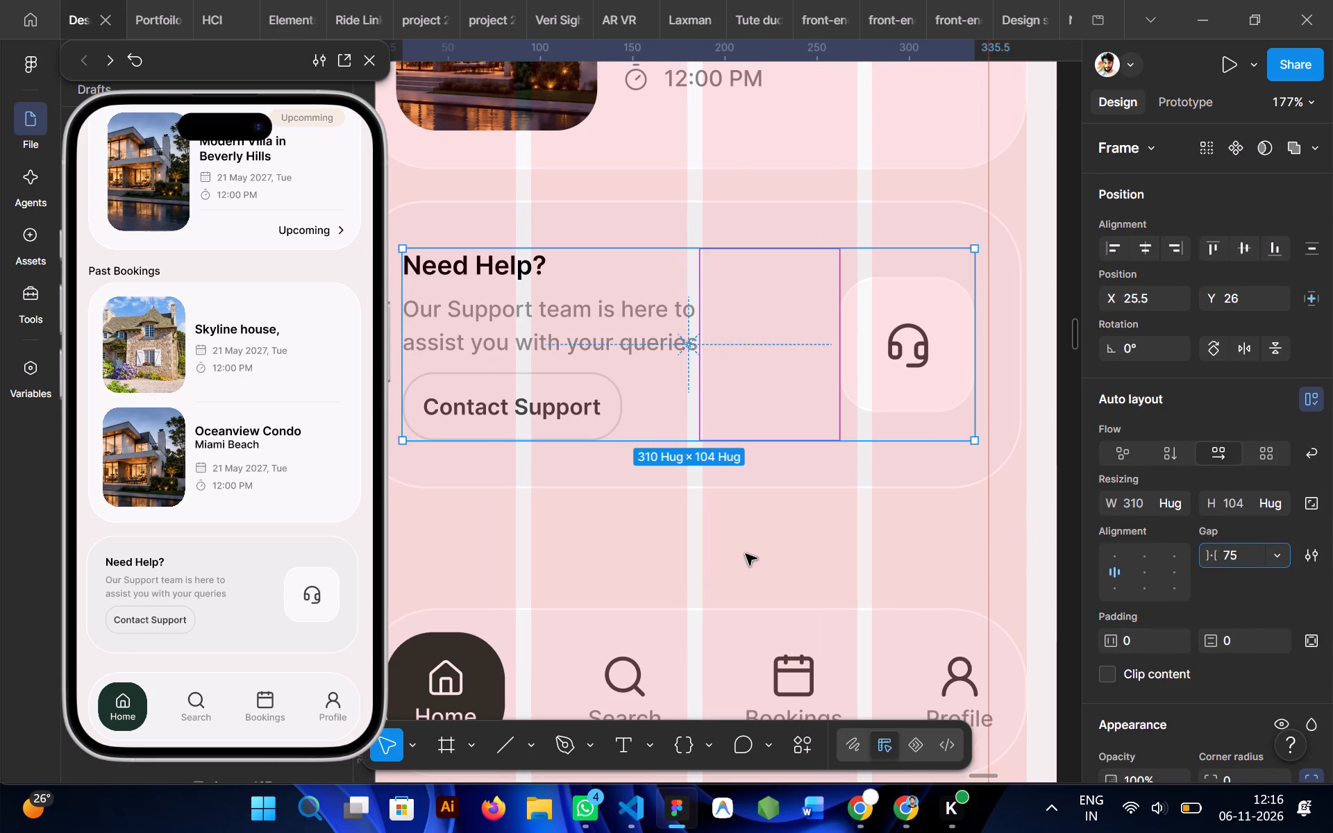
Check the content frame's margins on all sides of the Need Help card and centre it horizontally.
scroll(746, 554, "right", 1)
double_click(698, 312)
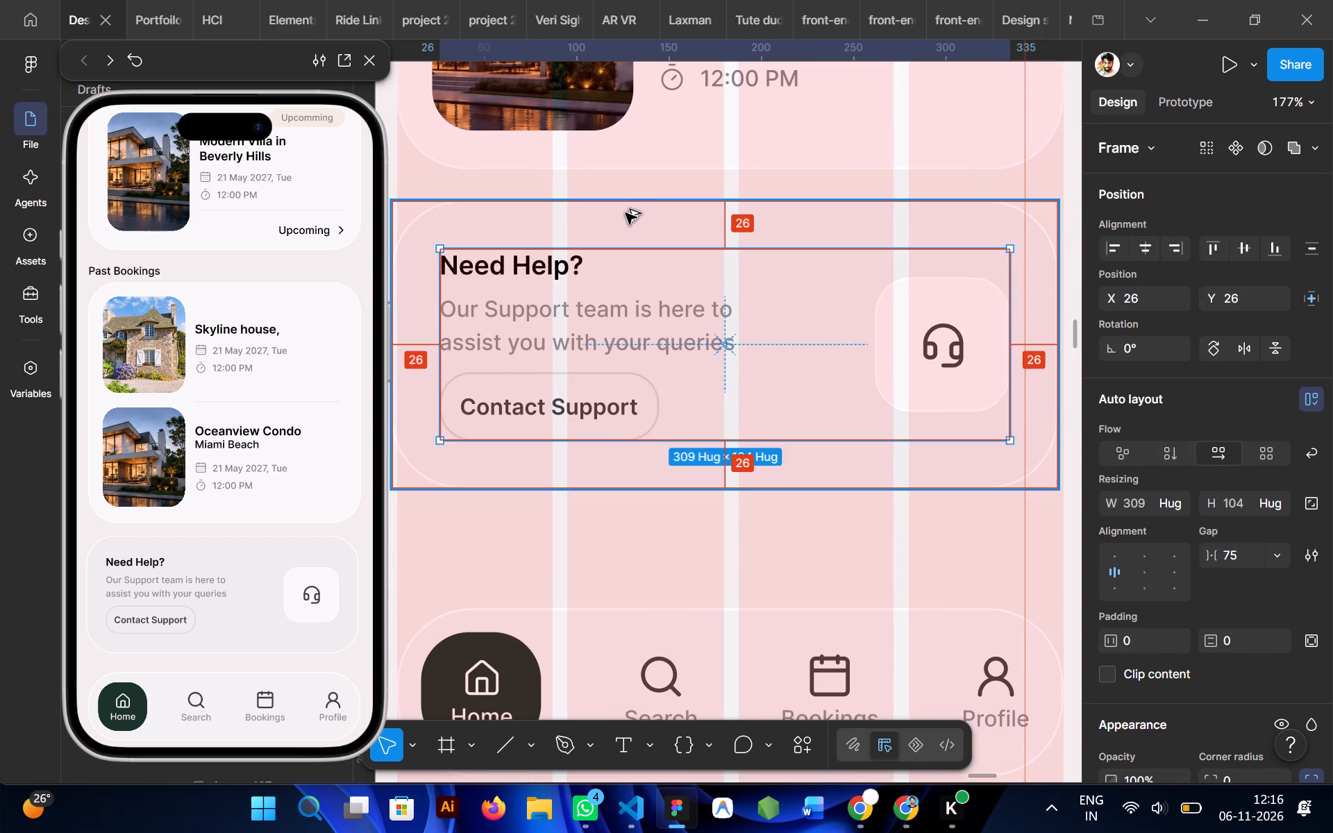
left_click(1146, 245)
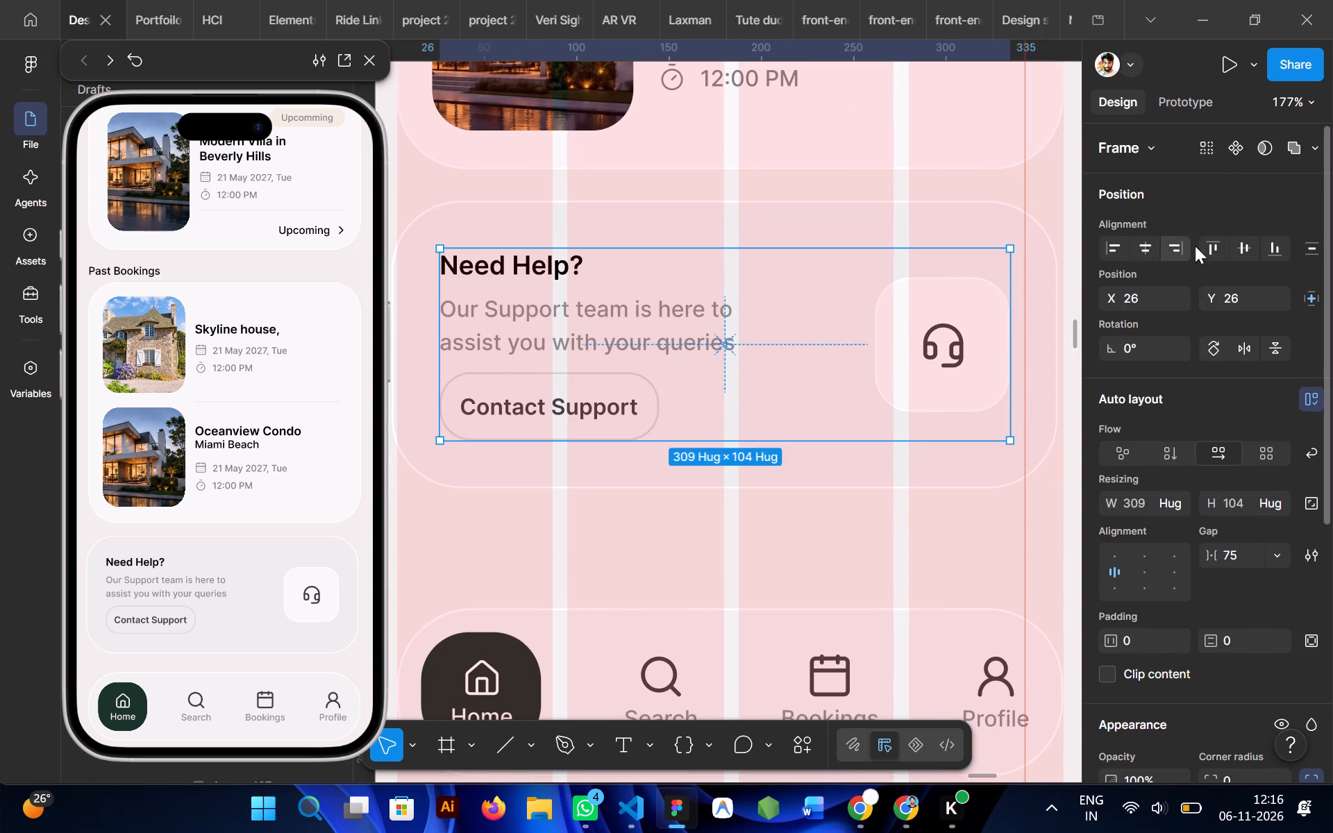
Centre the content frame vertically within the Need Help card.
left_click(1239, 244)
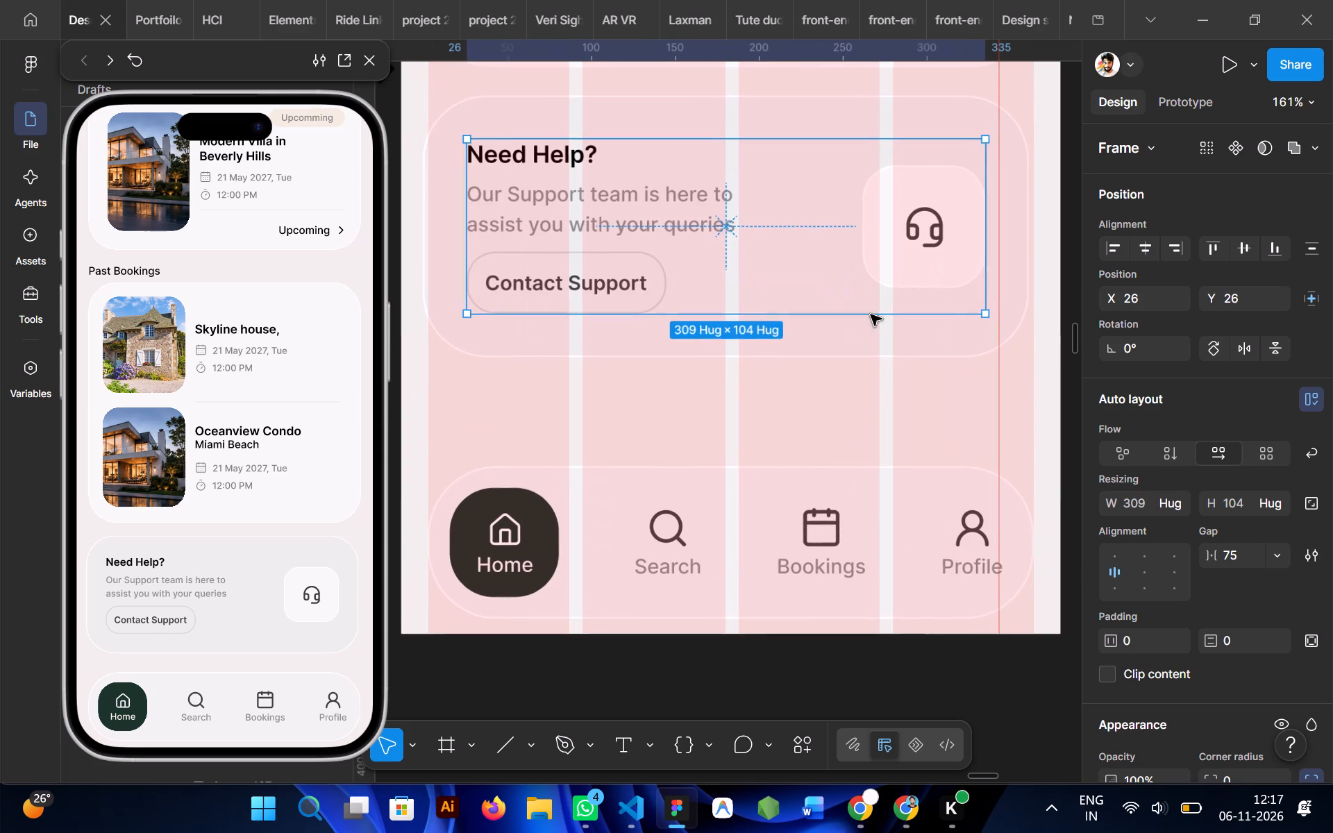
Change the headset tile's stroke colour to light grey E2E0E0 and deselect the tile.
left_click(874, 219, "ctrl")
scroll(1155, 469, "down", 2)
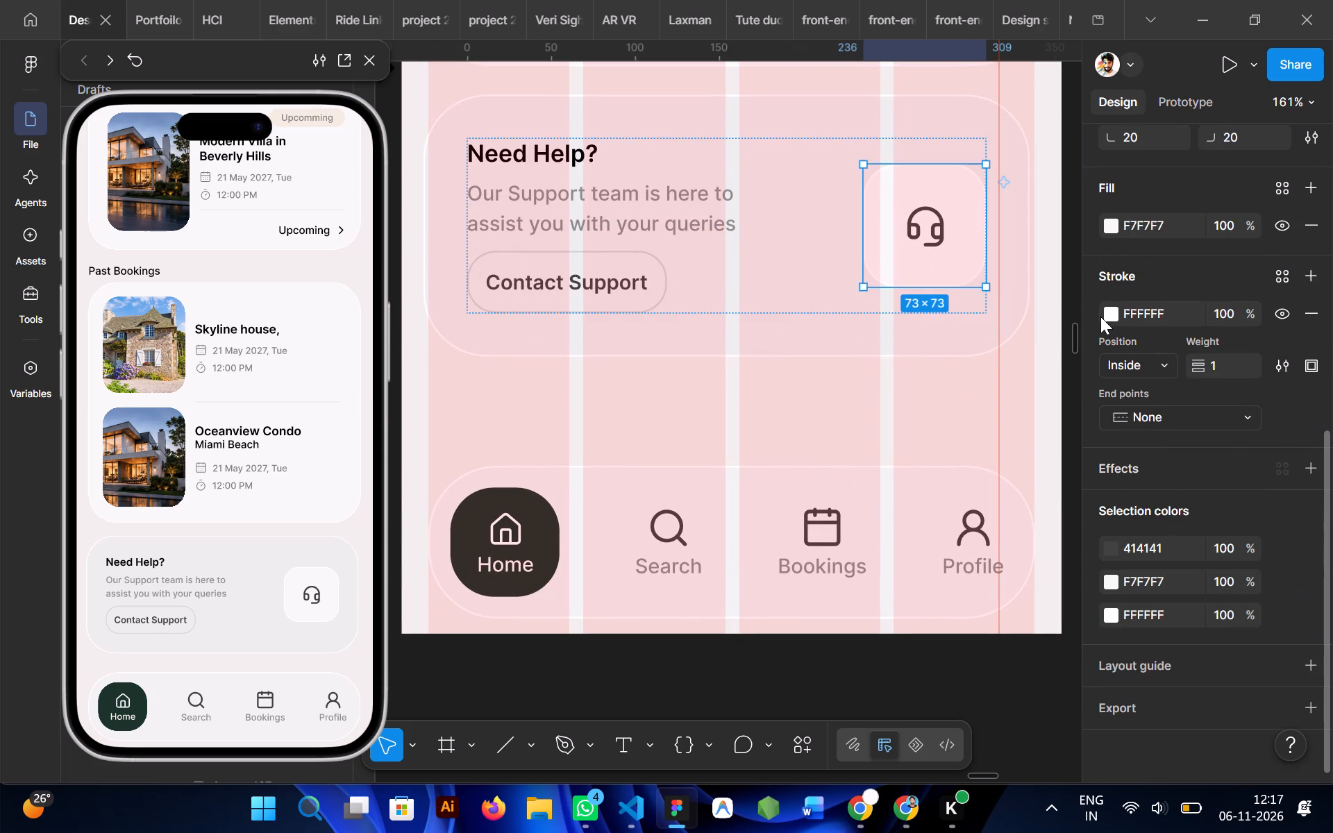
left_click(1118, 316)
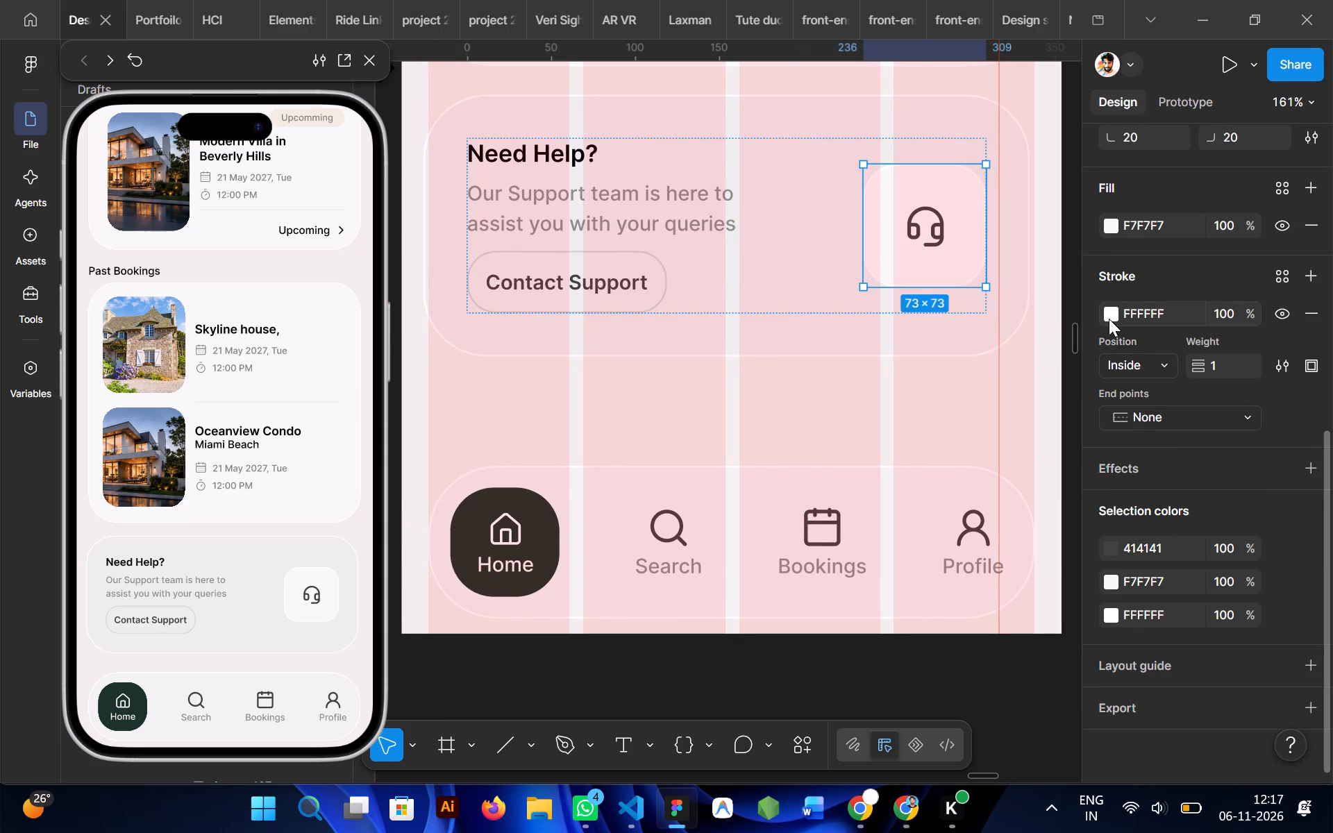
left_click(1112, 315)
left_click(850, 333)
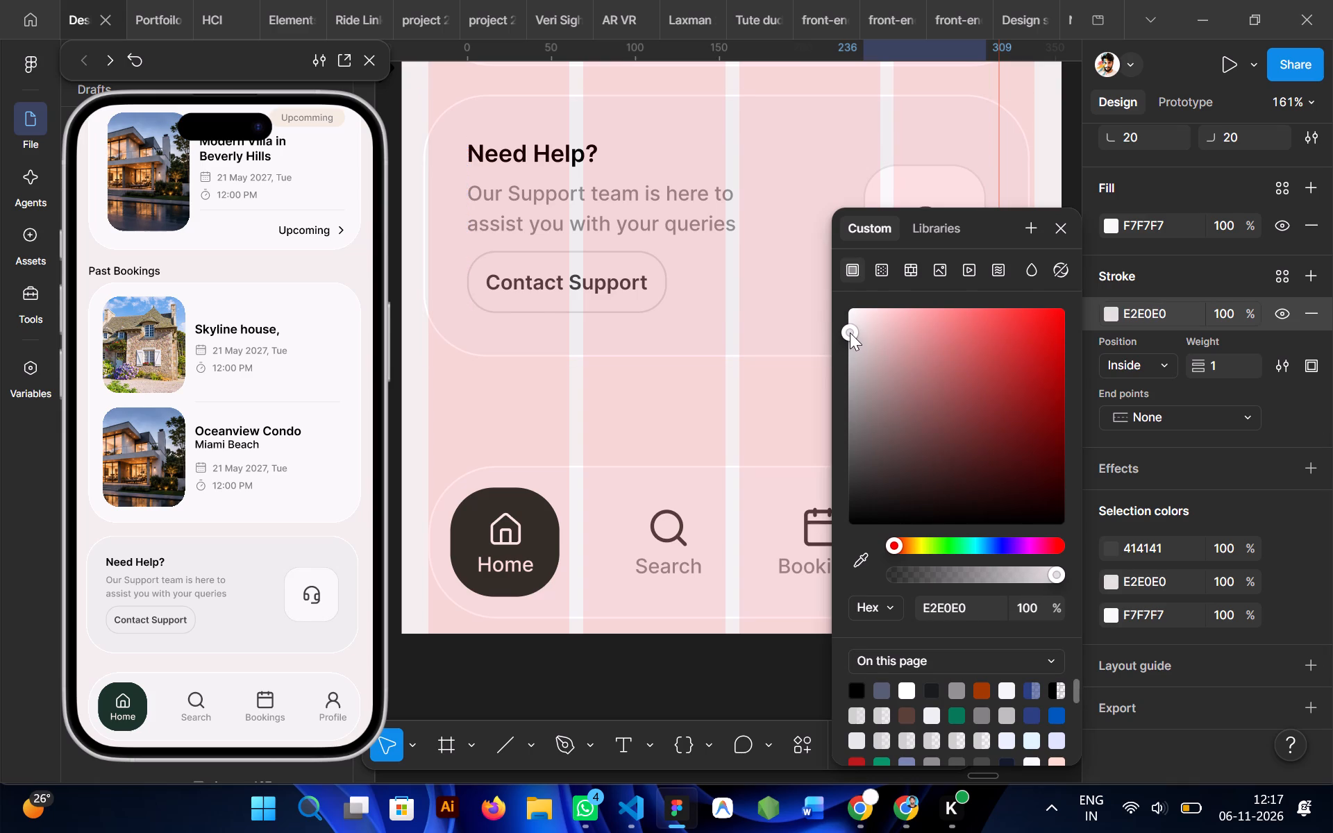
left_click(757, 371)
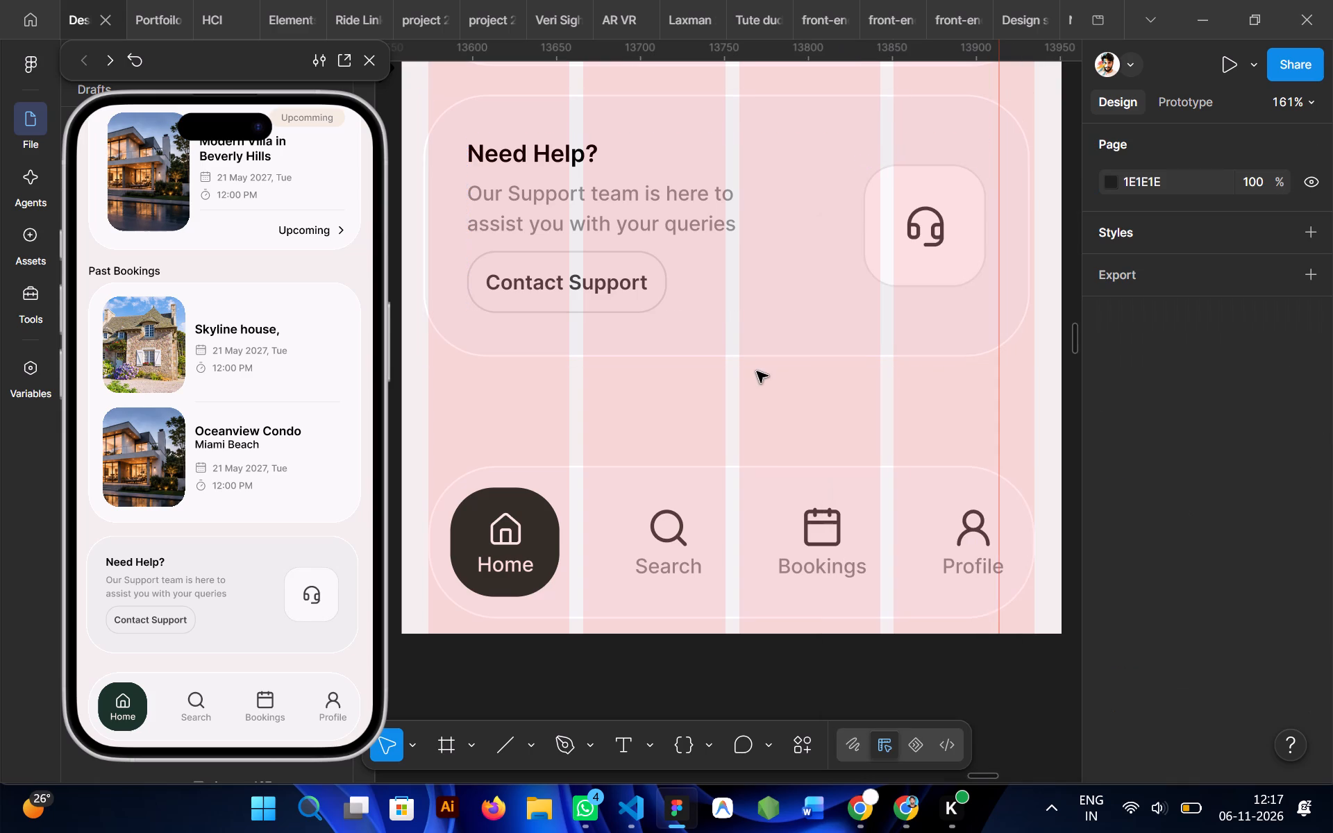
Match the Contact Support button's stroke to the headset tile's border by sampling its colour E2E0E0.
double_click(628, 248)
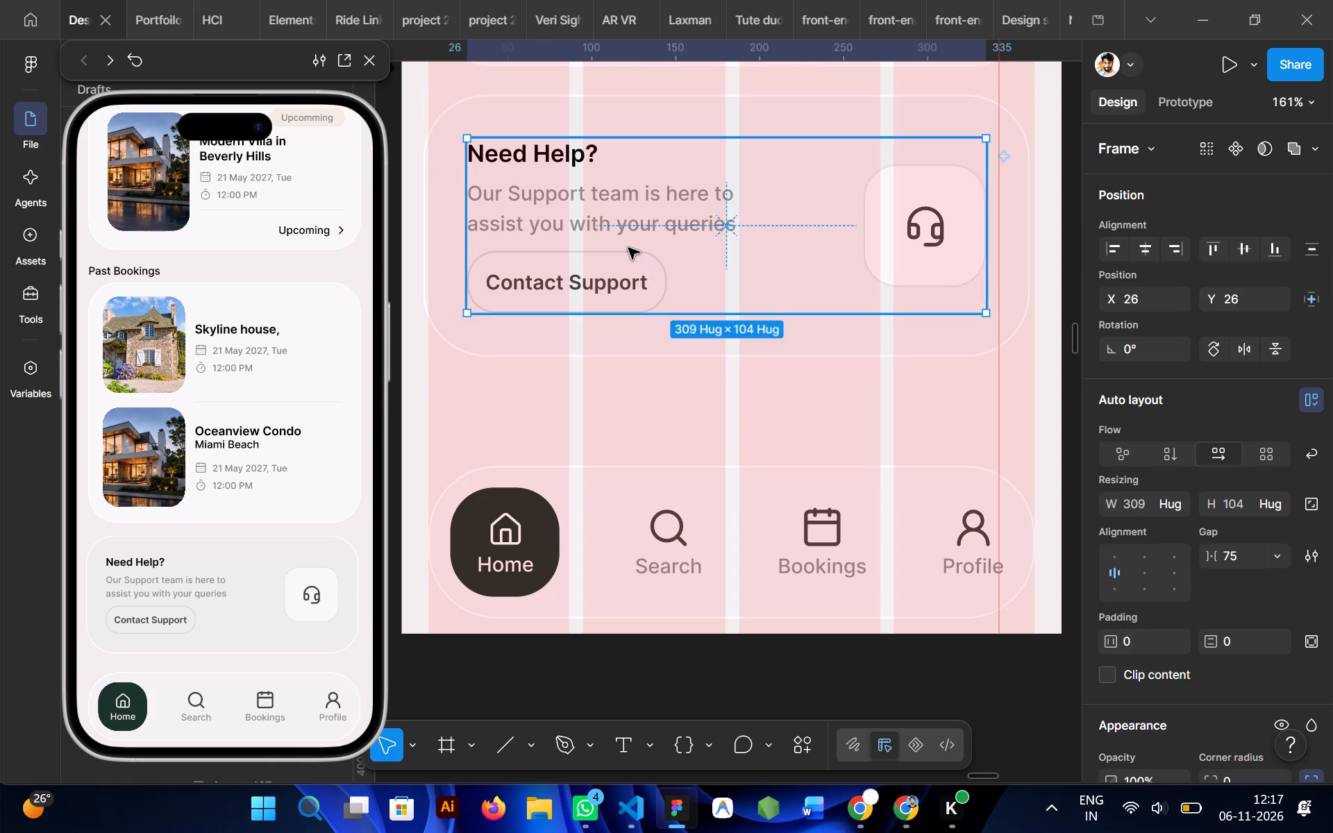
double_click(626, 254)
double_click(608, 261)
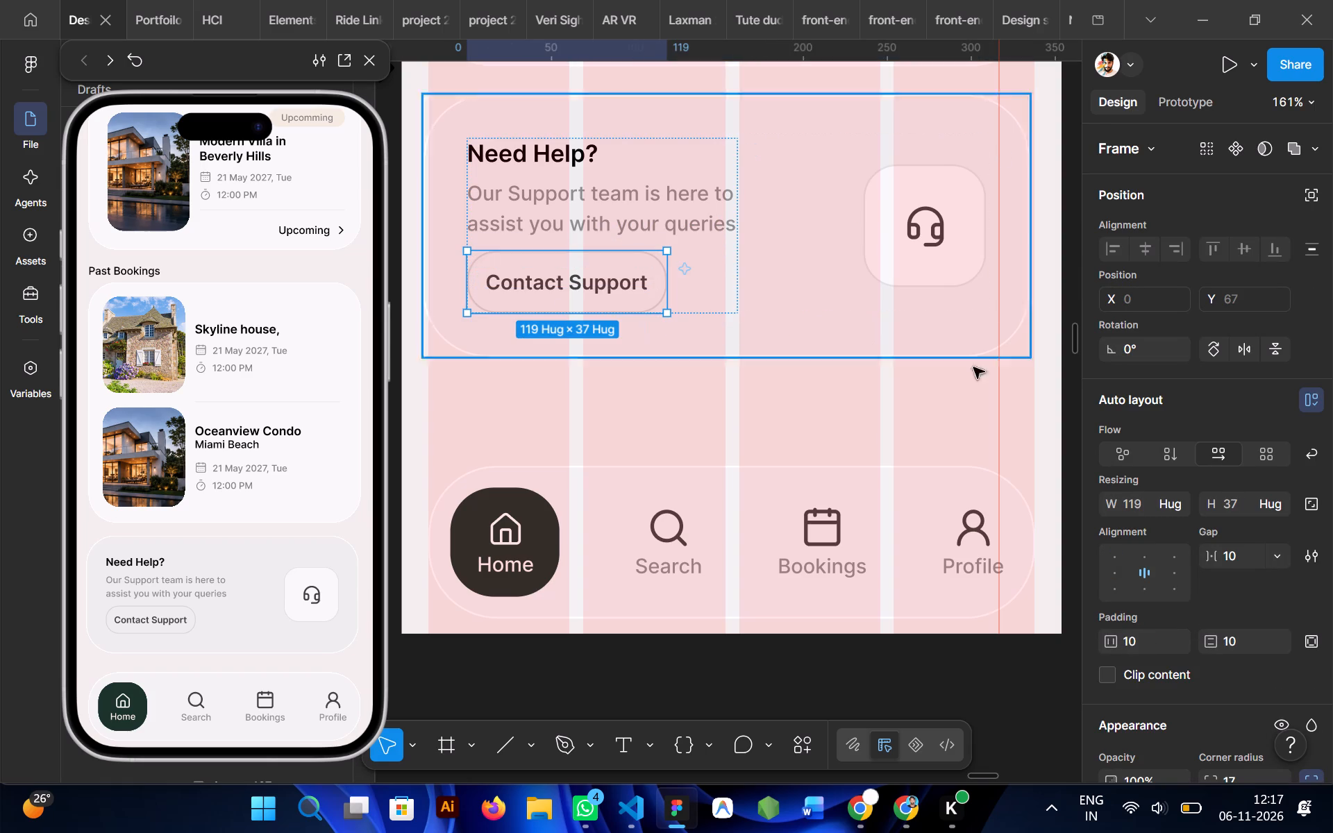
key("i")
scroll(1251, 539, "down", 3)
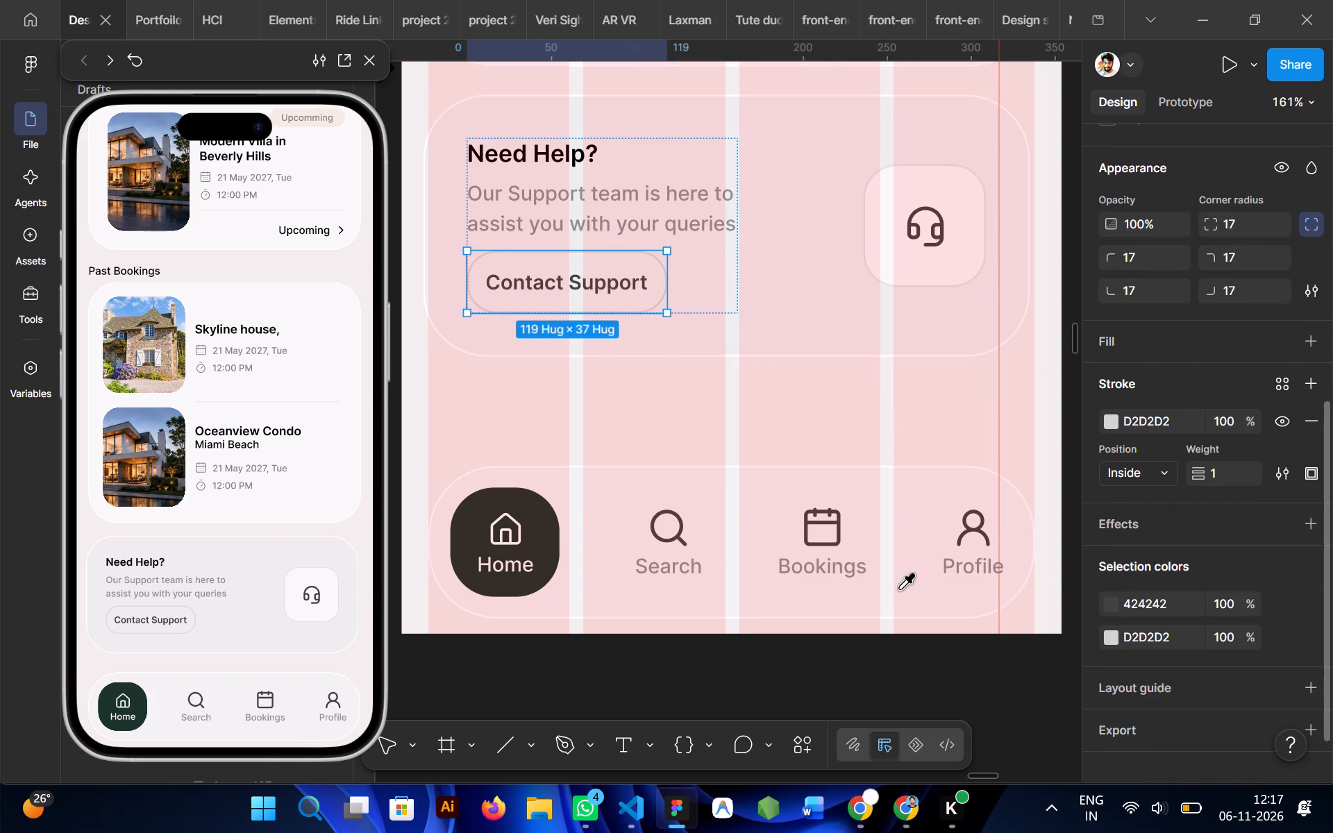
key("v")
scroll(1275, 620, "down", 1)
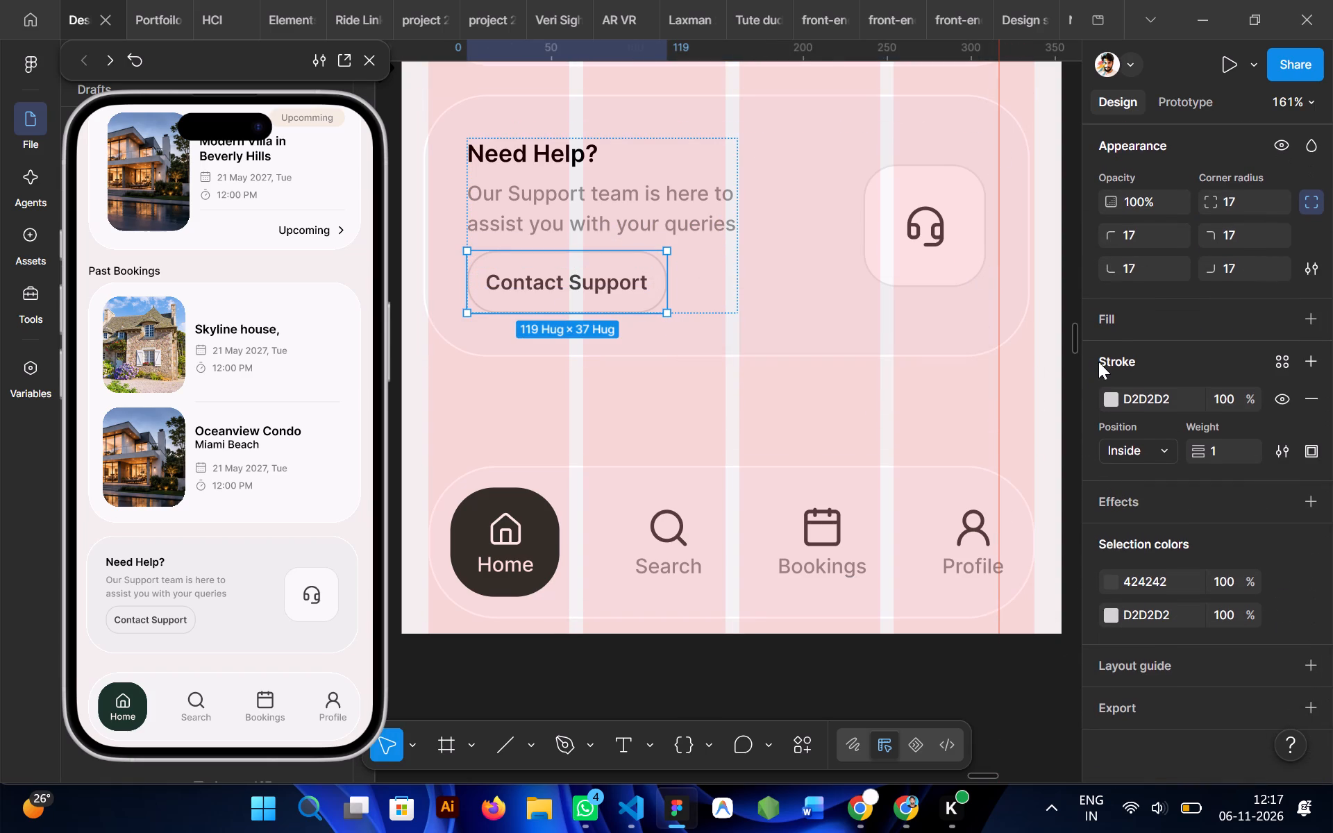
left_click(1116, 397)
left_click(867, 561)
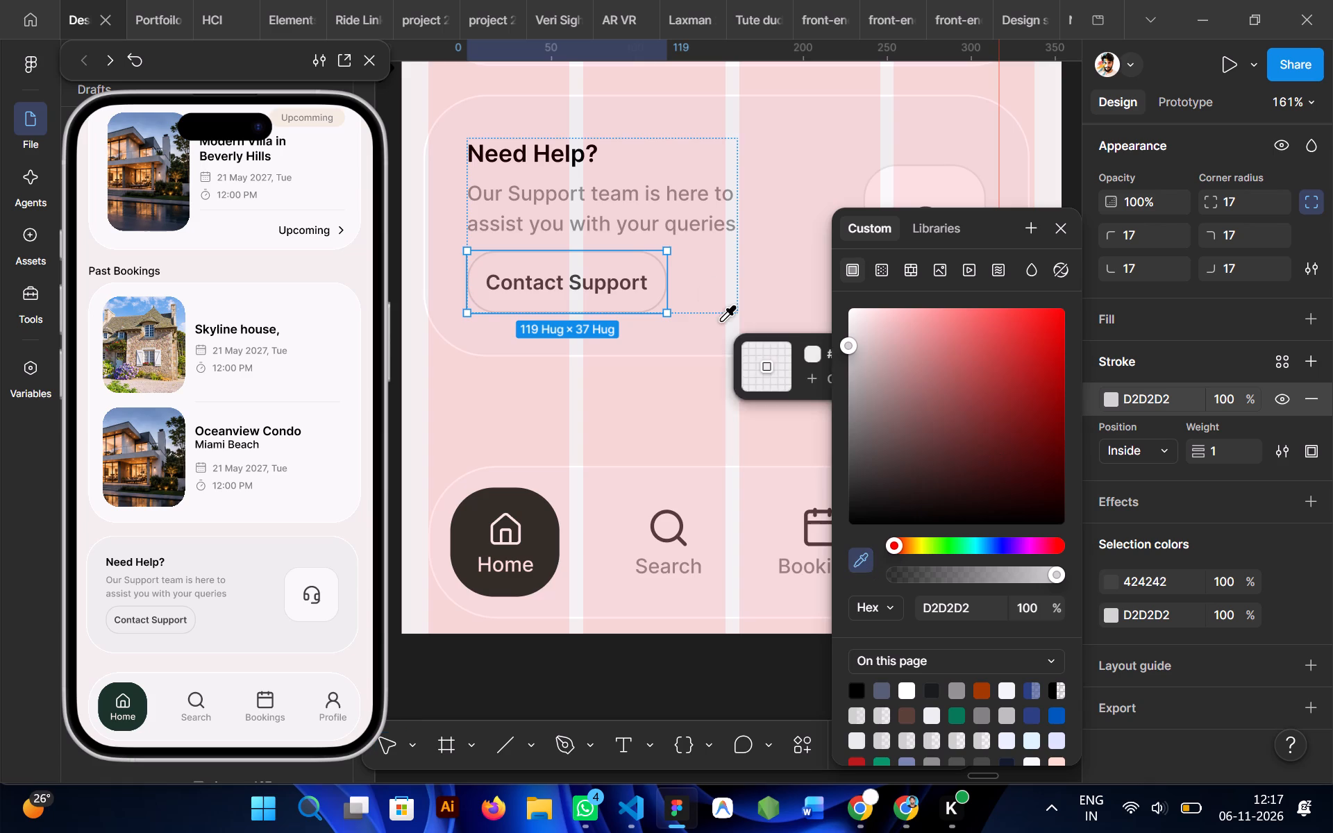
scroll(701, 295, "left", 1)
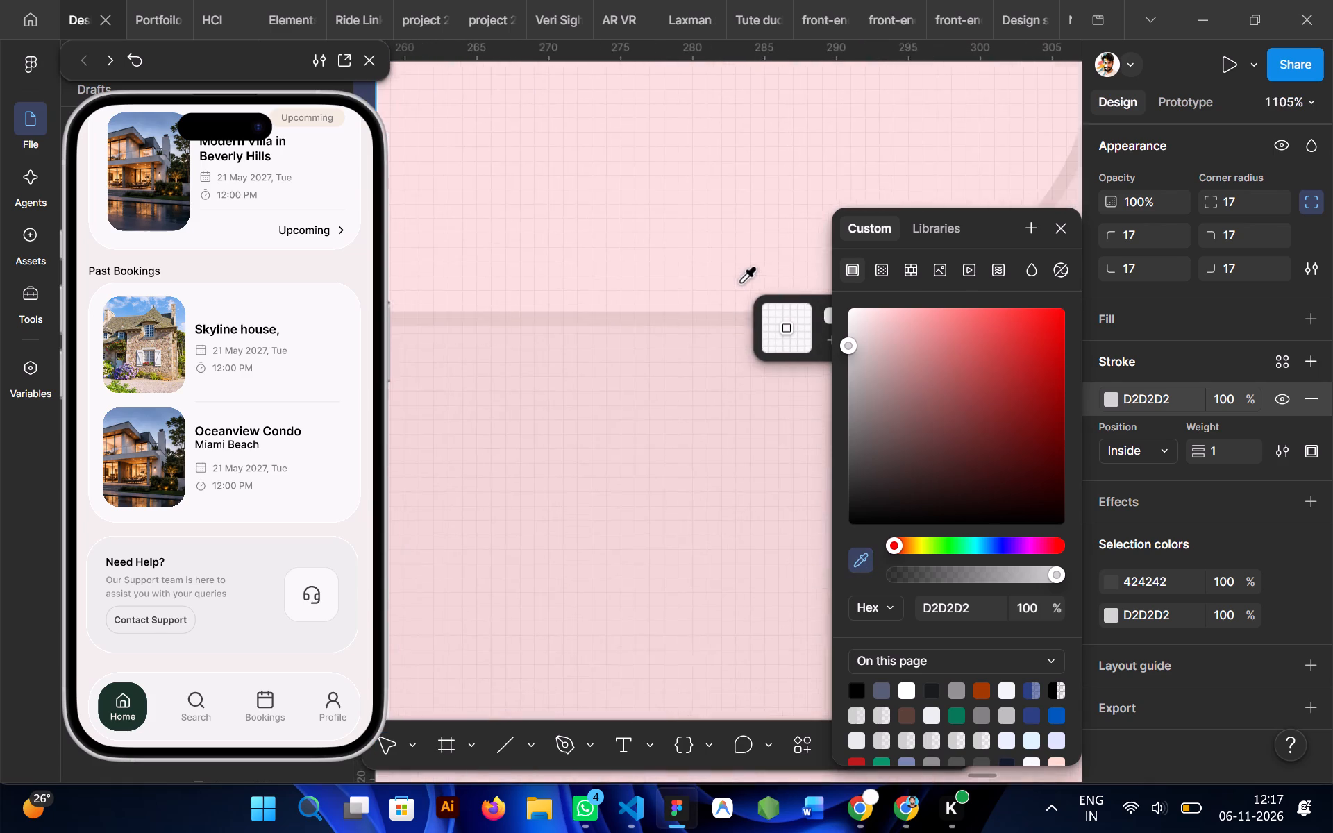
left_click(751, 369)
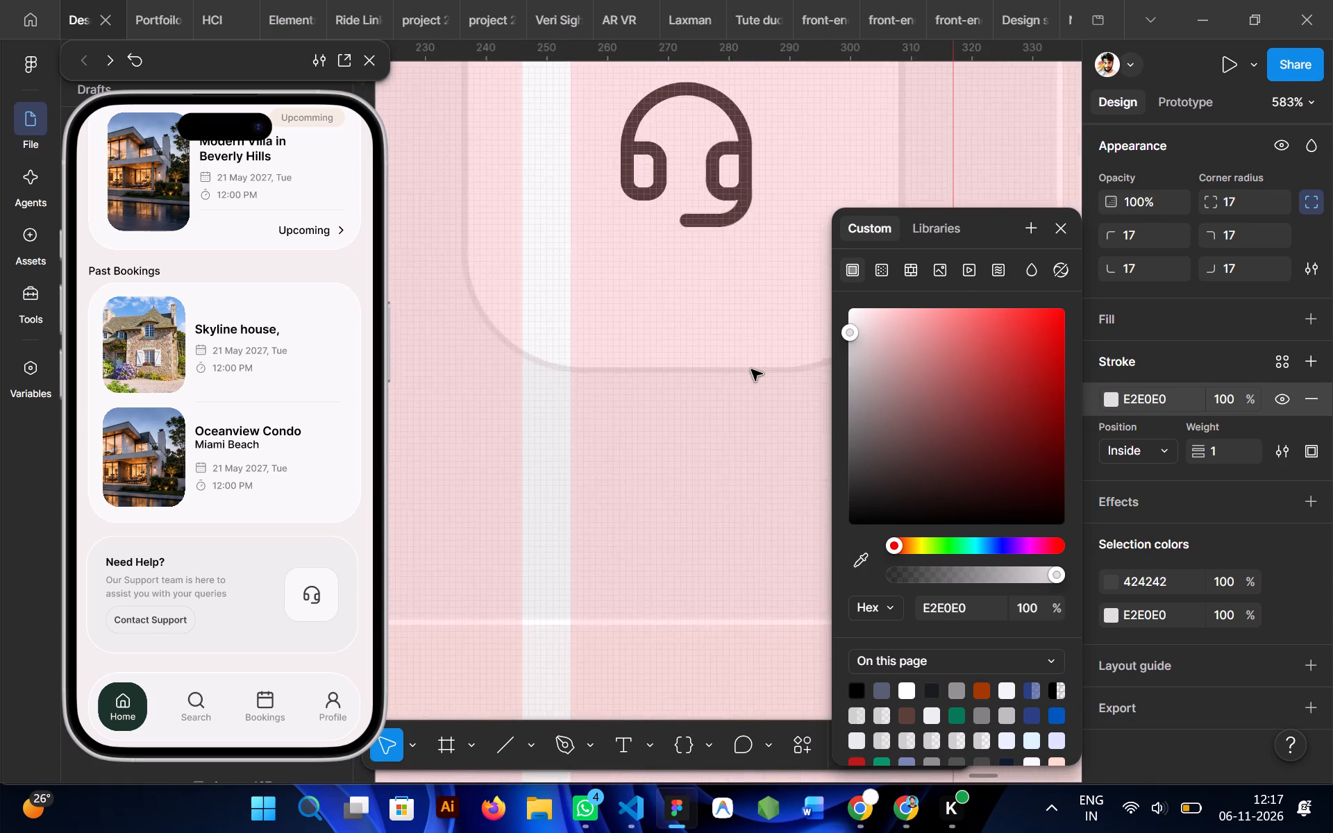
double_click(937, 161)
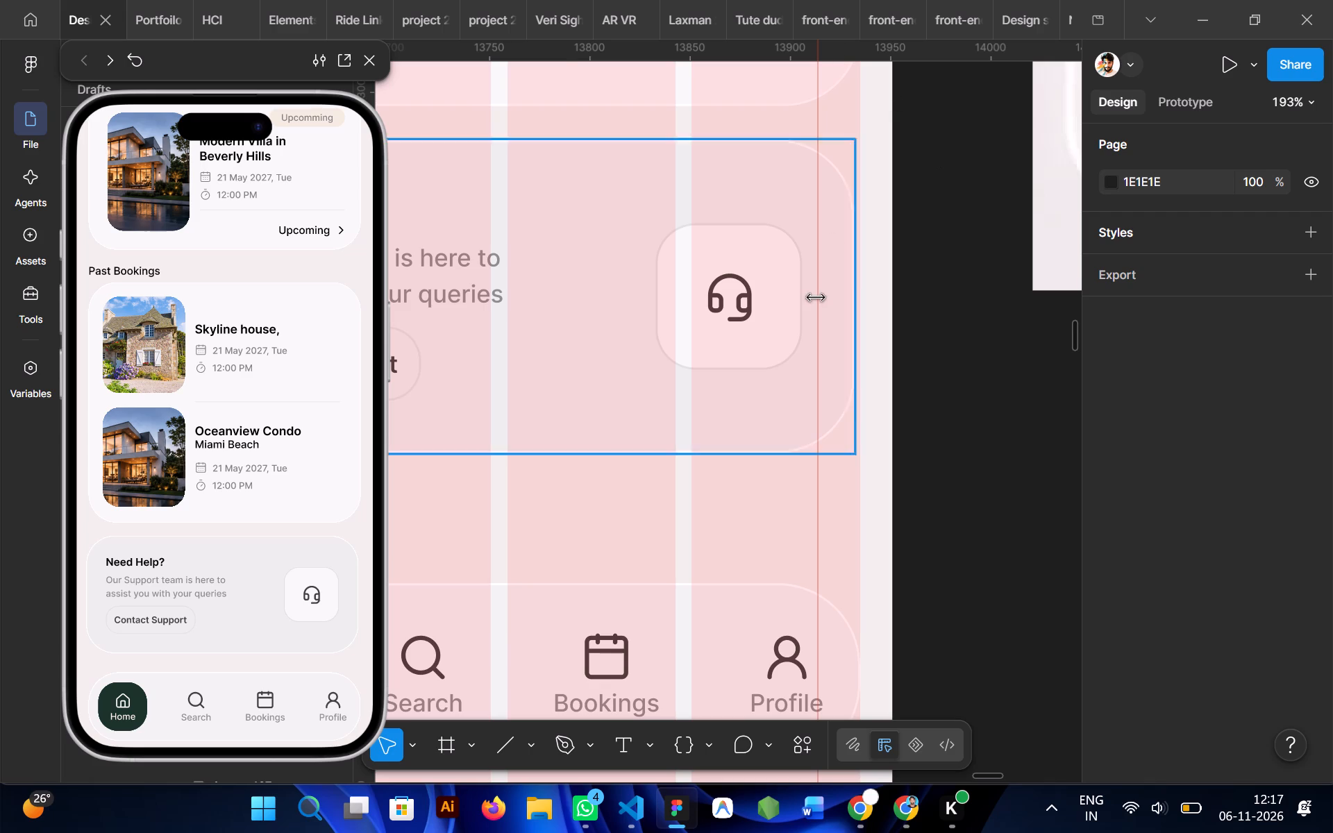
Adjust the headset tile's corner radius to about 23 and deselect the tile.
left_click(750, 271, "ctrl")
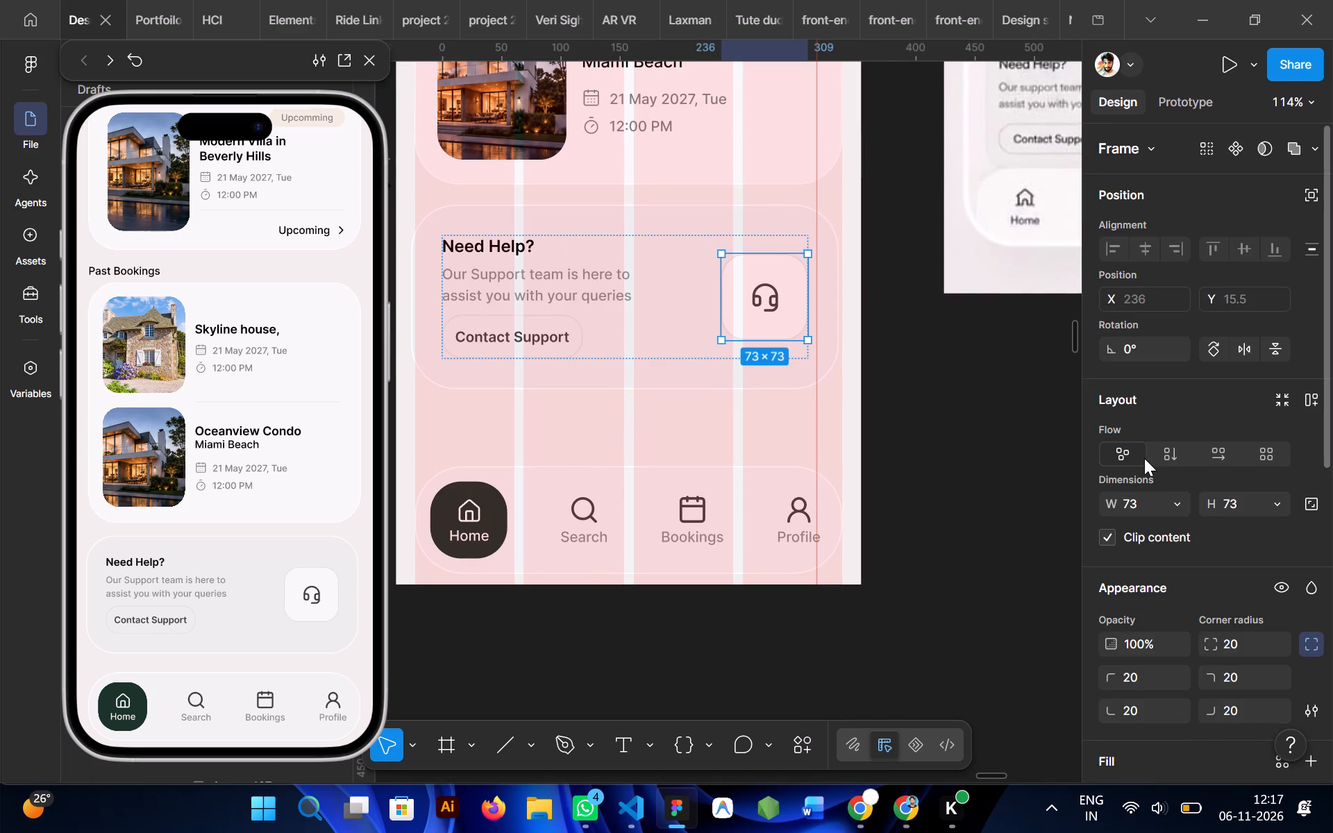
scroll(1232, 555, "down", 1)
left_click_drag(1211, 548, 642, 412)
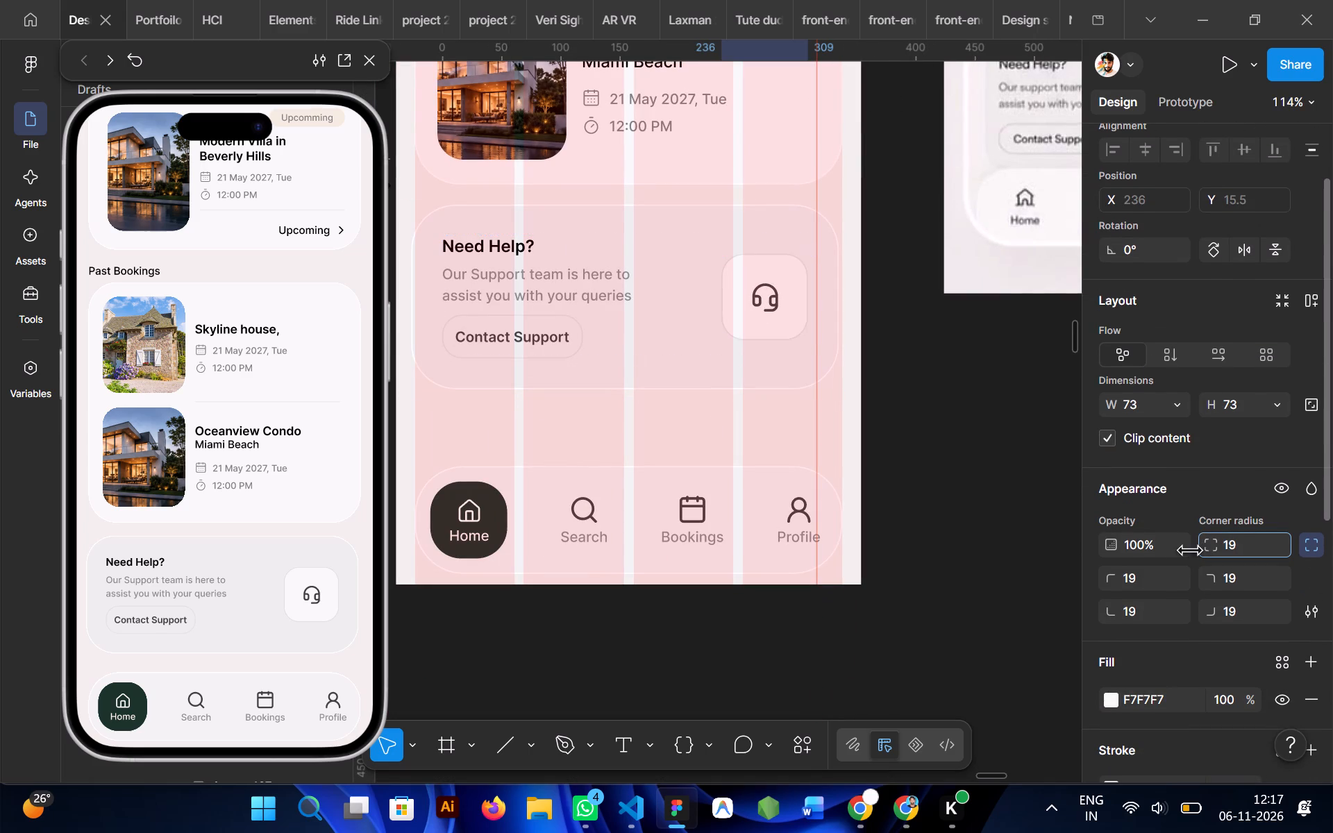
left_click_drag(642, 412, 732, 406)
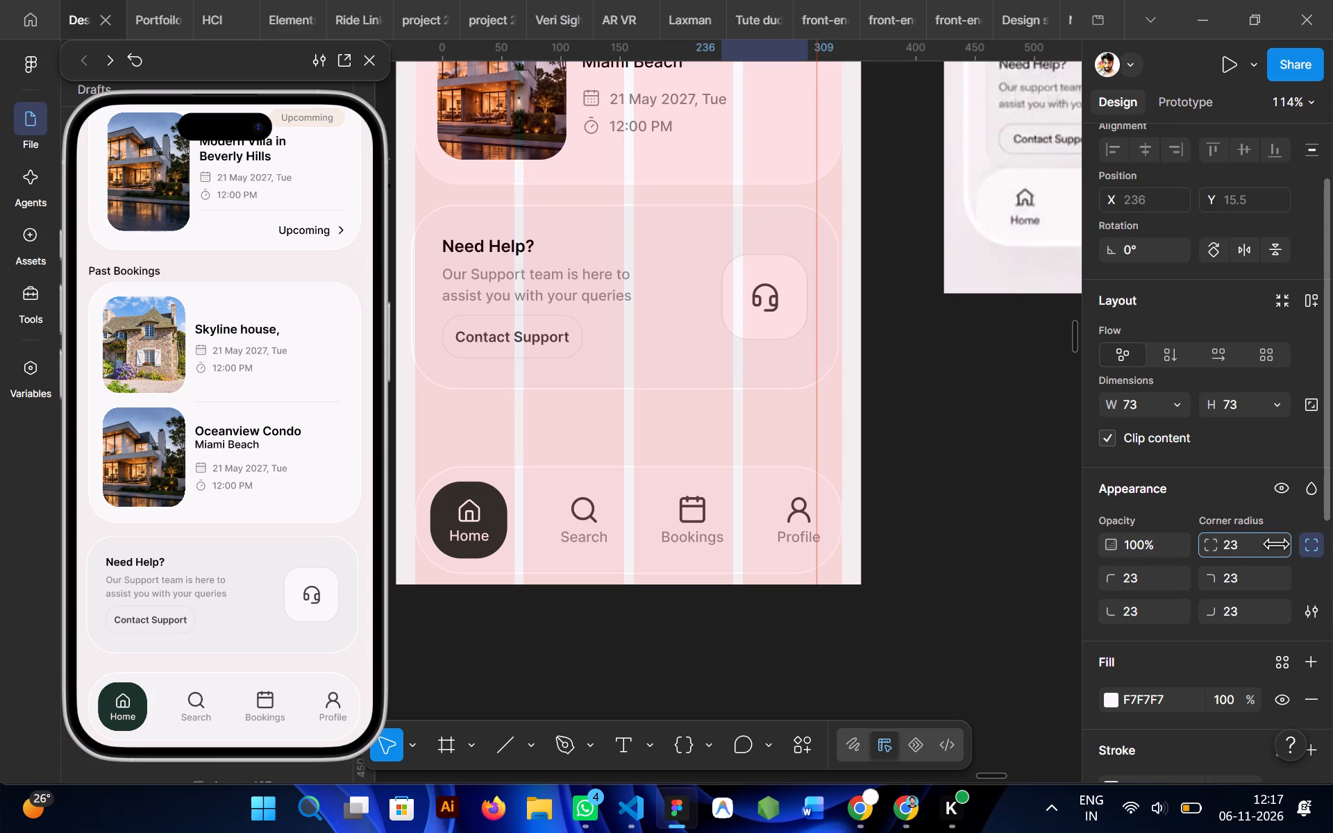
left_click_drag(732, 406, 732, 410)
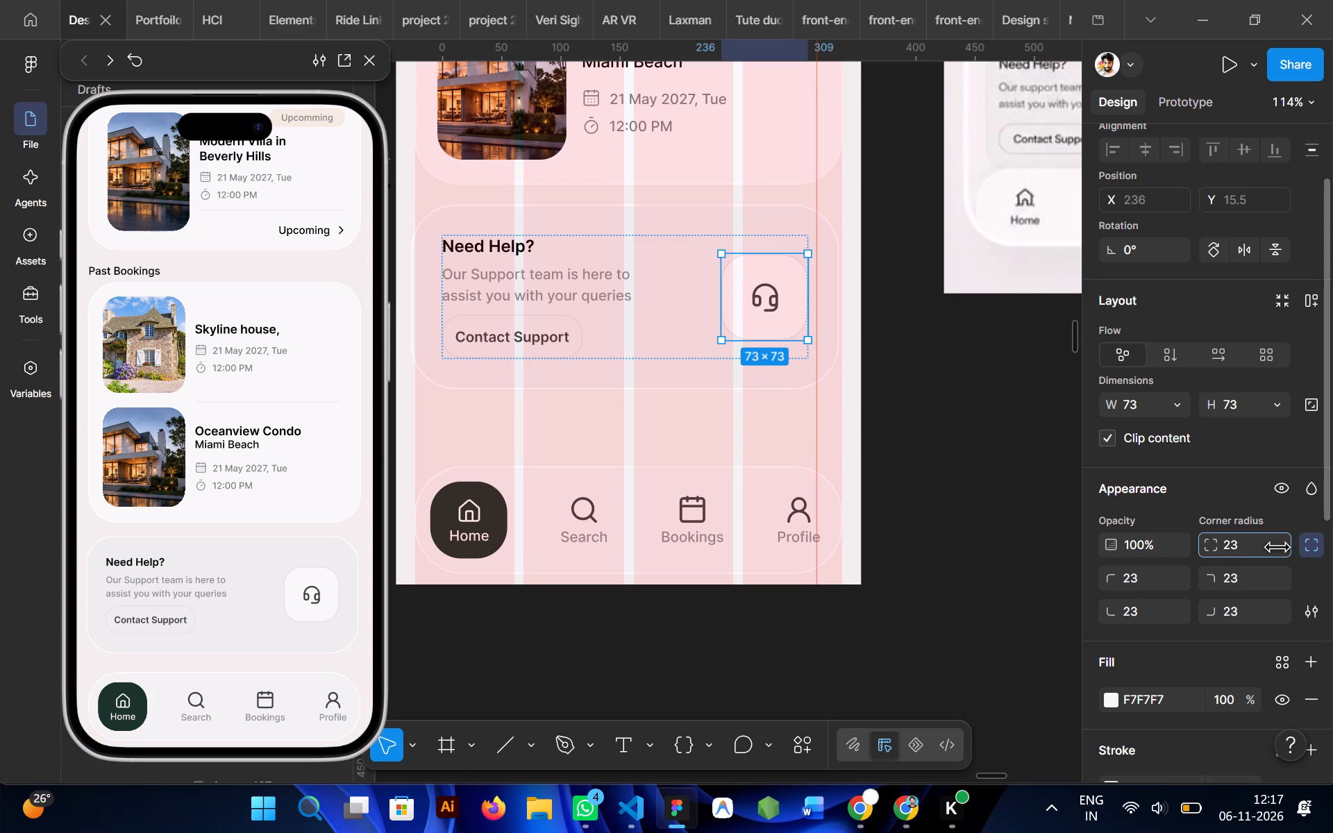
left_click_drag(732, 410, 710, 411)
left_click(941, 520)
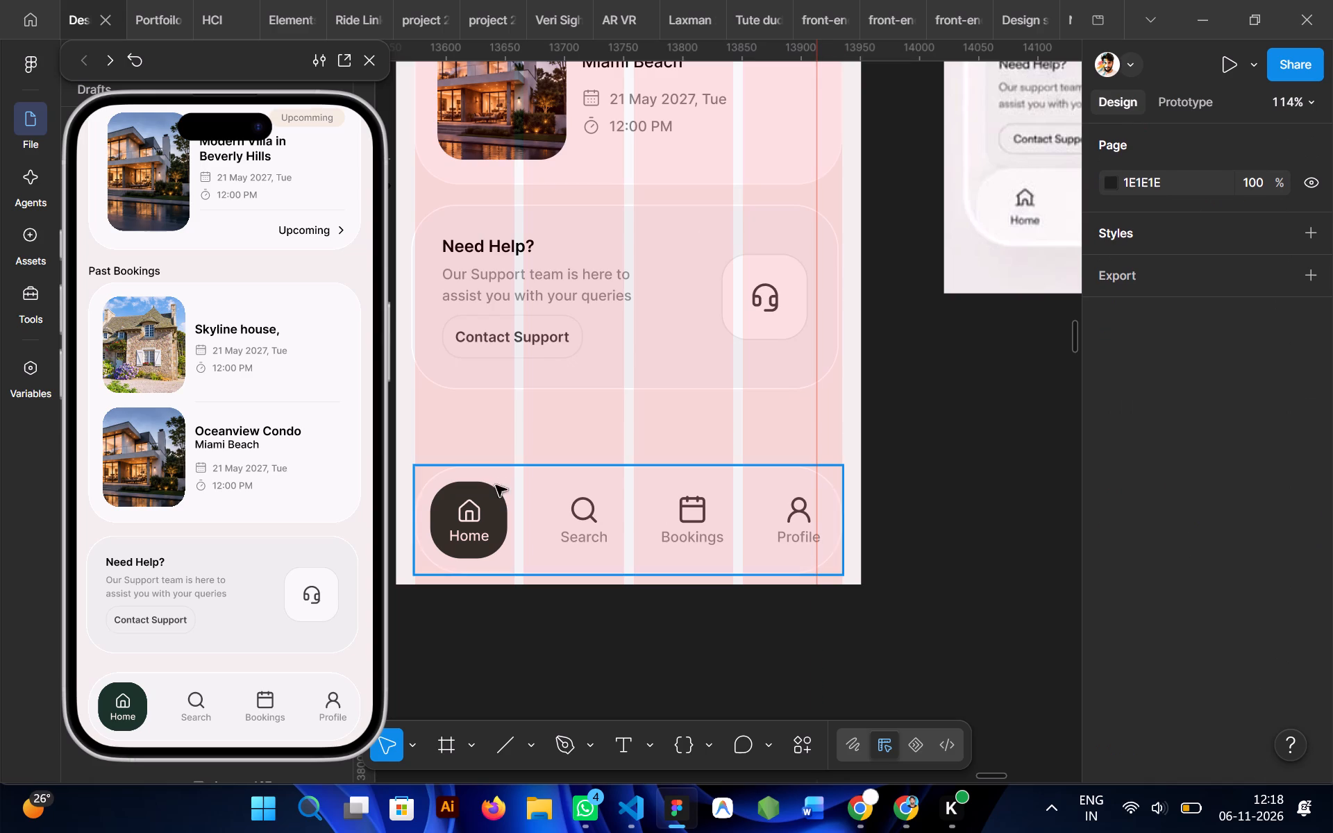
Review the My Bookings screen in the prototype preview from bottom to top and test its back arrow.
scroll(276, 509, "up", 3)
scroll(276, 509, "down", 2)
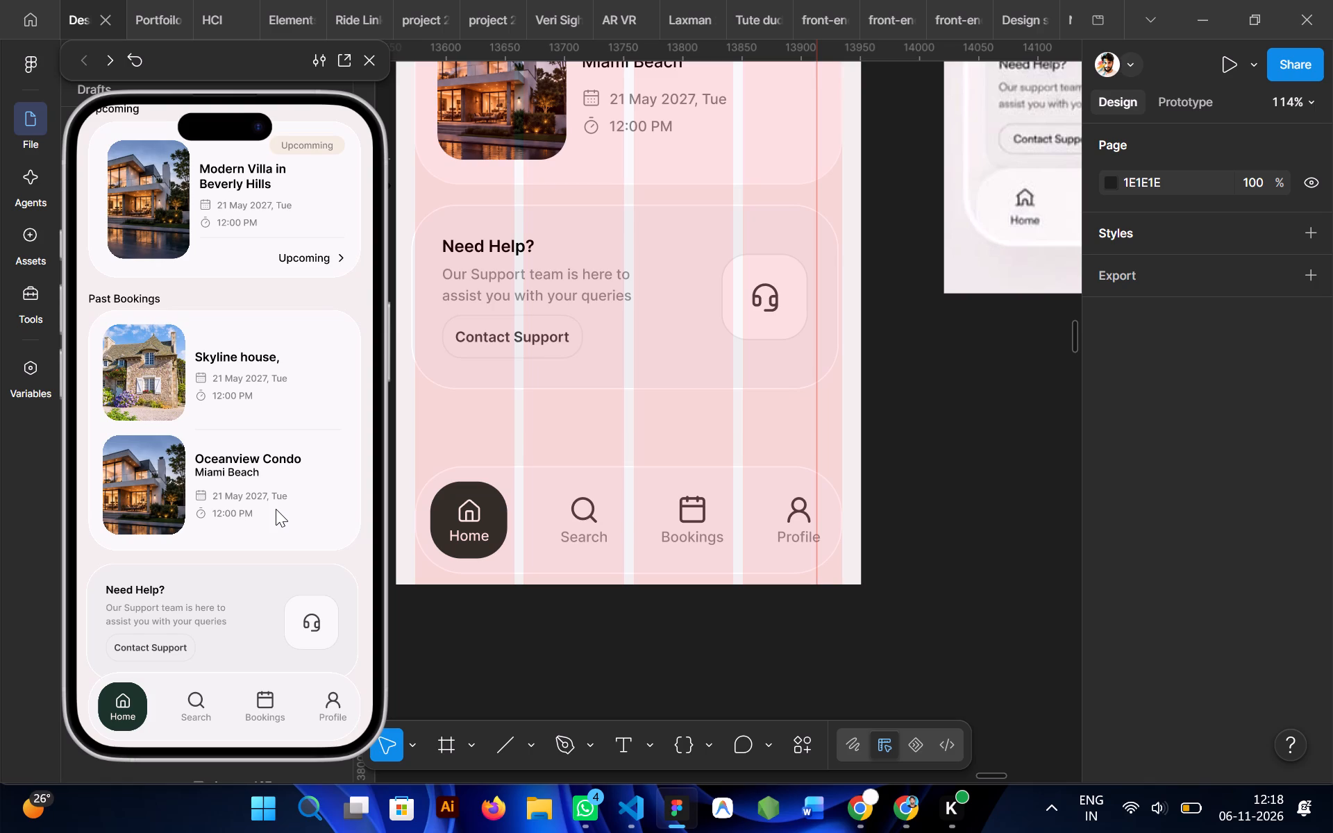
scroll(276, 509, "up", 2)
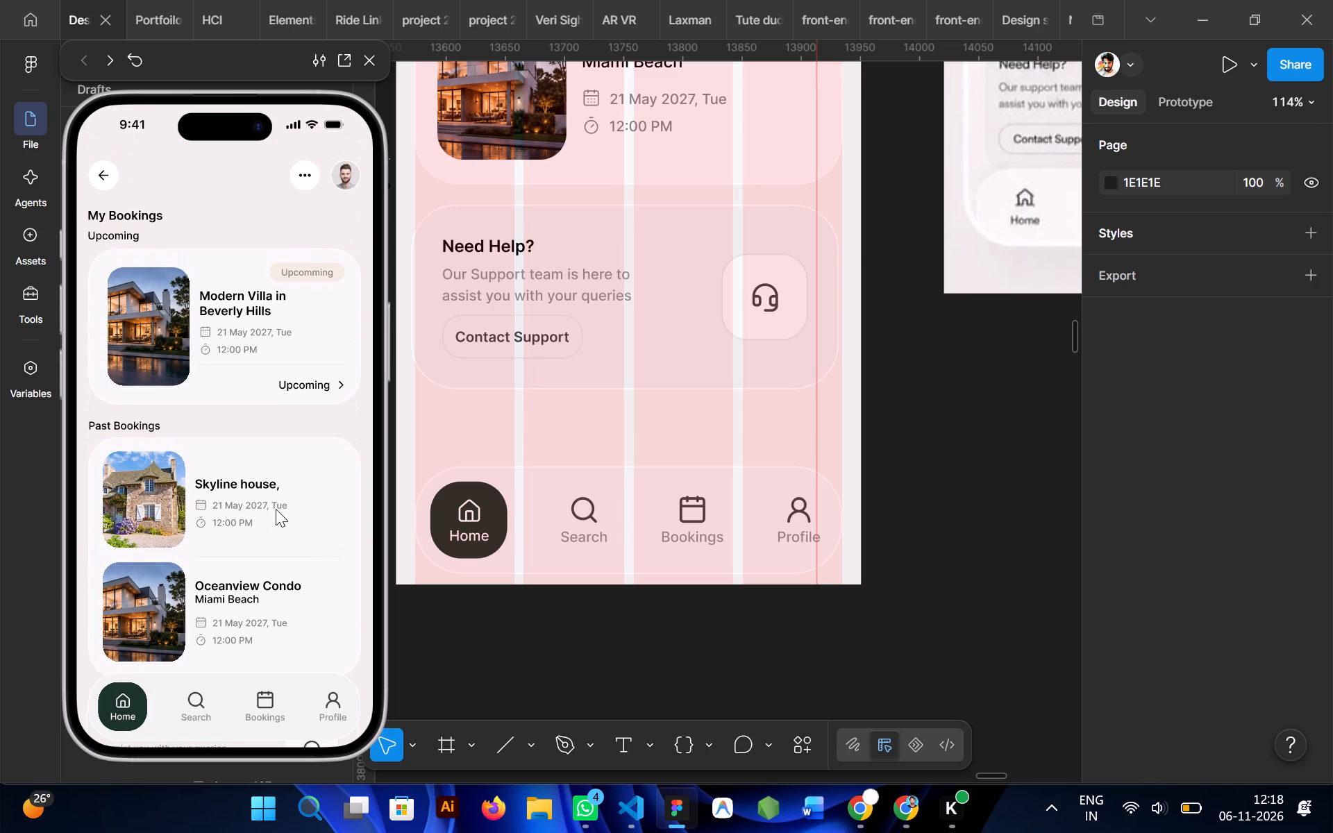
scroll(276, 509, "up", 1)
left_click(106, 173)
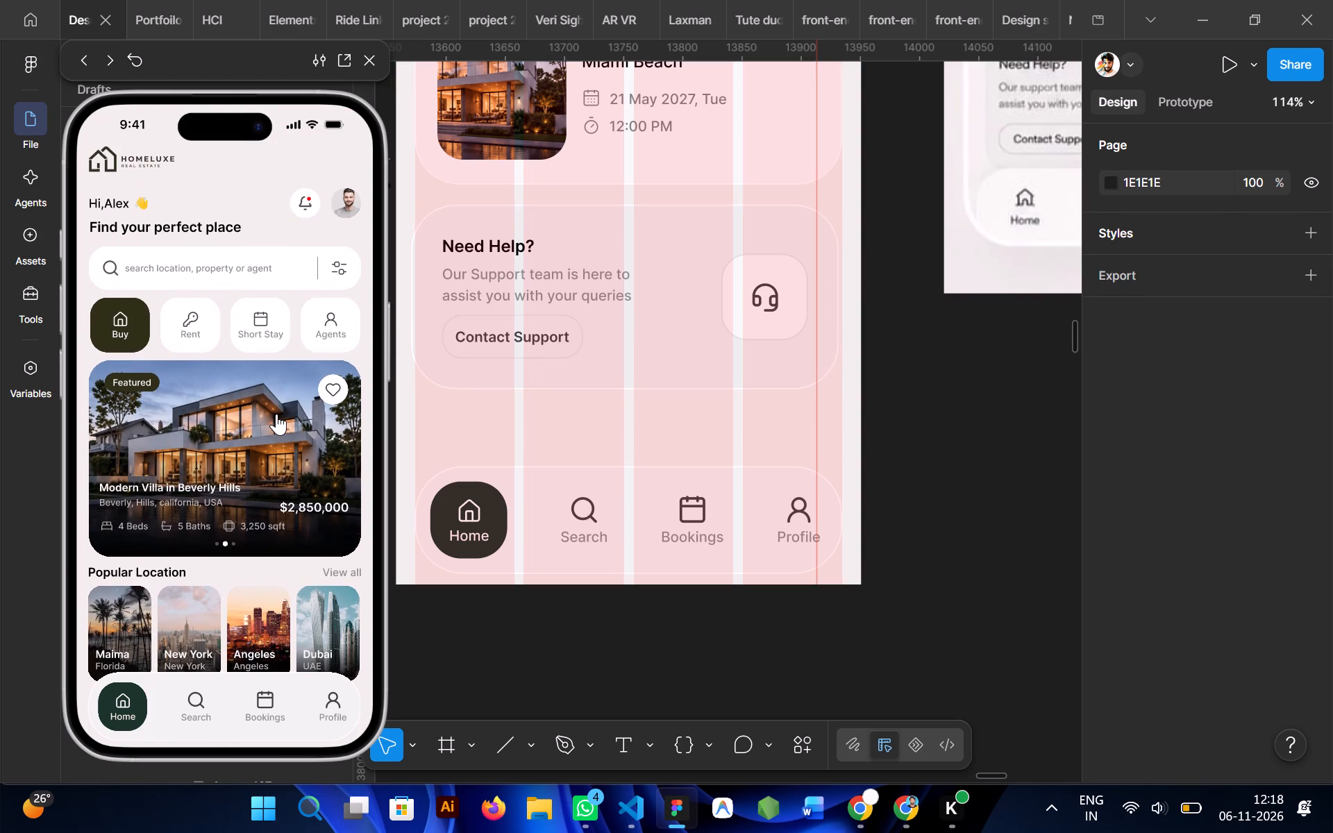
Delete the prototype connection from the three-dot button in the My Bookings header.
scroll(535, 468, "up", 2)
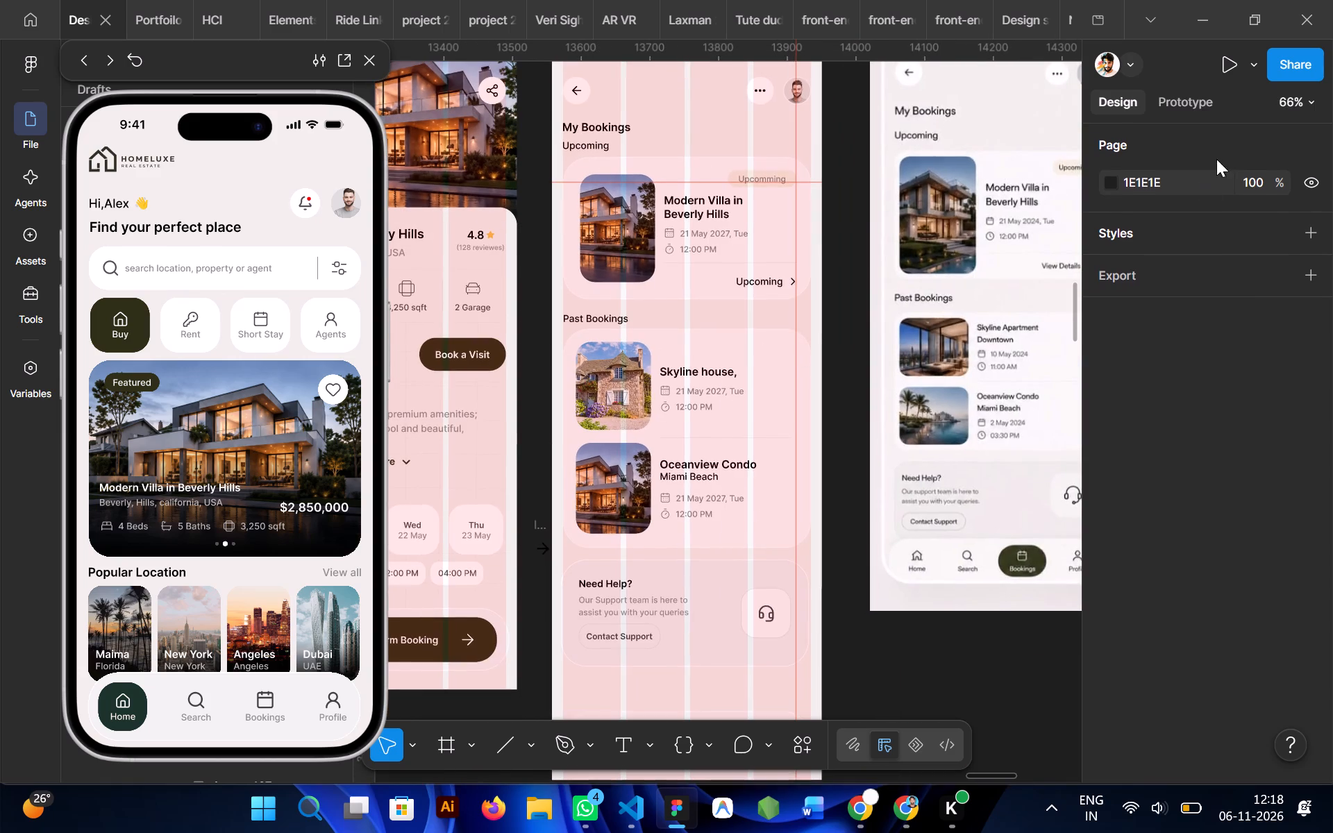
left_click(1180, 91)
scroll(919, 269, "up", 1)
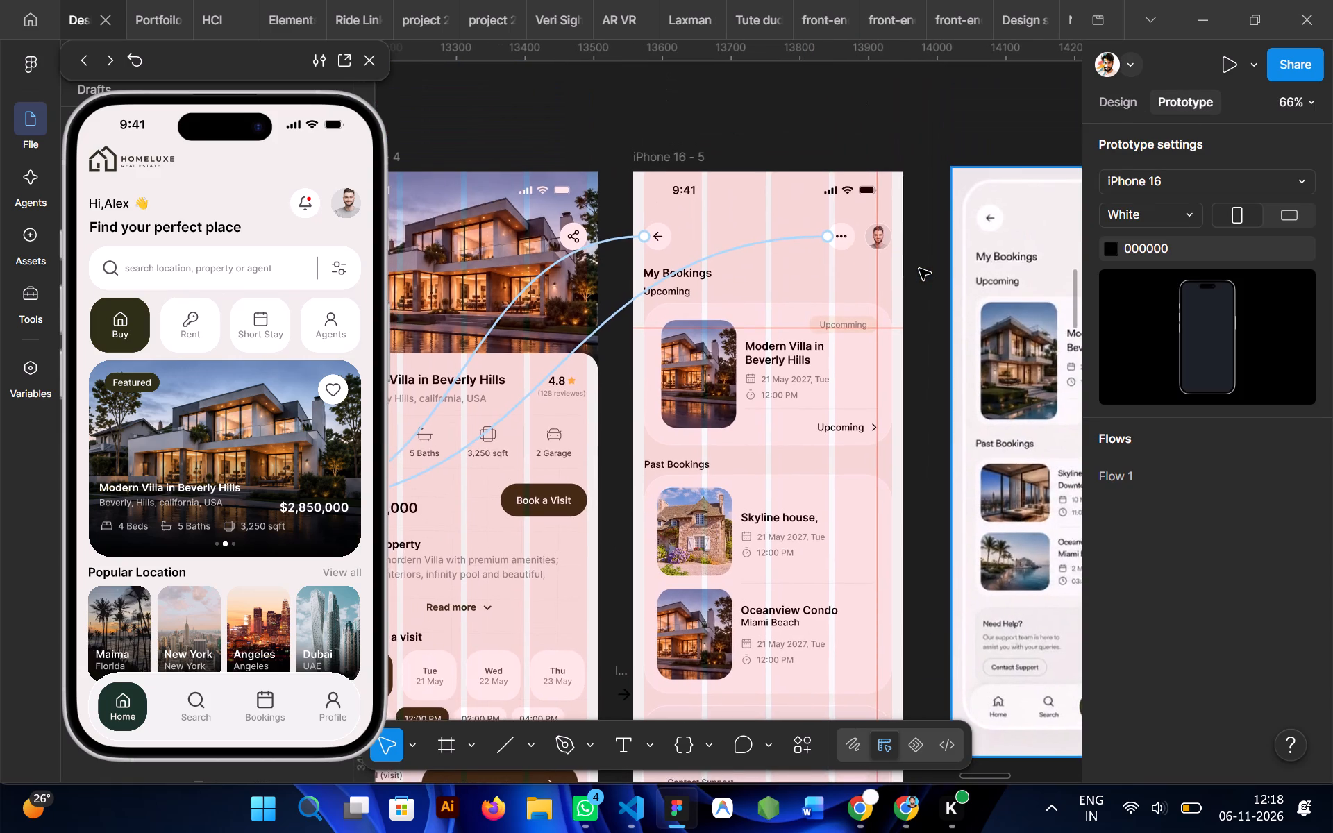
scroll(919, 269, "left", 1)
scroll(714, 308, "right", 1)
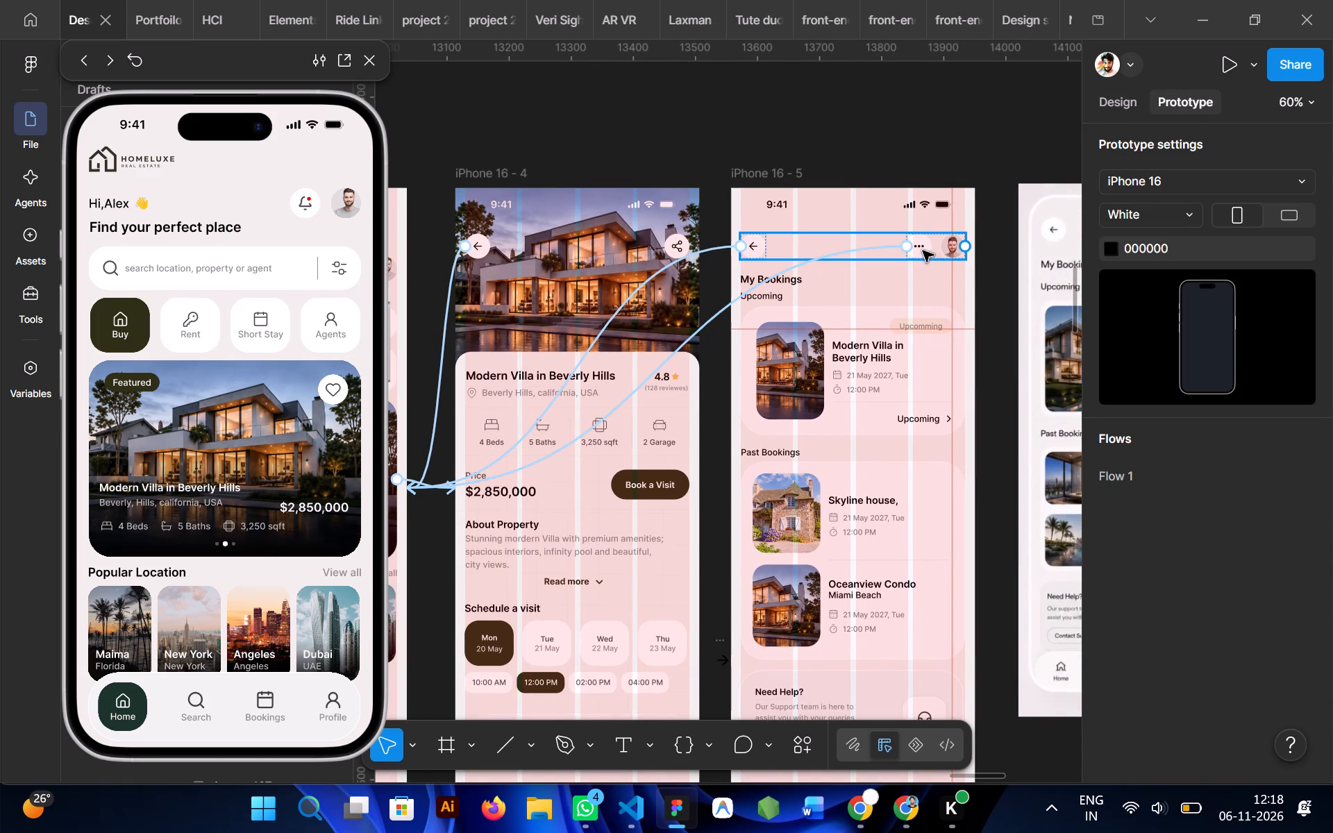
left_click(711, 314)
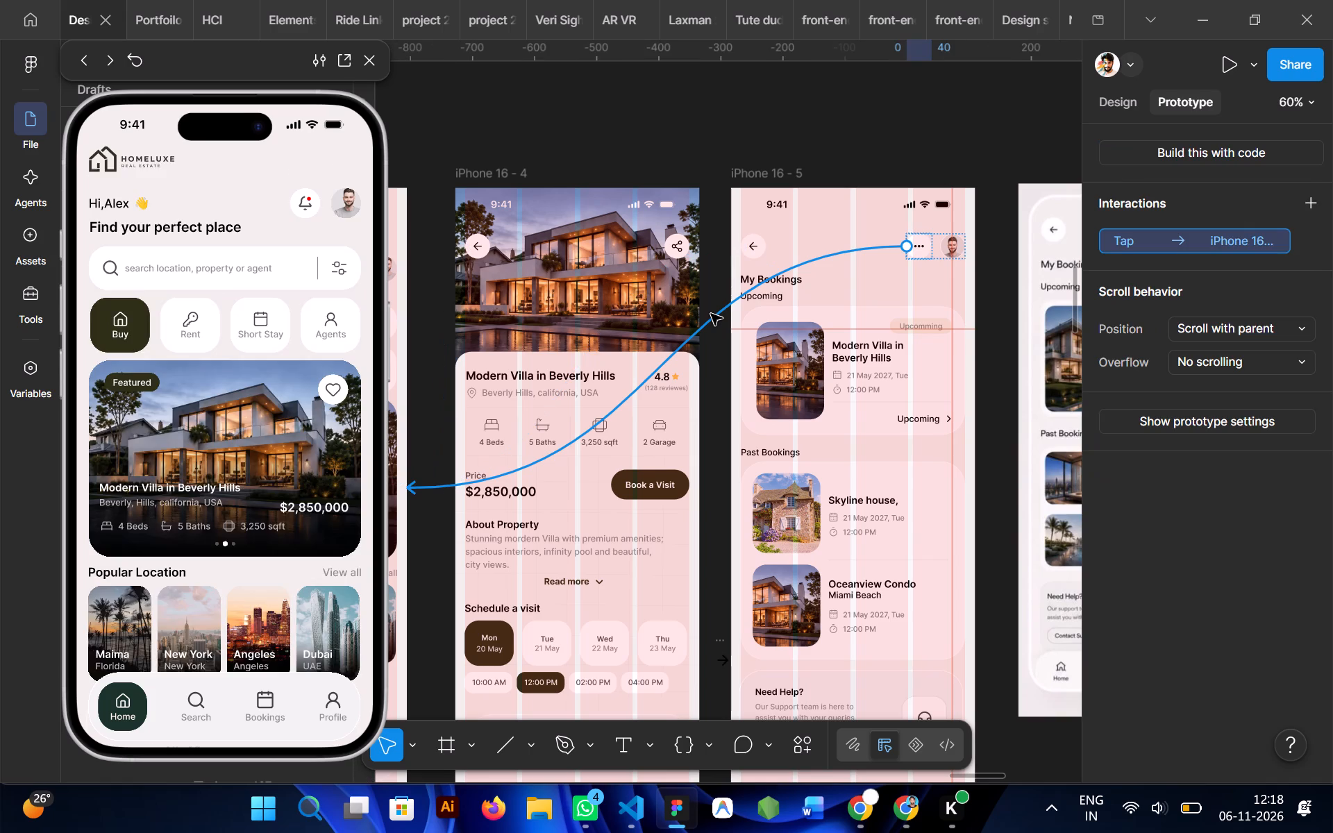
key("Delete")
Redirect the My Bookings back arrow's tap interaction to the property details screen, iPhone 16 - 4.
left_click(754, 241)
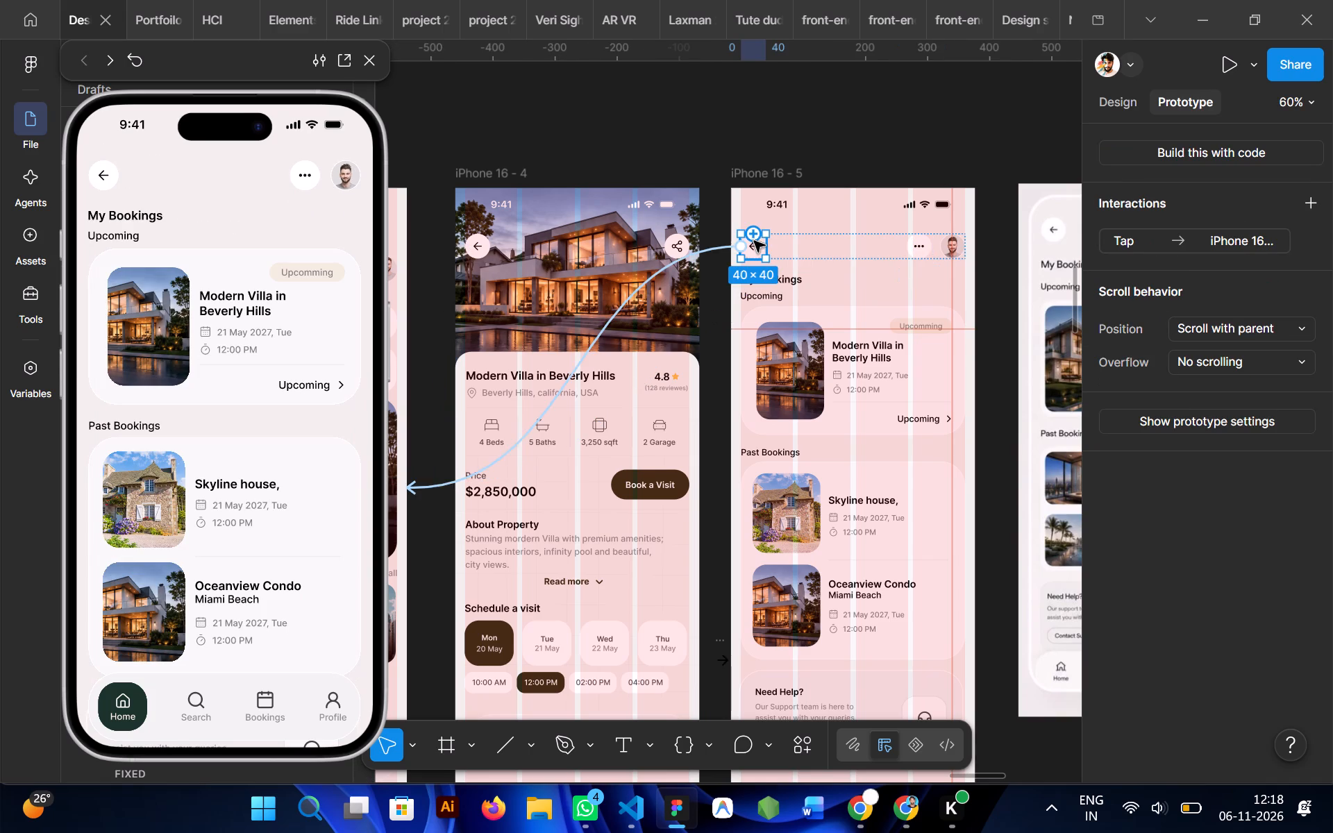
scroll(528, 360, "right", 1)
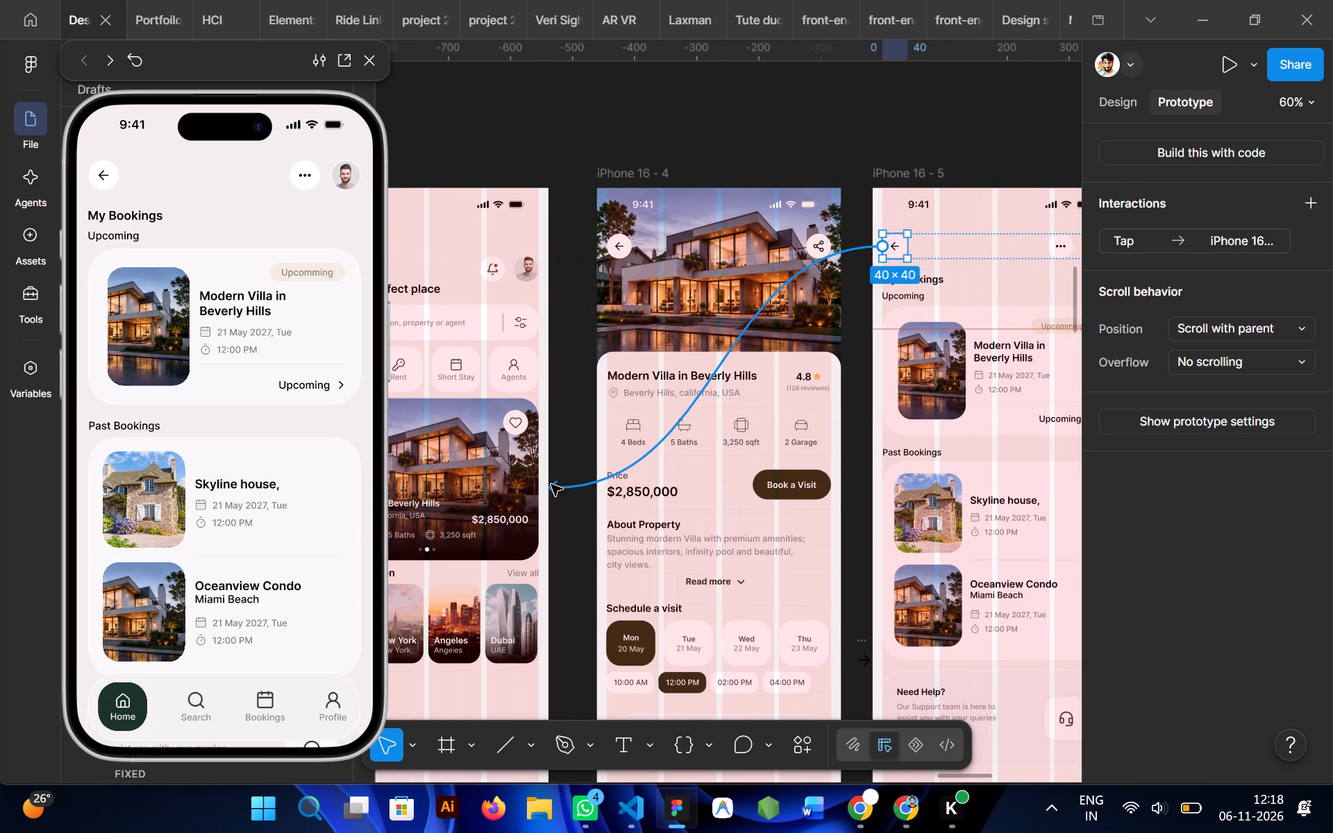
left_click_drag(554, 486, 659, 485)
scroll(607, 425, "left", 1)
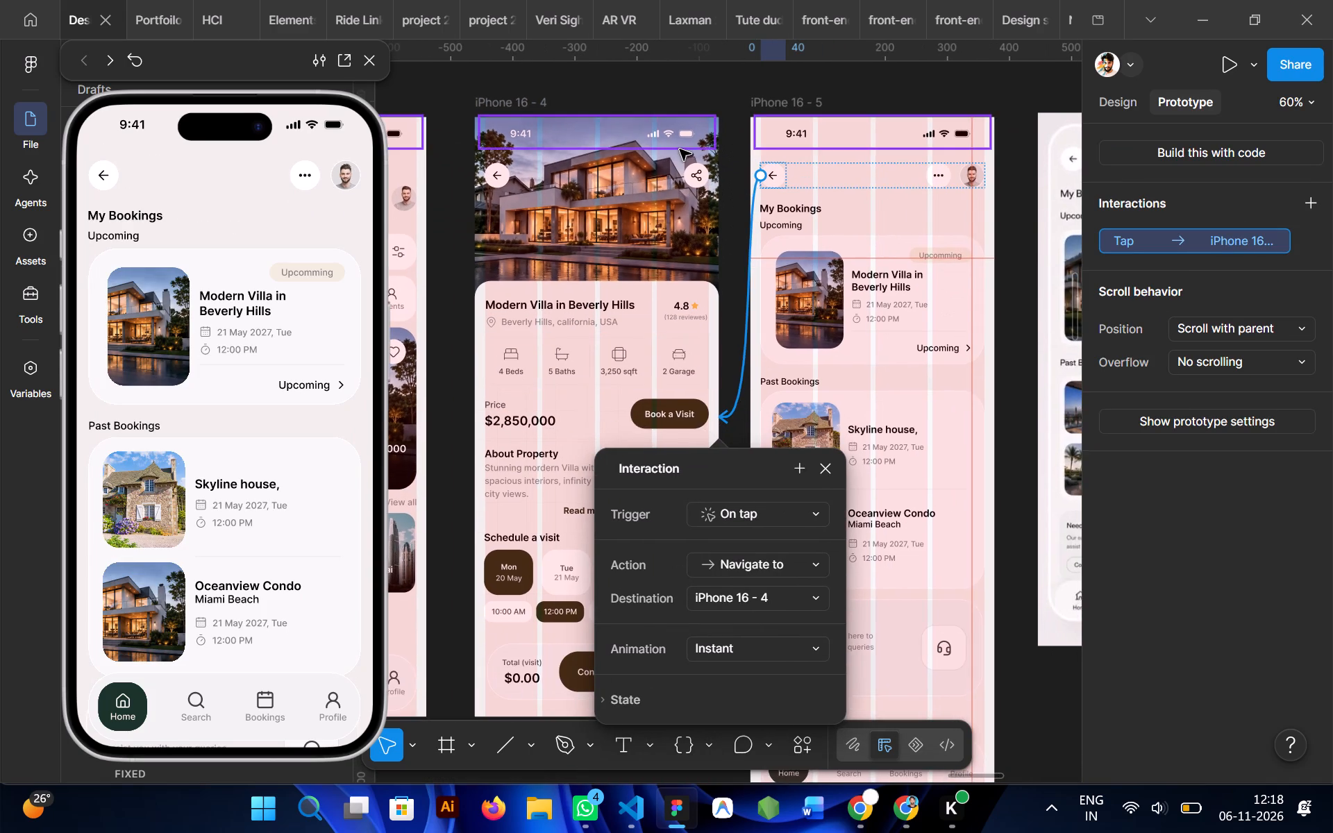
scroll(680, 149, "up", 1)
left_click(702, 160)
Connect the Bookings item in the home screen's navigation bar to iPhone 16 - 5, navigating on tap with Instant animation.
scroll(702, 160, "right", 1)
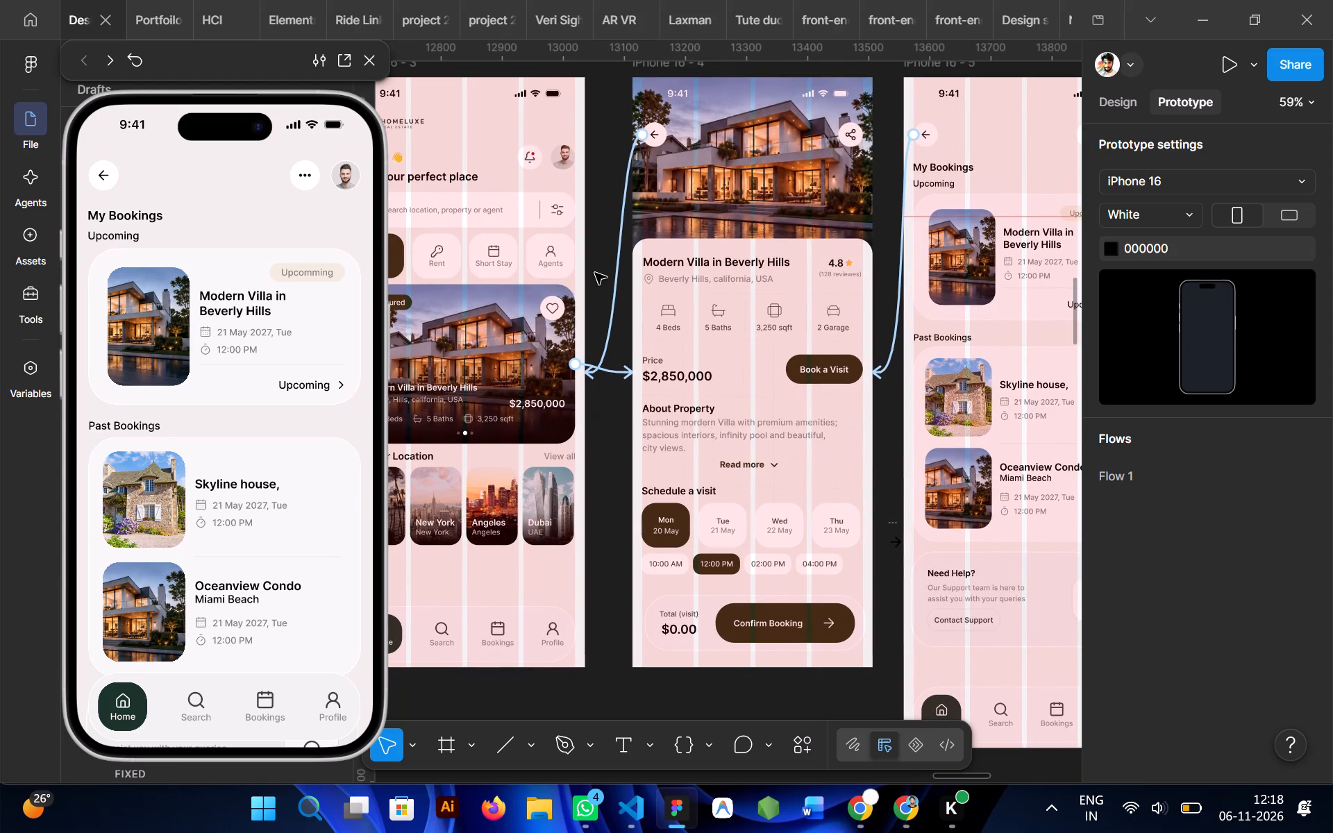
scroll(595, 273, "down", 1)
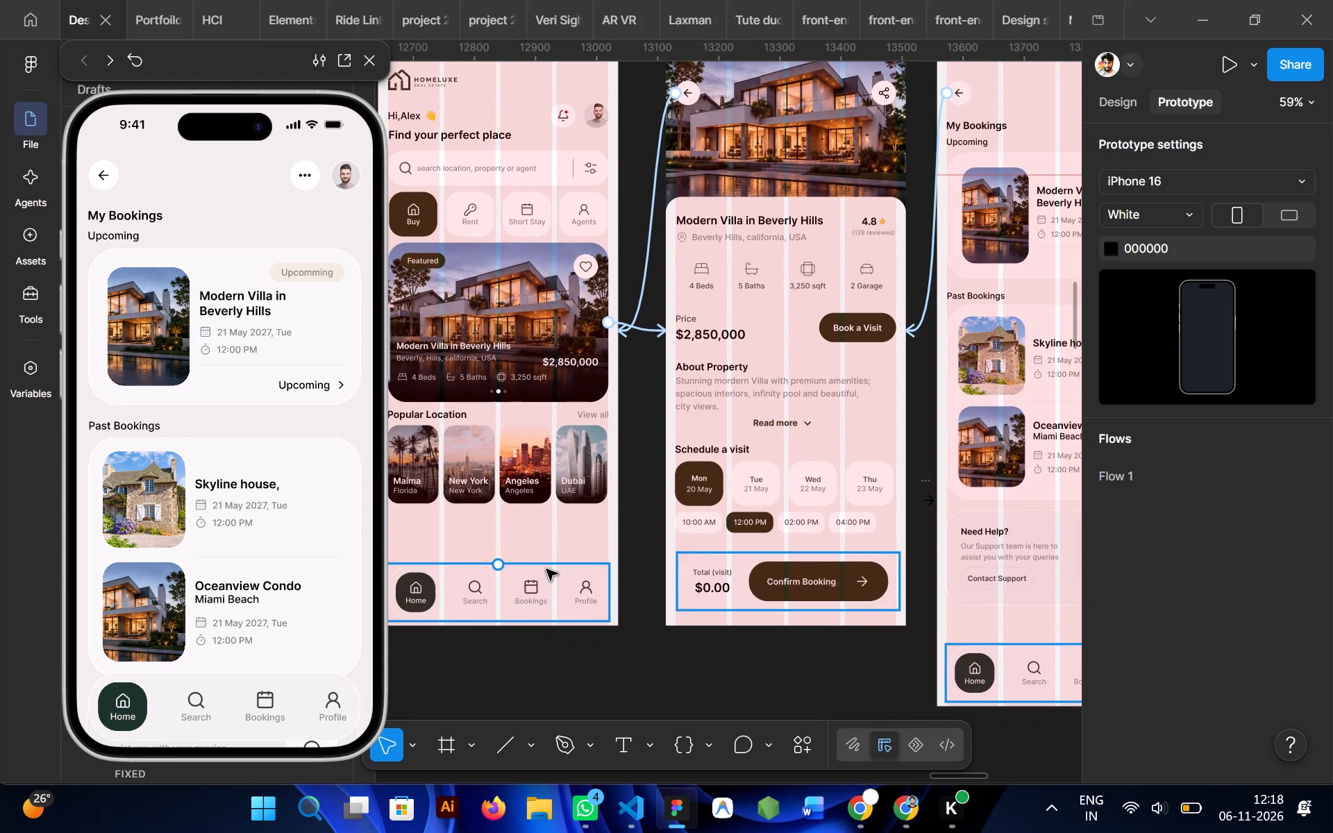
double_click(533, 587)
double_click(533, 586)
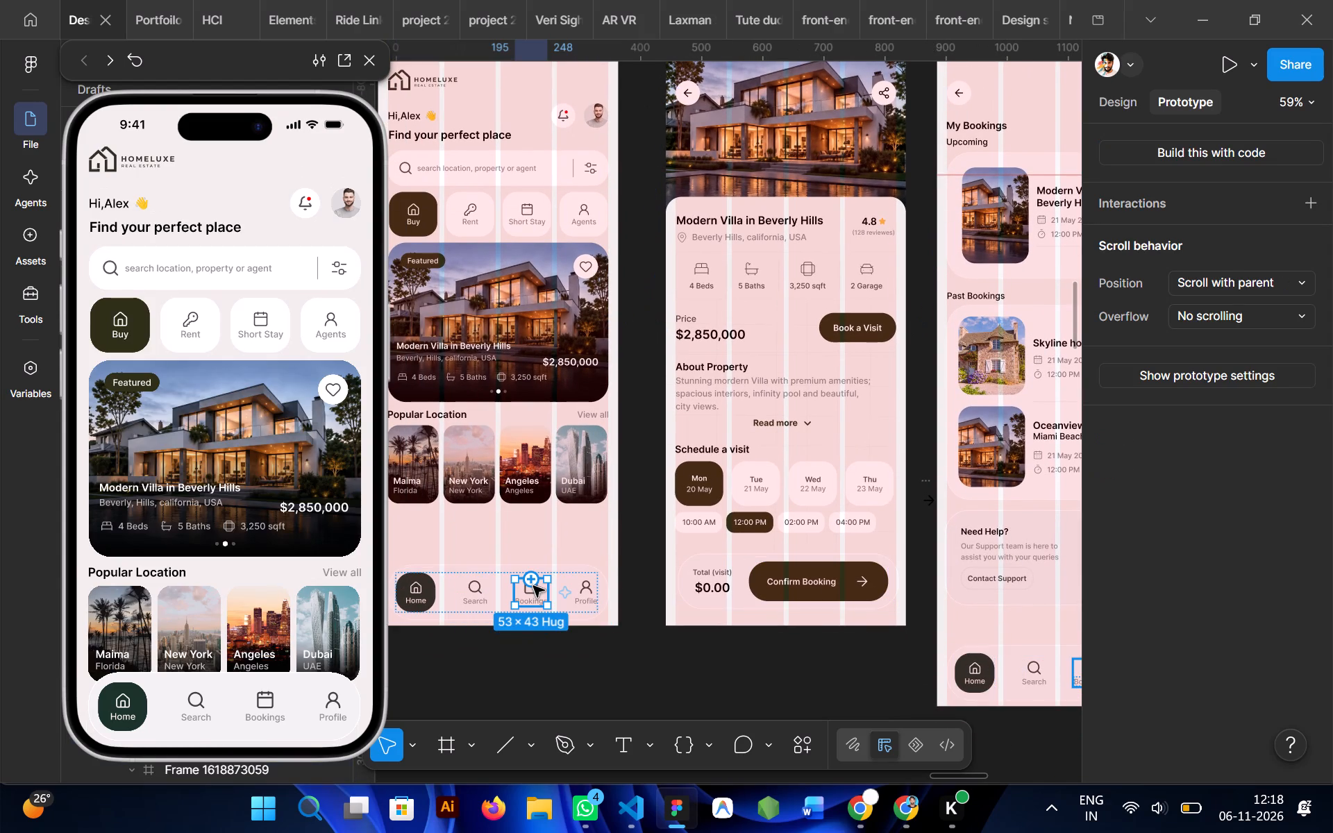
scroll(533, 586, "down", 1)
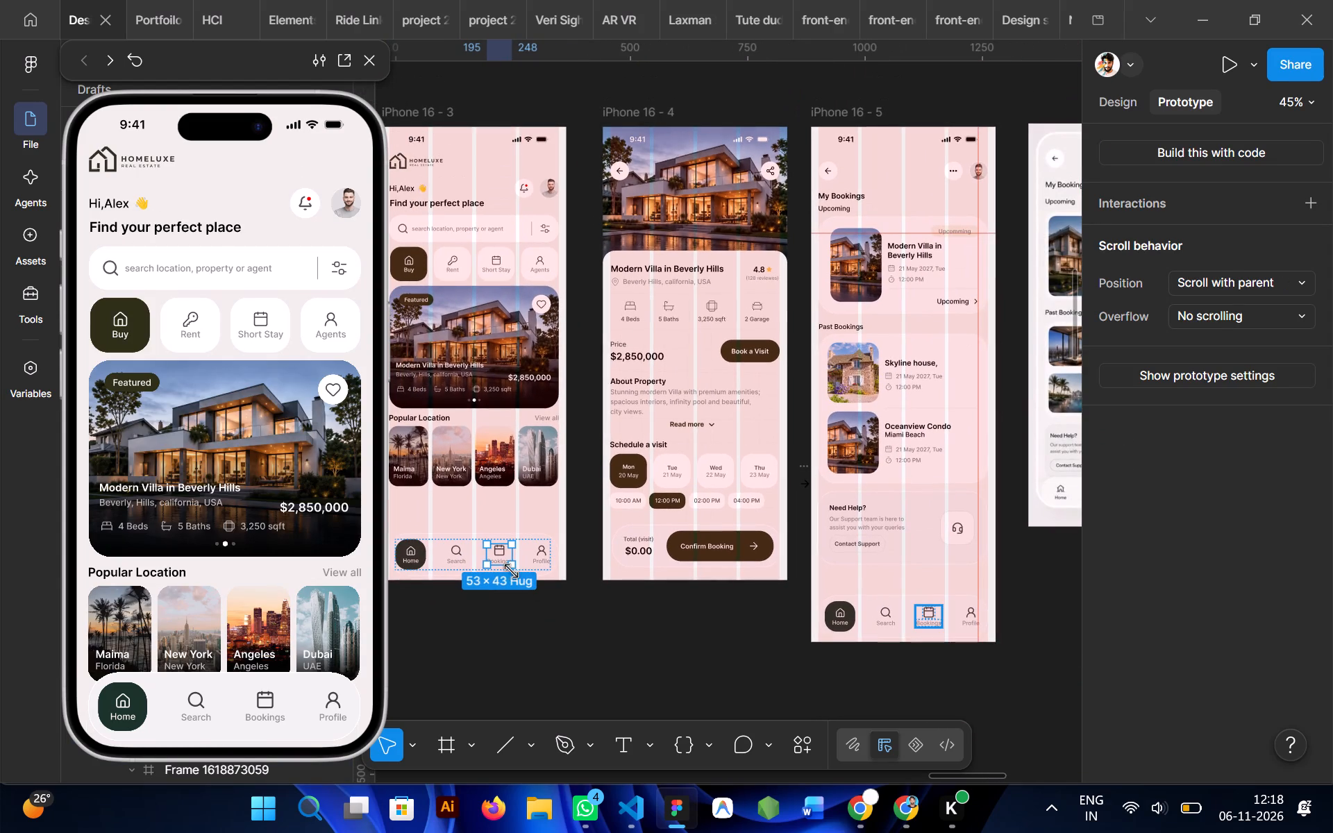
left_click_drag(496, 564, 877, 548)
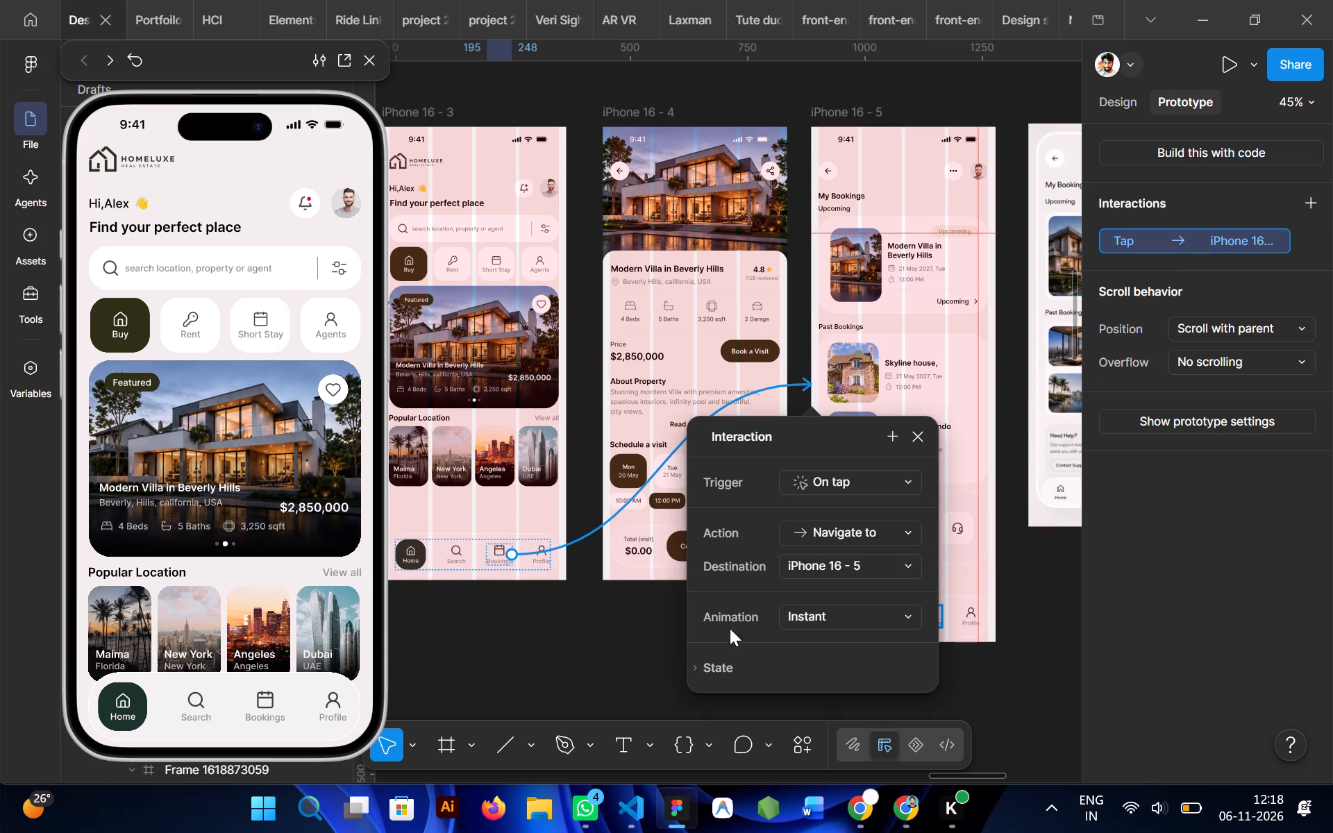
left_click(573, 653)
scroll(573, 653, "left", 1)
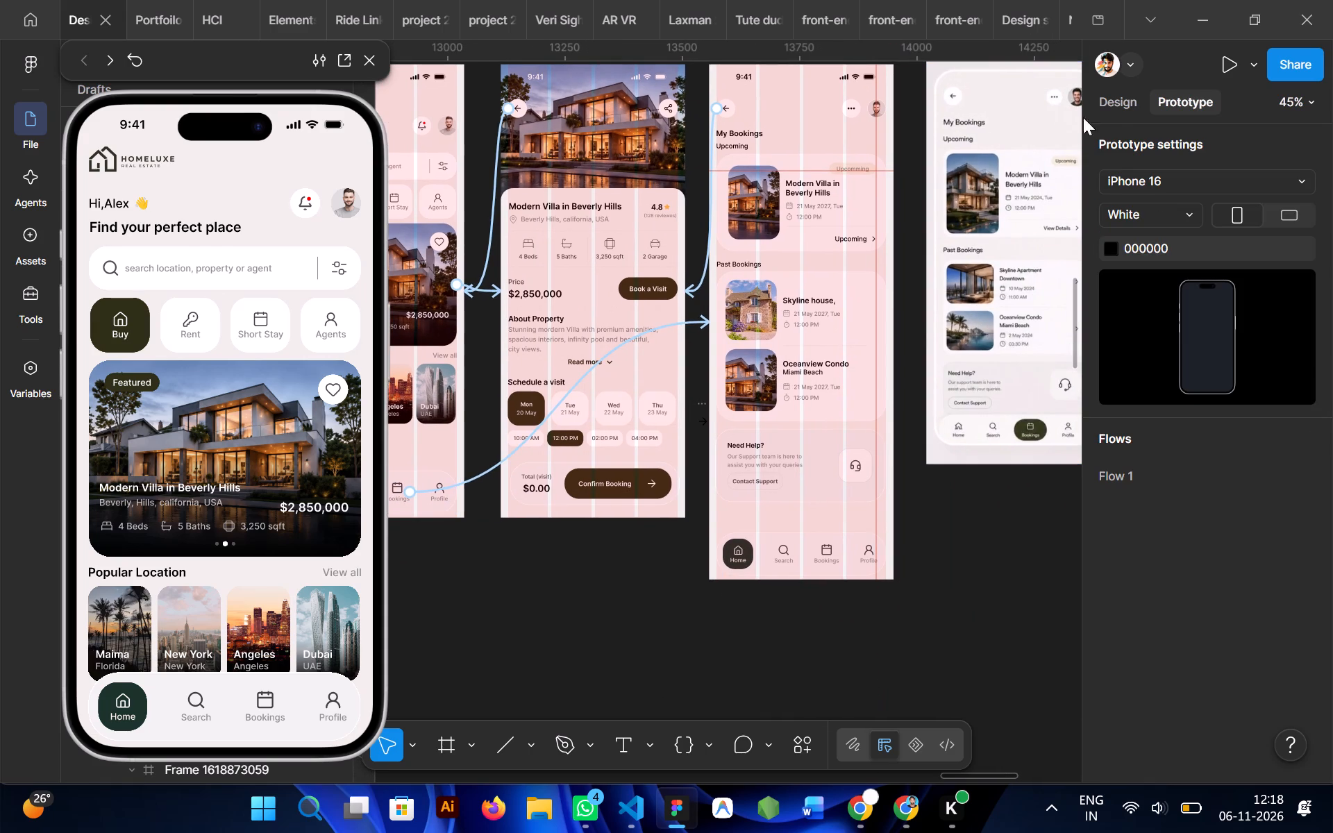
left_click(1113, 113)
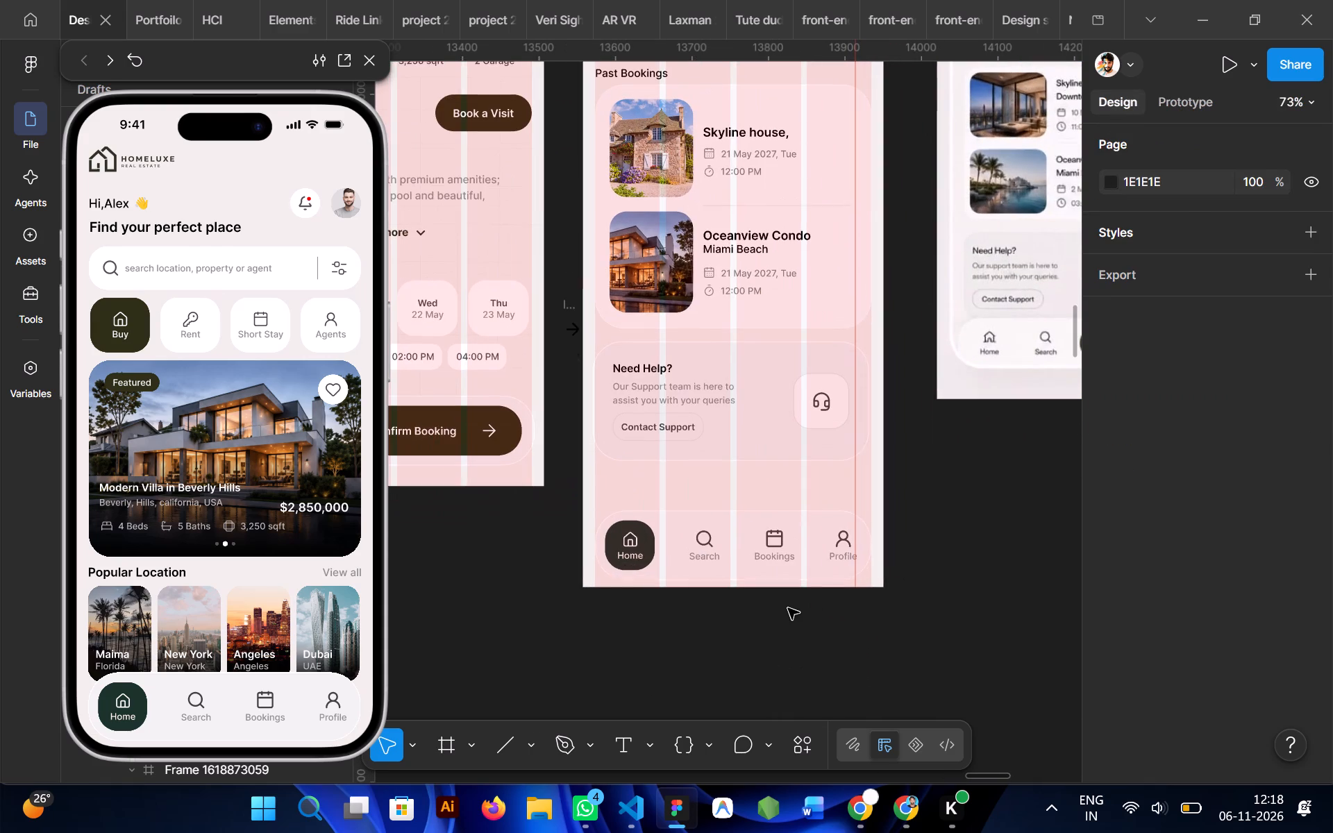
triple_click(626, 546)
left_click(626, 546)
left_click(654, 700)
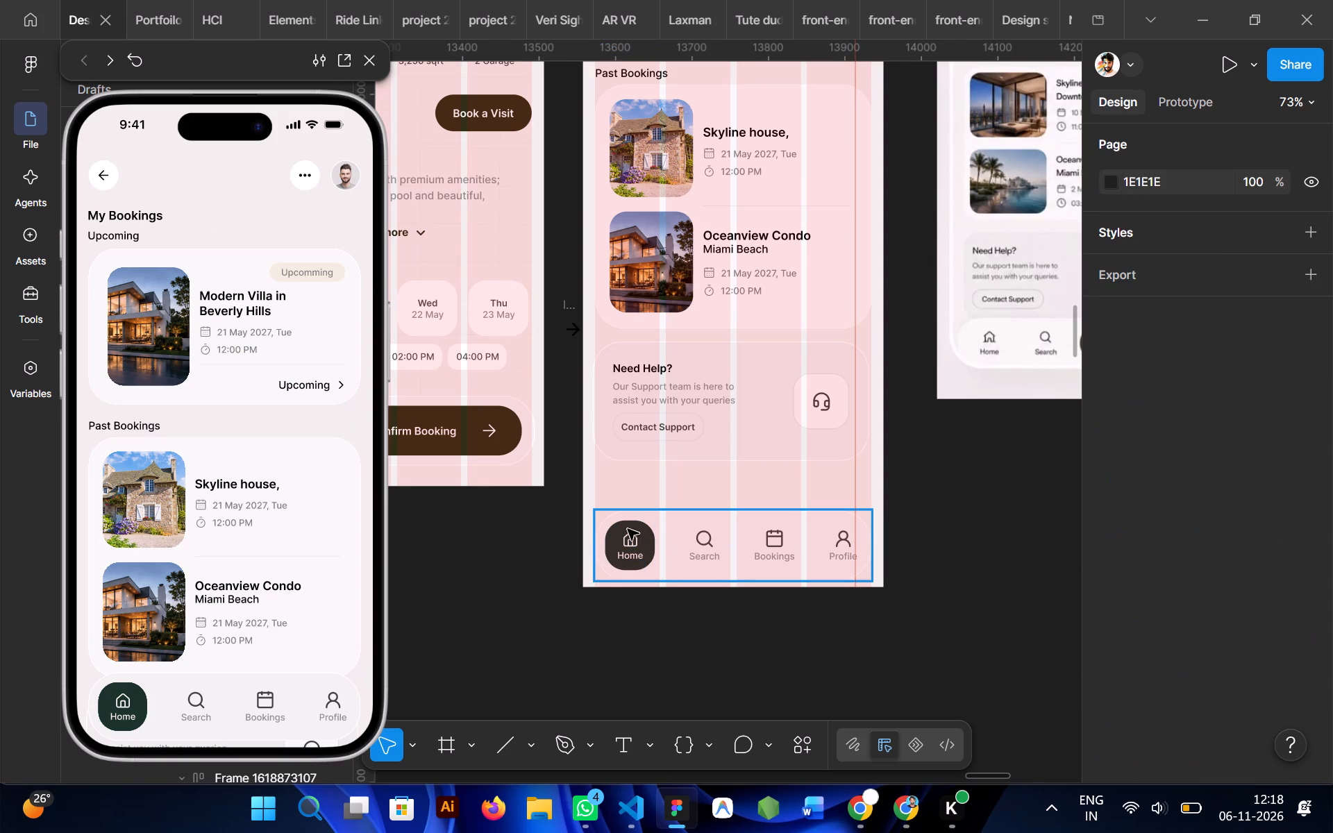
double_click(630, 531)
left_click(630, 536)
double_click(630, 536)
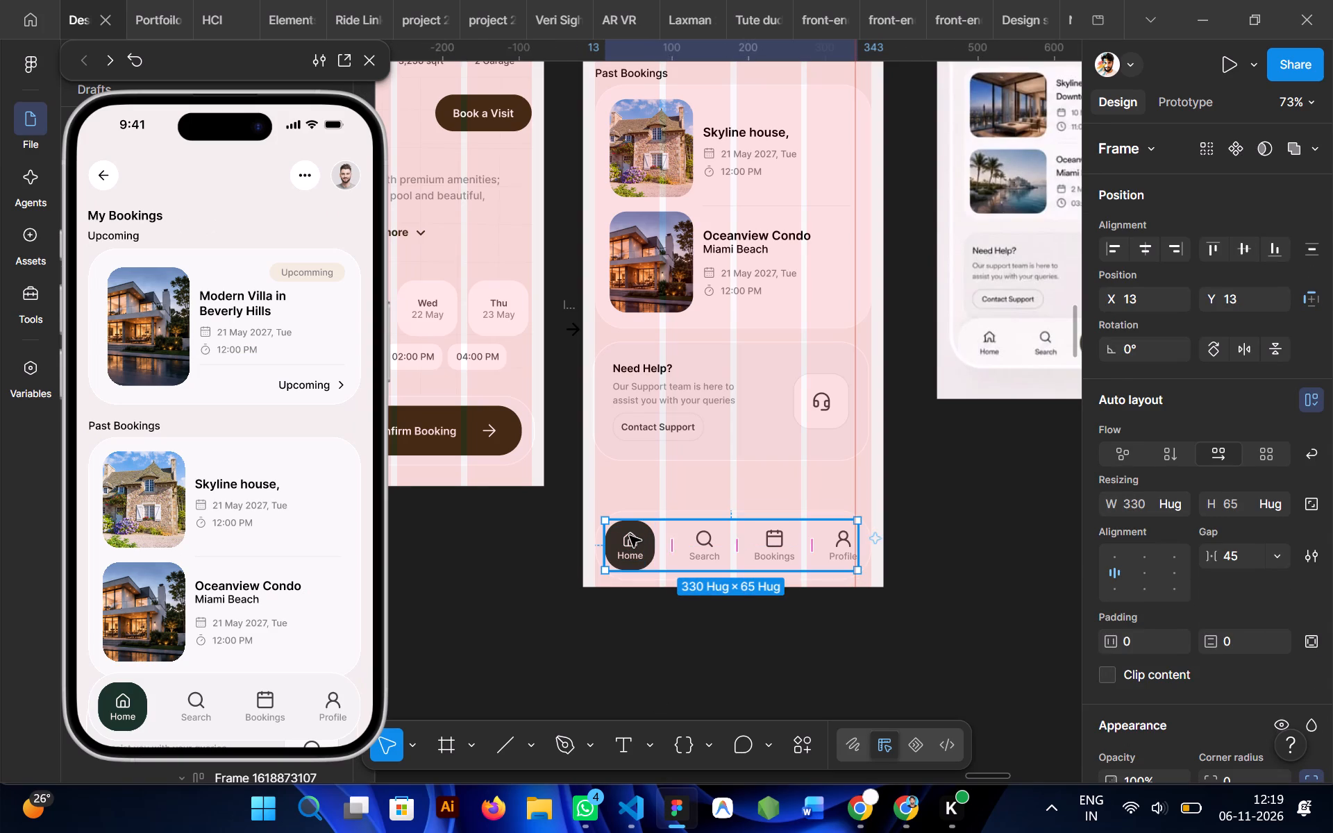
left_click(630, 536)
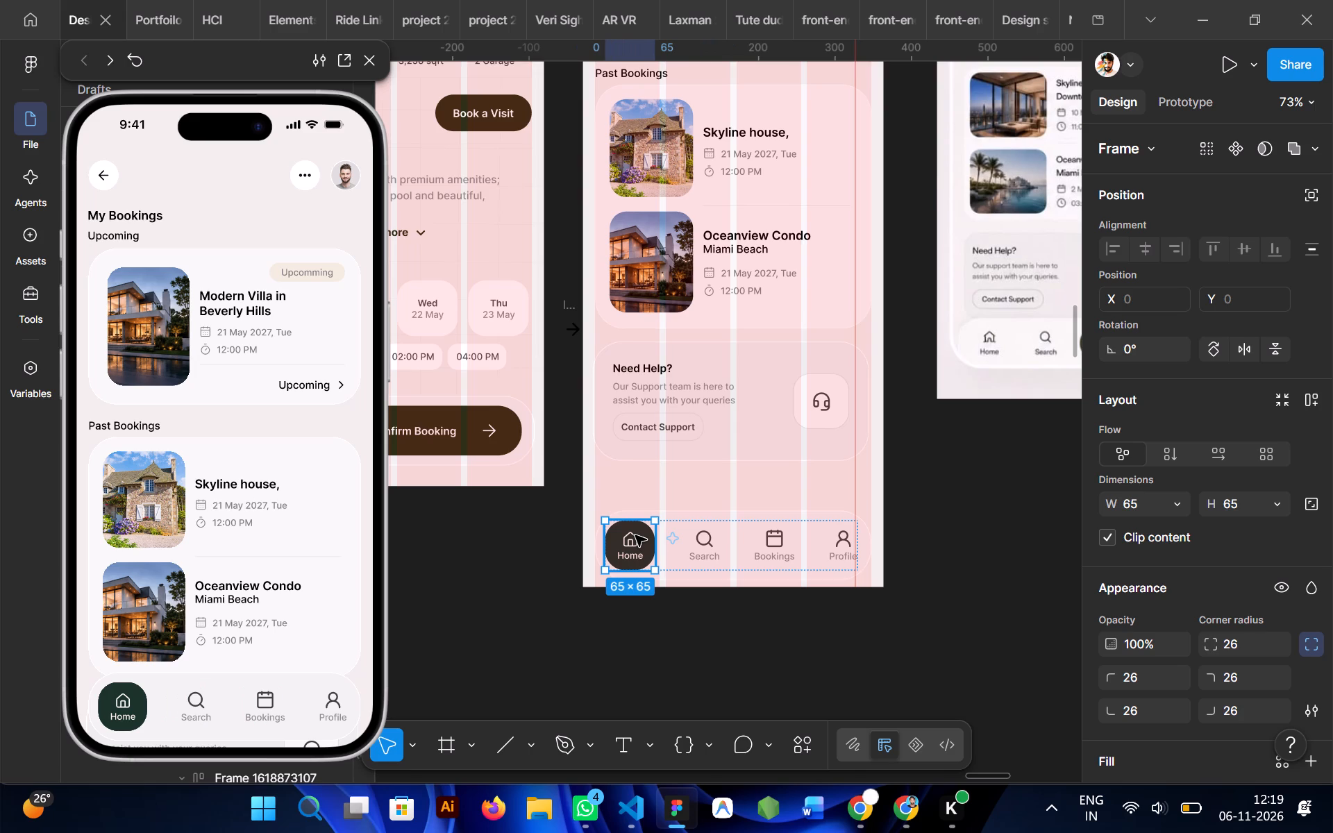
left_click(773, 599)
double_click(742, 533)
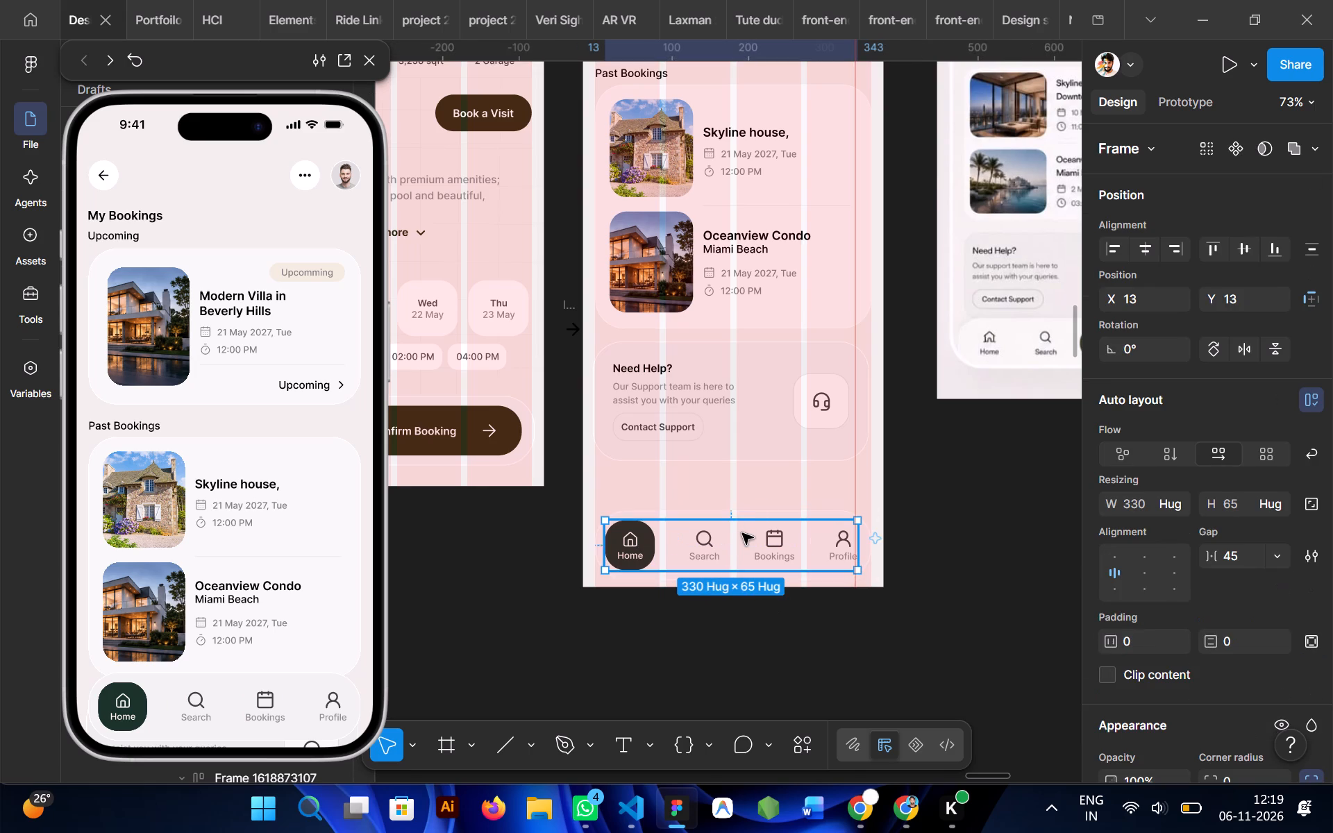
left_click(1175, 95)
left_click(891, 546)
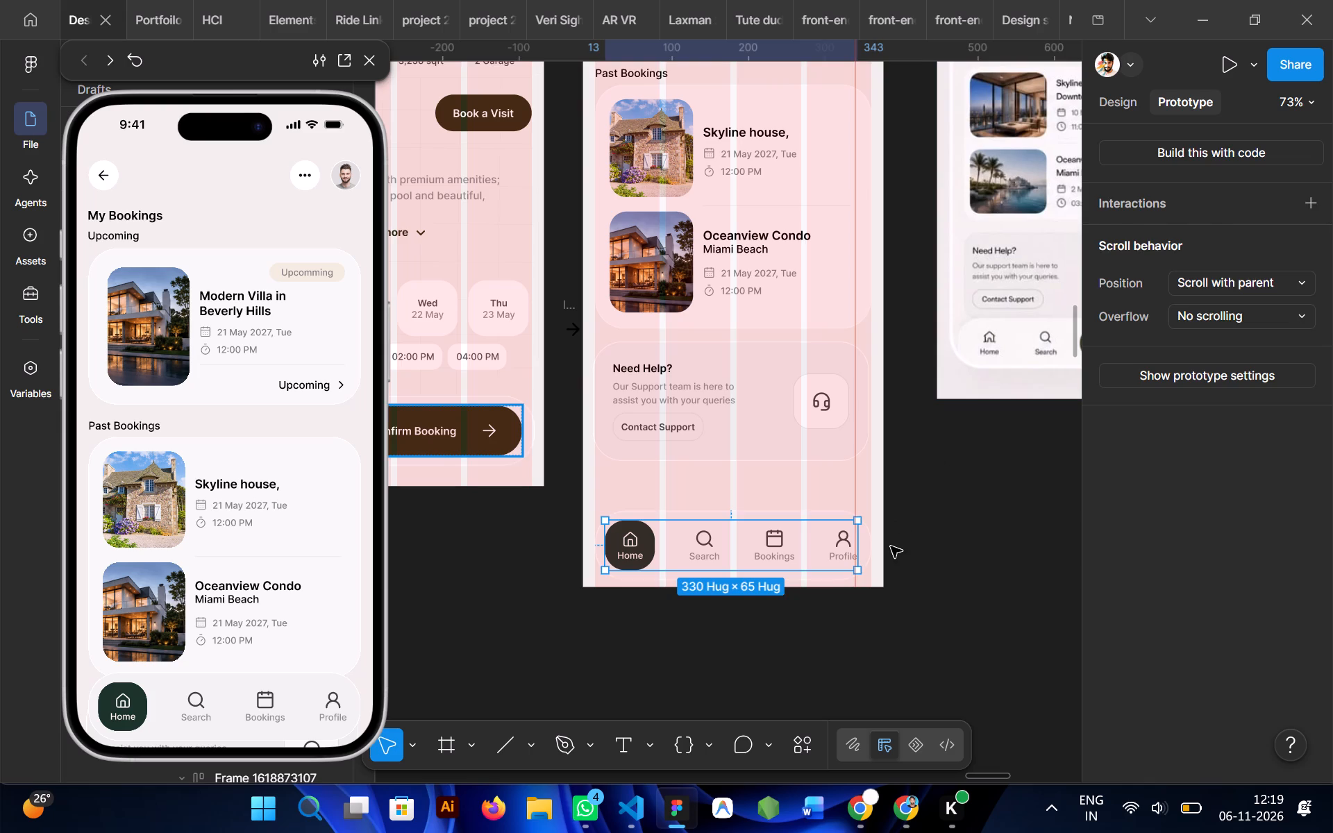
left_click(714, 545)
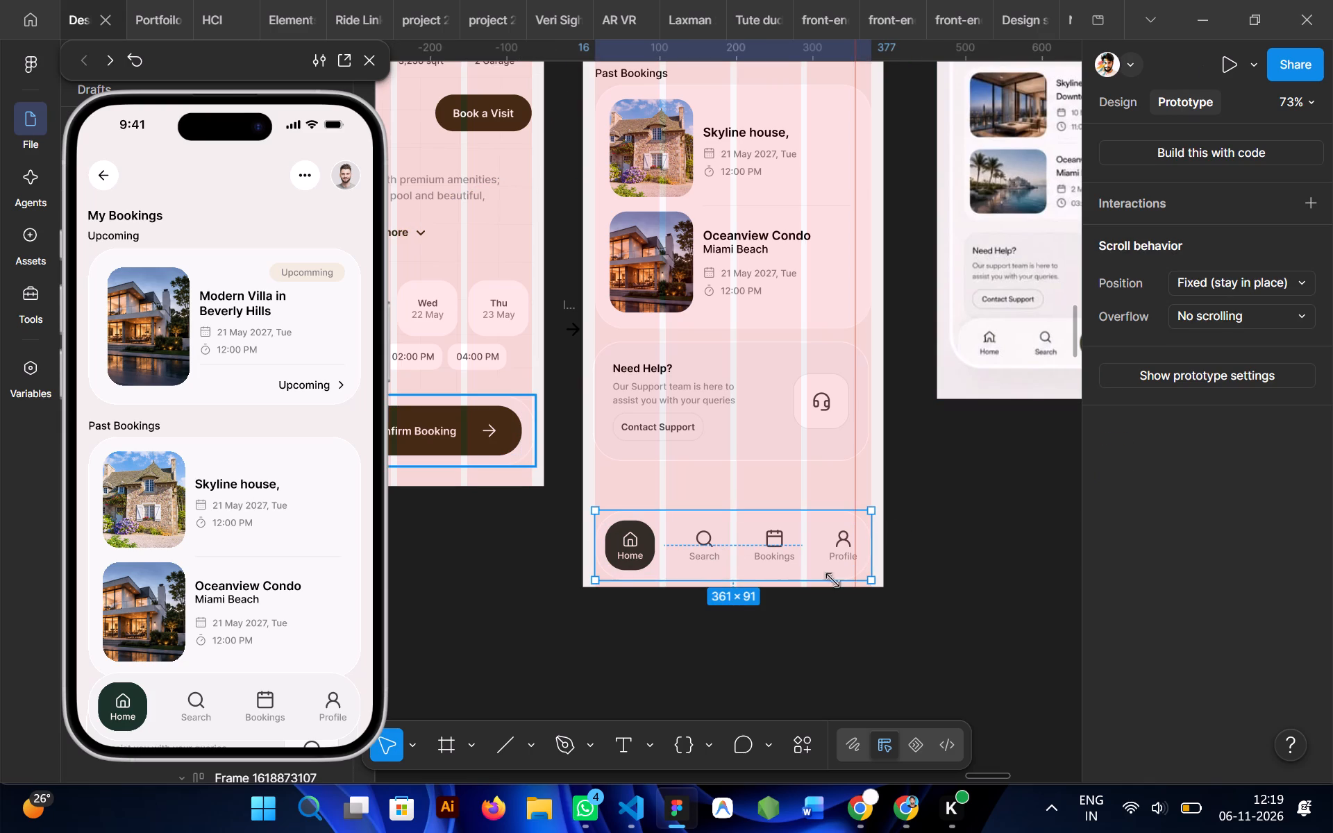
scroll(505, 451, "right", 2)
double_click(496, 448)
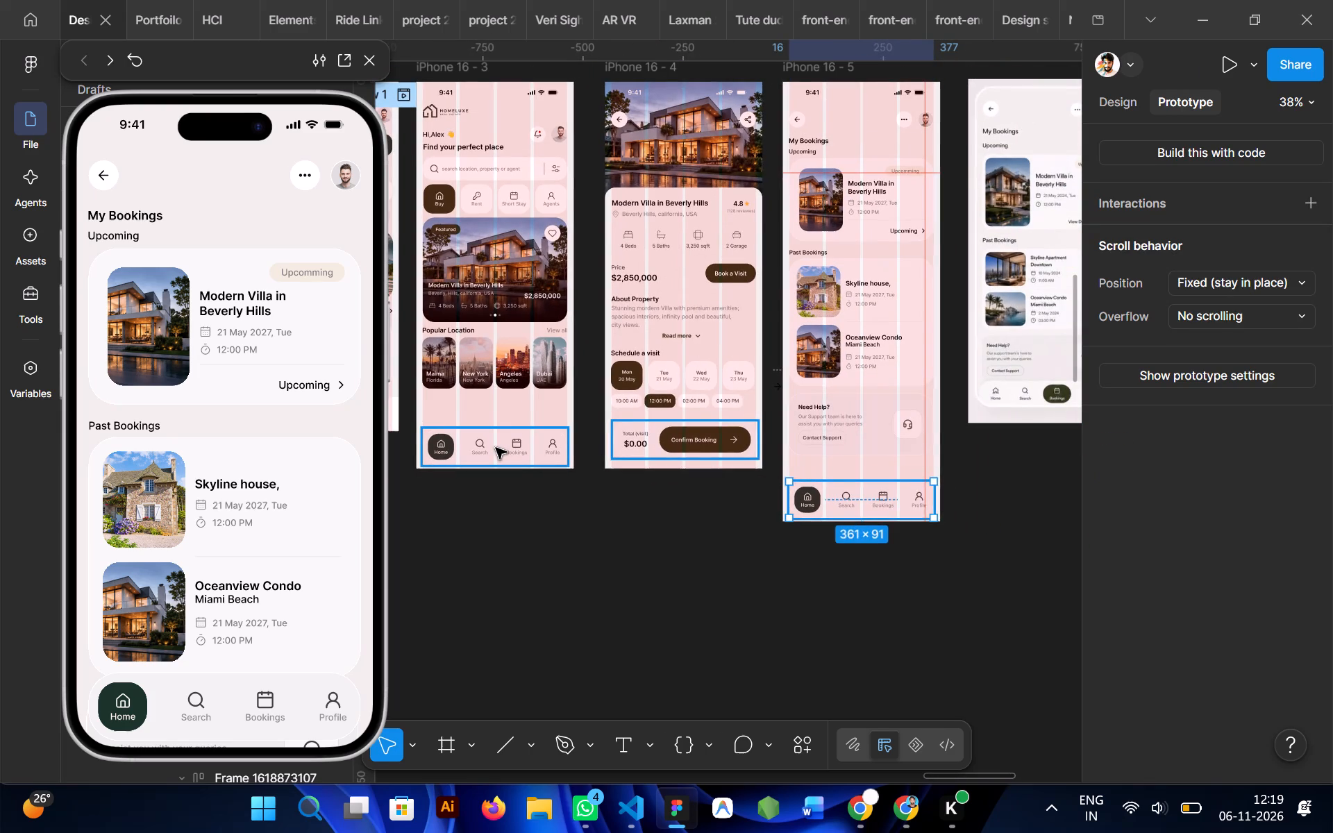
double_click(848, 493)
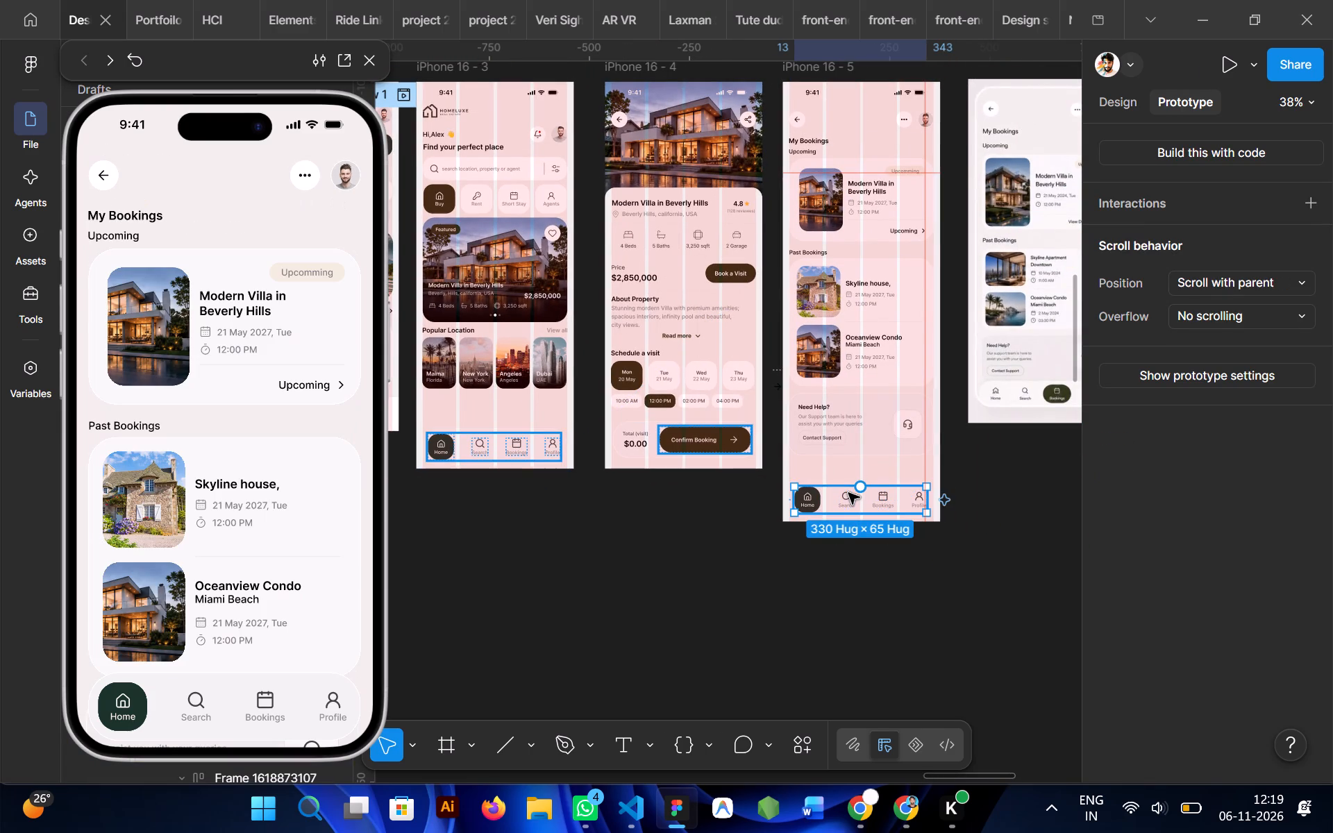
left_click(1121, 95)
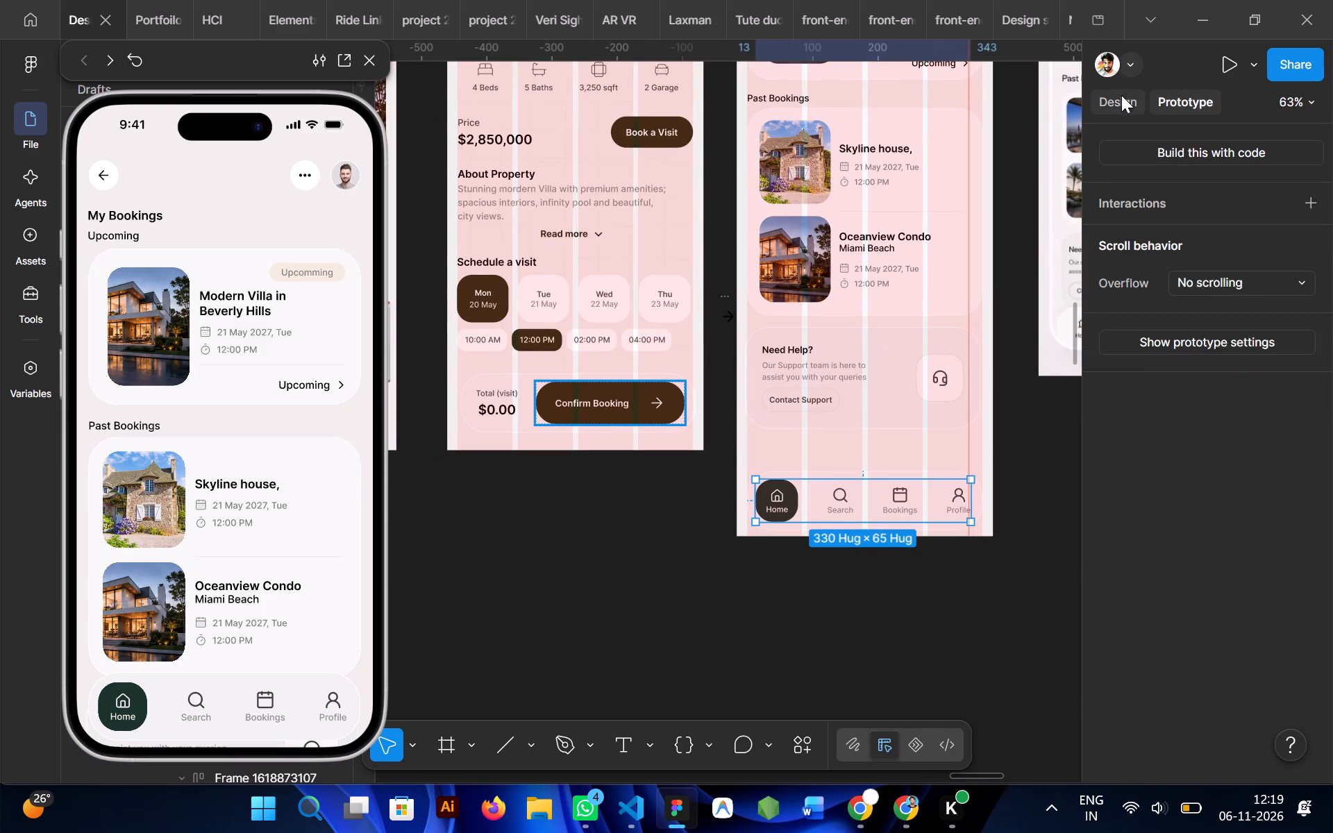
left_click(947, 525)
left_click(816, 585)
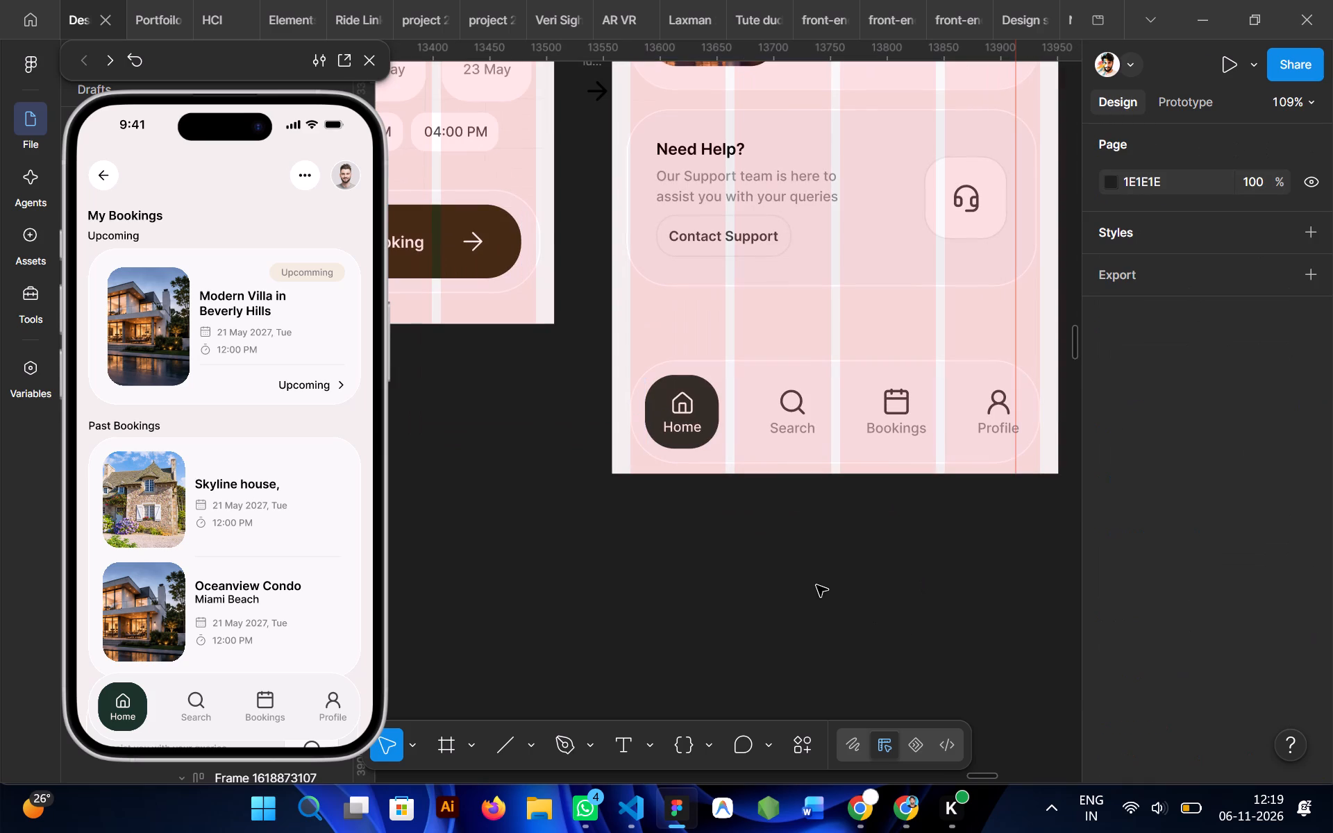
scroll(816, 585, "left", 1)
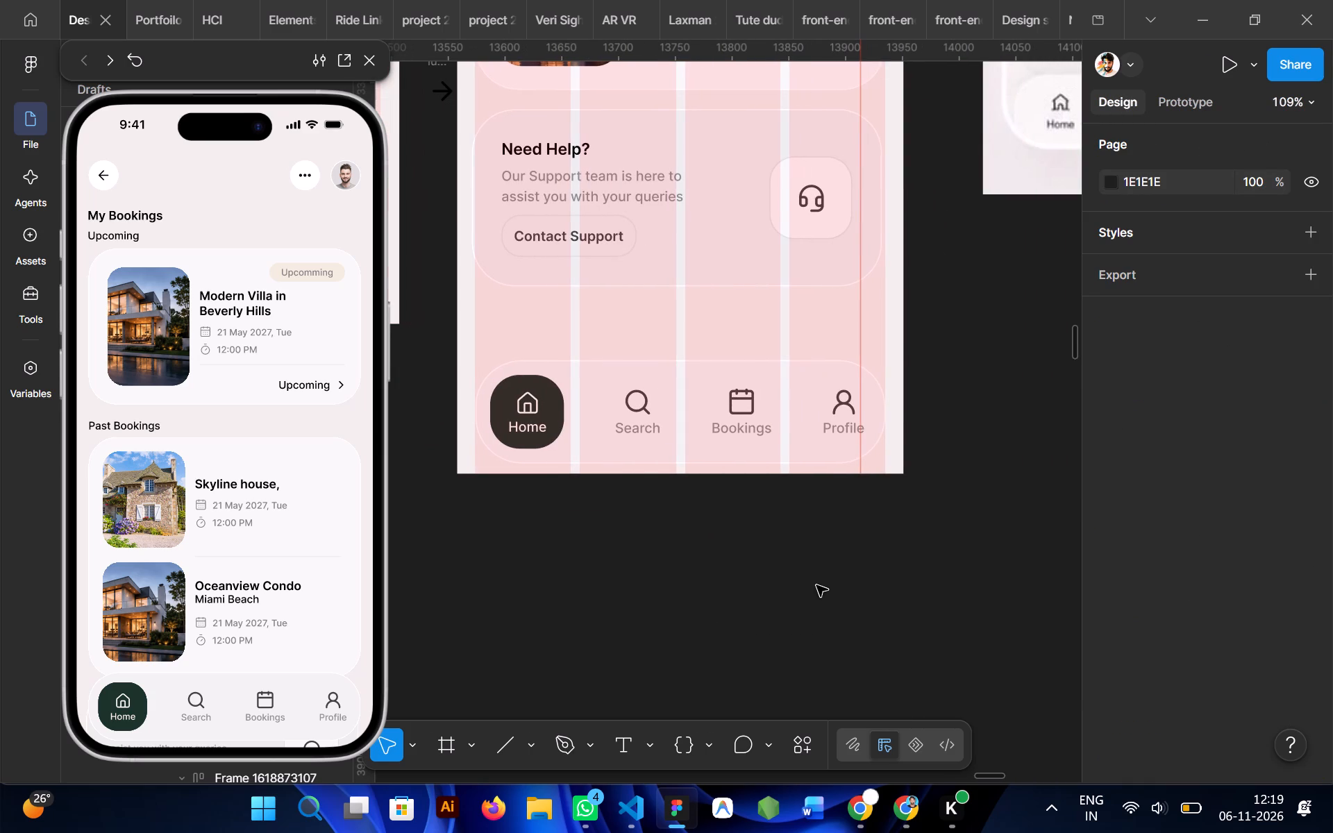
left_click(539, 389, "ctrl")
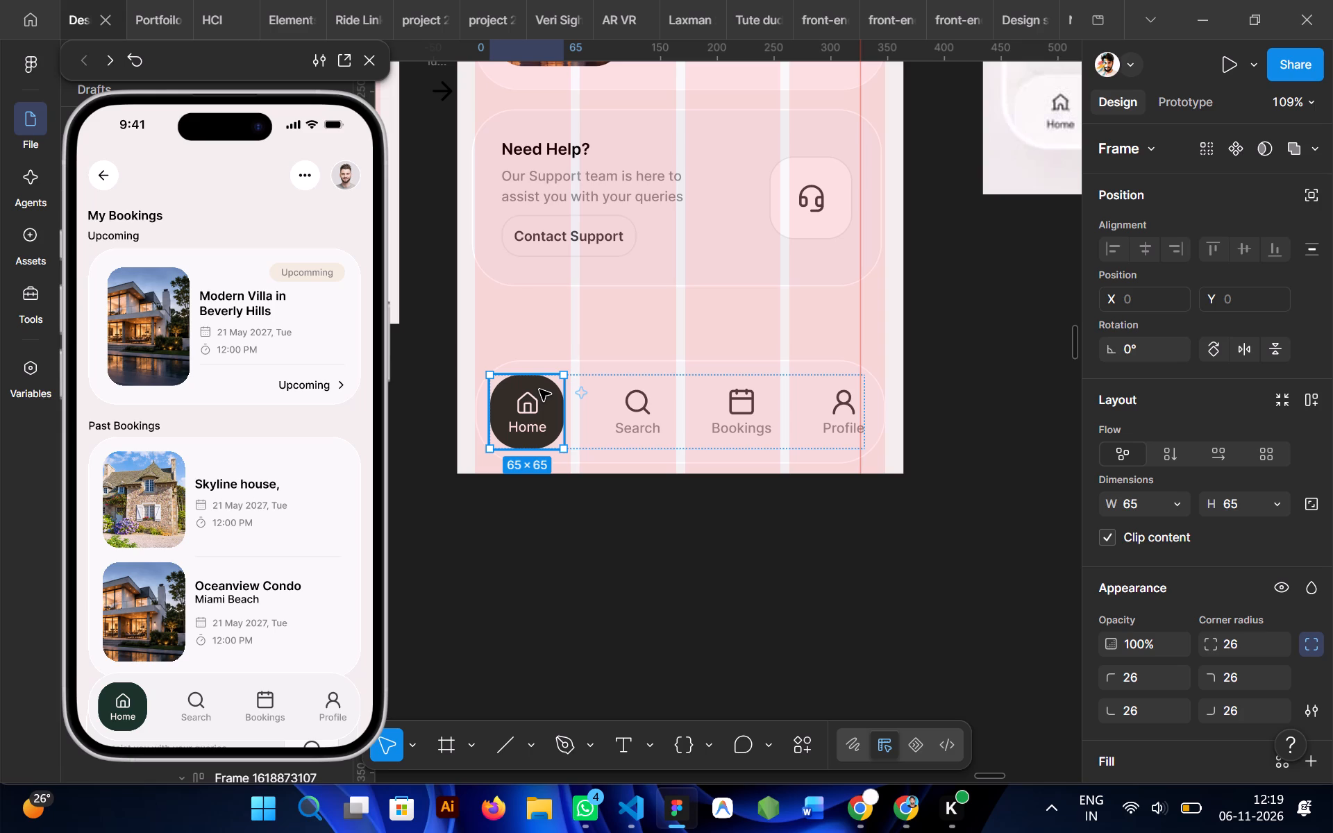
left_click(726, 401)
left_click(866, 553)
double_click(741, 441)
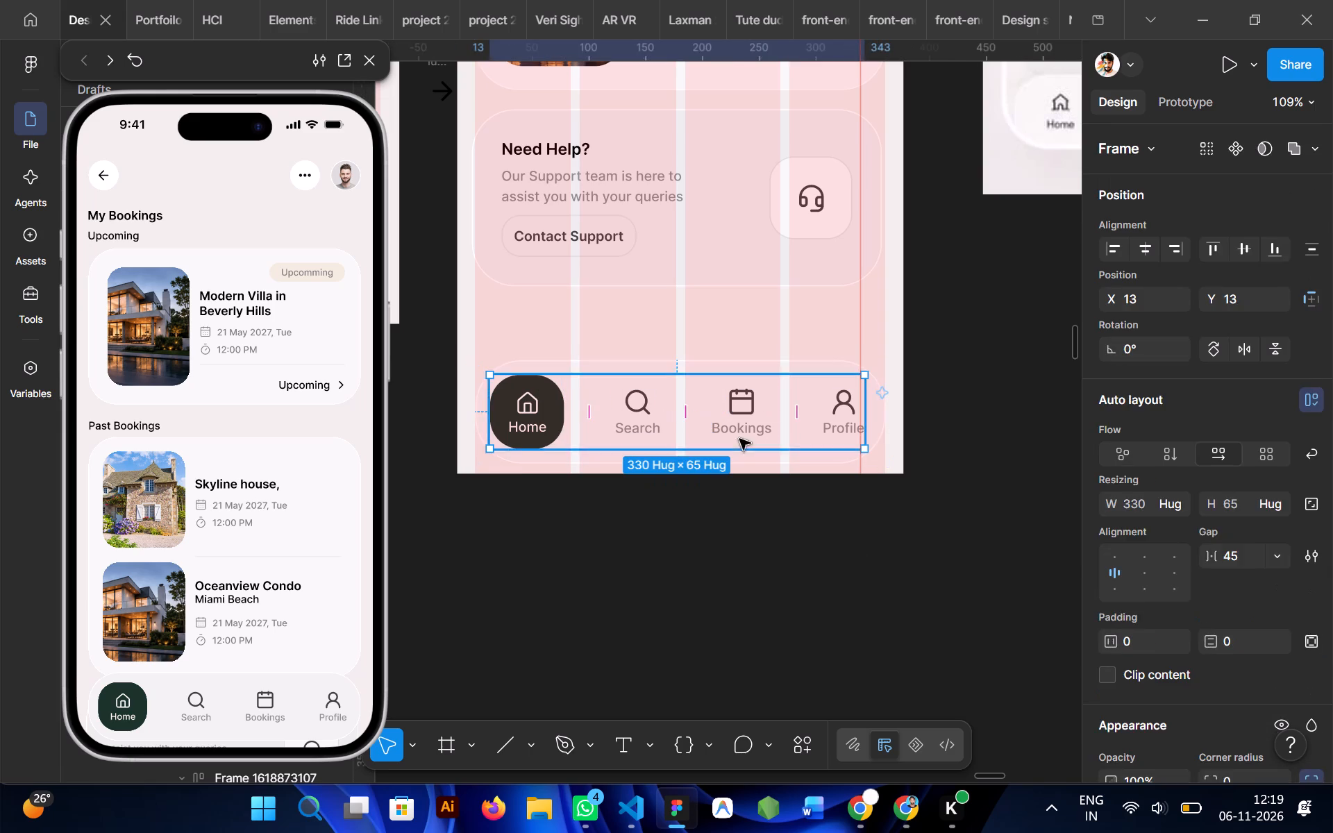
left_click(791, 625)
Duplicate the My Bookings screen's bottom navigation bar onto the empty canvas just below the iPhone 16 - 5 frame.
left_click(734, 423)
left_click_drag(734, 423, 735, 639, "alt")
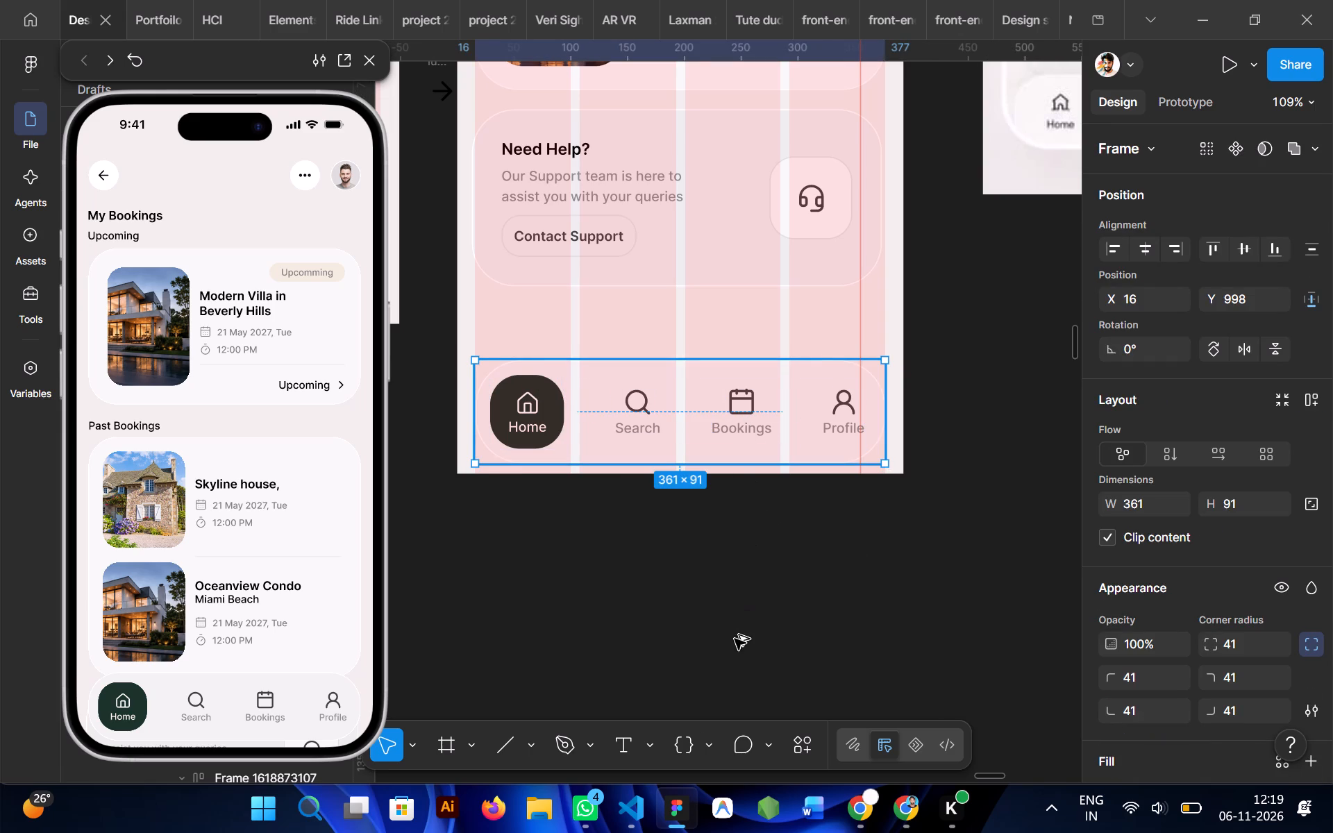
left_click_drag(735, 639, 728, 613, "alt")
scroll(671, 614, "down", 1)
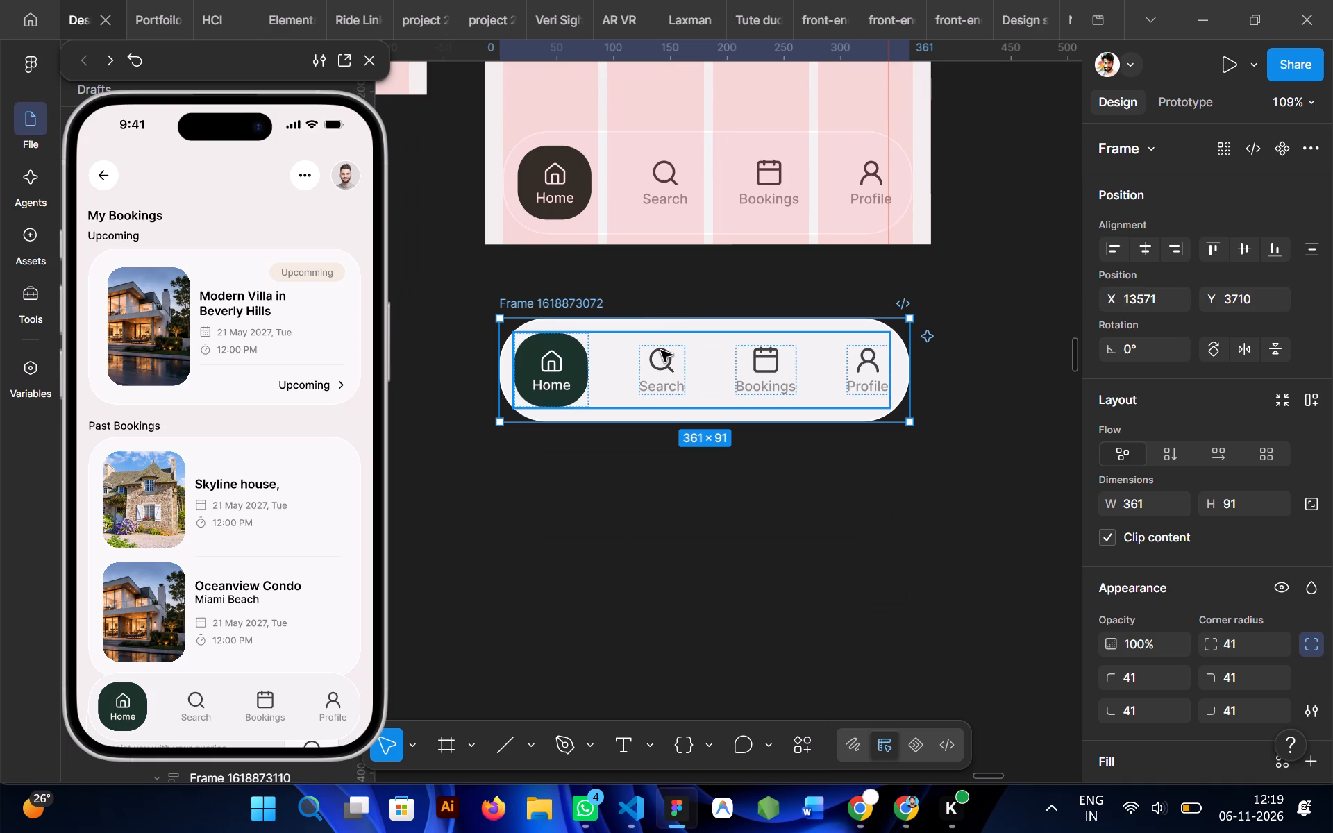
left_click(628, 506)
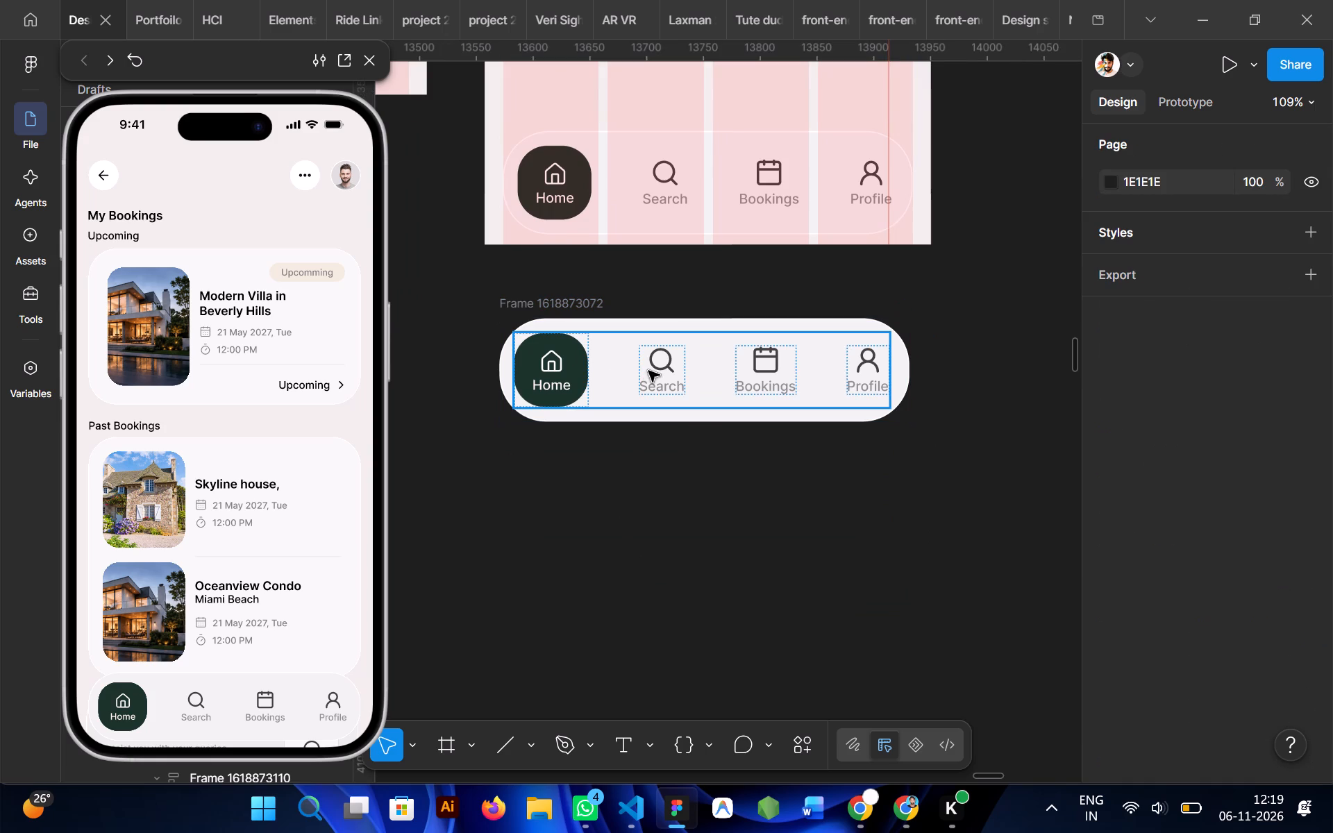
Move the dark green Home pill in the duplicated navigation bar to third place, between Bookings and Profile.
double_click(551, 376)
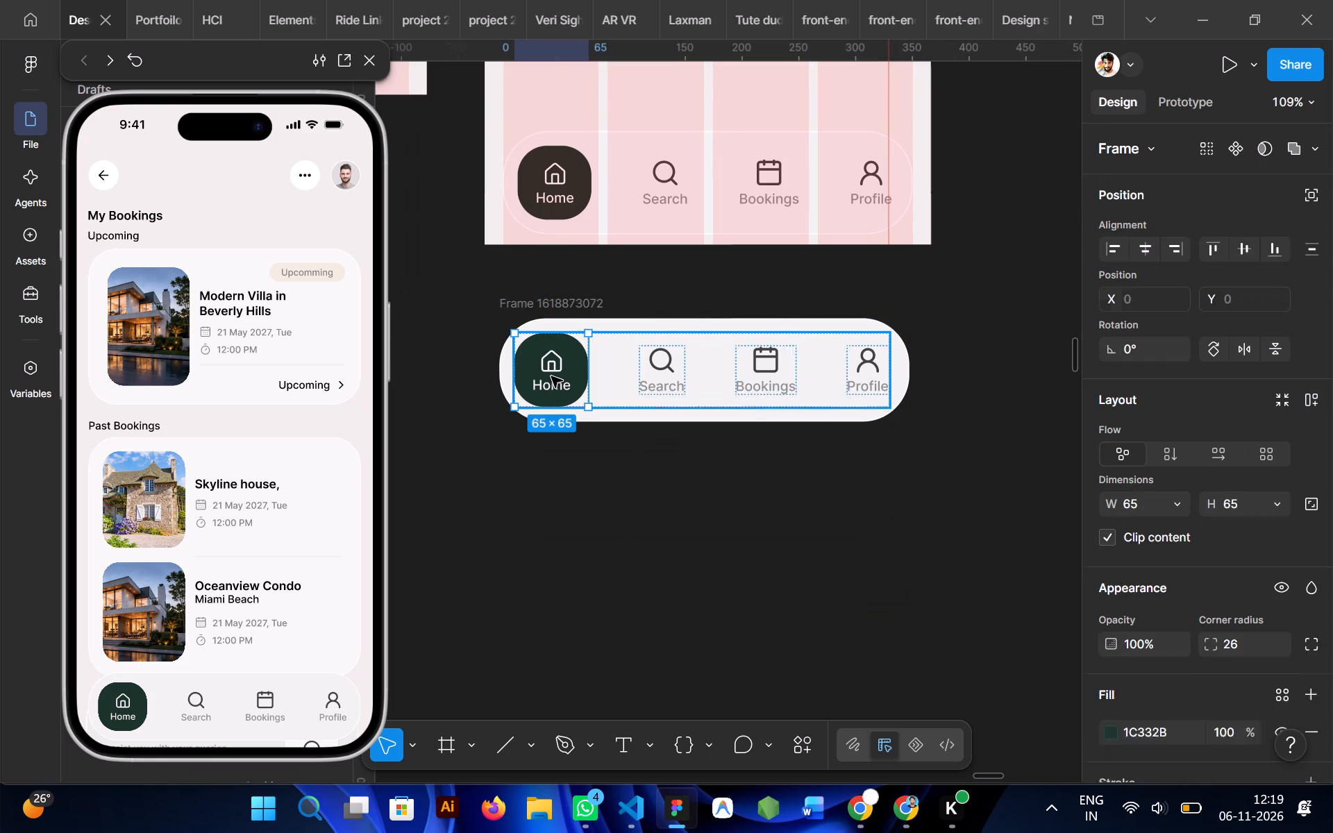
left_click_drag(551, 376, 757, 373)
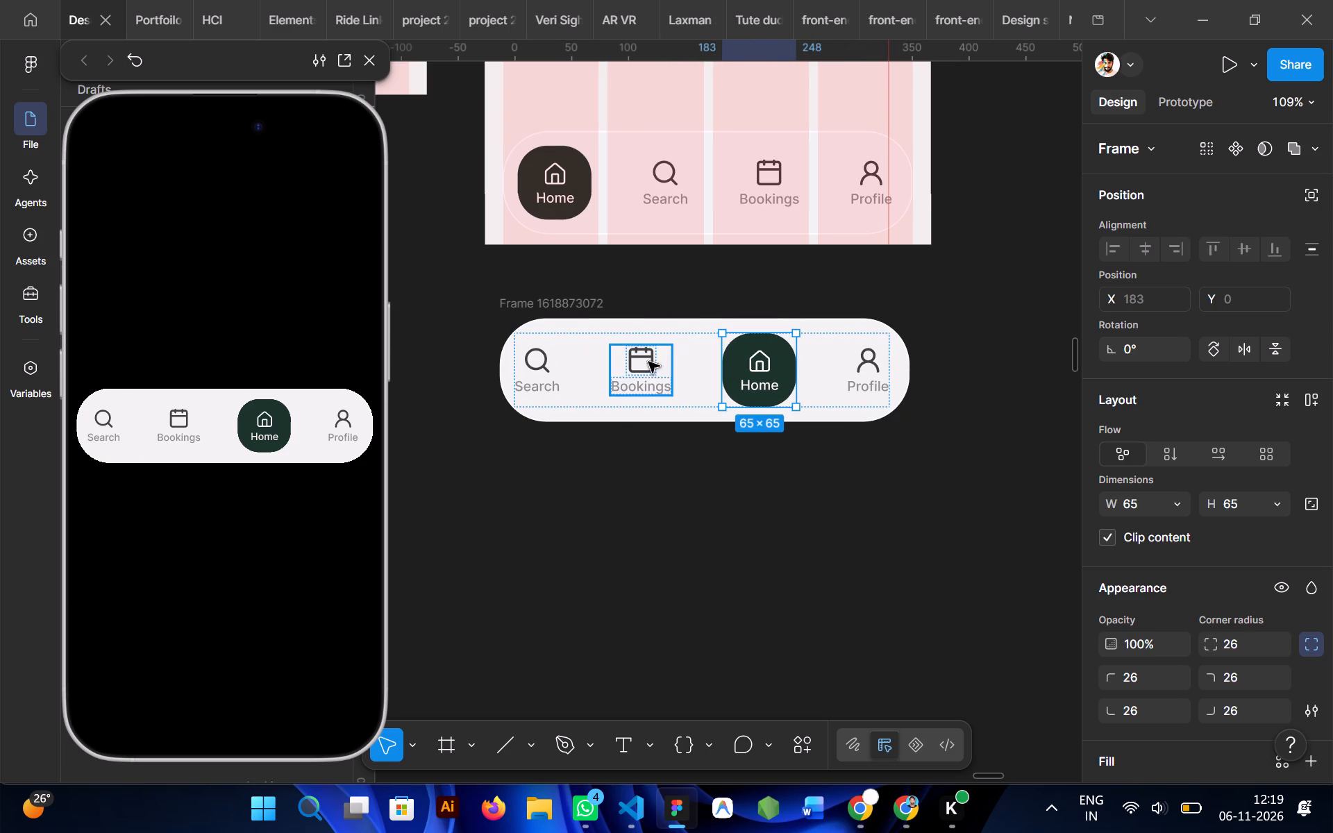
Duplicate the Bookings icon-and-label item onto the empty canvas below the duplicated navigation bar.
left_click(646, 364)
left_click_drag(646, 364, 665, 494, "alt")
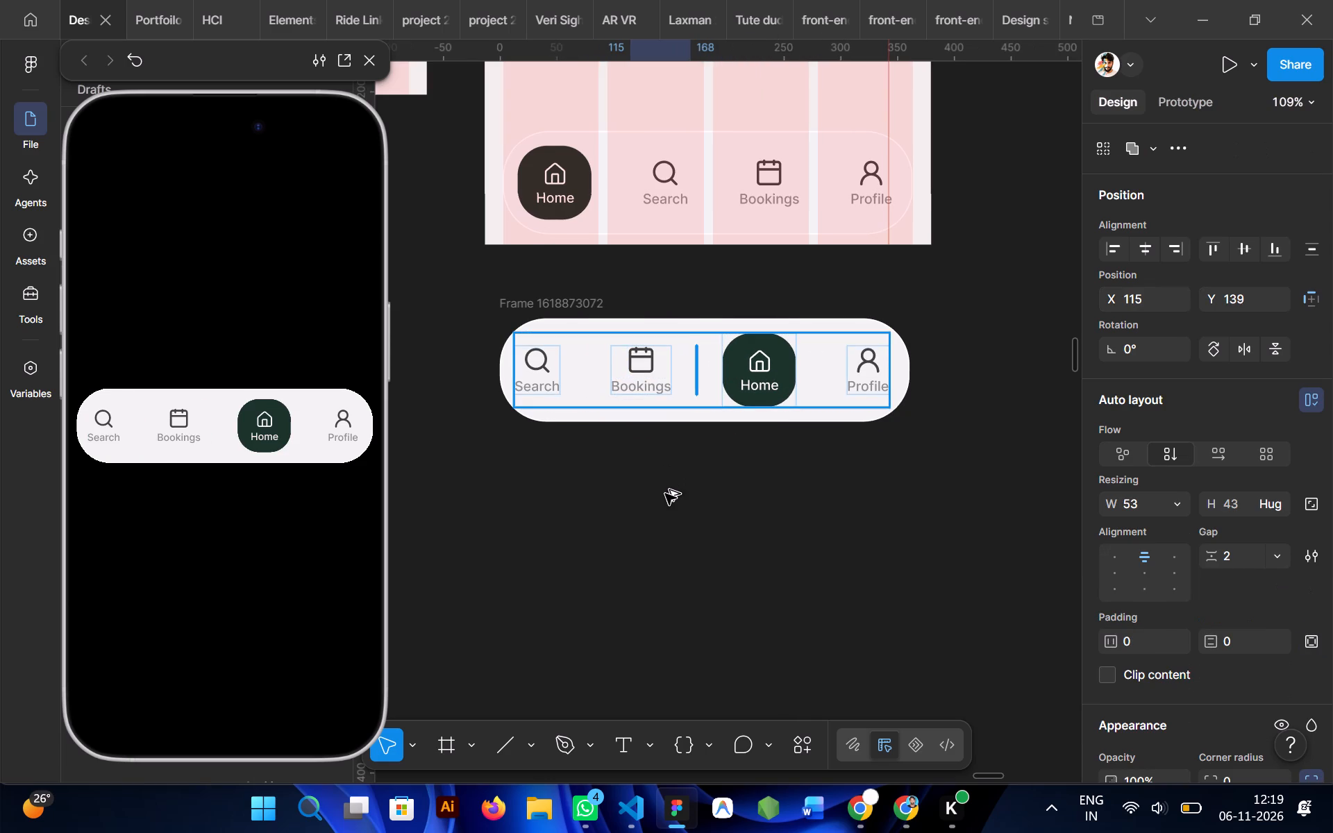
left_click_drag(665, 494, 644, 546, "alt")
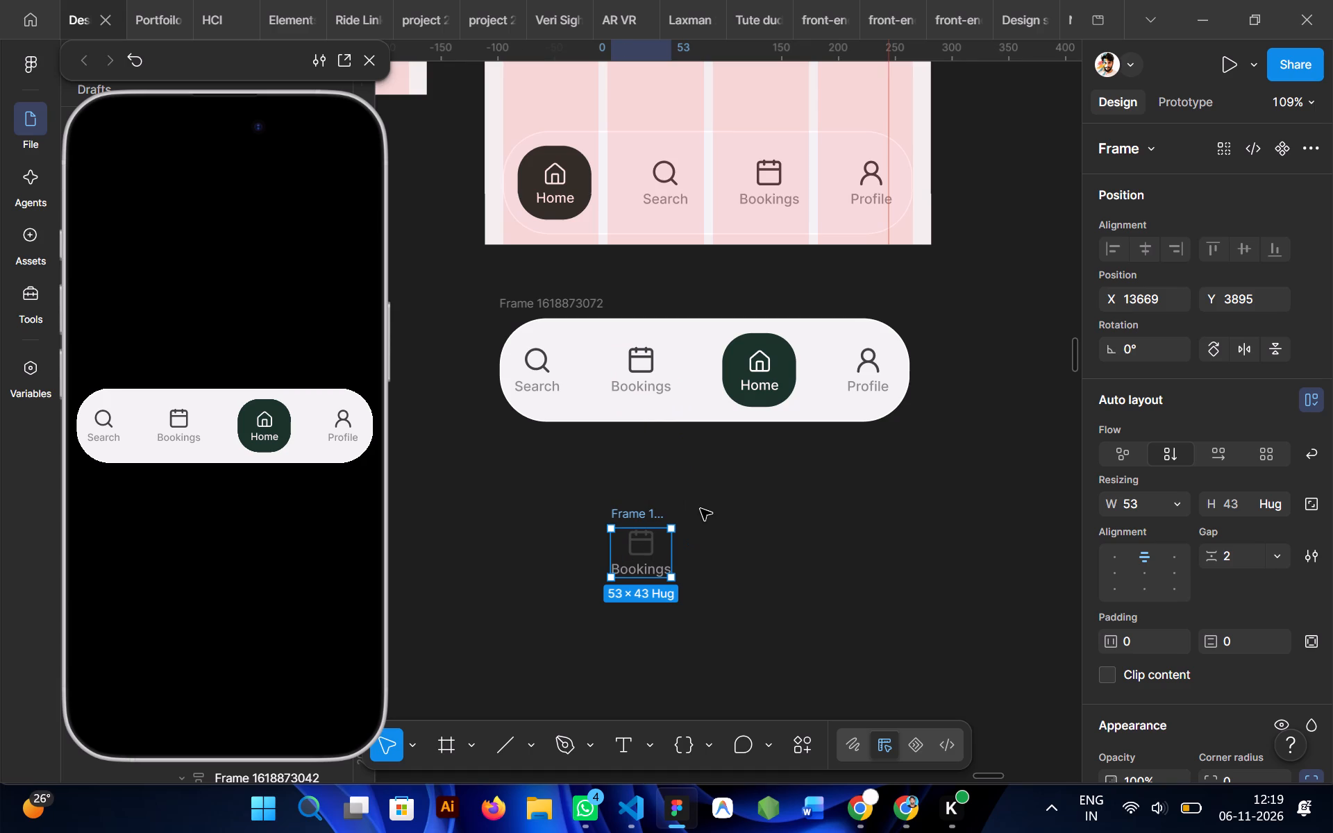
Copy the separate Bookings item and use it to replace the Home icon and label inside the dark green pill.
key("ctrl+c")
triple_click(754, 371)
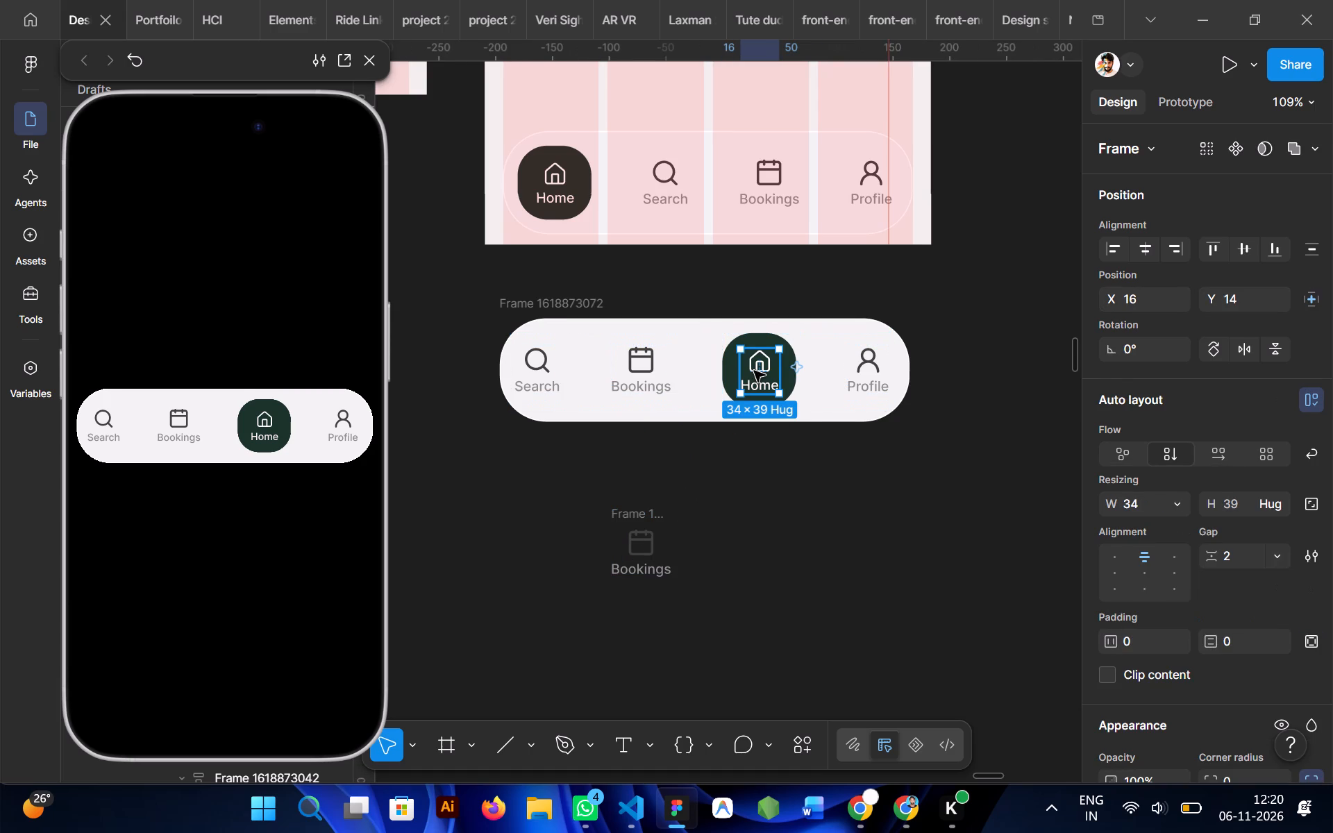
right_click(754, 371)
left_click(819, 181)
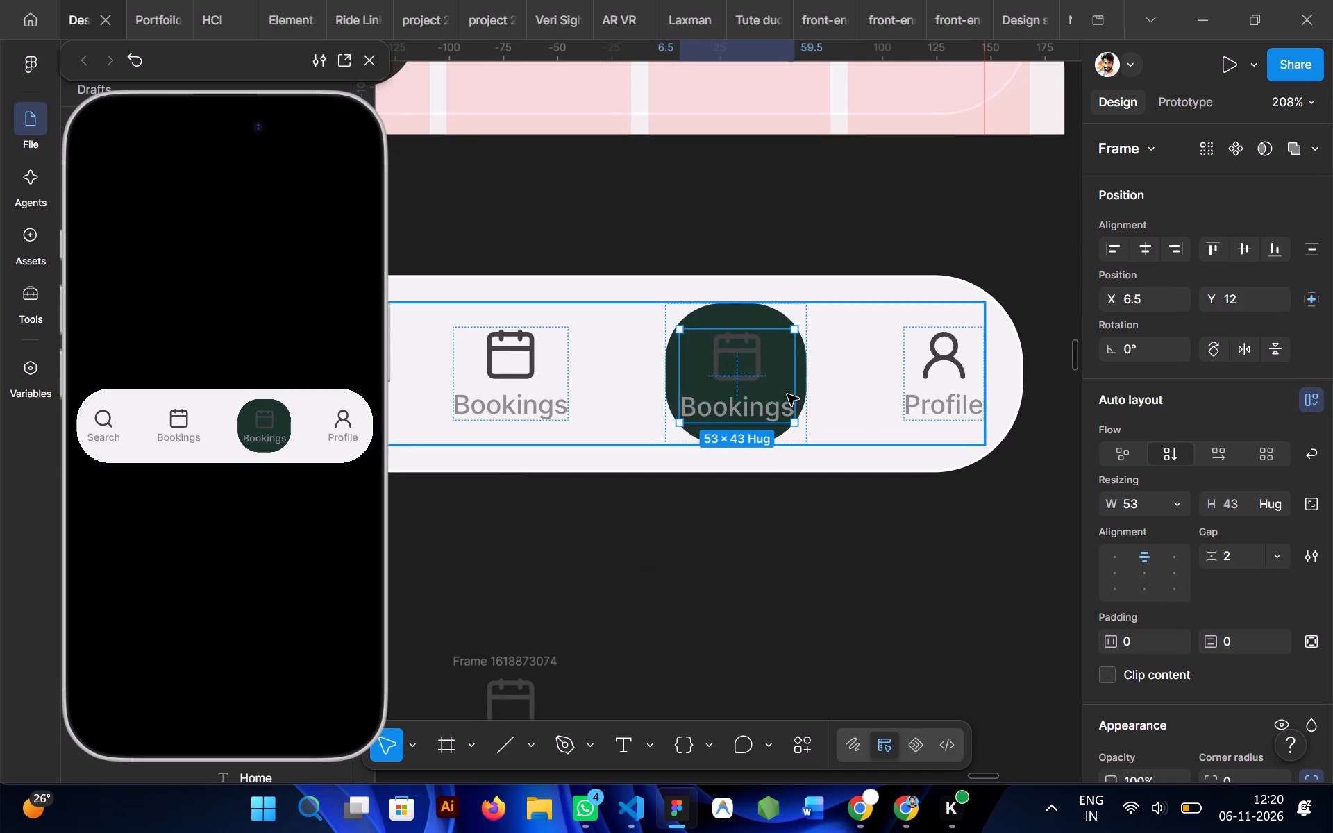
Recolor the calendar icon's stroke in the green pill to FFFFFF, sampled from the My Bookings screen's Home icon.
left_click(750, 378, "ctrl")
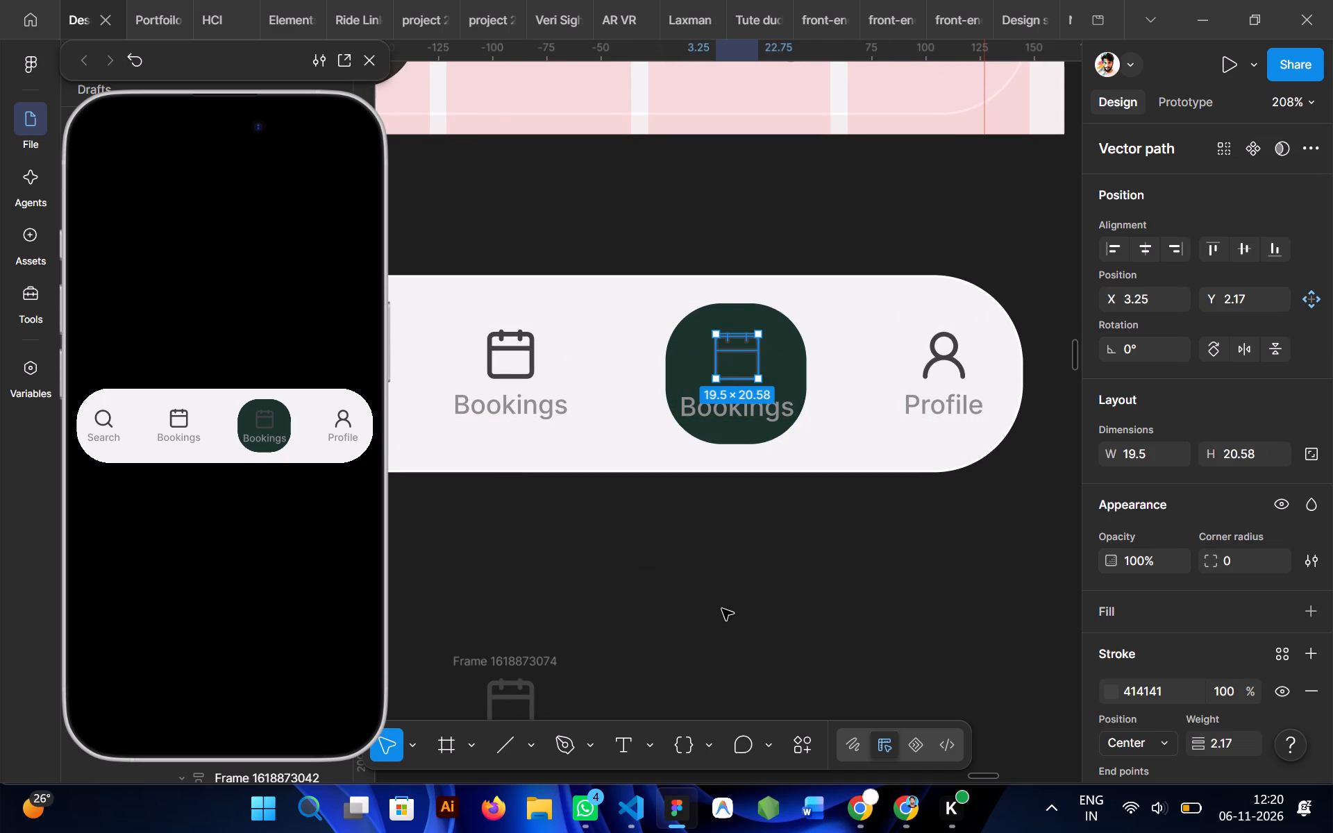
scroll(722, 609, "down", 1)
scroll(722, 609, "up", 1)
key("u")
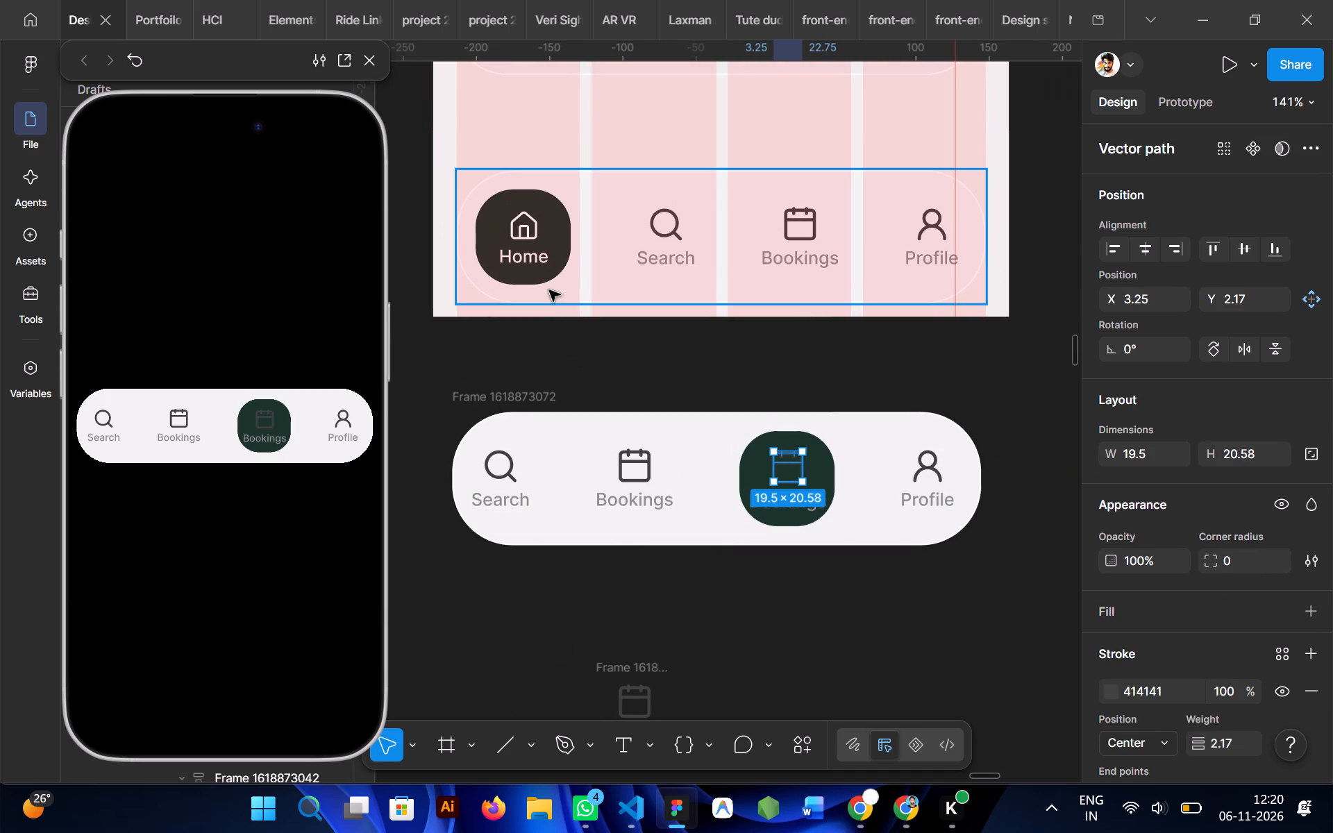
key("i")
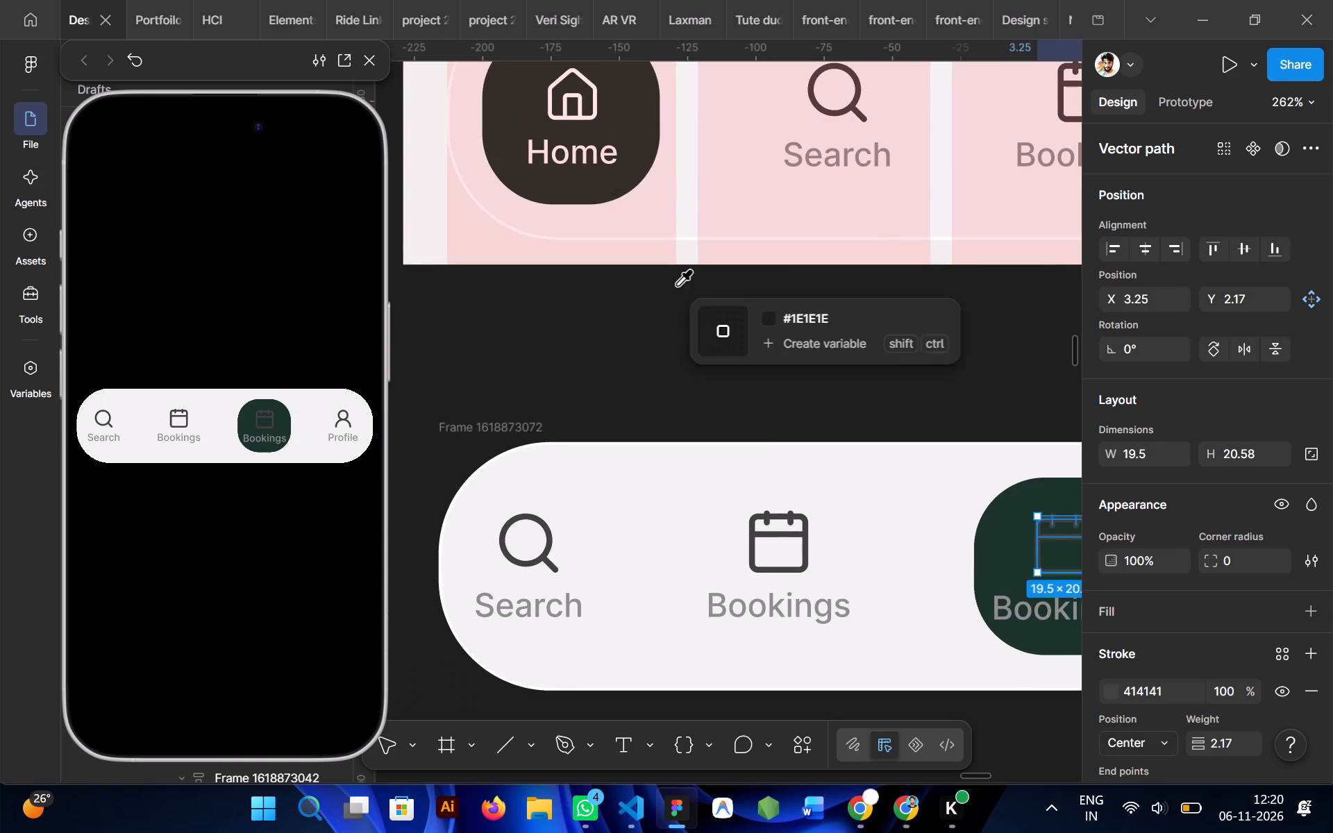
scroll(580, 135, "up", 1)
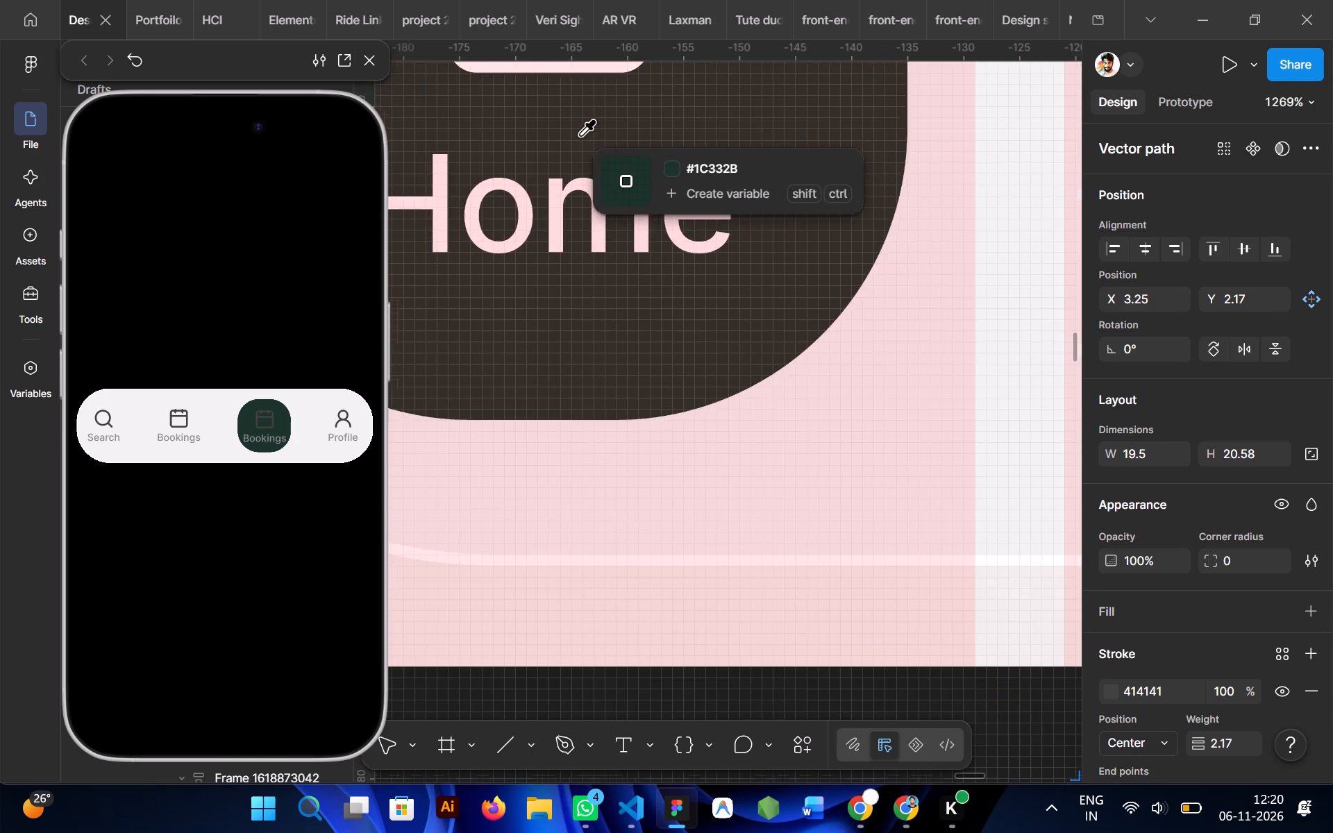
scroll(617, 88, "up", 1)
left_click(608, 115)
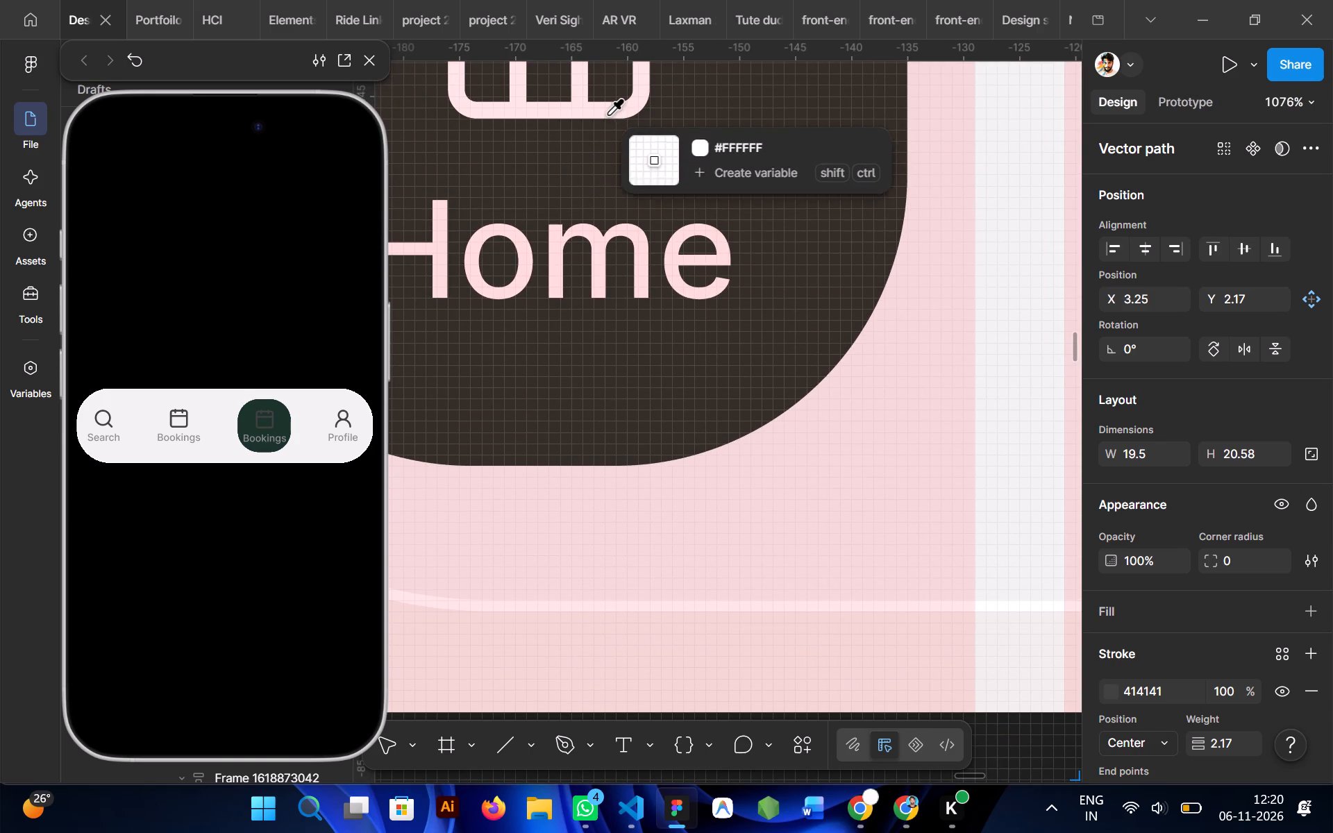
Recolor the Bookings label in the green pill to FFF5F5, sampled from the My Bookings screen's Home label.
left_click(916, 479, "ctrl")
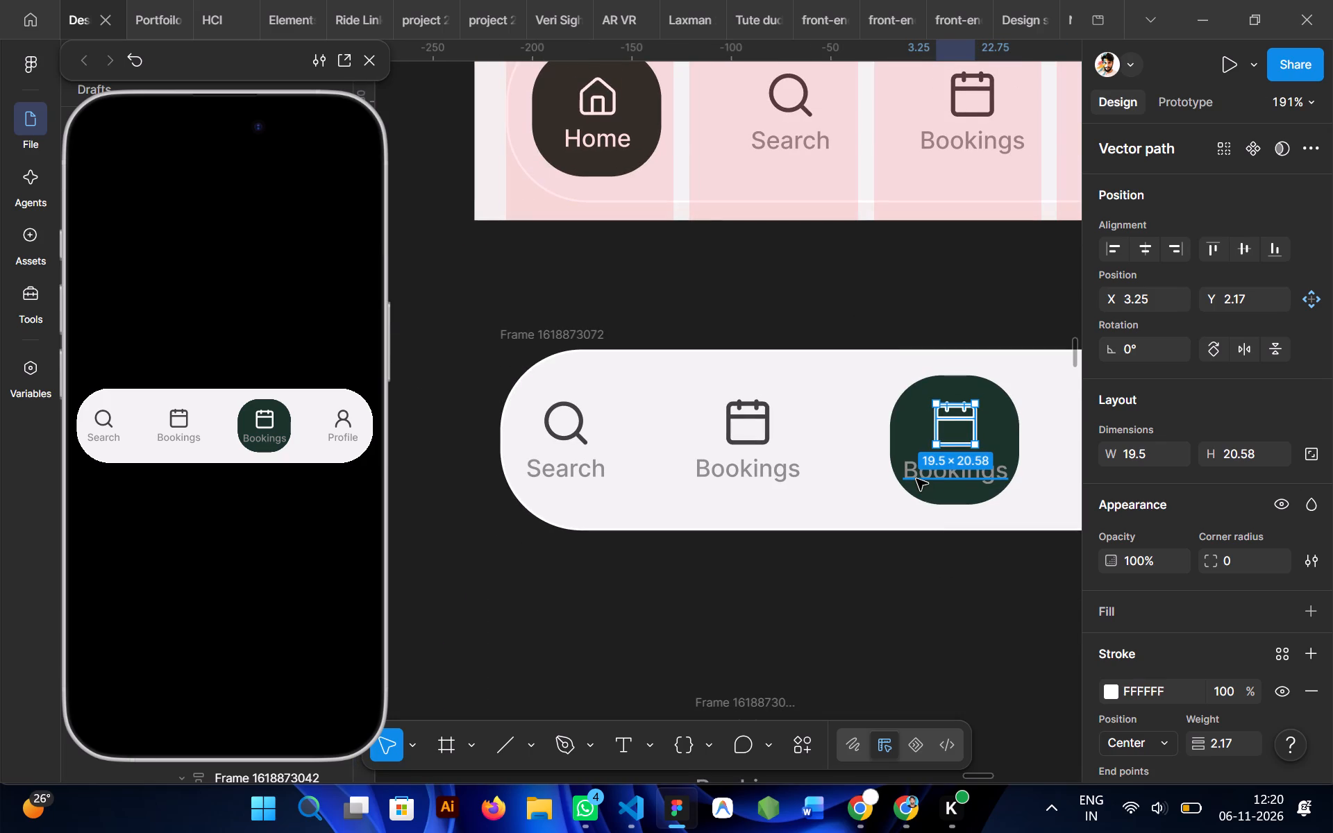
key("k")
key("i")
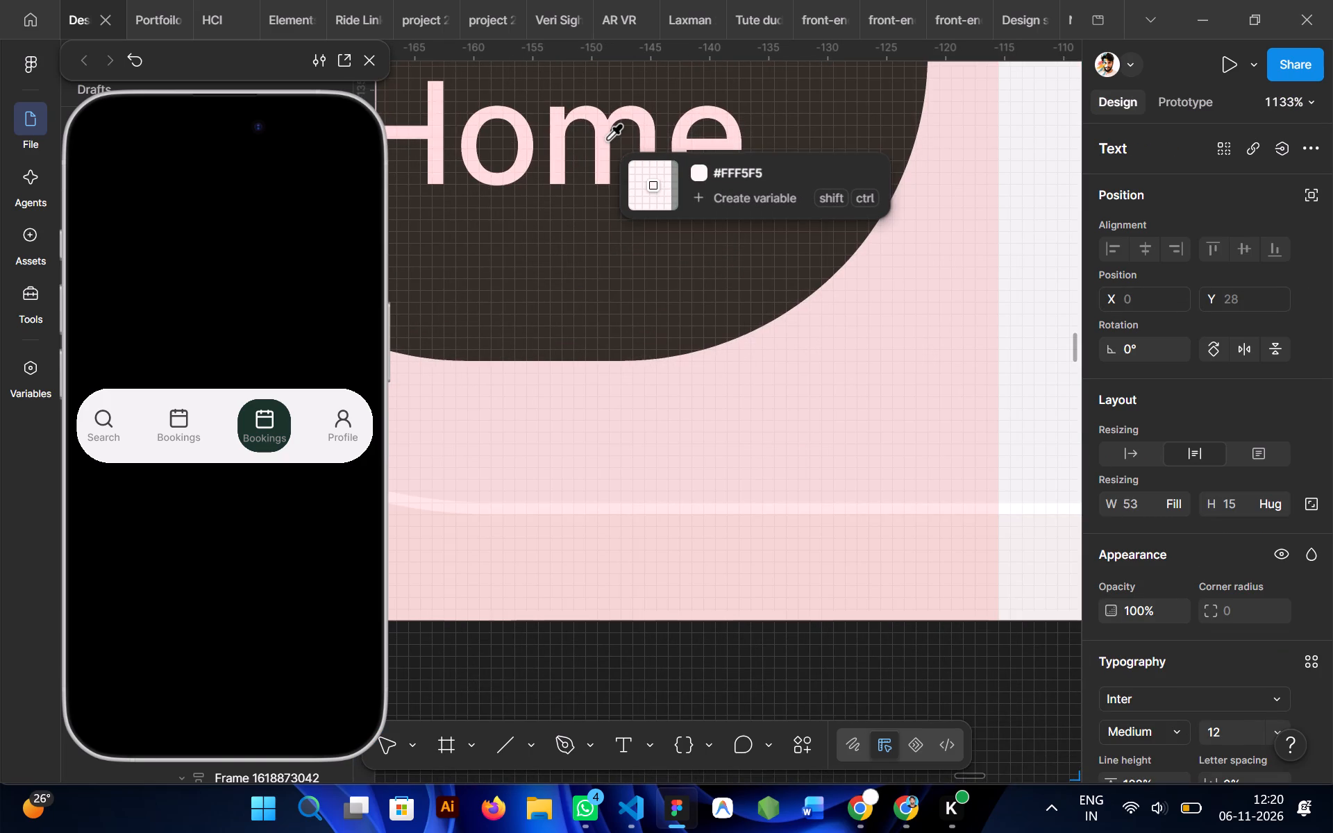
left_click(605, 143)
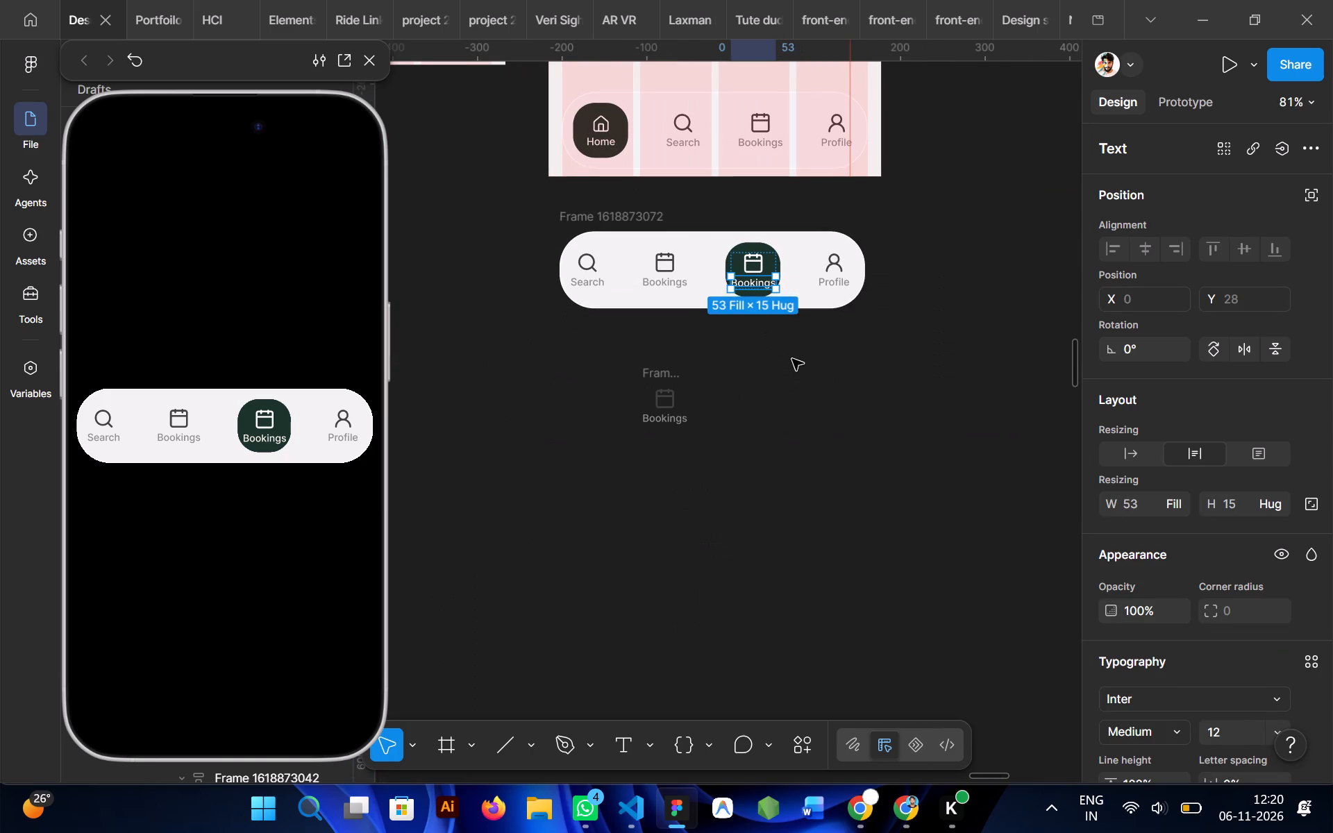
left_click(792, 359)
Set the font size of the Bookings label in the green pill to 10.
scroll(791, 357, "up", 1)
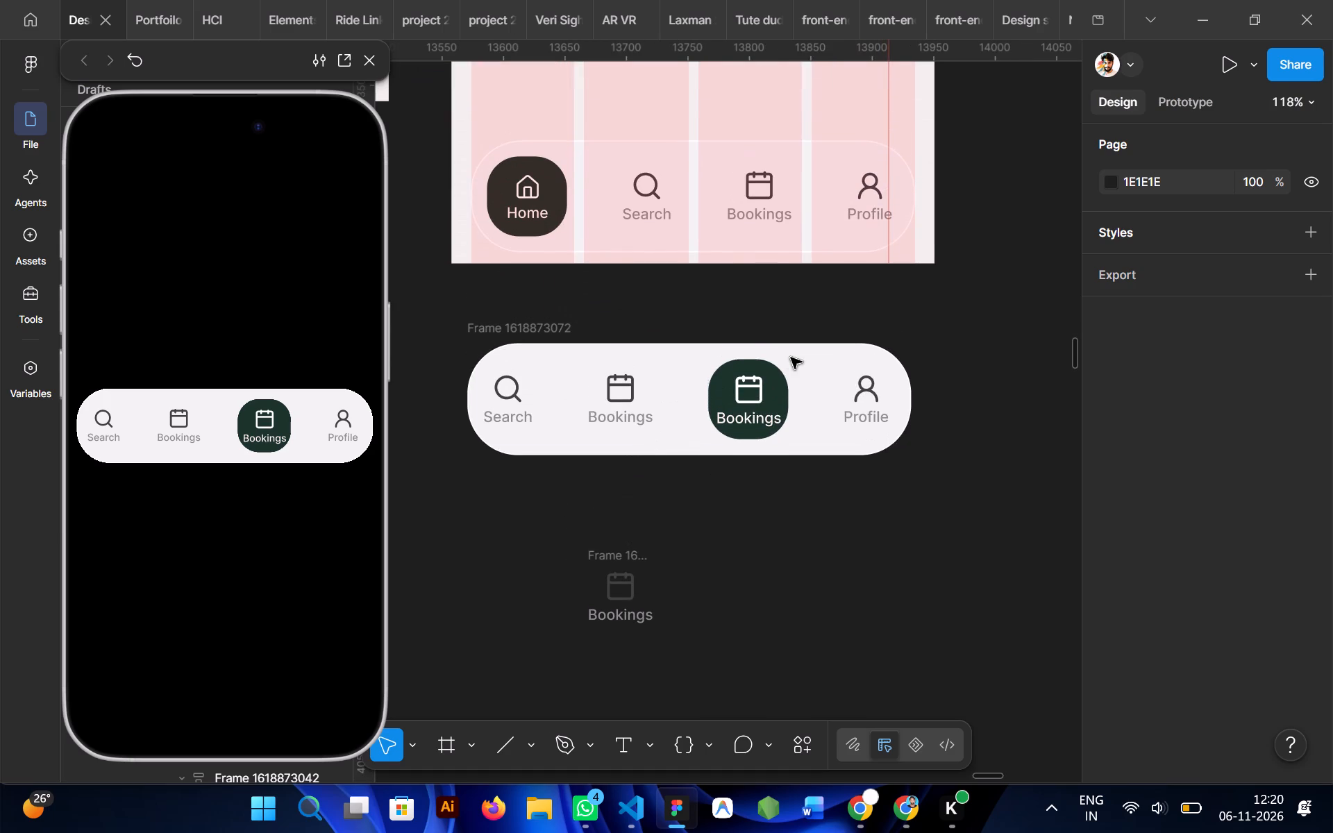
left_click(741, 423, "ctrl")
scroll(1168, 512, "down", 2)
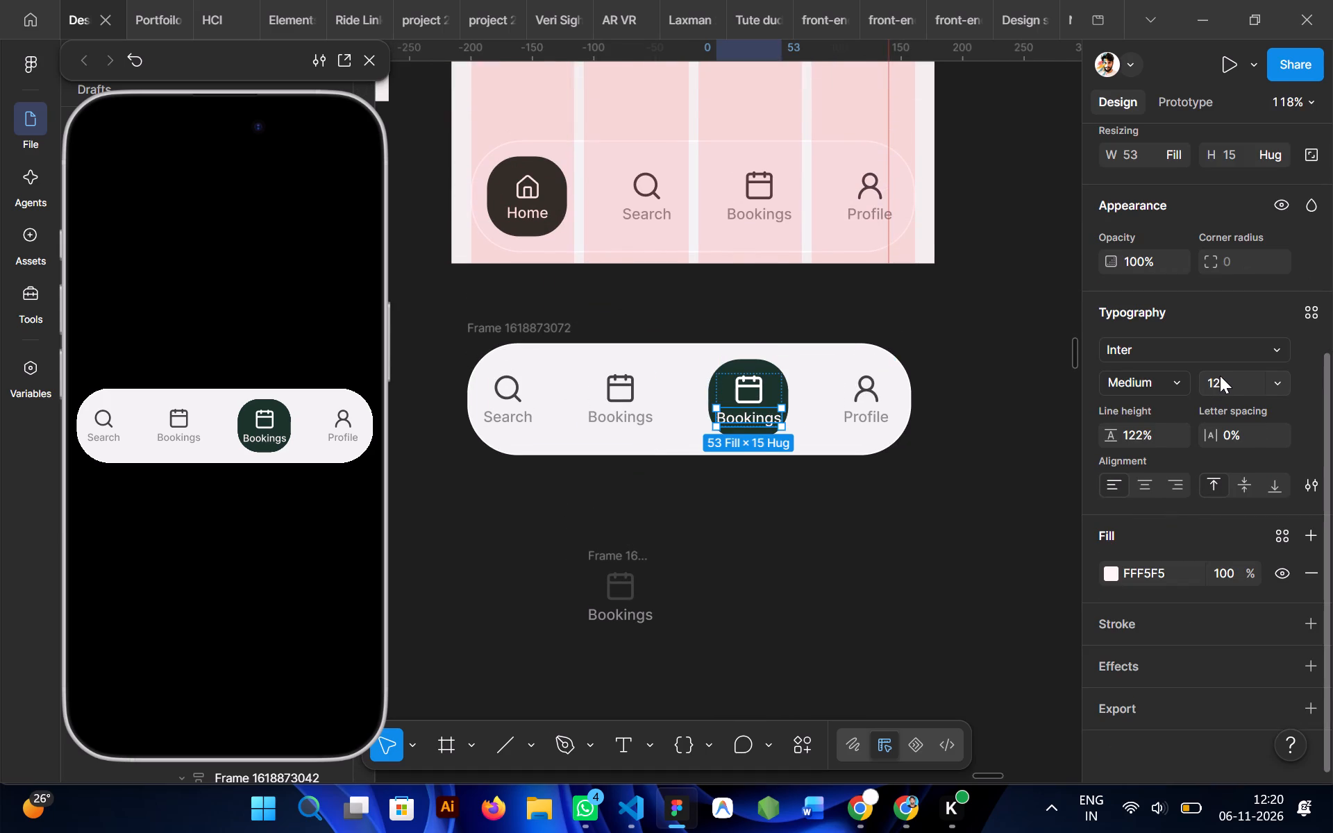
left_click(1222, 383)
type("10")
key("Return")
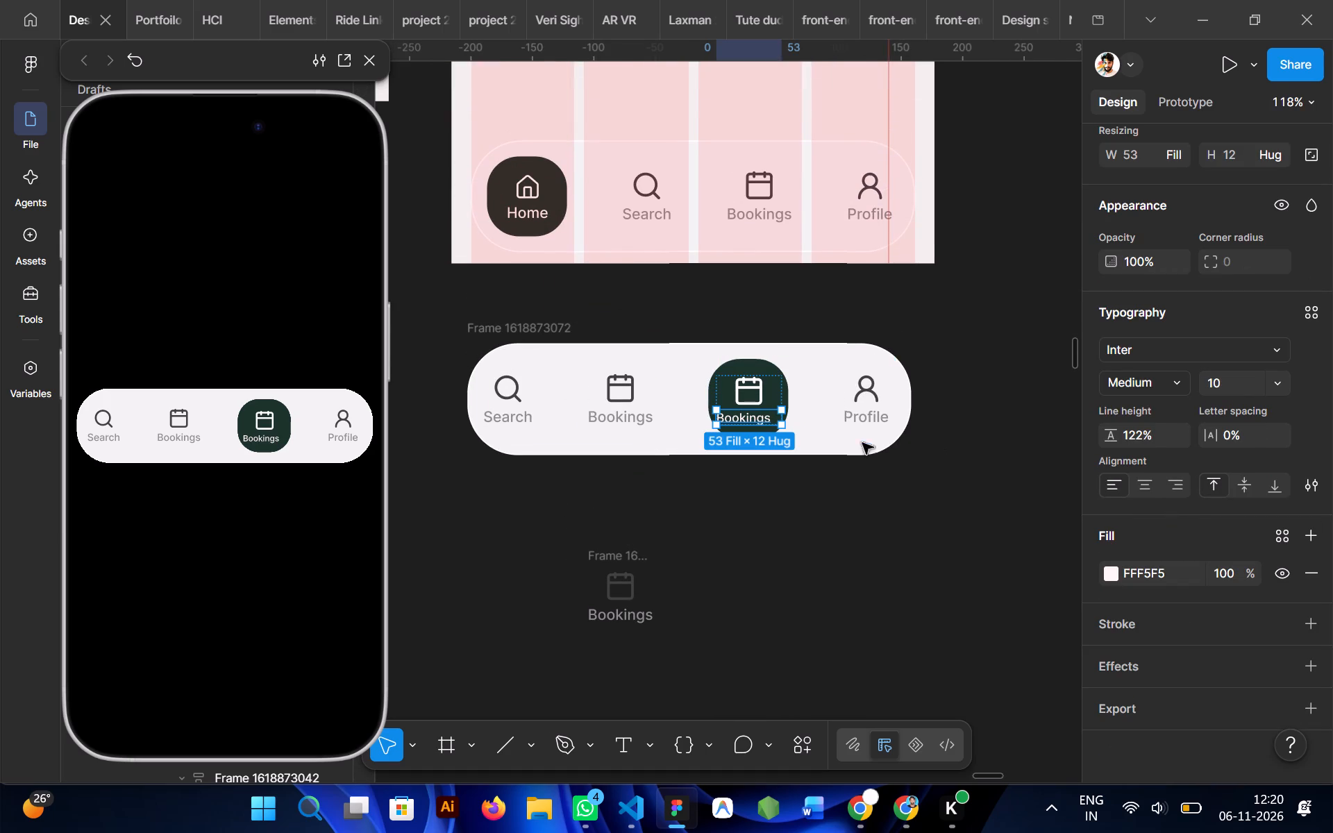
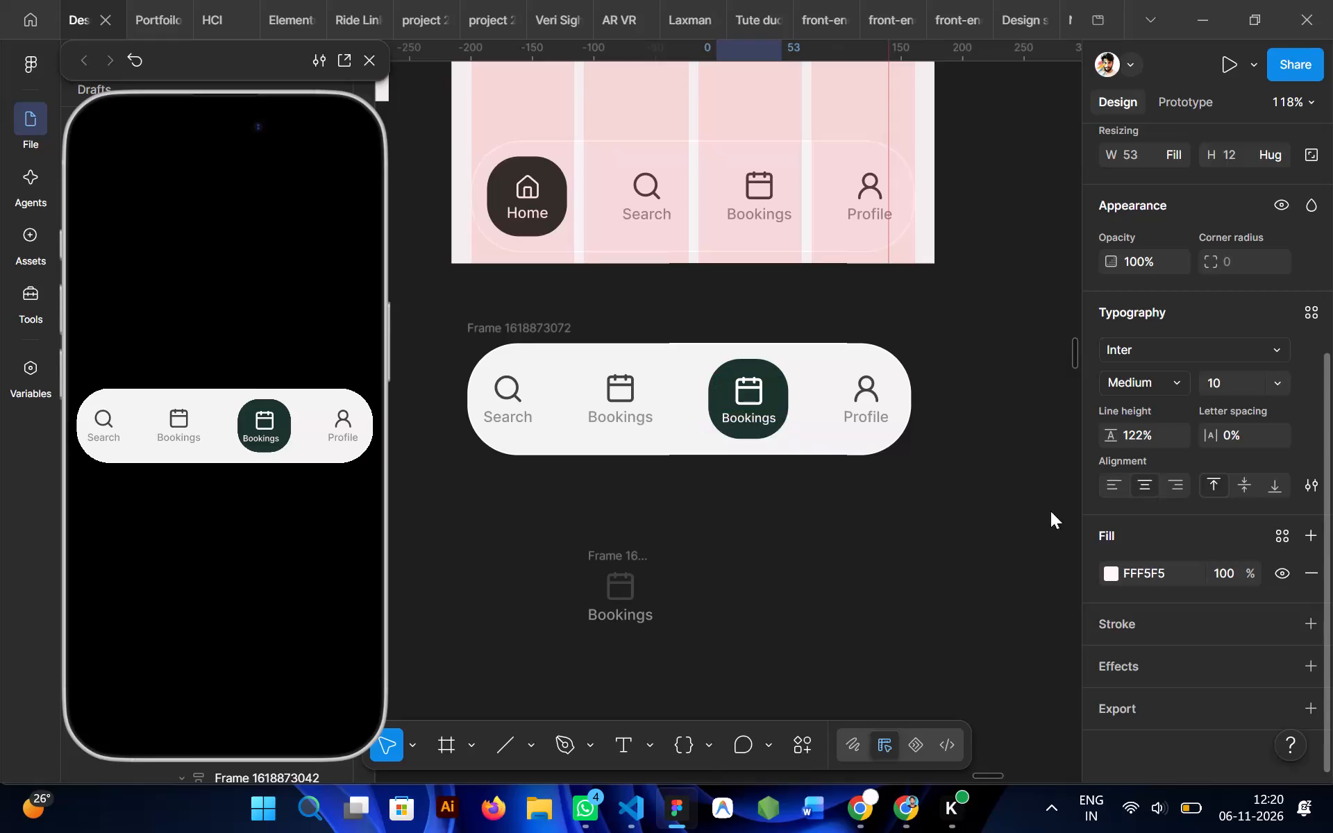
Delete the loose grey Bookings item below the standalone navigation bar.
left_click(775, 507)
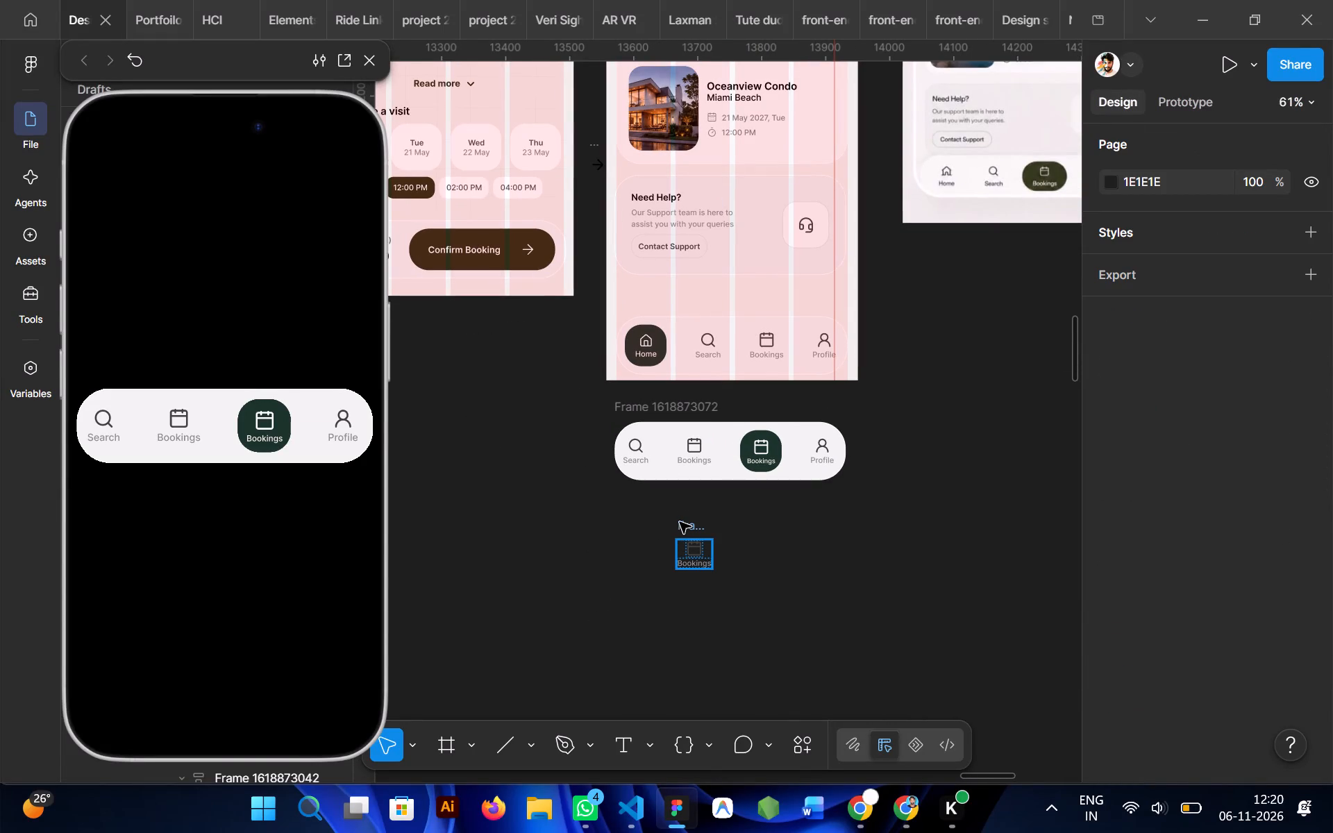
left_click(680, 522)
key("Delete")
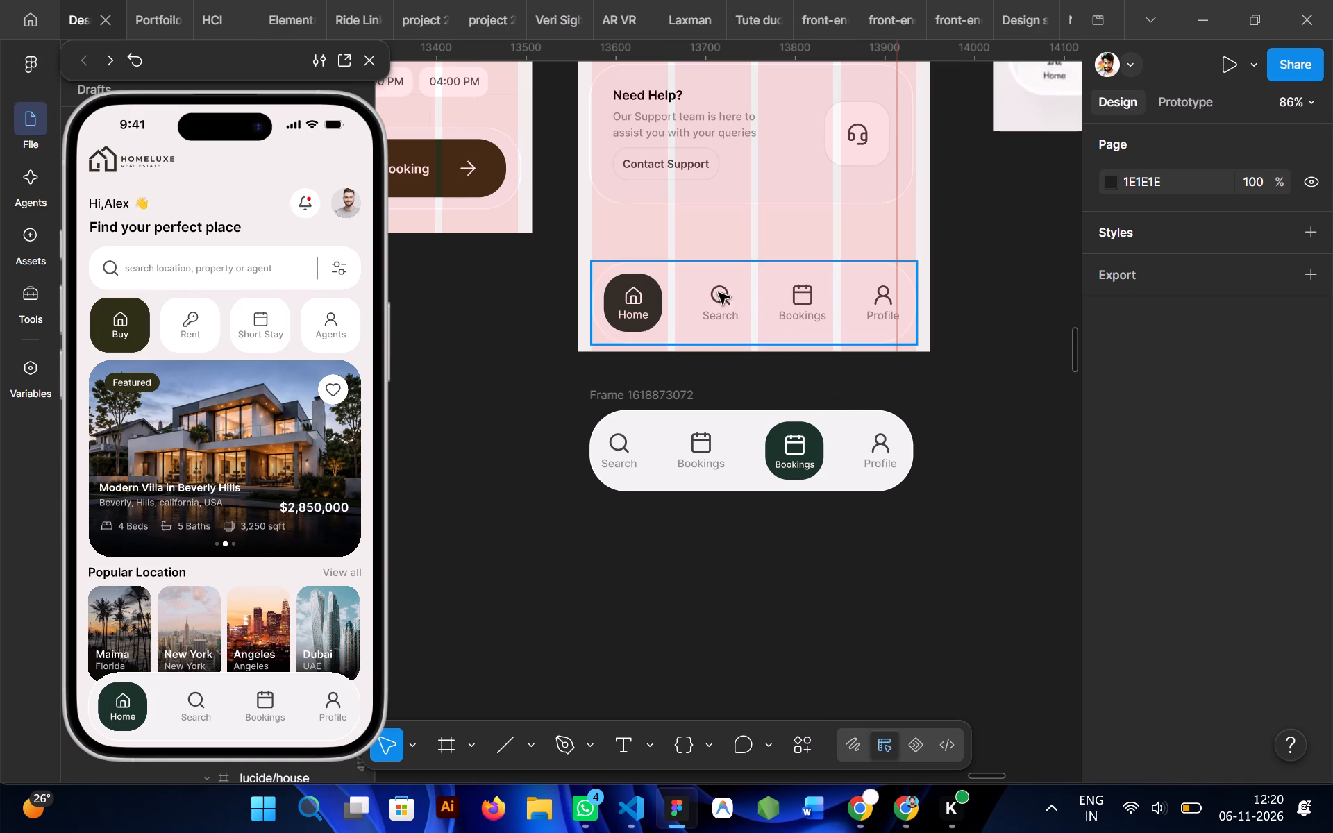
Resize the calendar icon in the green pill to 22 × 22 with locked proportions, matching the My Bookings screen's Home icon.
triple_click(633, 292)
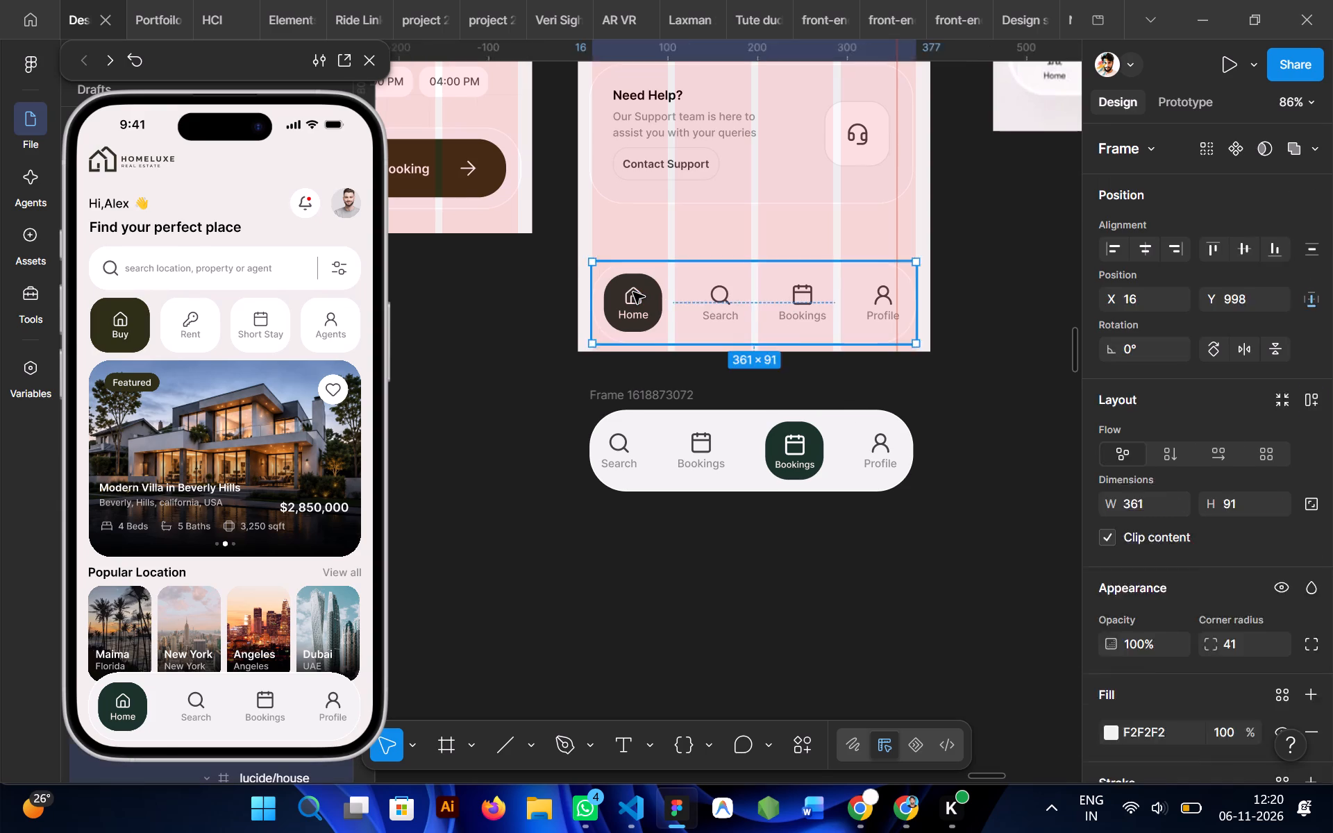
double_click(633, 292)
double_click(633, 292)
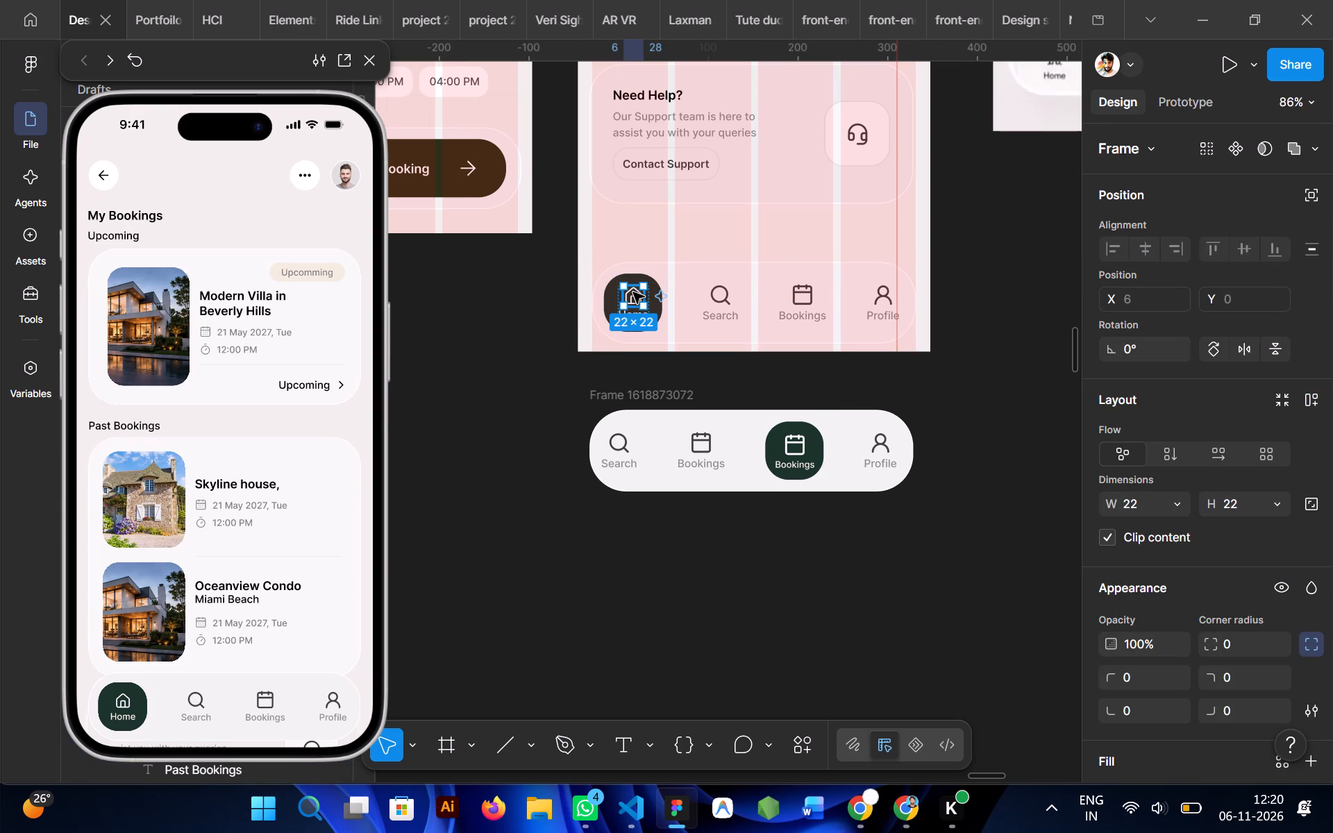
double_click(795, 446)
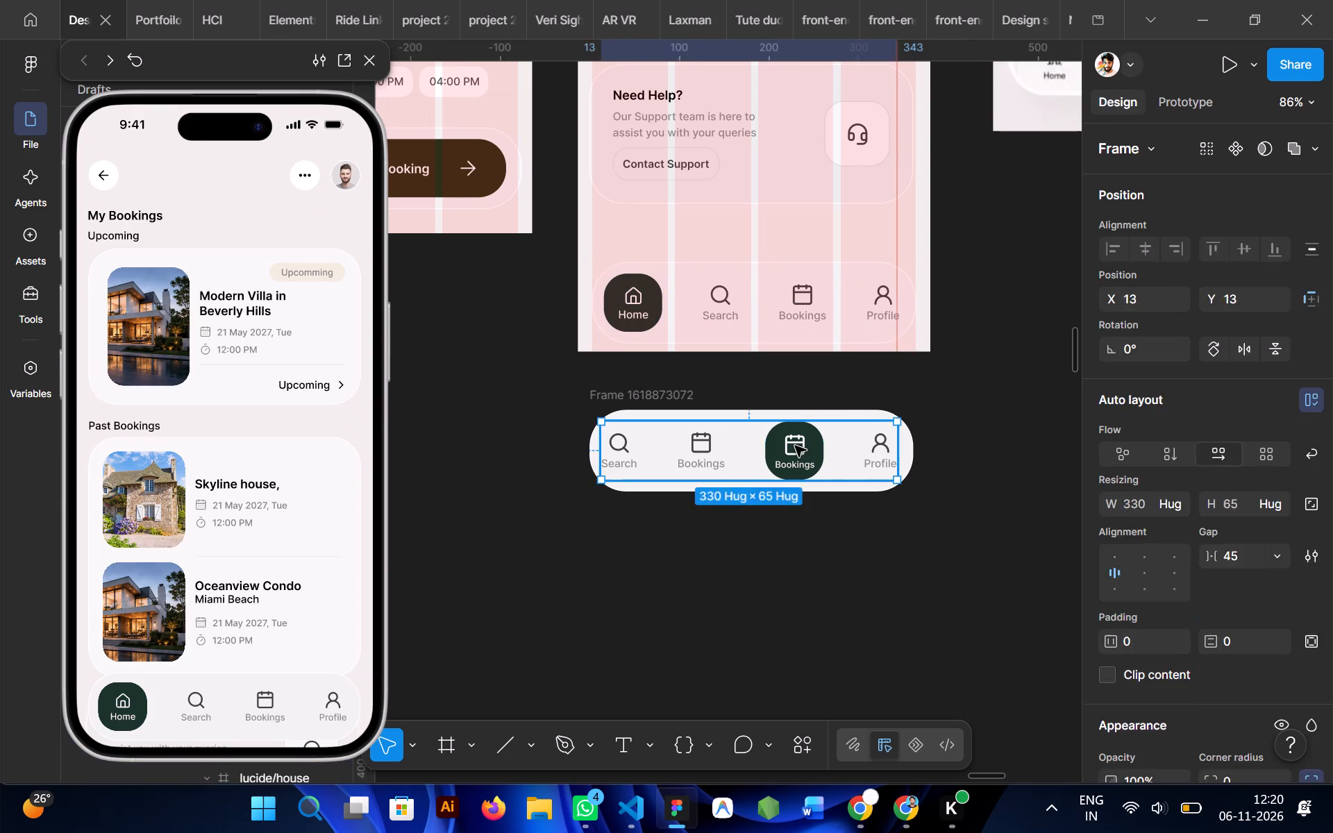
double_click(795, 446)
double_click(795, 446)
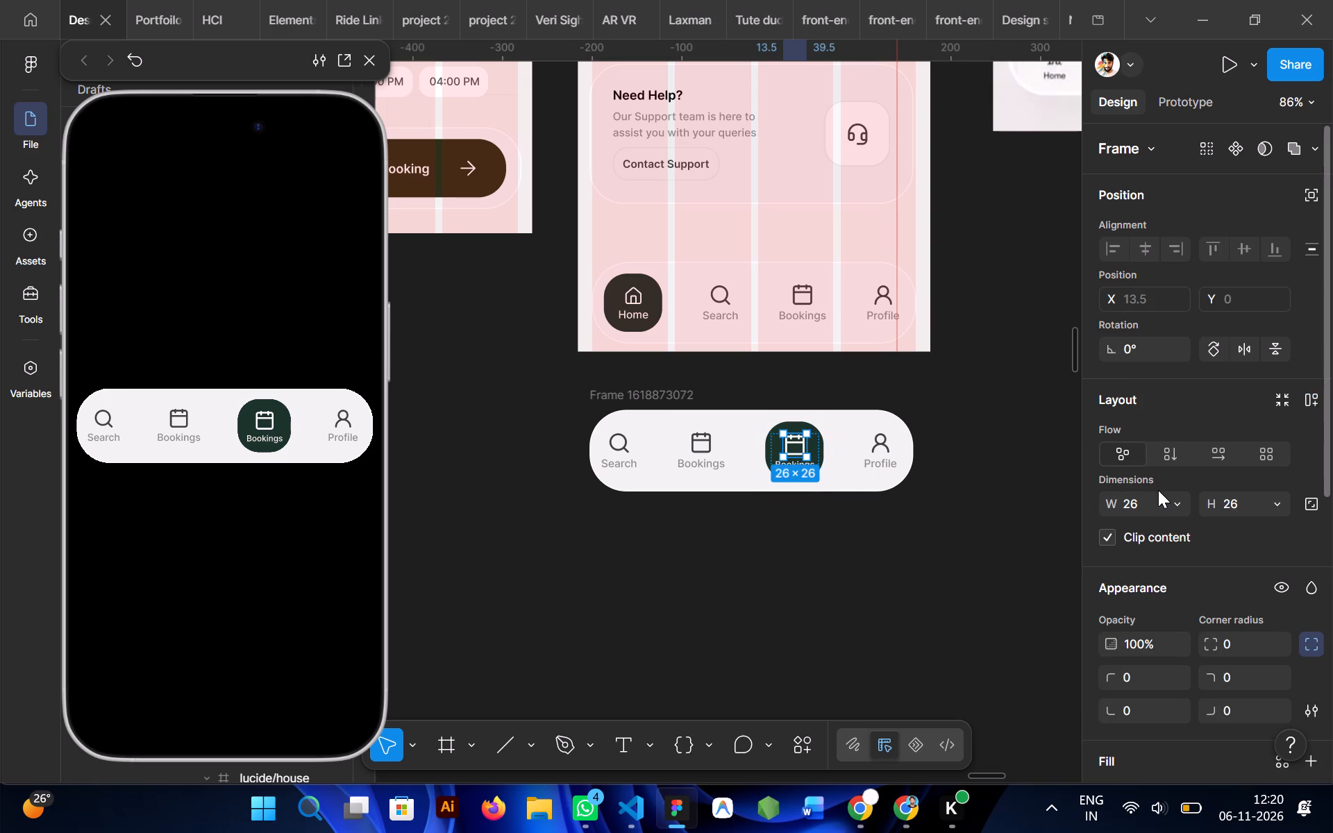
left_click(1150, 506)
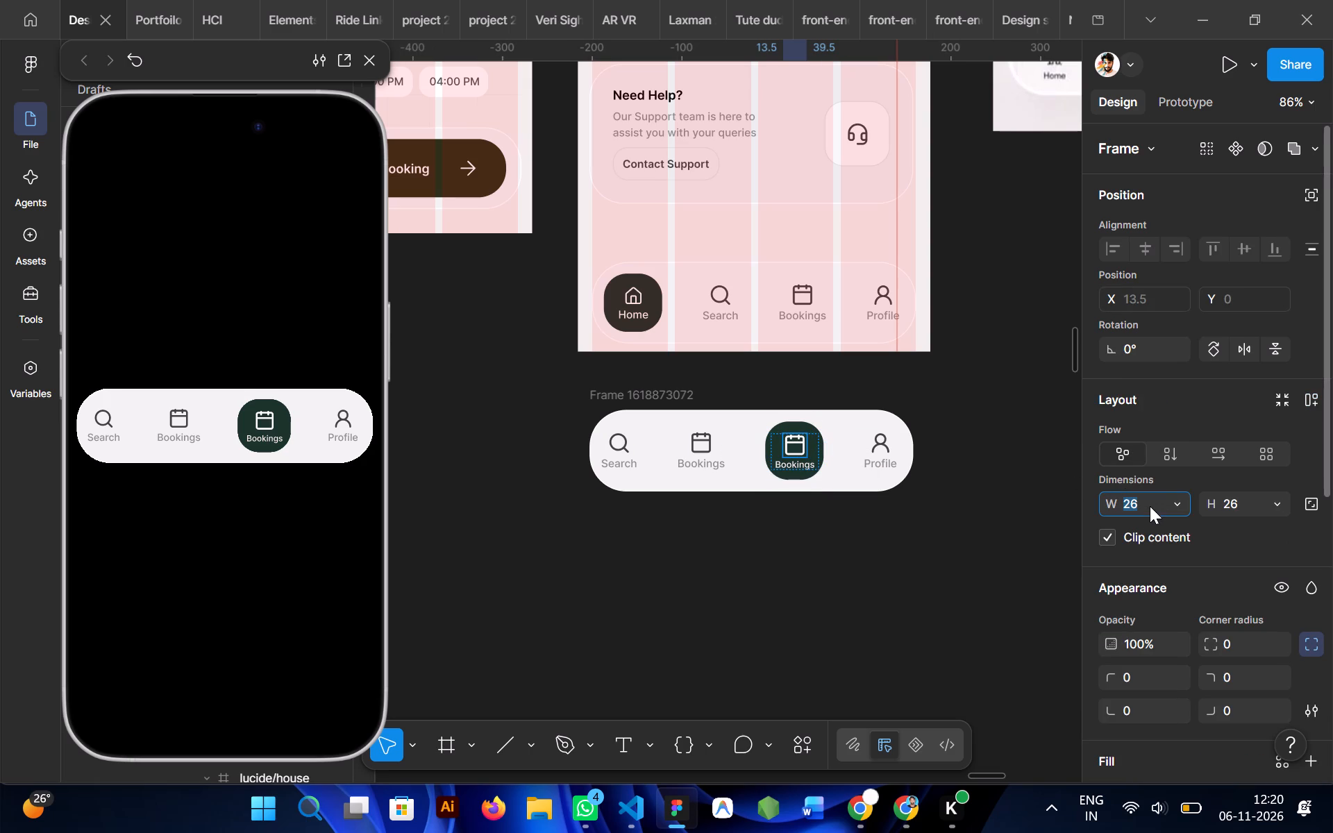
type("22")
left_click(1316, 503)
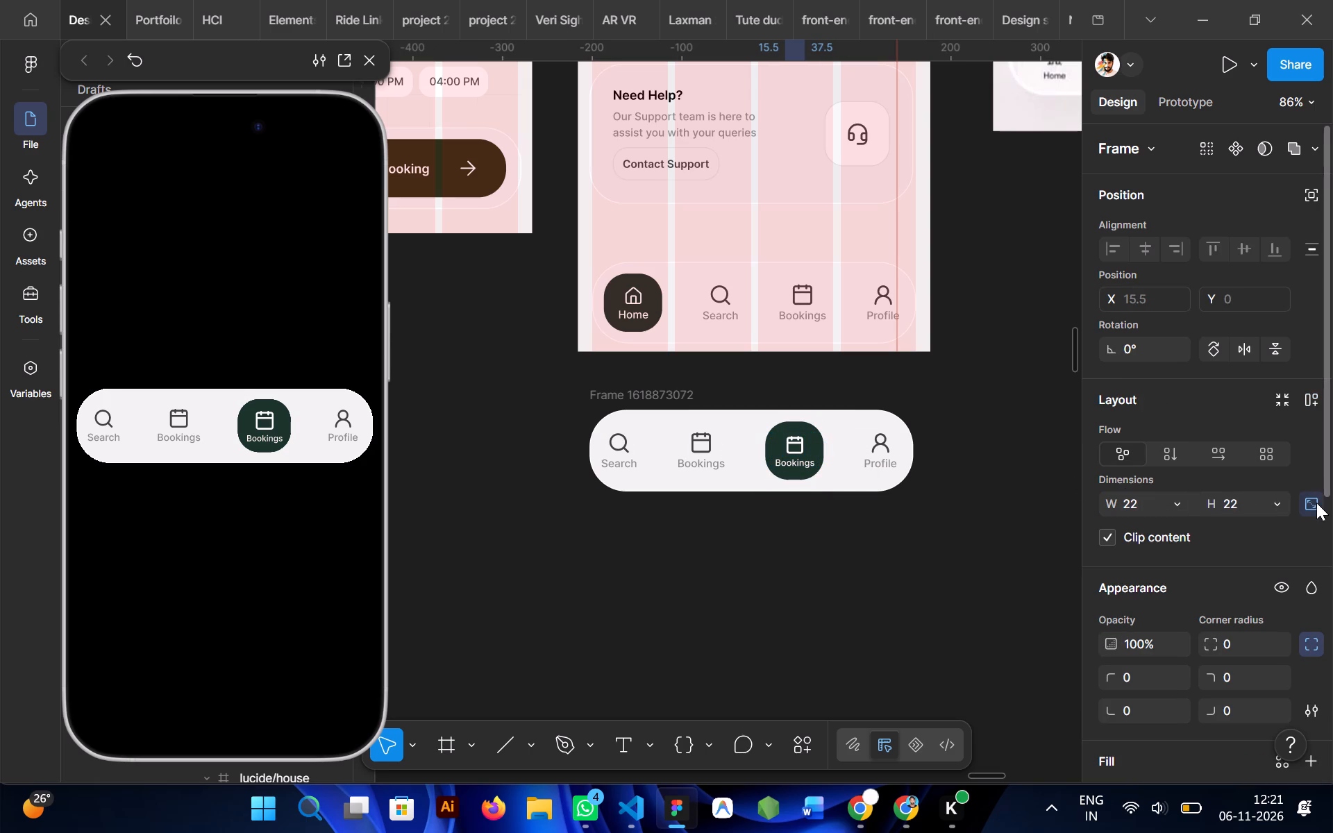
left_click(862, 568)
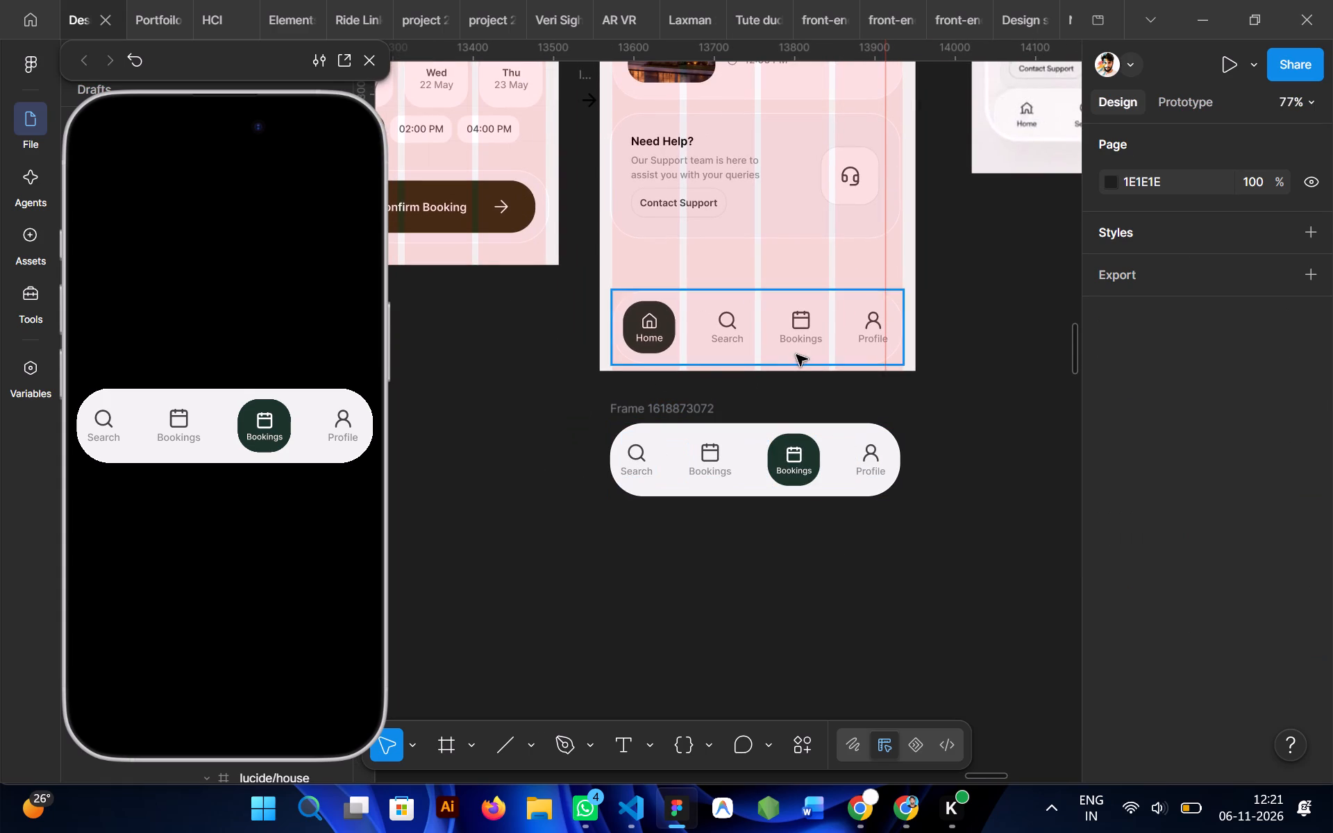
Replace the grey Bookings item in the standalone bar with a copy of the My Bookings screen's Home item, moving Bookings below the bar.
triple_click(649, 331)
double_click(653, 333)
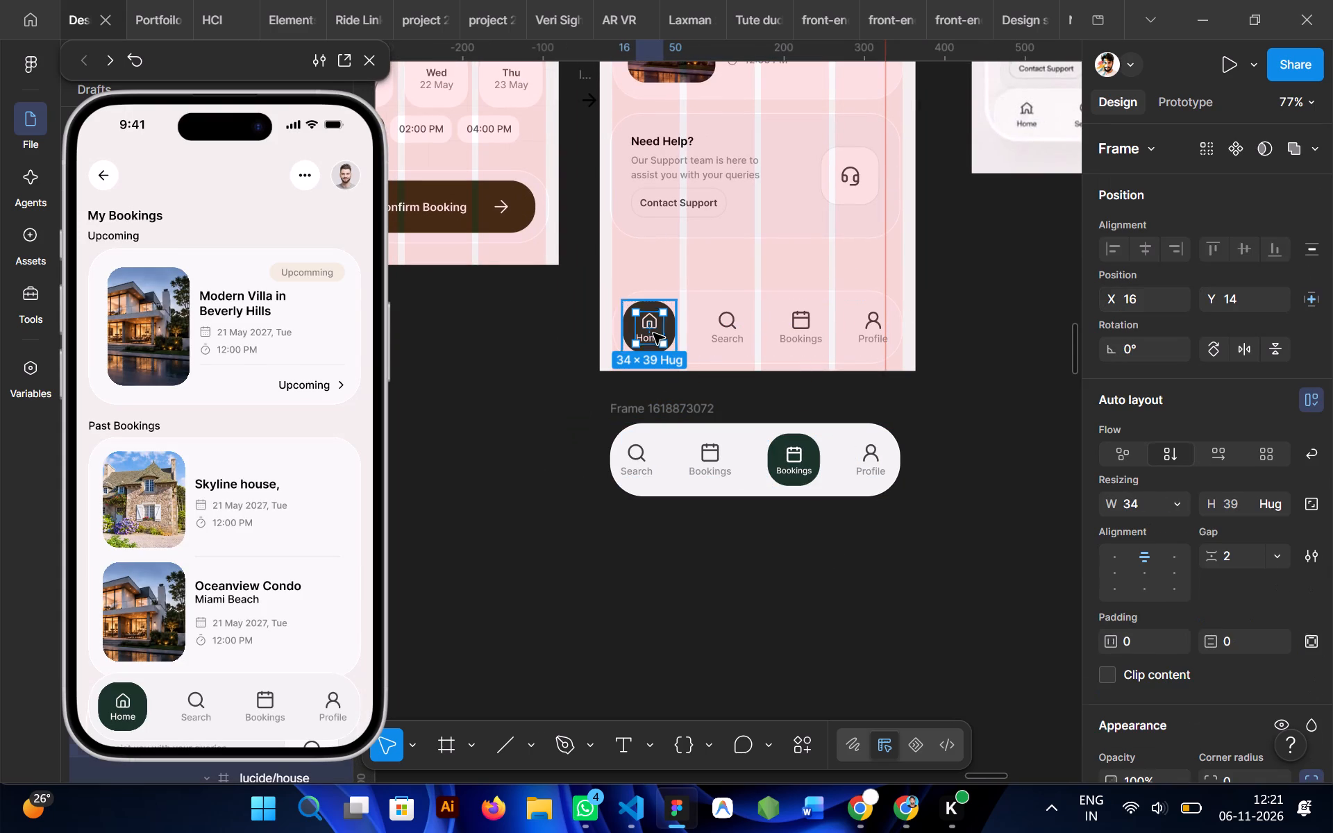
left_click_drag(653, 333, 623, 555, "alt")
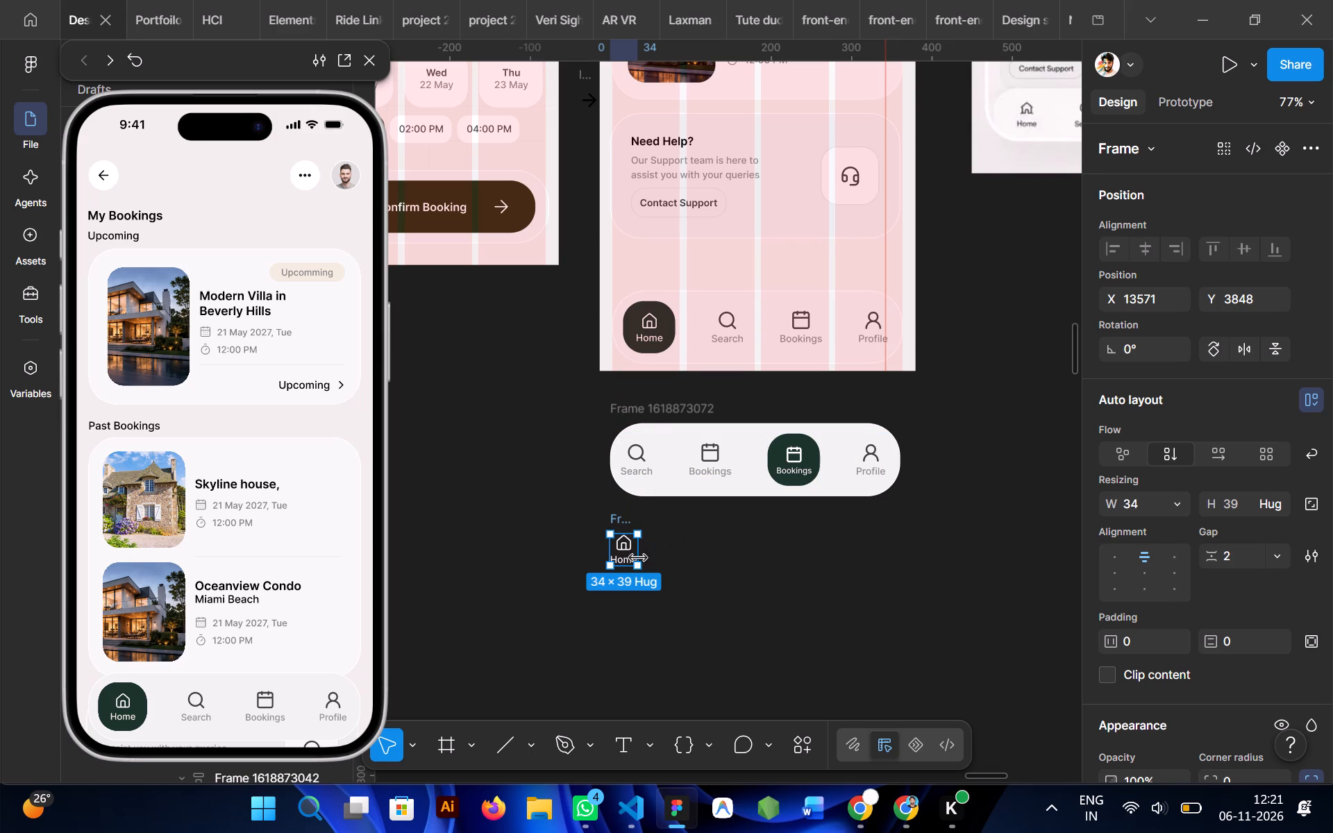
double_click(705, 464)
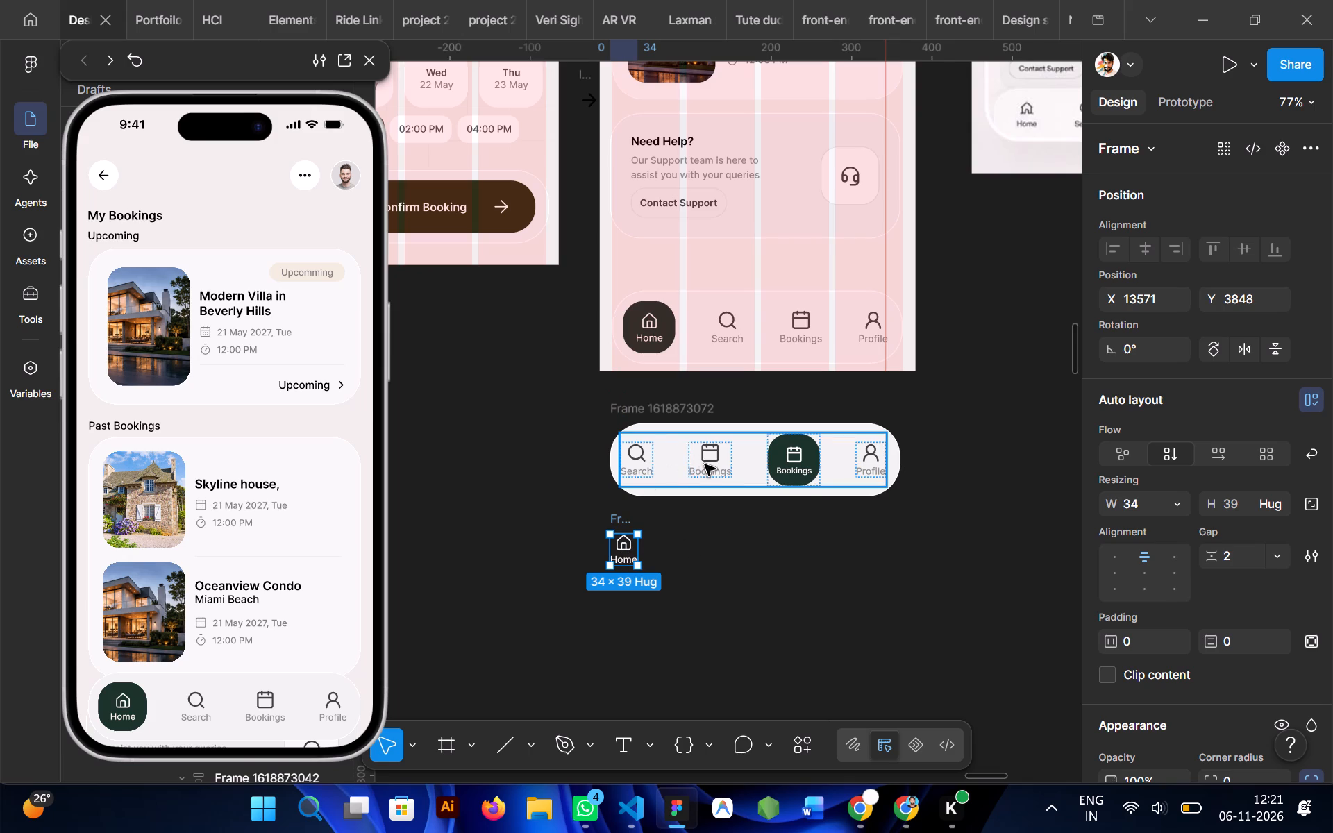
left_click(608, 521)
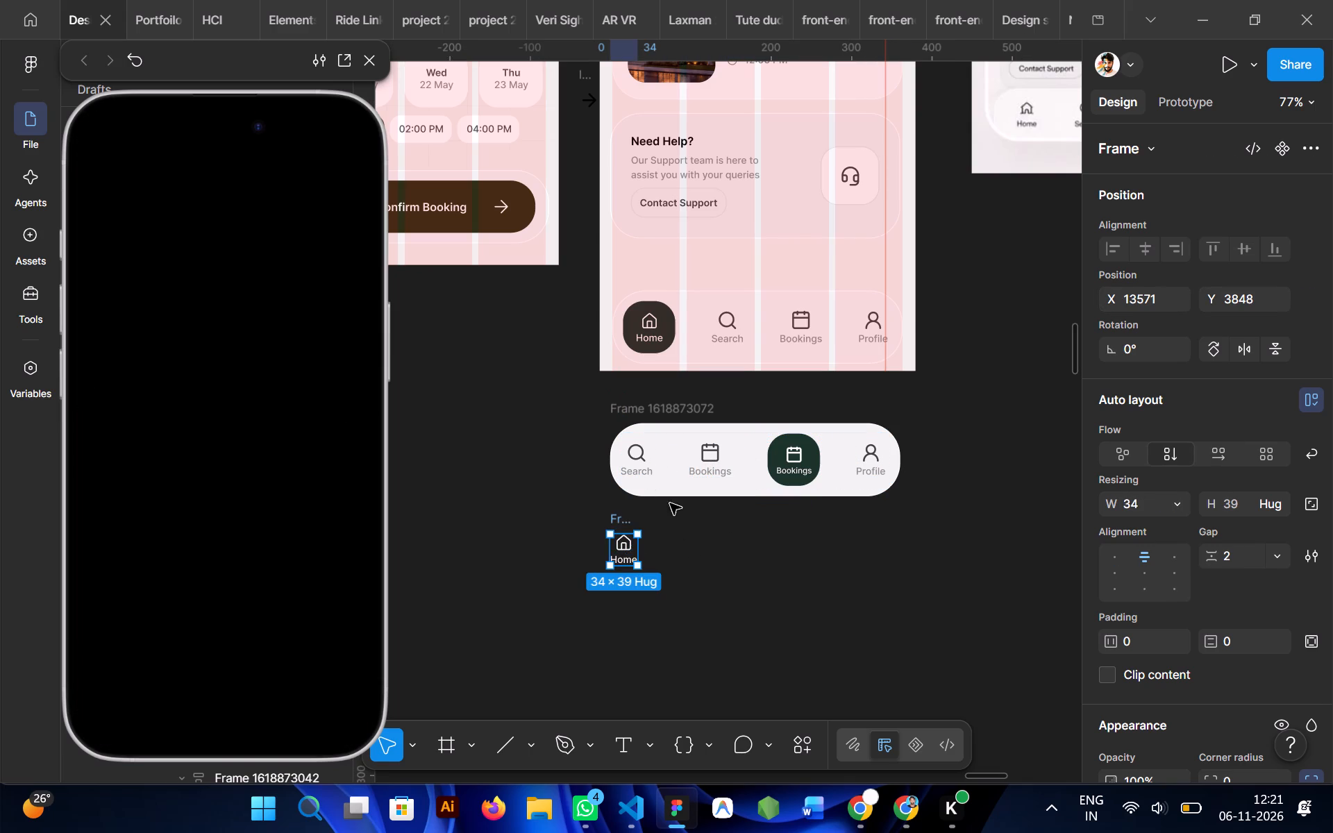
left_click_drag(618, 550, 693, 455)
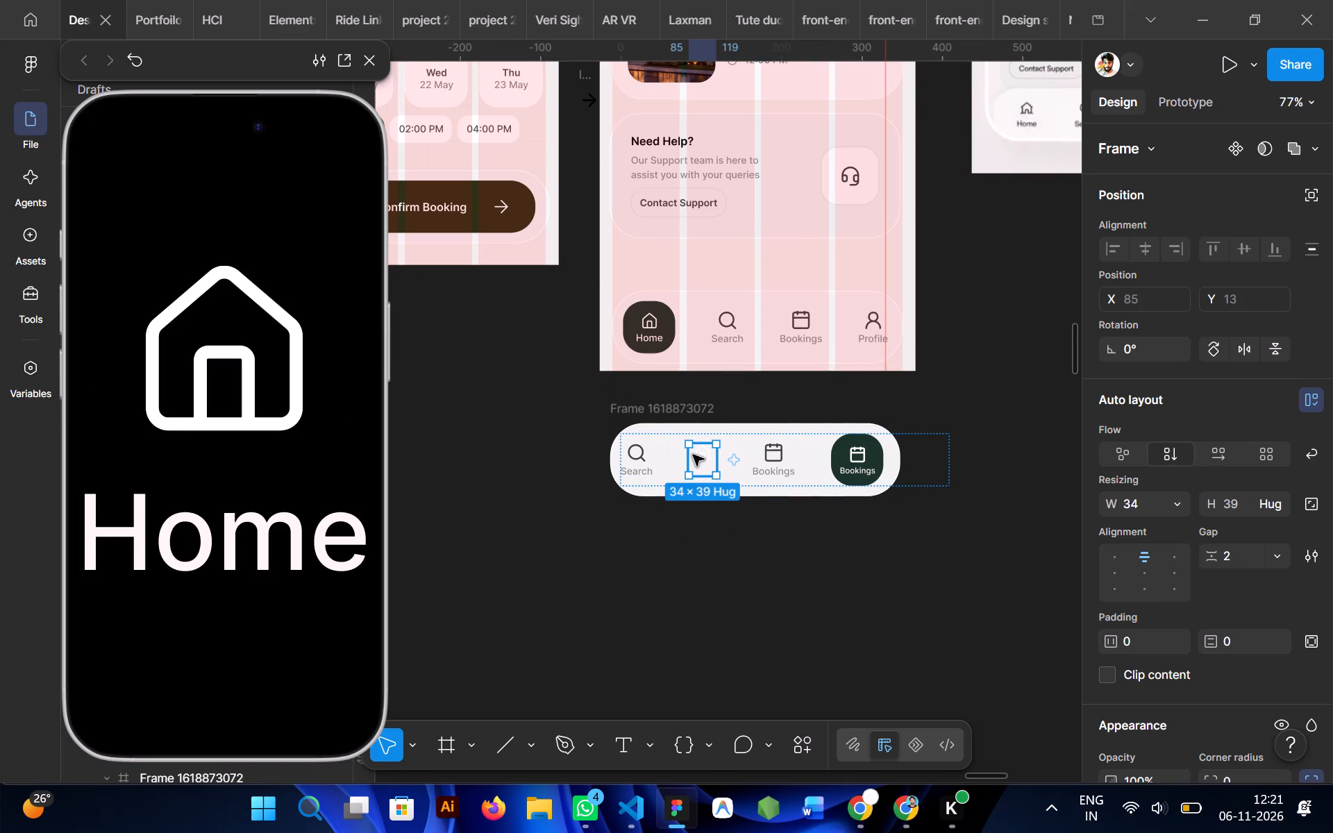
left_click(765, 455)
left_click_drag(766, 453, 739, 566)
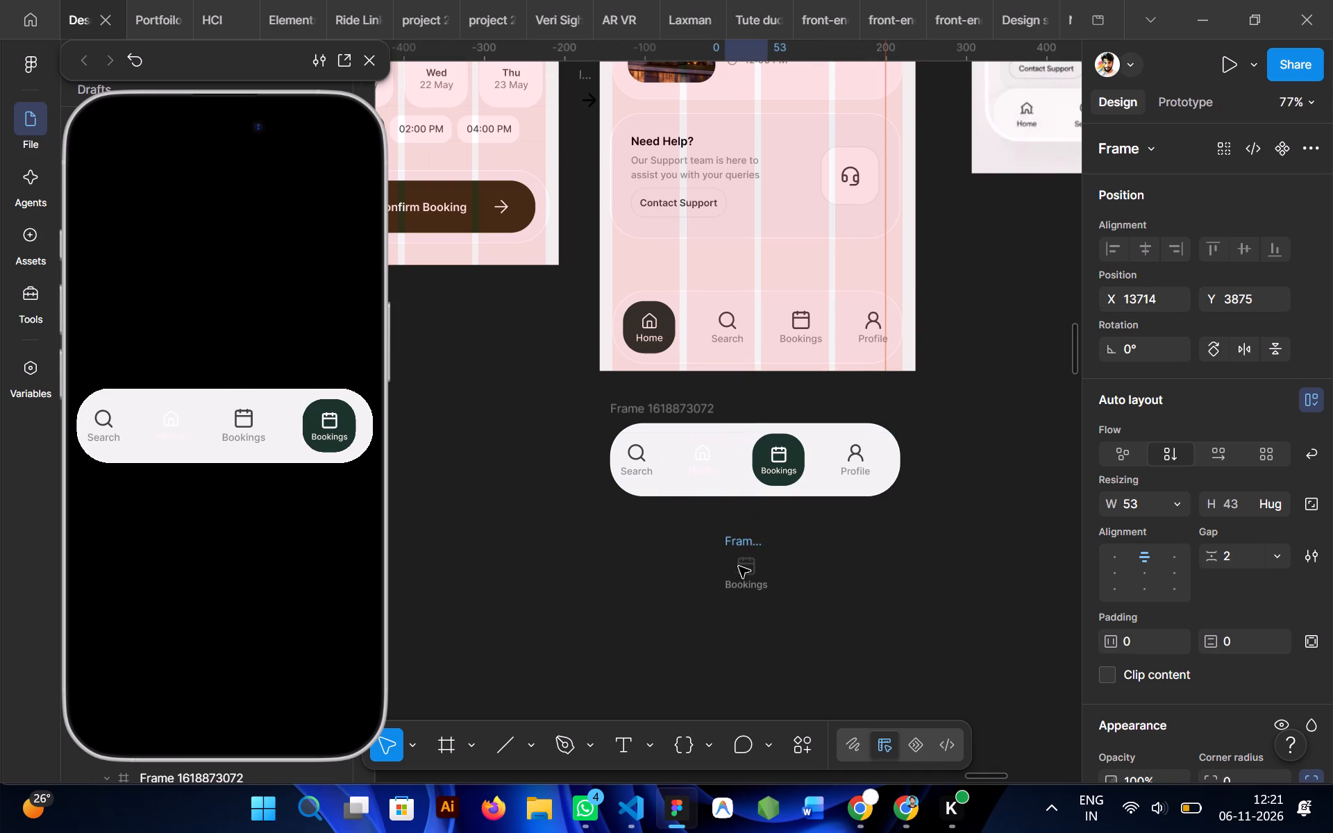
Set the copied Home icon's width to 26 with locked proportions, matching the Search icon in the standalone bar.
double_click(697, 457)
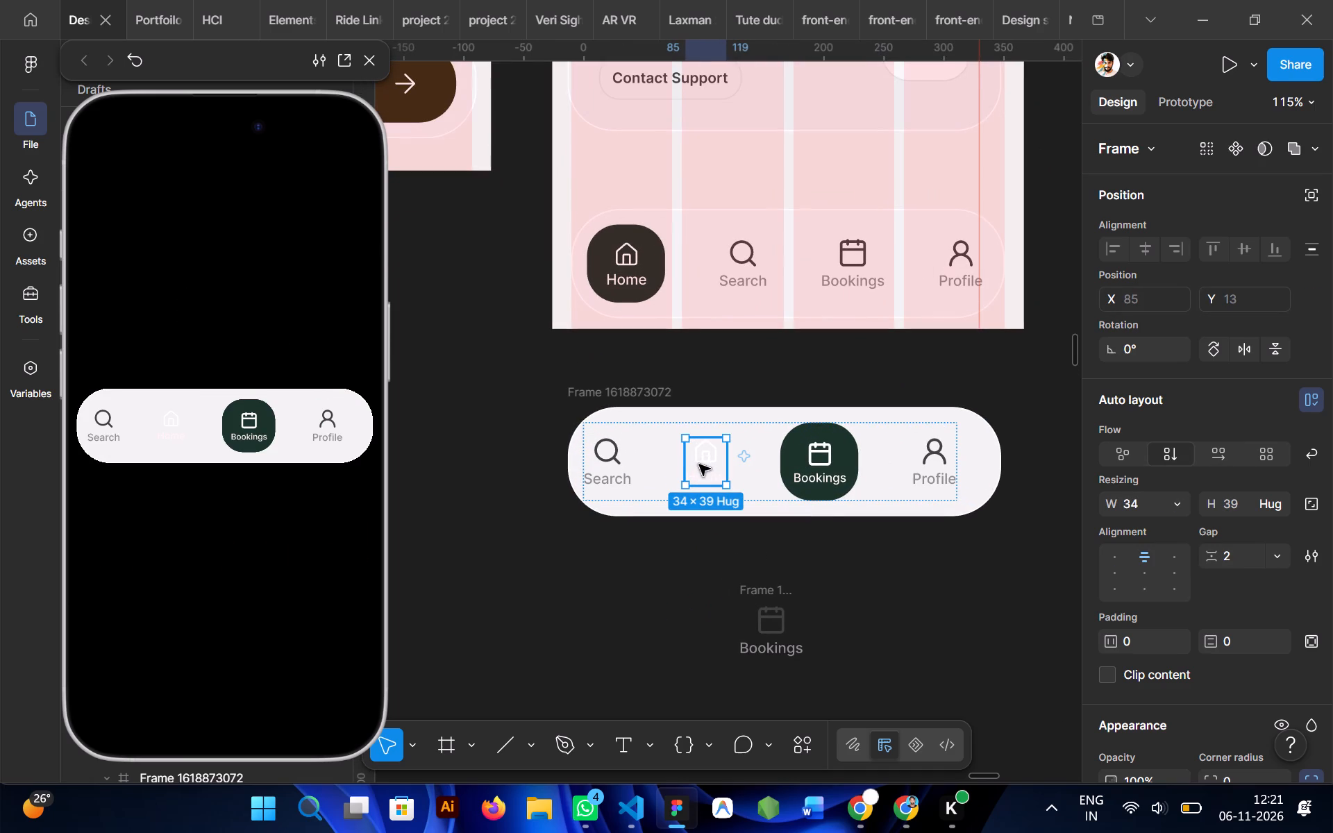
double_click(696, 462)
double_click(610, 453)
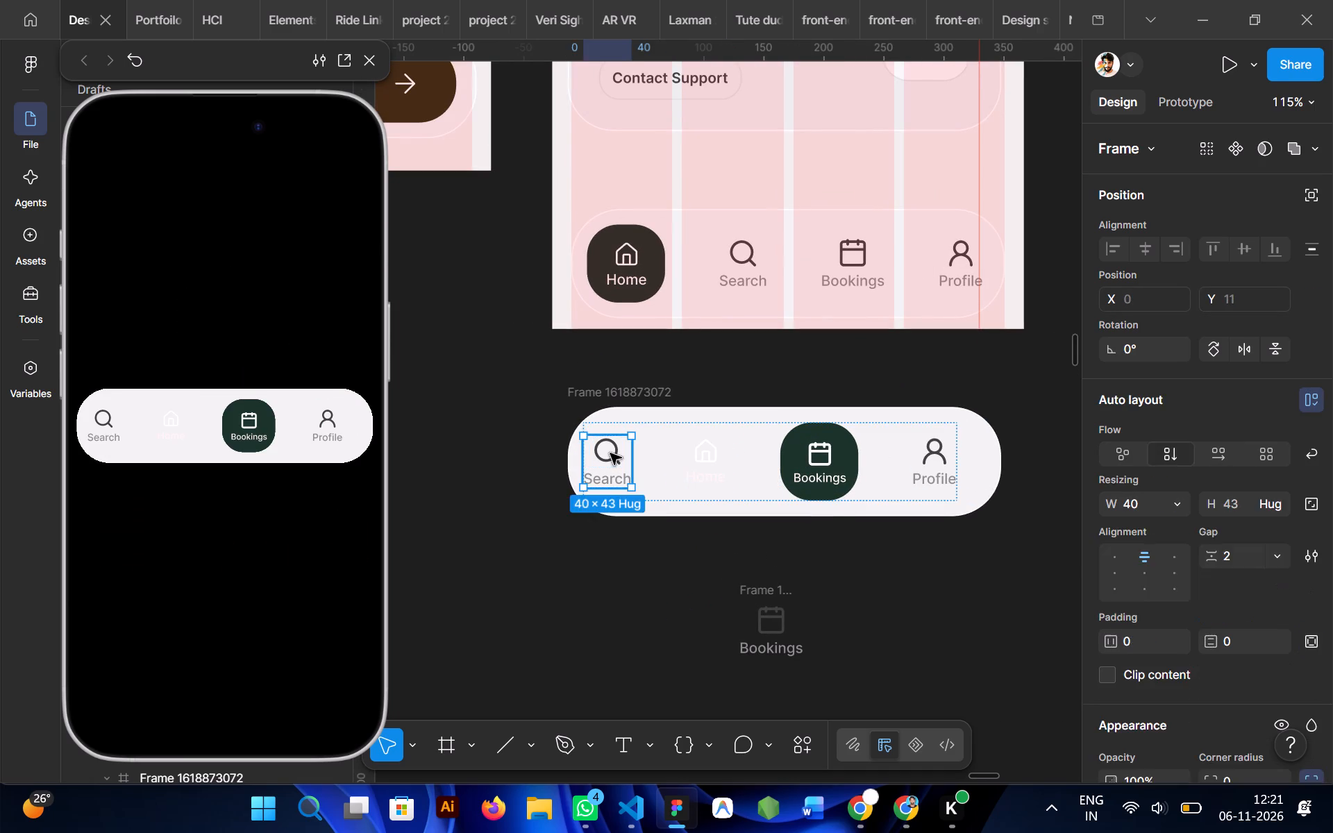
double_click(695, 460)
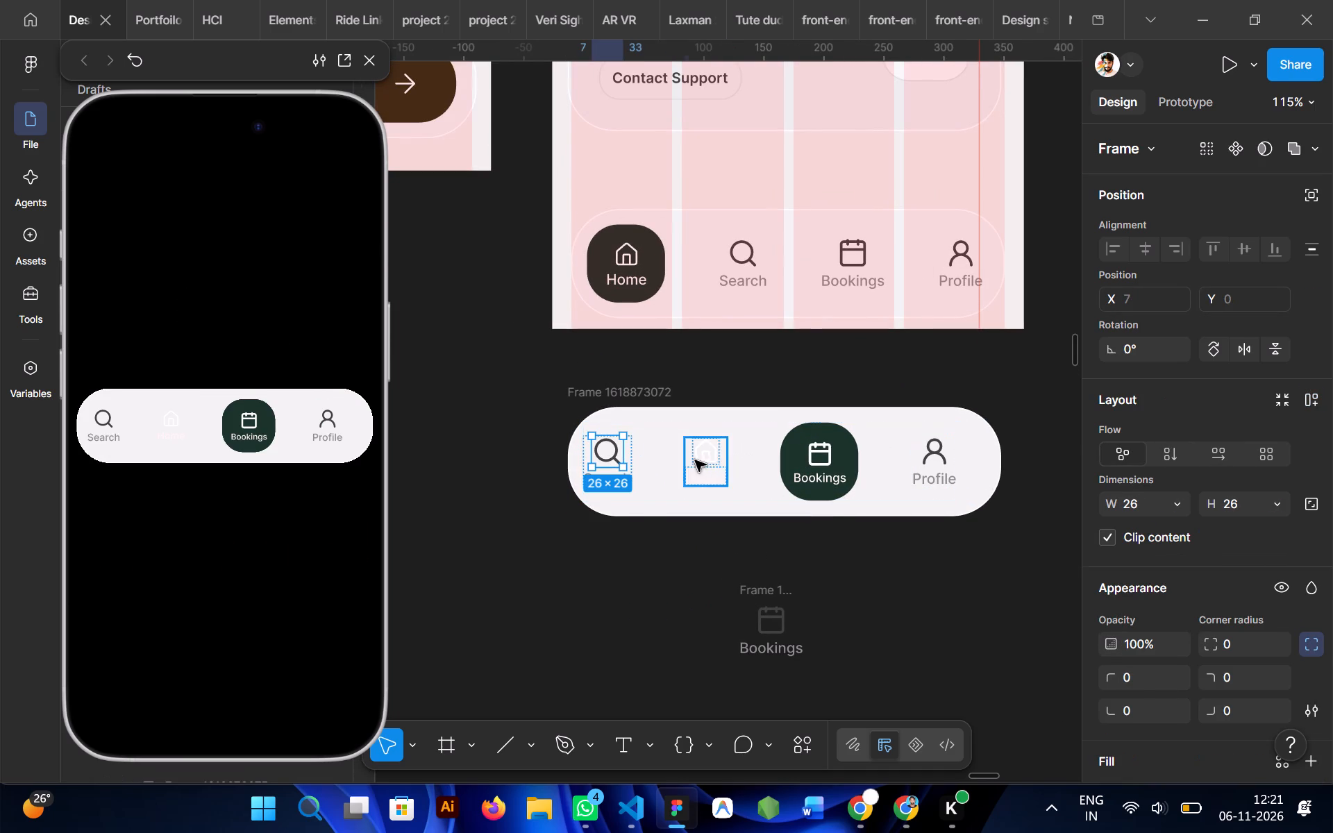
double_click(1139, 498)
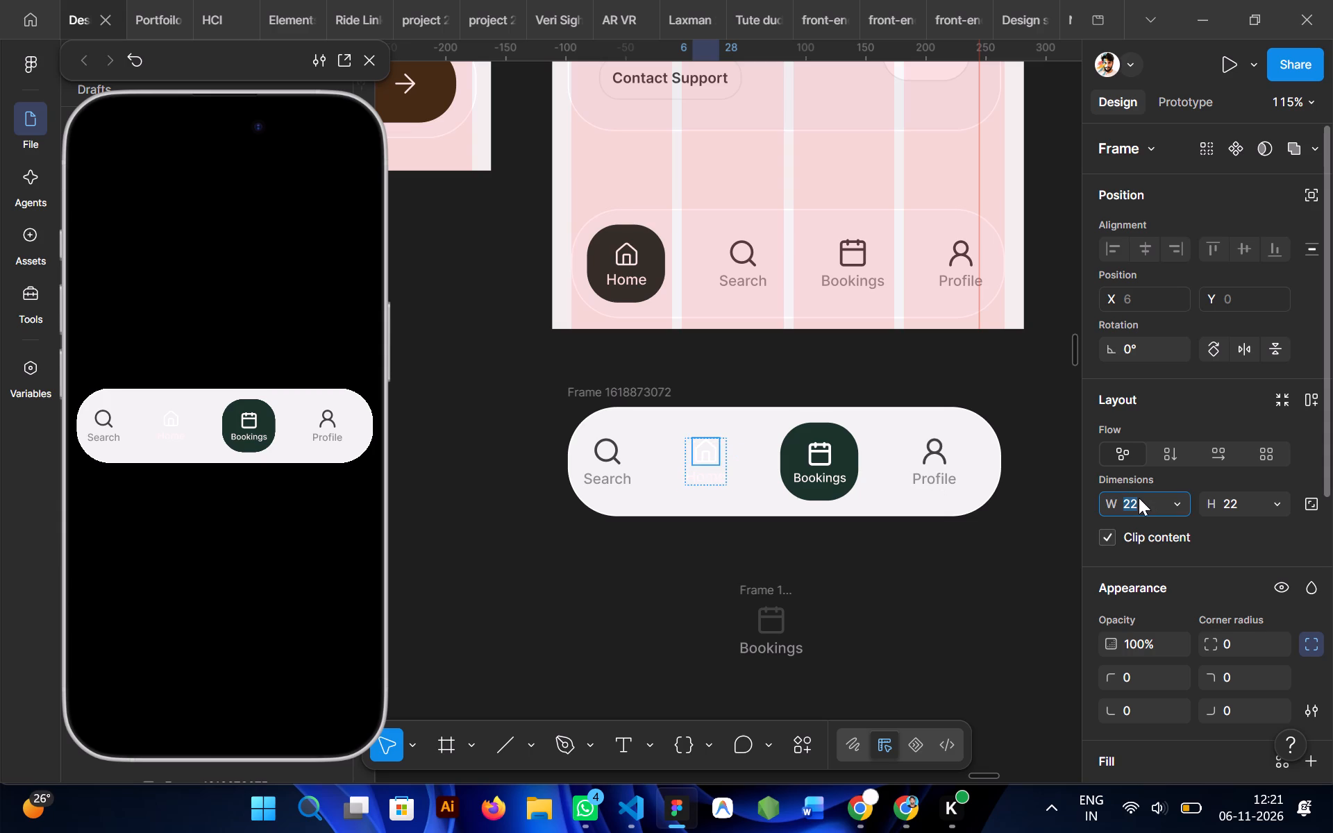
type("26")
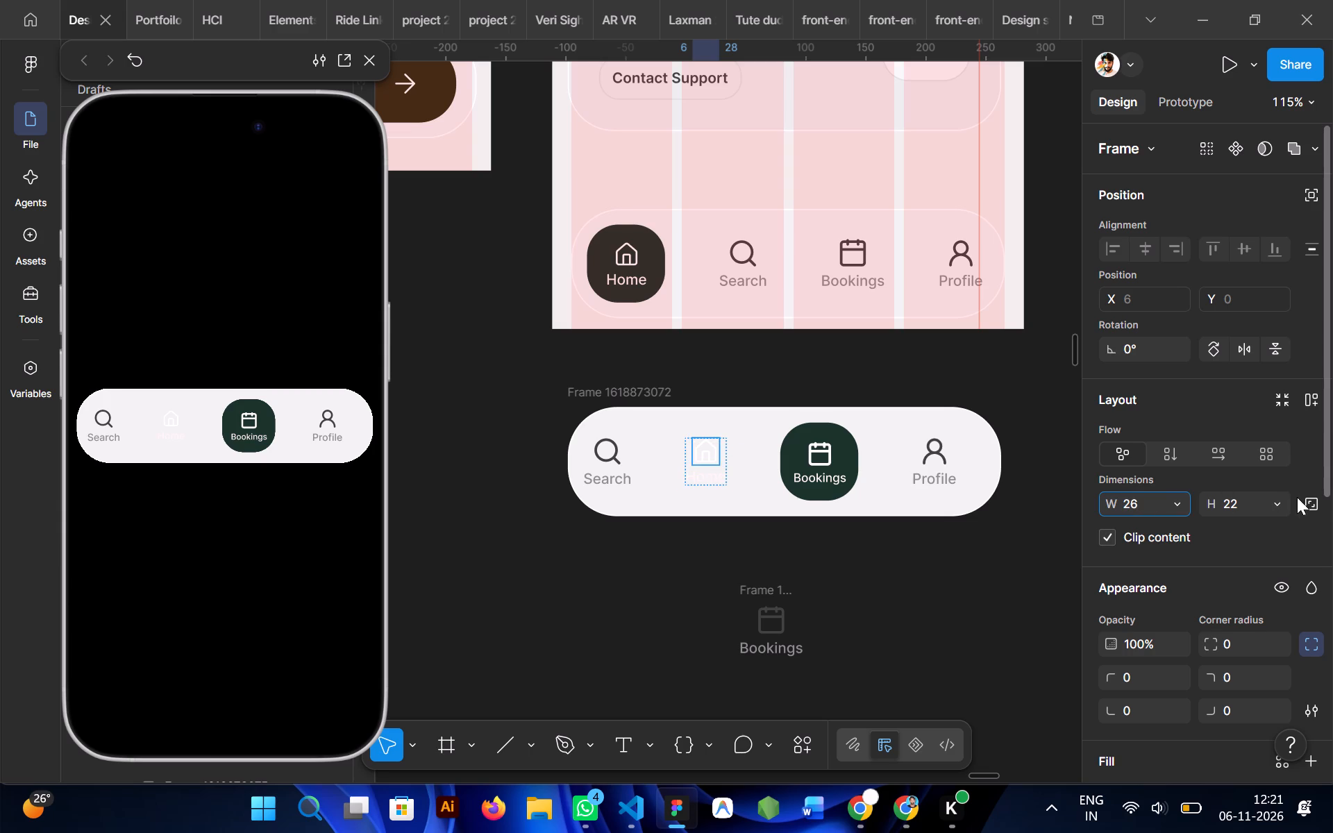
left_click(1308, 502)
left_click(865, 559)
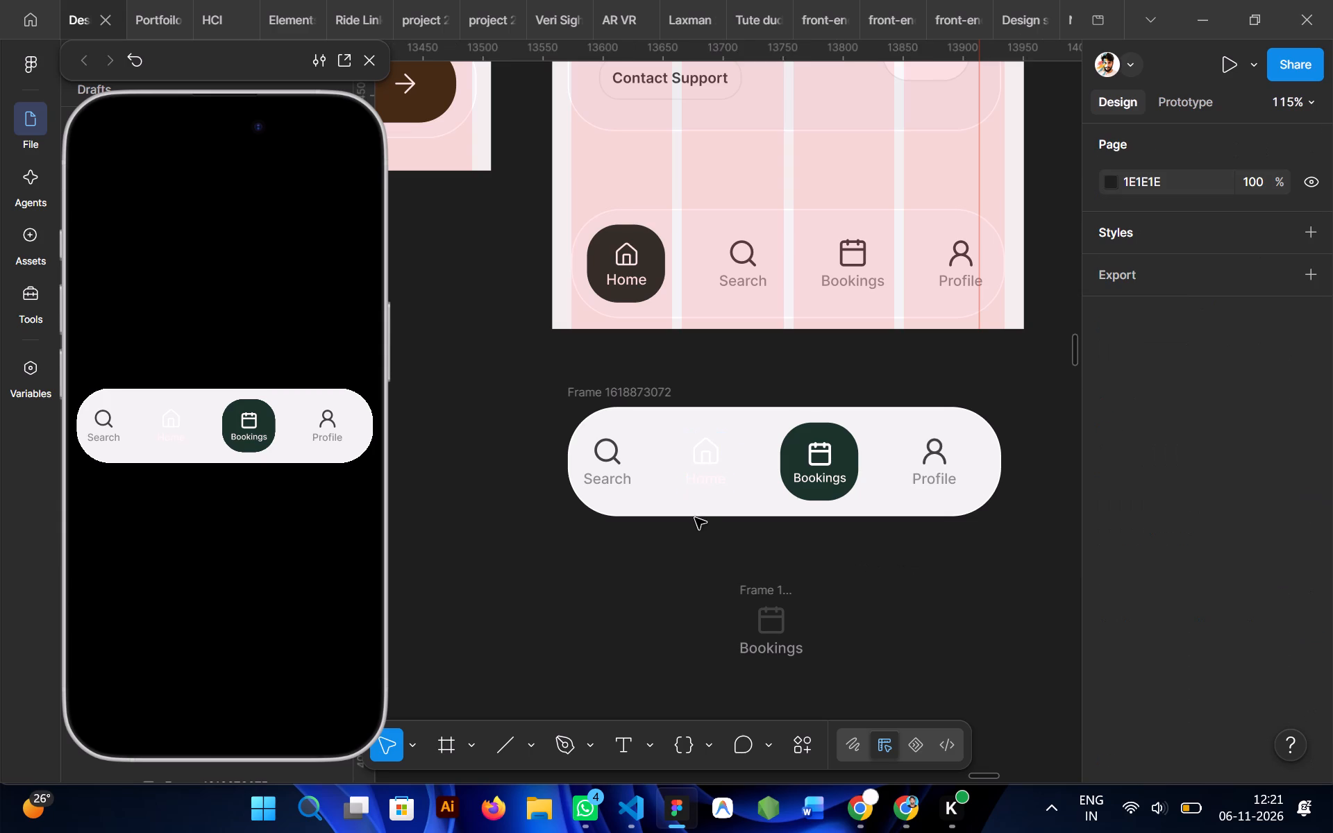
Recolor the copied Home icon's stroke to 414141, sampled from the Search icon in the standalone bar.
left_click(705, 436, "ctrl")
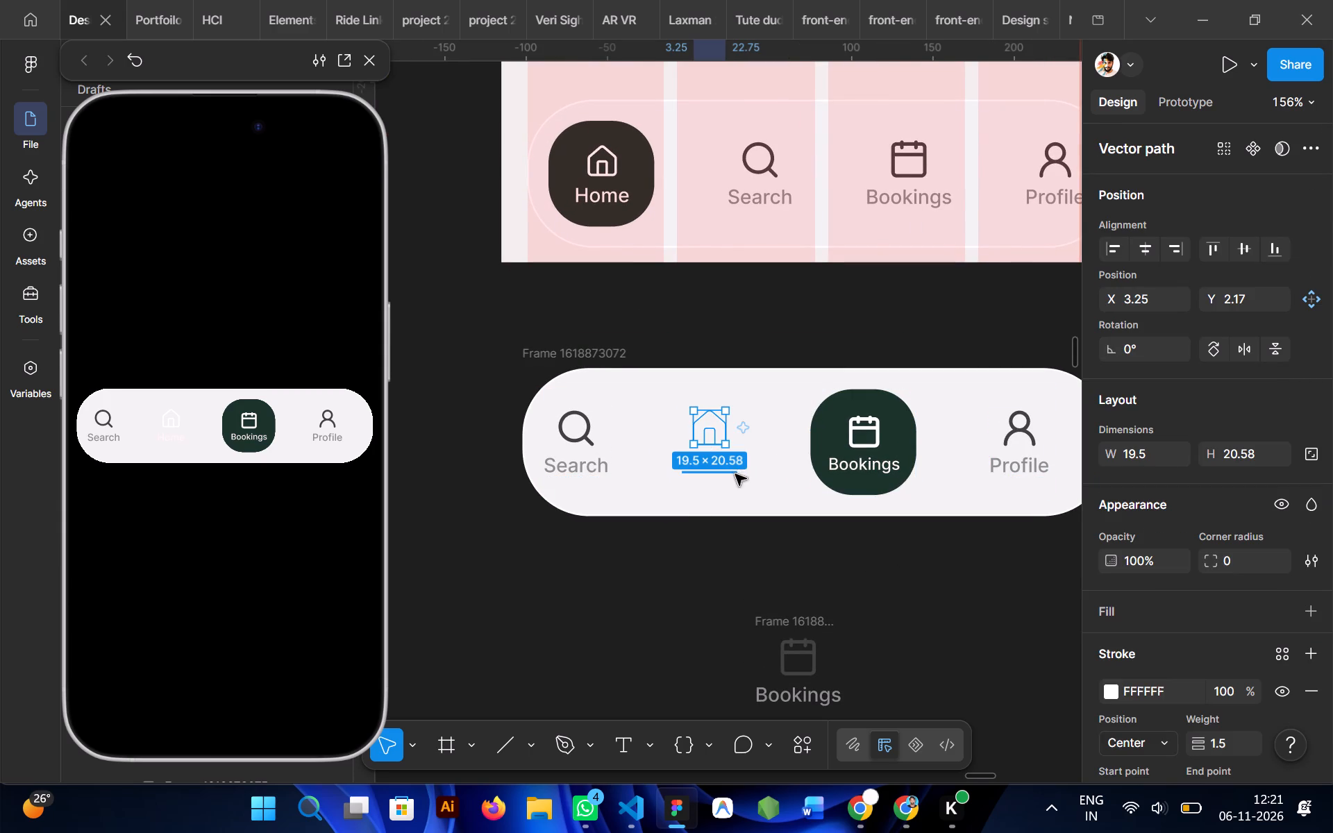
key("u")
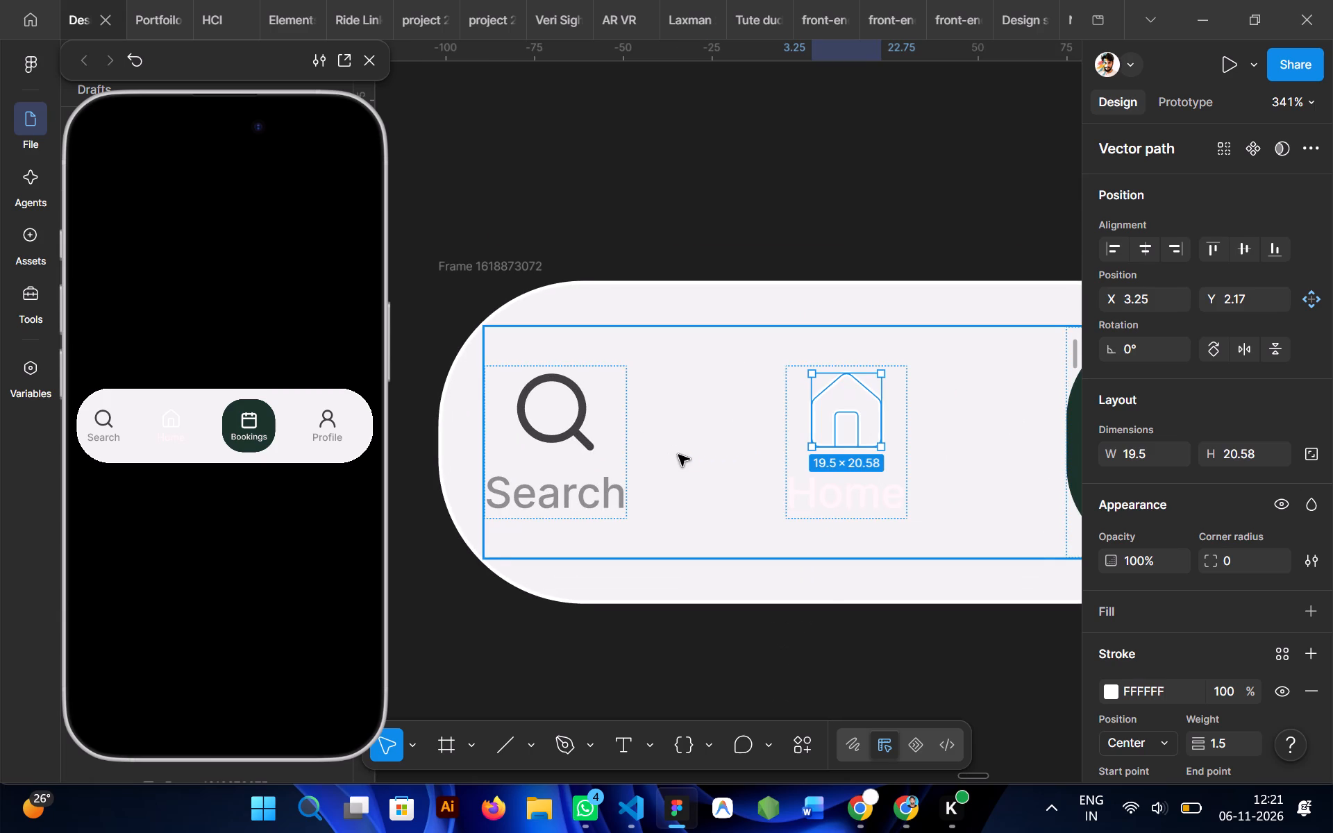
key("i")
left_click(585, 410)
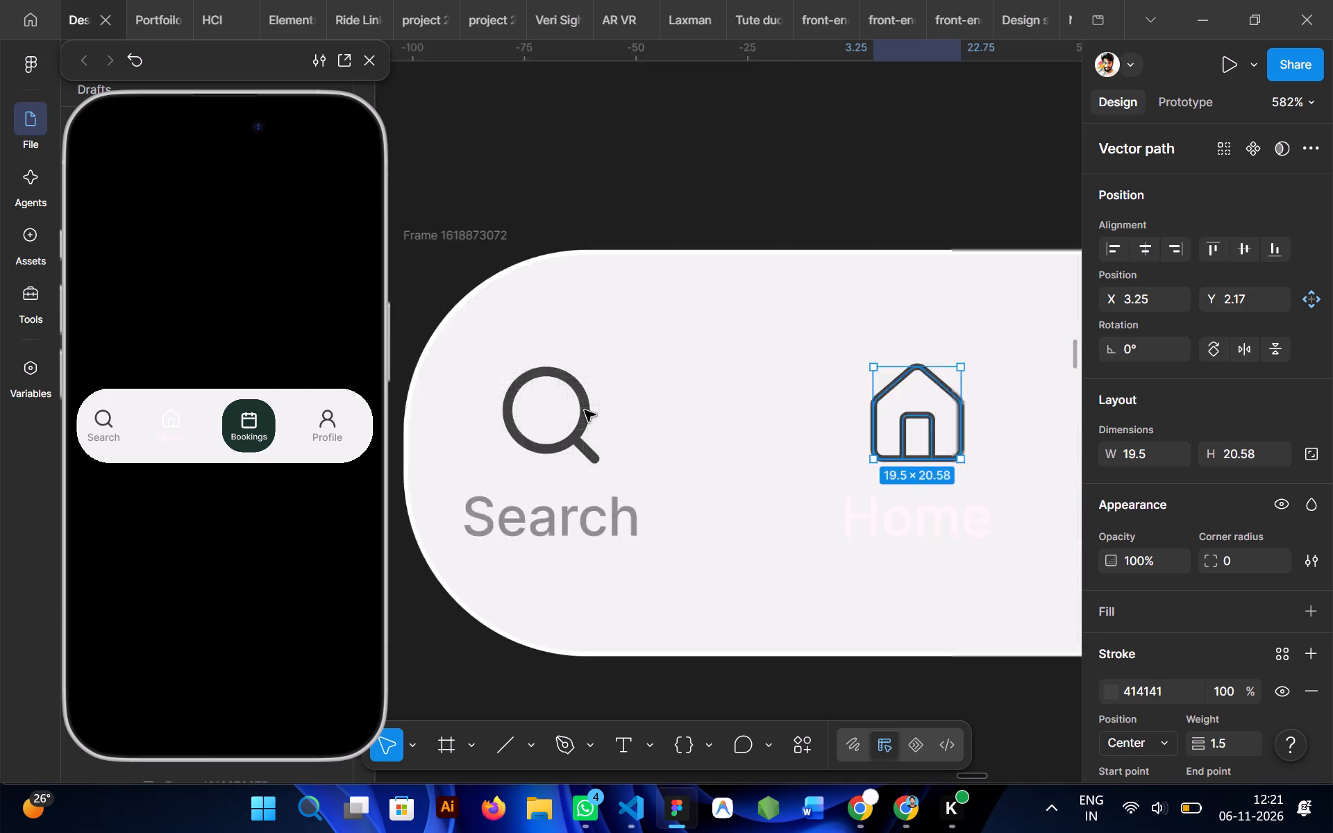
left_click(622, 524)
Recolor the copied Home label to 8E8E8E, sampled from the Search label in the standalone bar.
scroll(622, 524, "up", 1)
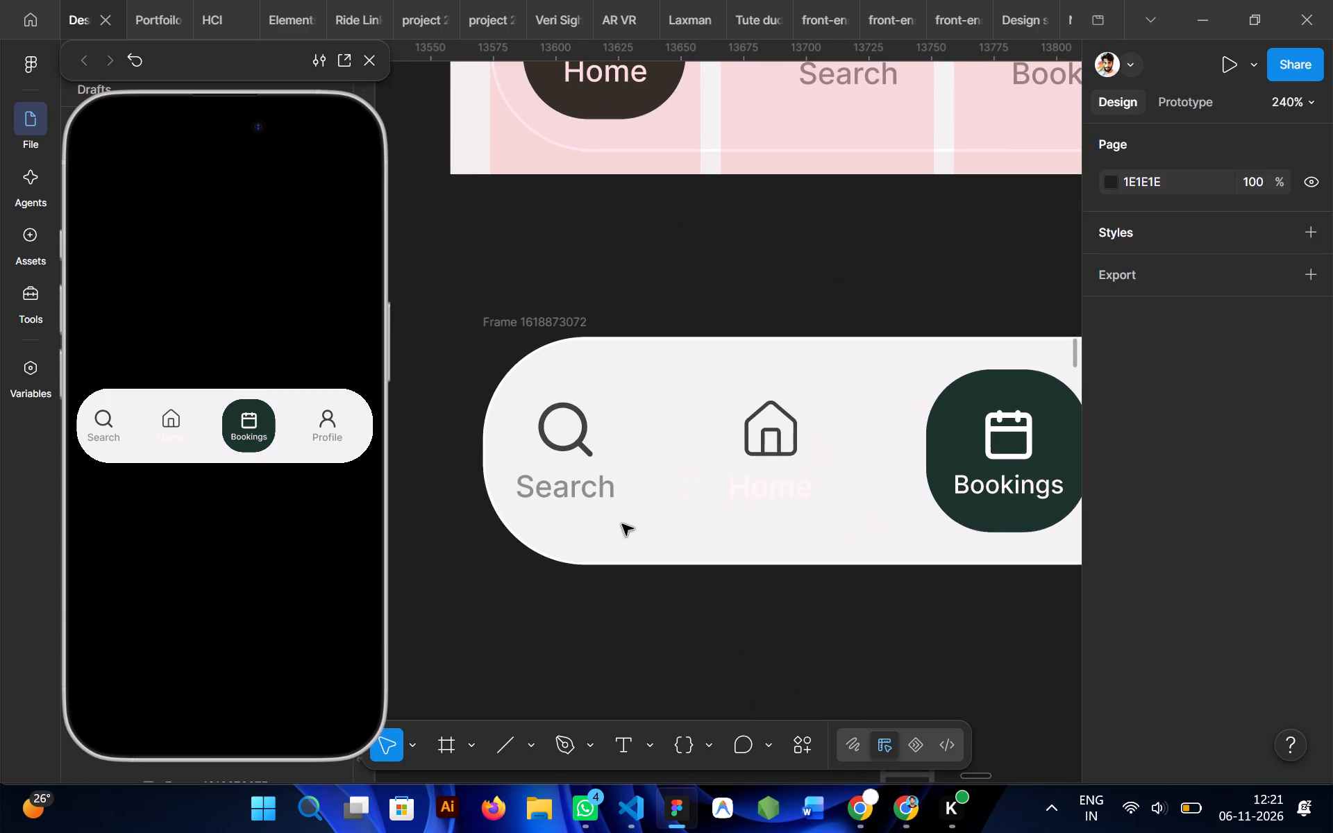
left_click(767, 480, "ctrl")
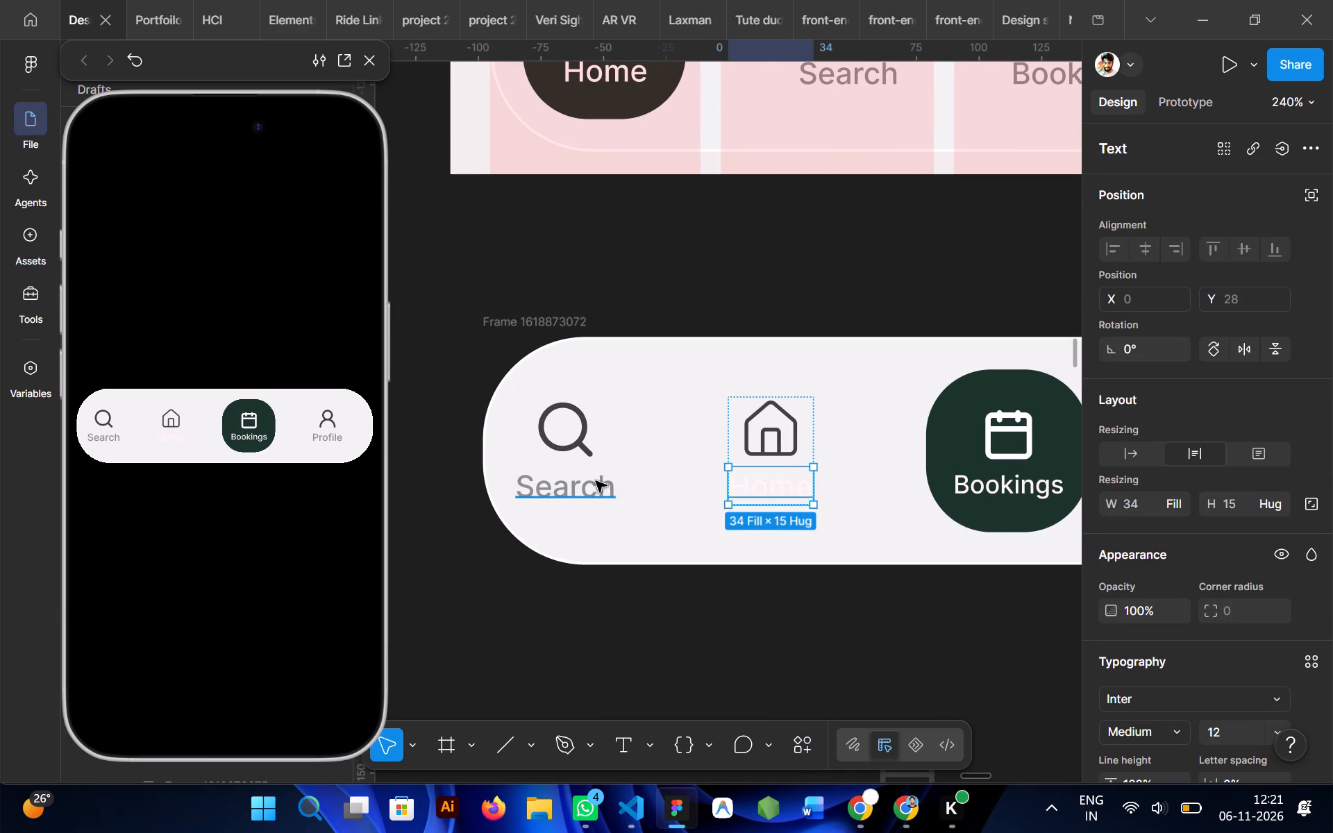
left_click(592, 485, "ctrl")
scroll(1125, 589, "down", 1)
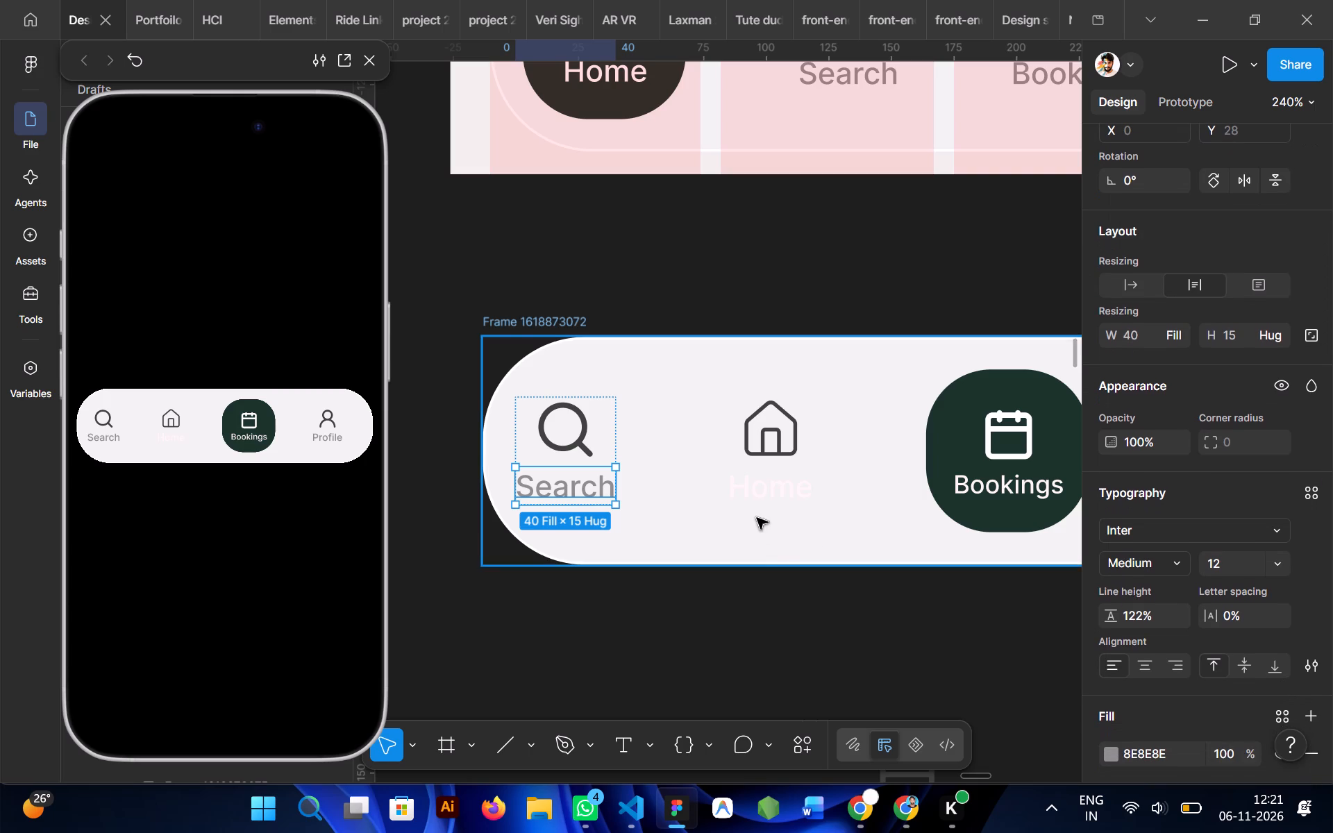
left_click(762, 488, "ctrl")
key("i")
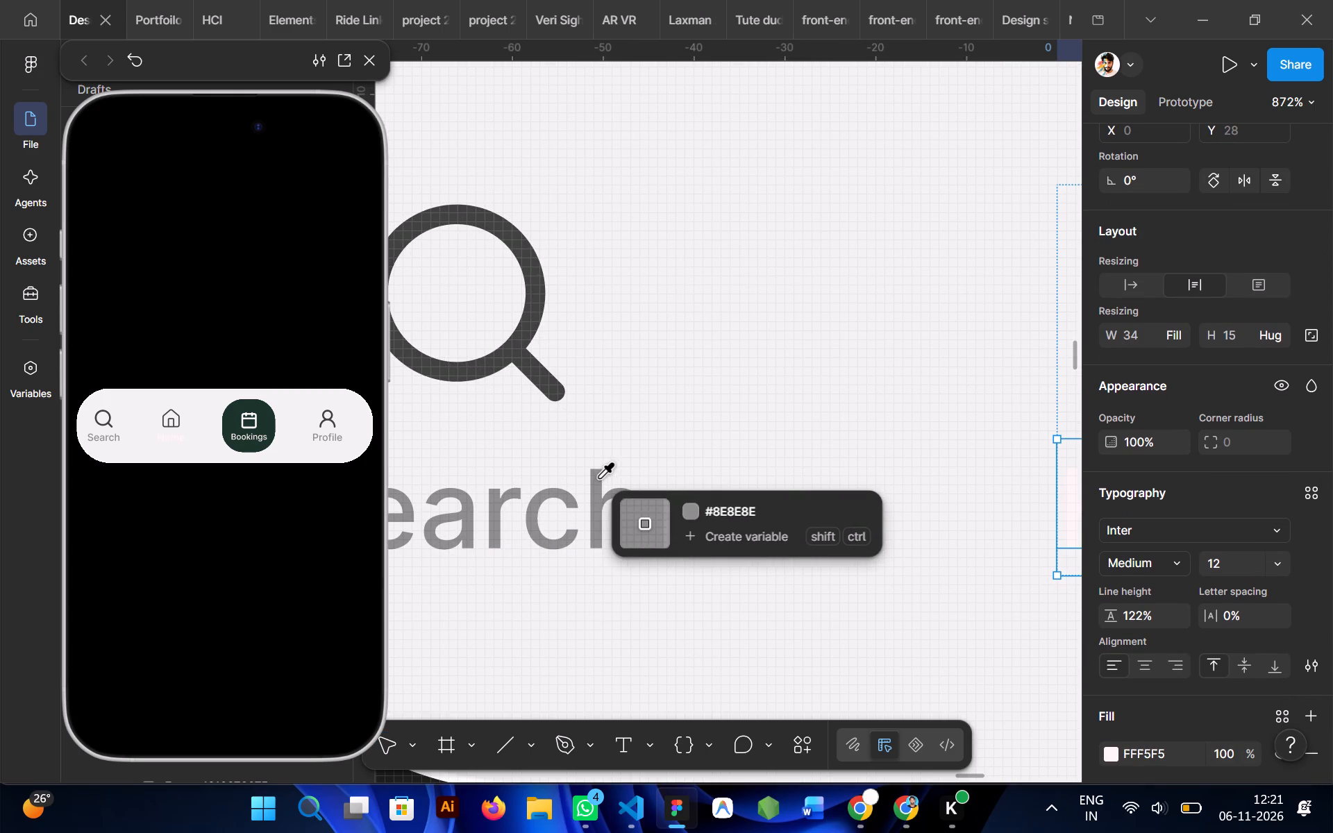
left_click(598, 479)
left_click(657, 606)
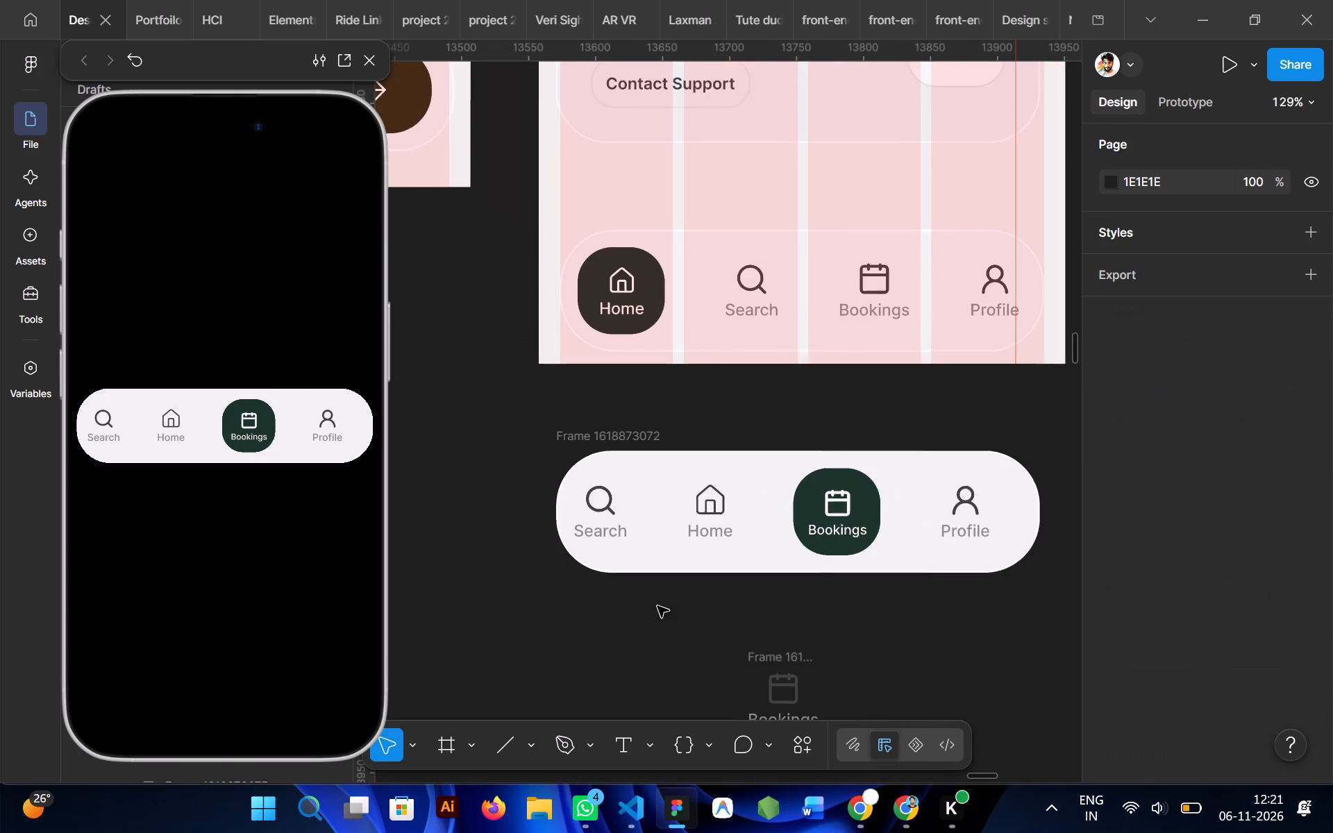
Move the Home item ahead of Search so that it comes first in the standalone navigation bar.
left_click(712, 518)
left_click(712, 518)
left_click_drag(712, 518, 610, 514)
left_click(832, 605)
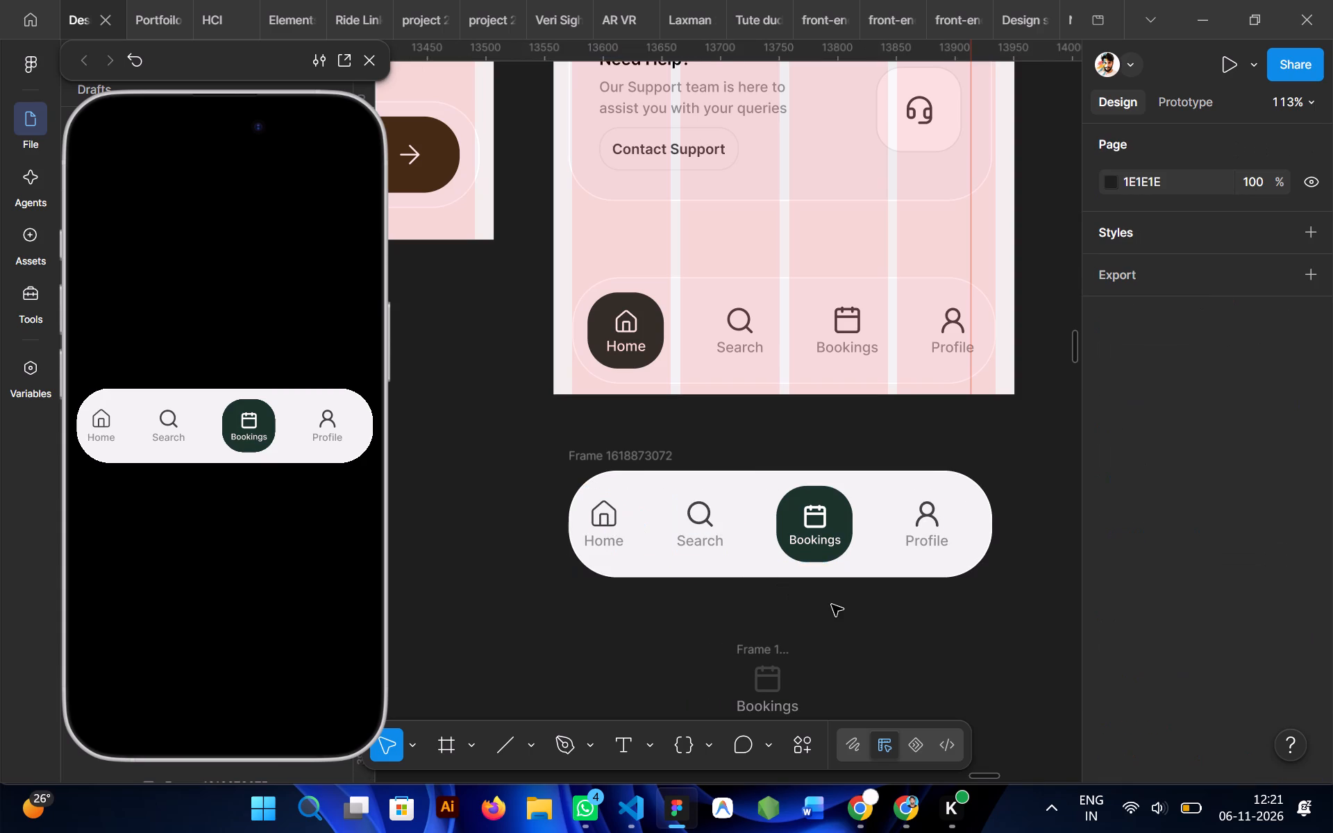
Copy the standalone navigation bar and use it to replace the one at the bottom of the My Bookings screen.
left_click(692, 500)
right_click(692, 500)
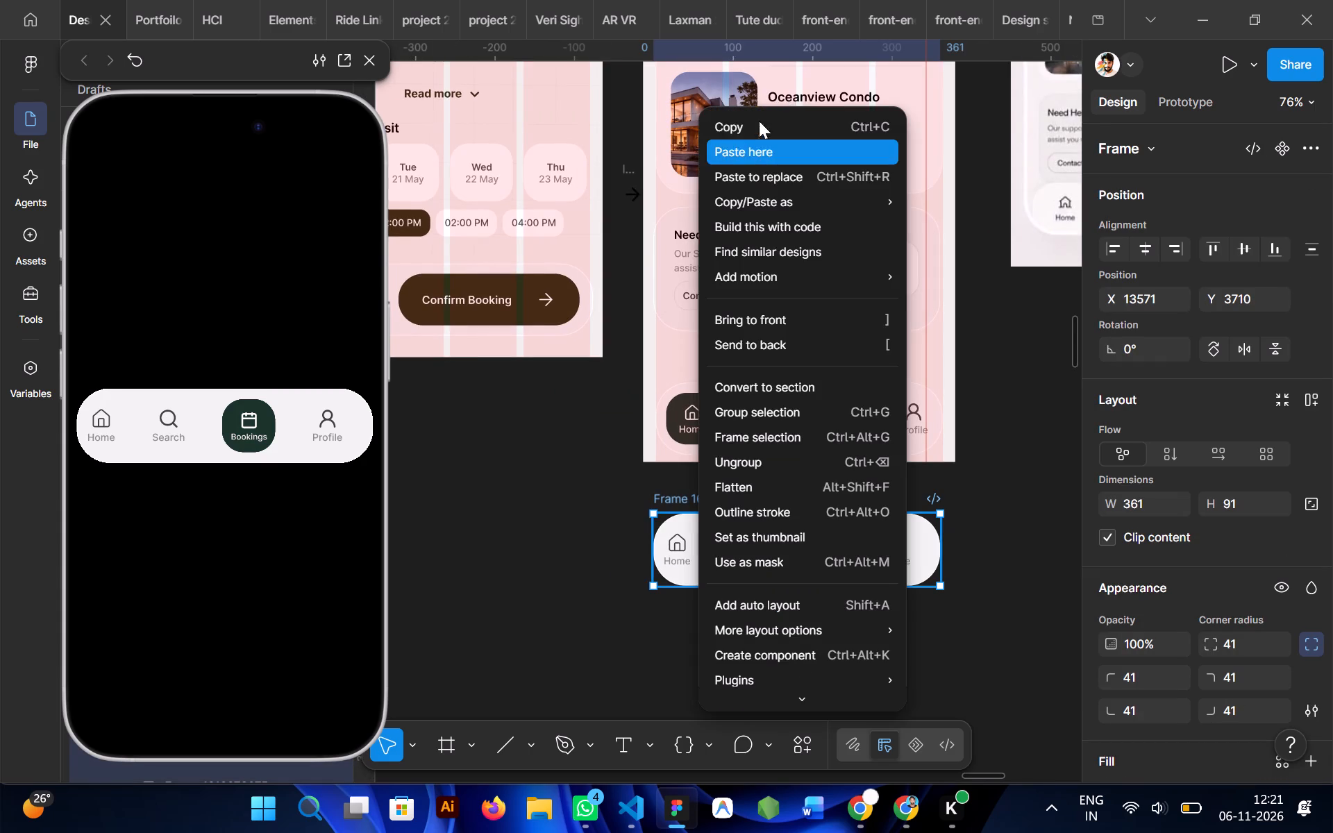
left_click(747, 121)
left_click(771, 414)
right_click(771, 414)
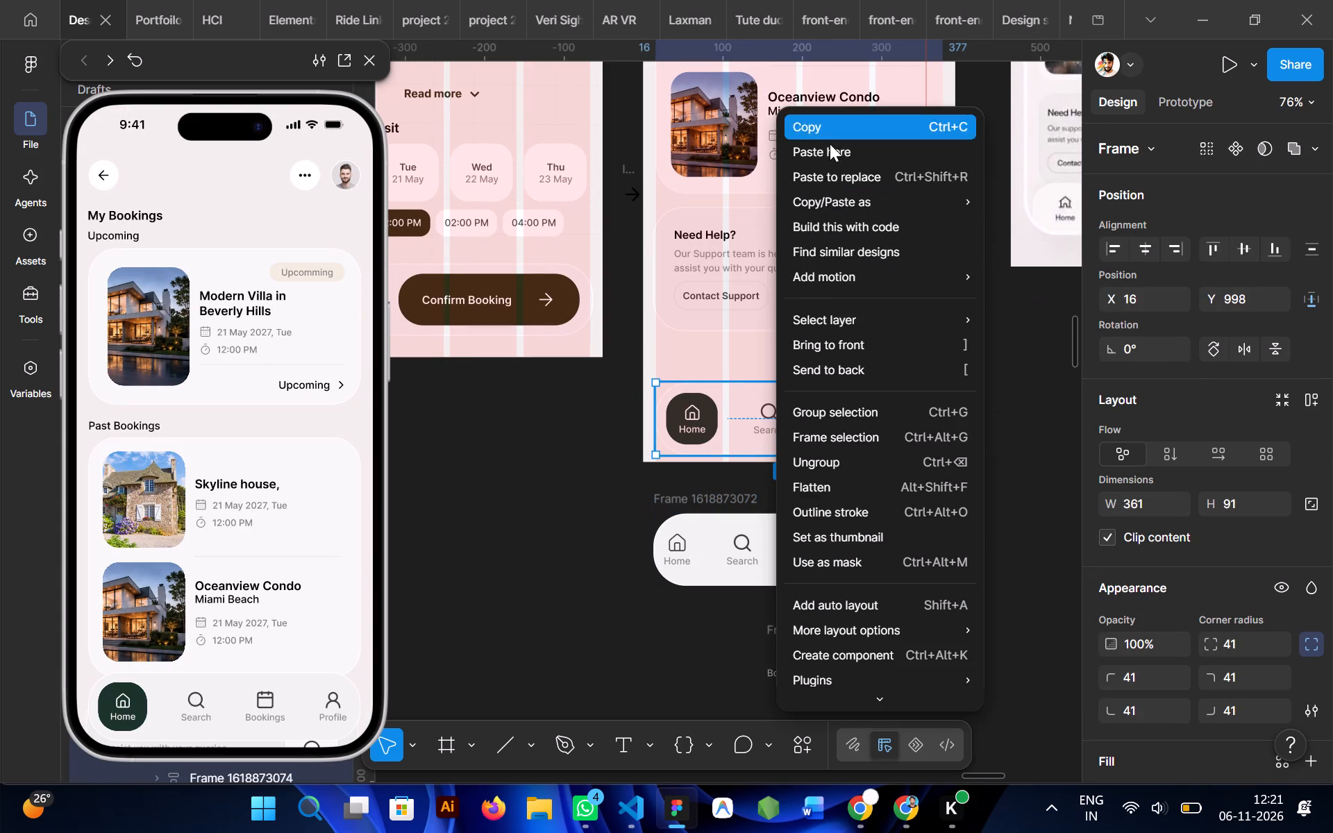
left_click(831, 183)
left_click(539, 497)
Delete the standalone navigation bar and the loose Bookings item below the My Bookings screen.
left_click(695, 492)
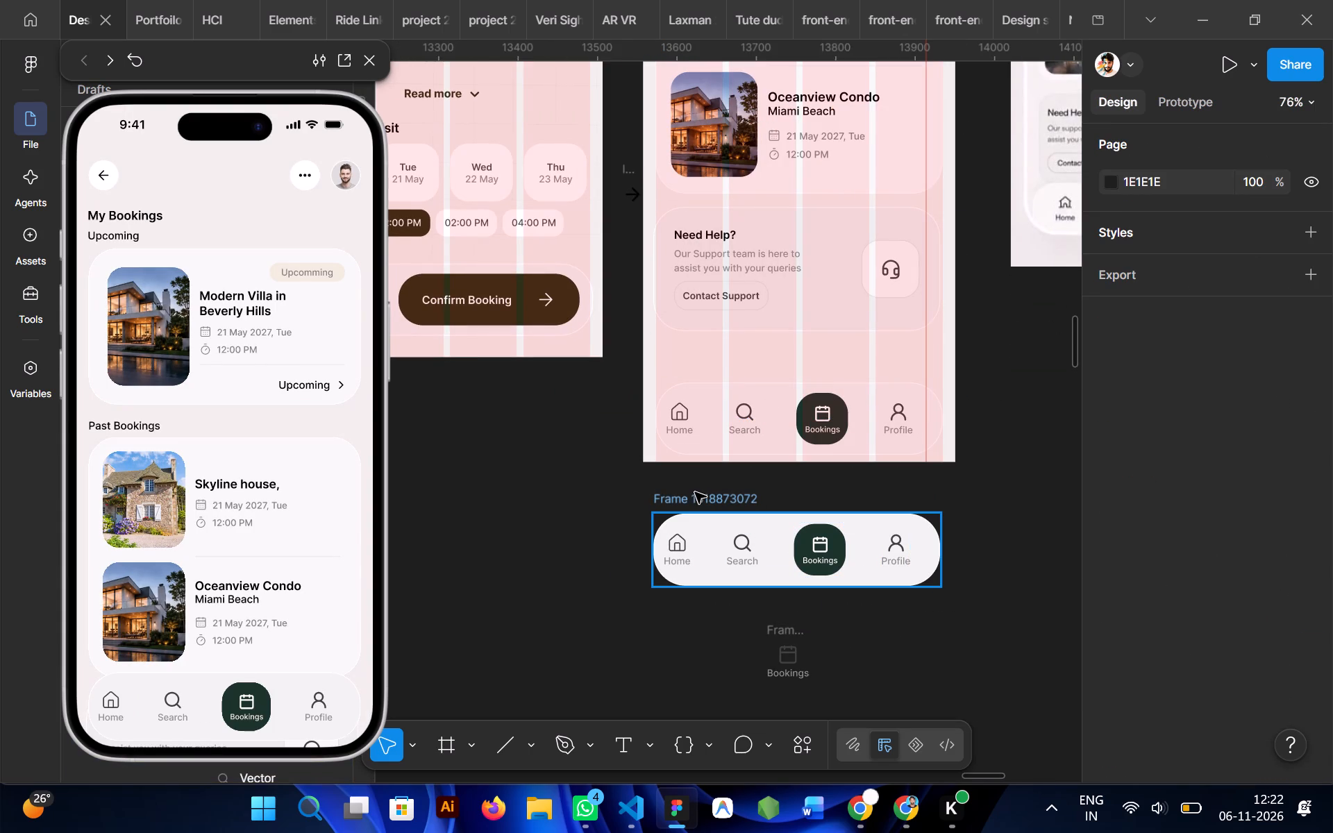
key("Delete")
scroll(695, 492, "right", 2)
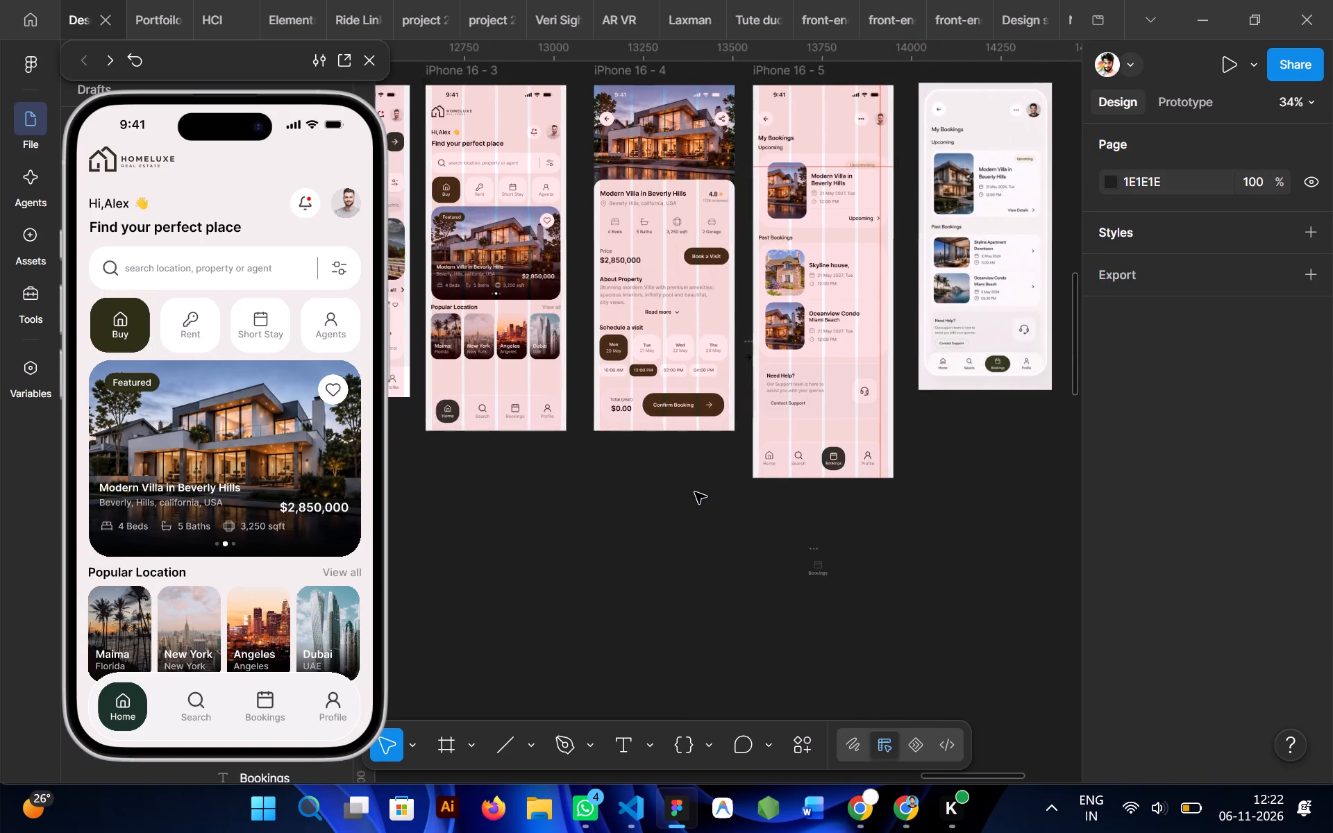
left_click(839, 548)
key("Delete")
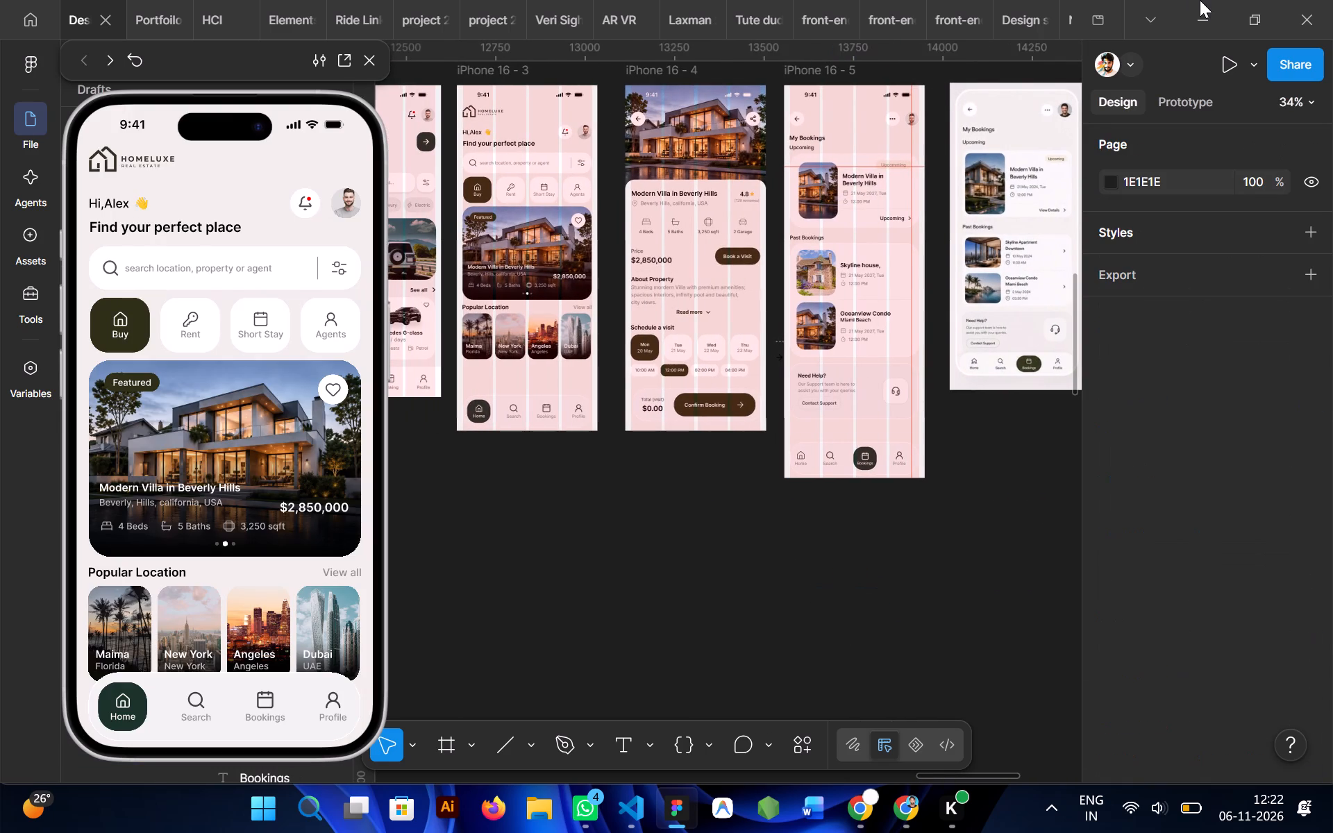
Link the Home item in the My Bookings navigation bar to the iPhone 16 - 3 screen with an On tap, Navigate to interaction.
left_click(1183, 105)
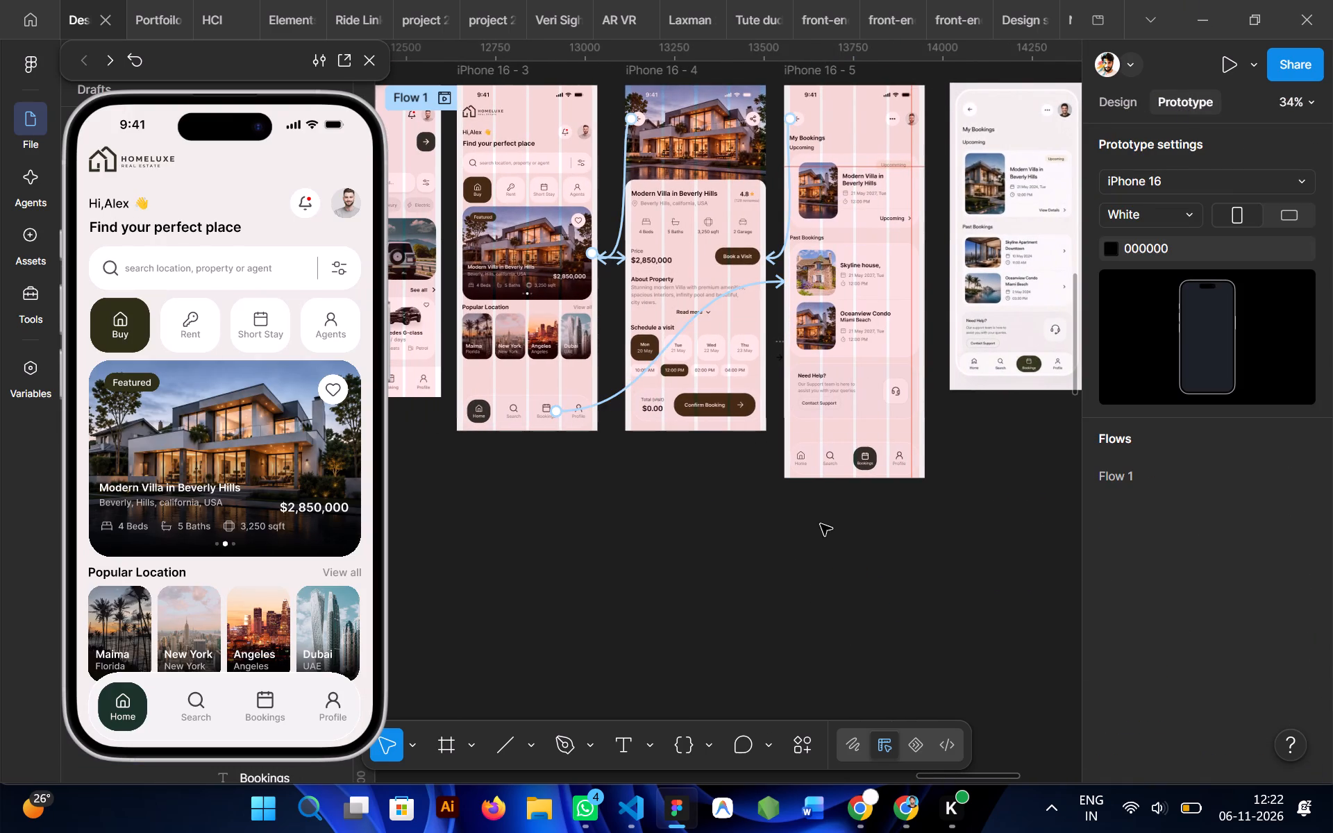
double_click(800, 461)
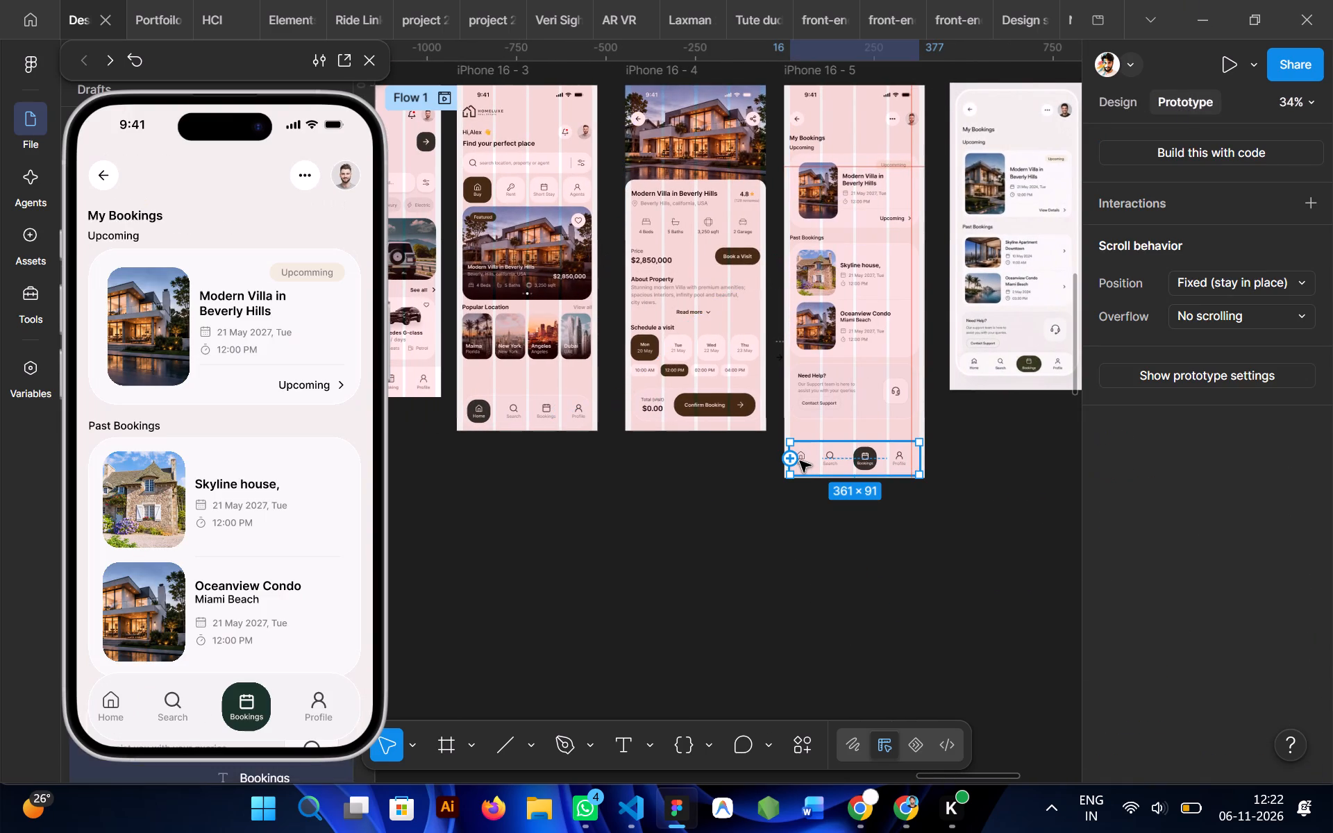
double_click(800, 461)
double_click(800, 461)
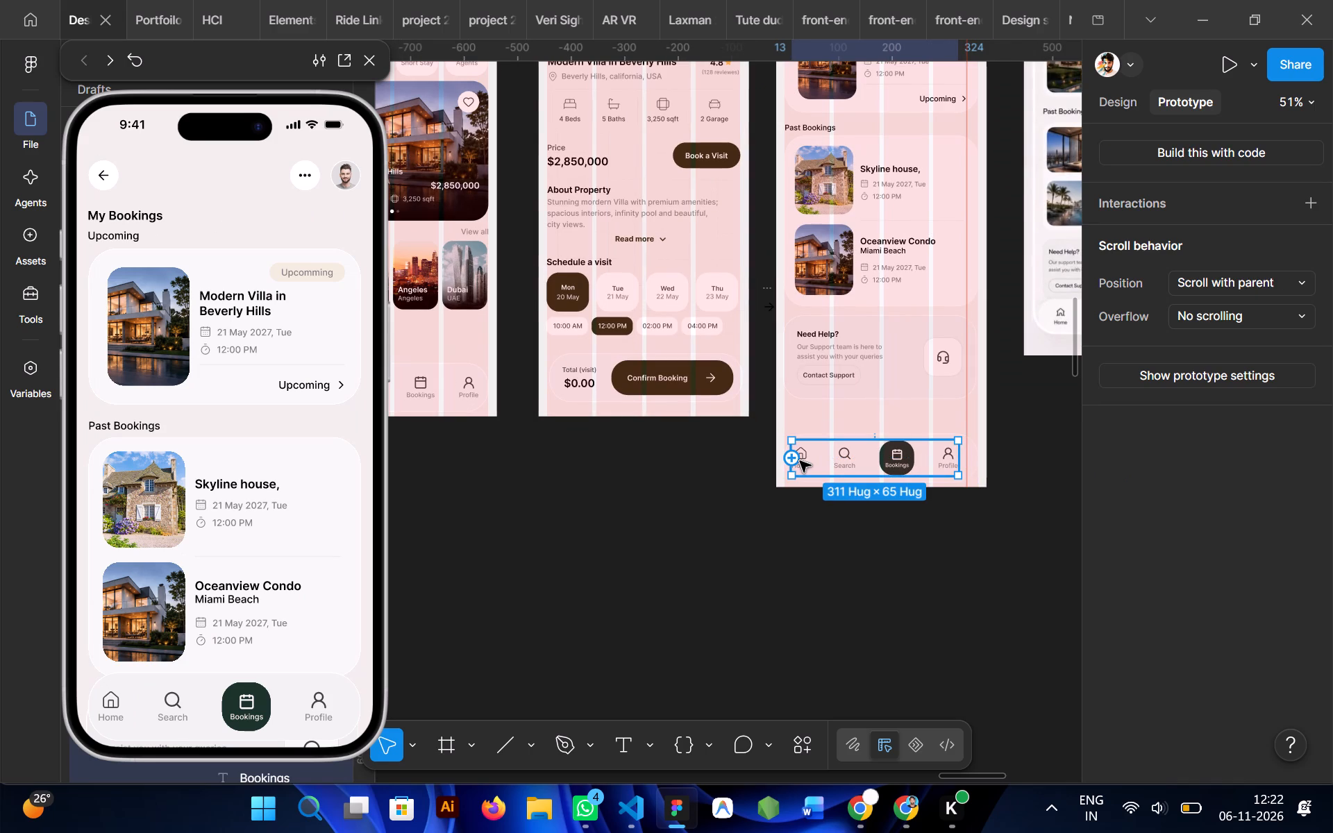
double_click(800, 461)
double_click(800, 461)
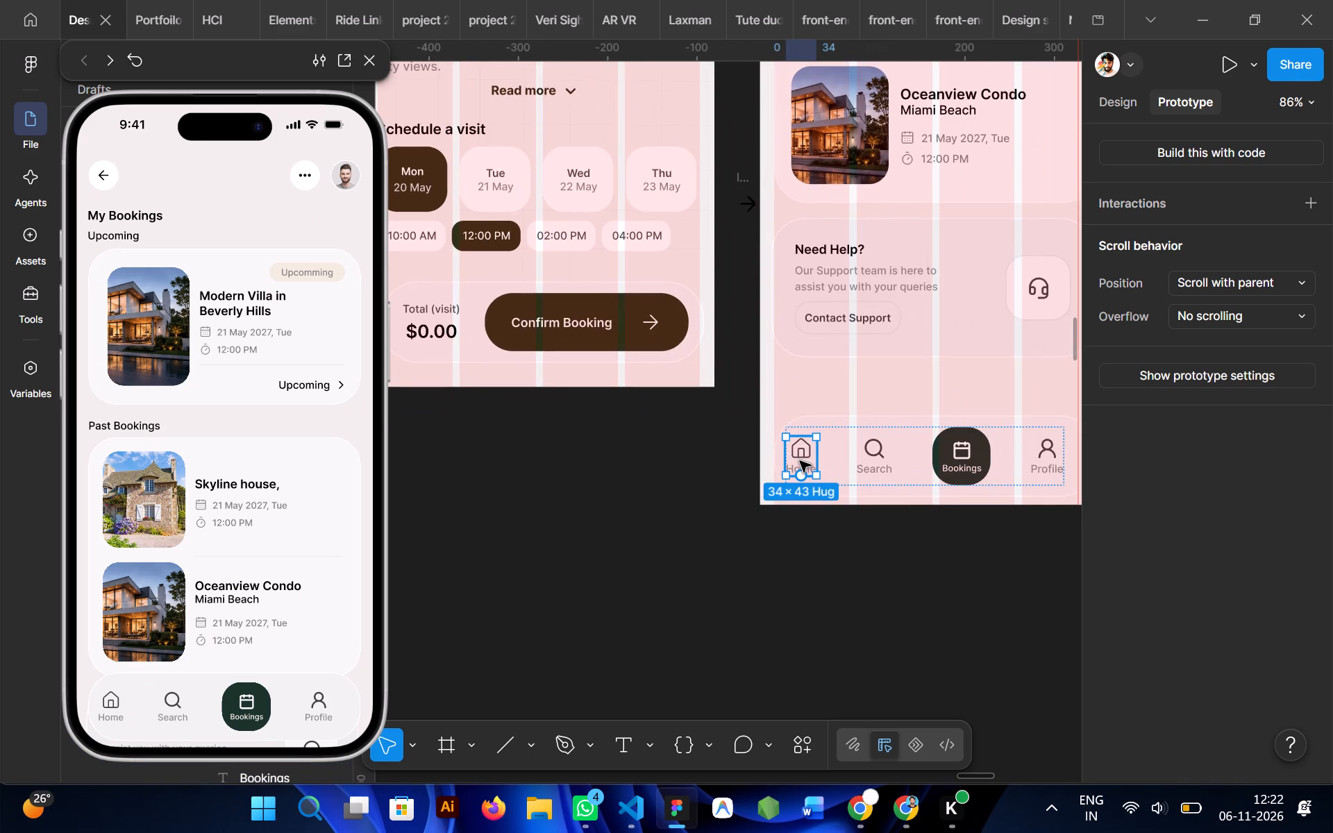
left_click_drag(799, 474, 387, 353)
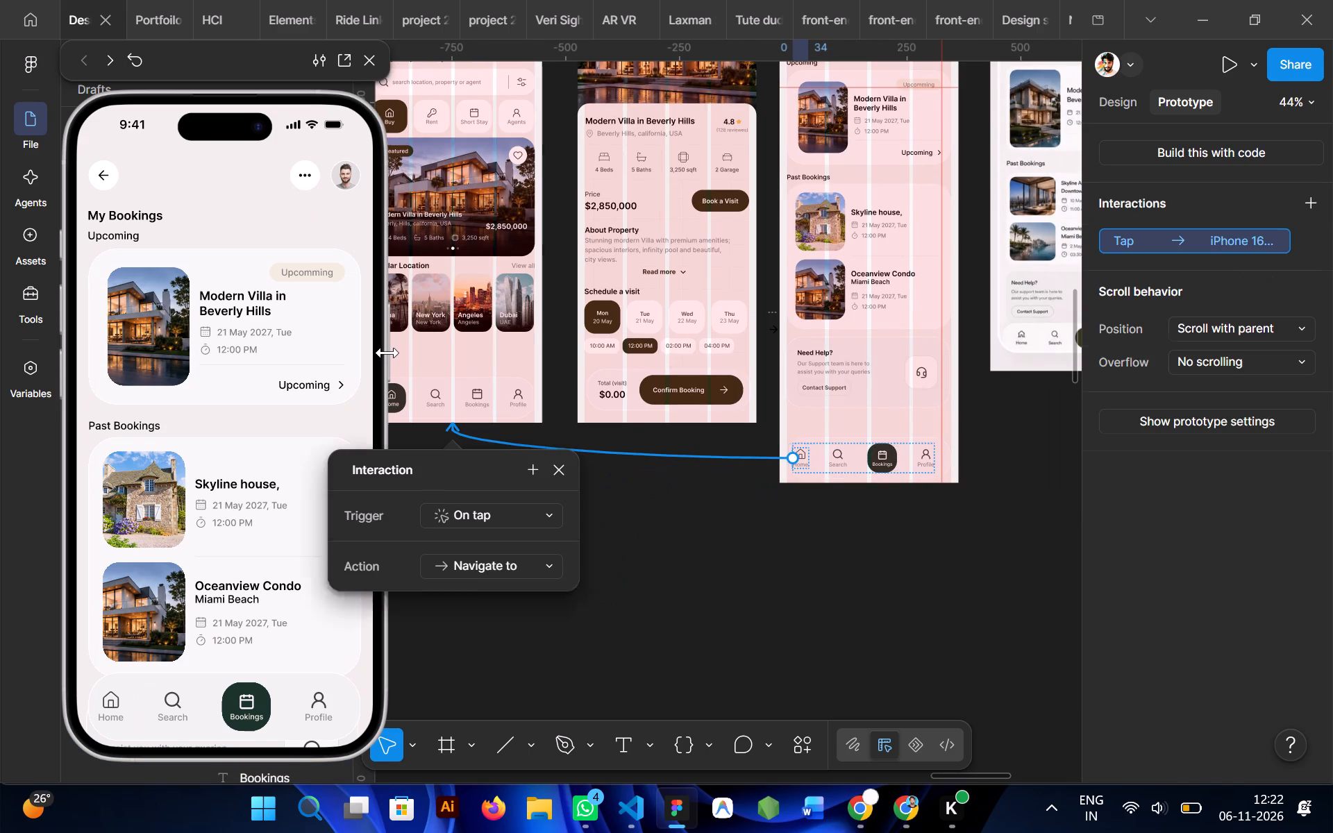
left_click(669, 575)
Restart the prototype preview from the iPhone 16 - 3 home screen.
scroll(669, 575, "right", 1)
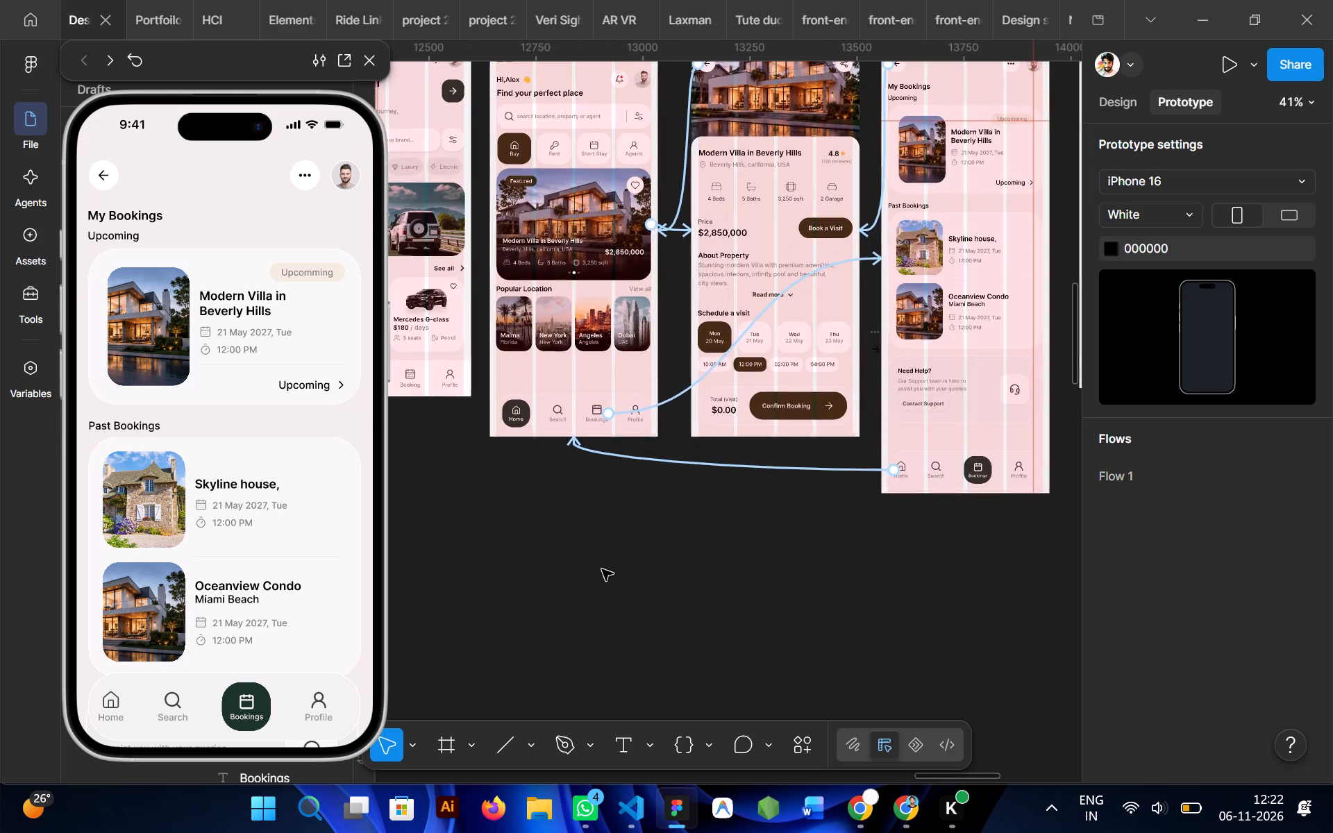
scroll(602, 569, "up", 1)
left_click(524, 126)
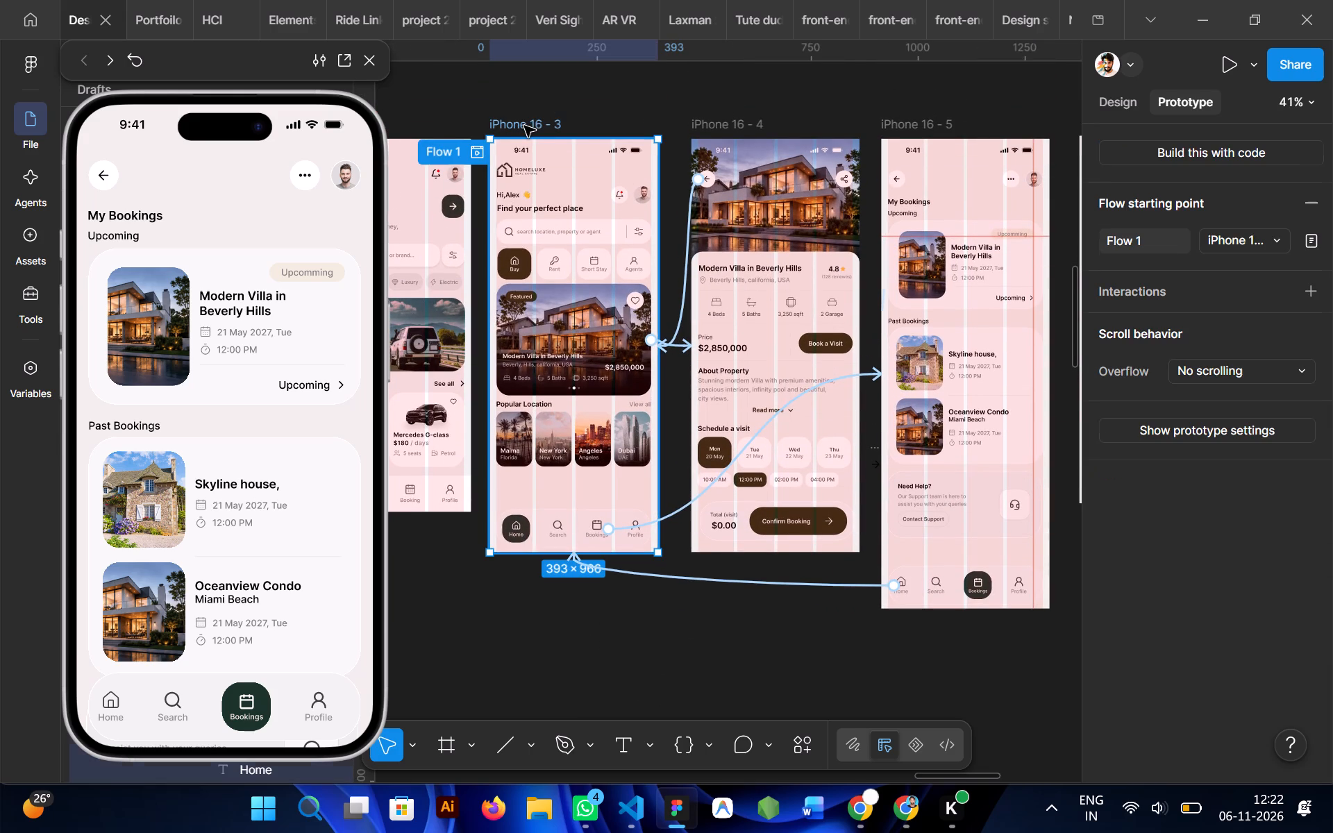
left_click(372, 67)
left_click(1105, 113)
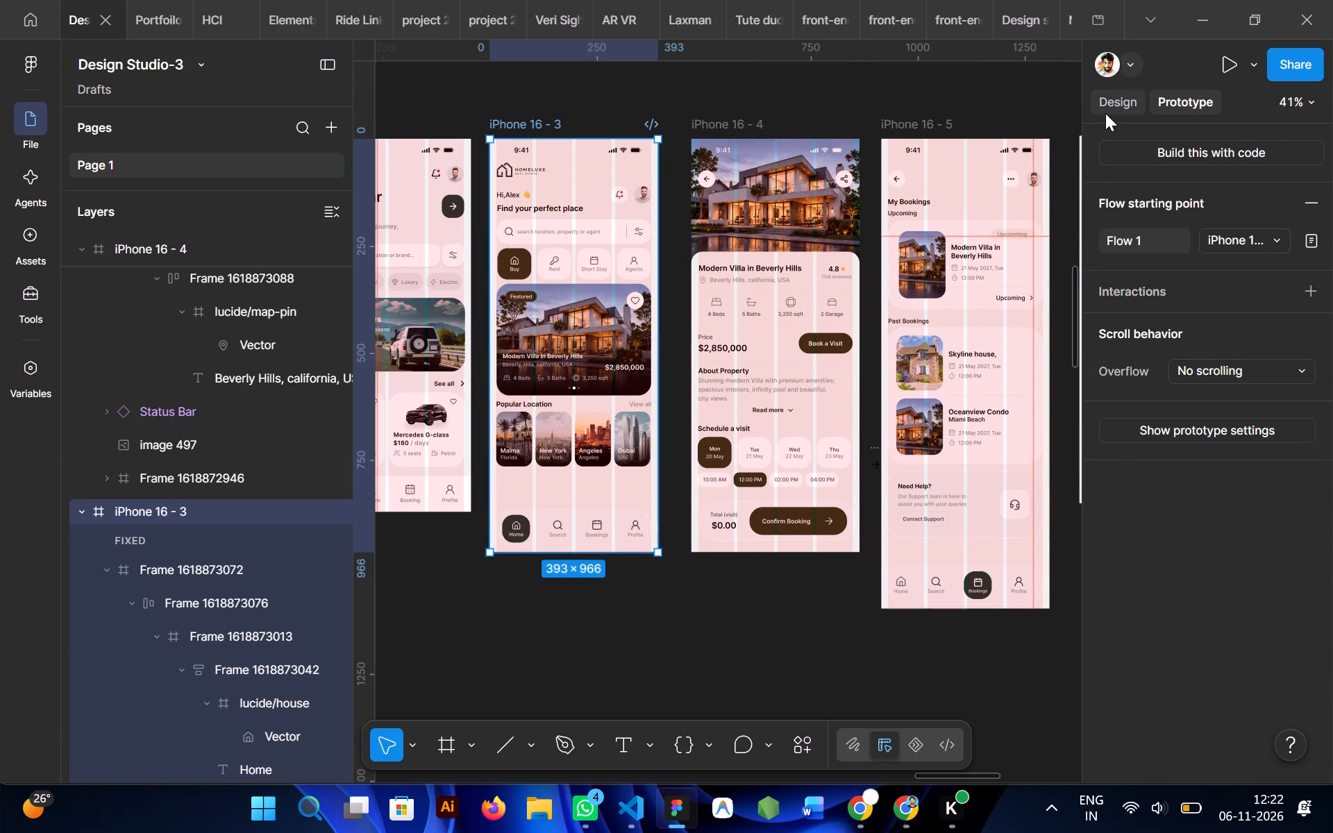
left_click(704, 115)
scroll(704, 115, "right", 1)
left_click(693, 133)
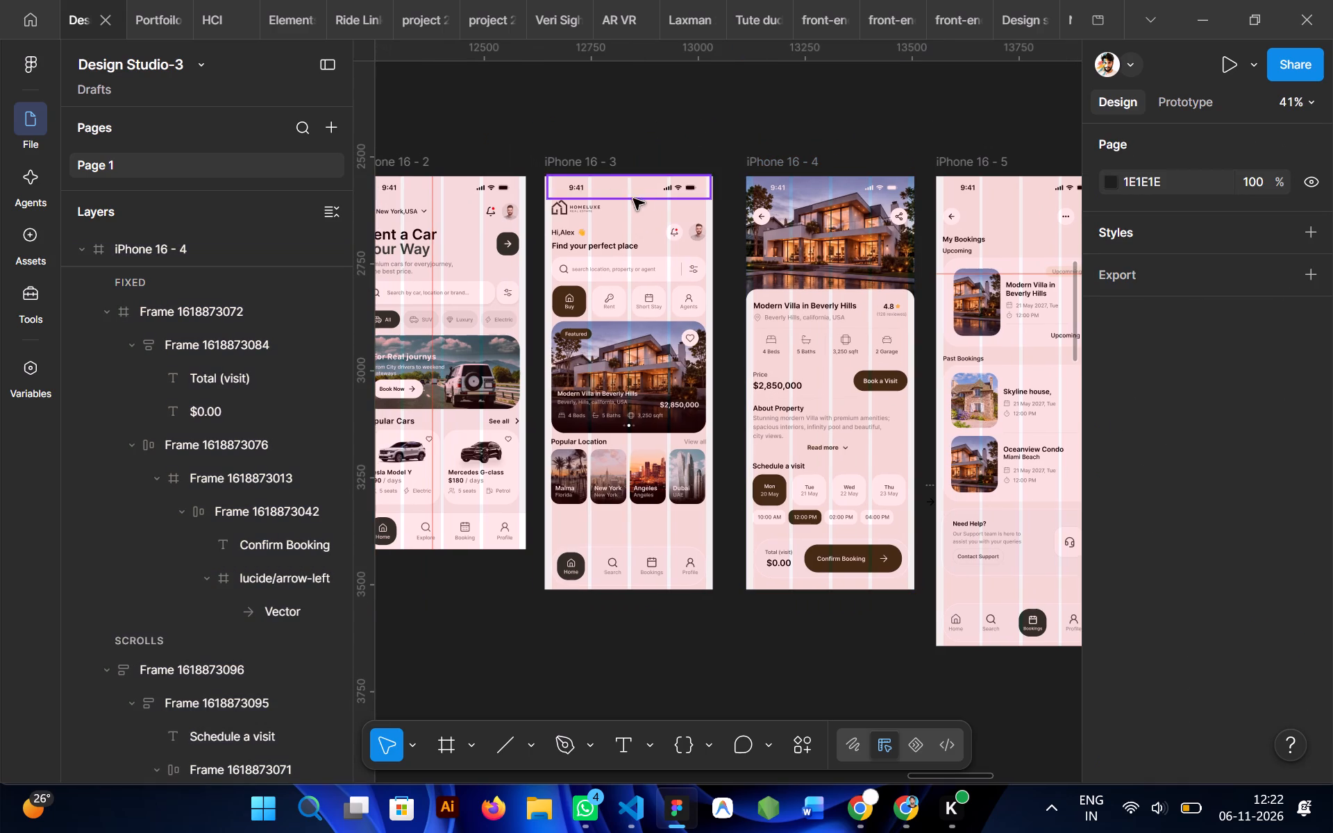
left_click(583, 153)
left_click(573, 158)
key("shift+space")
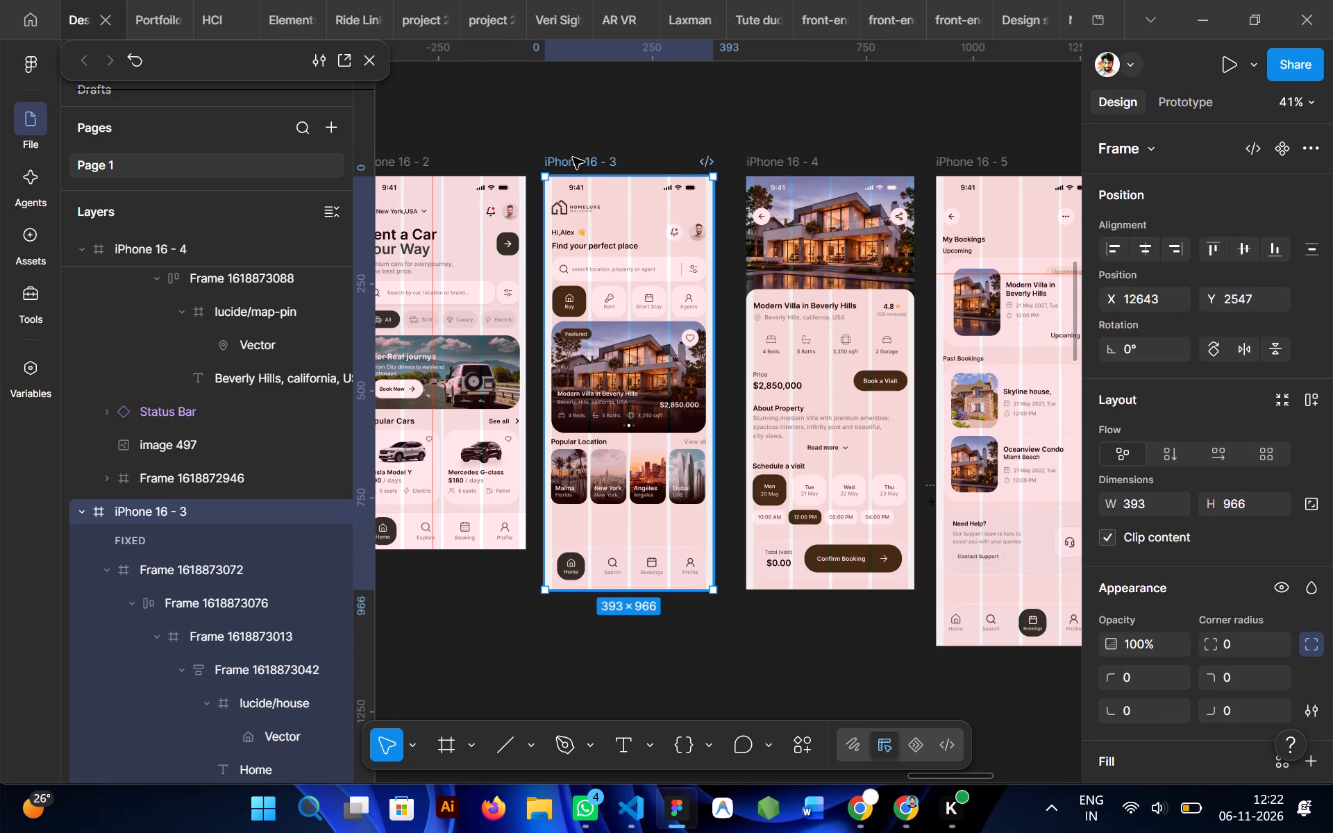
Look through the home screen in the preview, go to Bookings, and check the navigation bar on My Bookings.
scroll(230, 479, "down", 1)
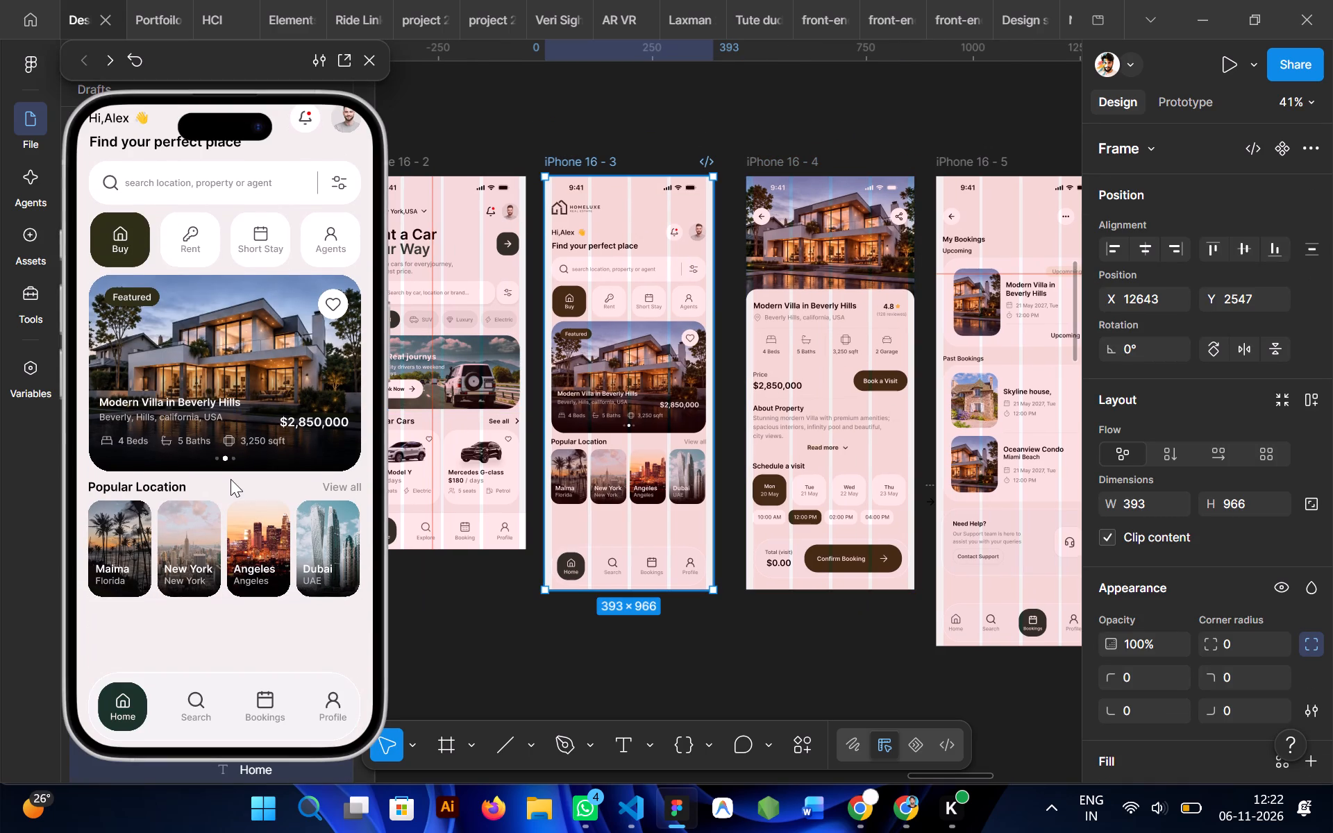
scroll(230, 479, "down", 1)
scroll(230, 479, "up", 2)
left_click(264, 713)
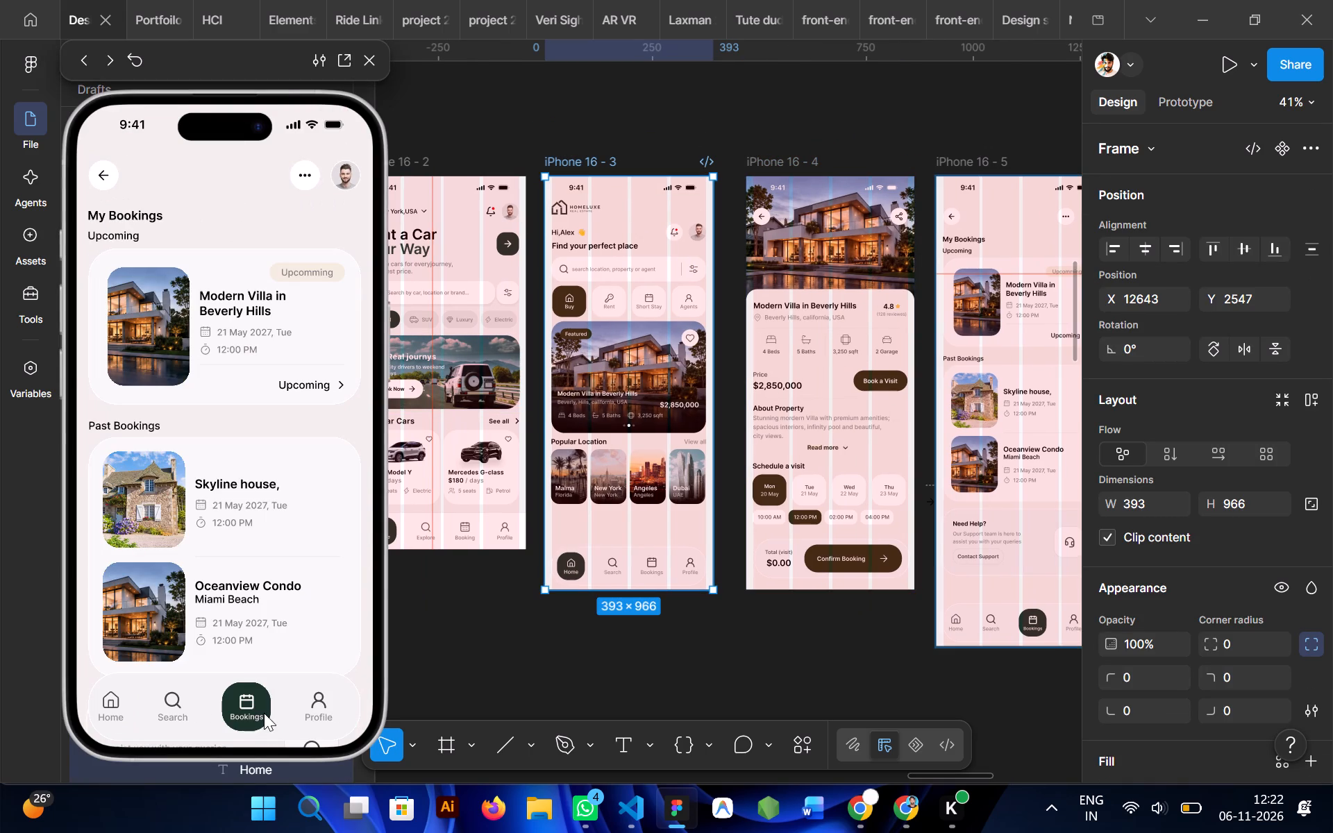
scroll(213, 520, "down", 2)
scroll(213, 520, "up", 2)
Center the row of navigation items horizontally within the My Bookings navigation bar.
scroll(1036, 507, "left", 1)
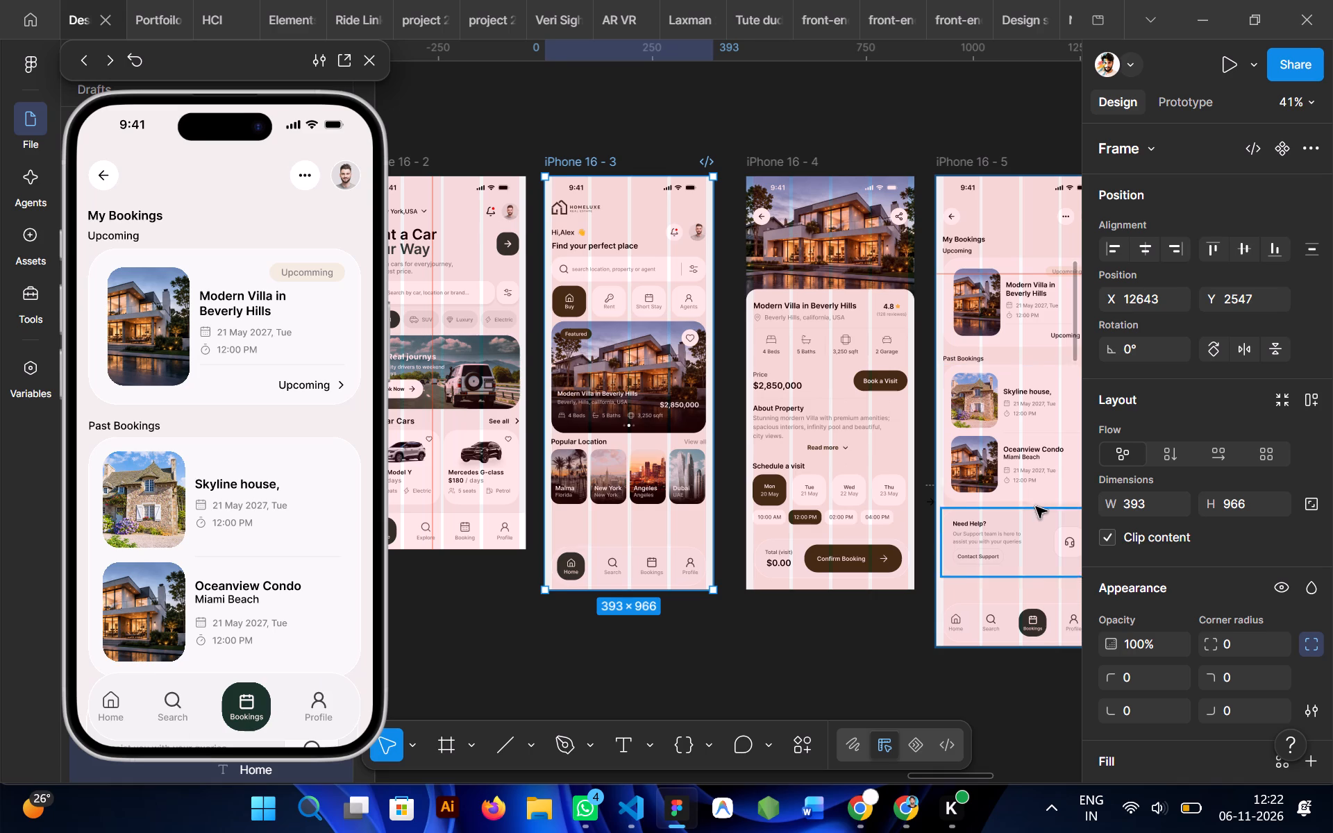
scroll(1036, 507, "left", 1)
double_click(873, 622)
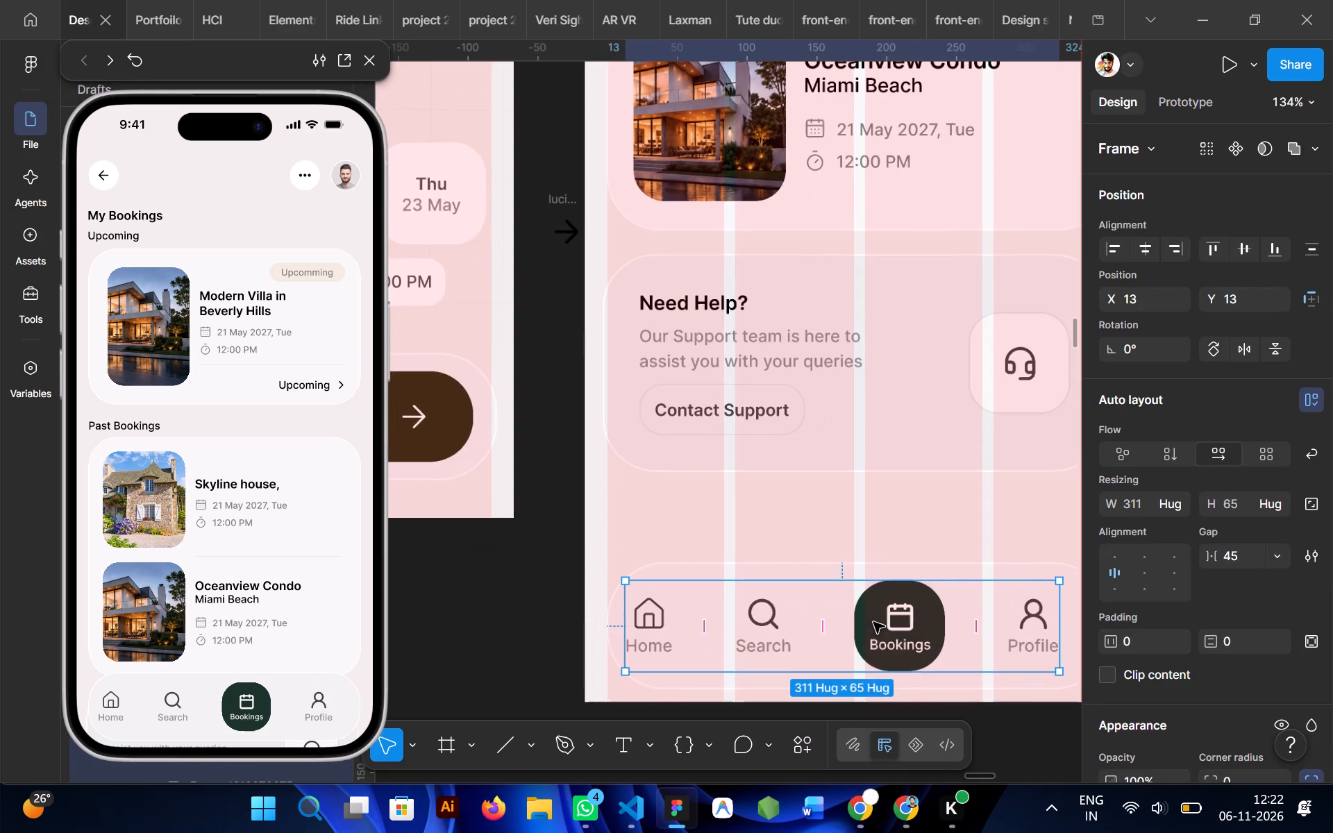
scroll(873, 622, "left", 2)
left_click(1144, 250)
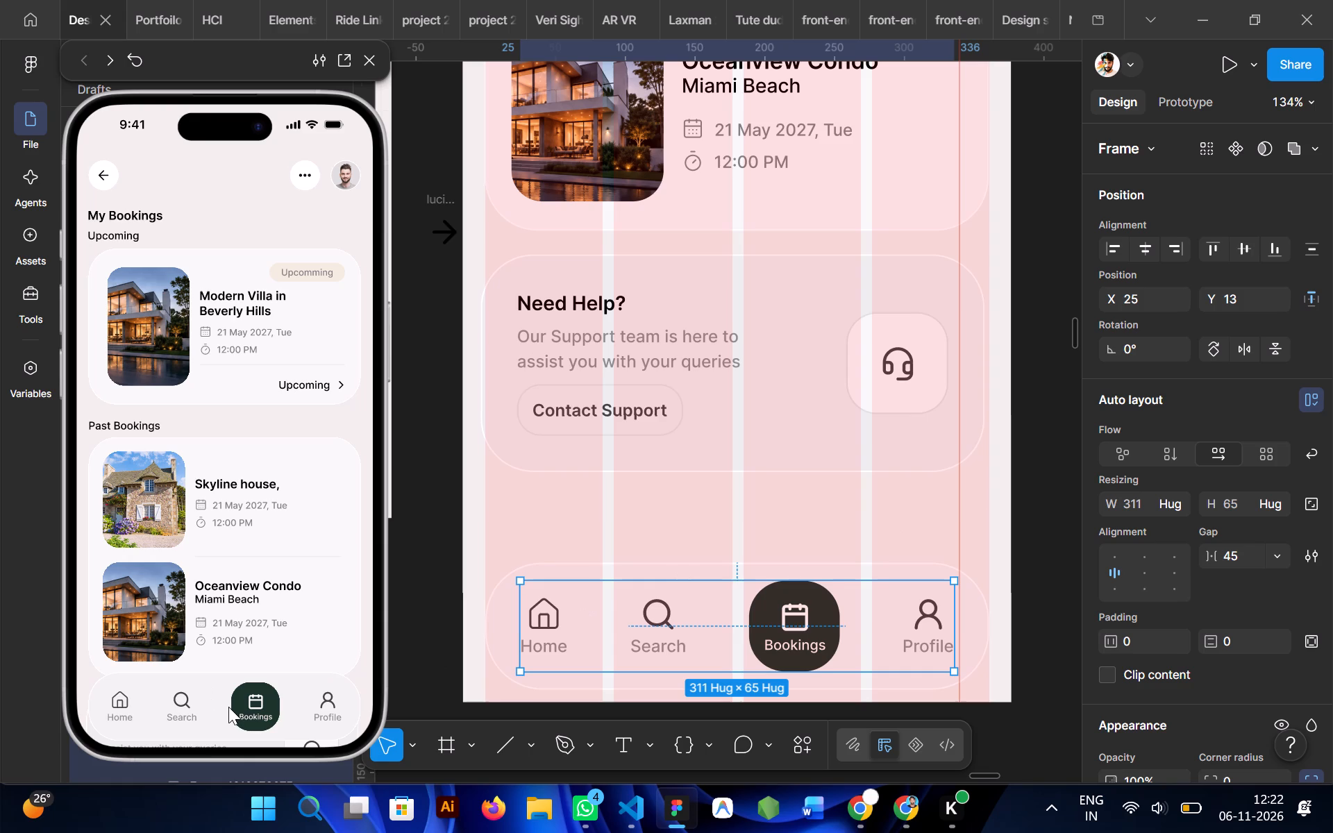
Test the preview by switching repeatedly between Home and Bookings, comparing the navigation bars on both screens.
left_click(110, 696)
scroll(220, 655, "down", 1)
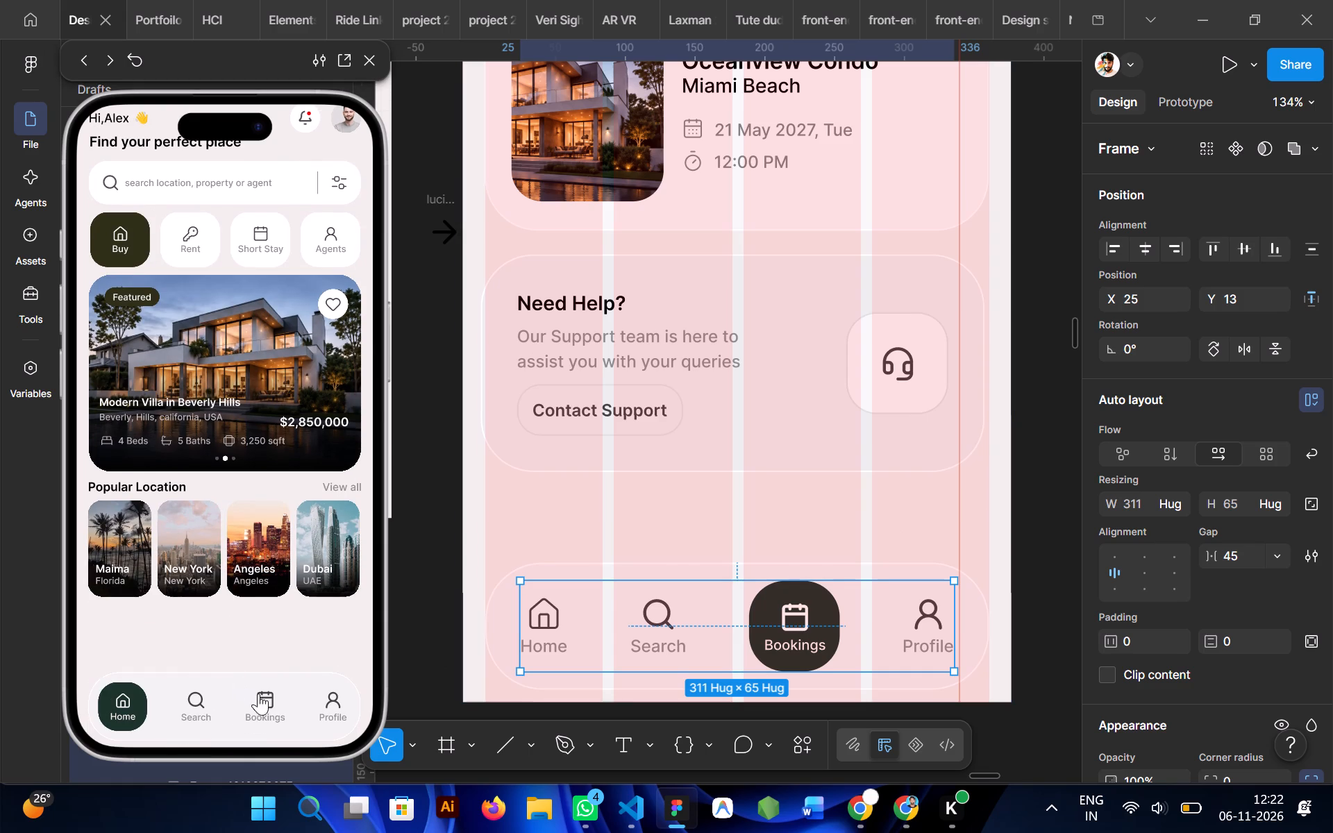
left_click(265, 700)
left_click(125, 702)
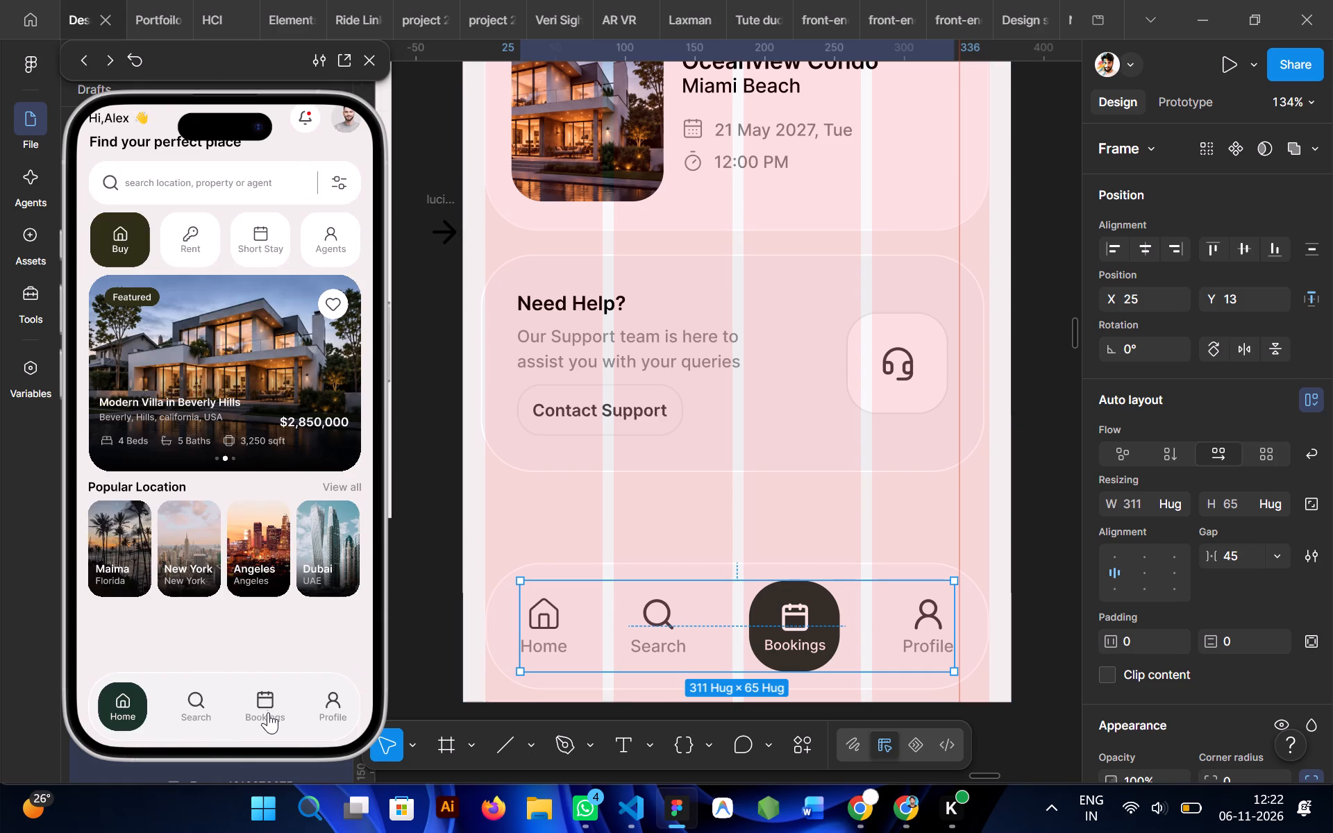
left_click(268, 712)
scroll(202, 448, "down", 1)
scroll(202, 448, "up", 6)
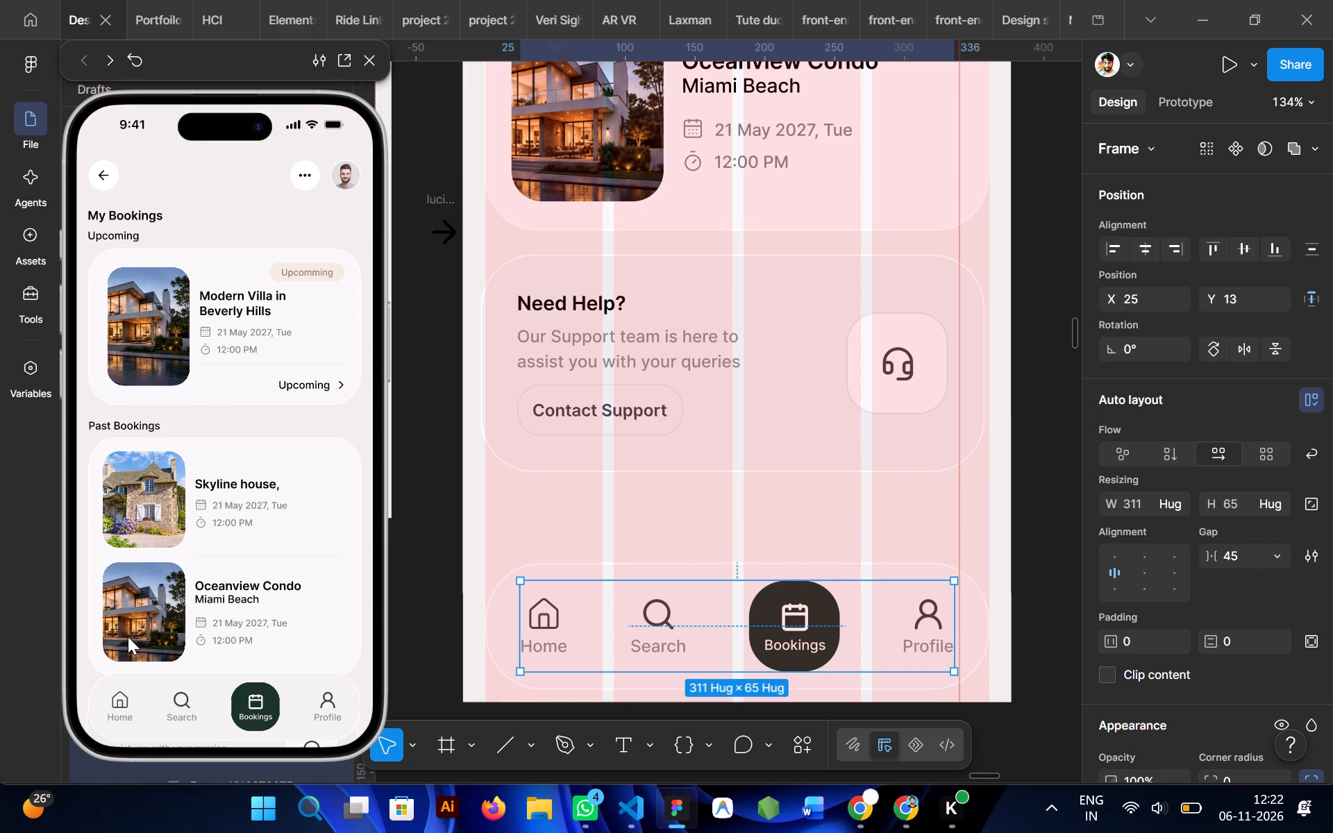
left_click(121, 699)
left_click(267, 705)
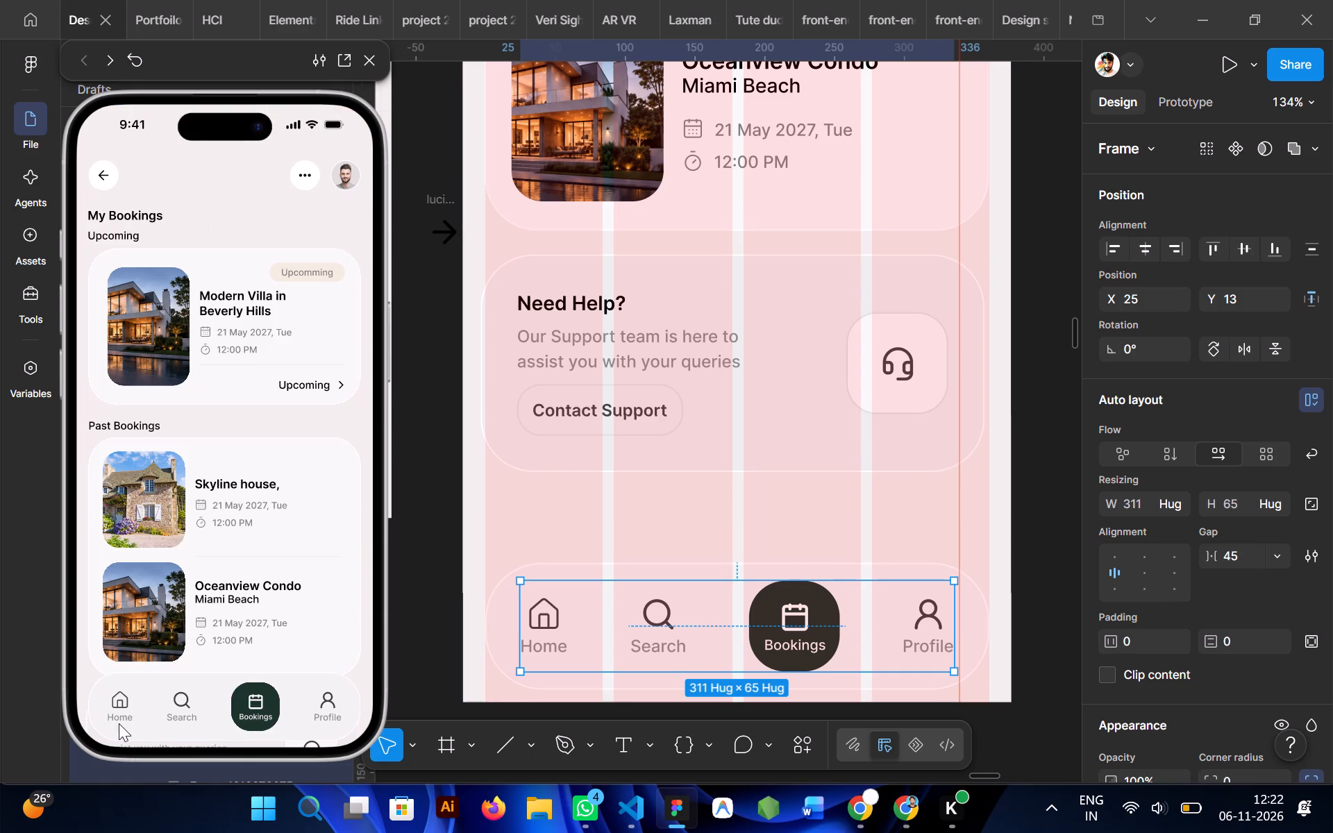
left_click(114, 720)
left_click(243, 705)
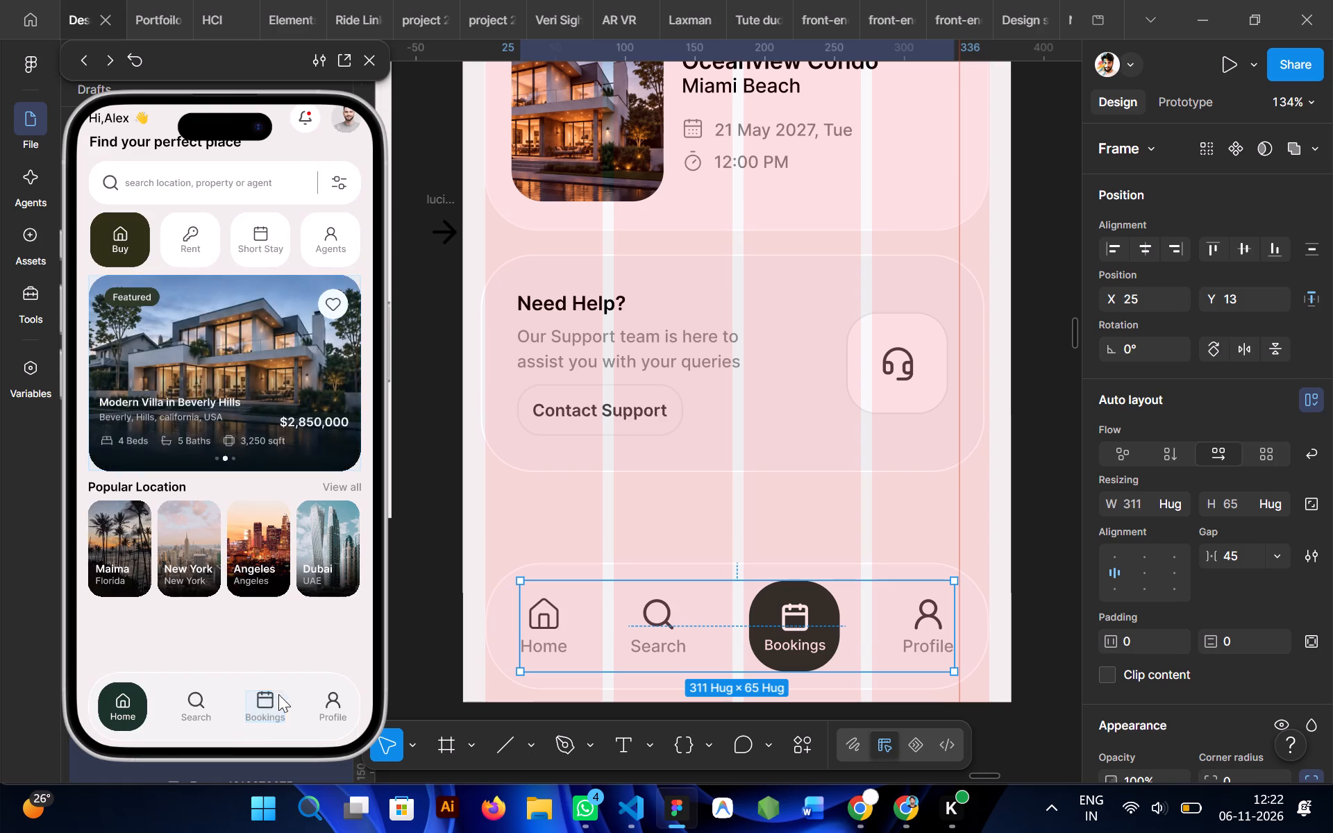
left_click(263, 703)
left_click(121, 704)
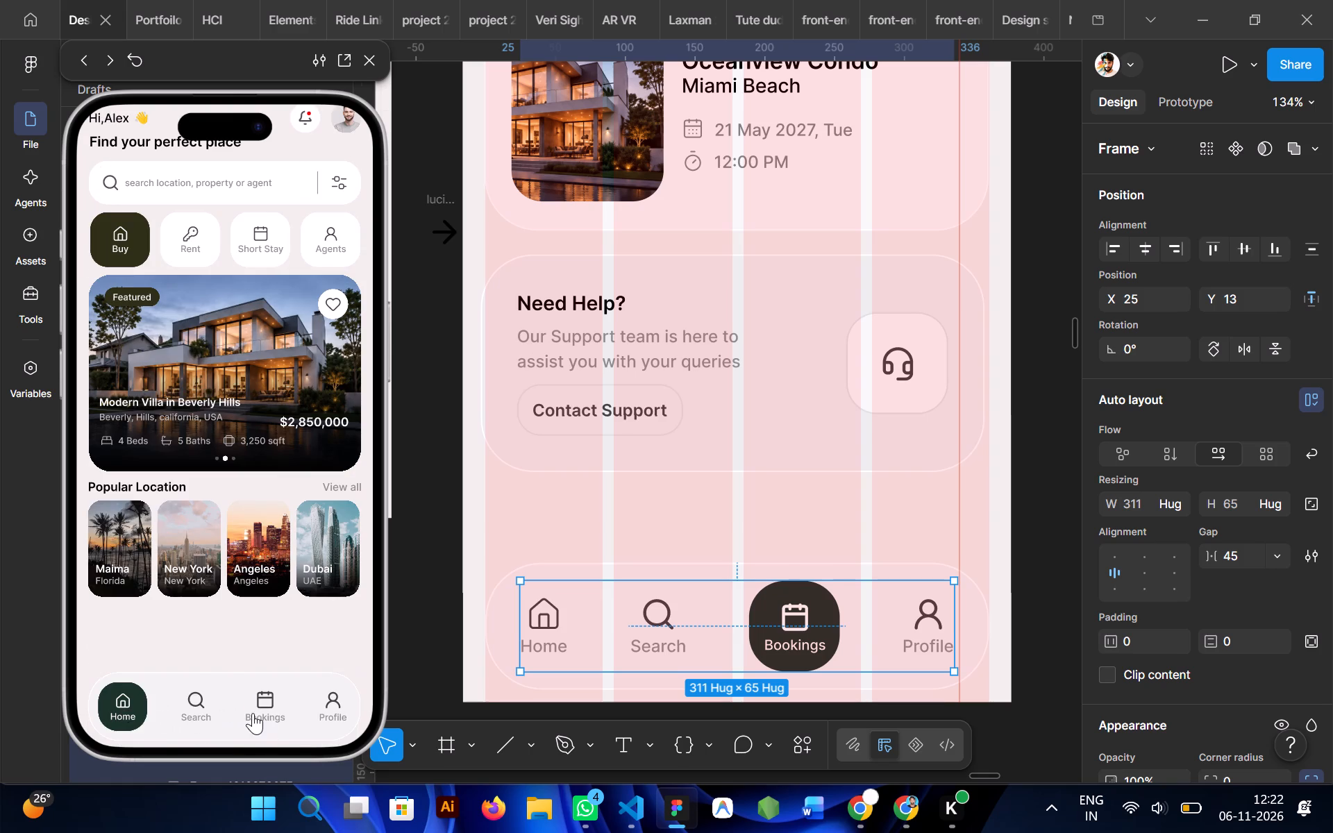
left_click(251, 712)
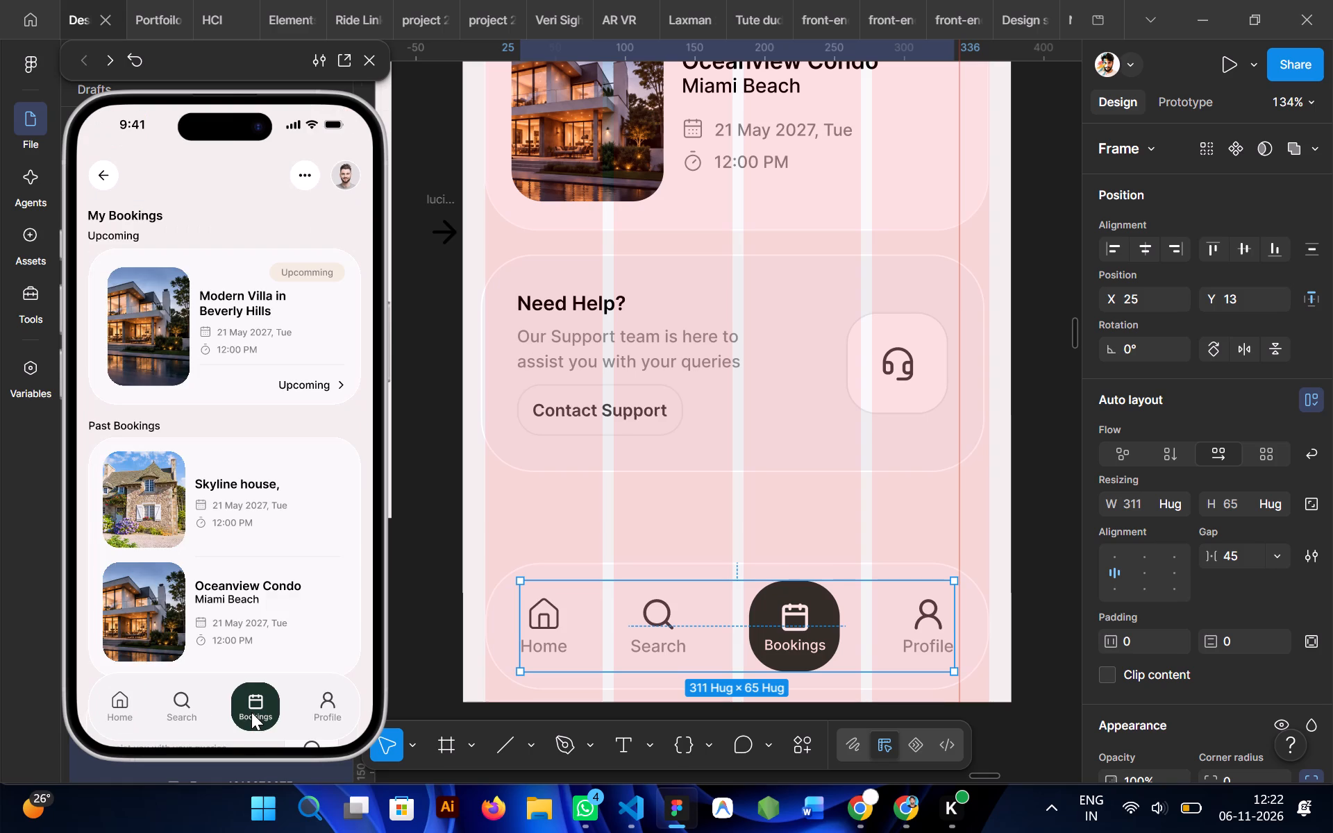
left_click(112, 711)
Test the featured villa card in the preview, examine the property details and Book a Visit, and return to the home screen.
scroll(269, 507, "up", 2)
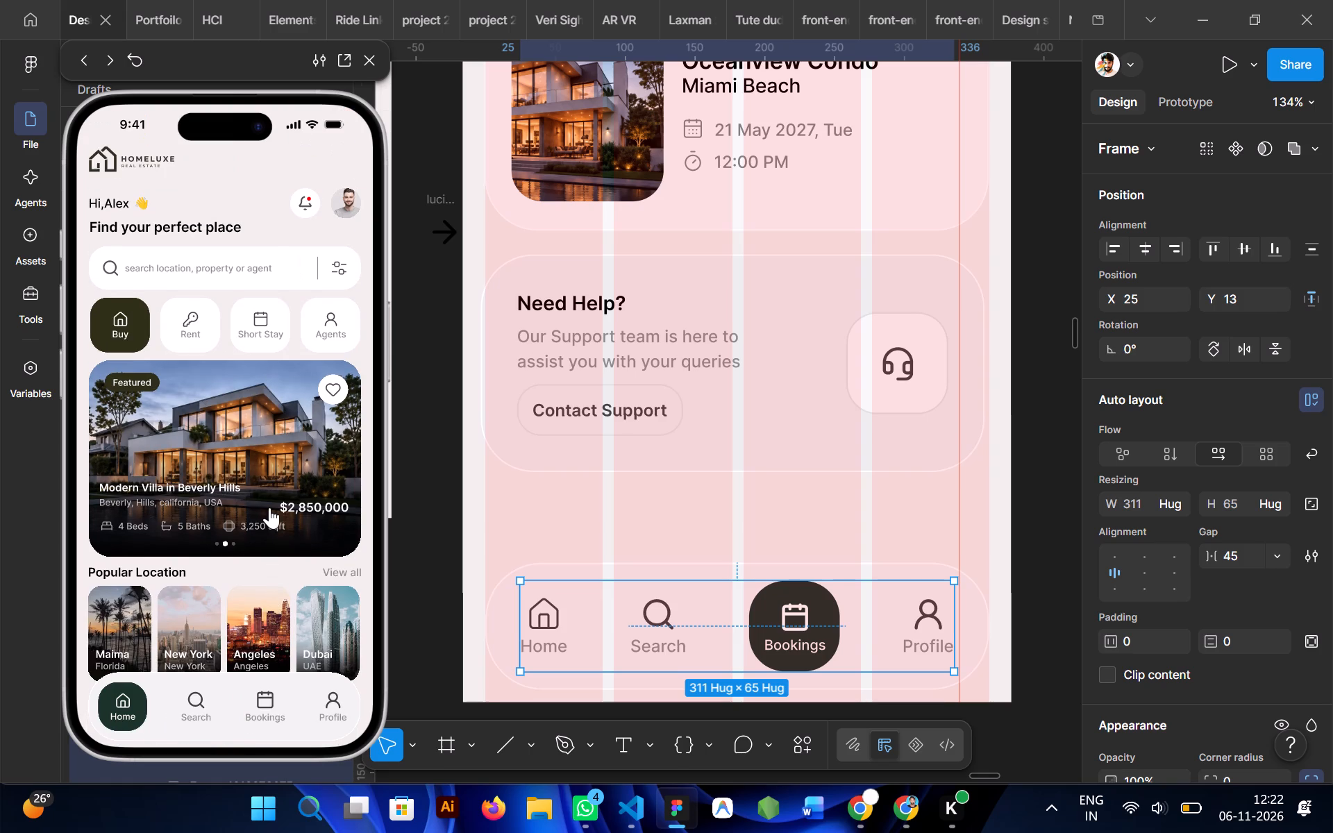
scroll(269, 507, "up", 2)
left_click(239, 467)
scroll(252, 579, "down", 2)
scroll(252, 579, "up", 2)
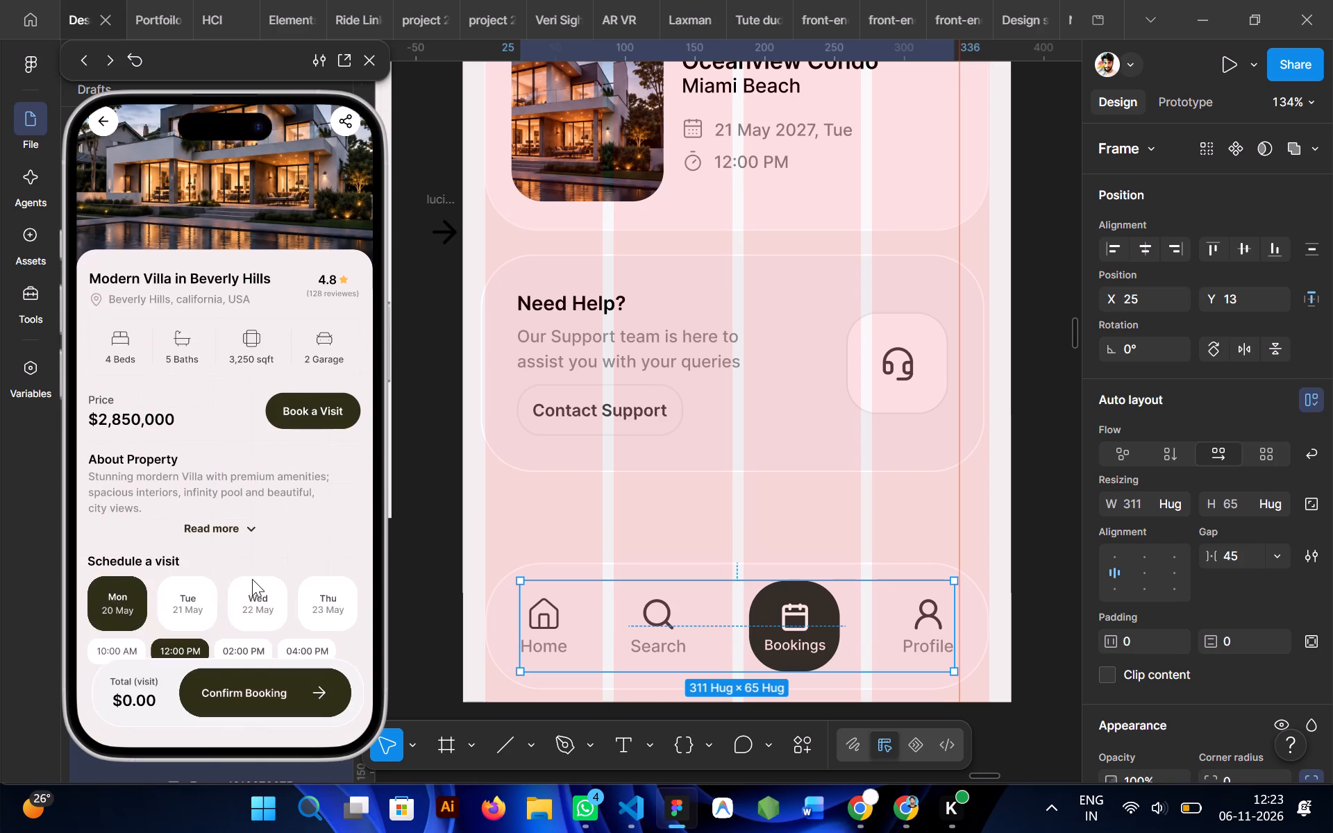
scroll(252, 579, "up", 3)
left_click(265, 518)
scroll(265, 518, "down", 2)
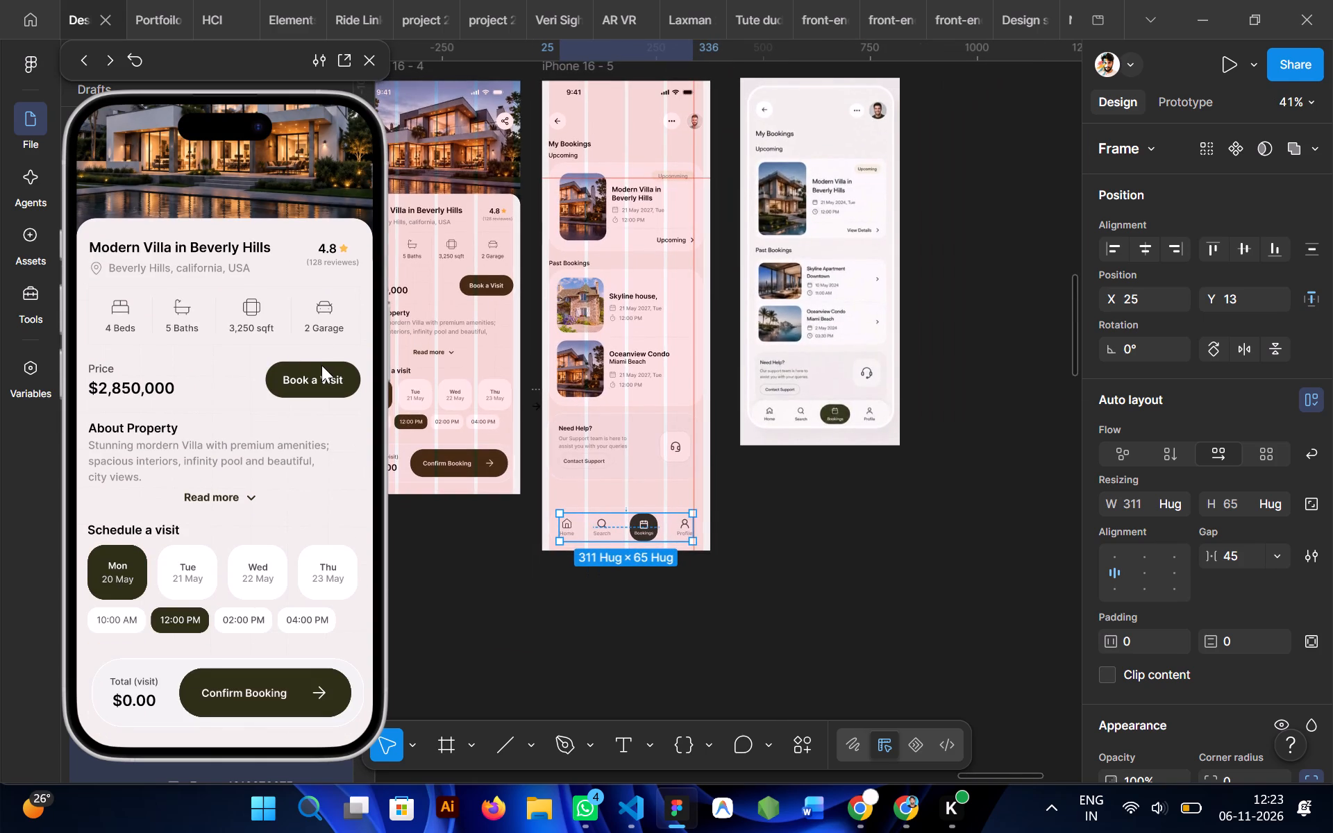
left_click(324, 370)
scroll(498, 375, "right", 1)
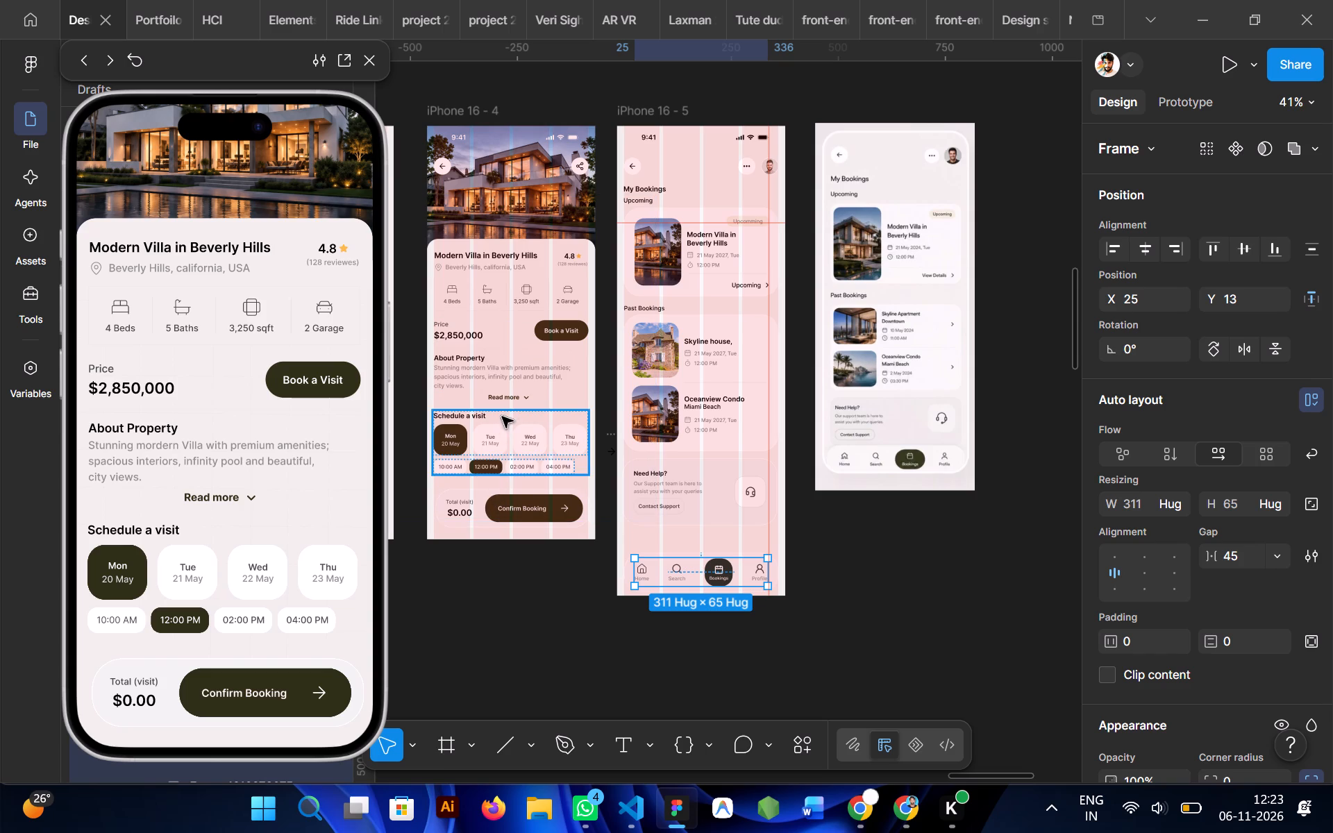
scroll(267, 409, "up", 2)
left_click(274, 409)
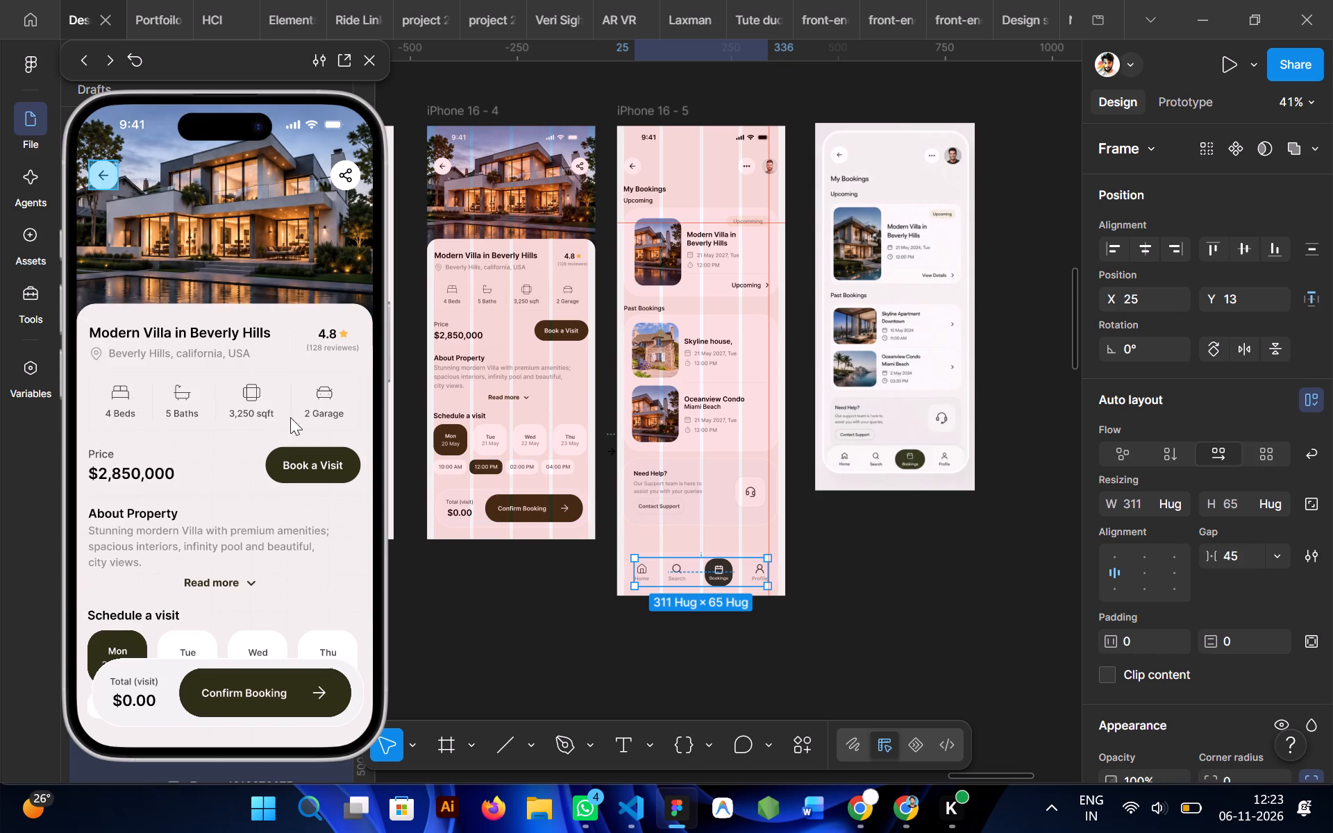
left_click(100, 171)
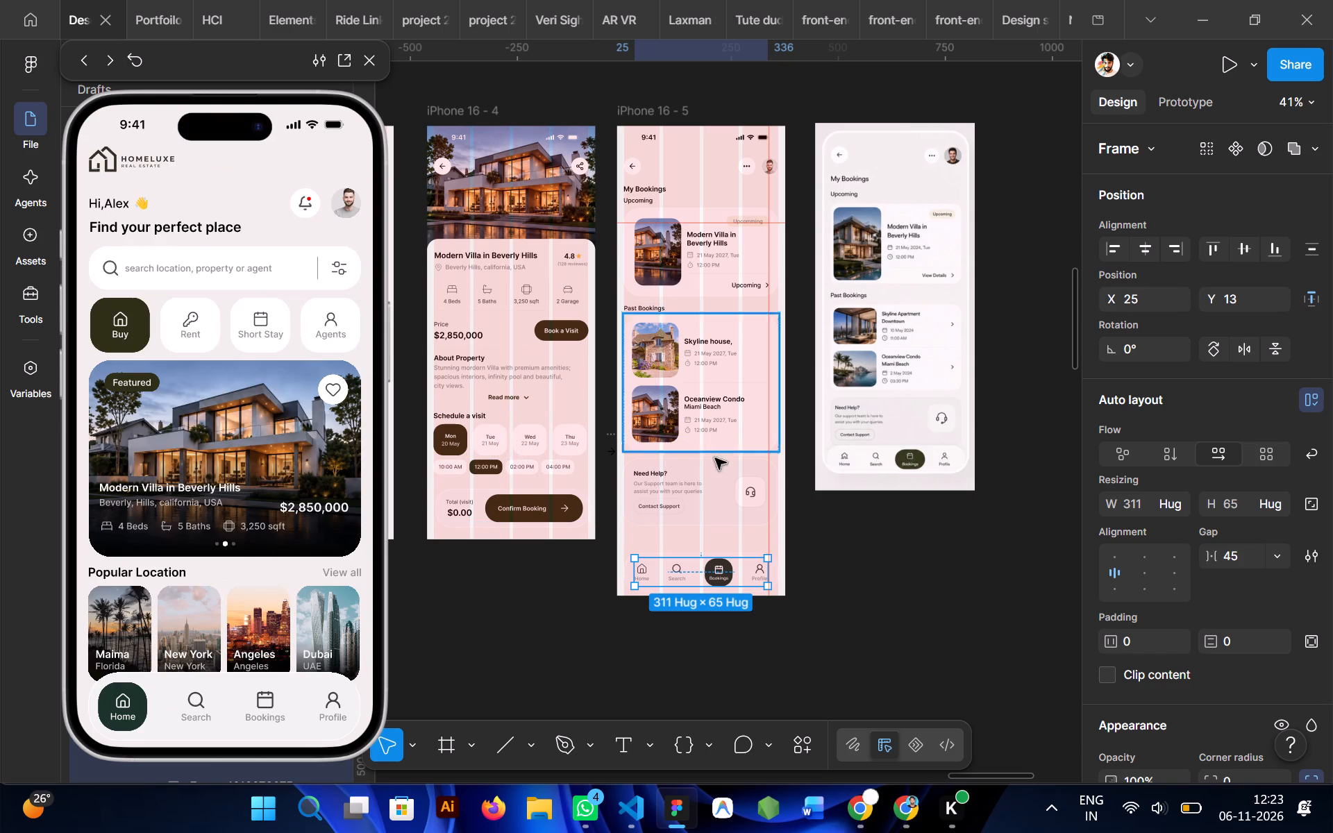
Test the back arrow in the preview from My Bookings to the villa details and on to the home screen.
left_click(260, 698)
scroll(222, 492, "up", 3)
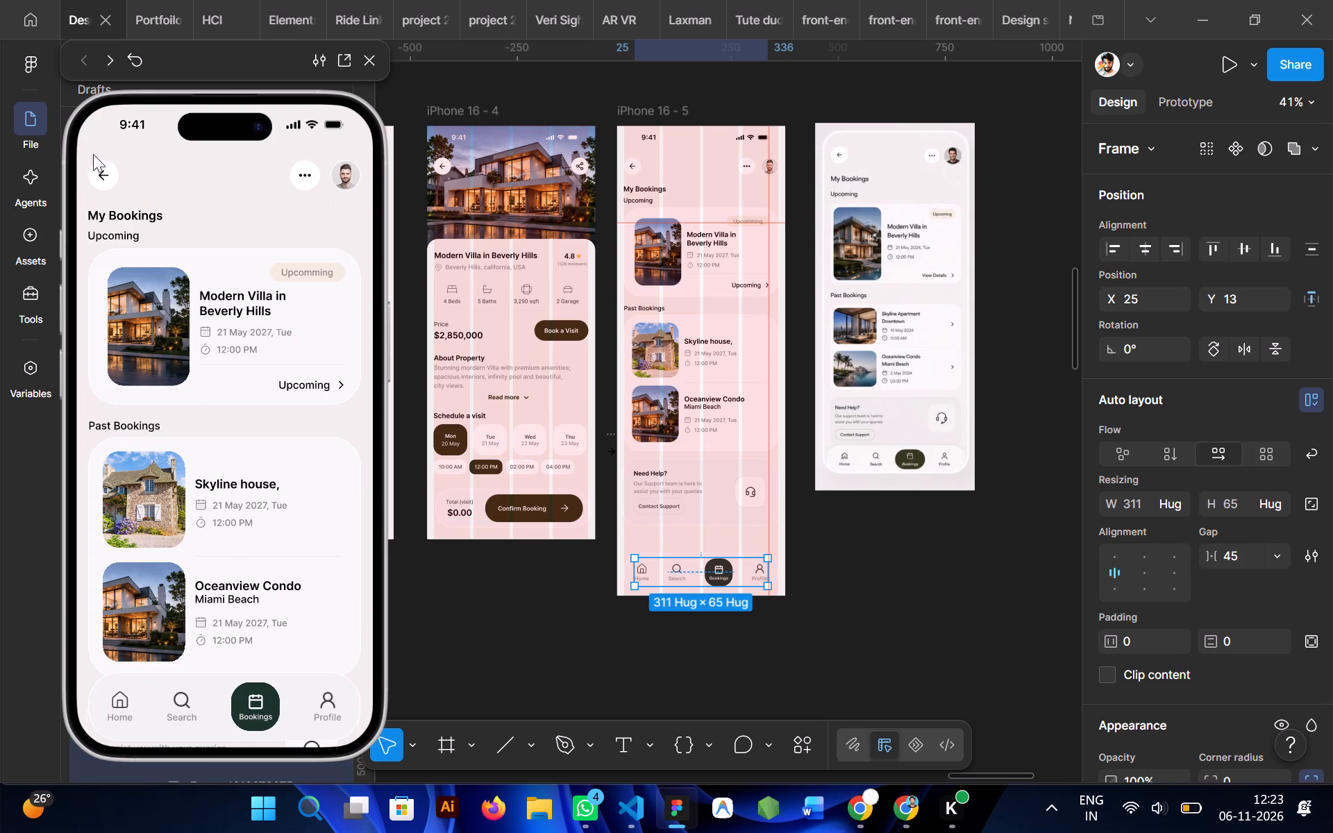
left_click(101, 188)
scroll(196, 513, "down", 3)
scroll(196, 513, "up", 7)
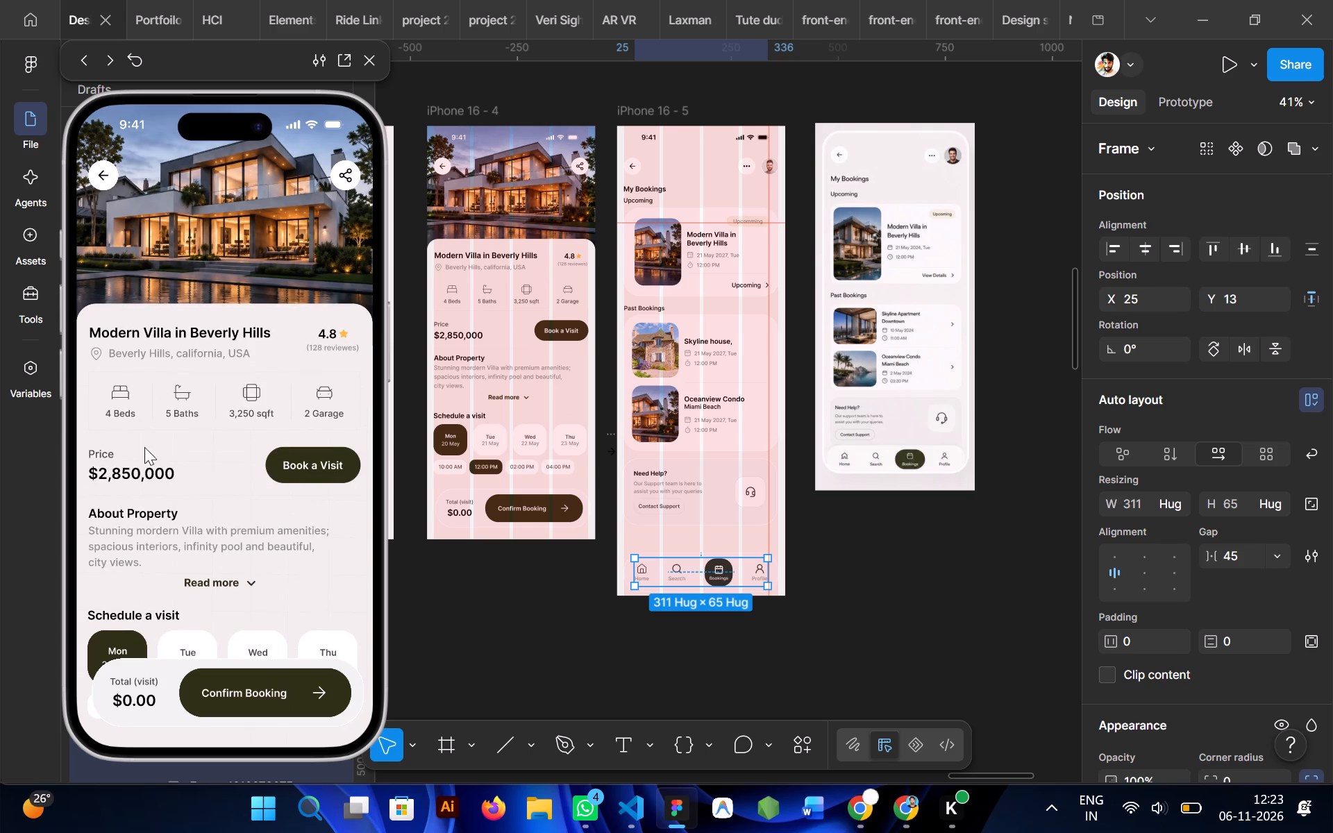
left_click(97, 180)
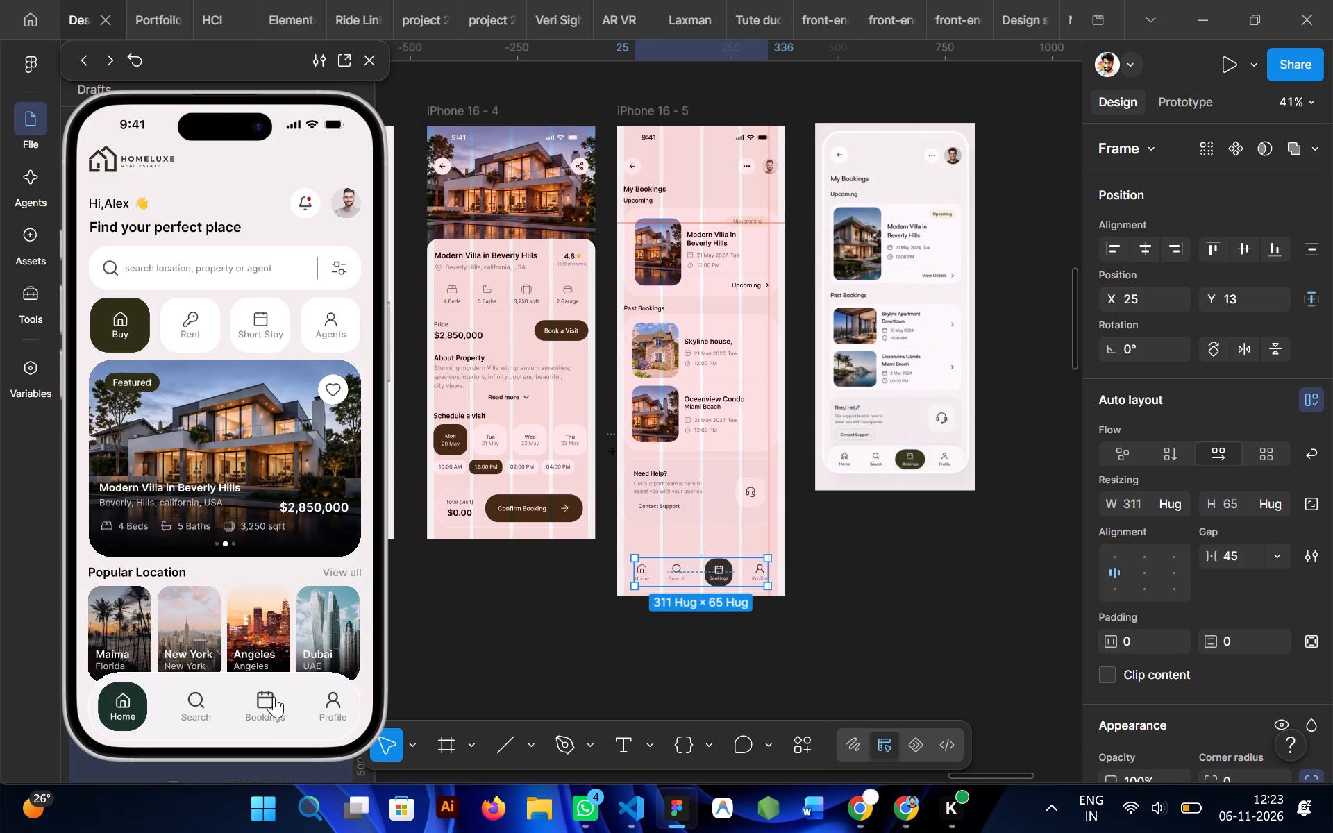
Reopen My Bookings in the preview and examine the whole screen down to the Need Help? card.
left_click(270, 698)
scroll(196, 339, "down", 1)
scroll(196, 339, "up", 6)
scroll(196, 339, "down", 4)
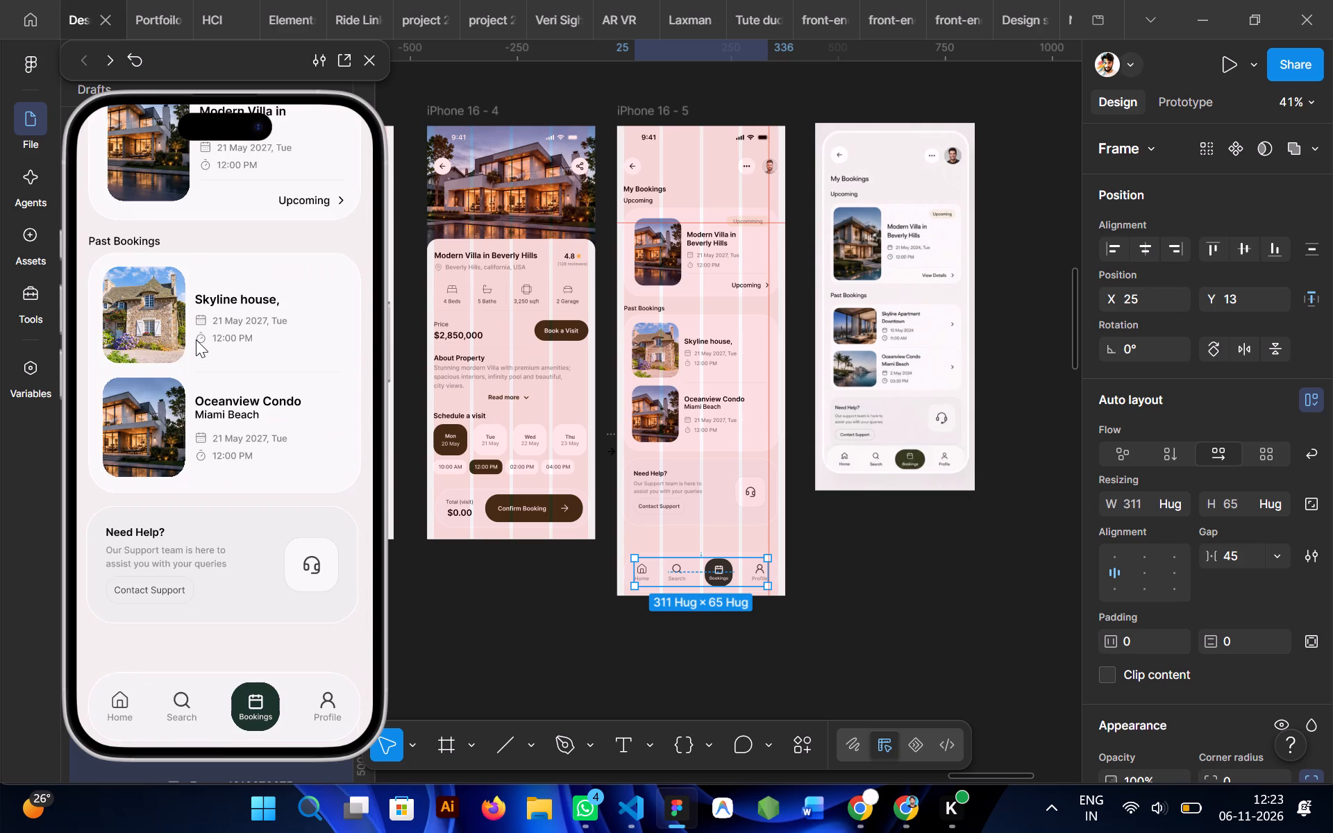
scroll(196, 339, "up", 1)
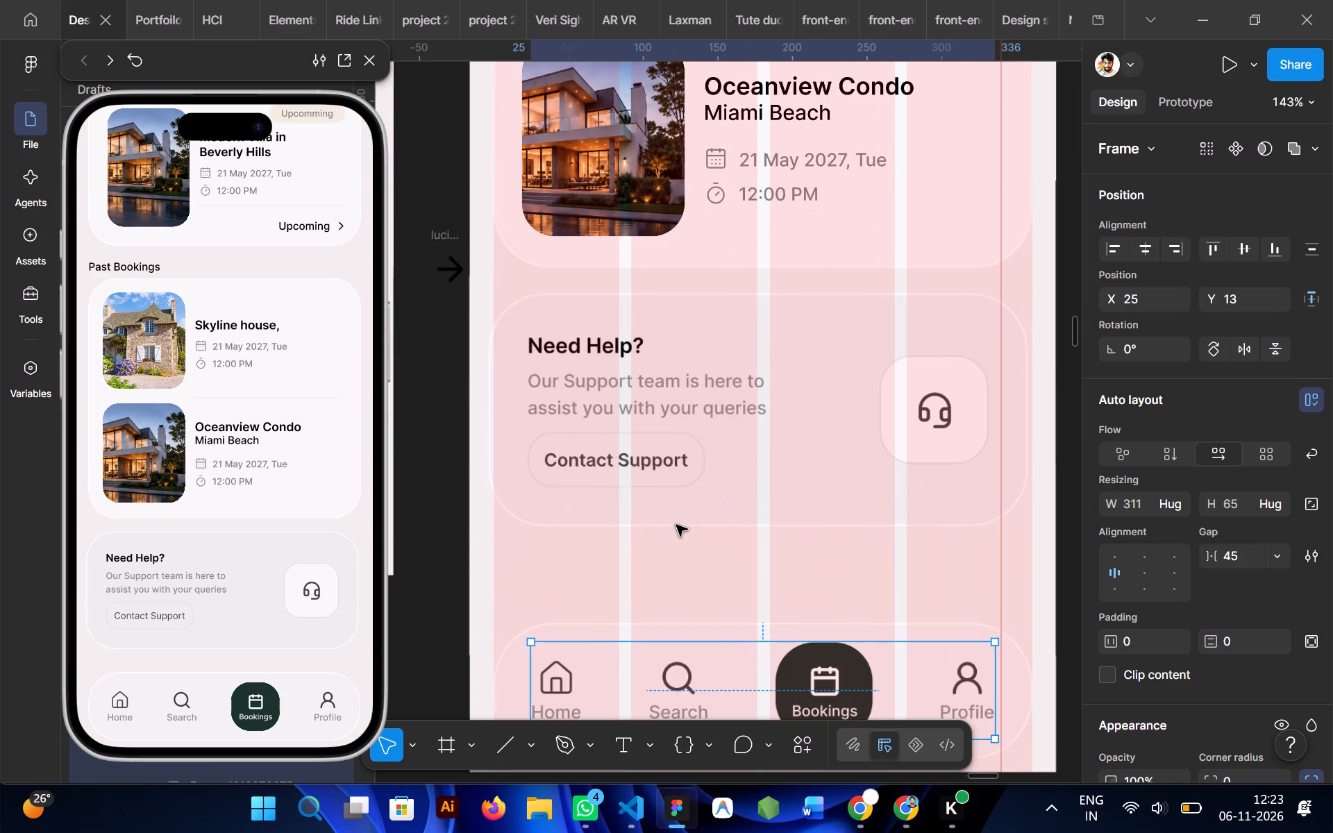
Darken the text fill colour of the Contact Support label in the Need Help? card slightly.
left_click(612, 458, "ctrl")
scroll(1200, 621, "down", 3)
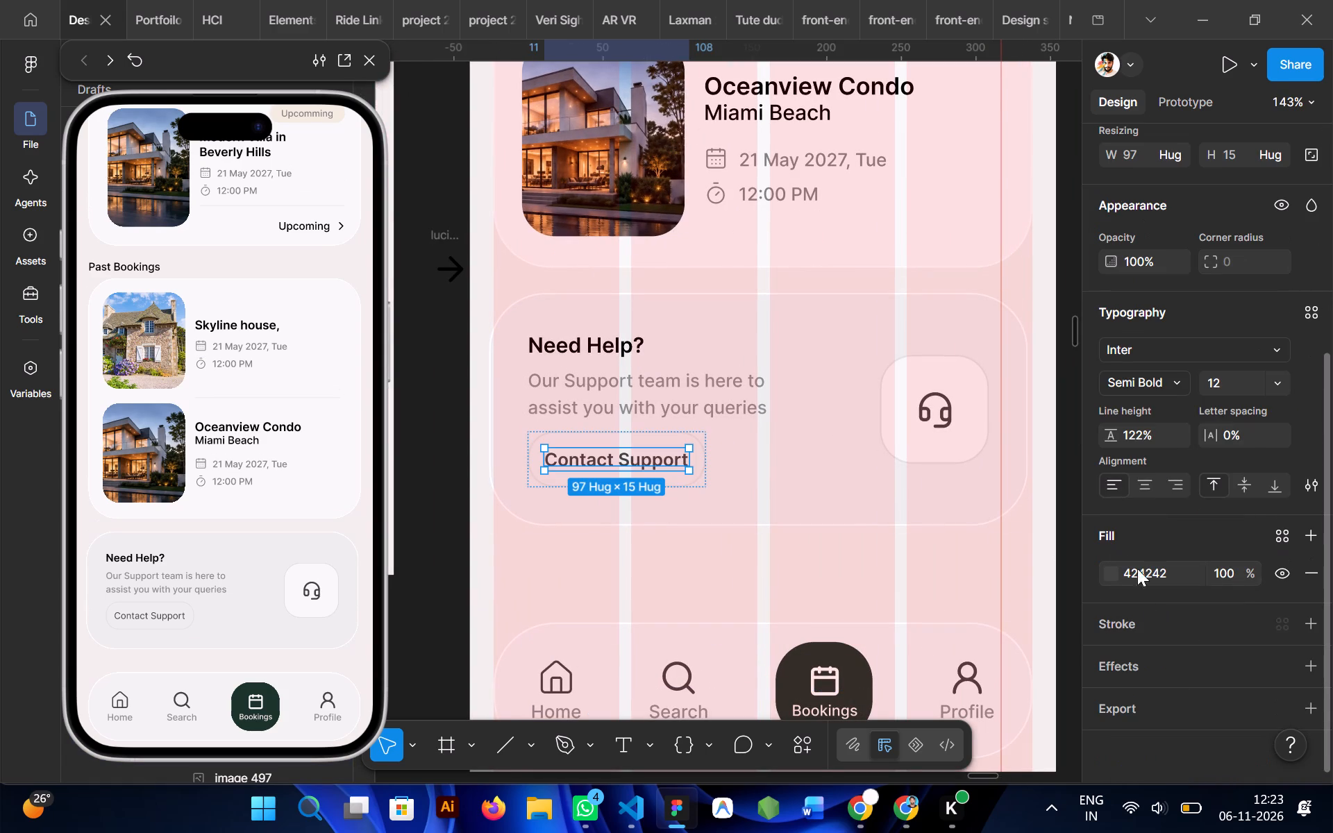
left_click(1110, 573)
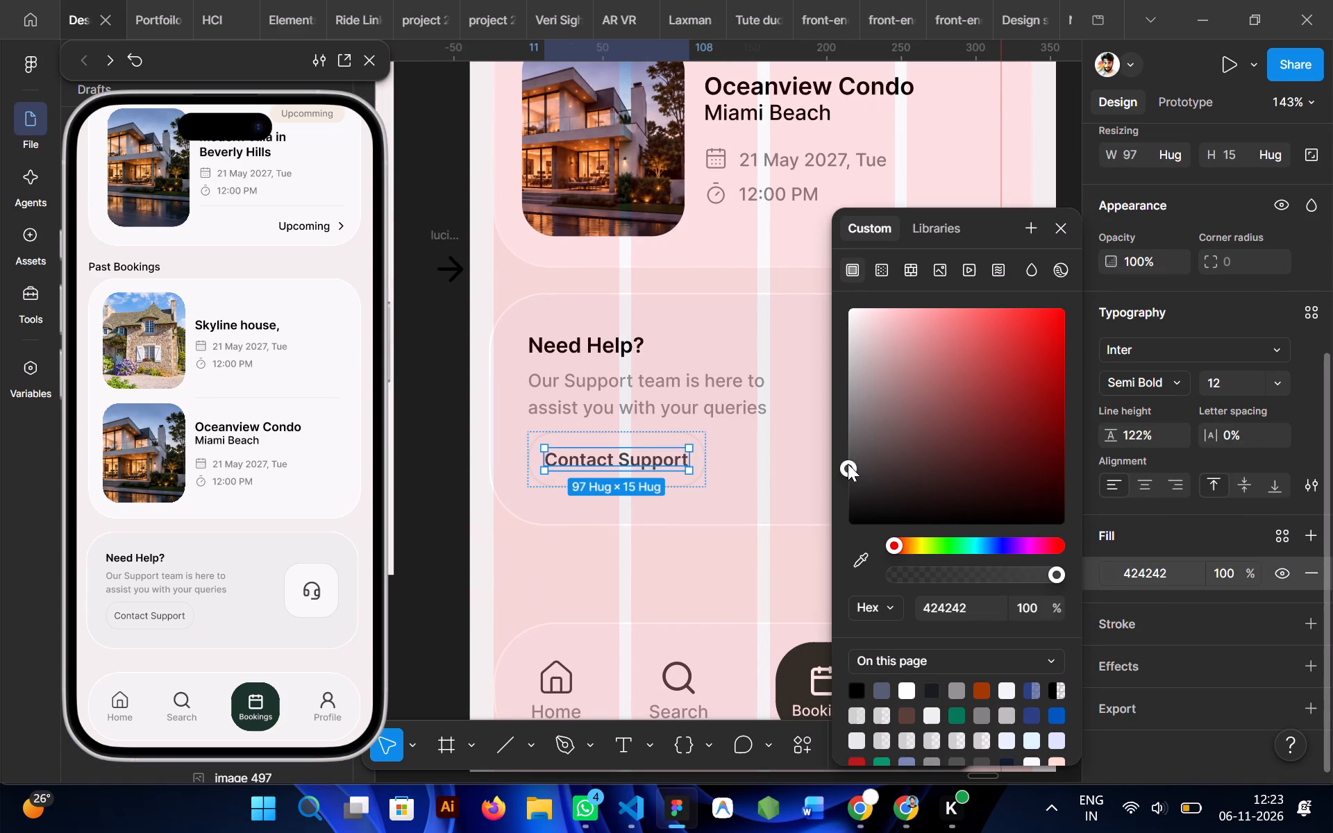
left_click_drag(848, 464, 848, 474)
left_click(464, 498)
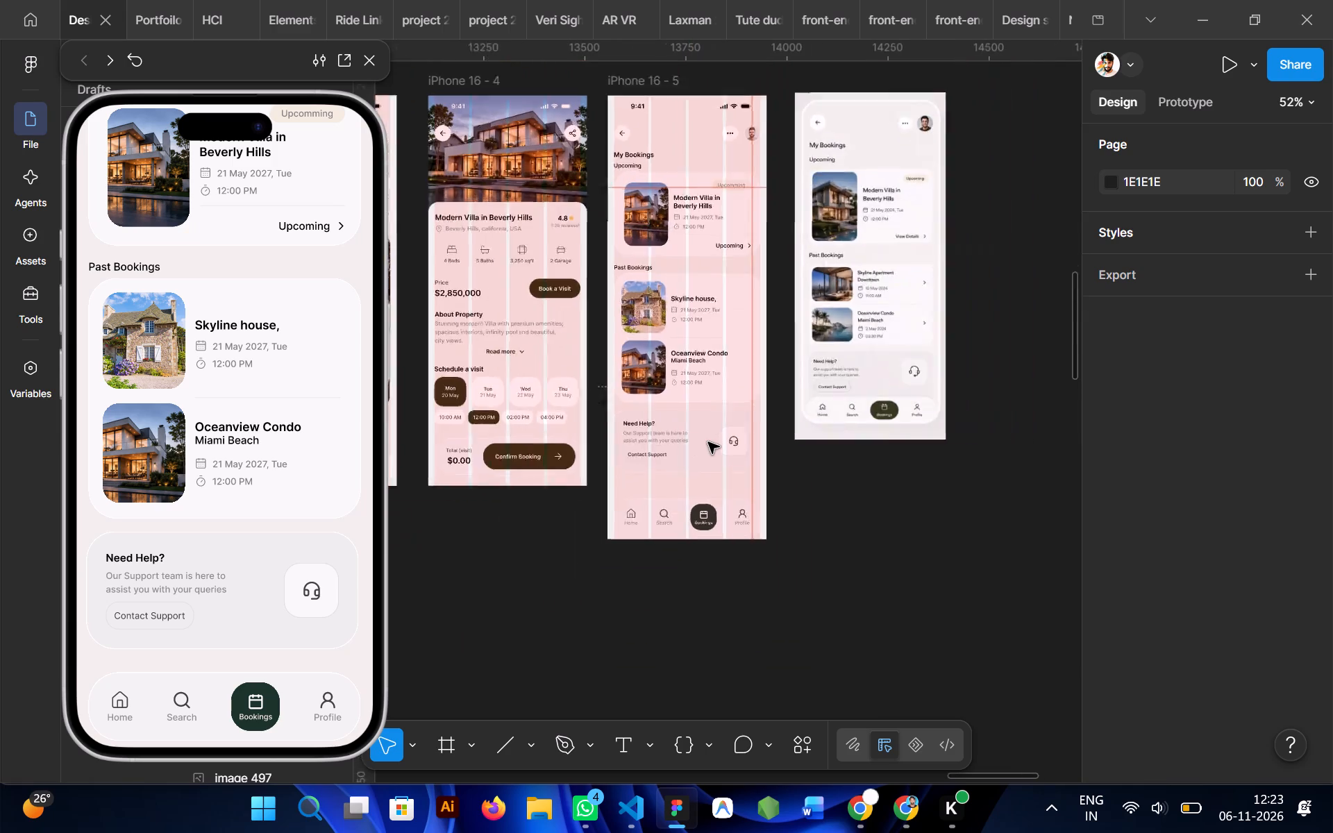
Delete the My Bookings reference image beside the iPhone 16 - 5 frame.
scroll(708, 442, "up", 1)
left_click(900, 304)
key("Delete")
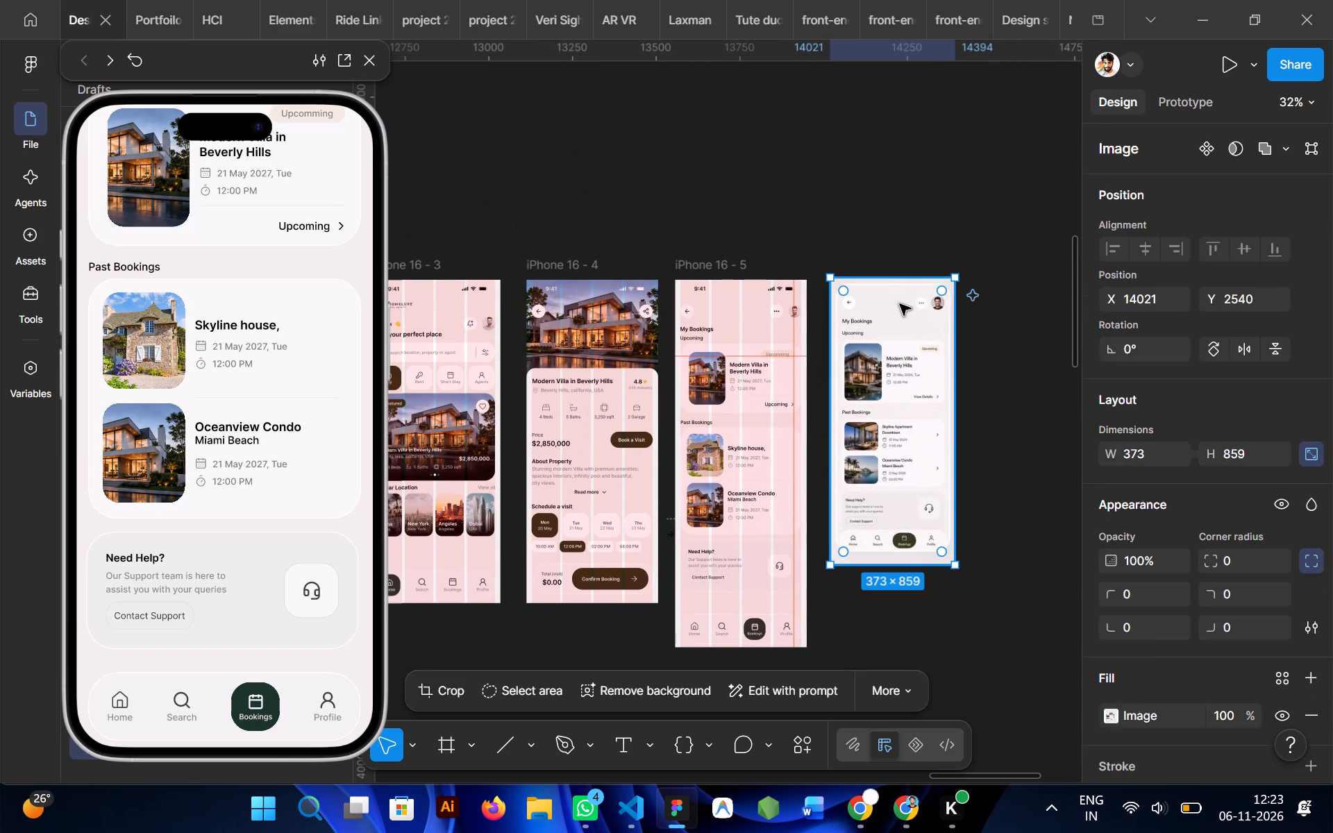
Move the Rent a Car reference image beside the iPhone 16 - 2 frame, at about X 11669, Y 2519.
scroll(900, 304, "right", 1)
scroll(471, 252, "right", 1)
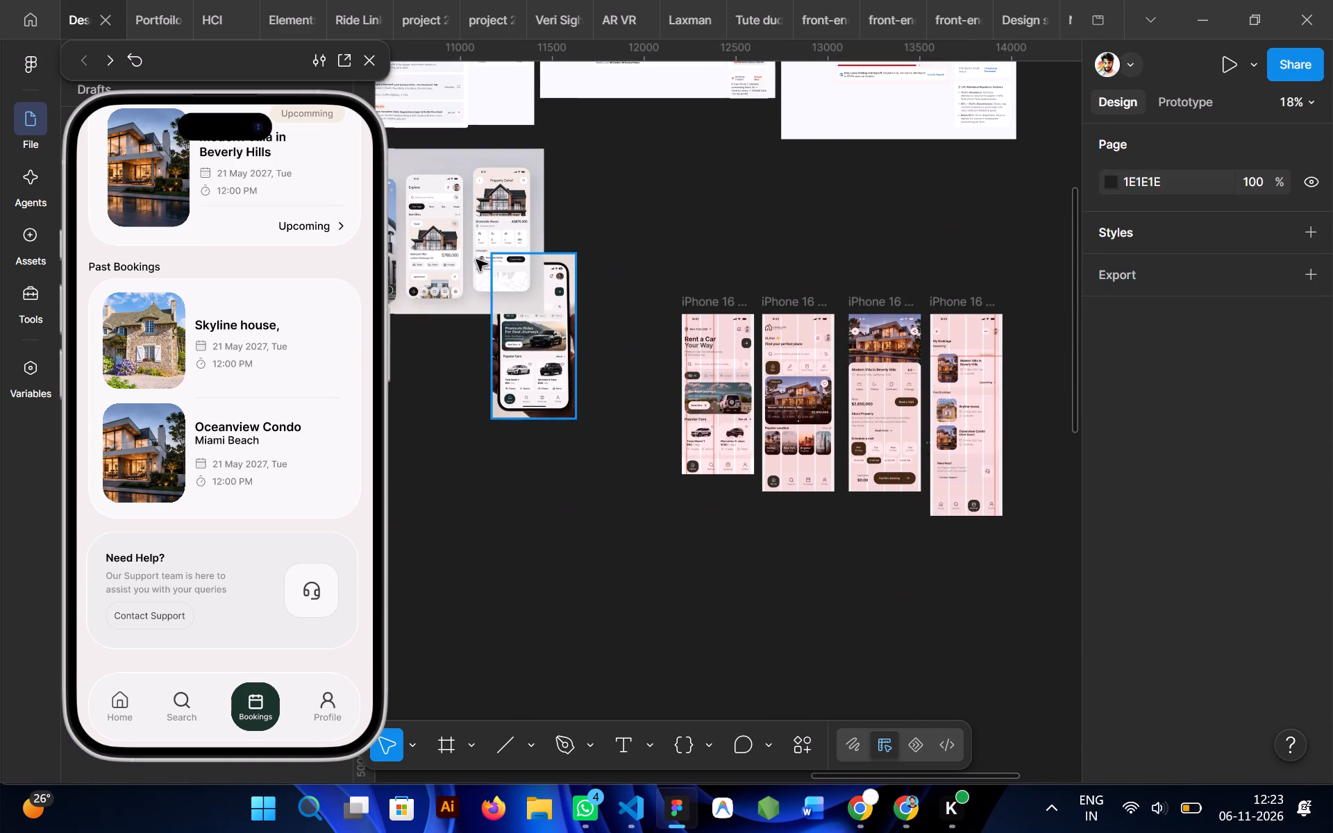
left_click_drag(542, 353, 543, 402)
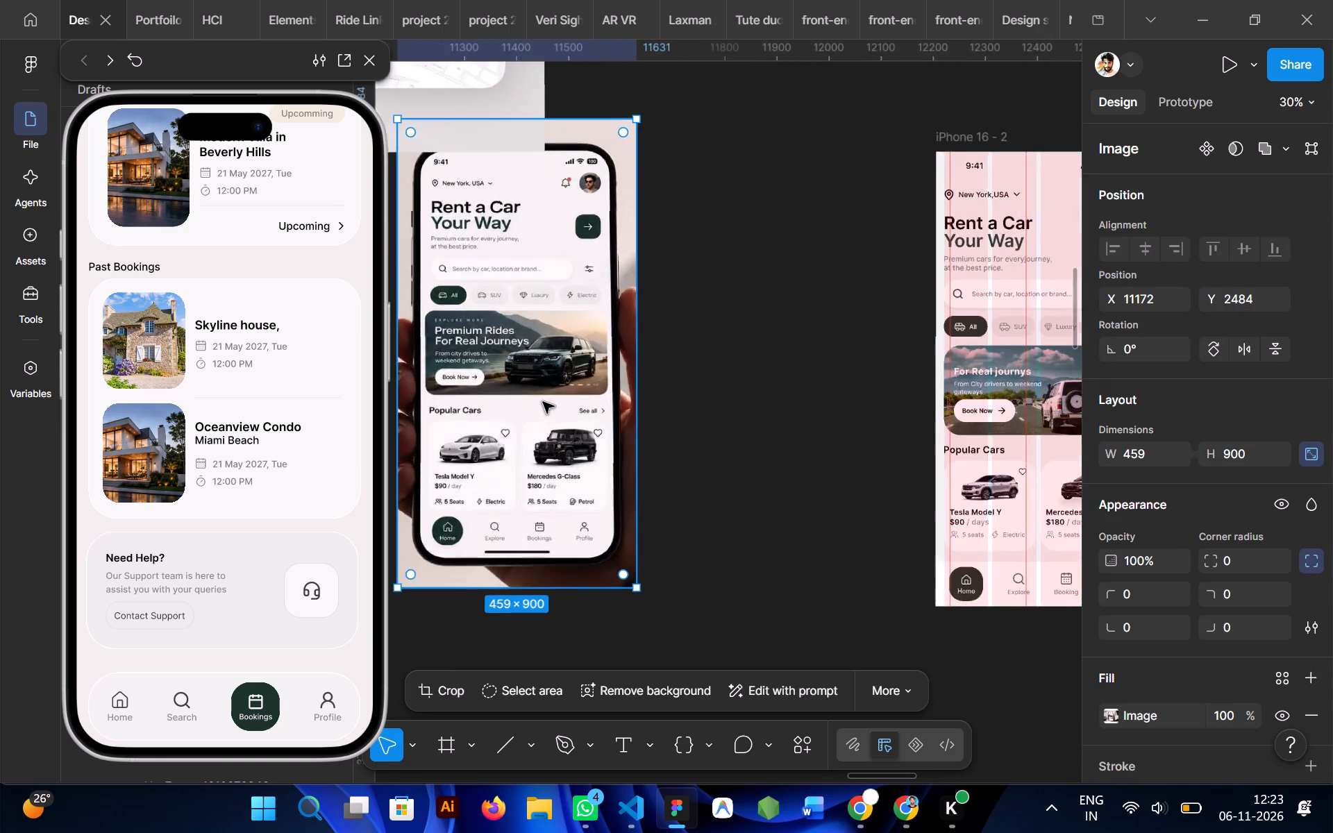
left_click_drag(531, 401, 594, 404)
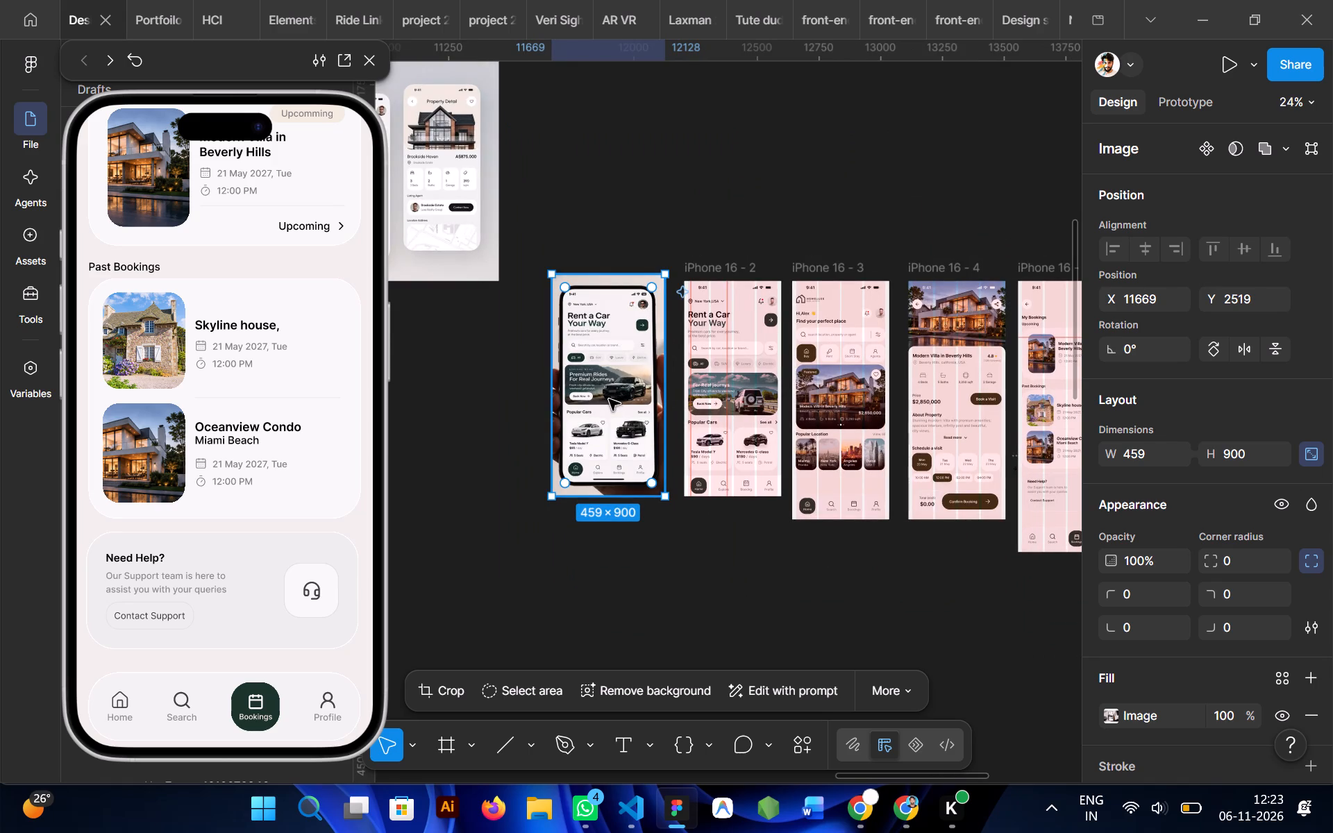
Duplicate the Rent a Car reference image and place the copy at about X 10943, Y 2717.
left_click_drag(609, 399, 430, 448, "alt")
scroll(430, 448, "right", 1)
left_click(519, 441)
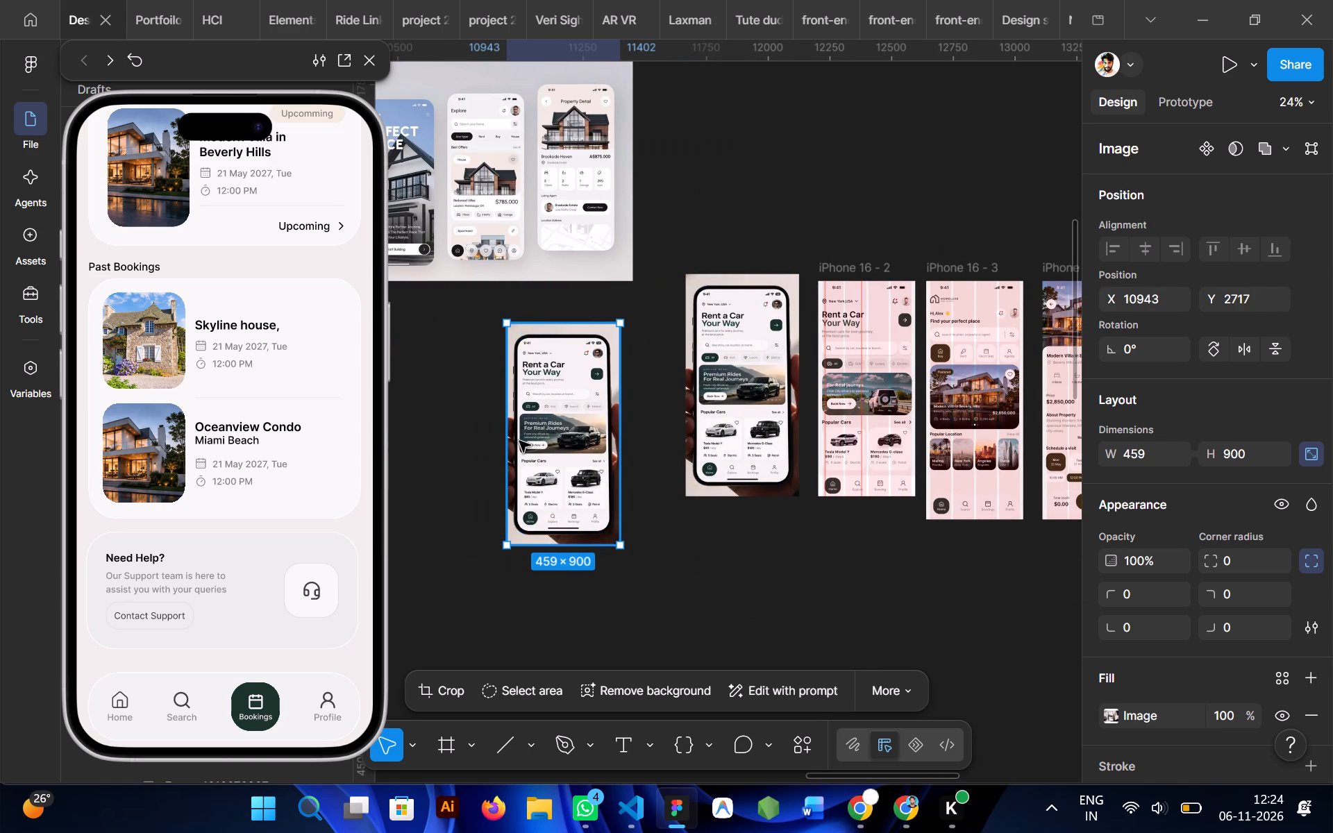
Crop the copied image from top and bottom to the Premium Rides banner, about 163 px high.
double_click(565, 457)
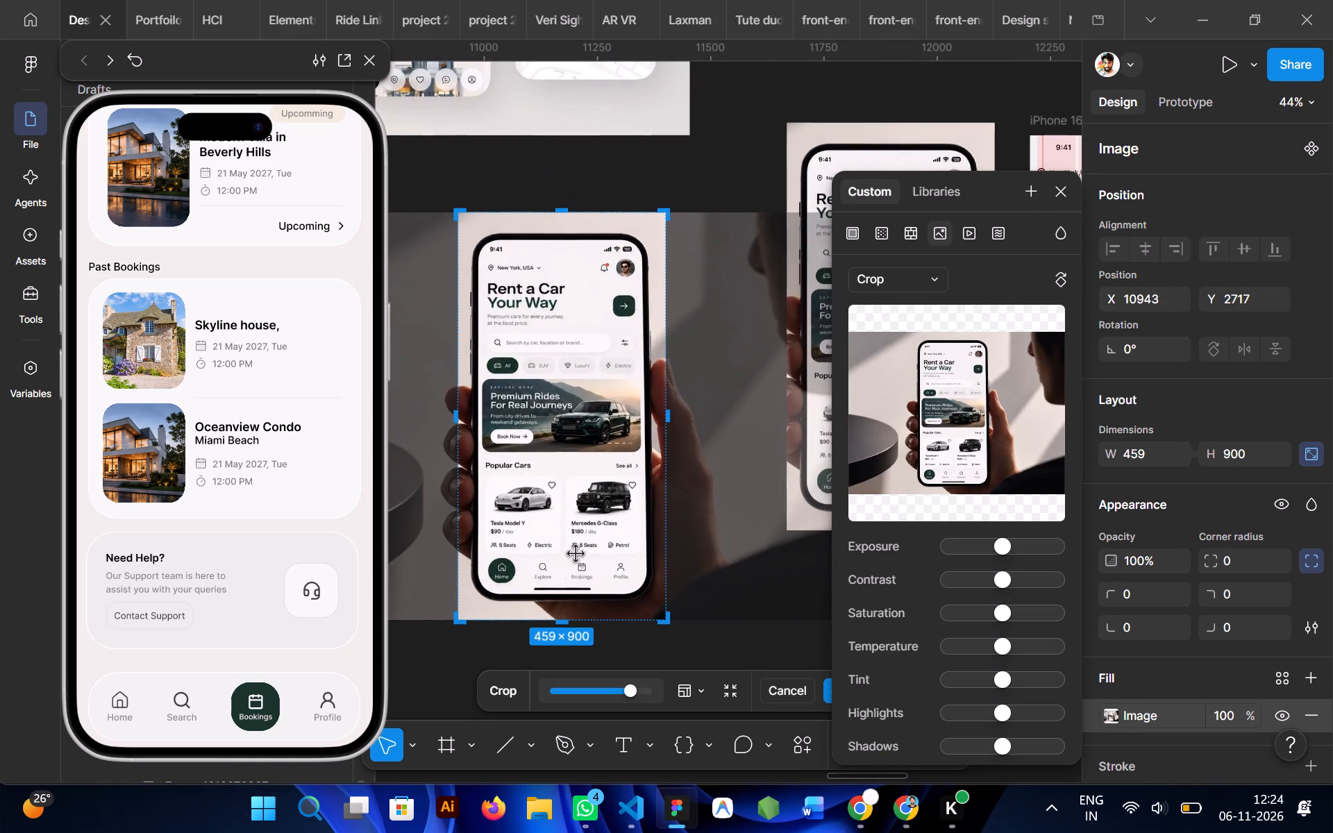
left_click_drag(567, 622, 578, 461)
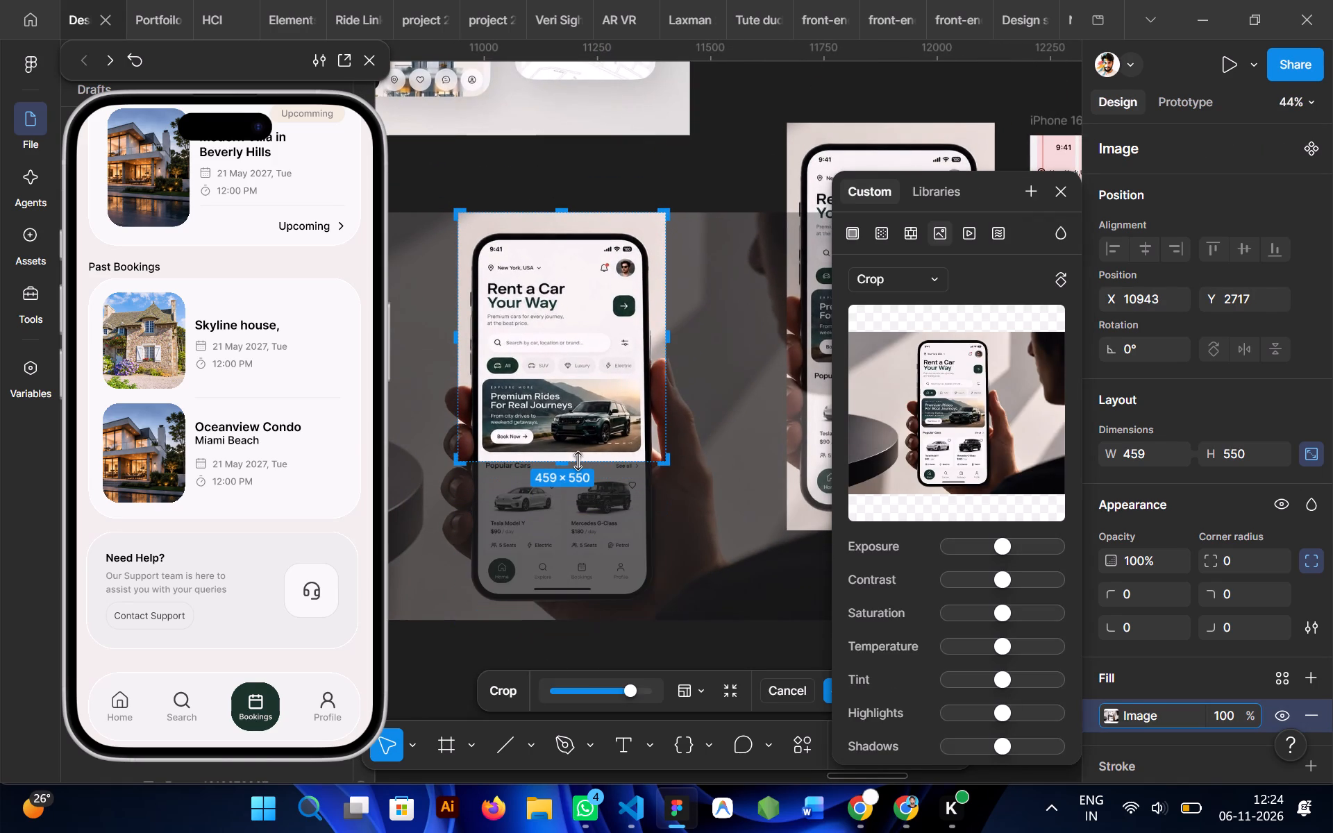
left_click_drag(578, 461, 574, 452)
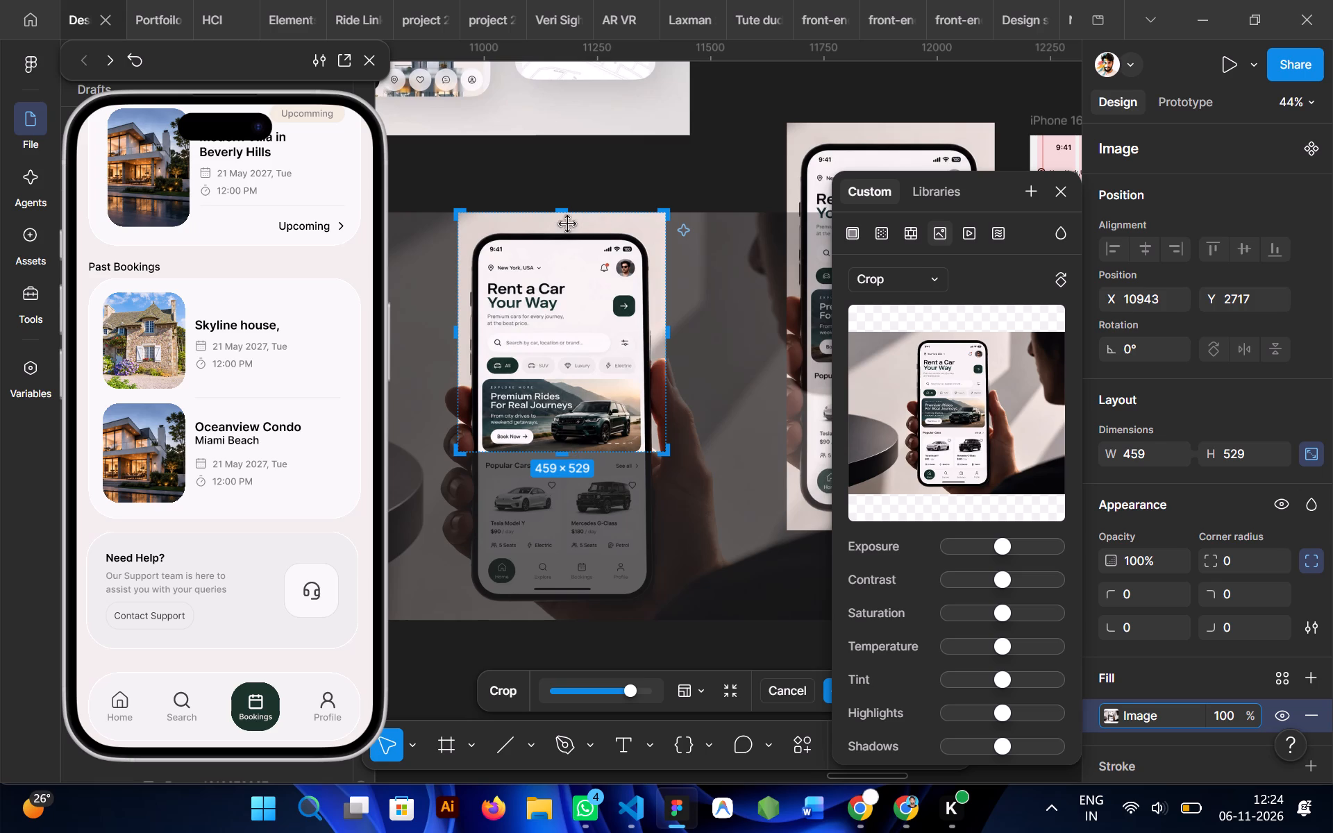
left_click_drag(563, 212, 569, 375)
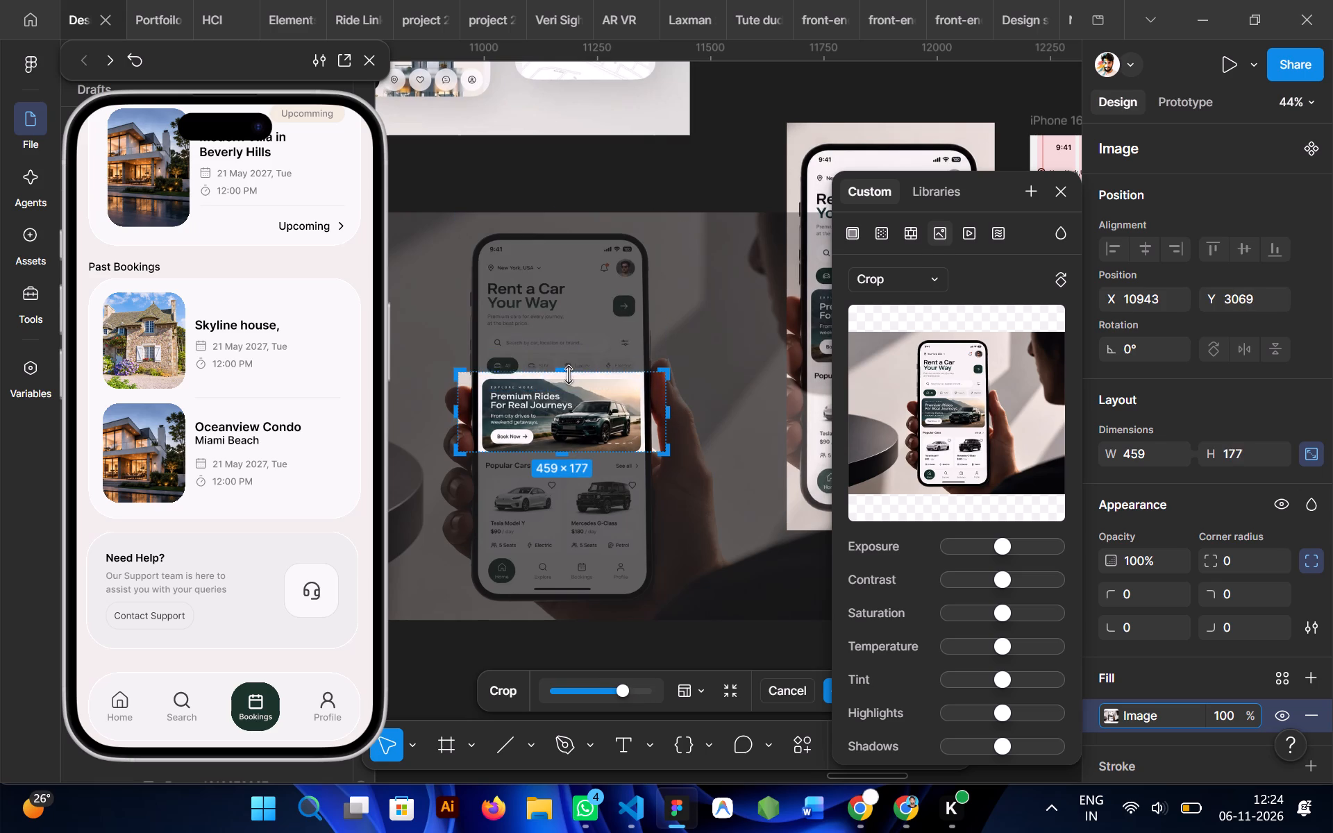
left_click_drag(569, 375, 569, 376)
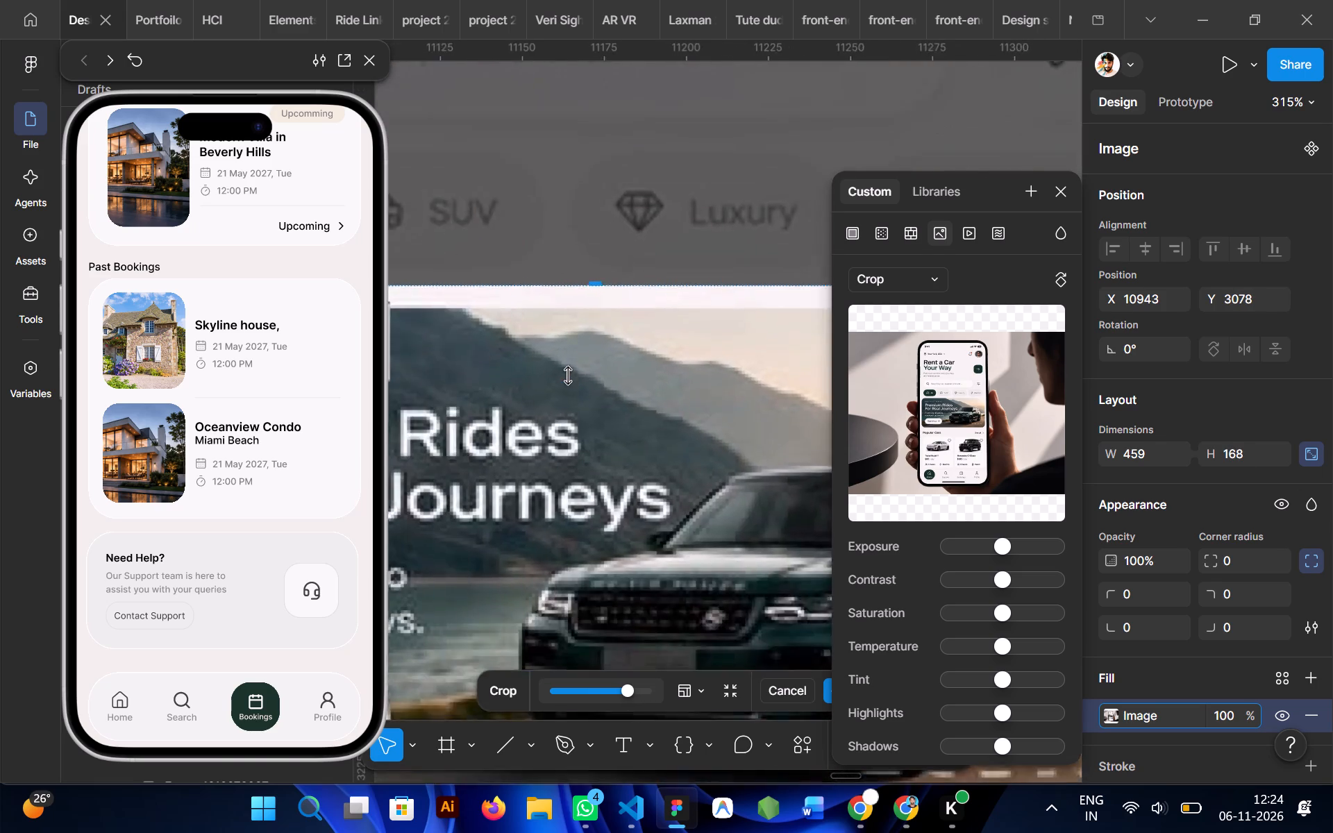
left_click_drag(592, 309, 592, 321)
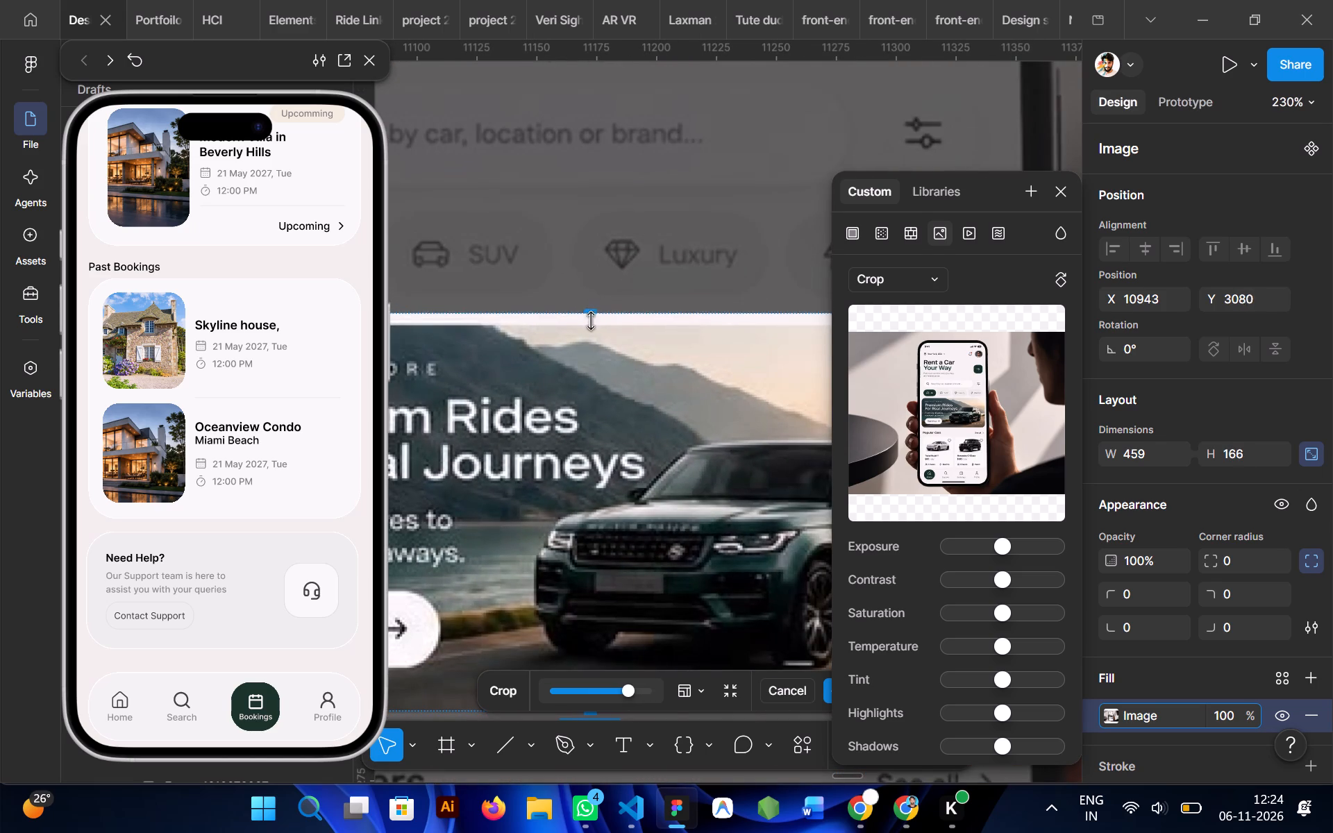
left_click_drag(592, 321, 592, 322)
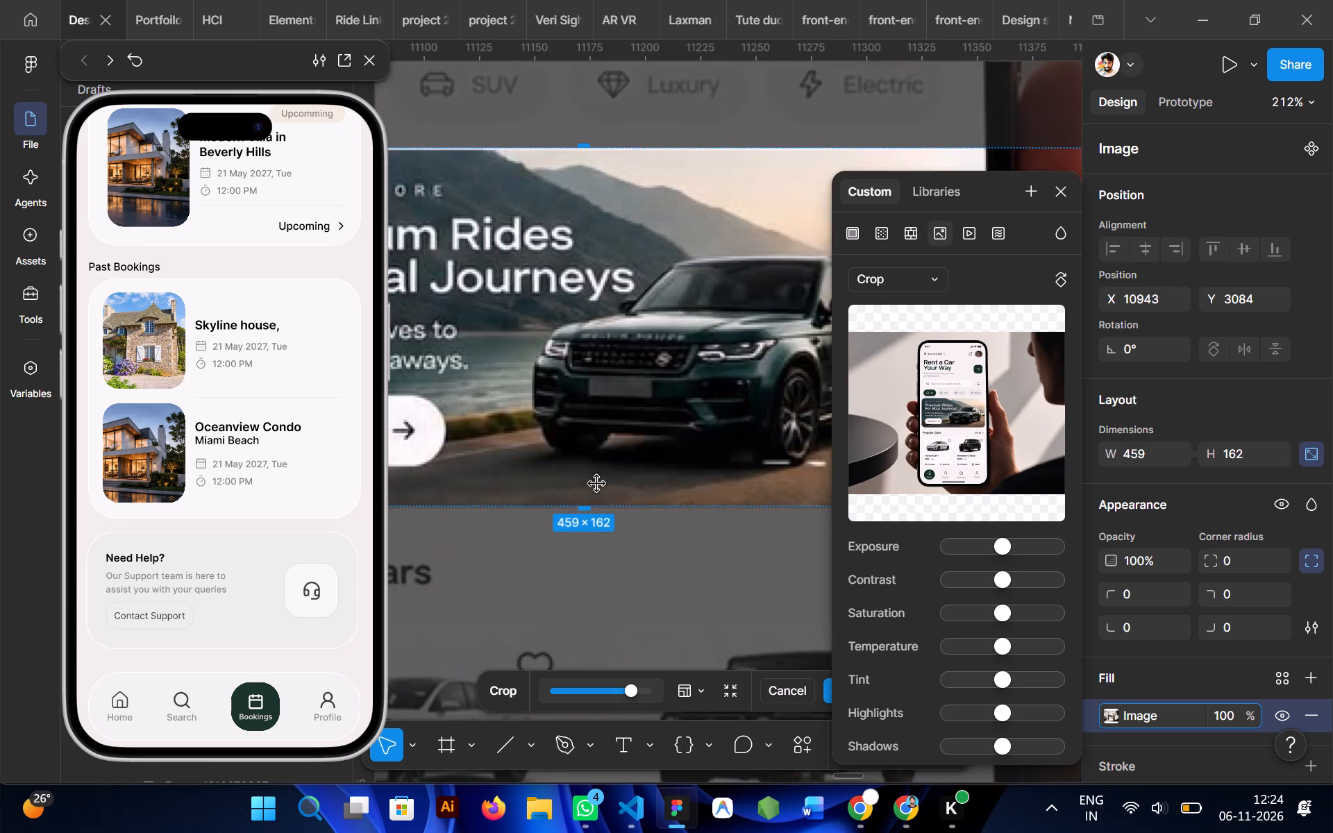
left_click(579, 522)
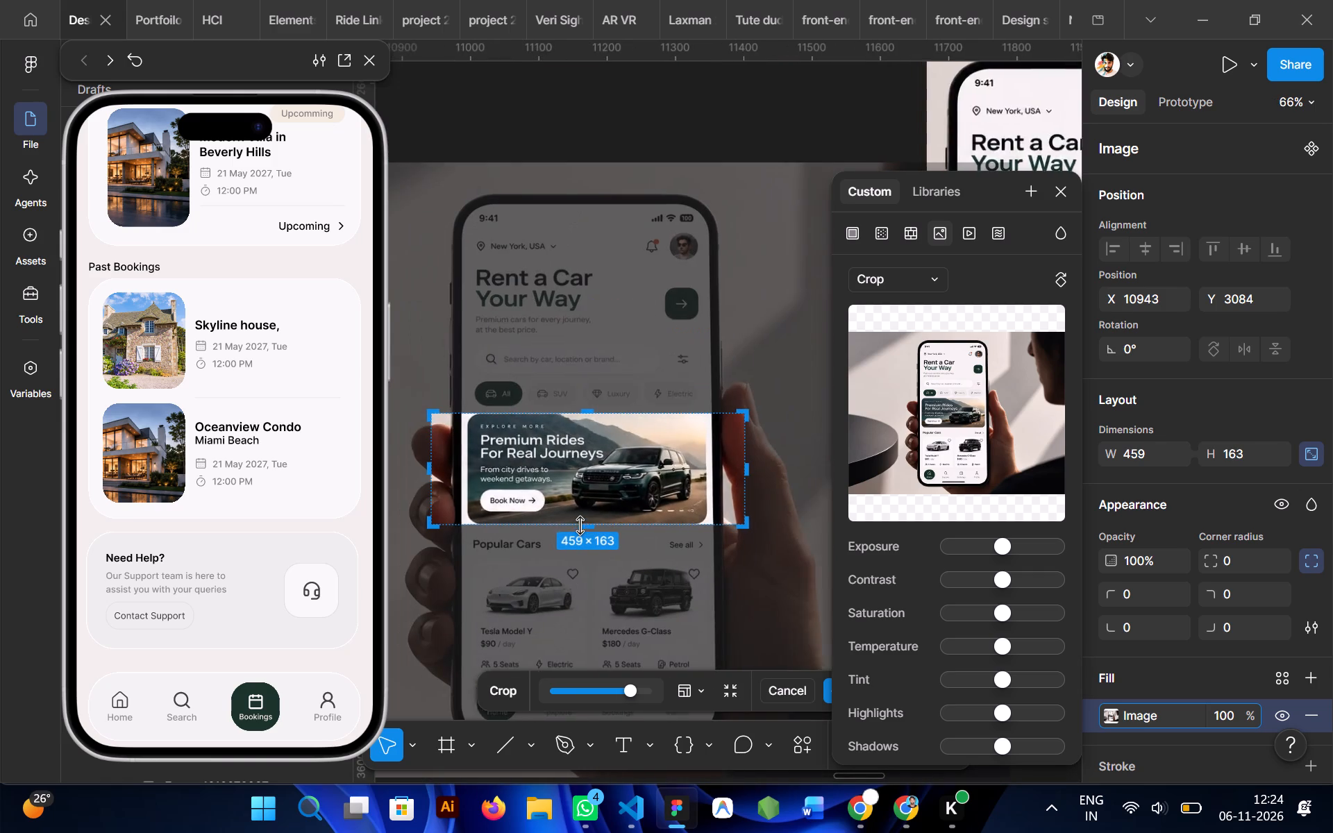
Crop the copied image's sides to the banner edges, about 348 px wide, and apply the crop.
left_click_drag(773, 376, 661, 375)
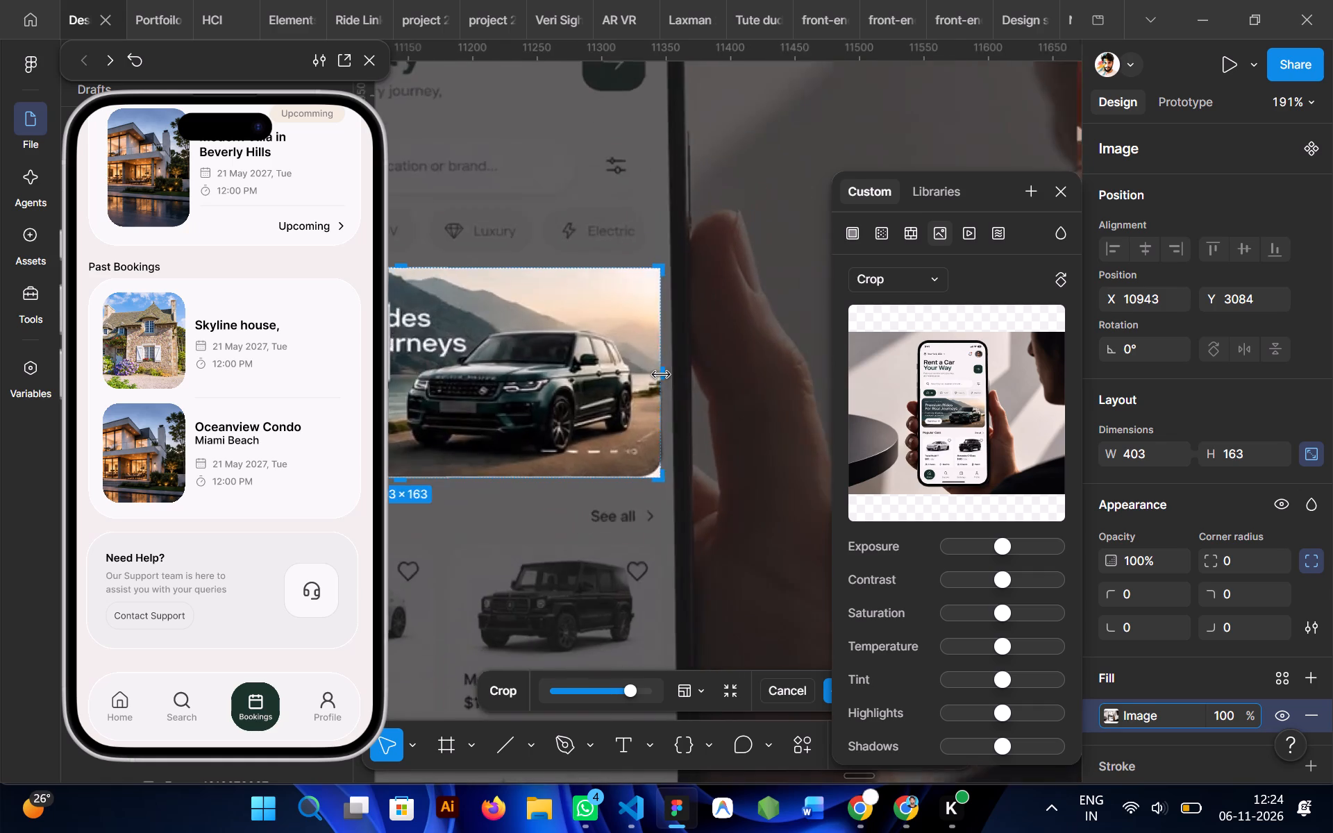
scroll(661, 375, "right", 1)
left_click_drag(555, 372, 598, 373)
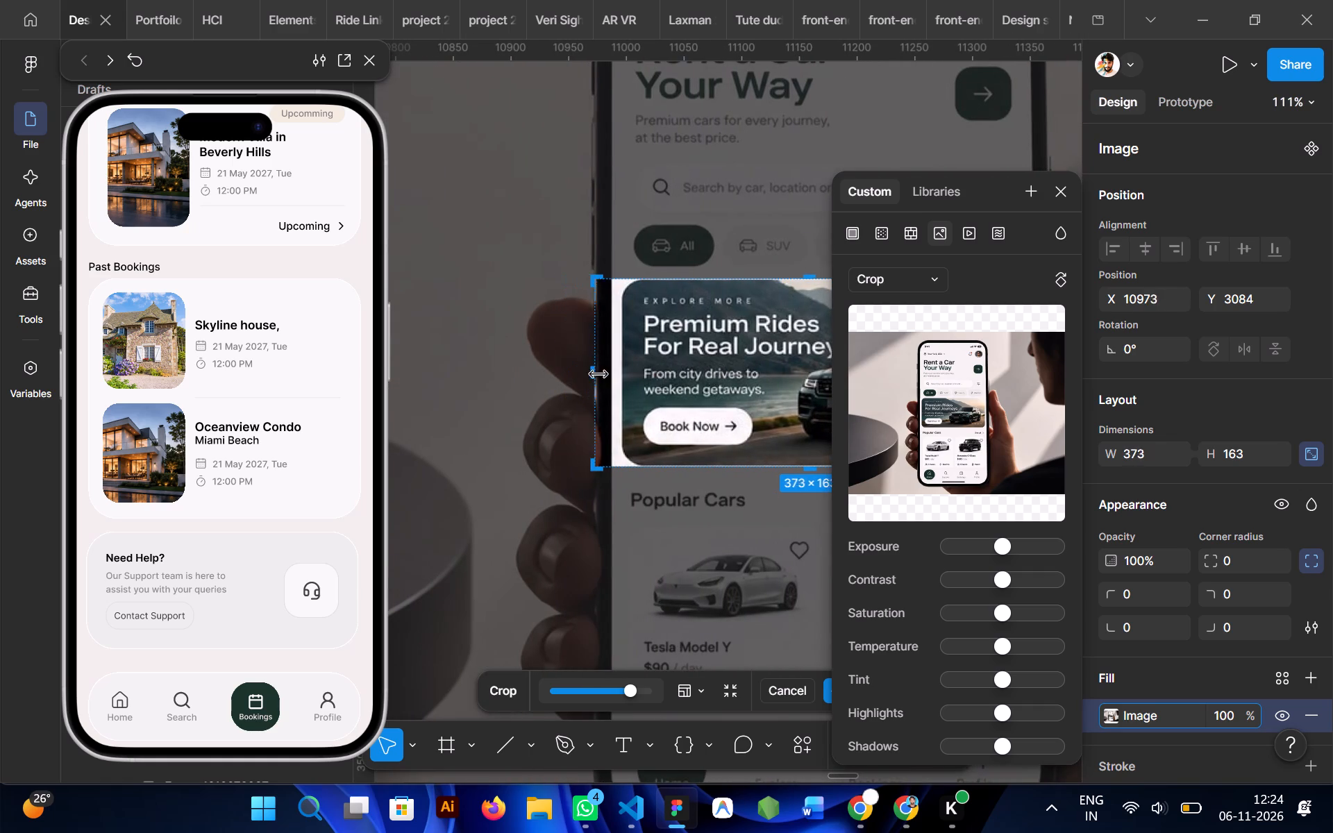
left_click_drag(598, 373, 620, 373)
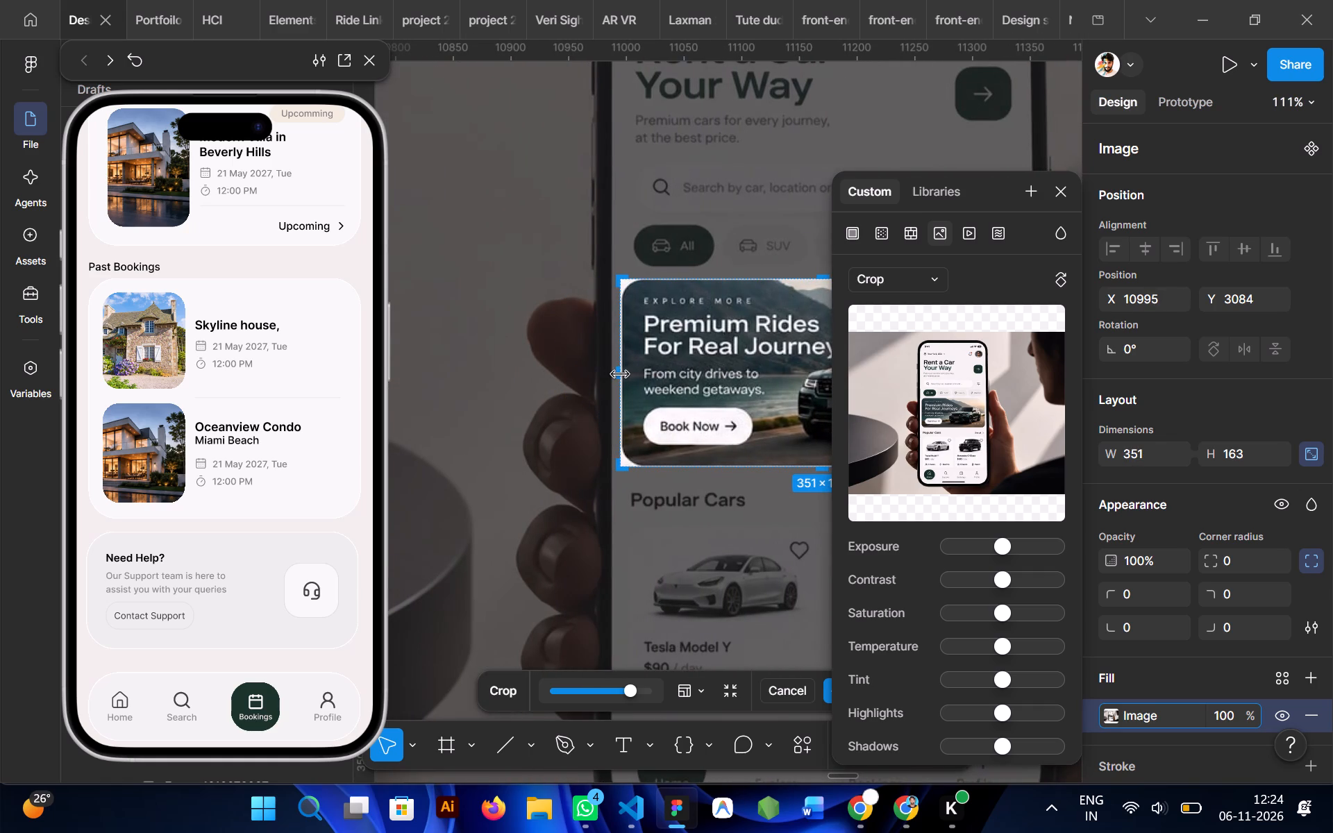
left_click_drag(620, 373, 623, 373)
left_click(483, 384)
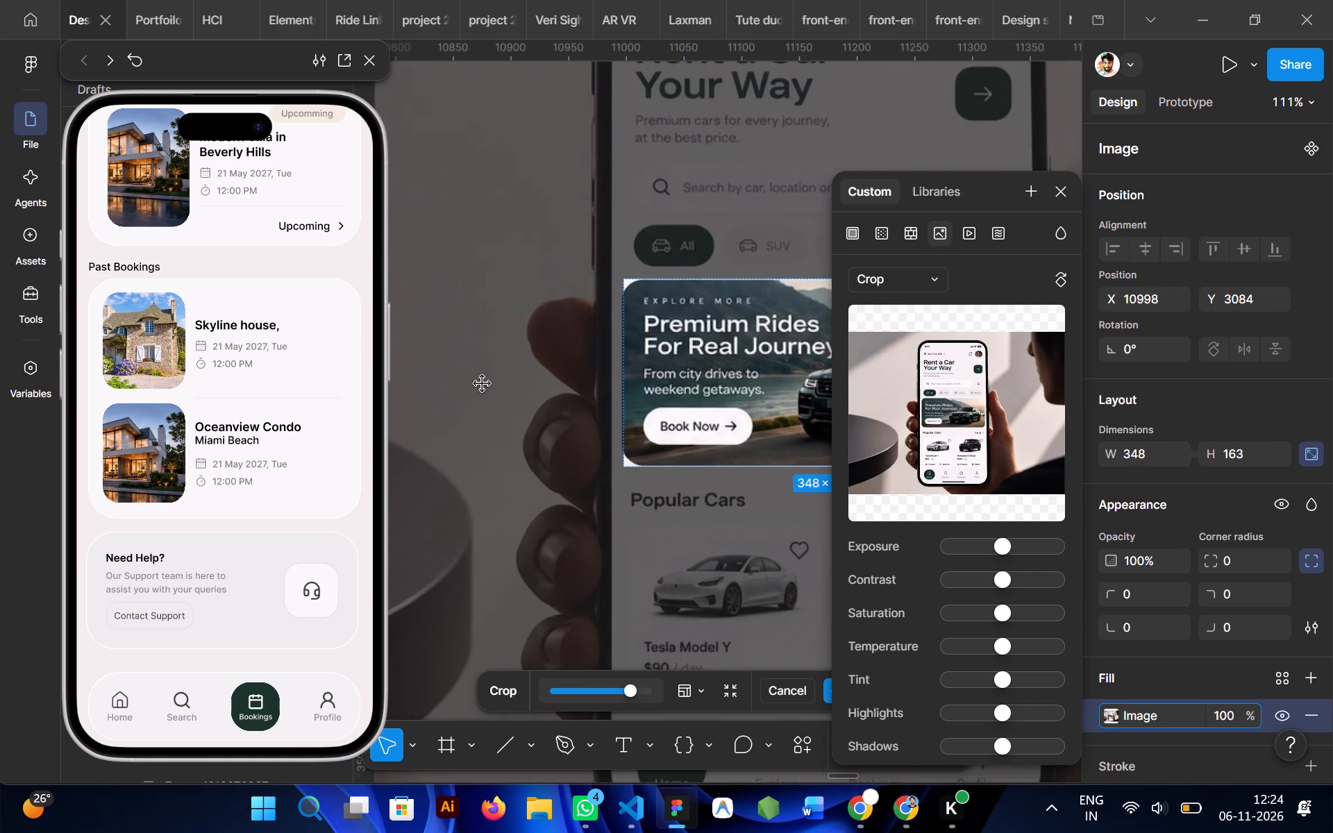
left_click(588, 571)
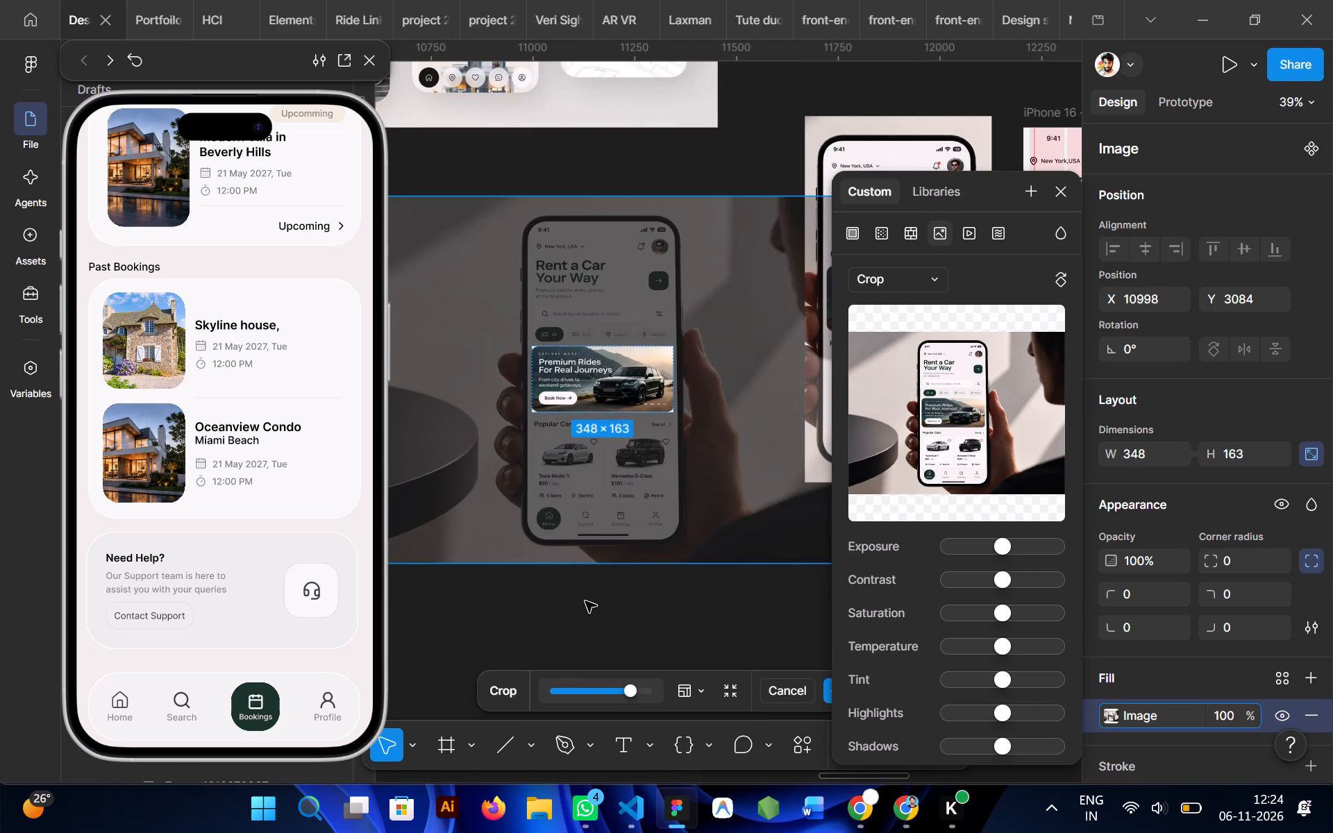
double_click(586, 601)
Prompt the AI image editor on the cropped banner with "generate same image with any text amd buttons".
left_click(618, 319)
left_click(610, 362)
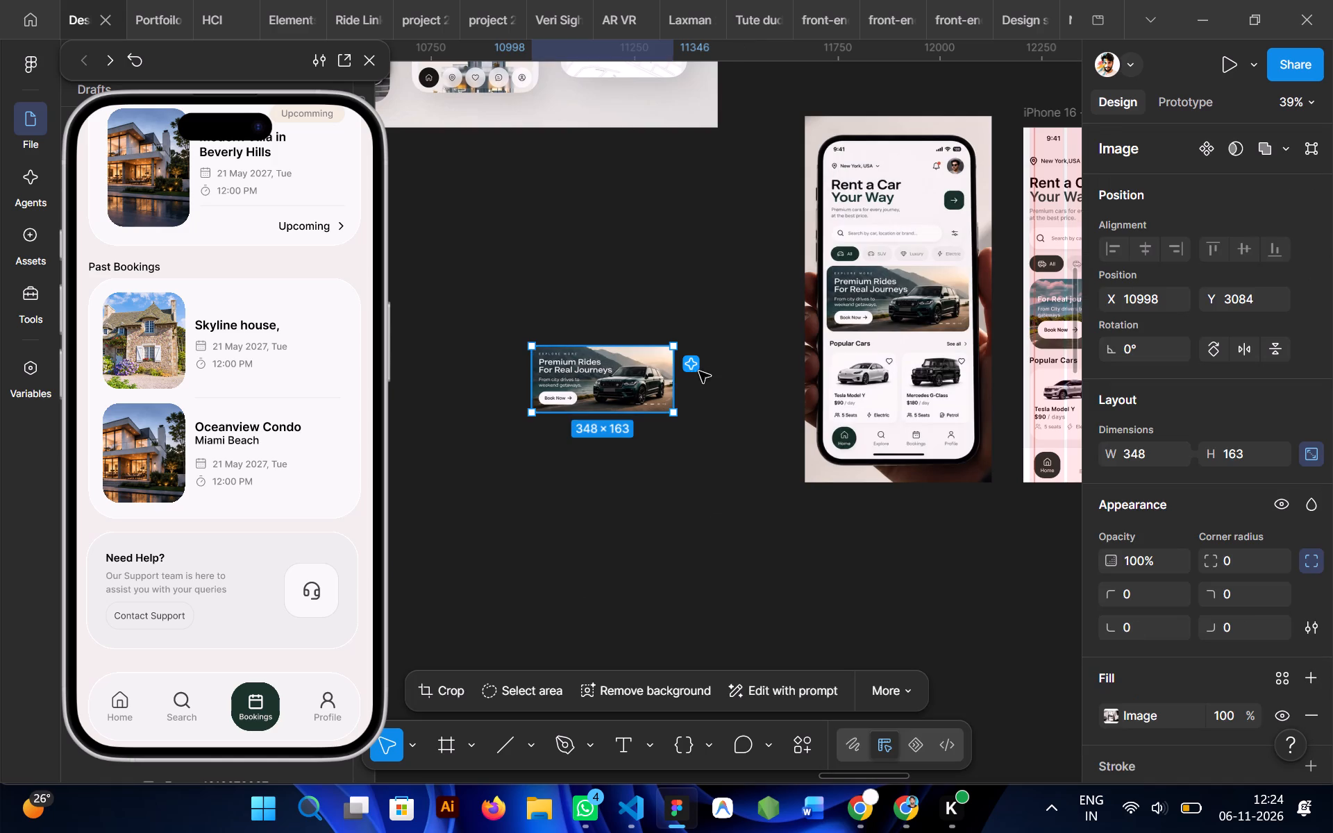
left_click(691, 367)
type("generate same image")
key("space")
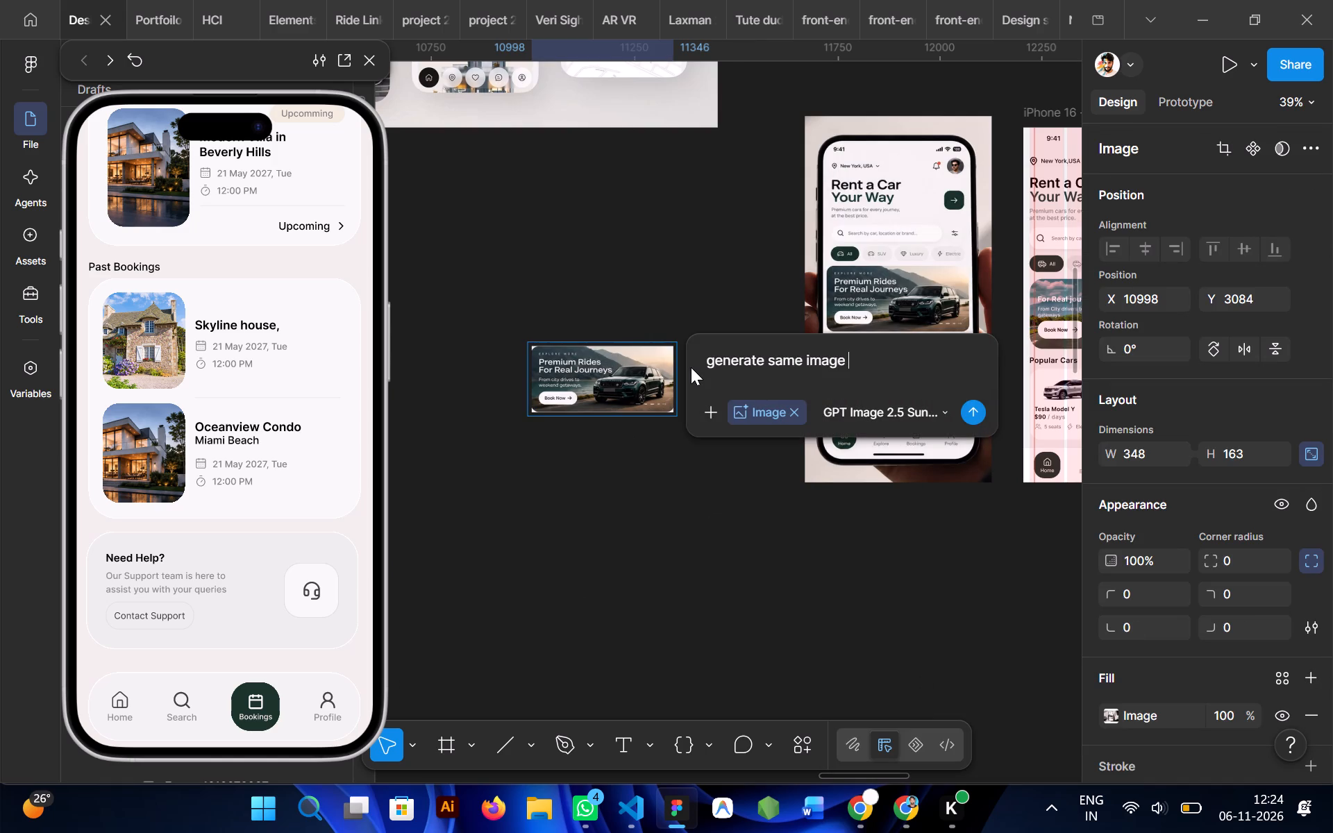
type("with any text amd buttons")
key("space")
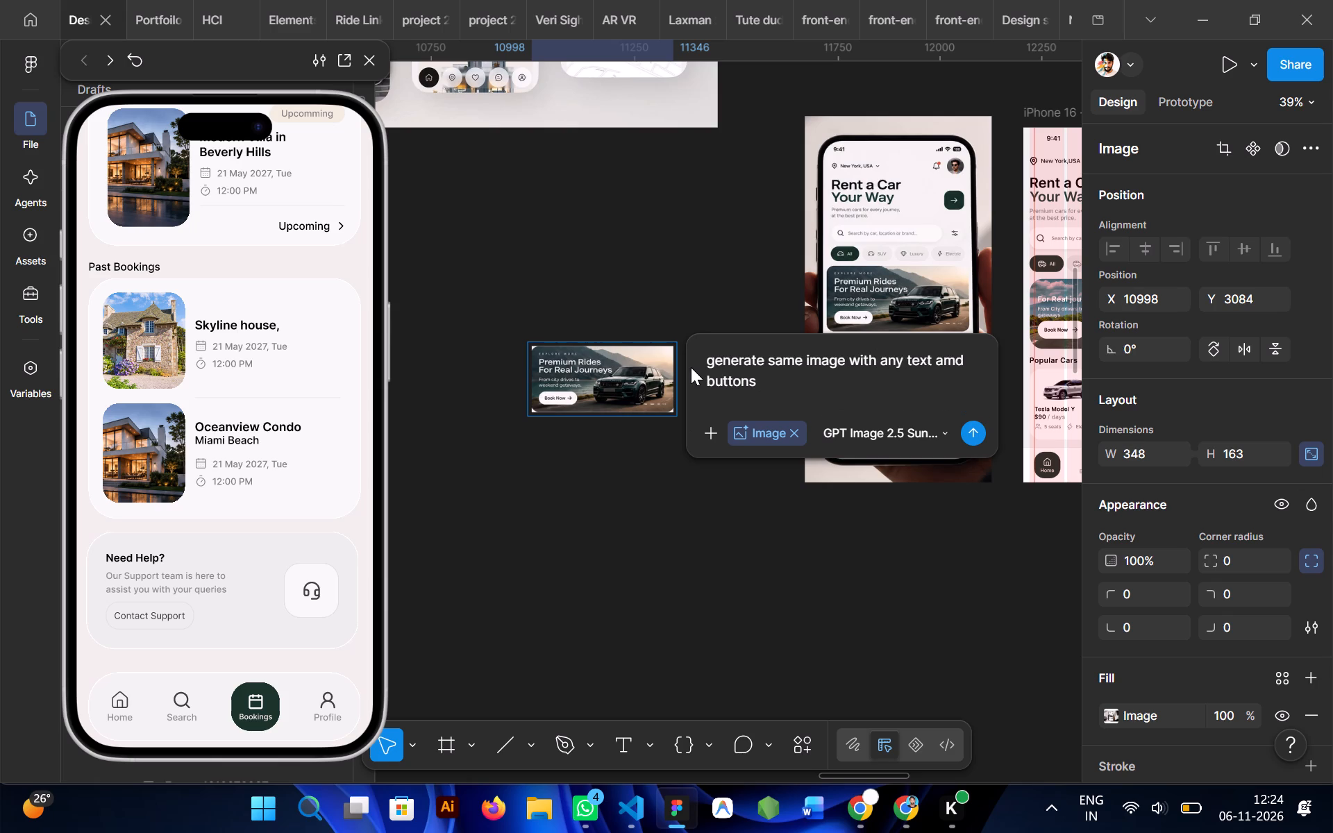
key("Return")
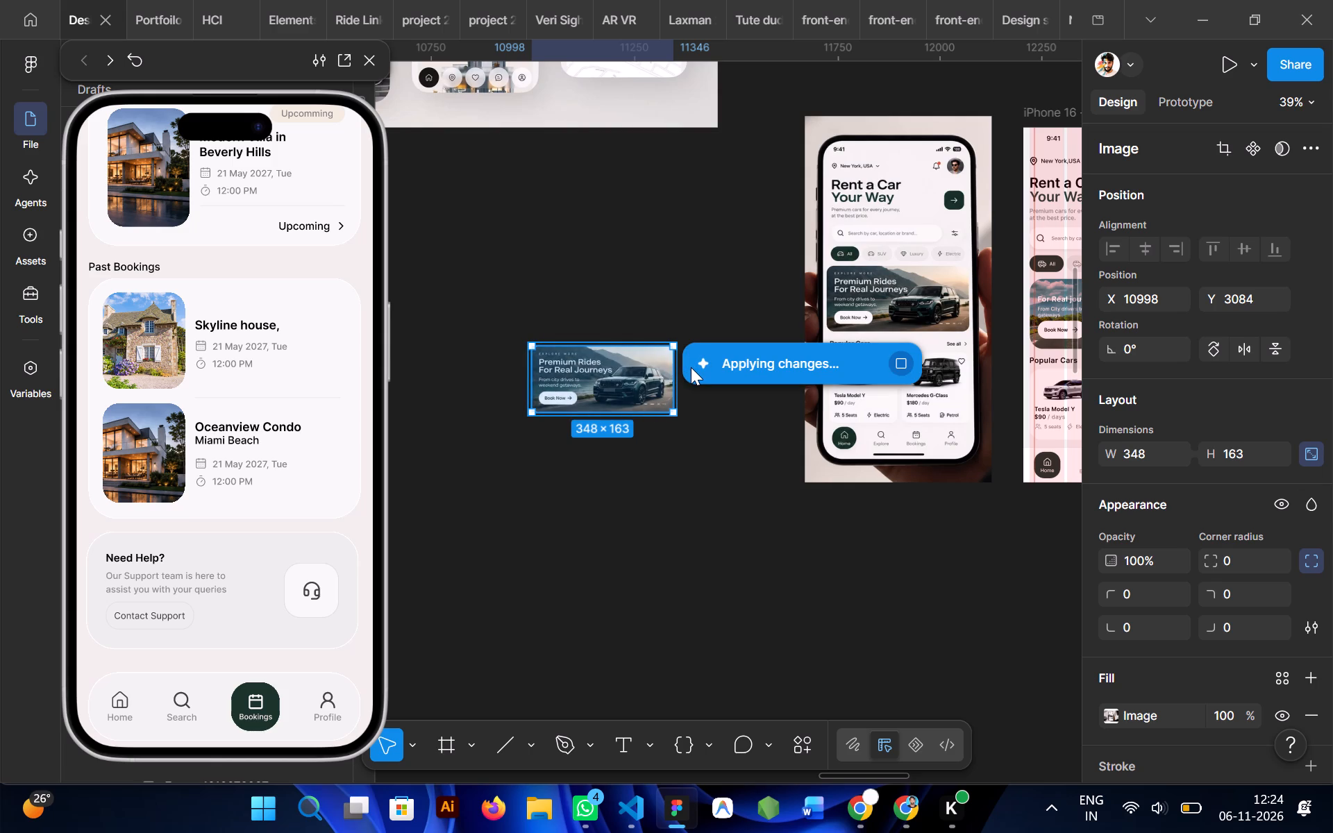
Combine the Upcoming heading and its villa booking card on My Bookings in an auto layout with a gap of 7.
scroll(756, 357, "left", 2)
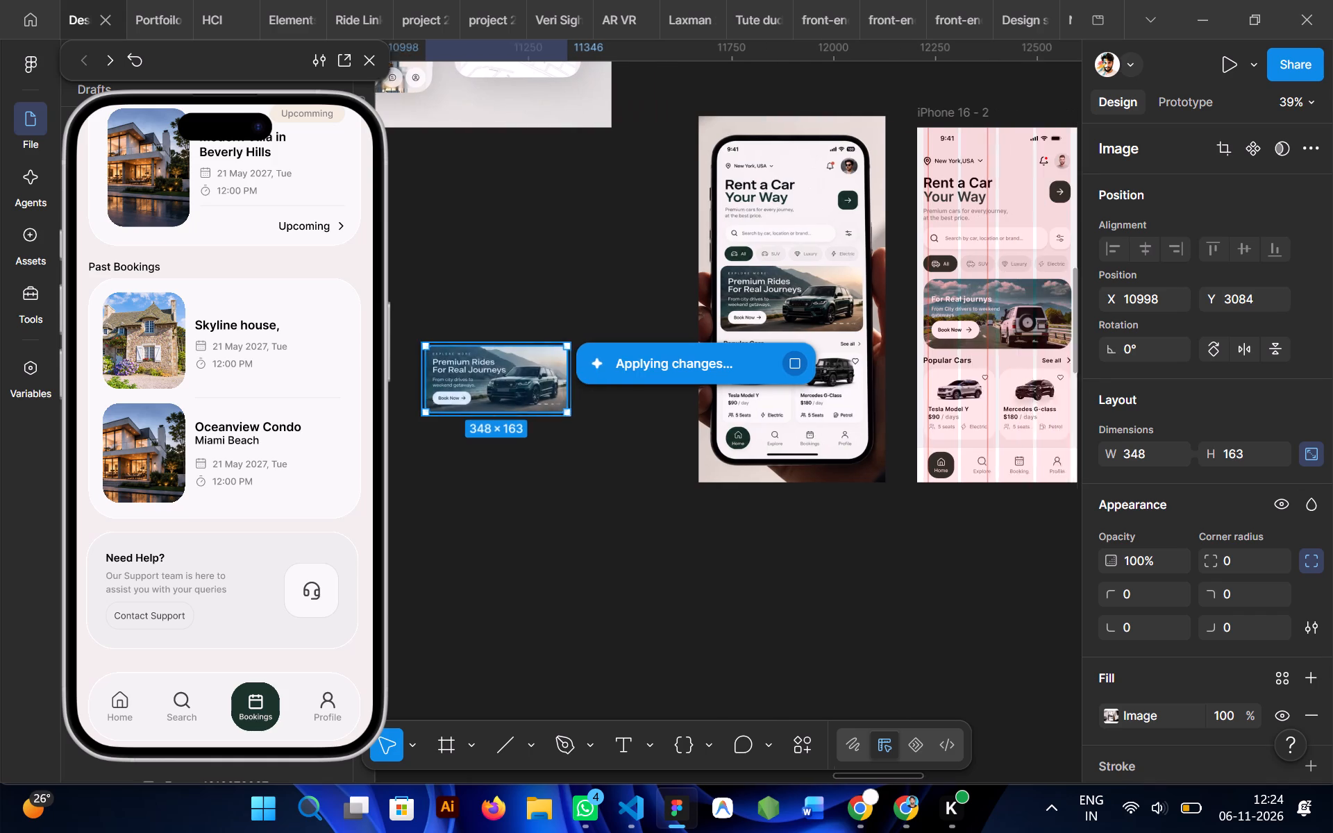
scroll(756, 357, "left", 2)
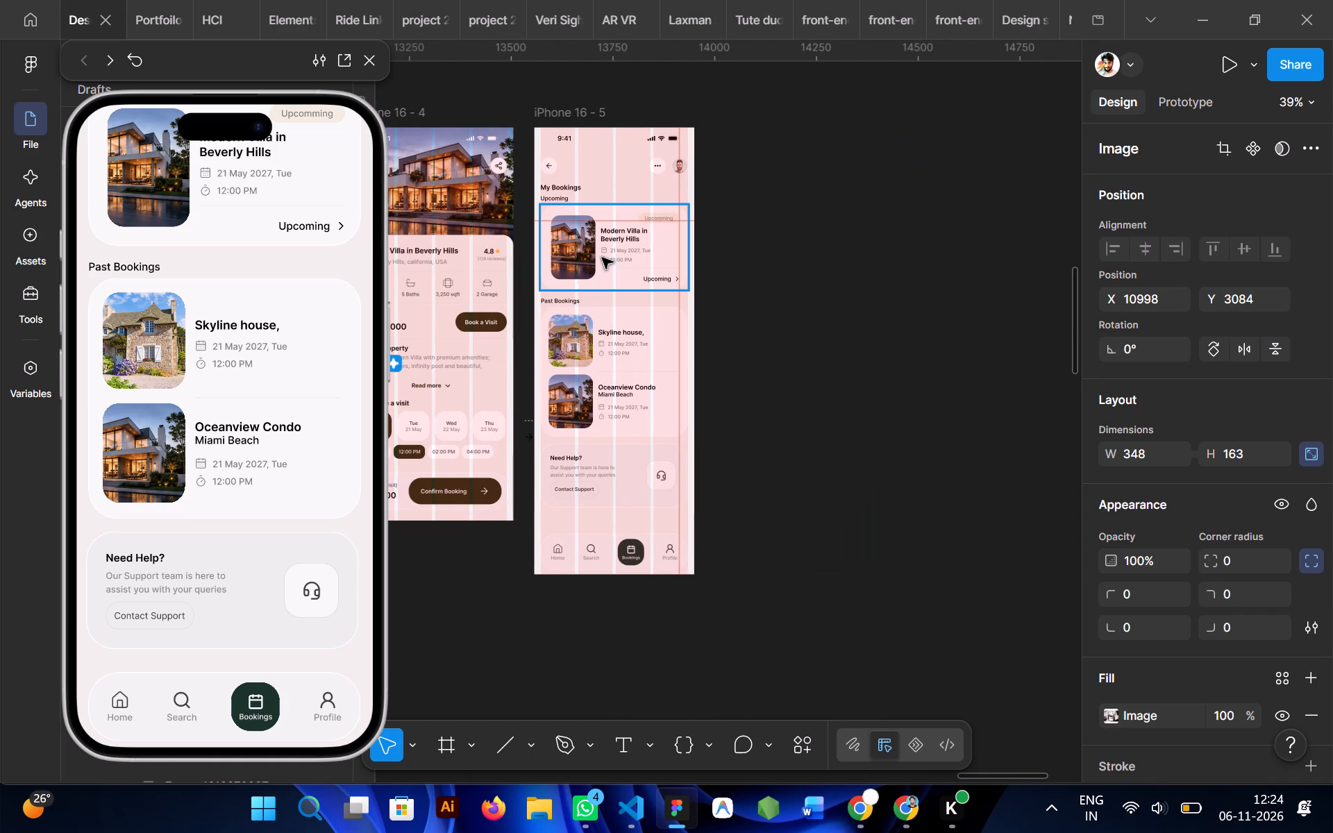
left_click(601, 254)
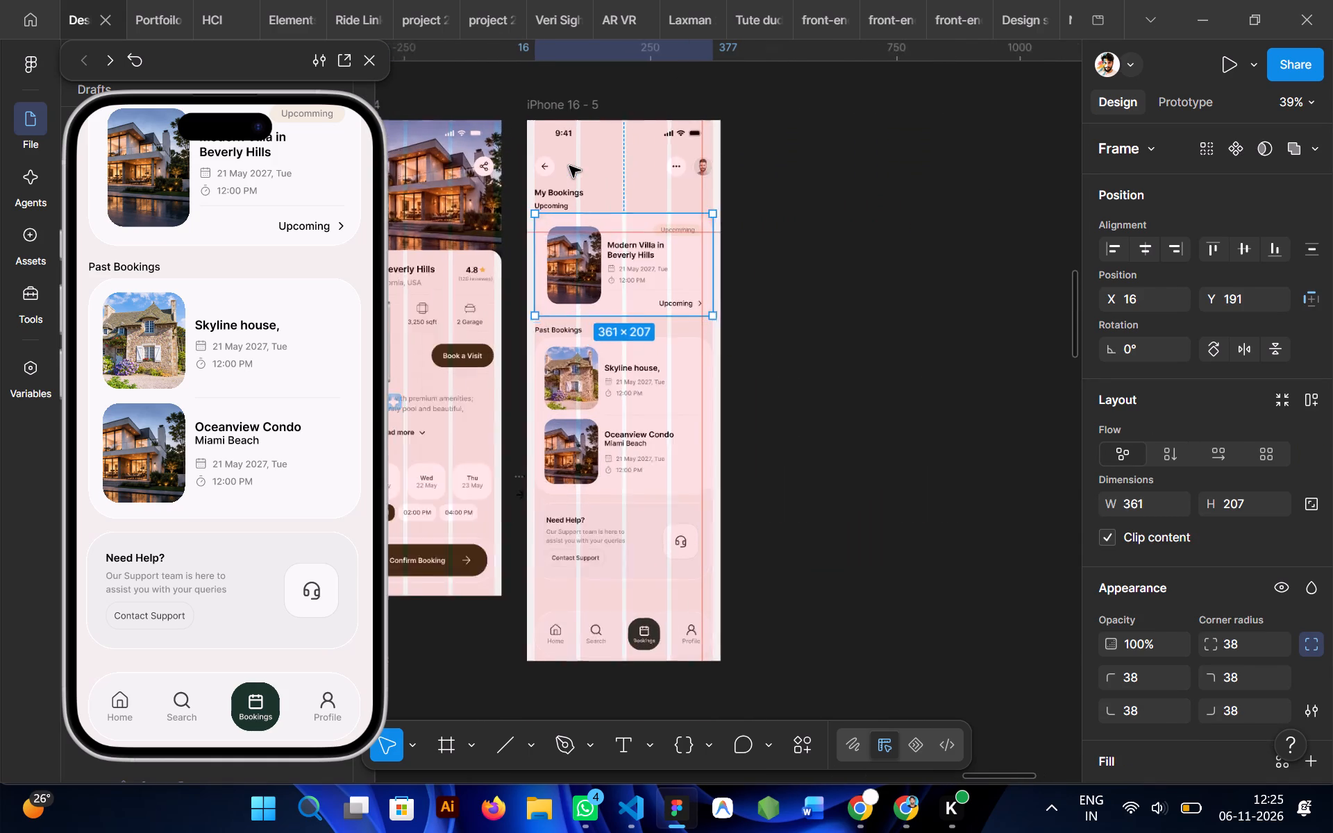
left_click(523, 259, "shift")
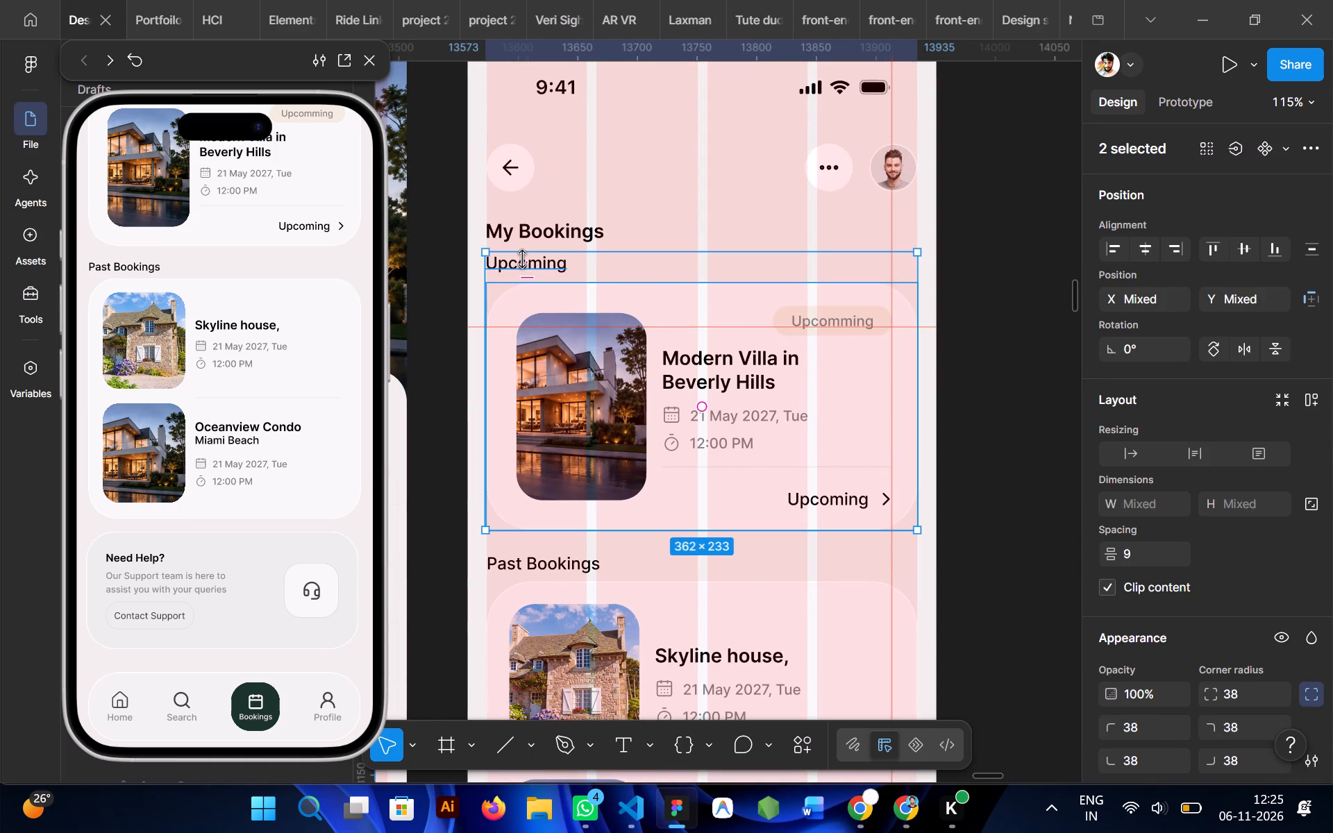
key("shift+a")
left_click(1233, 564)
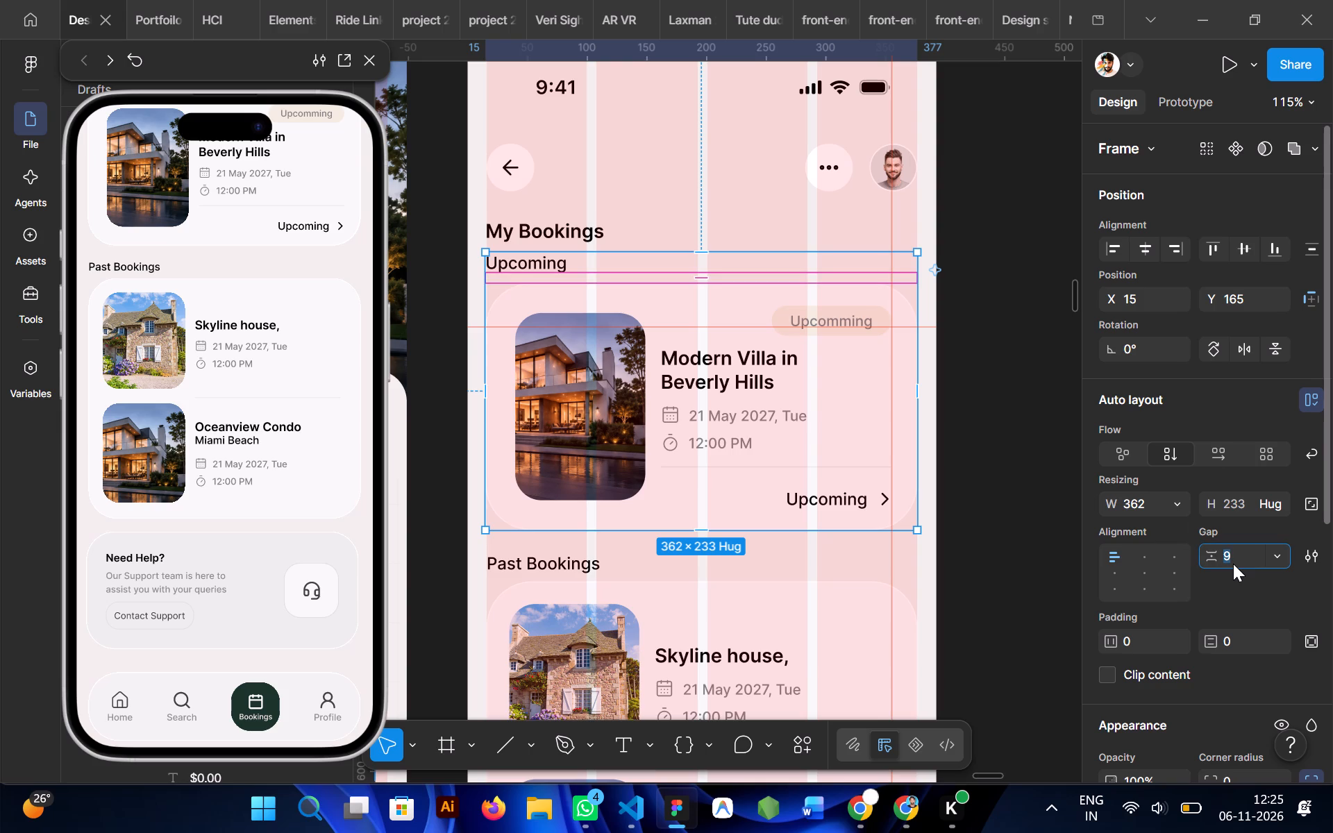
key("7")
key("Return")
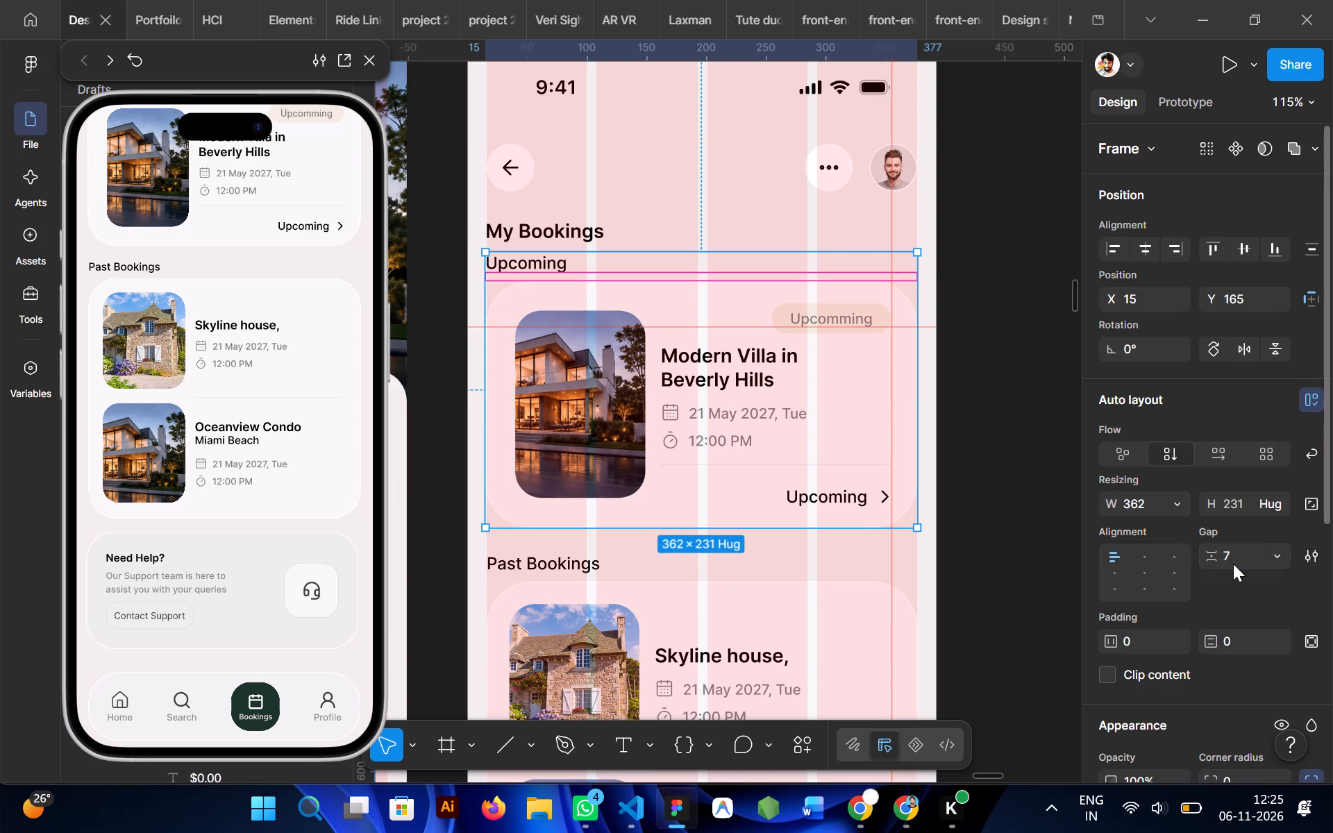
Set the height of the Past Bookings auto layout on My Bookings to hug its contents.
scroll(1117, 507, "down", 1)
left_click(532, 584)
scroll(532, 584, "down", 1)
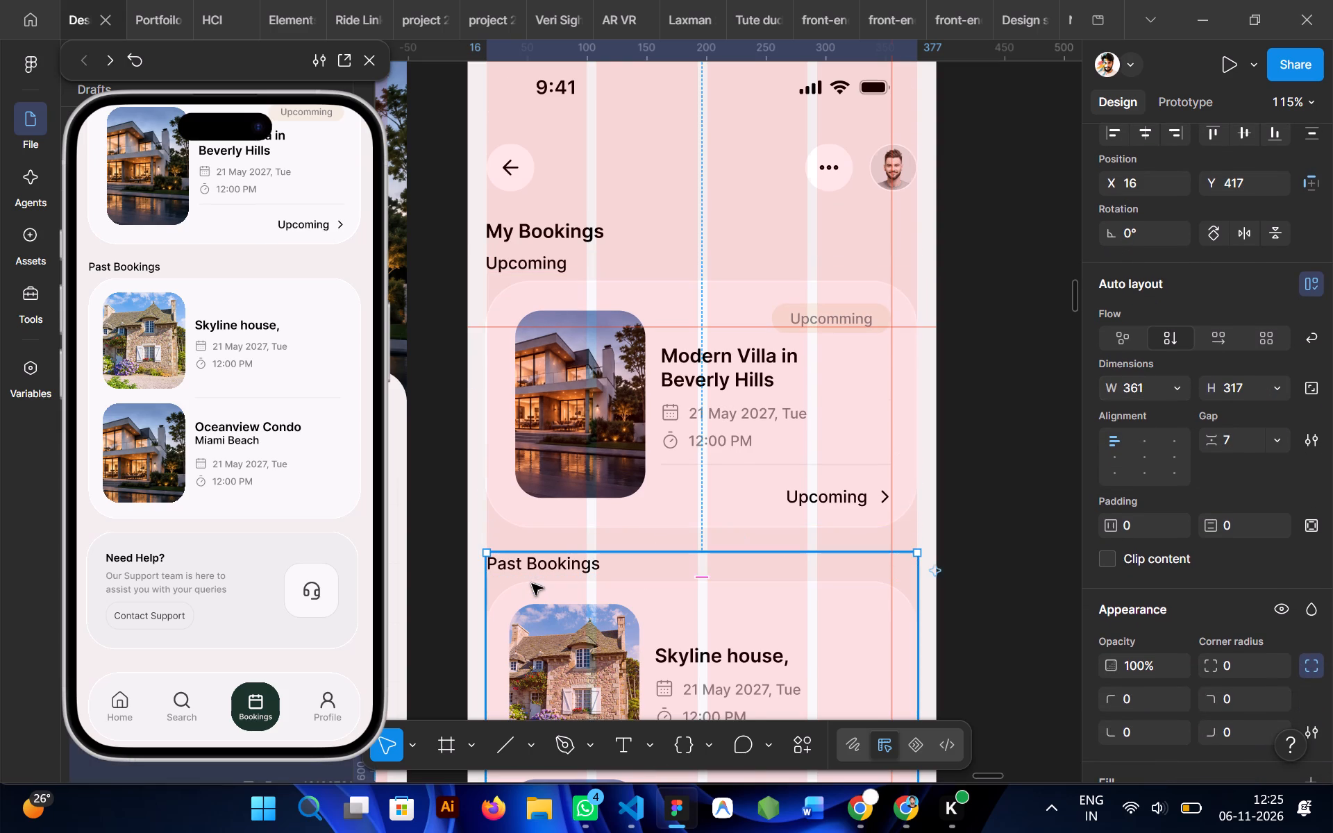
left_click(657, 642)
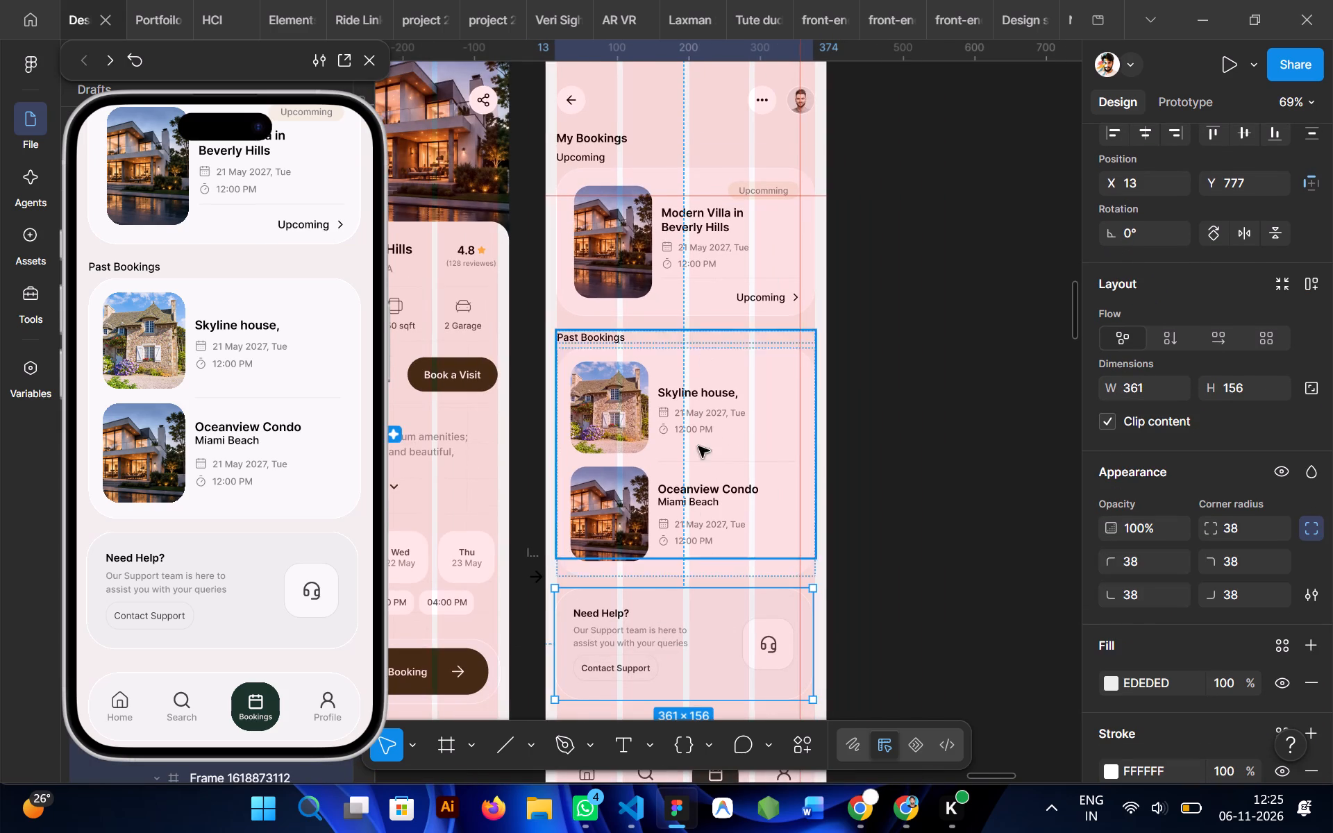
left_click(663, 455)
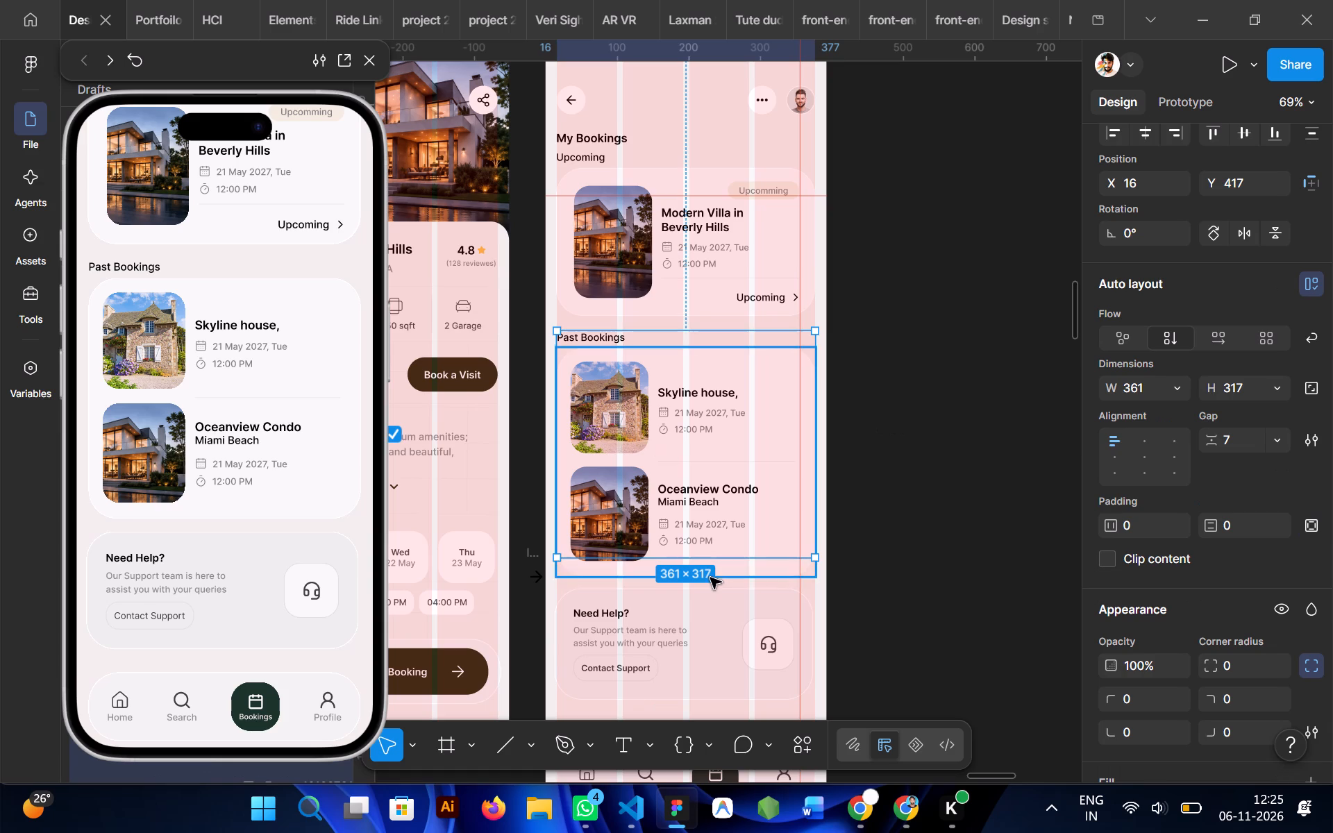
left_click(1168, 396)
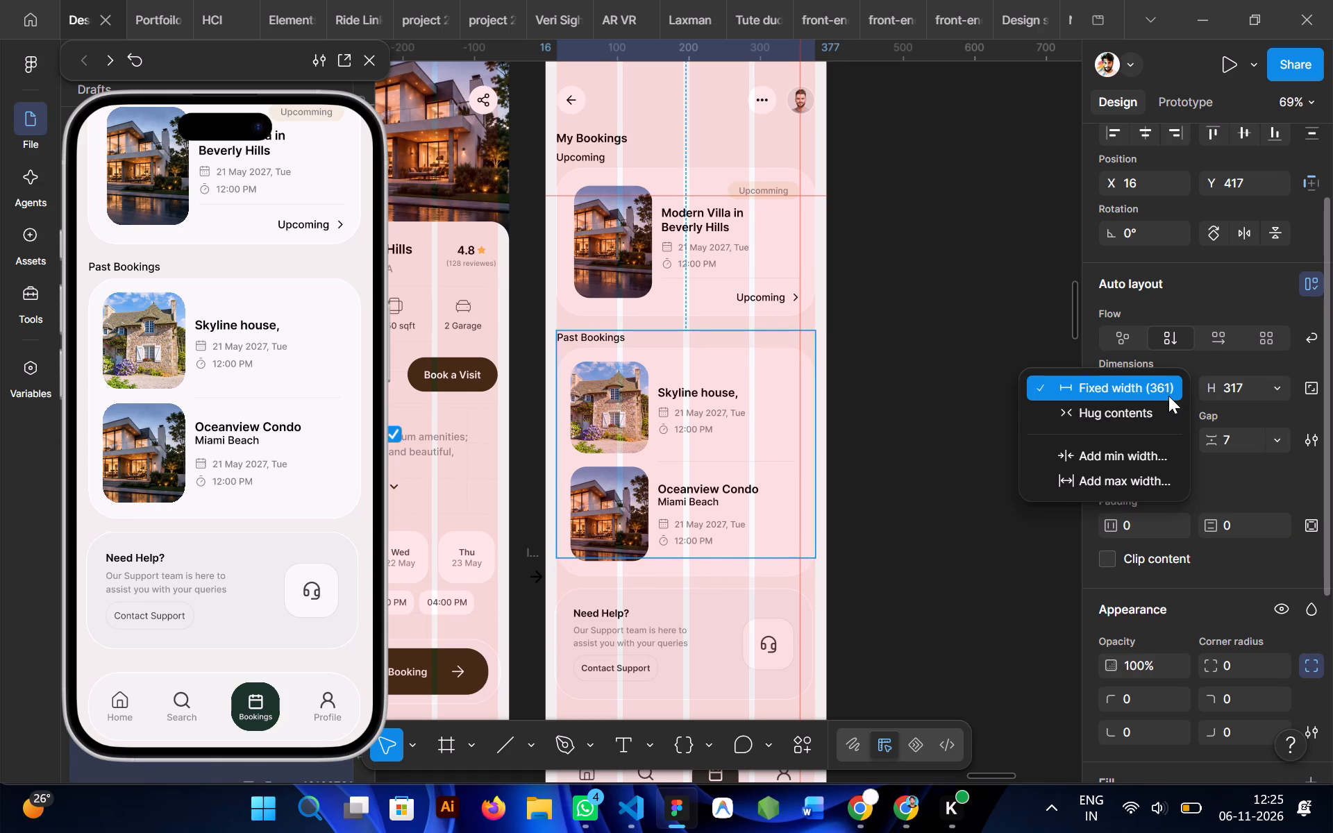
left_click(1145, 410)
key("ctrl+z")
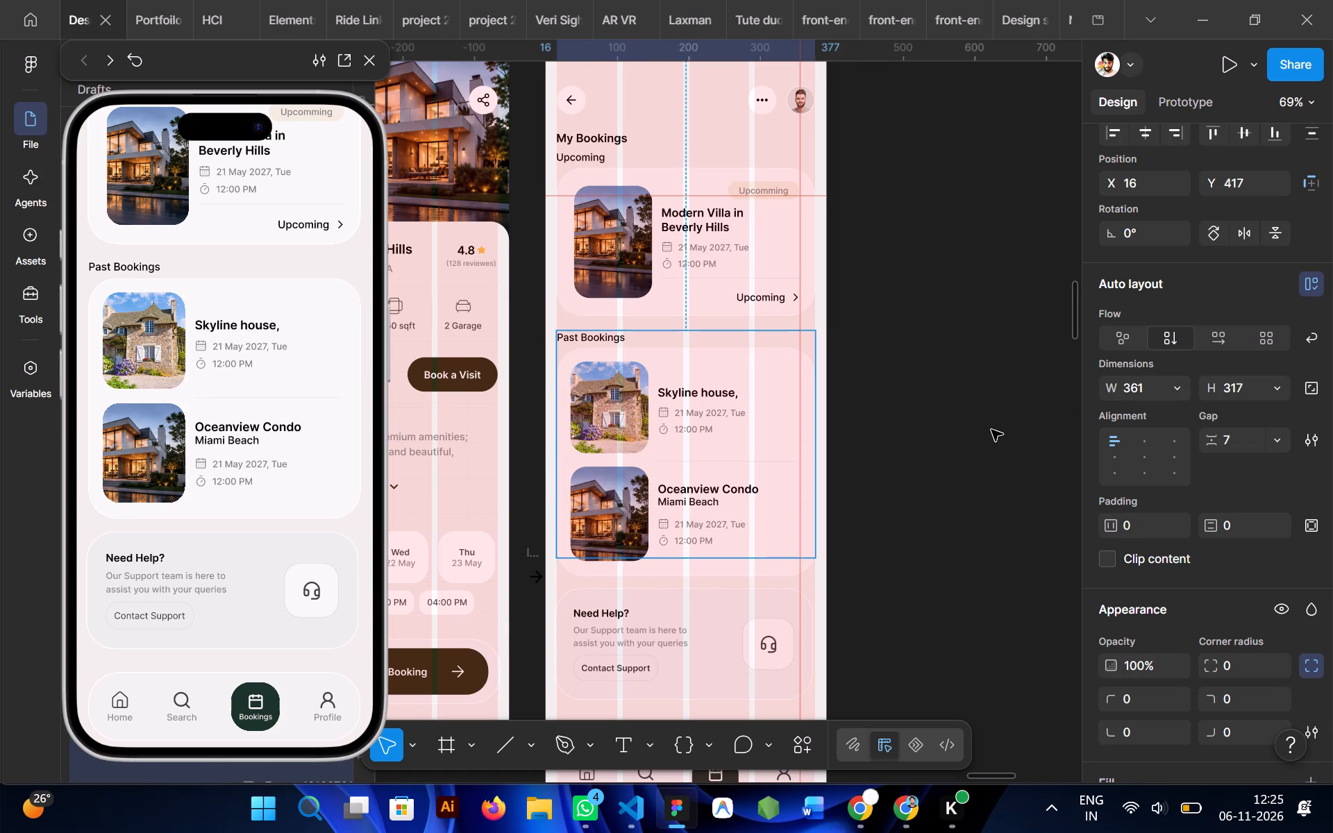
left_click(1277, 393)
left_click(1208, 414)
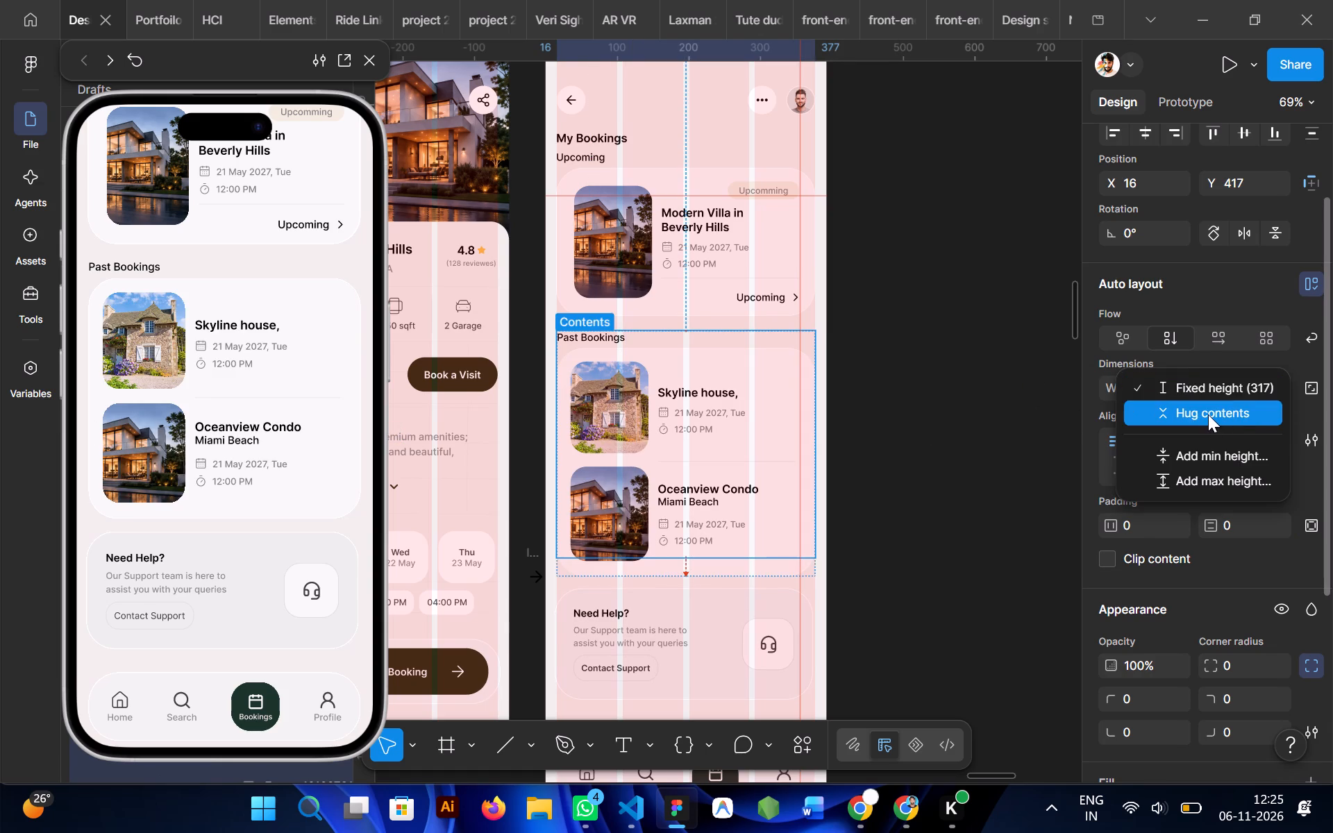
Combine the Upcoming, Past Bookings and Need Help sections in one vertical auto layout with a gap of 16.
left_click(685, 235)
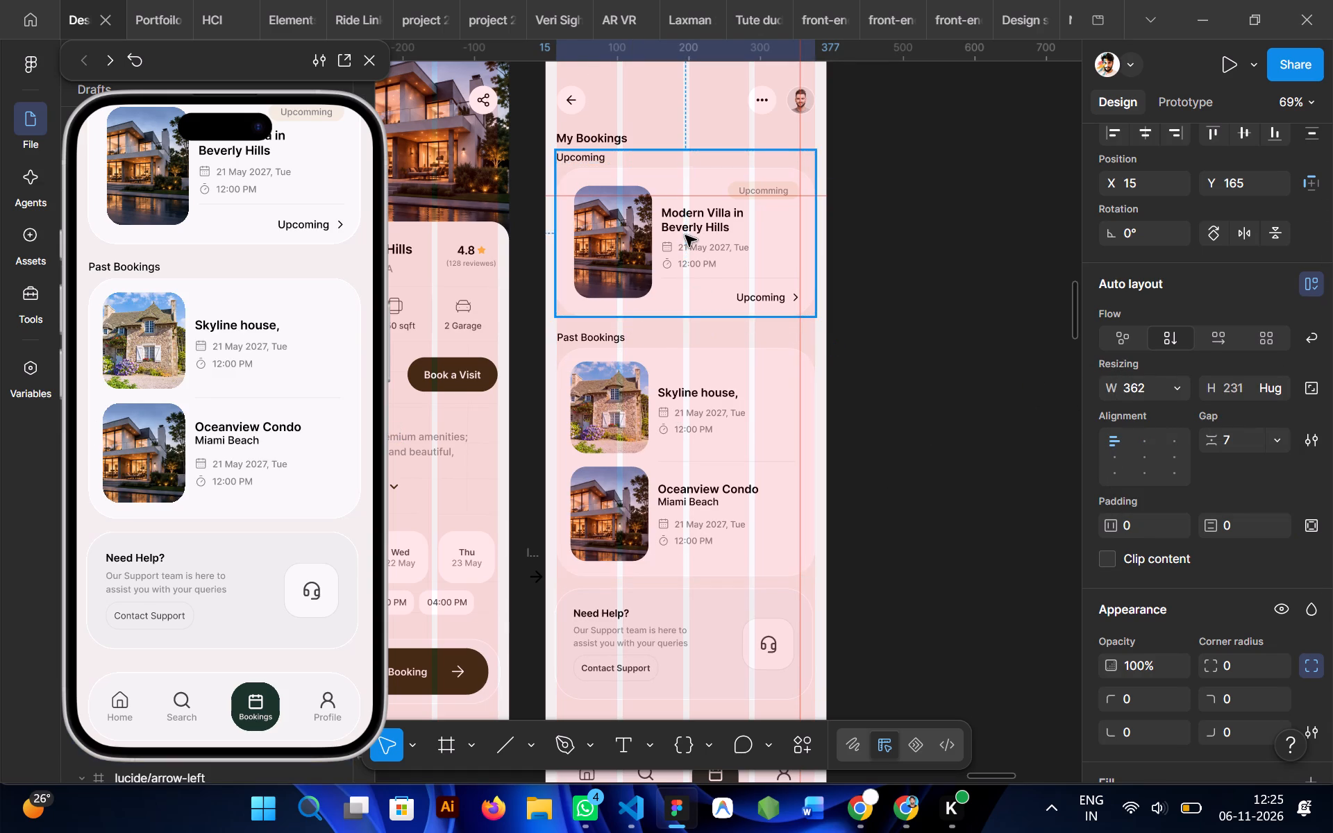
left_click(690, 476, "shift")
left_click(646, 639, "shift")
key("shift+a")
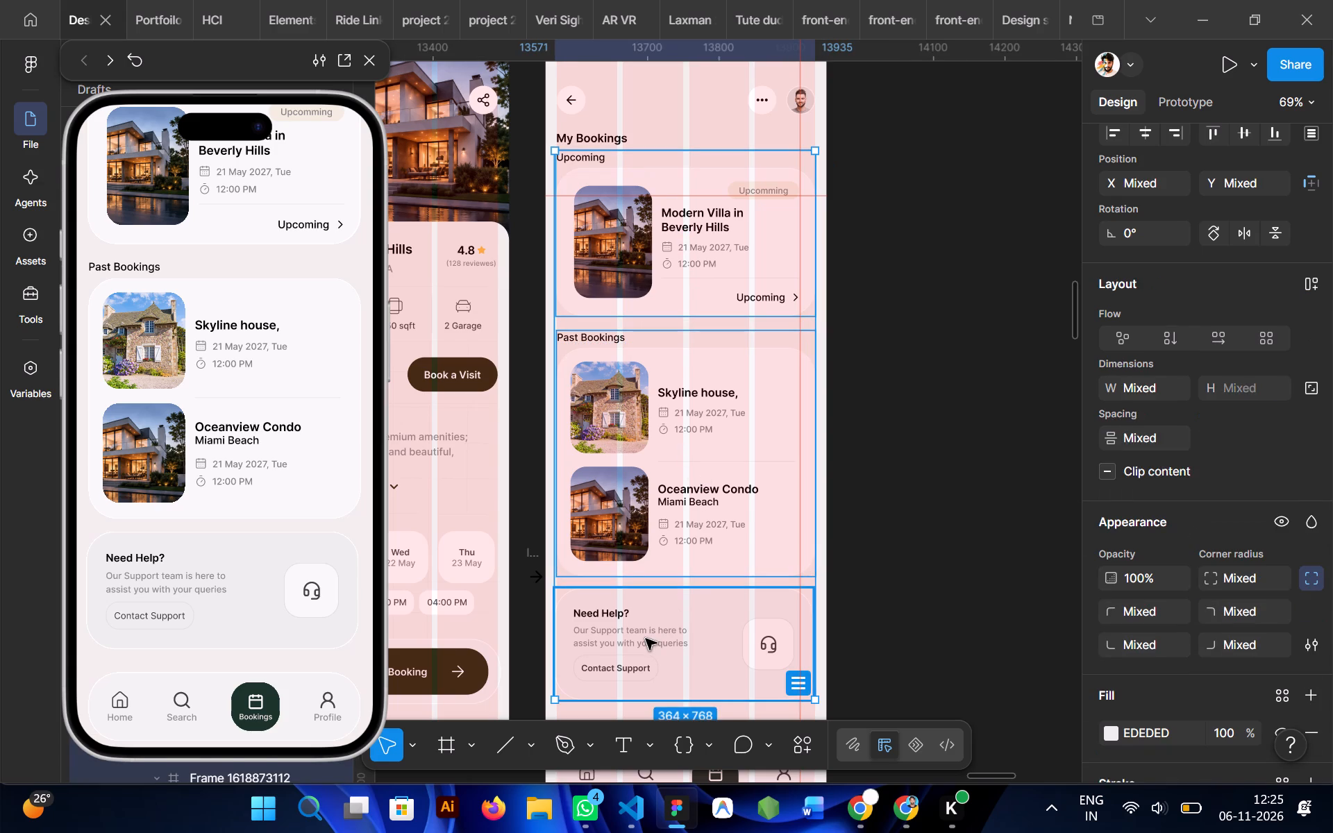
scroll(754, 366, "down", 1)
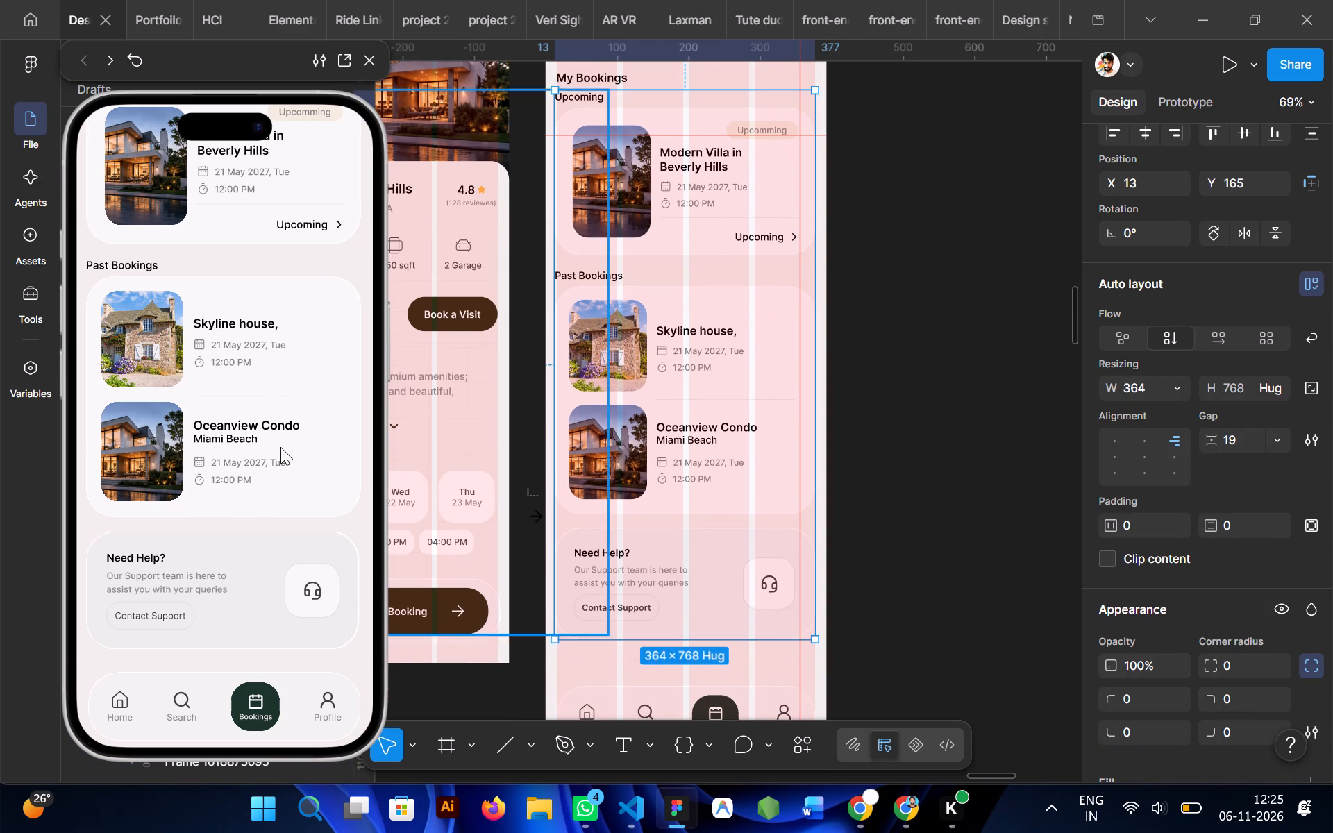
scroll(219, 551, "up", 1)
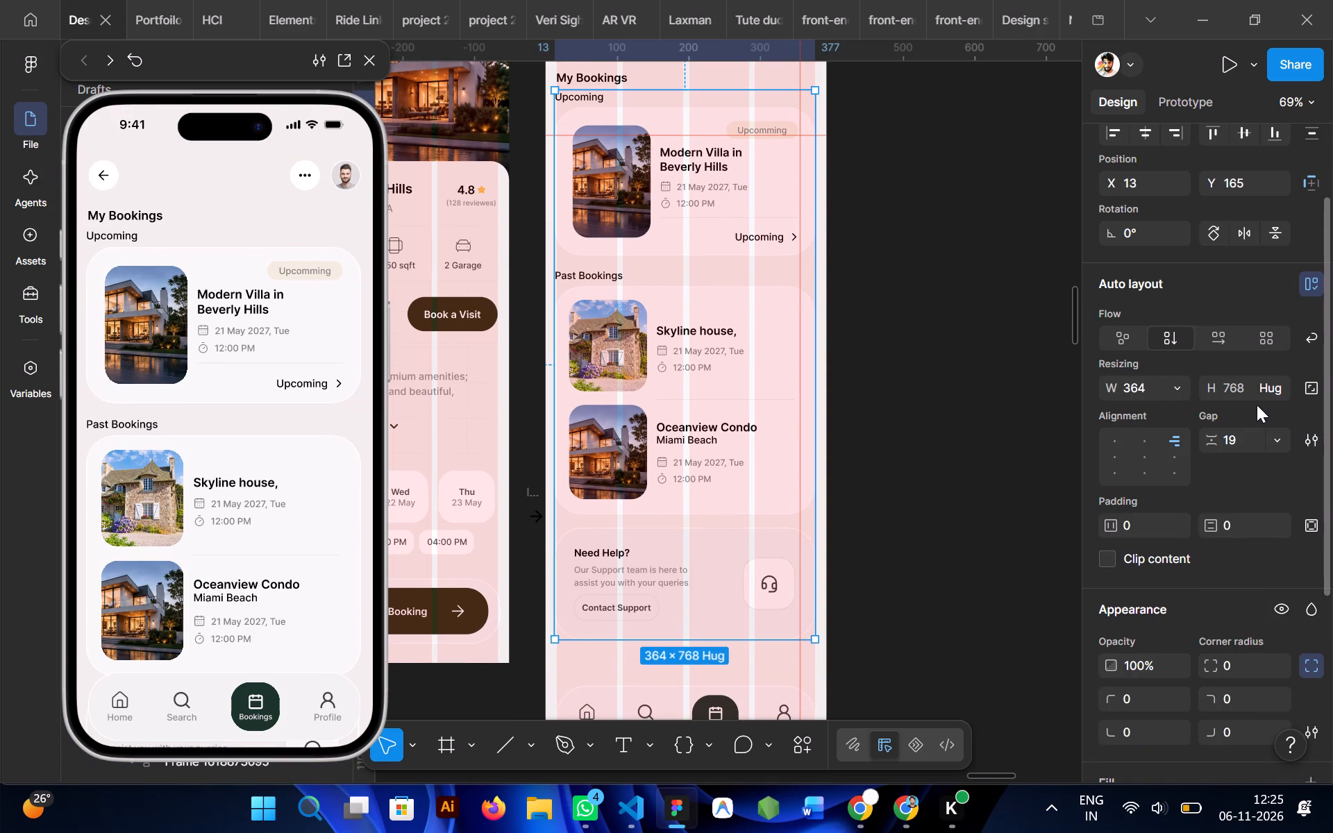
left_click_drag(1213, 441, 655, 410)
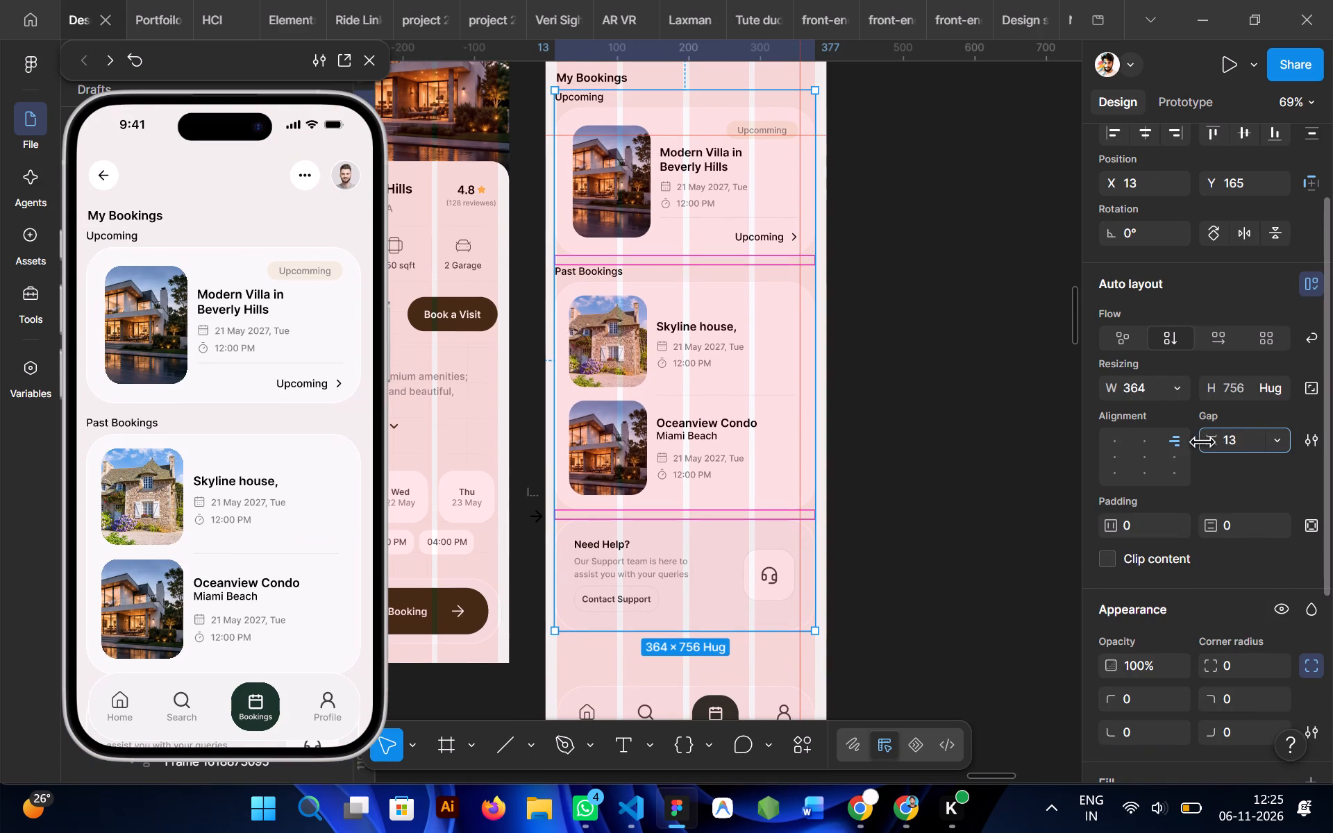
left_click_drag(655, 410, 661, 412)
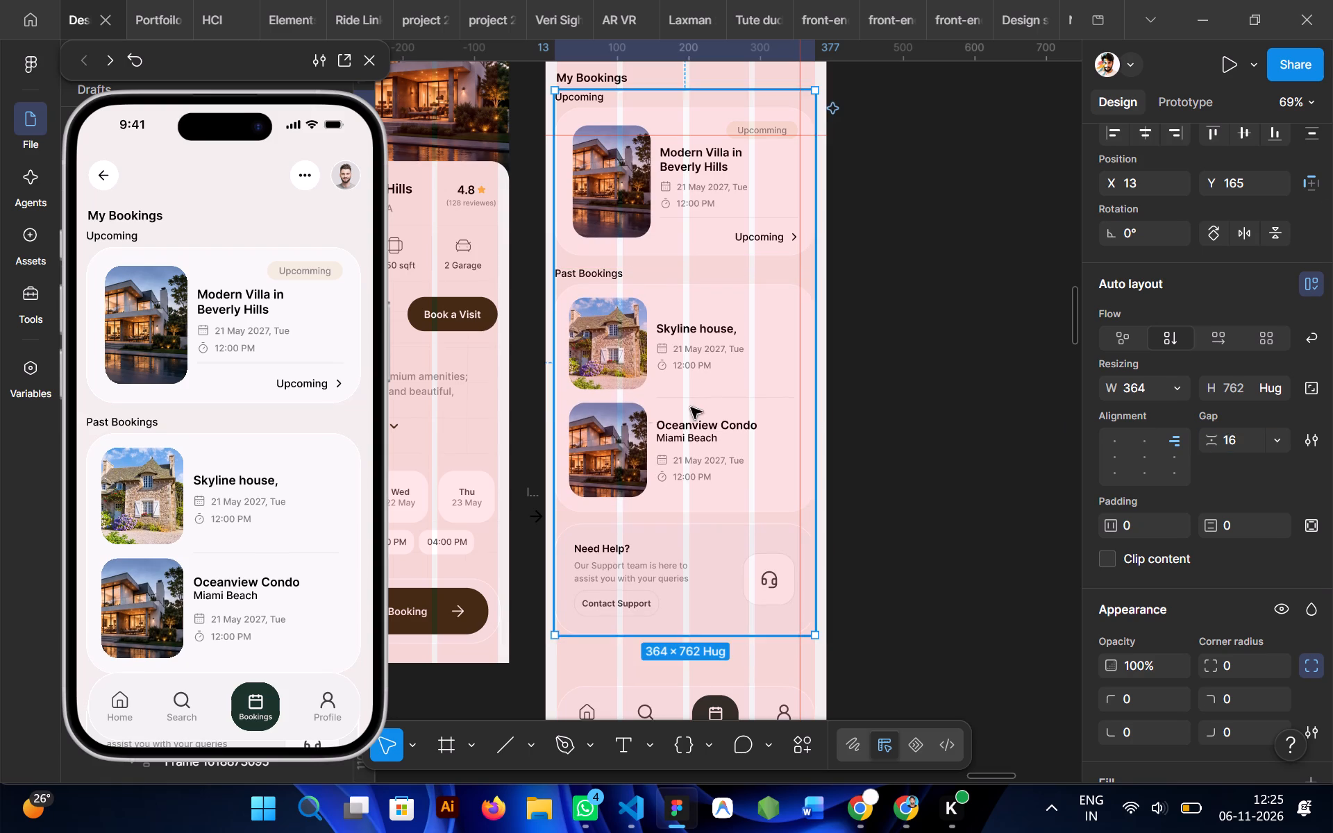
Shorten the iPhone 16 - 5 frame from its bottom edge to a height of 1046.
scroll(195, 554, "down", 2)
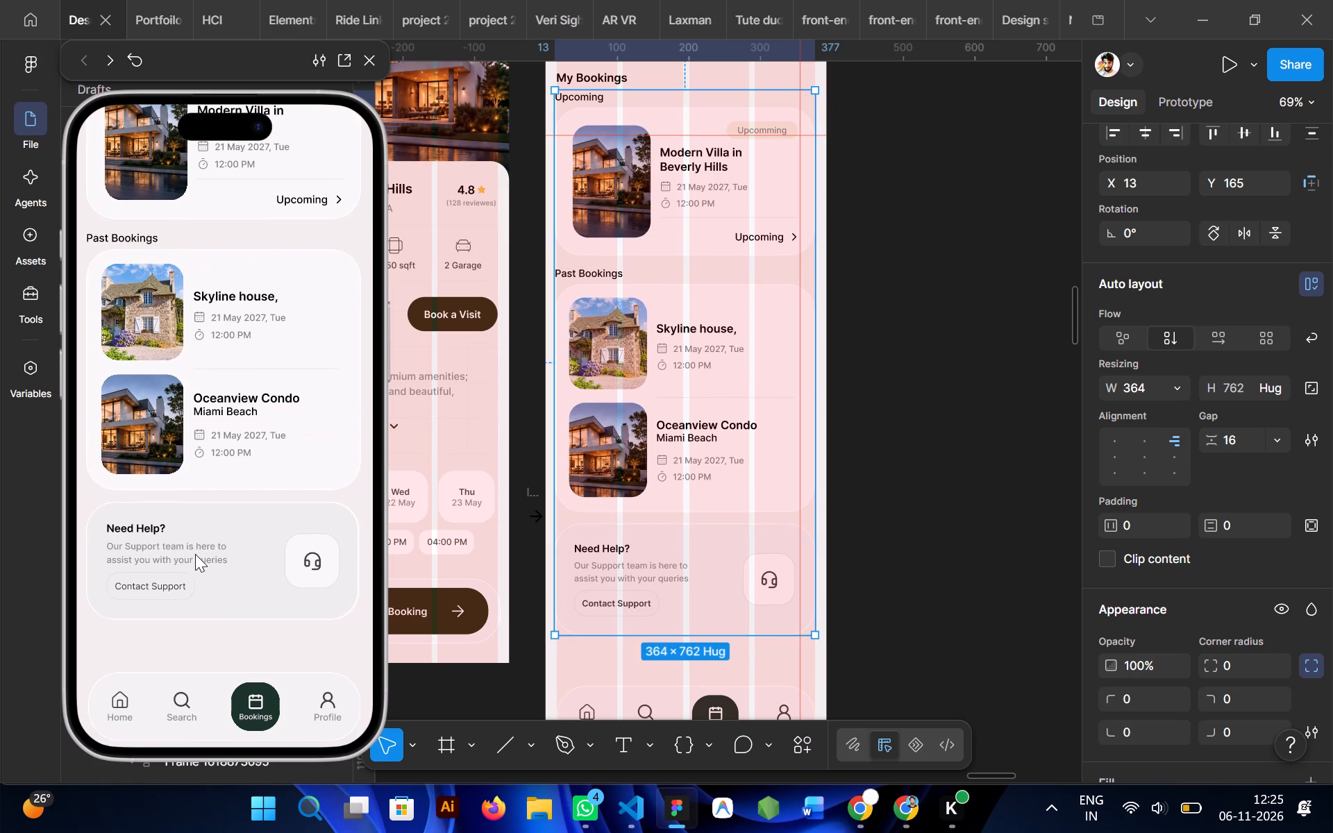
scroll(195, 554, "down", 1)
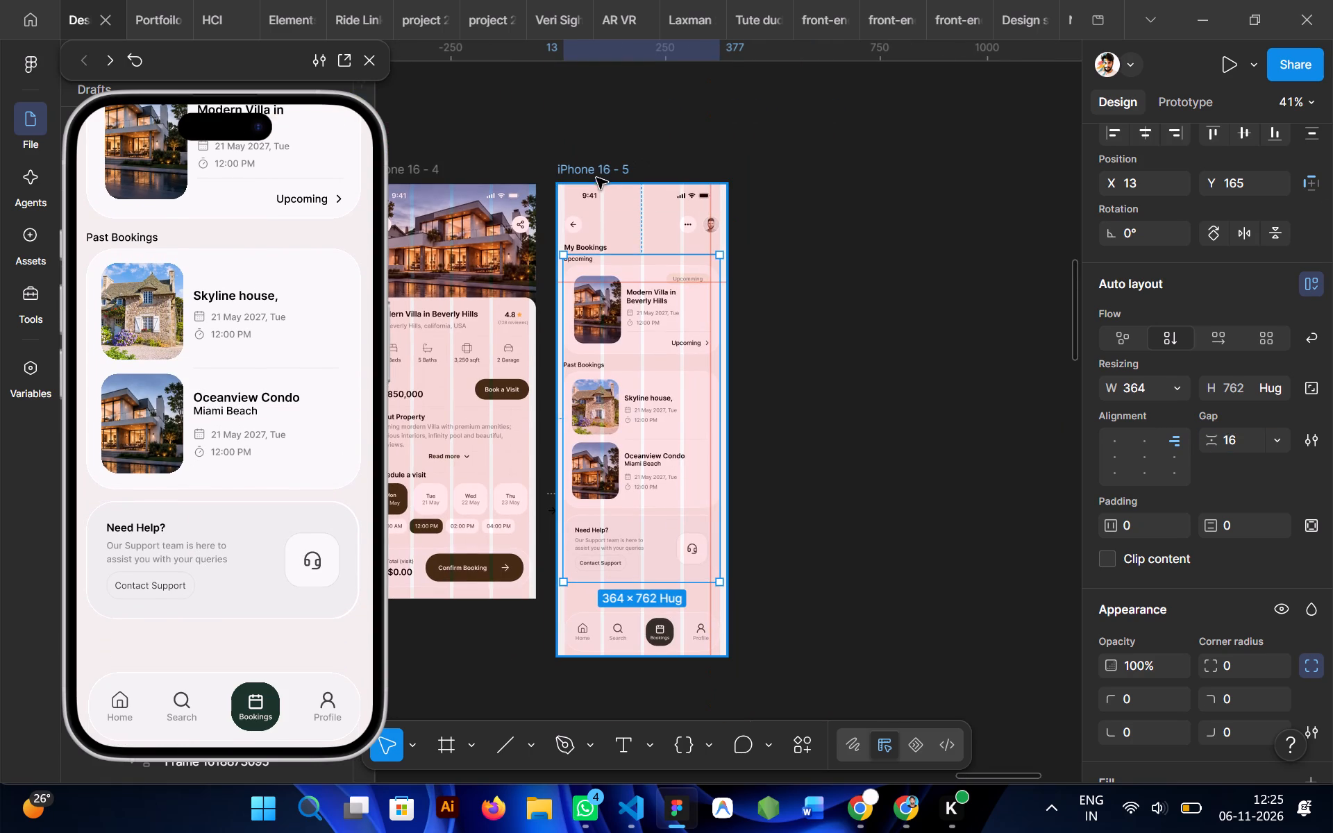
left_click(596, 177)
left_click_drag(606, 657, 608, 635)
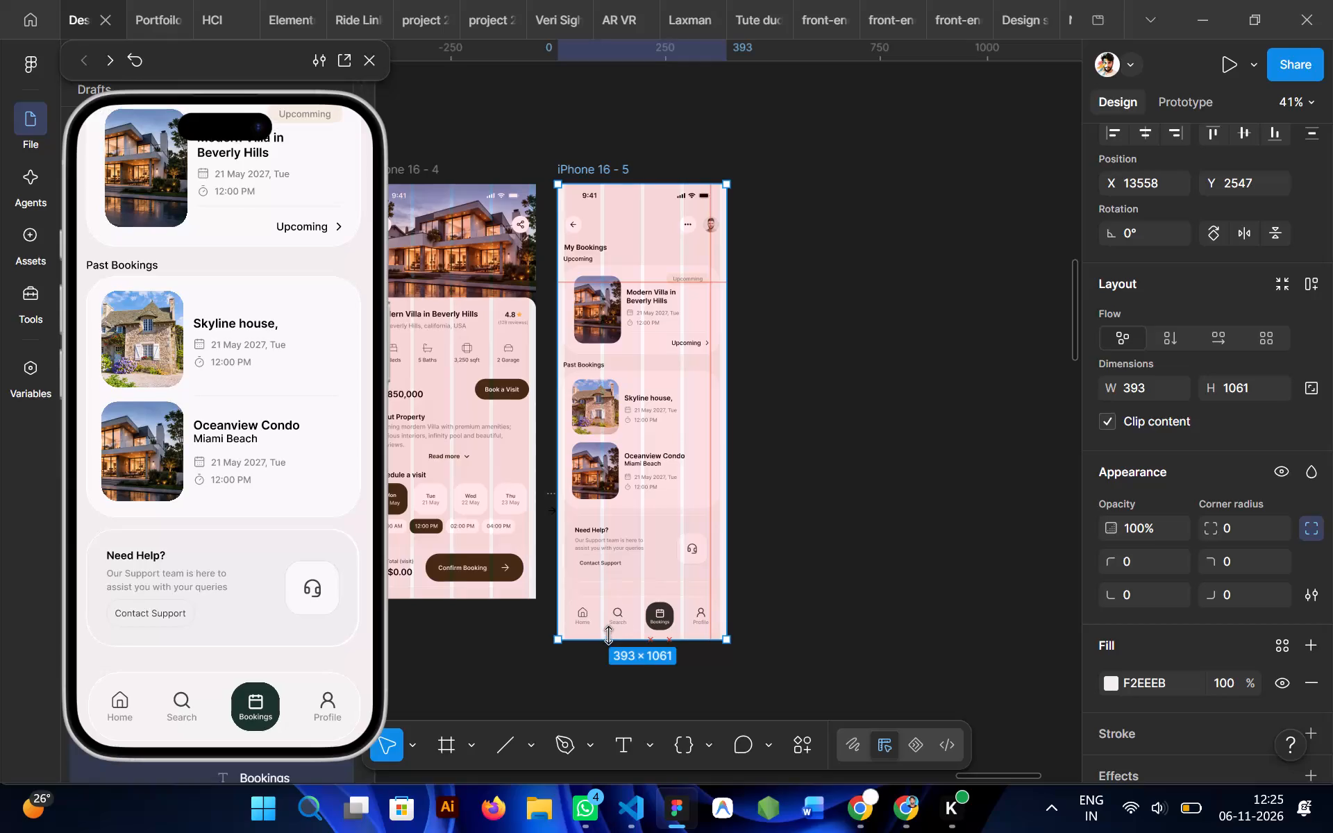
left_click_drag(608, 635, 608, 633)
Examine how the My Bookings screen scrolls in the prototype preview, from its header to the Need Help card.
scroll(151, 367, "right", 1)
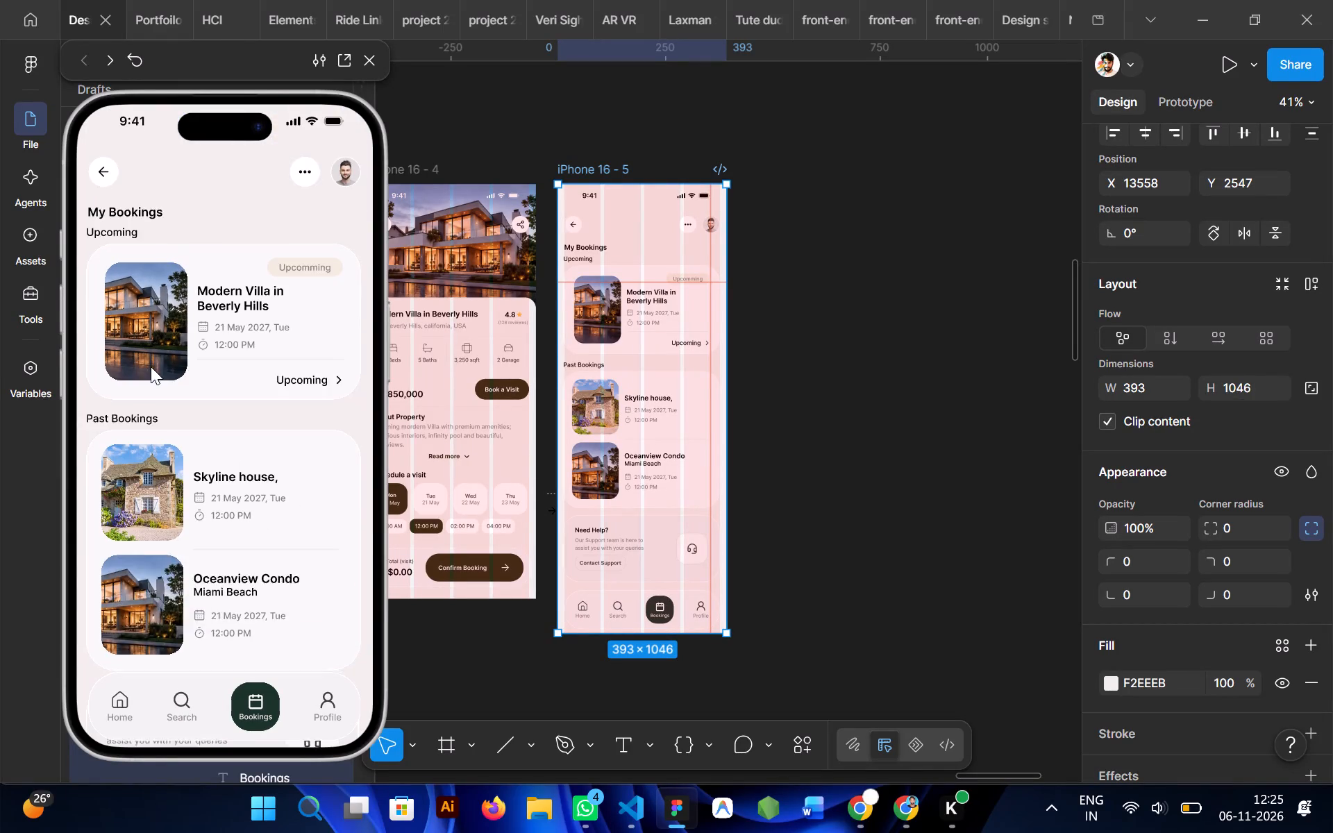
scroll(151, 367, "right", 1)
scroll(151, 367, "up", 1)
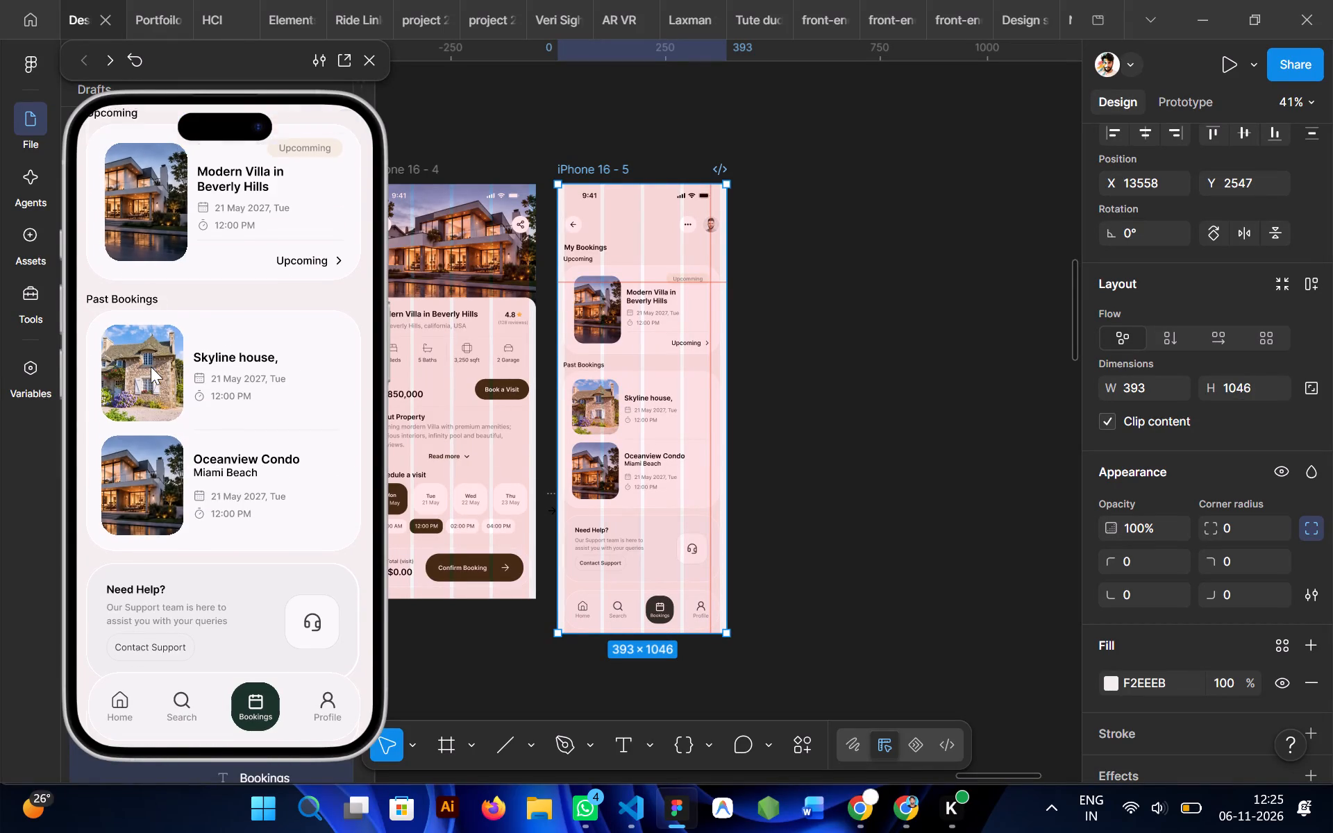
scroll(151, 367, "up", 2)
scroll(151, 367, "down", 2)
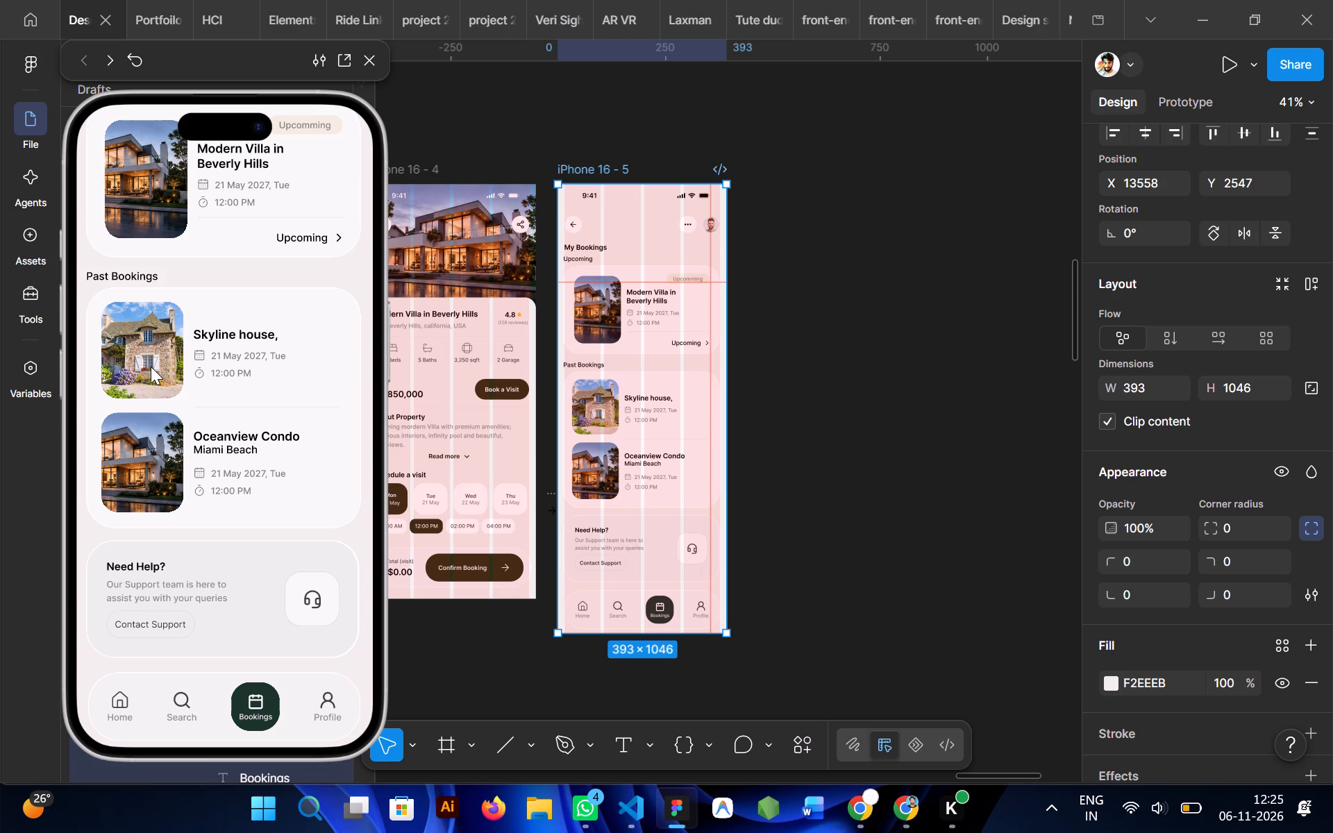
scroll(151, 367, "up", 3)
scroll(151, 367, "down", 1)
scroll(151, 367, "up", 2)
Reopen the AI-generated Find New Horizons banner for further prompt-based changes.
scroll(446, 274, "right", 1)
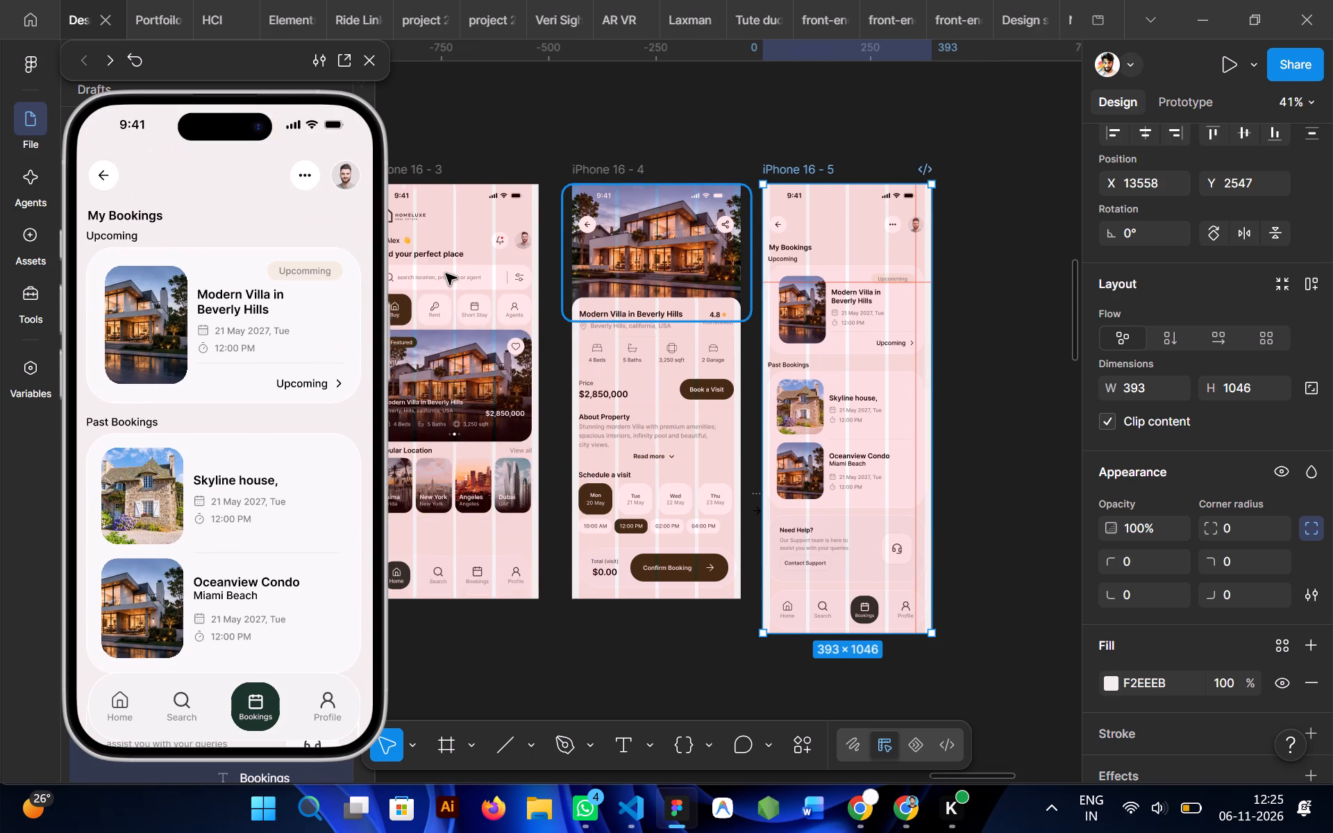
scroll(446, 274, "right", 1)
left_click(642, 197)
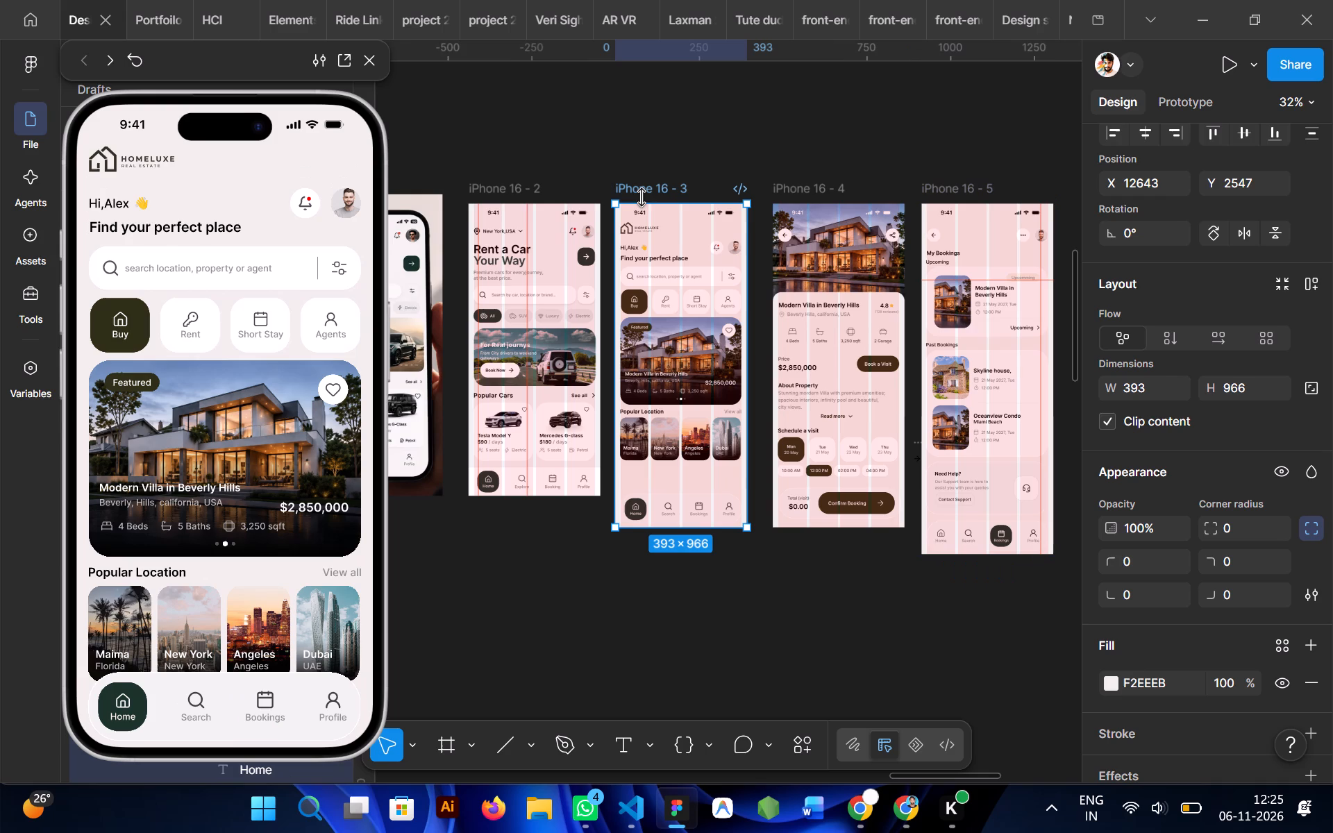
scroll(609, 258, "right", 1)
left_click(569, 331)
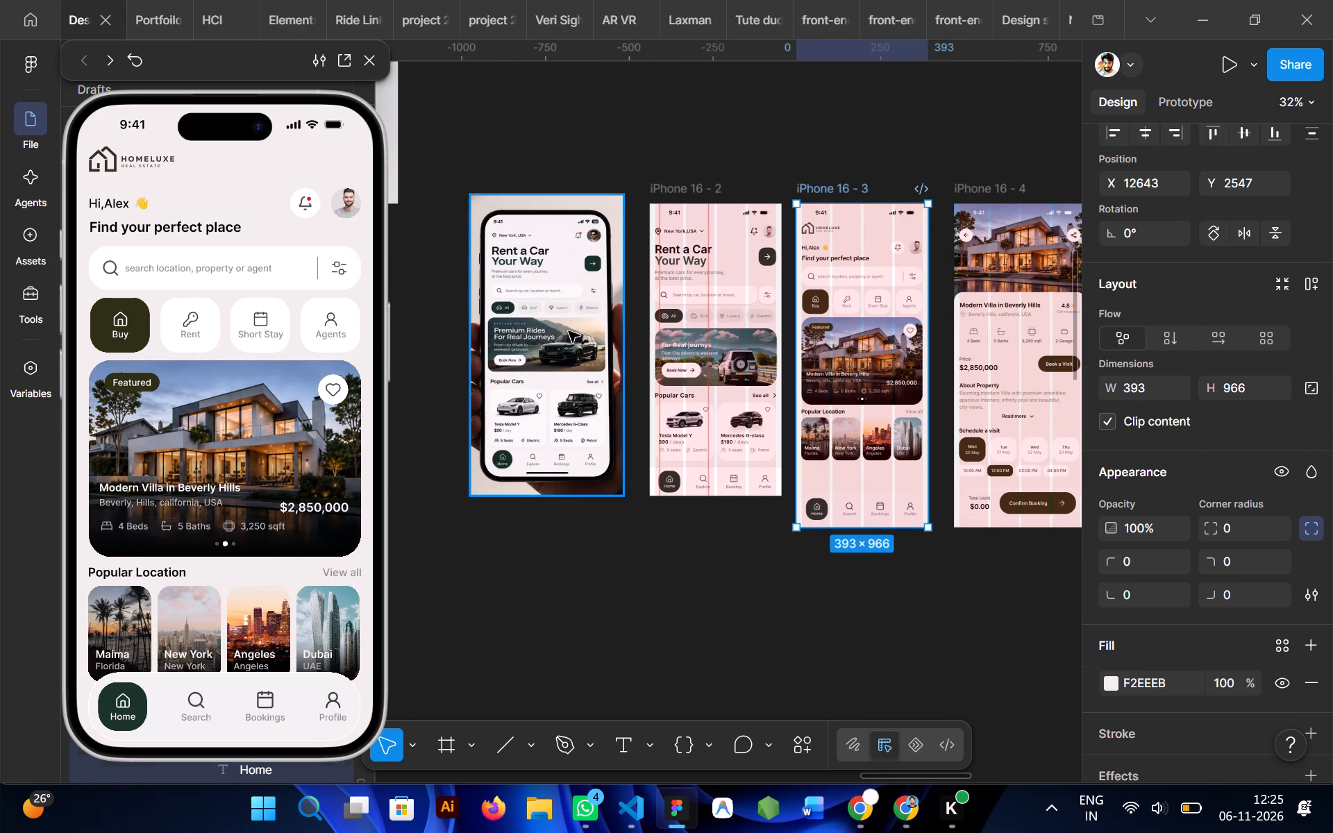
scroll(612, 475, "right", 2)
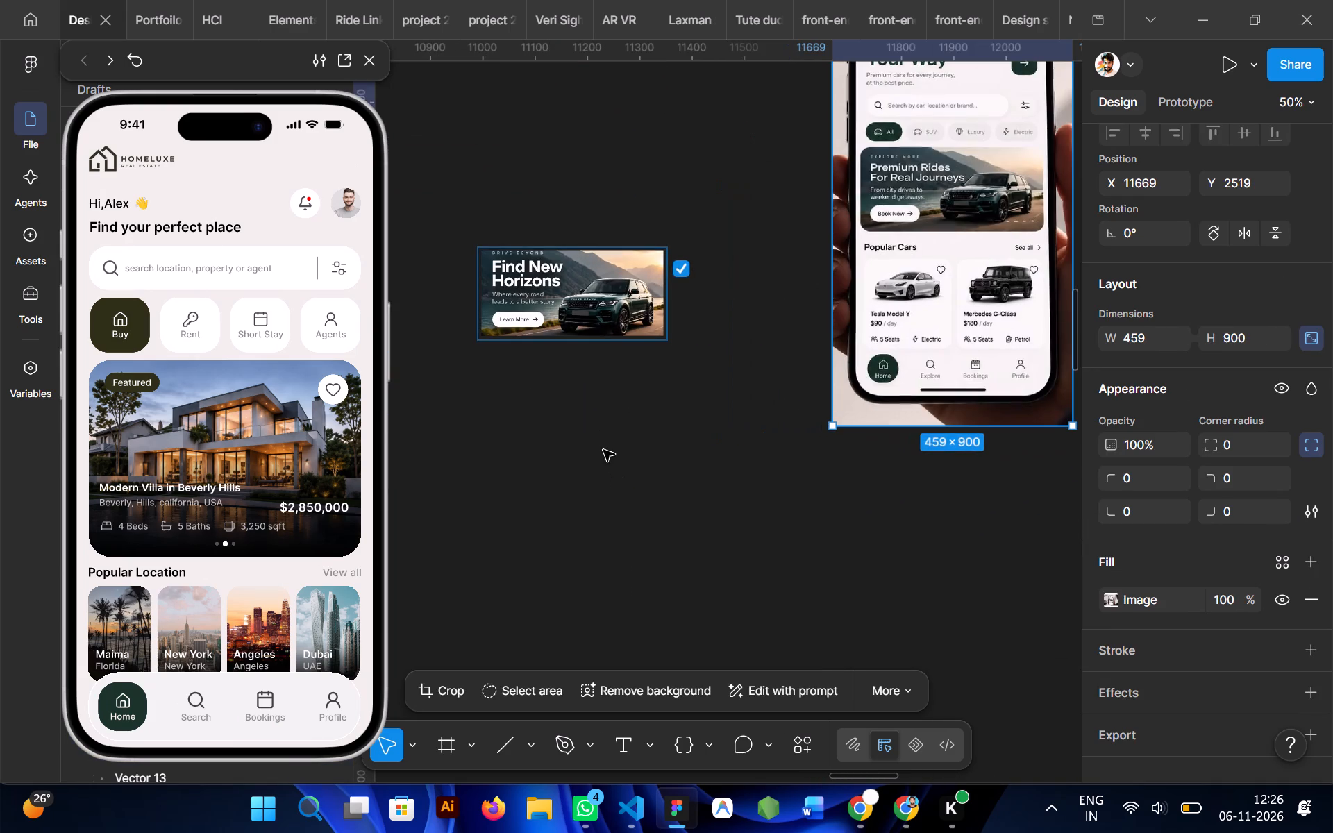
left_click(603, 450)
left_click(746, 275)
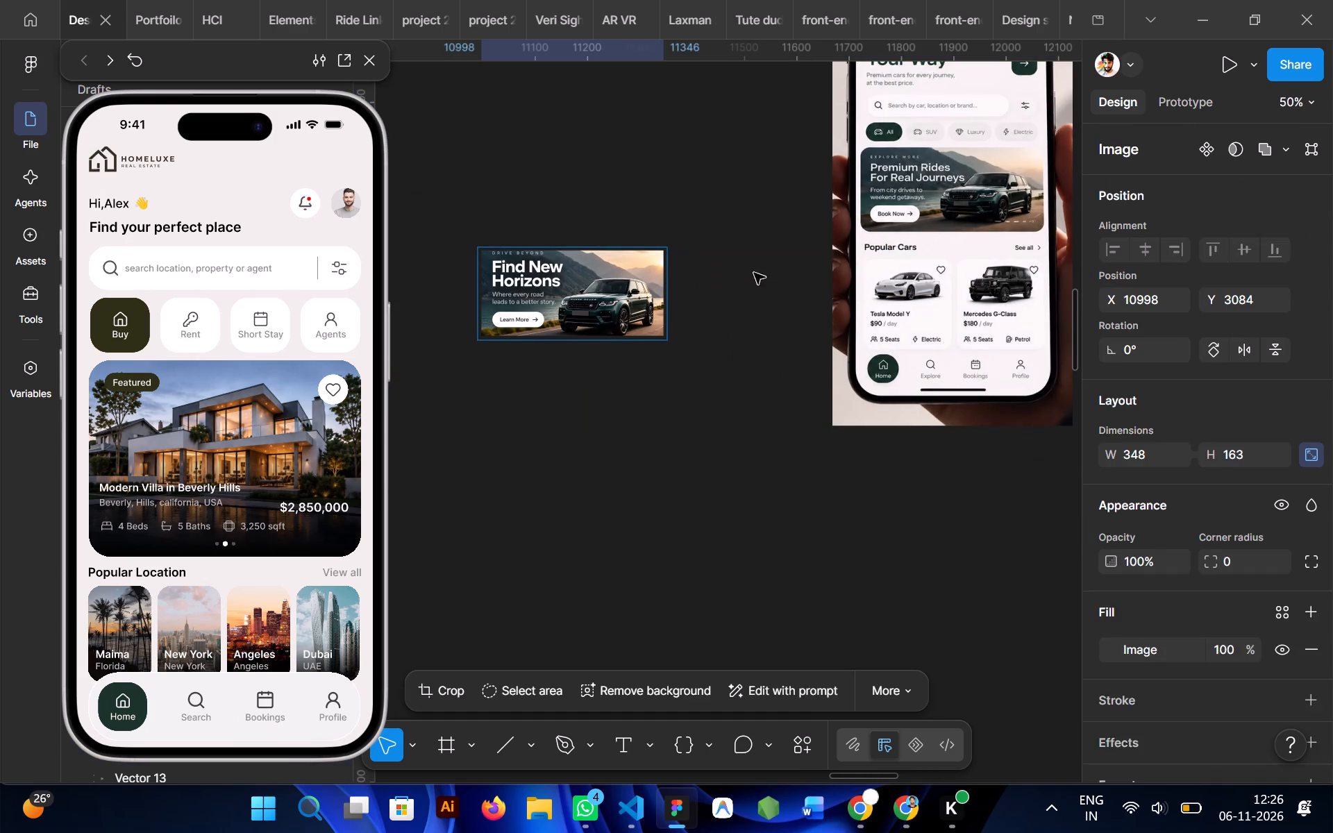
scroll(719, 355, "right", 1)
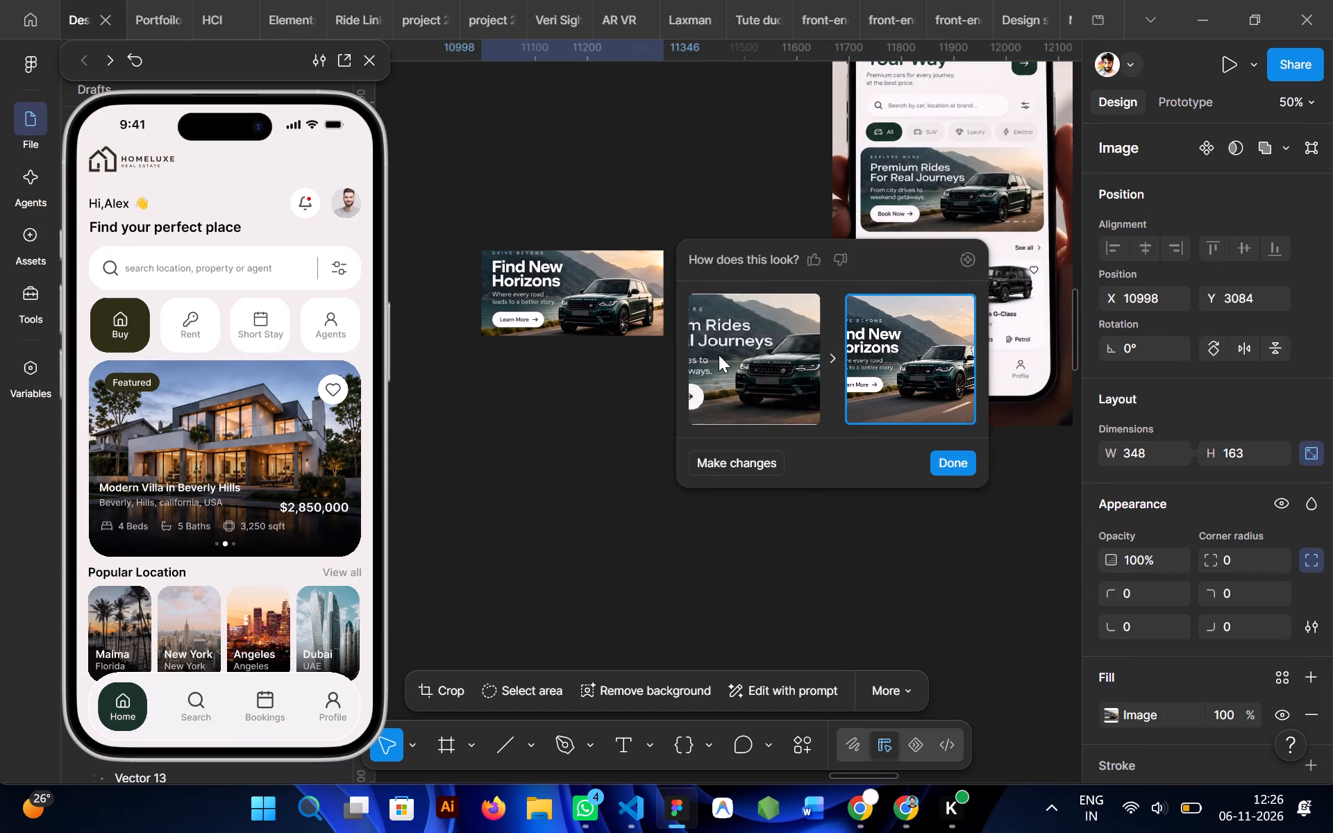
left_click(757, 464)
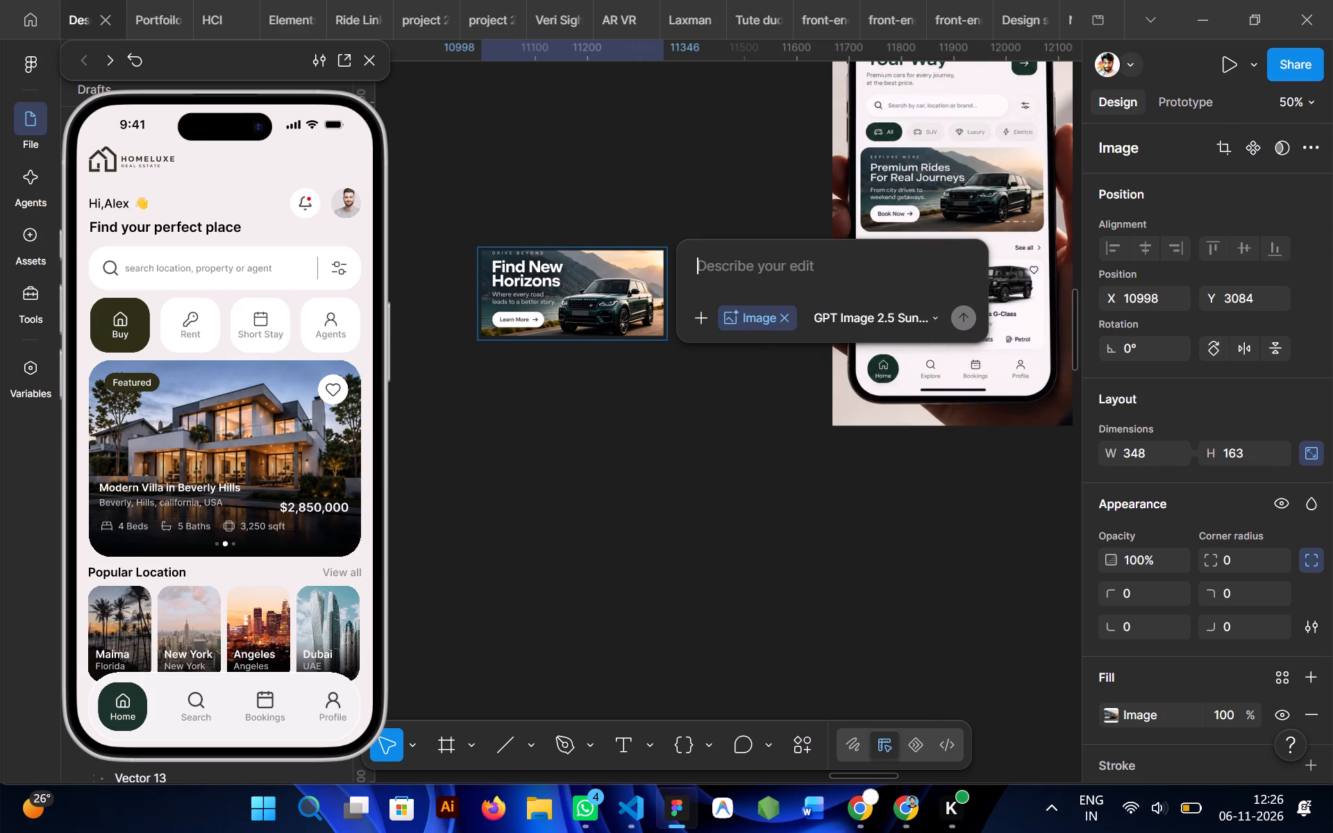
Close the floating prototype preview.
scroll(622, 295, "right", 1)
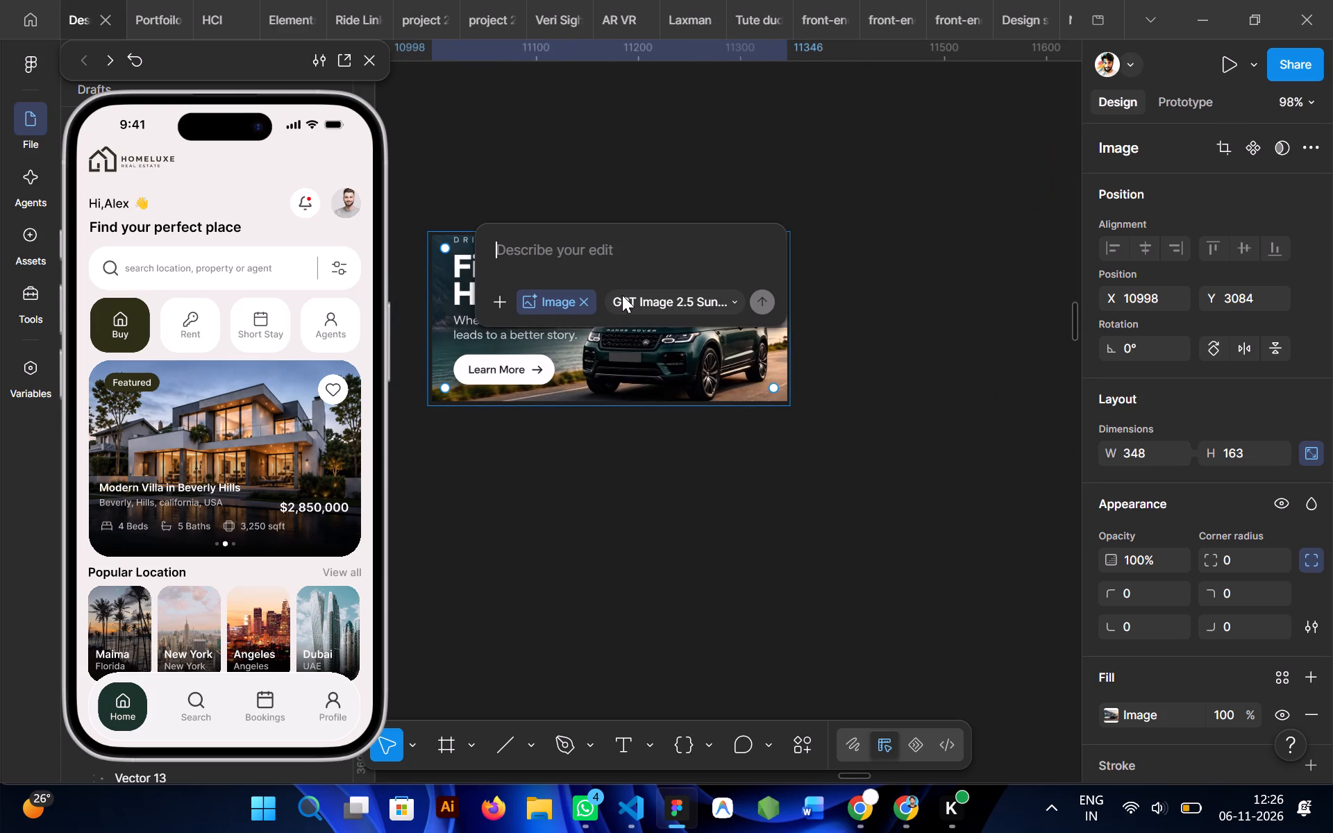
scroll(557, 242, "down", 1)
left_click(371, 60)
Have the AI edit the Find New Horizons banner with the prompt "remove all text i need only image with out any text".
scroll(578, 144, "left", 1)
scroll(623, 153, "right", 1)
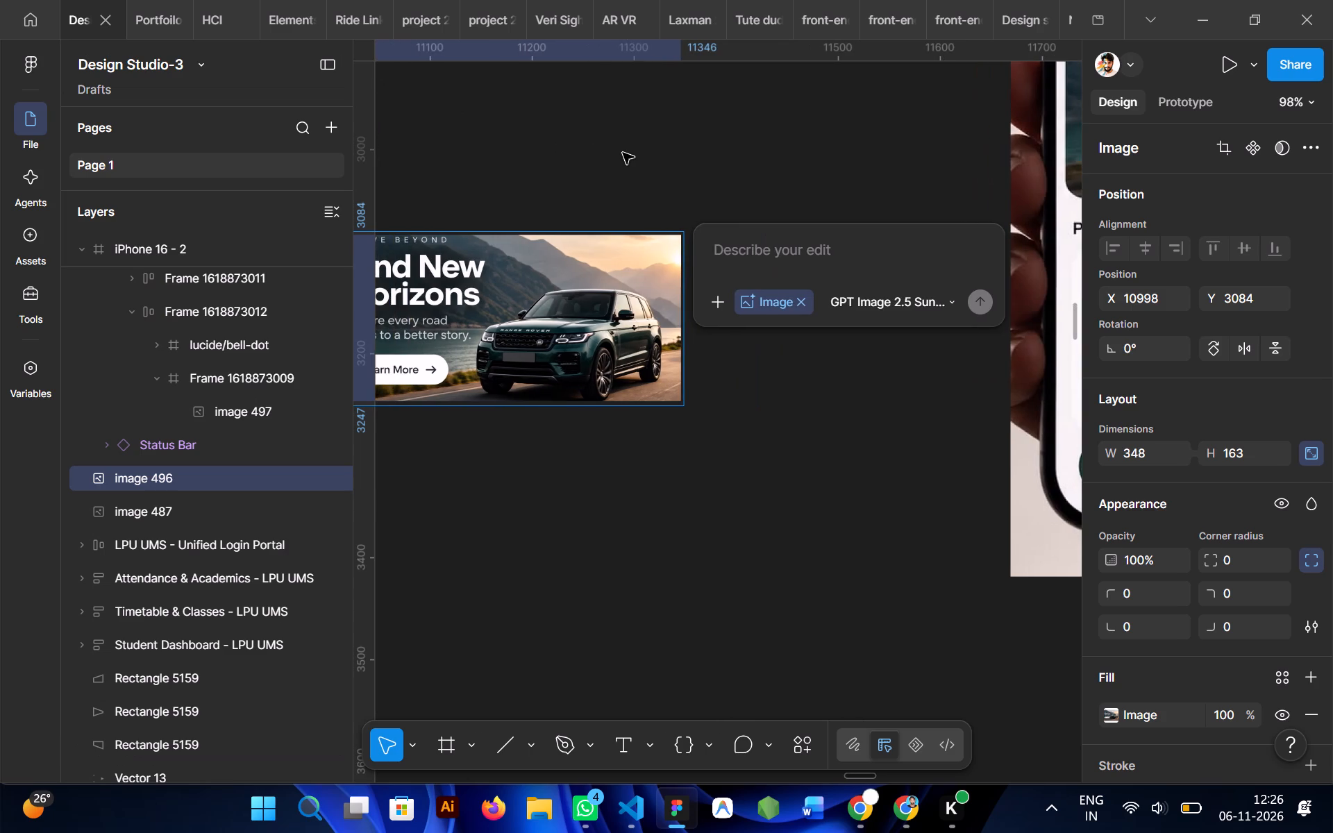
scroll(623, 153, "right", 1)
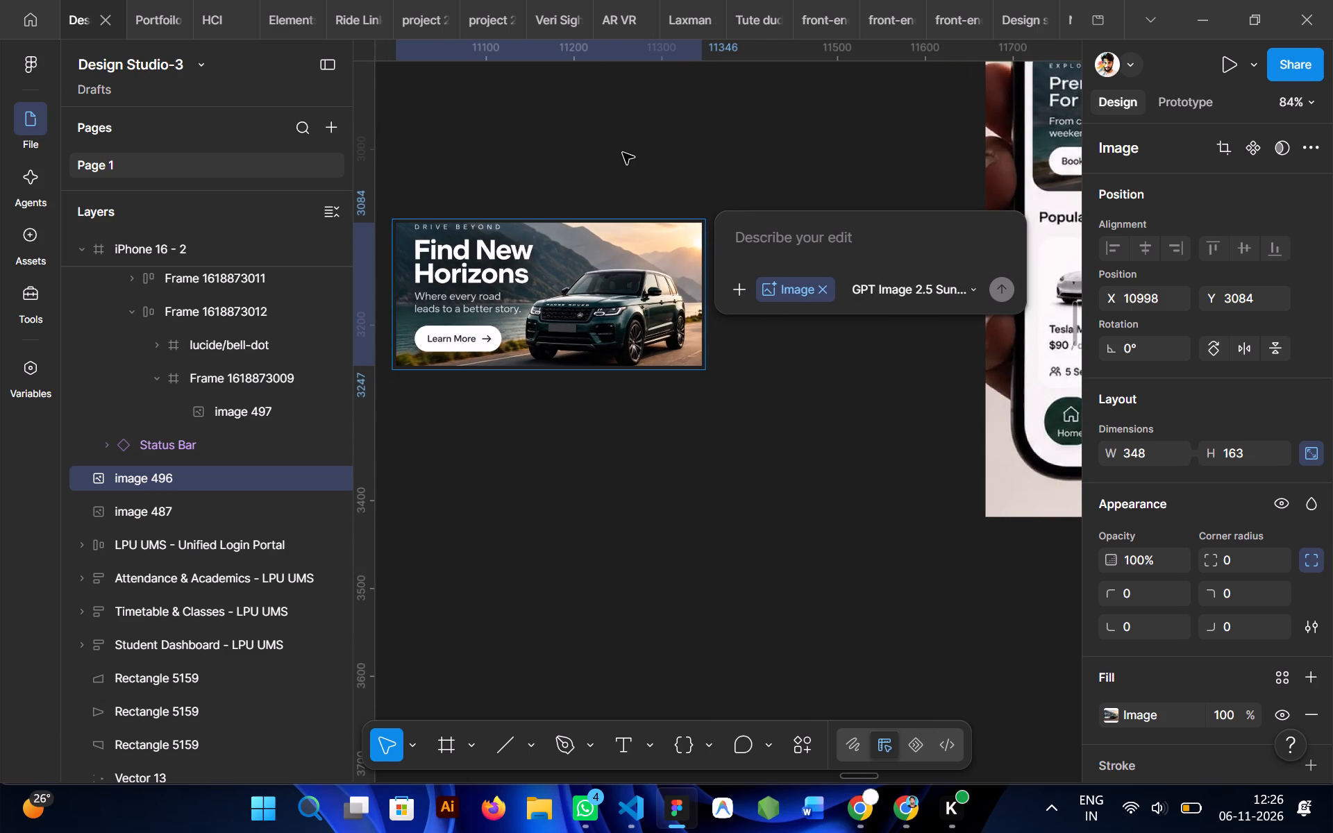
type("remove")
key("space")
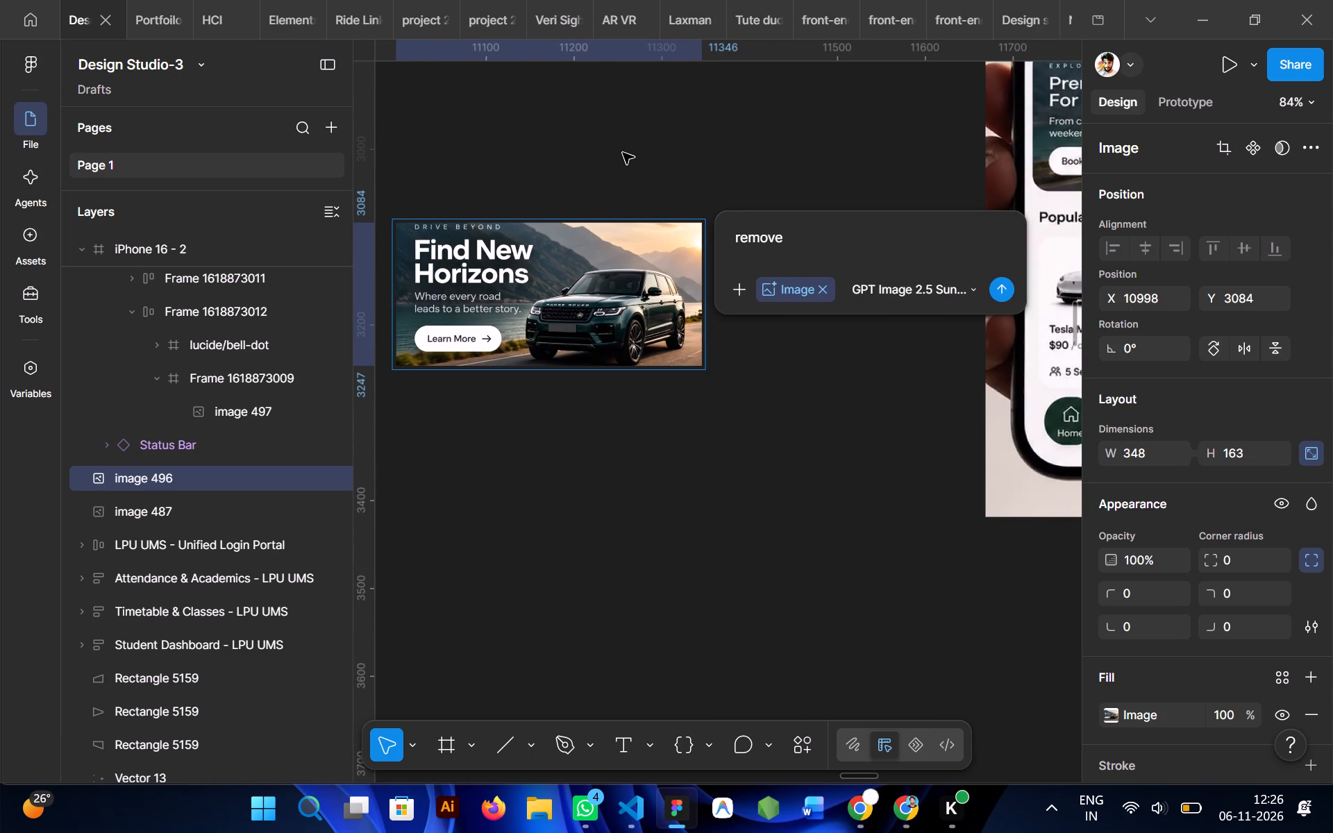
type("all text")
key("space")
type("i need on;")
key("BackSpace")
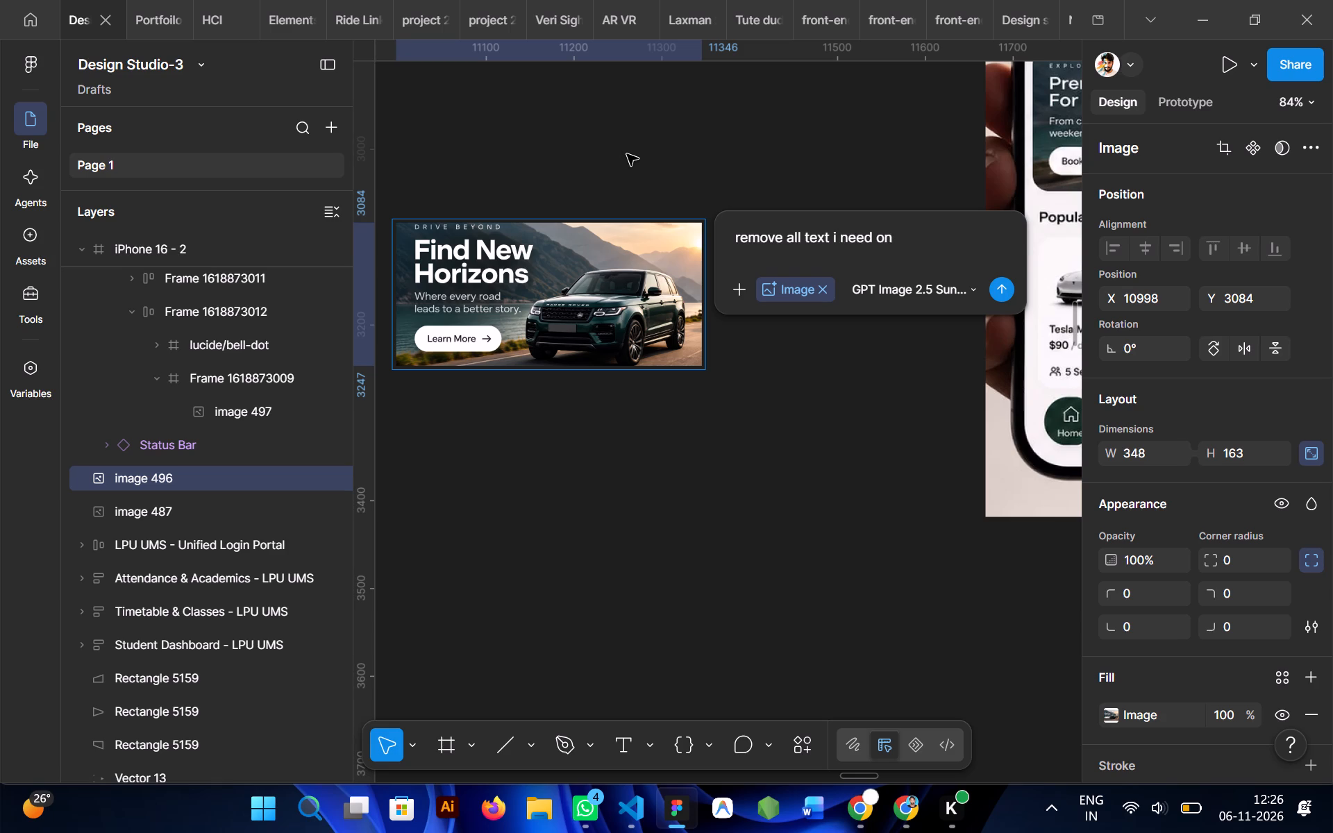
type("ly")
key("space")
type("image")
key("space")
type("with out")
key("space")
type("any texy")
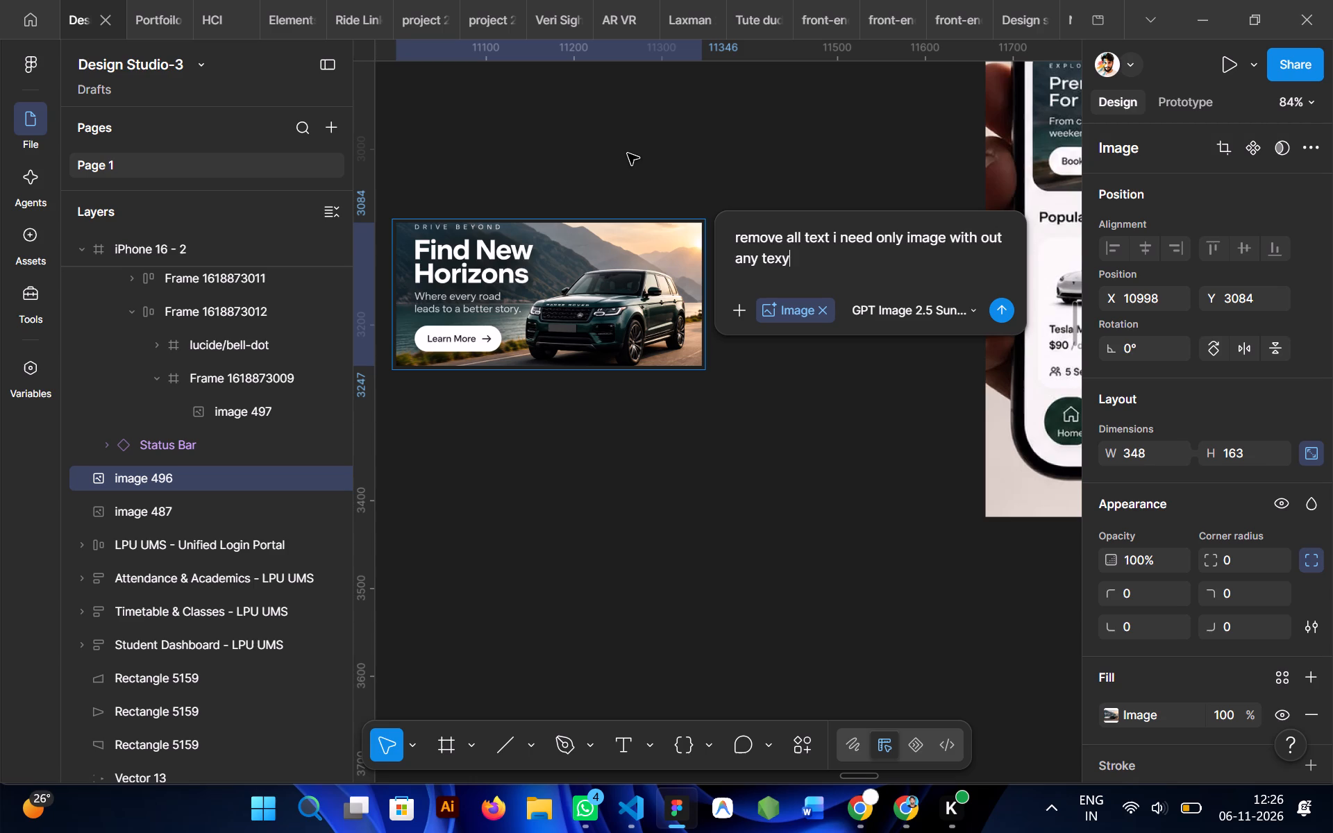
key("BackSpace")
key("t")
key("Return")
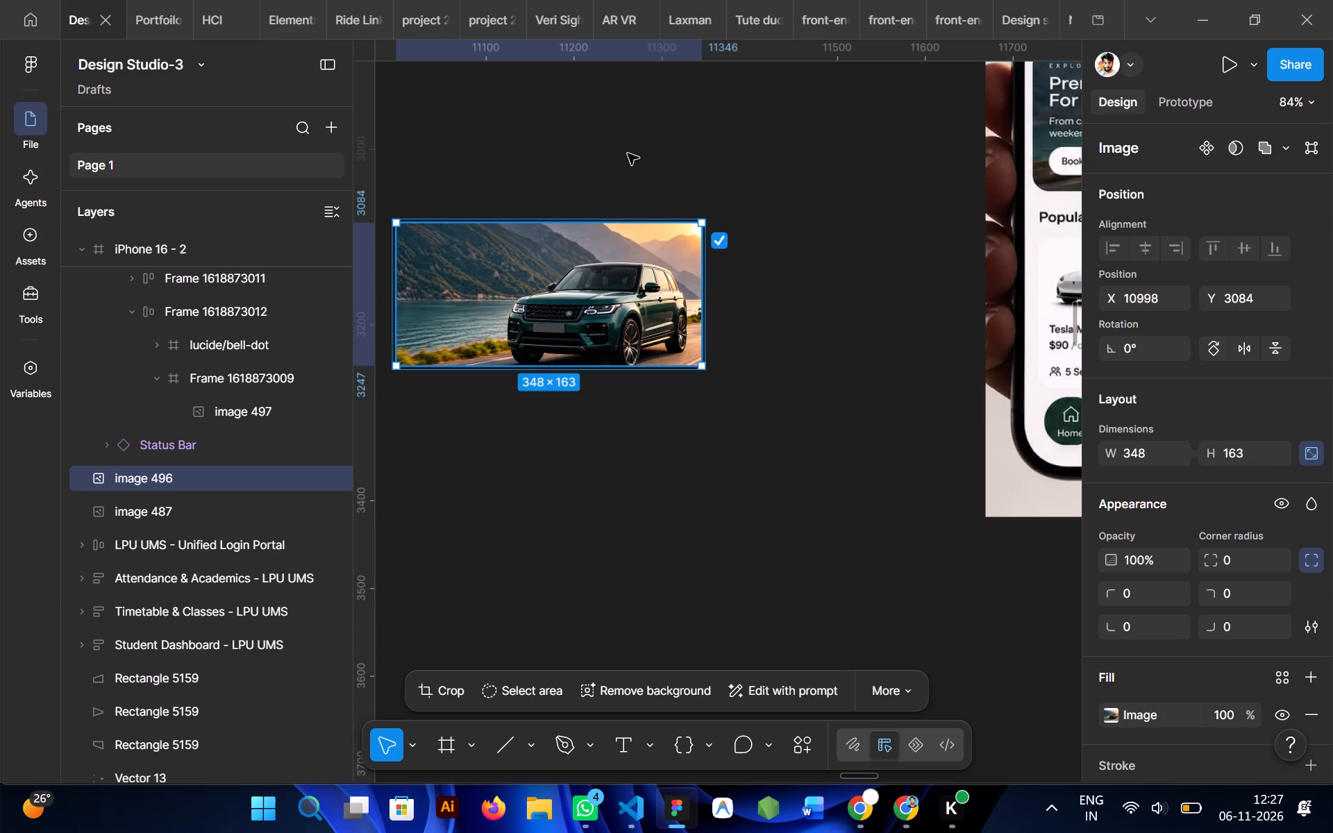
Copy the regenerated car image on the canvas.
left_click(663, 447)
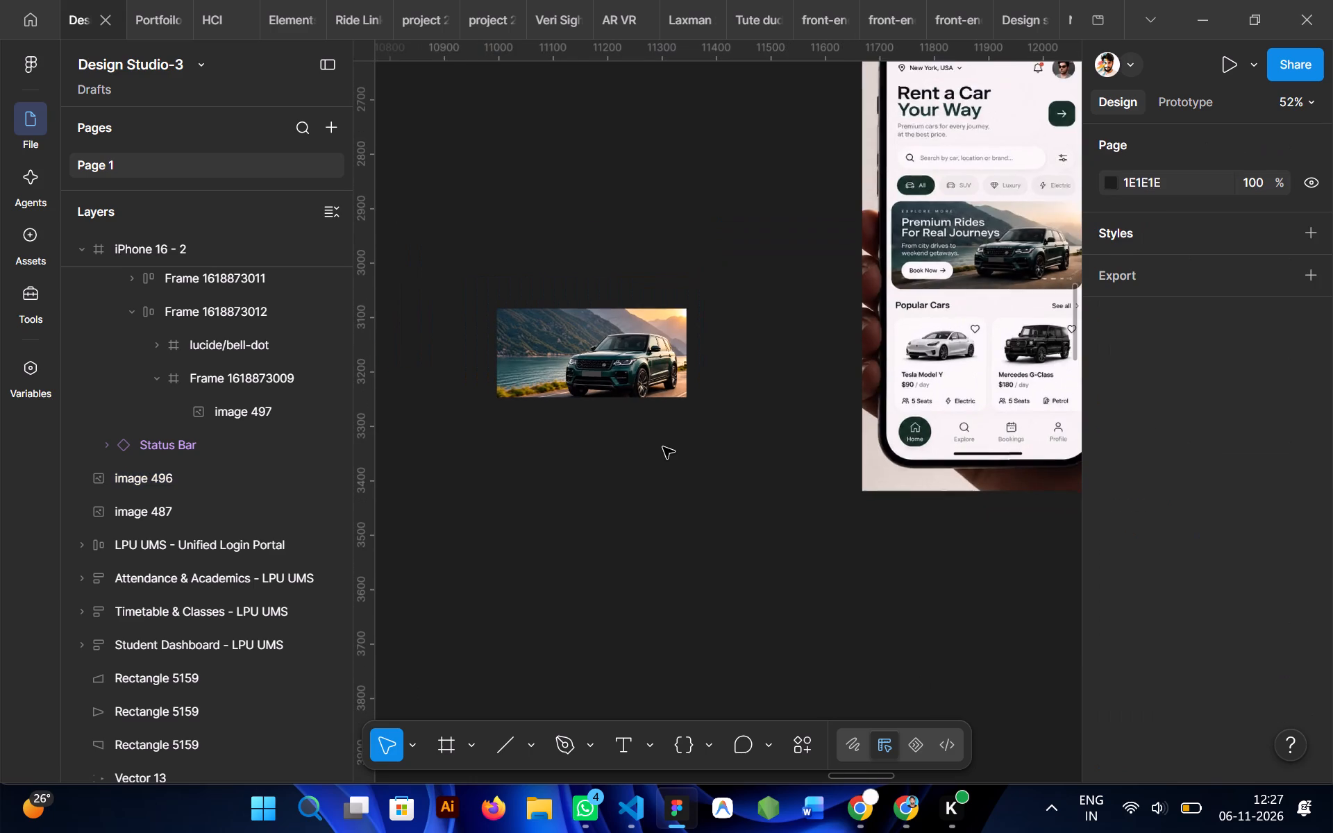
scroll(663, 447, "left", 1)
right_click(509, 355)
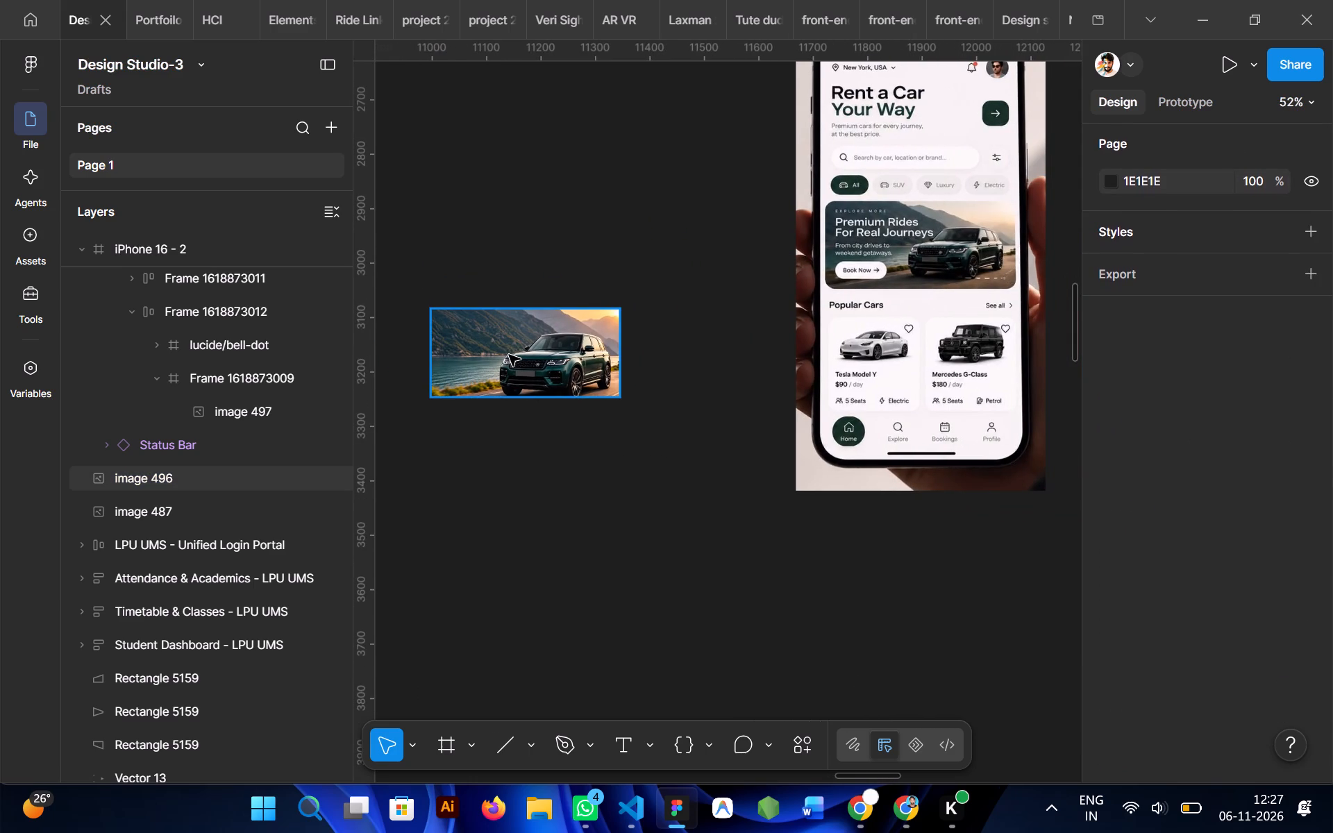
left_click(551, 125)
left_click(594, 505)
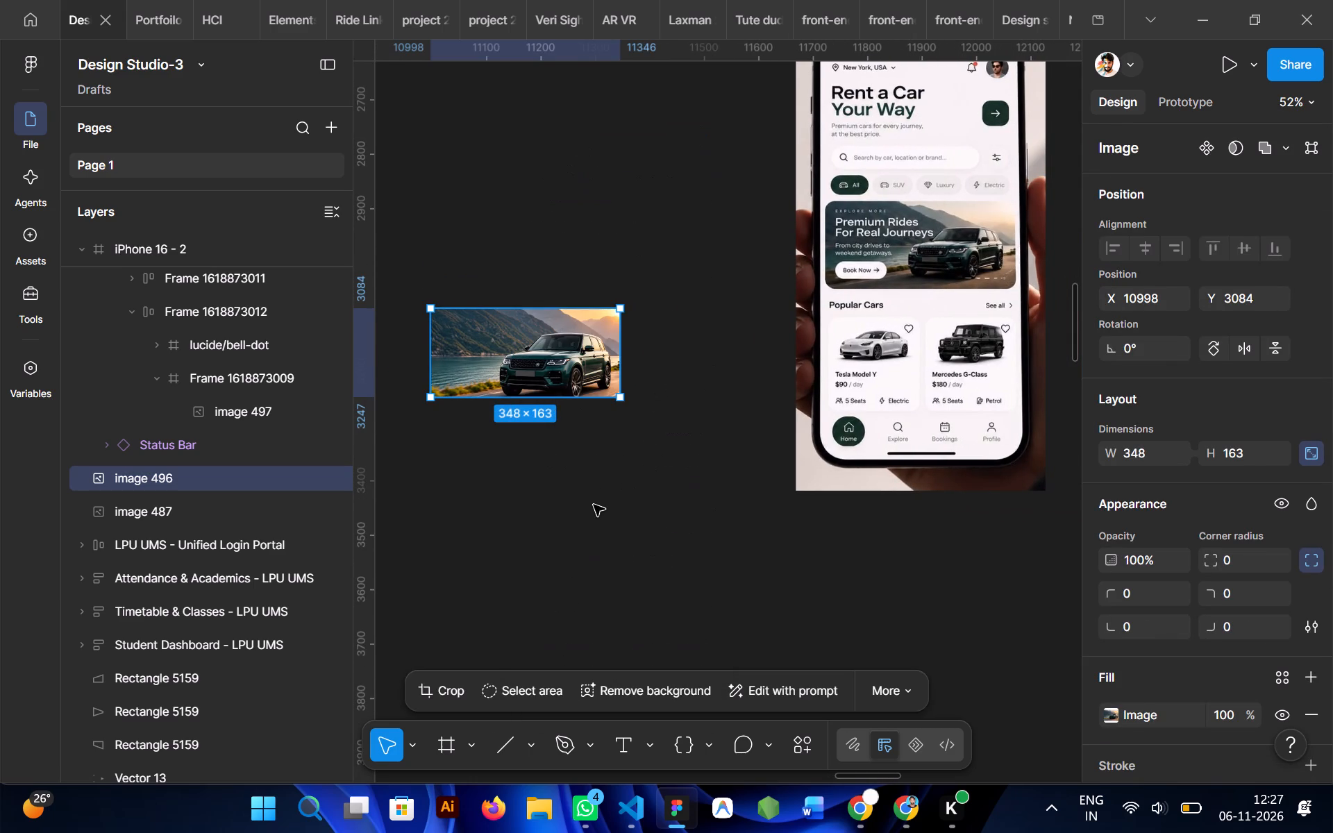
Move the Rent a Car phone reference image away from the app screens, to about X 11200, Y 2943.
scroll(595, 502, "left", 2)
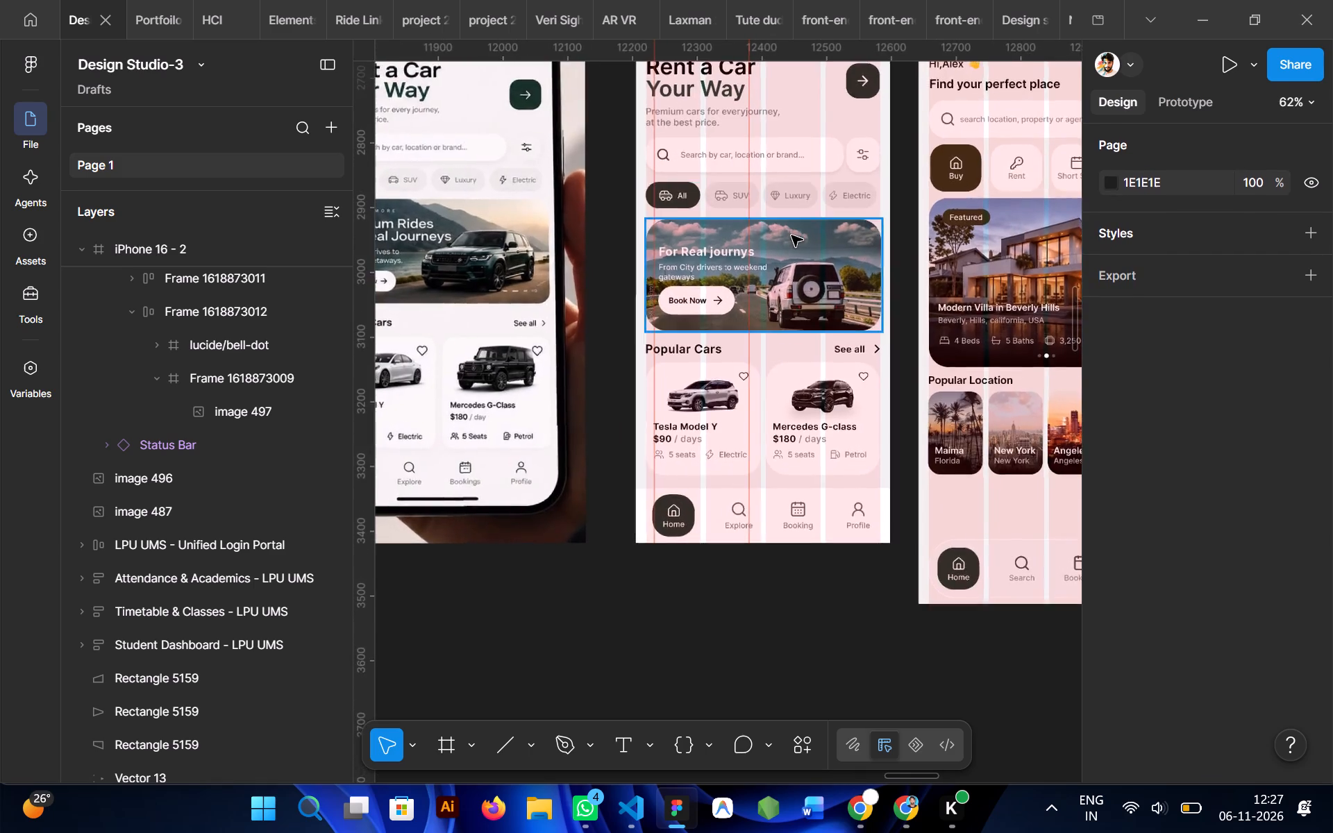
scroll(791, 235, "up", 1)
left_click_drag(685, 278, 543, 407)
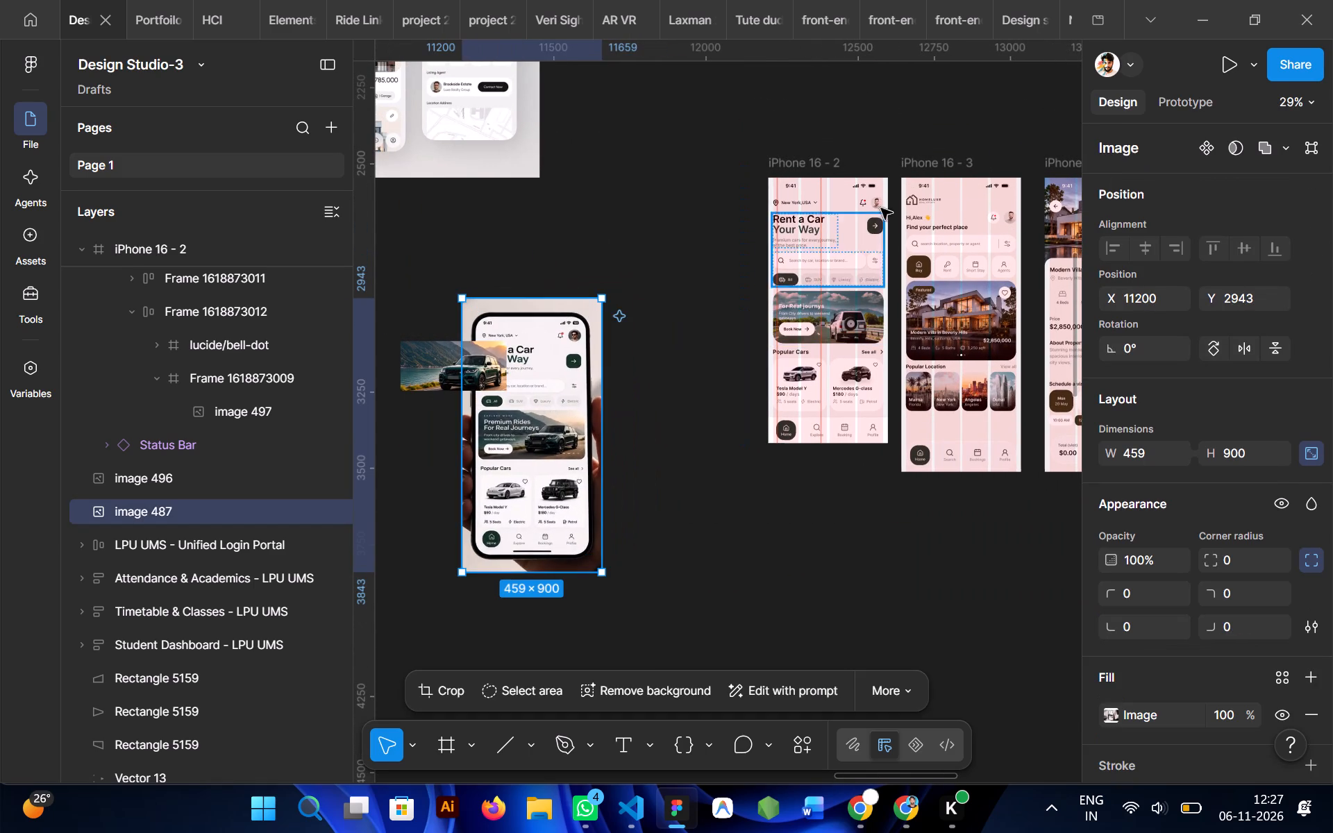
Duplicate the iPhone 16 - 2 frame into the free space before it, at X 11769, Y 2547.
left_click(814, 165)
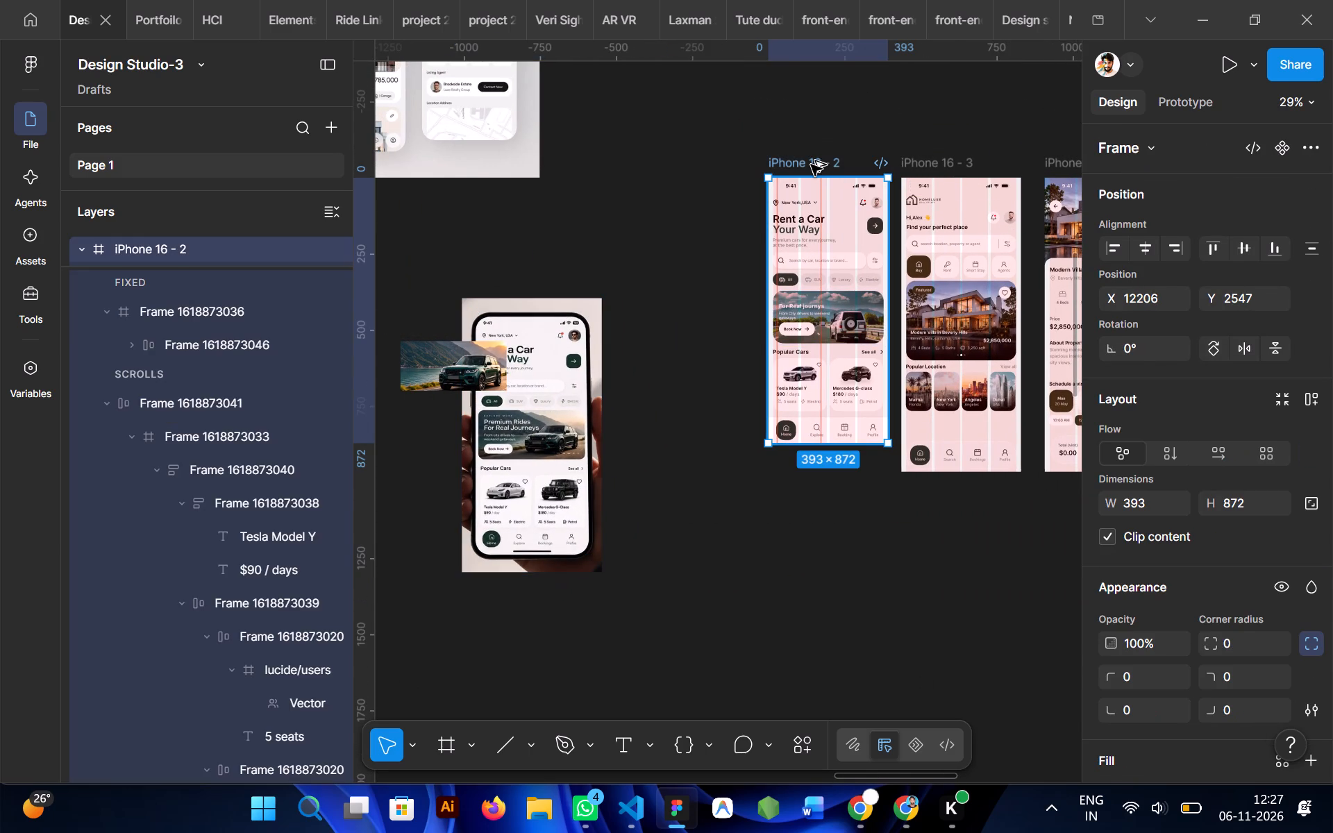
left_click_drag(811, 165, 674, 162, "alt")
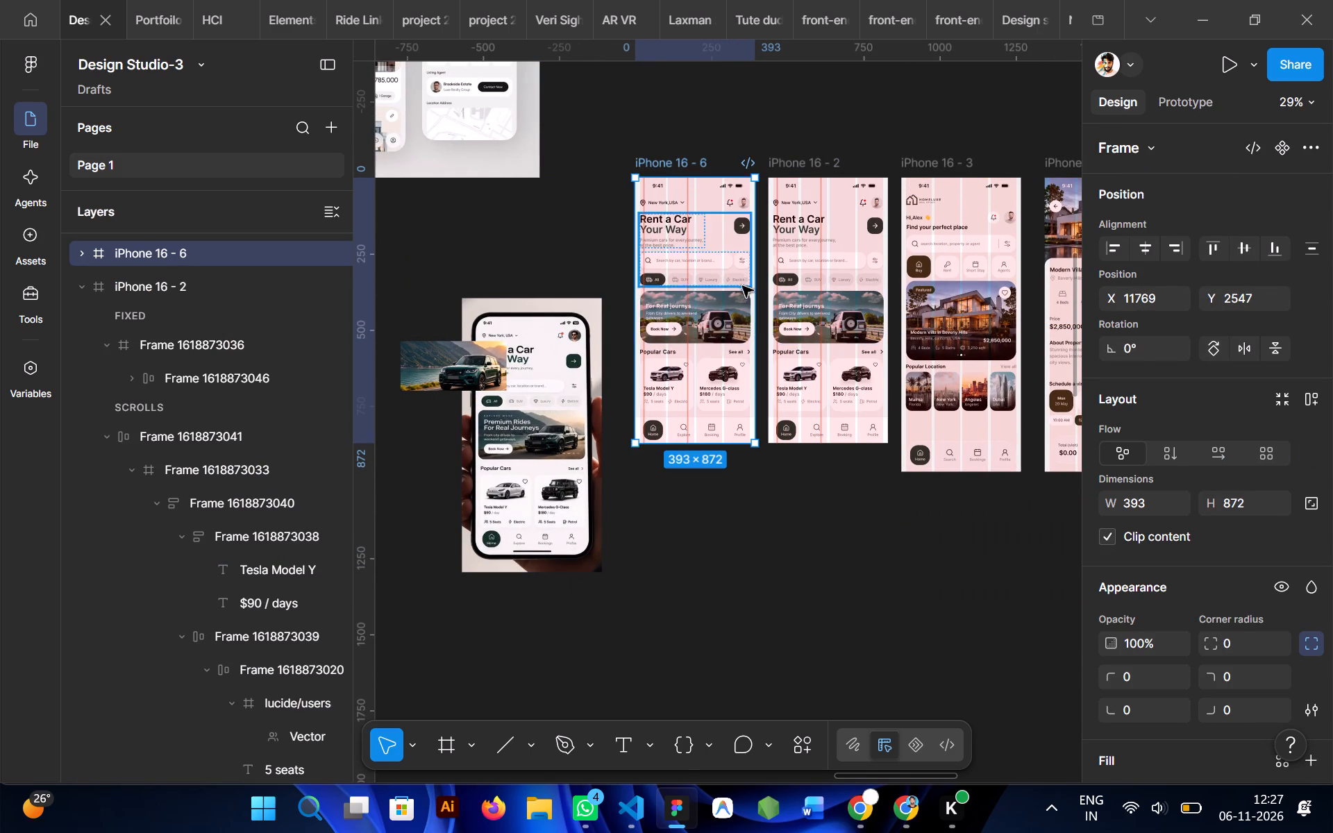
Replace the banner photo in the iPhone 16 - 6 frame with the copied car image, centred horizontally and vertically.
left_click(733, 320, "ctrl")
right_click(733, 320)
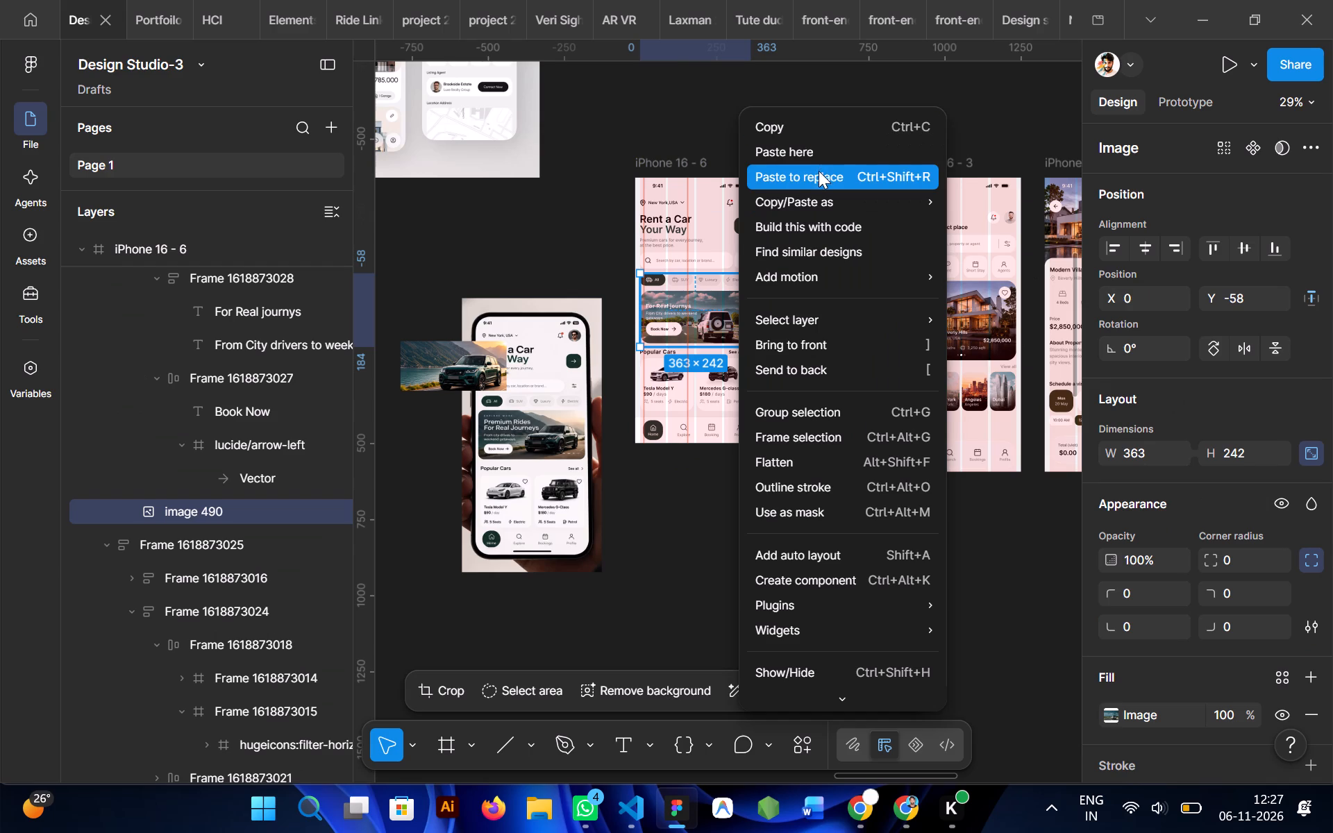
left_click(816, 172)
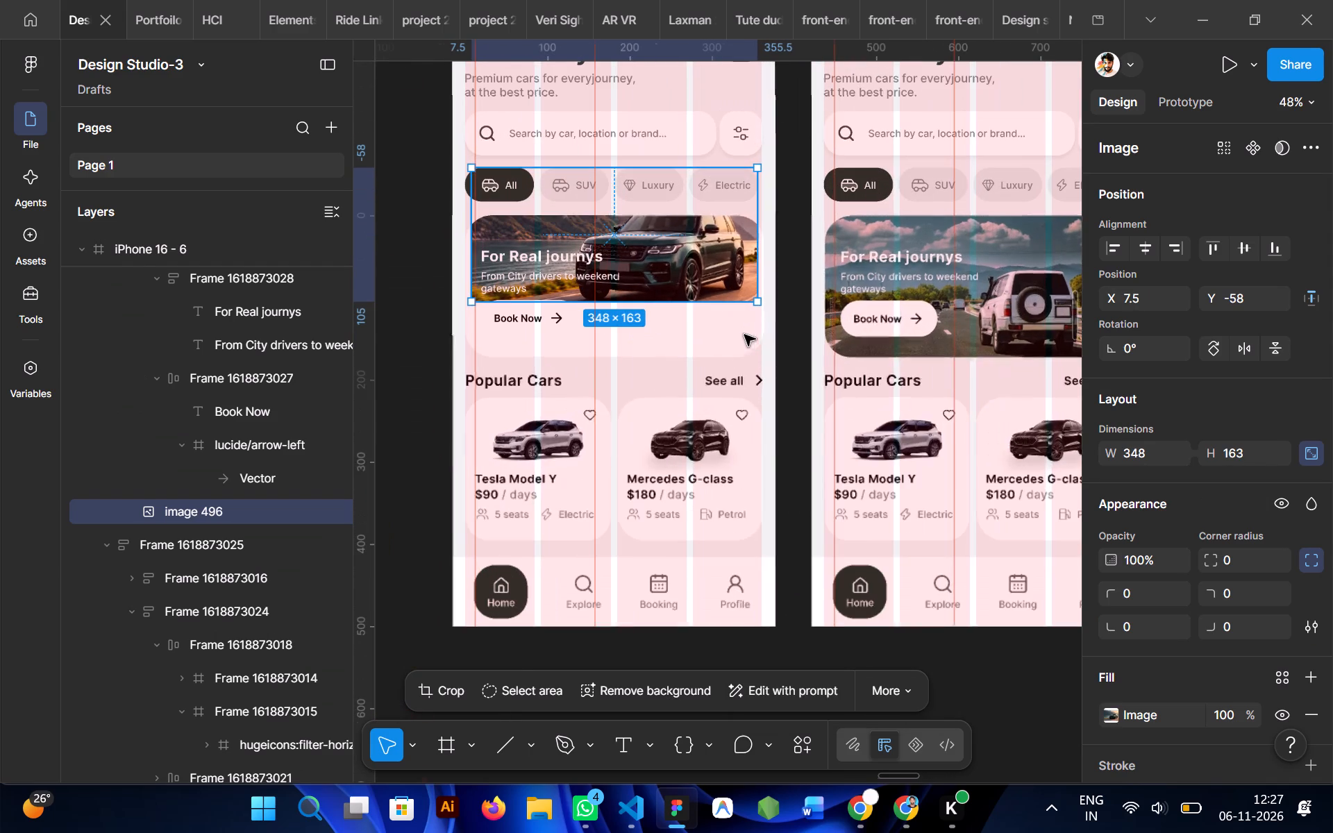
left_click(1132, 237)
left_click(1235, 239)
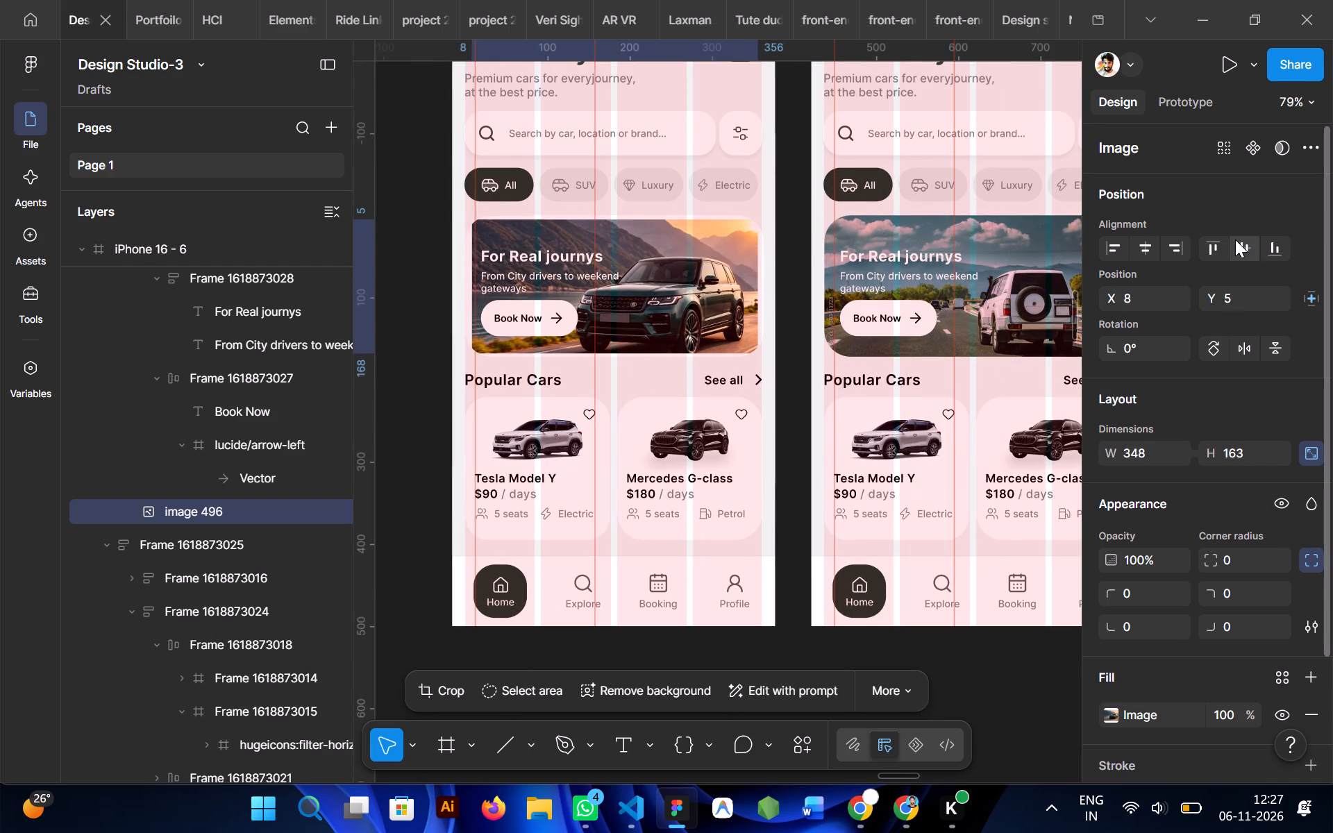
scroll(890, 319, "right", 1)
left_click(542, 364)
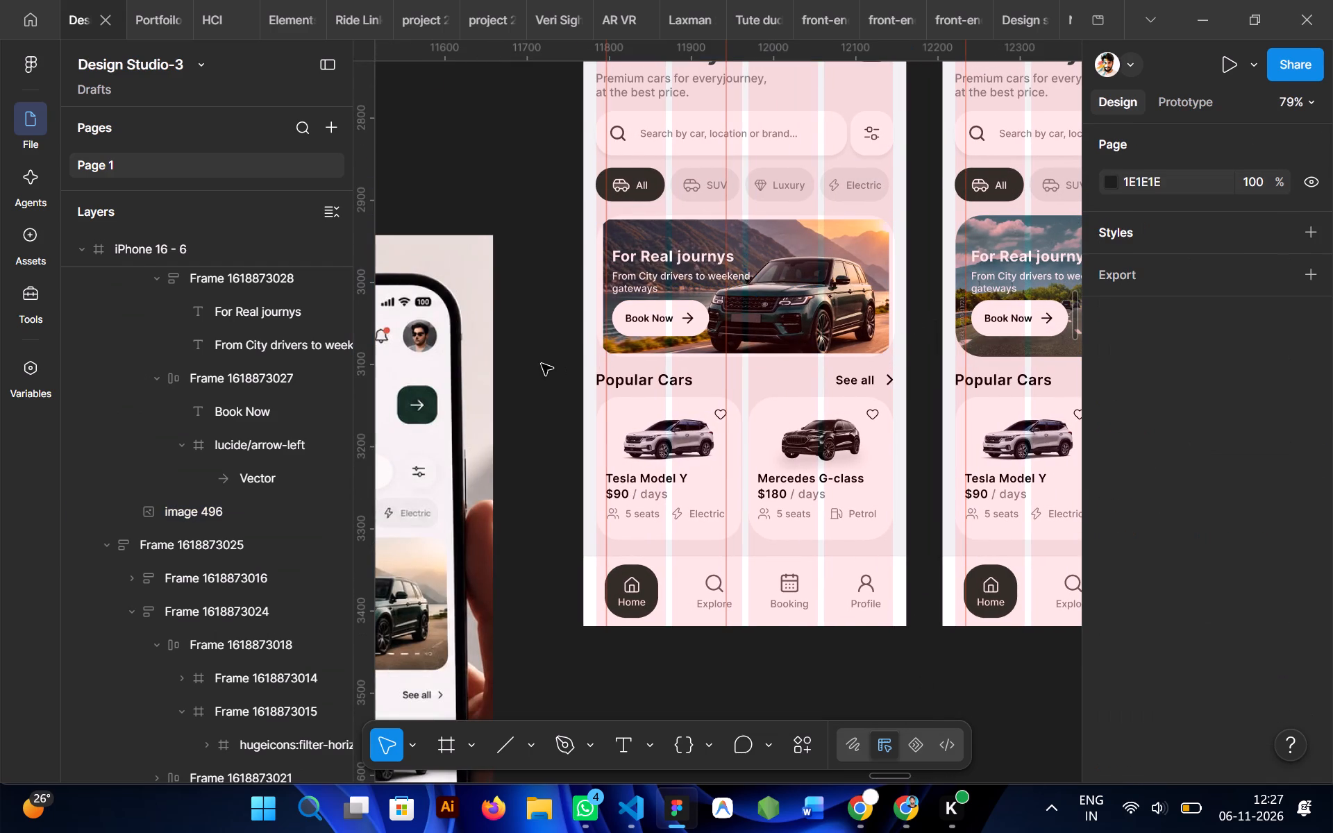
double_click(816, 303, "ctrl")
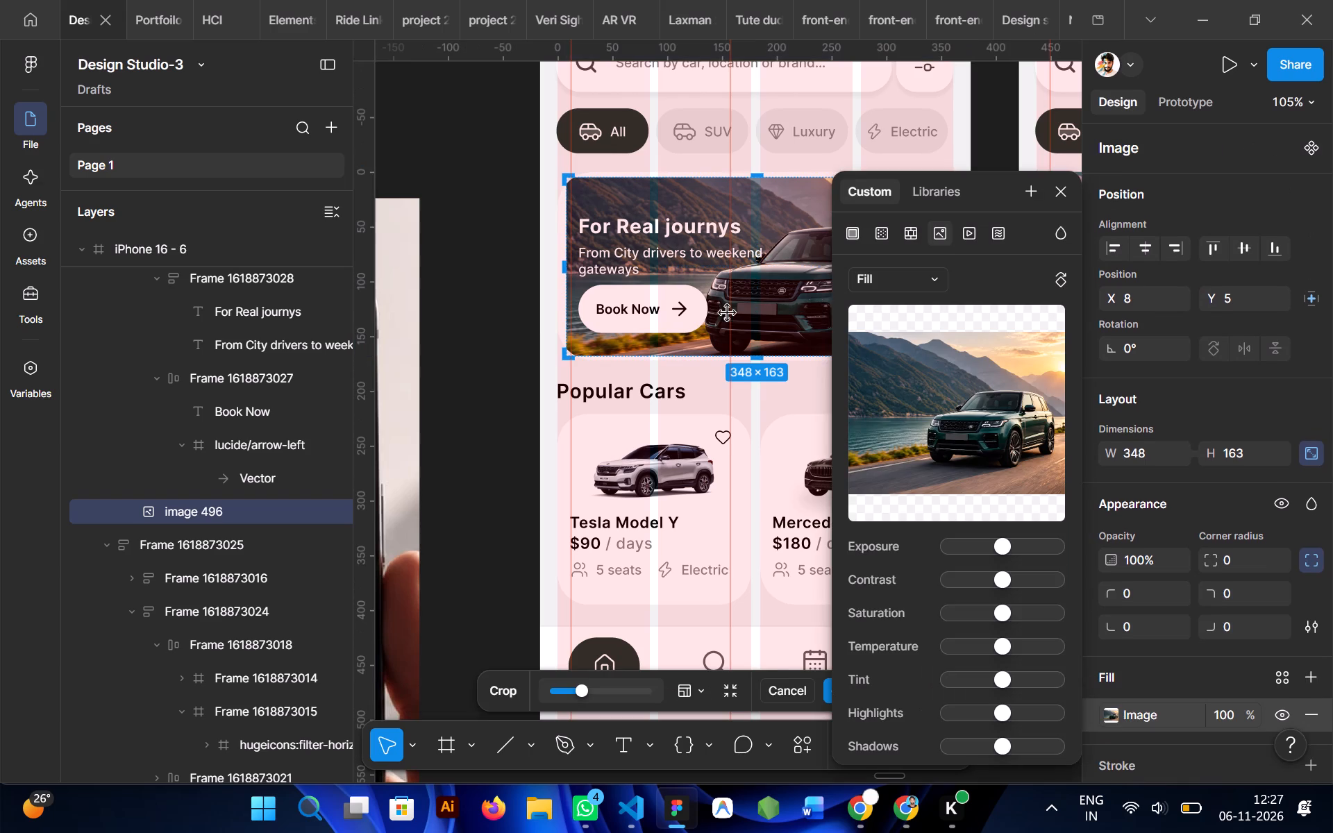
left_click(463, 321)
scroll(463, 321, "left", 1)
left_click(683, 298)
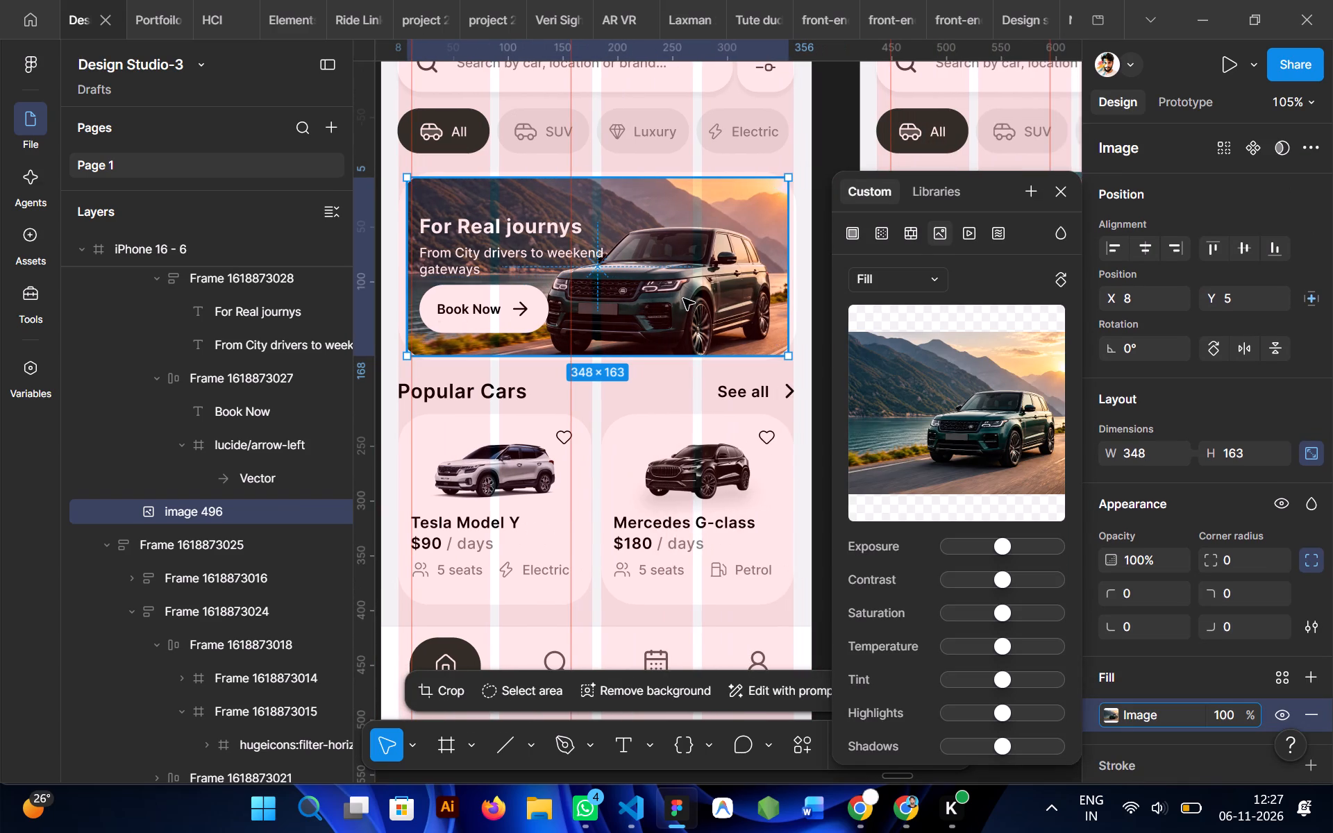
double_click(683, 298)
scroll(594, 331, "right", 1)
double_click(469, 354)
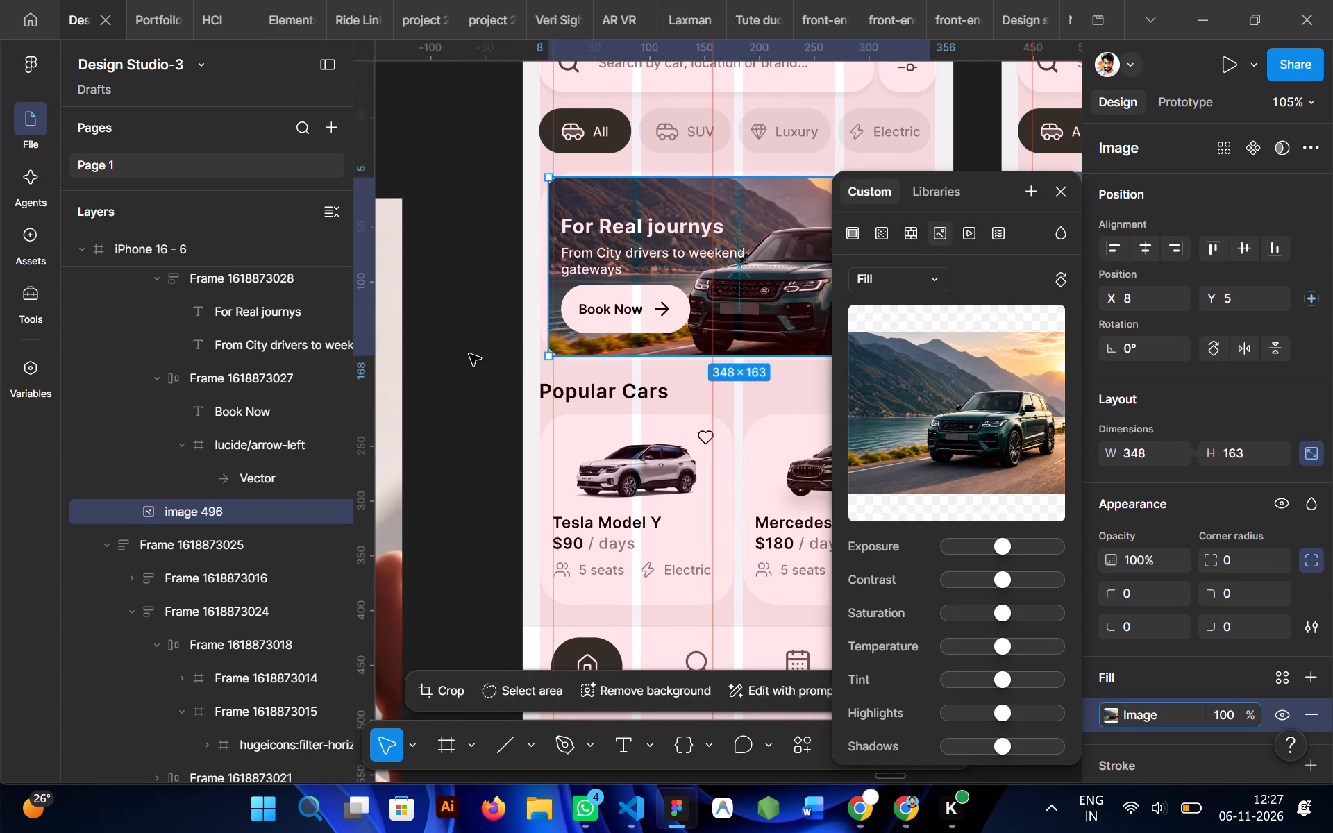
Enlarge the car image in the iPhone 16 - 6 banner proportionally to about 366 × 172.
left_click(790, 270, "ctrl")
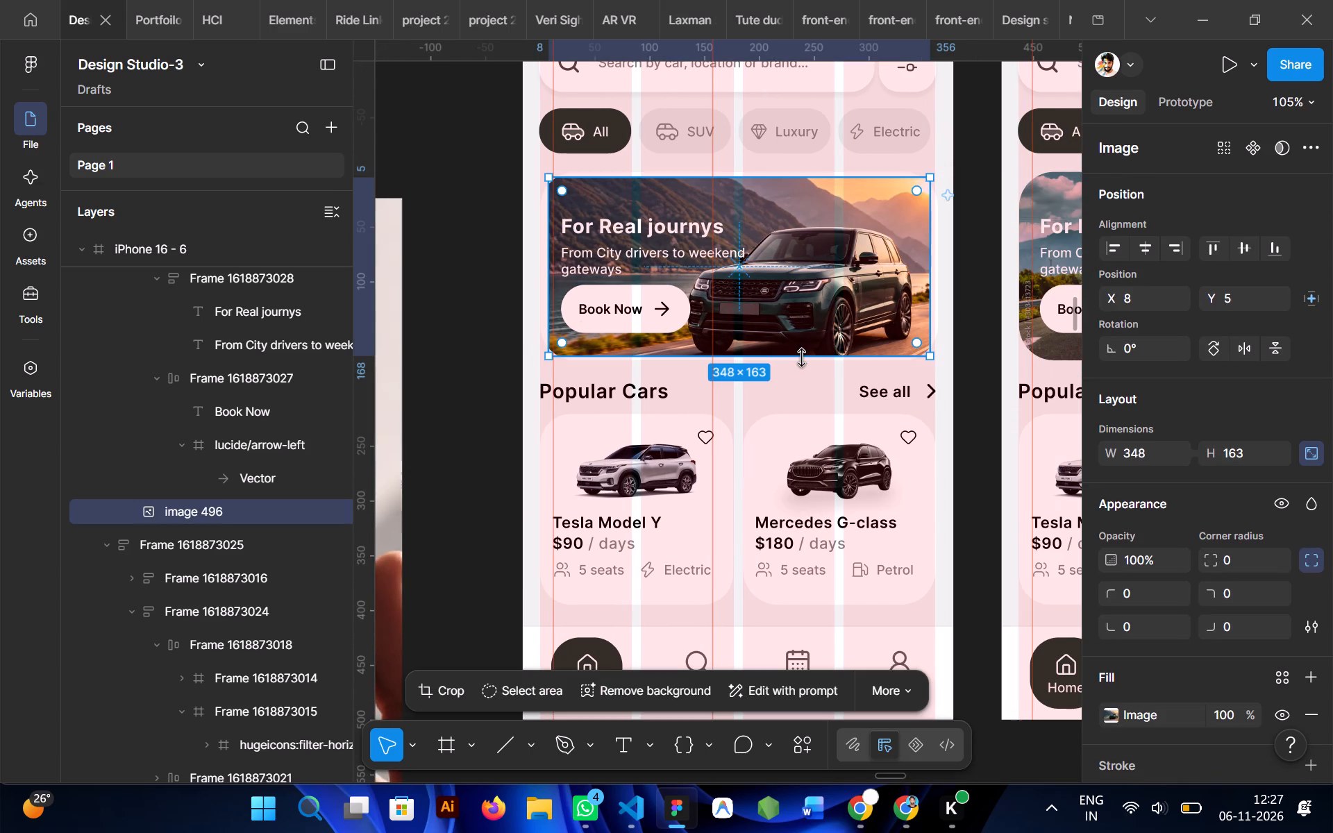
left_click_drag(801, 356, 802, 364)
key("Right")
key("Right")
key("Right")
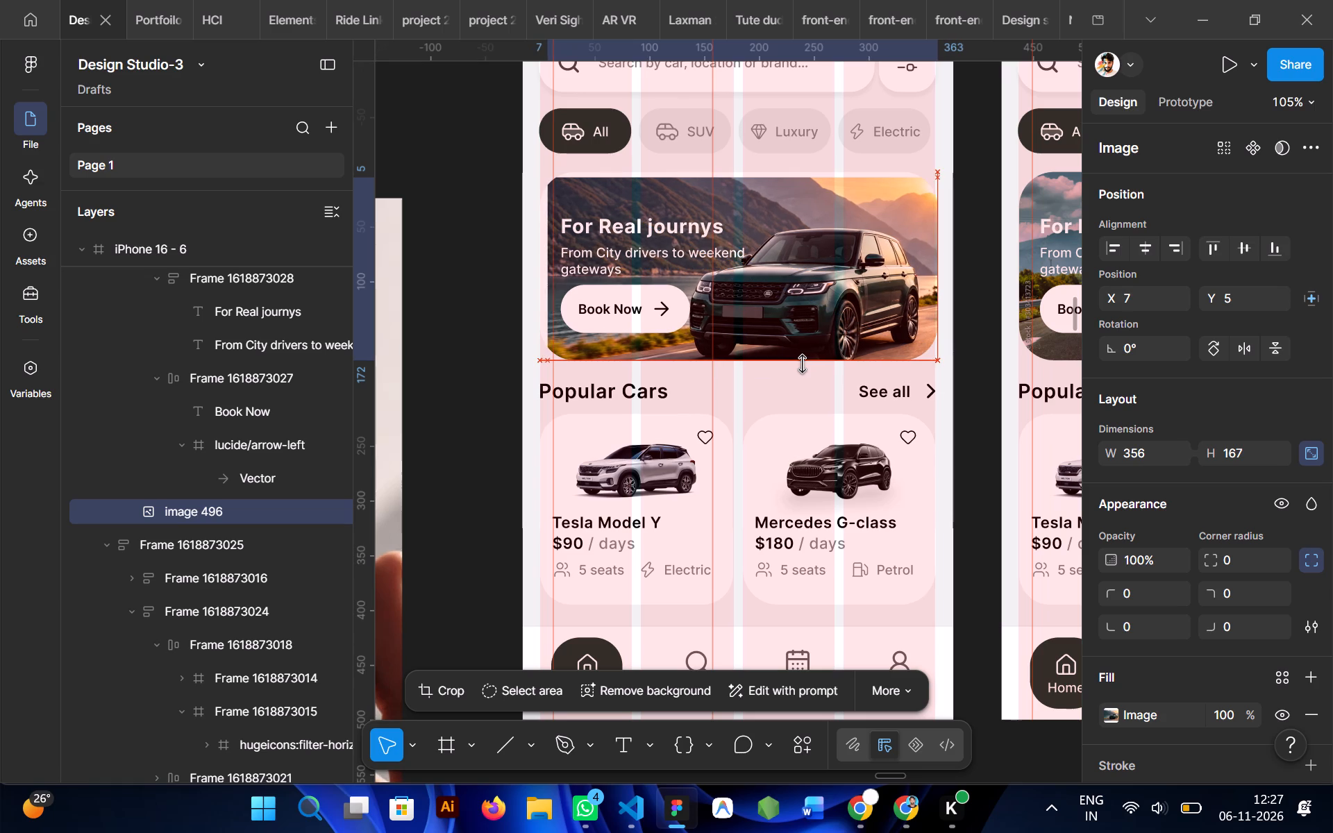
key("Right")
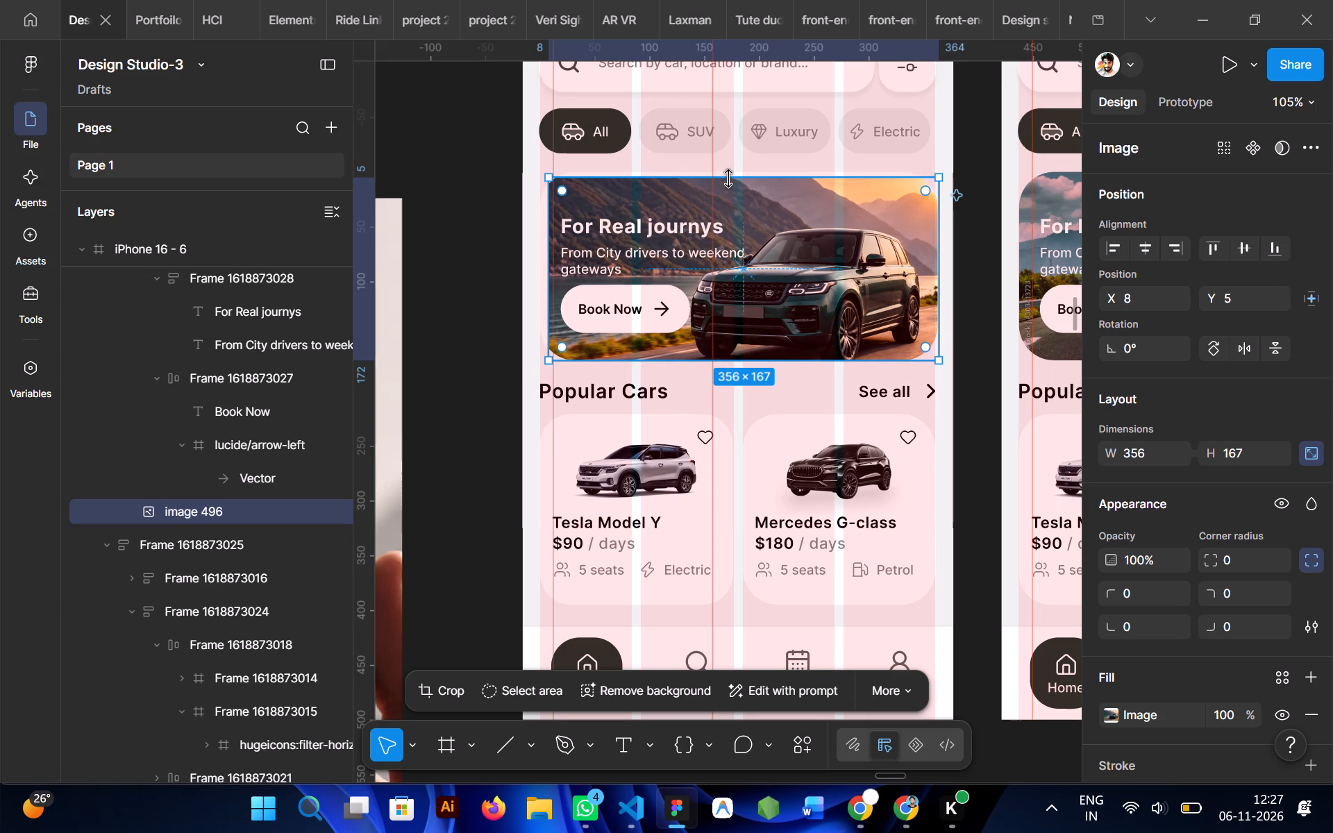
left_click_drag(729, 178, 725, 165)
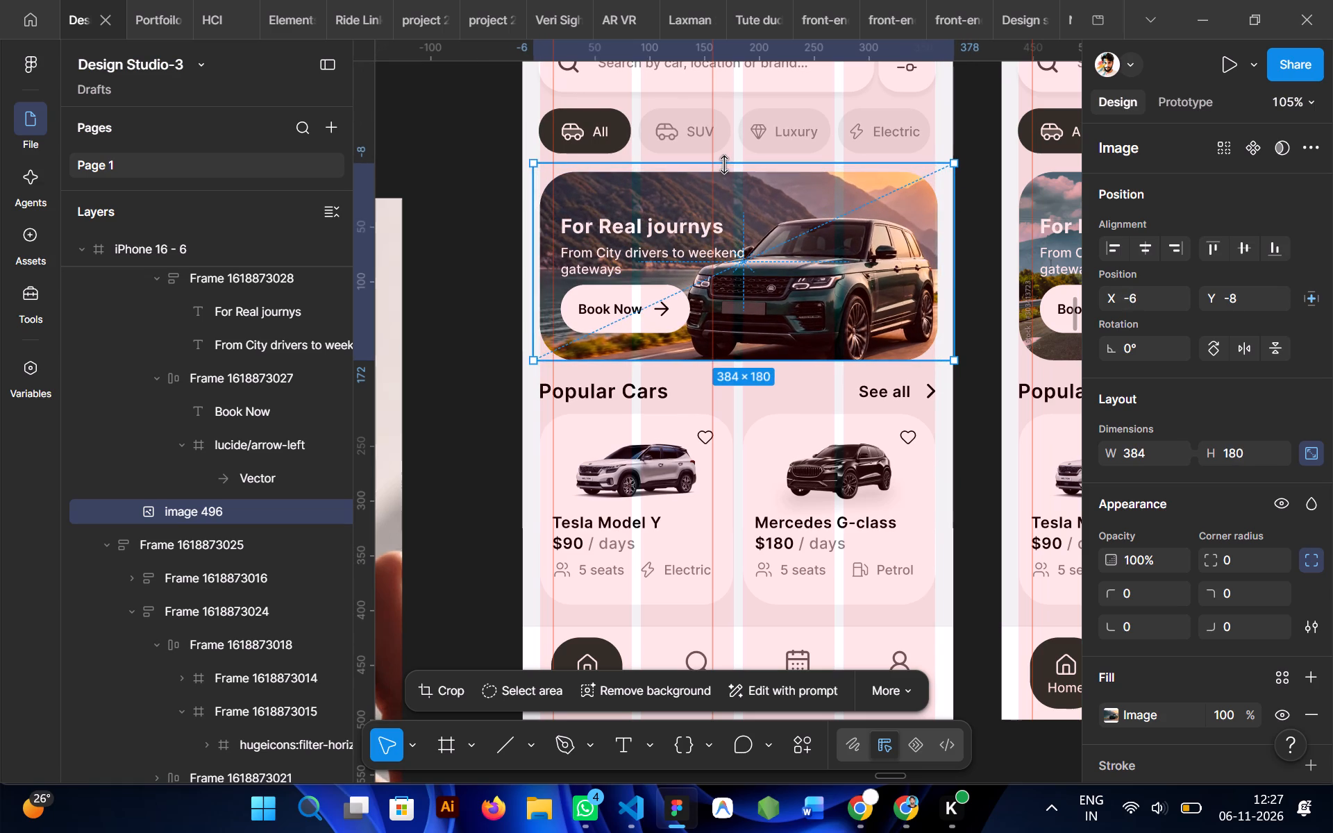
left_click_drag(725, 165, 724, 167)
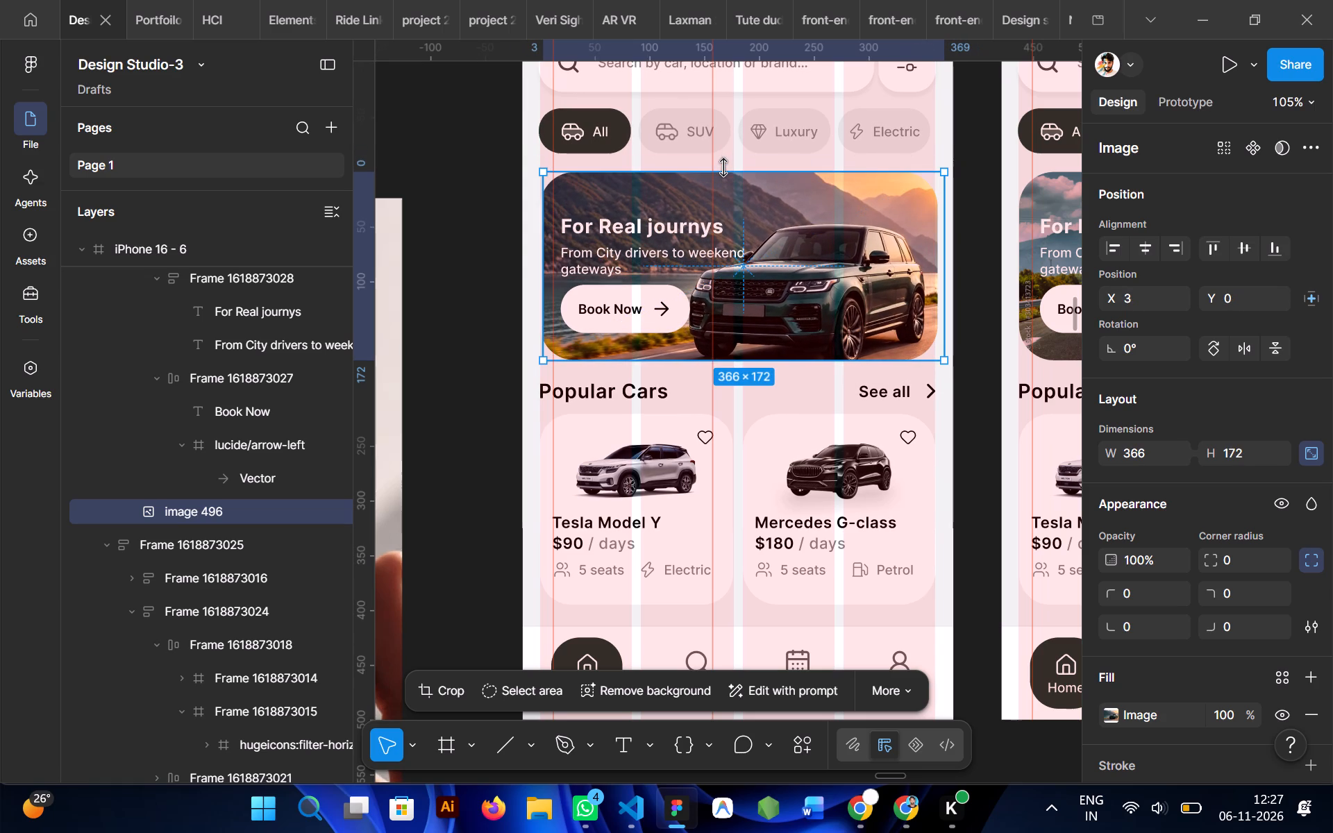
left_click(724, 167)
Nudge the car image within the iPhone 16 - 6 banner to X -1, Y 2.
key("Left")
key("Left")
key("Left")
key("Left")
key("Down")
key("Down")
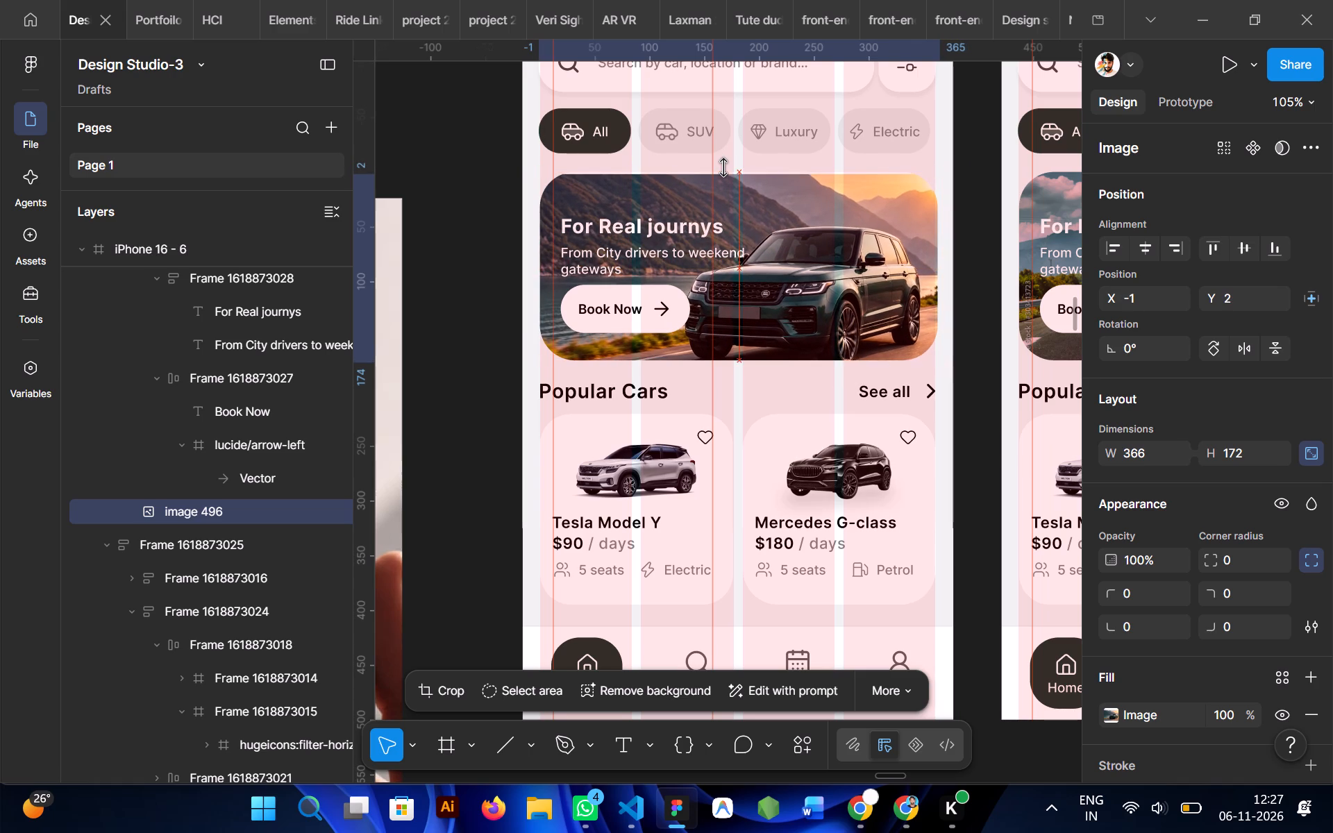
left_click(465, 360)
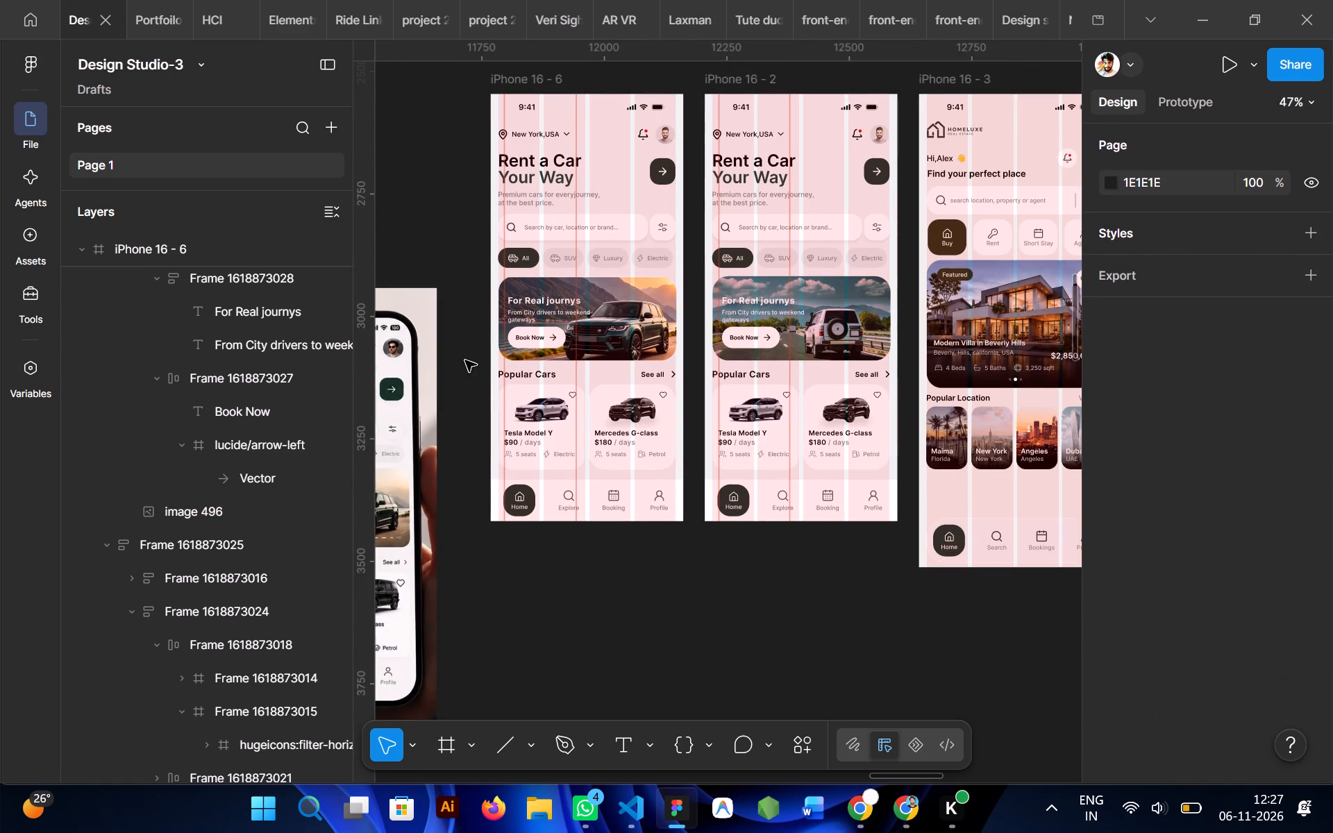
scroll(465, 360, "right", 1)
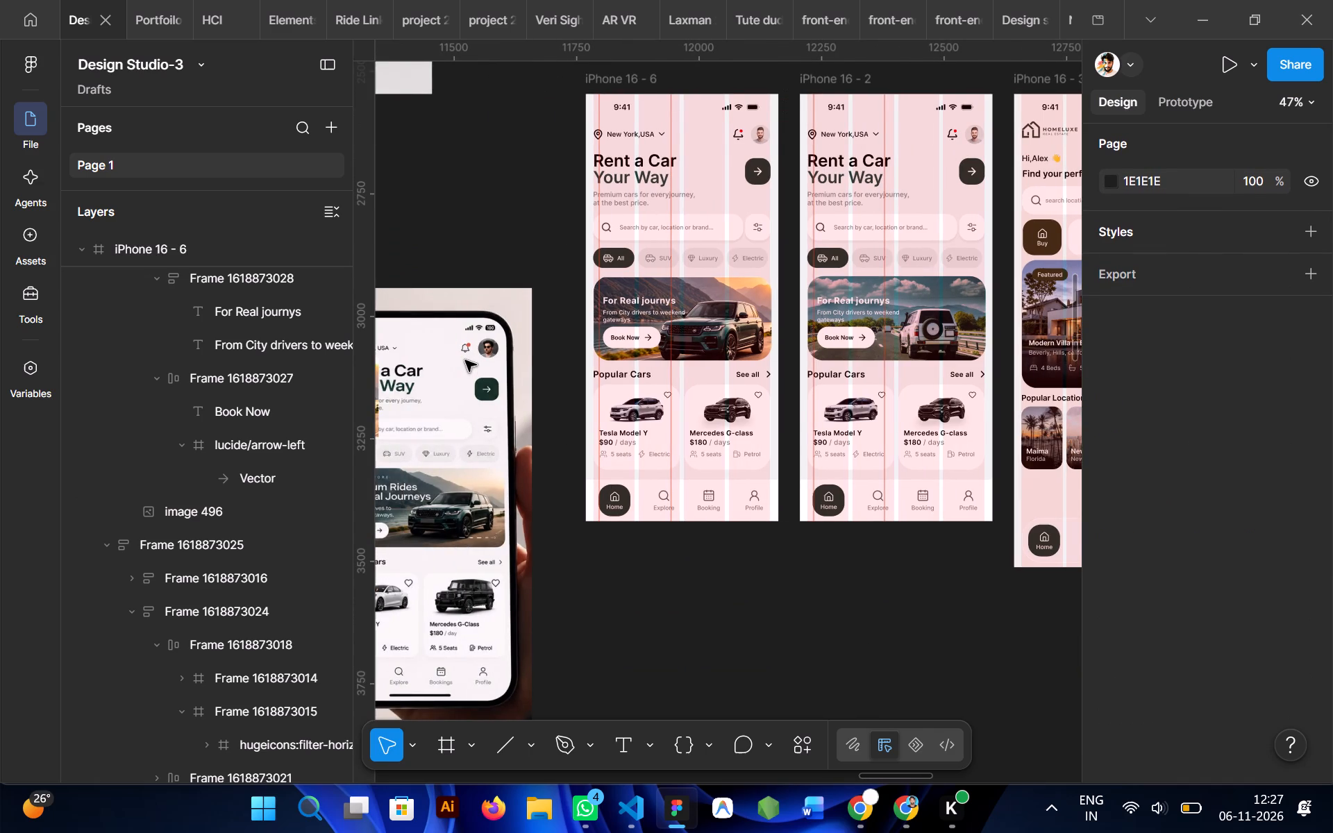
Compare the iPhone 16 - 6 screen and its car banner with the phone mockup reference image.
scroll(596, 454, "right", 2)
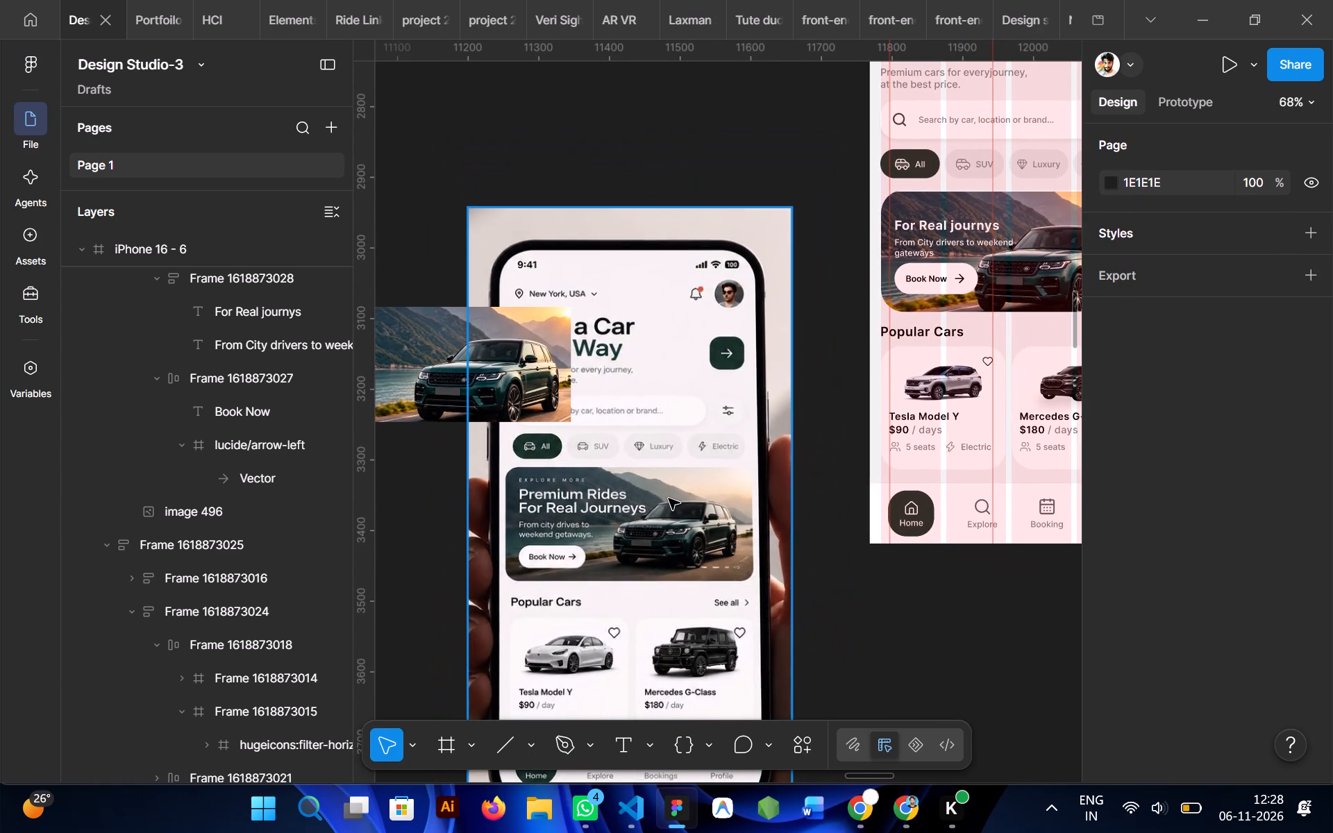
scroll(669, 498, "down", 1)
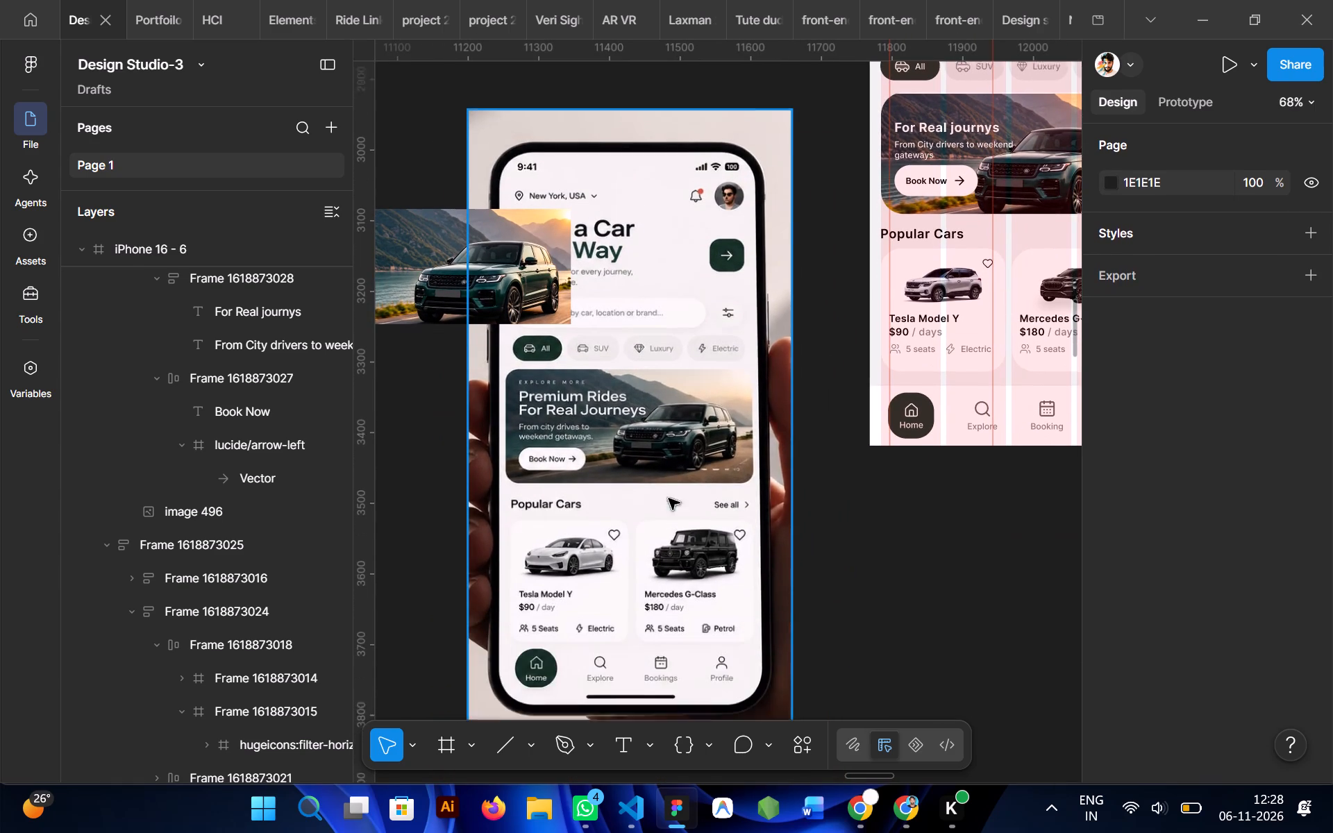
scroll(669, 498, "down", 1)
scroll(669, 498, "left", 1)
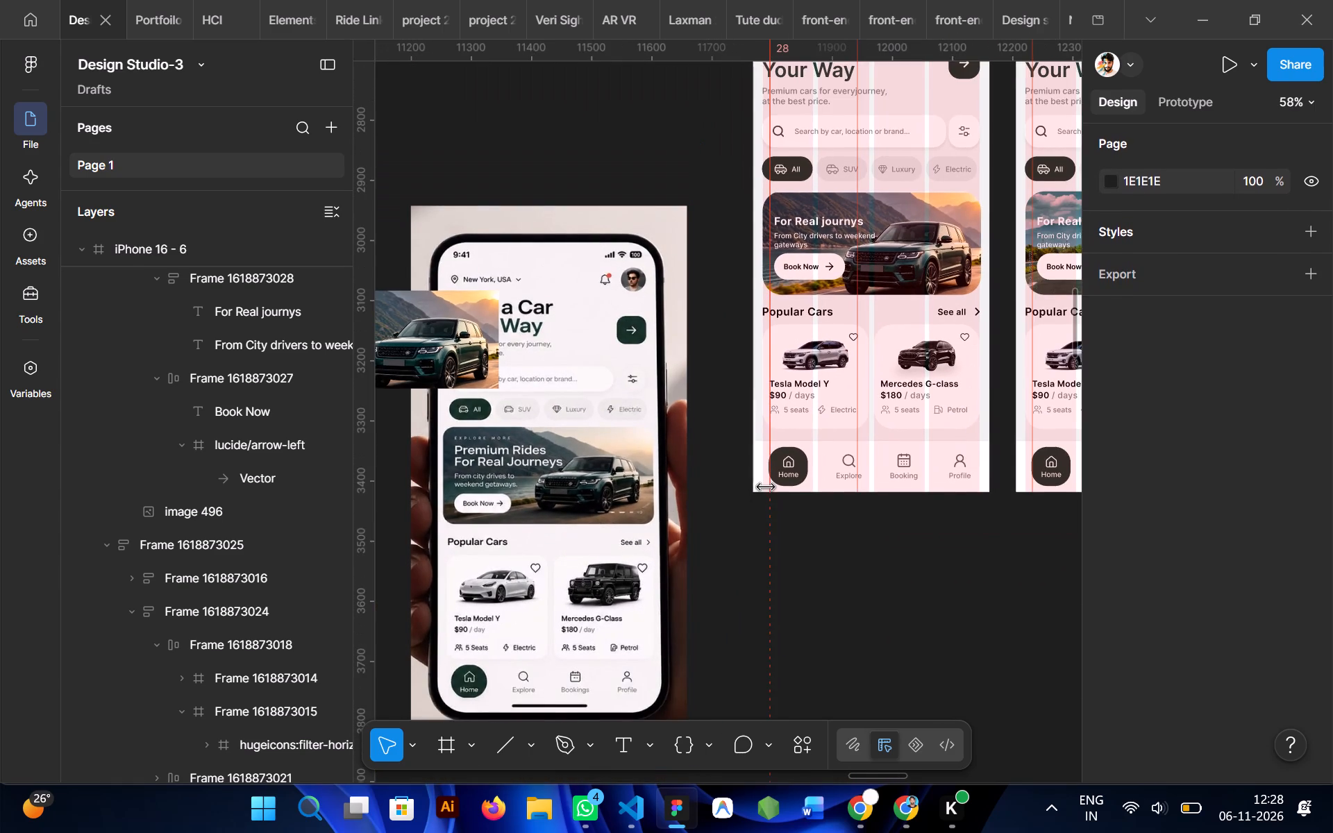
scroll(766, 487, "left", 1)
scroll(766, 487, "right", 2)
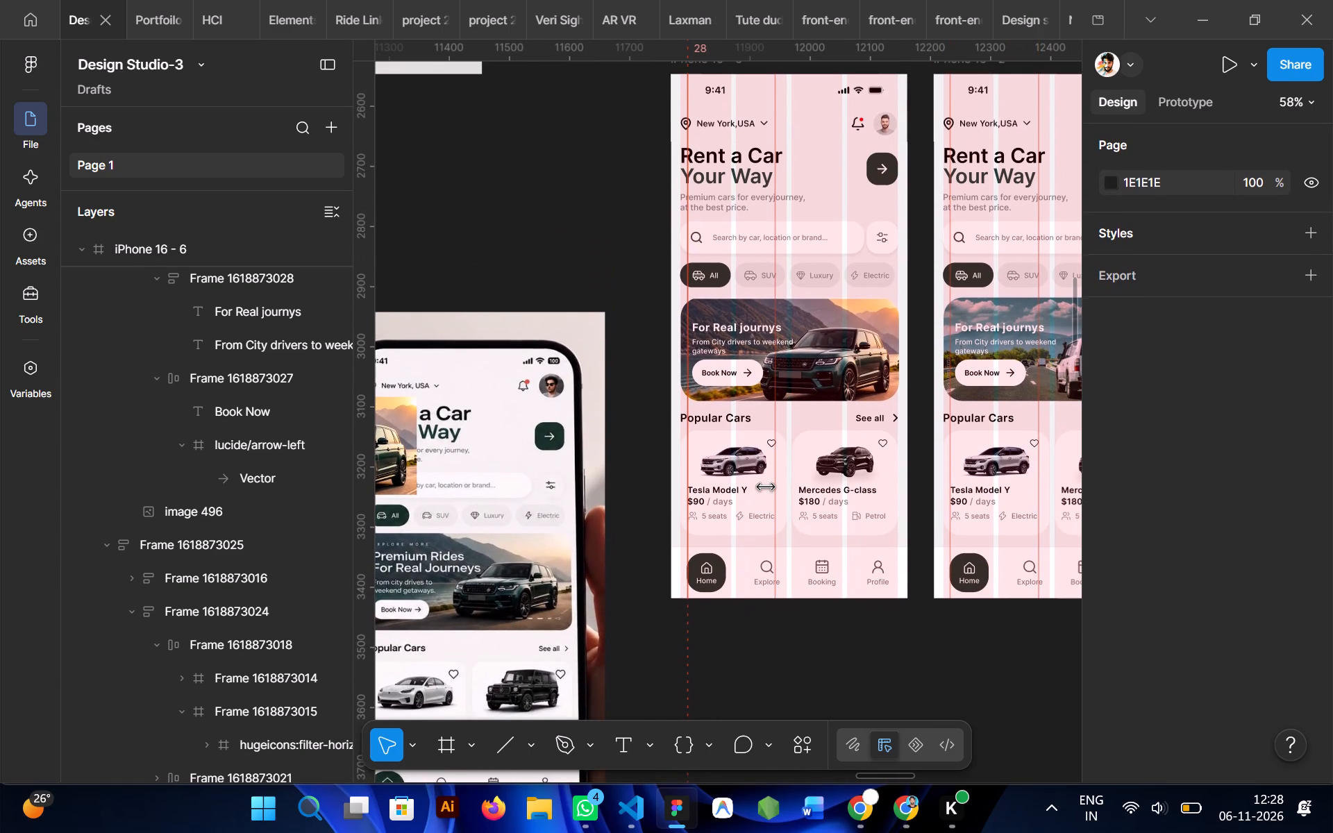
scroll(766, 487, "right", 3)
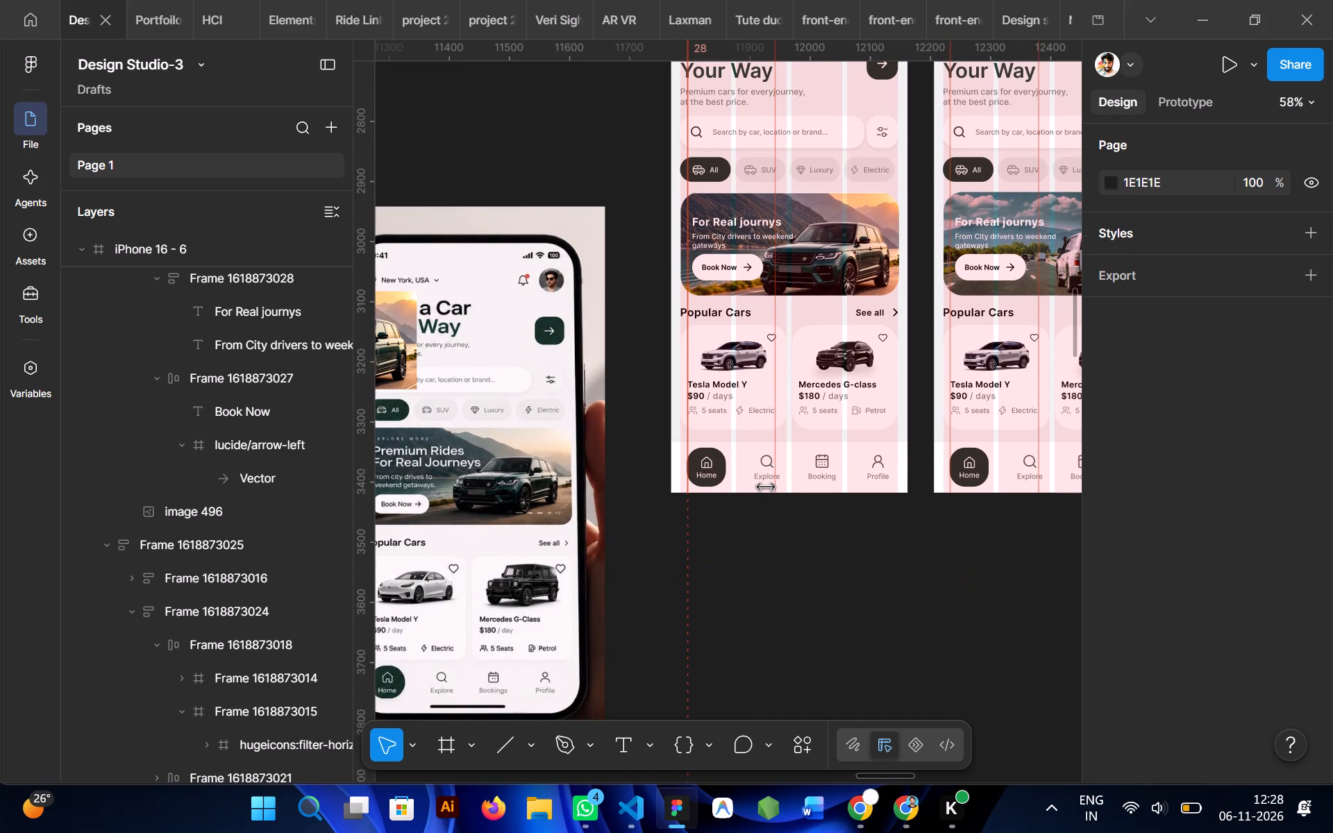
scroll(766, 487, "right", 1)
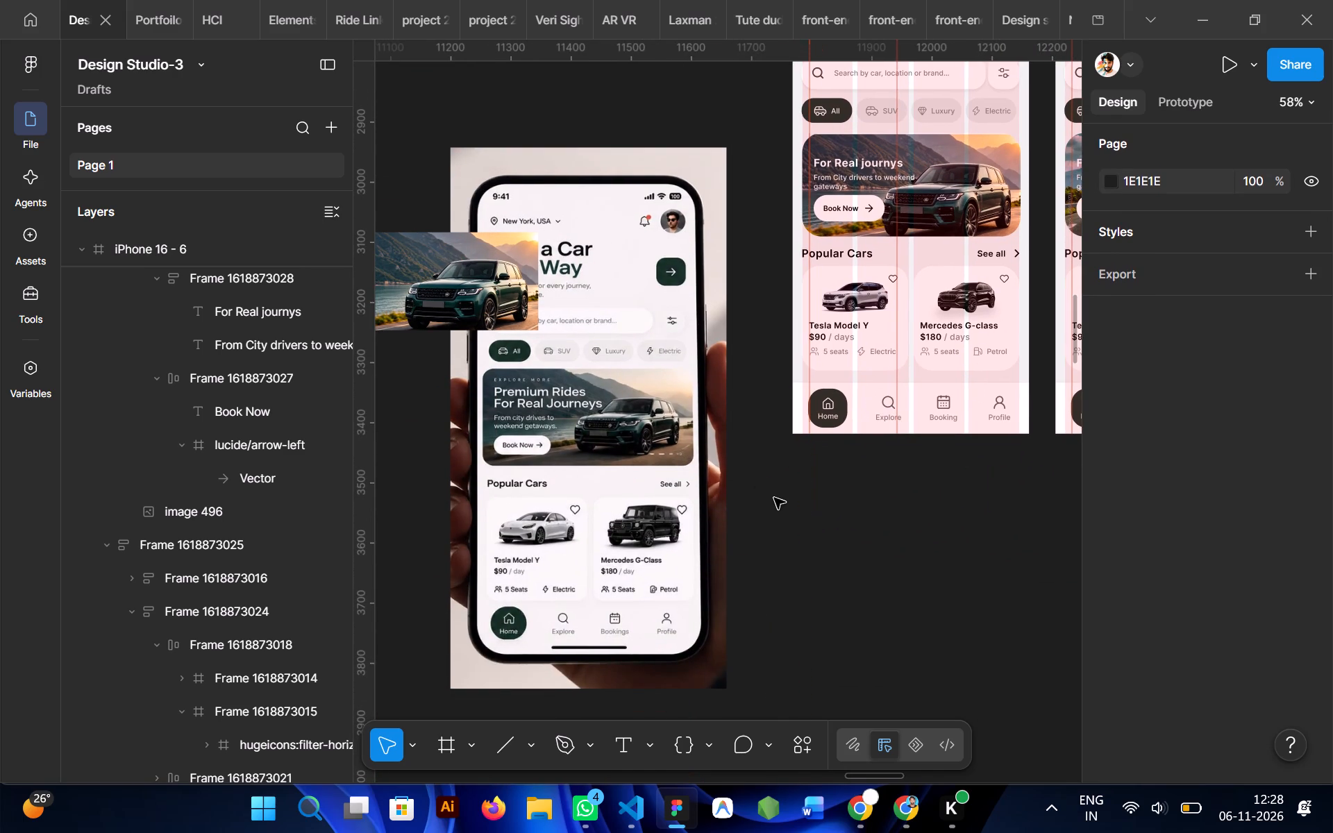
Add a text layer reading EXPLORE MORE on the empty canvas below the iPhone 16 - 6 frame.
key("e")
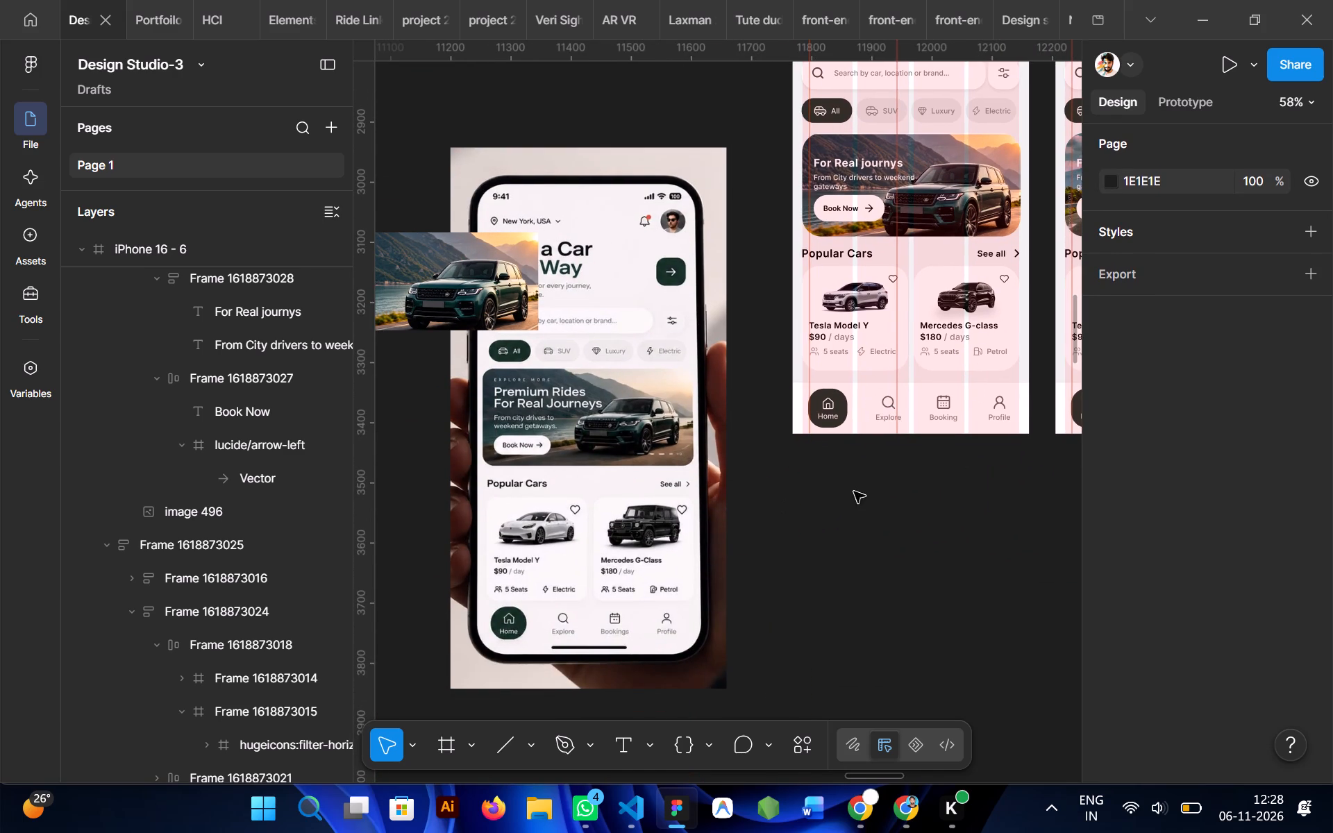
key("t")
left_click(841, 494)
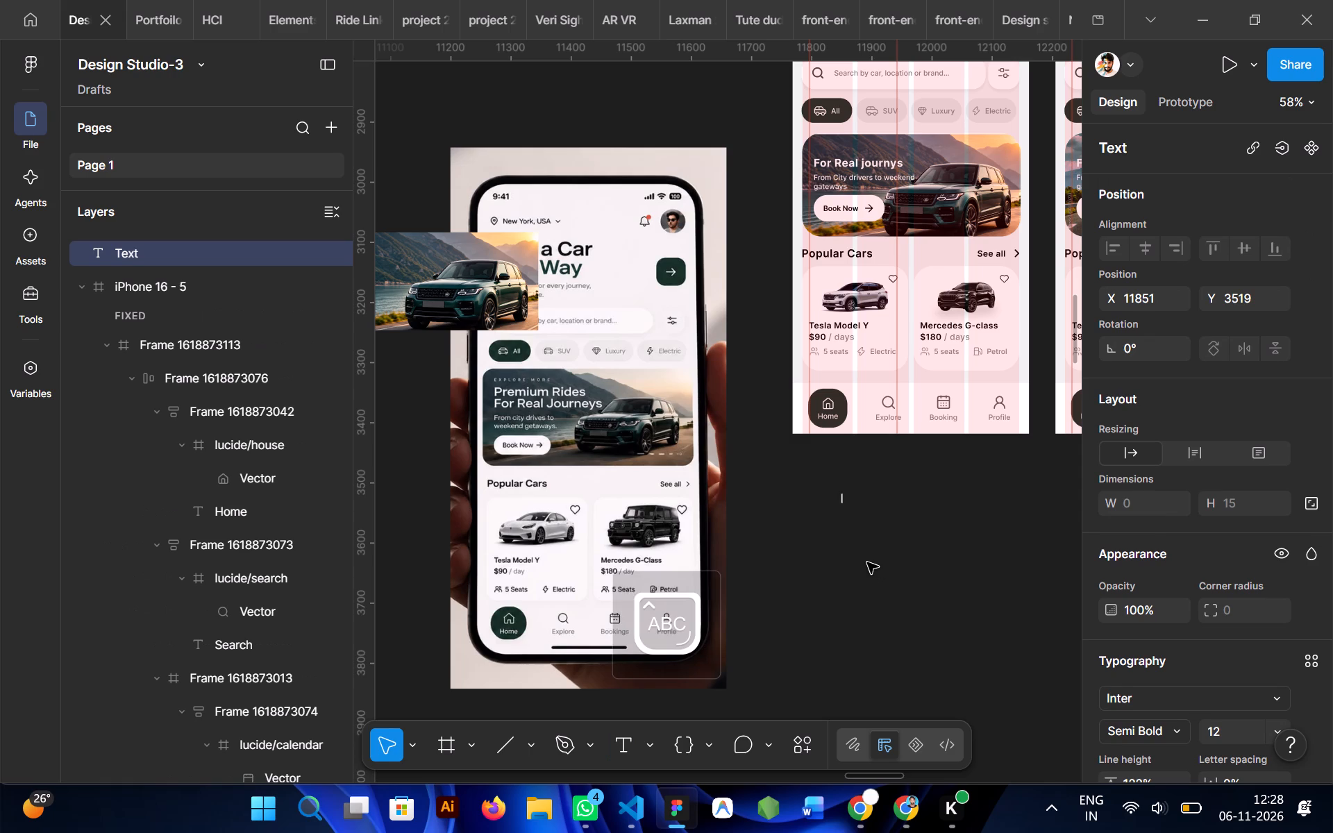
type("EXPLORE")
key("space")
type("mORE")
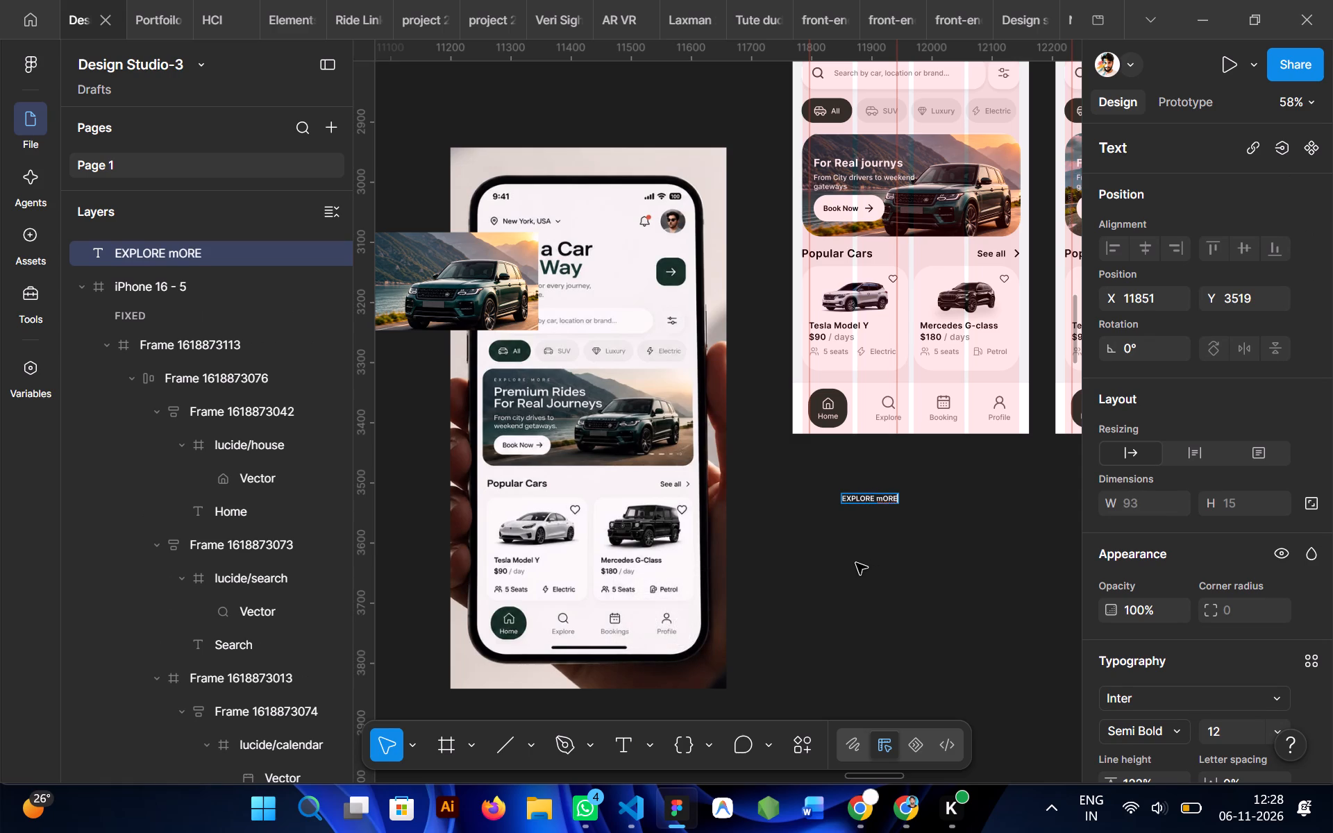
key("BackSpace")
key("BackSpace")
key("BackSpace")
key("BackSpace")
type("MORE")
left_click(856, 563)
Increase the EXPLORE MORE text's letter spacing to 49%.
scroll(1250, 589, "down", 3)
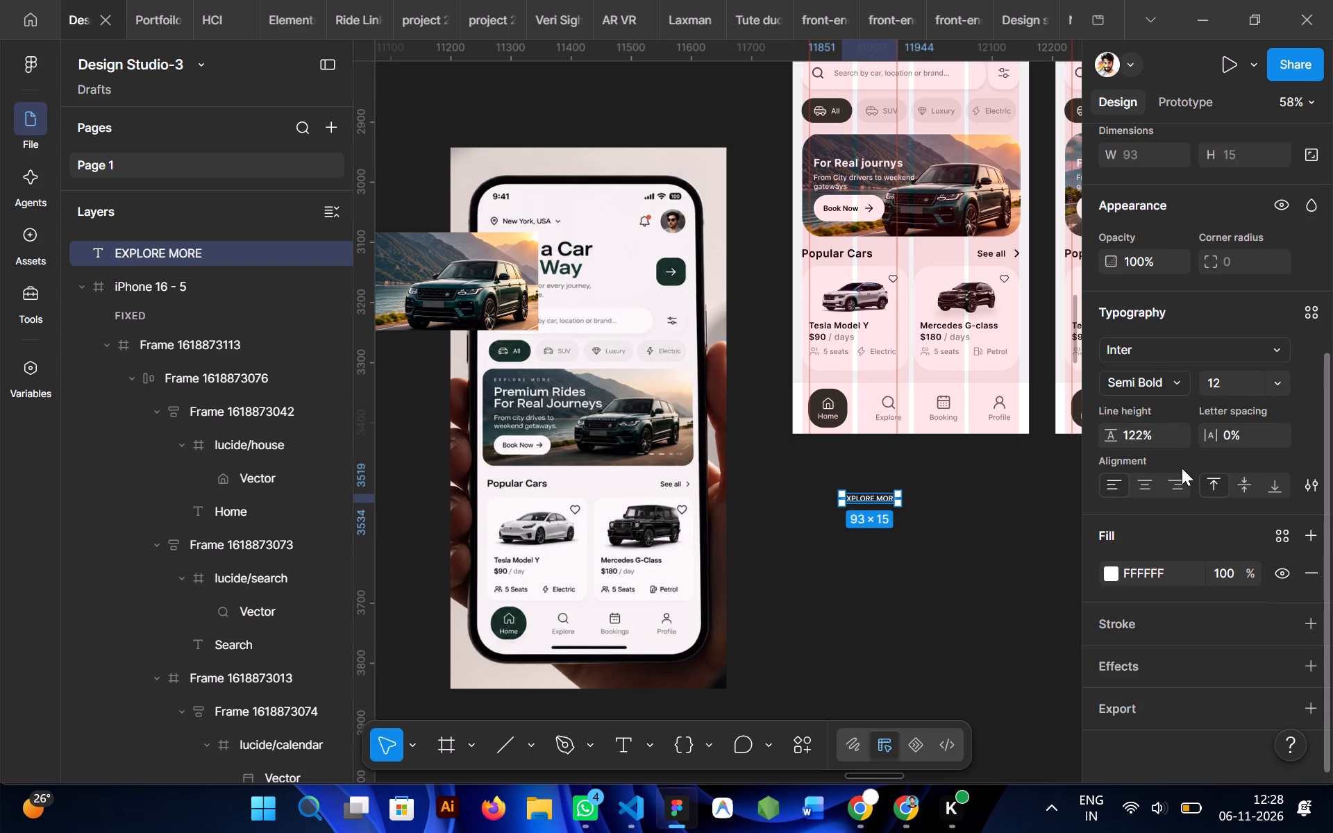
left_click_drag(1202, 441, 766, 404)
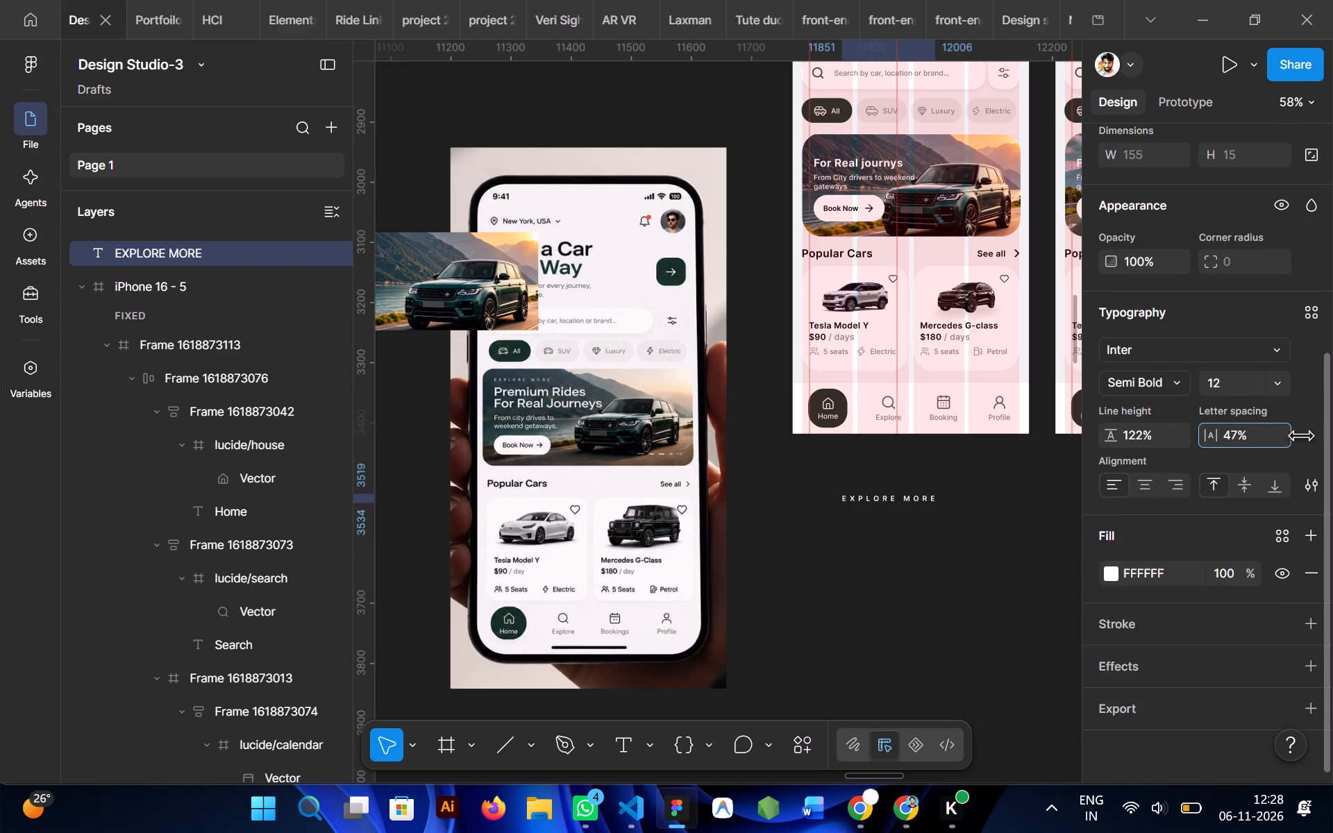
left_click_drag(766, 404, 768, 404)
Move the EXPLORE MORE text into the iPhone 16 - 6 banner above For Real journys, left-aligned with it at X 19, Y 19.
left_click_drag(887, 496, 851, 244)
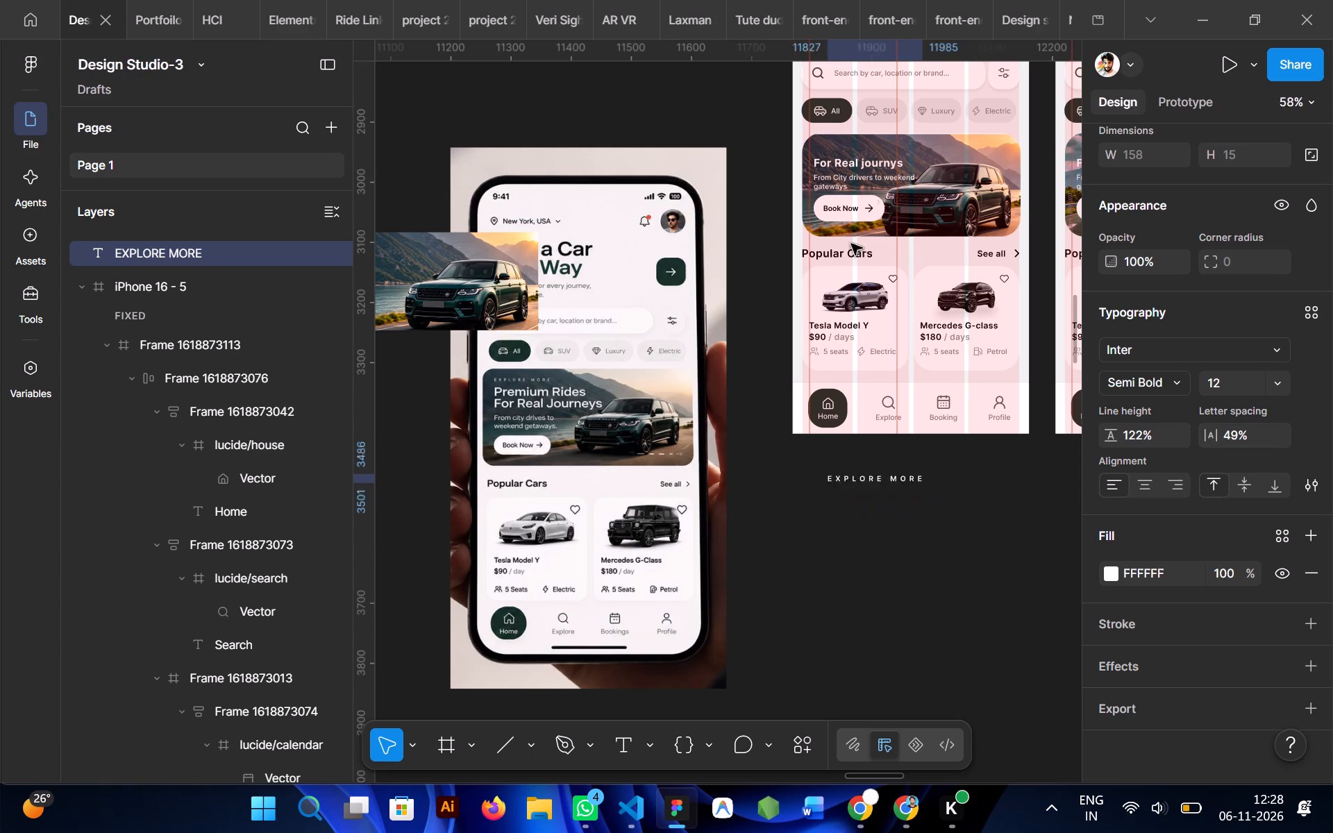
left_click_drag(851, 244, 864, 146)
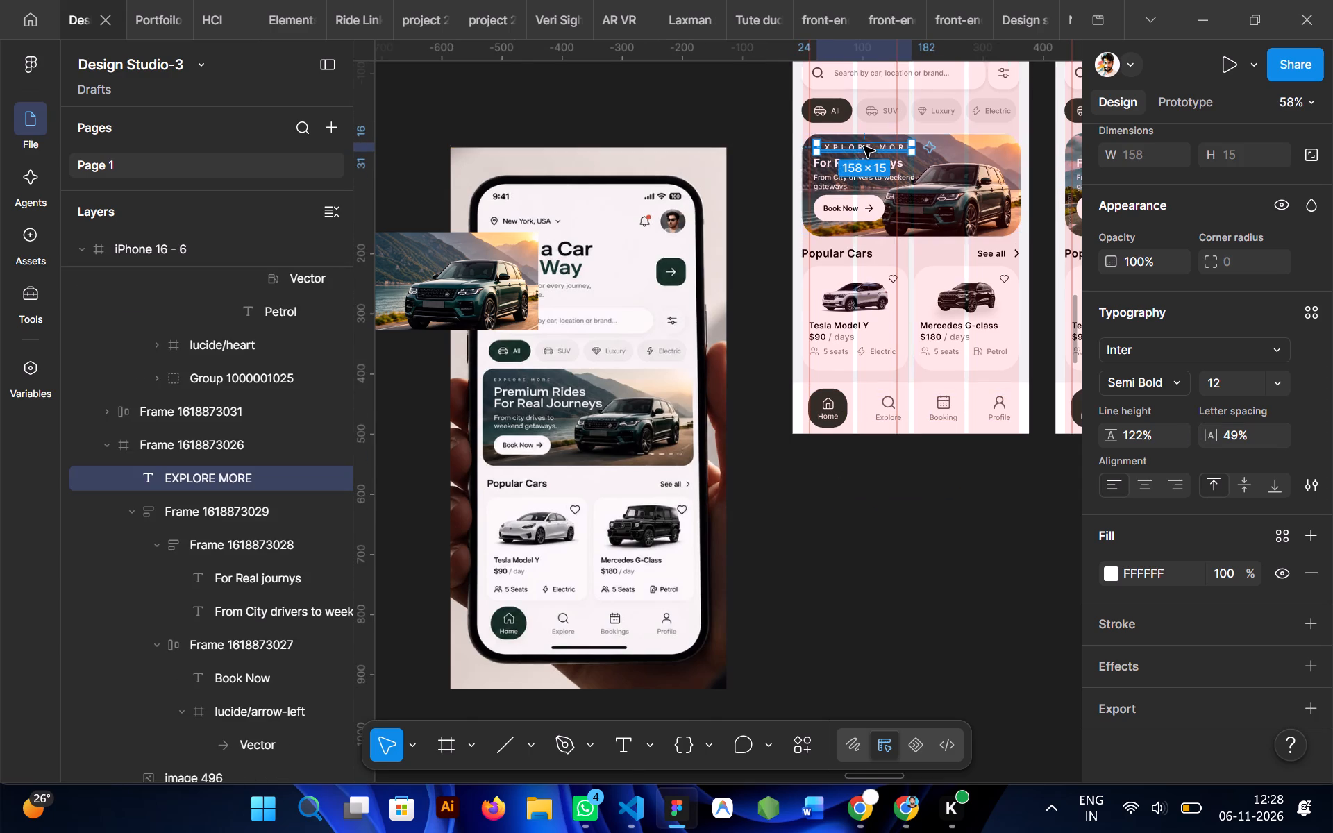
scroll(864, 146, "up", 1)
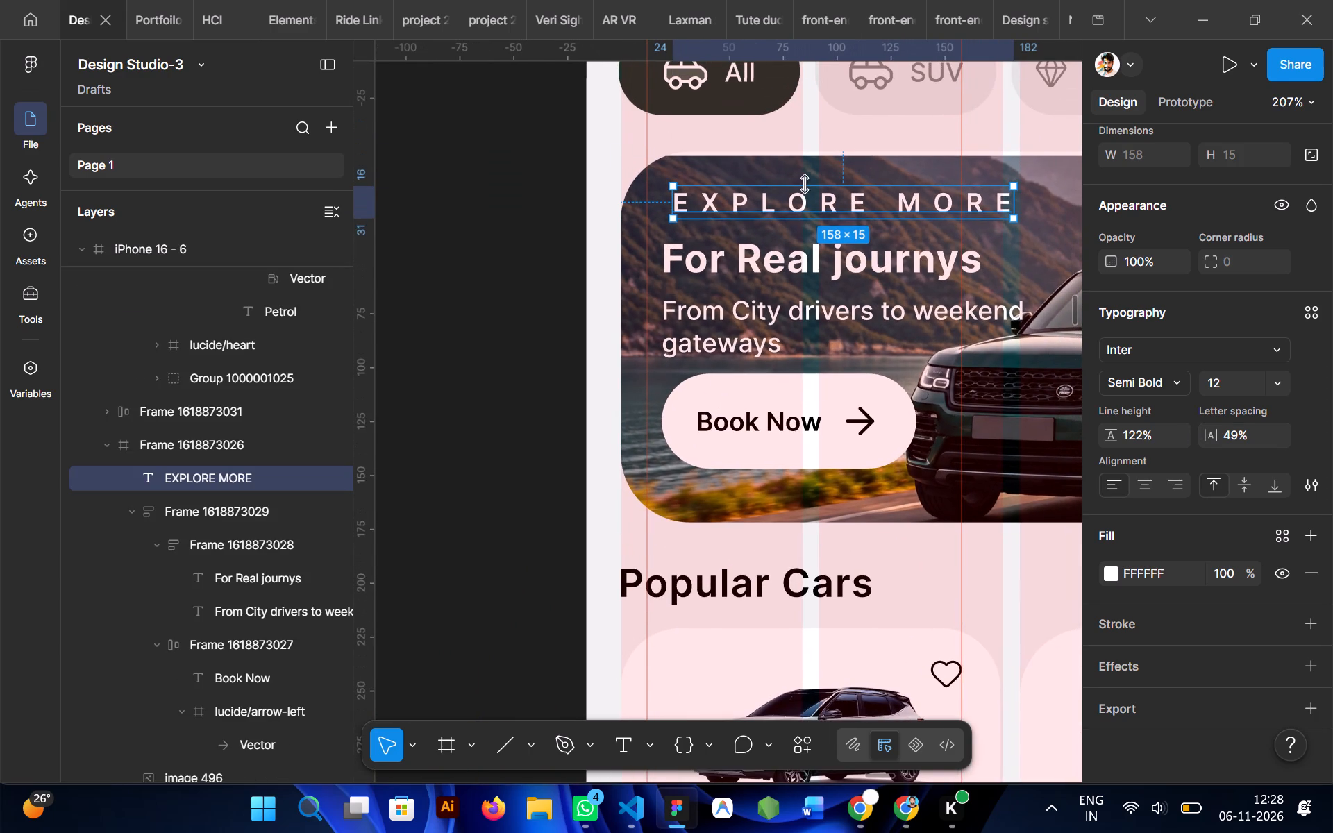
left_click_drag(785, 199, 780, 205)
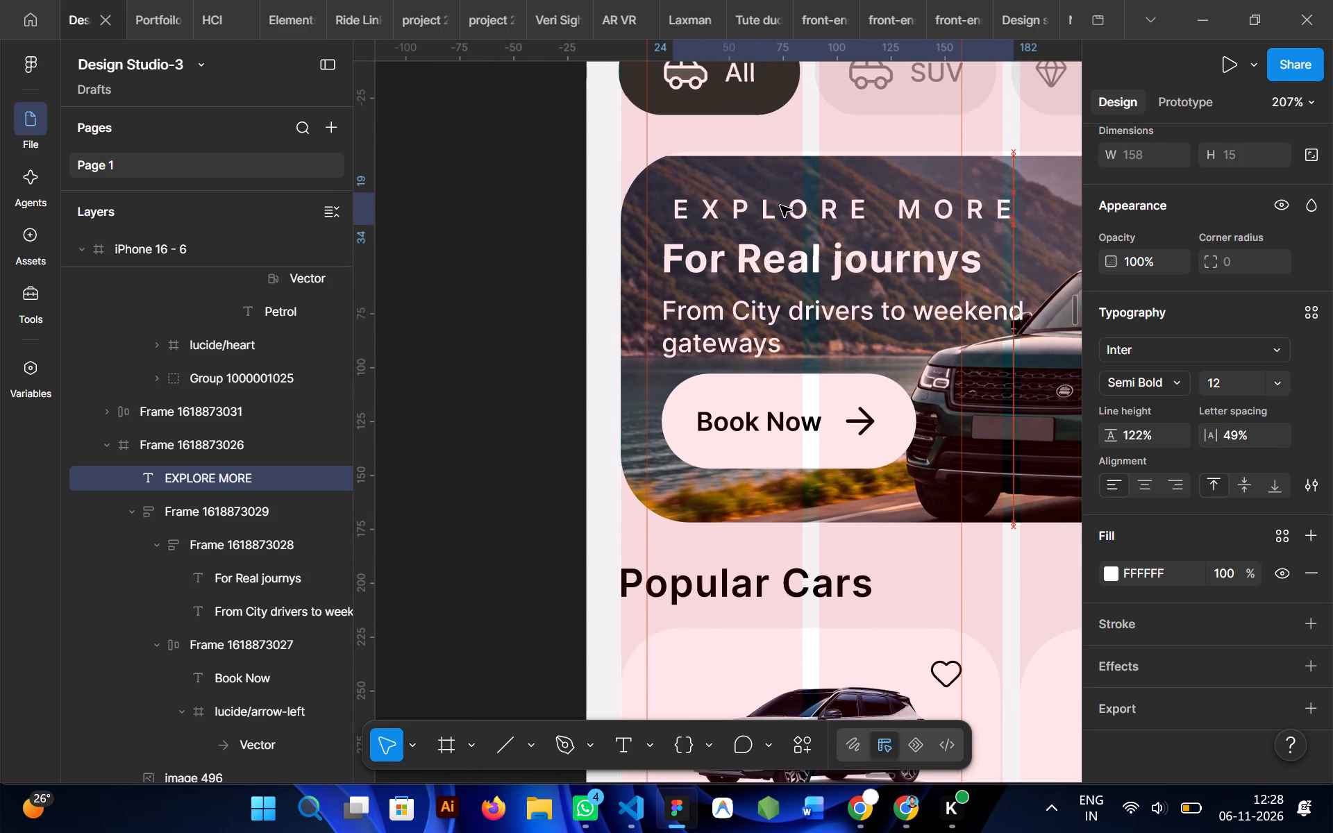
left_click_drag(780, 205, 774, 206)
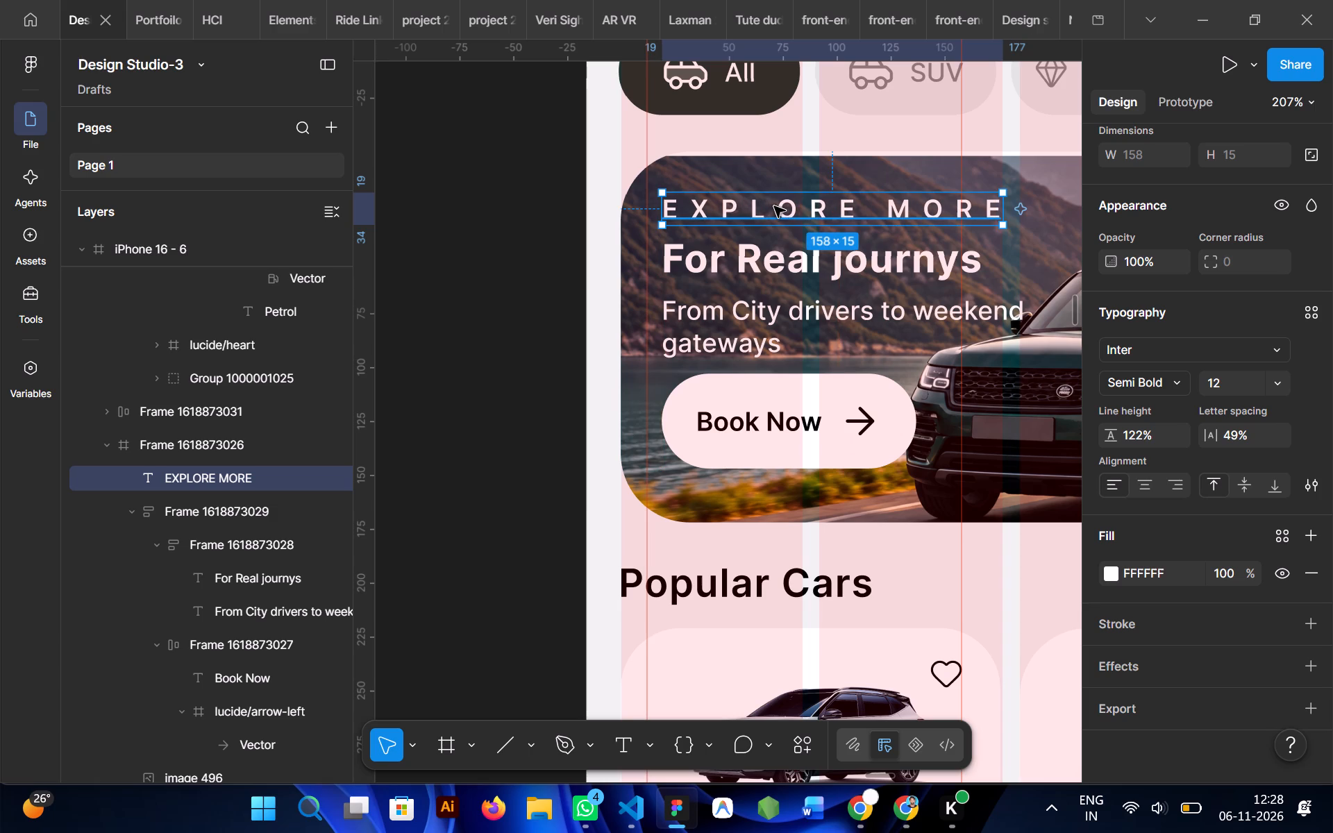
left_click(528, 292)
Set the font size of the banner's EXPLORE MORE text to 10.
scroll(528, 292, "right", 1)
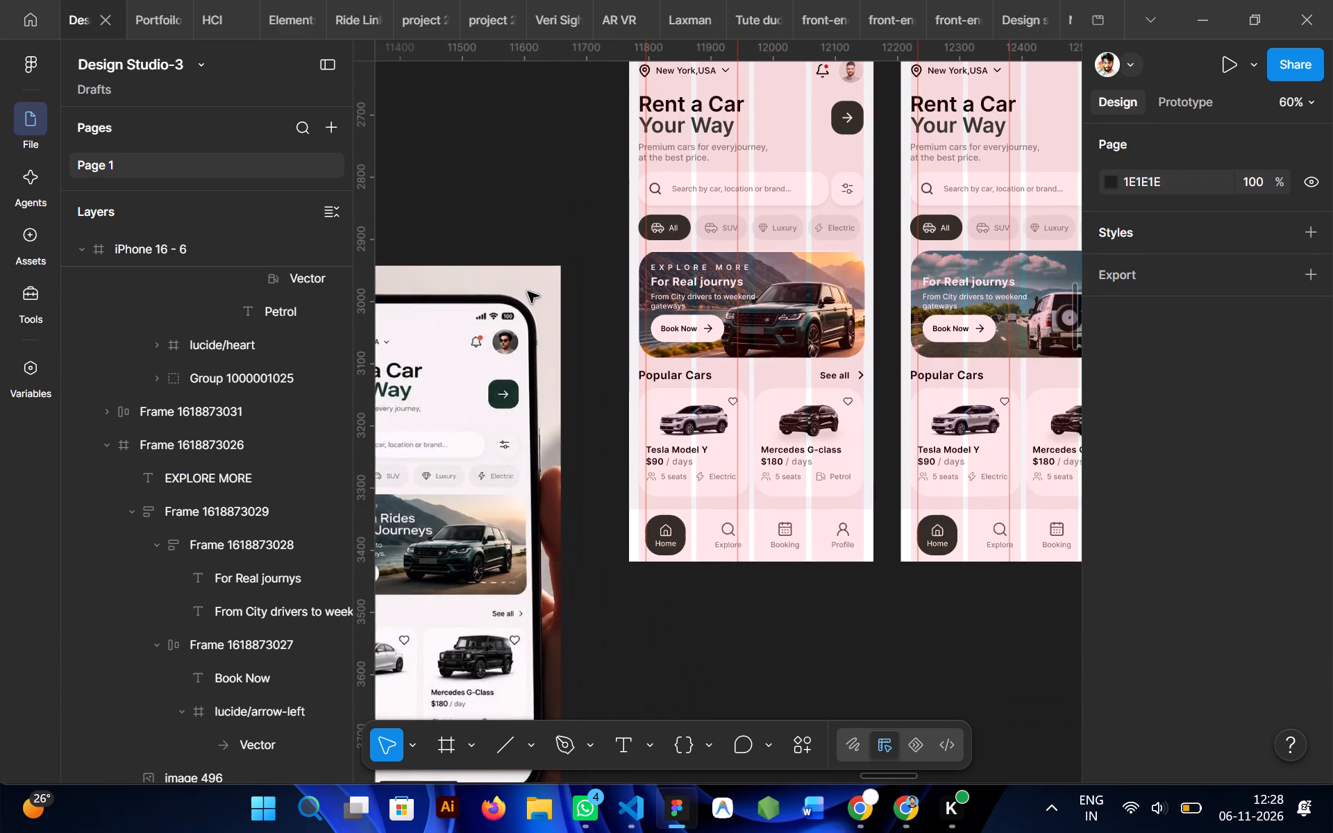
scroll(528, 292, "right", 1)
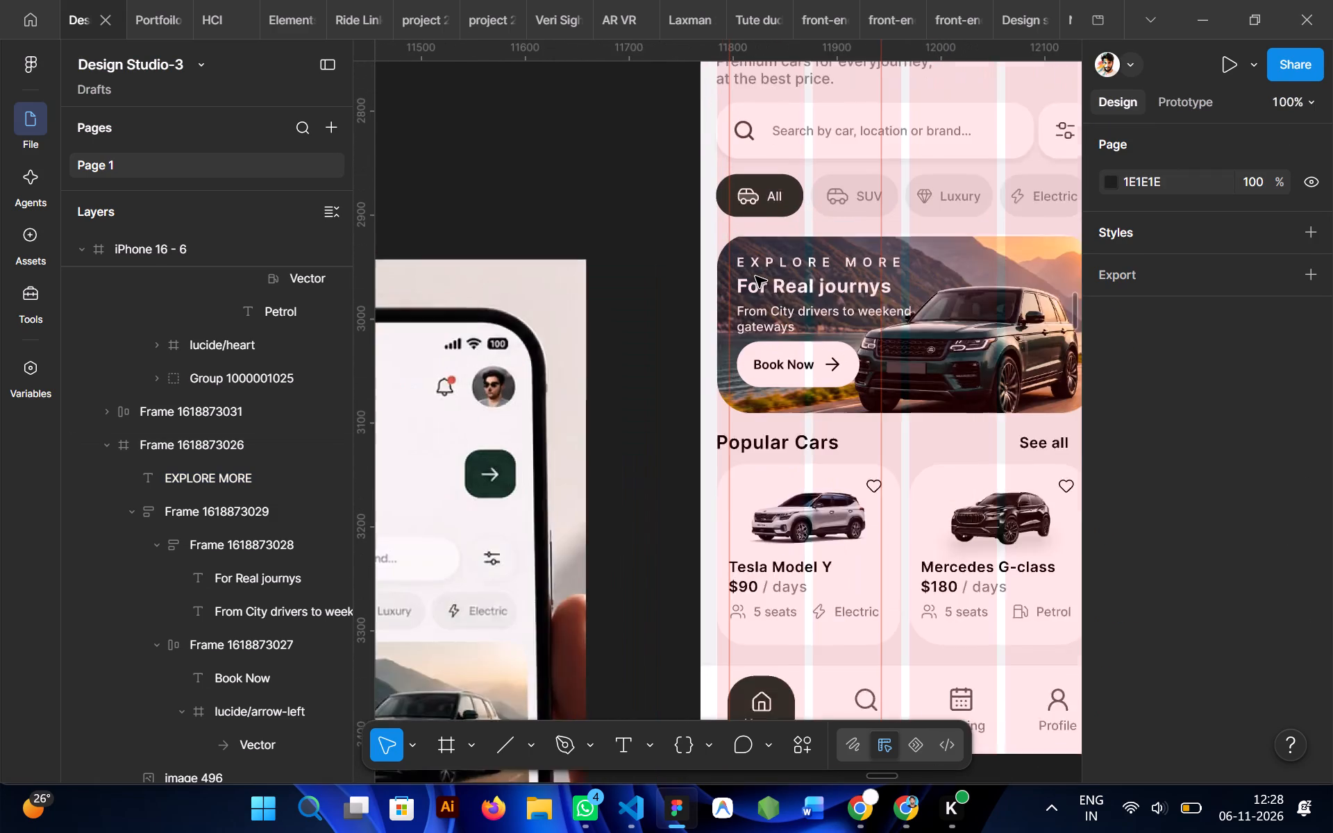
left_click(787, 260, "ctrl")
scroll(1276, 454, "down", 2)
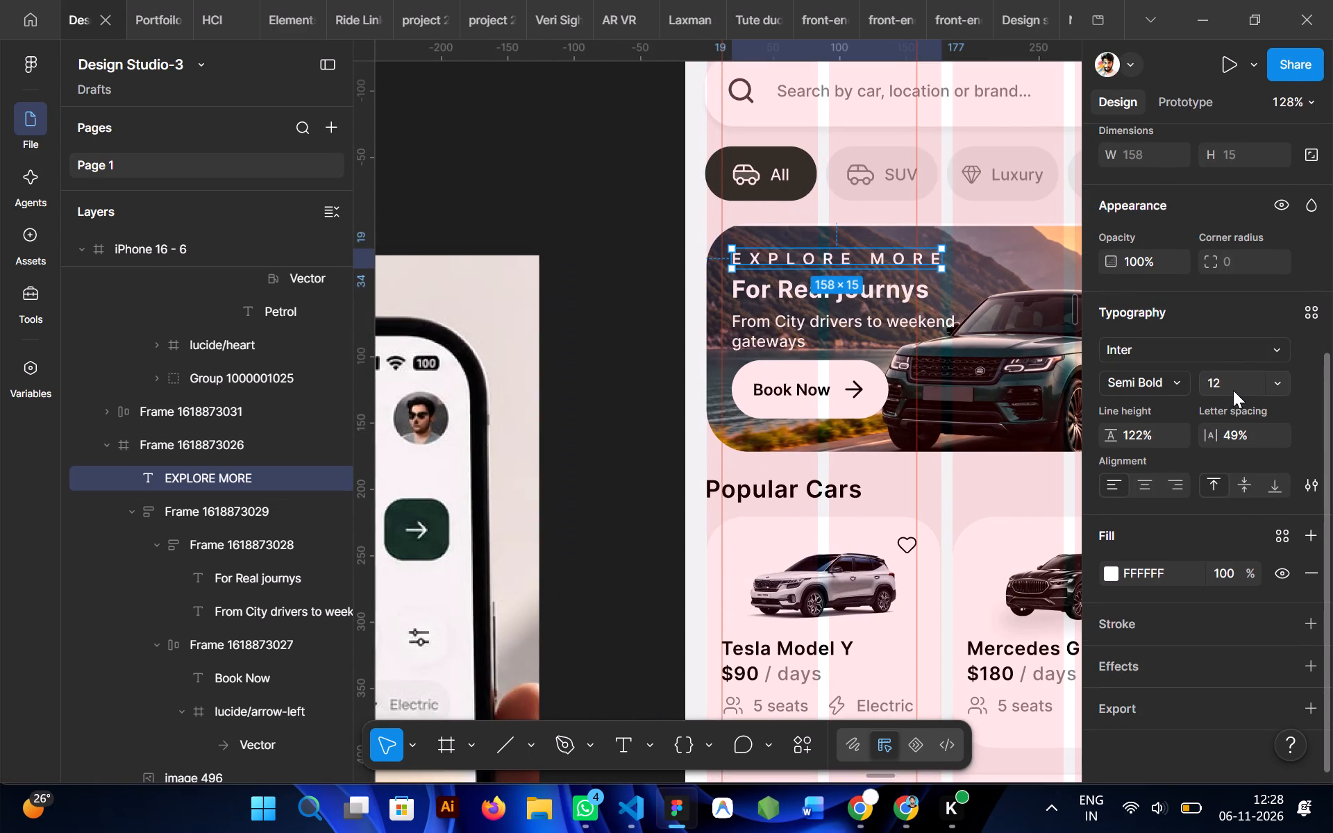
left_click(1225, 387)
type("10")
key("Return")
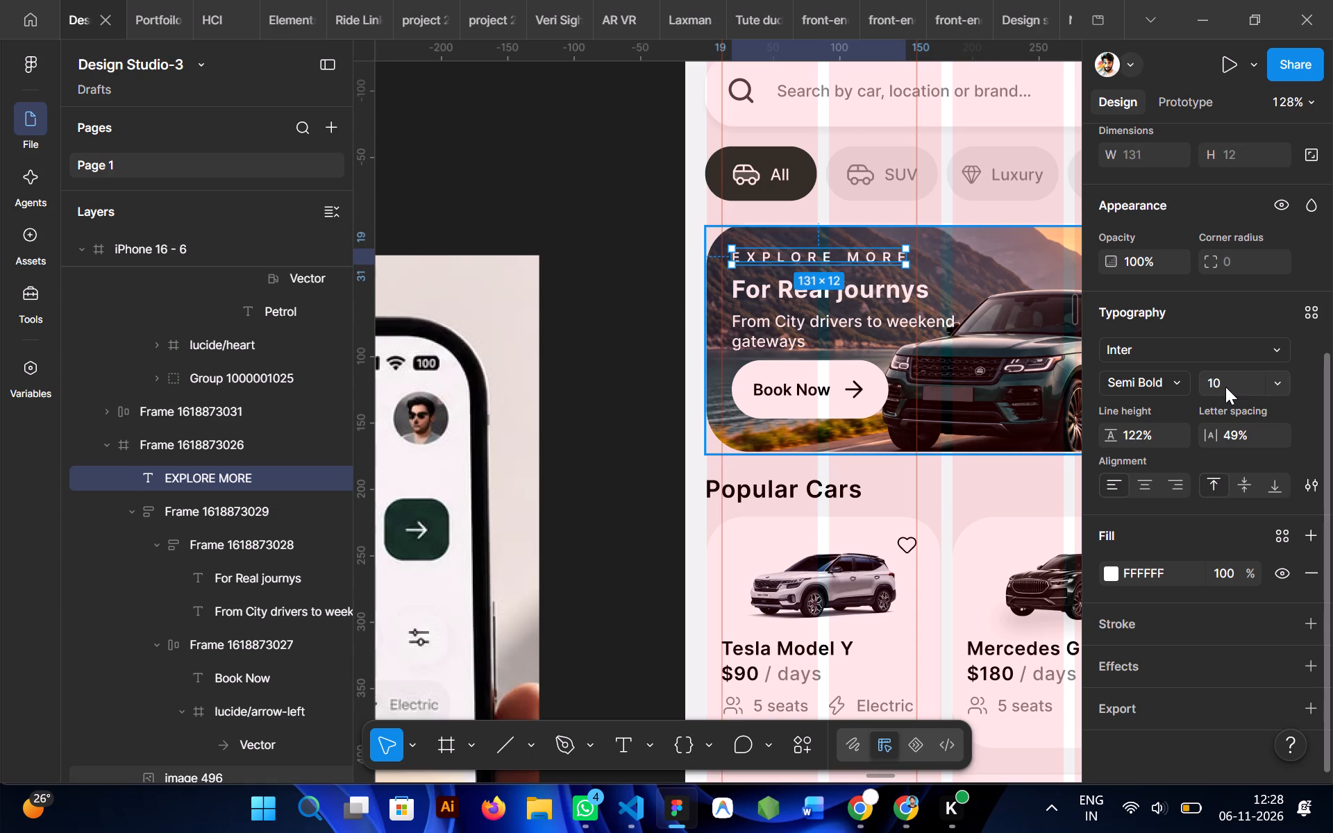
Change the EXPLORE MORE text's fill to the light grey BFBFBF.
scroll(629, 322, "right", 2)
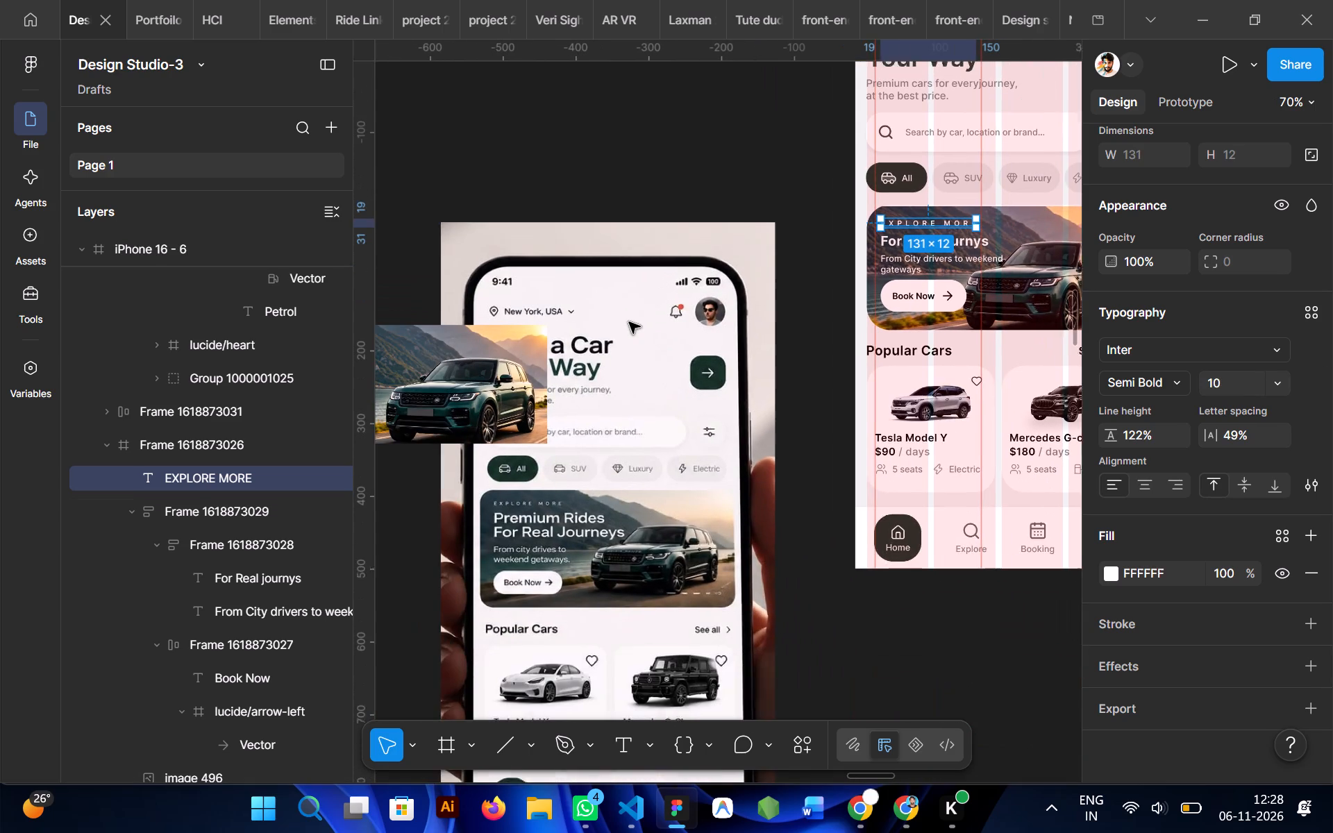
scroll(629, 322, "right", 1)
scroll(629, 322, "left", 1)
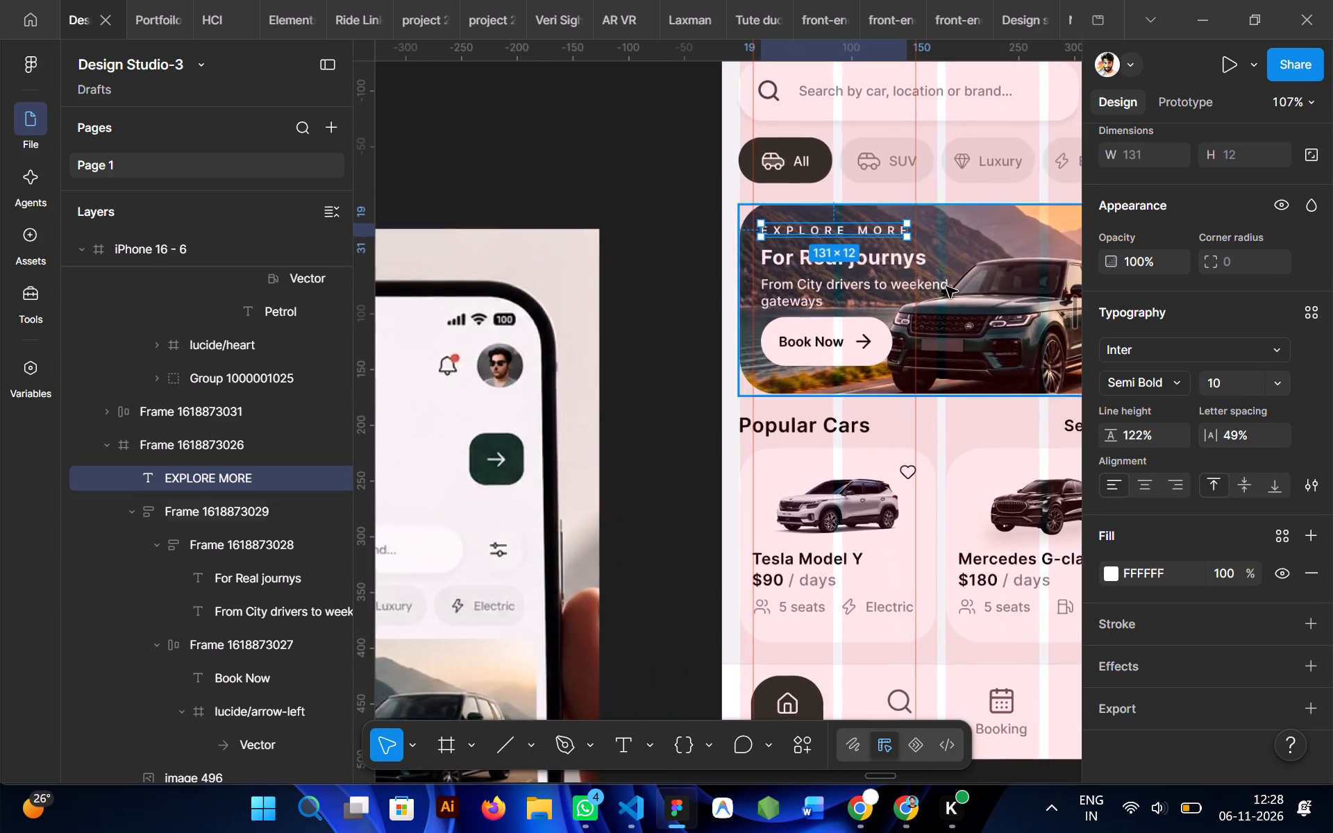
scroll(1168, 398, "down", 3)
left_click(1109, 572)
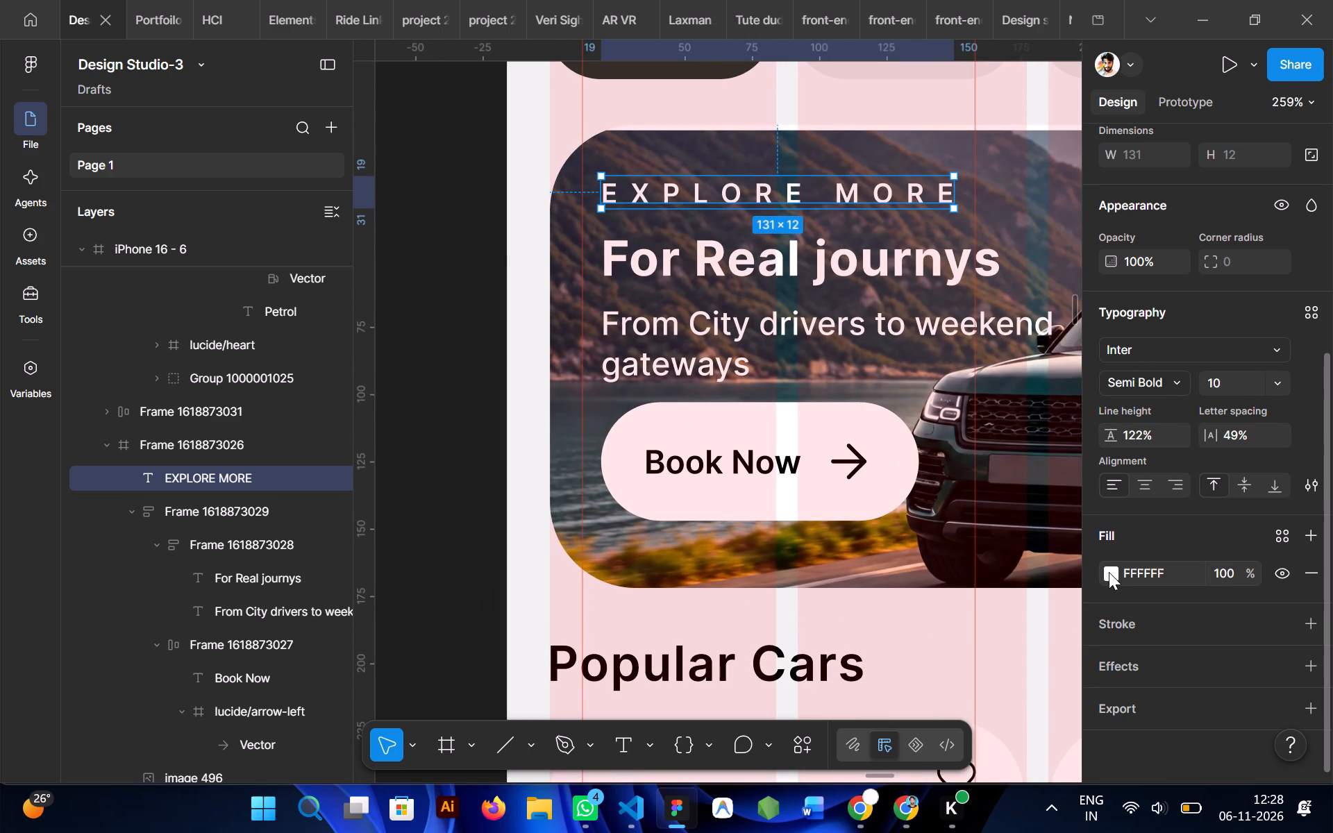
left_click_drag(852, 325, 838, 361)
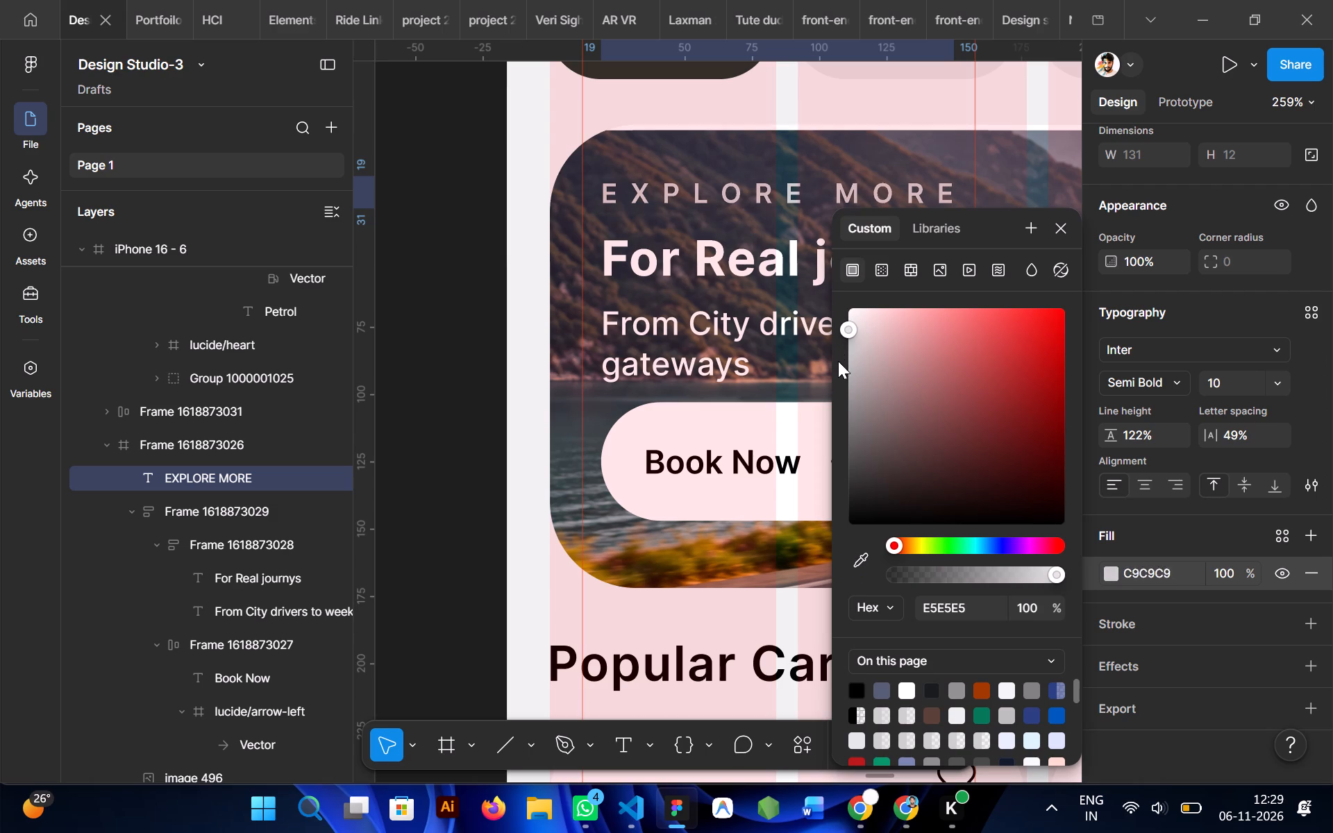
left_click_drag(838, 361, 837, 362)
left_click(750, 145, "ctrl")
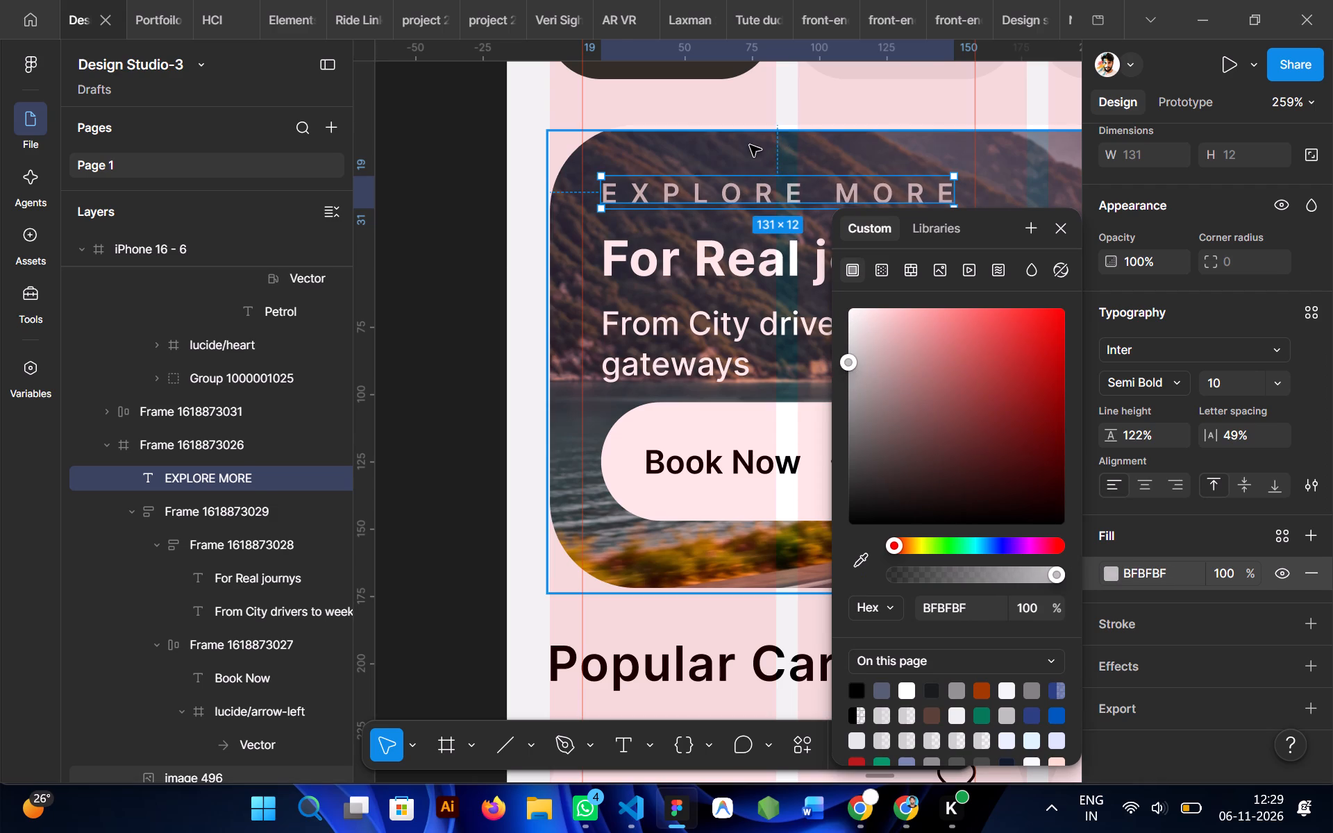
left_click(789, 126)
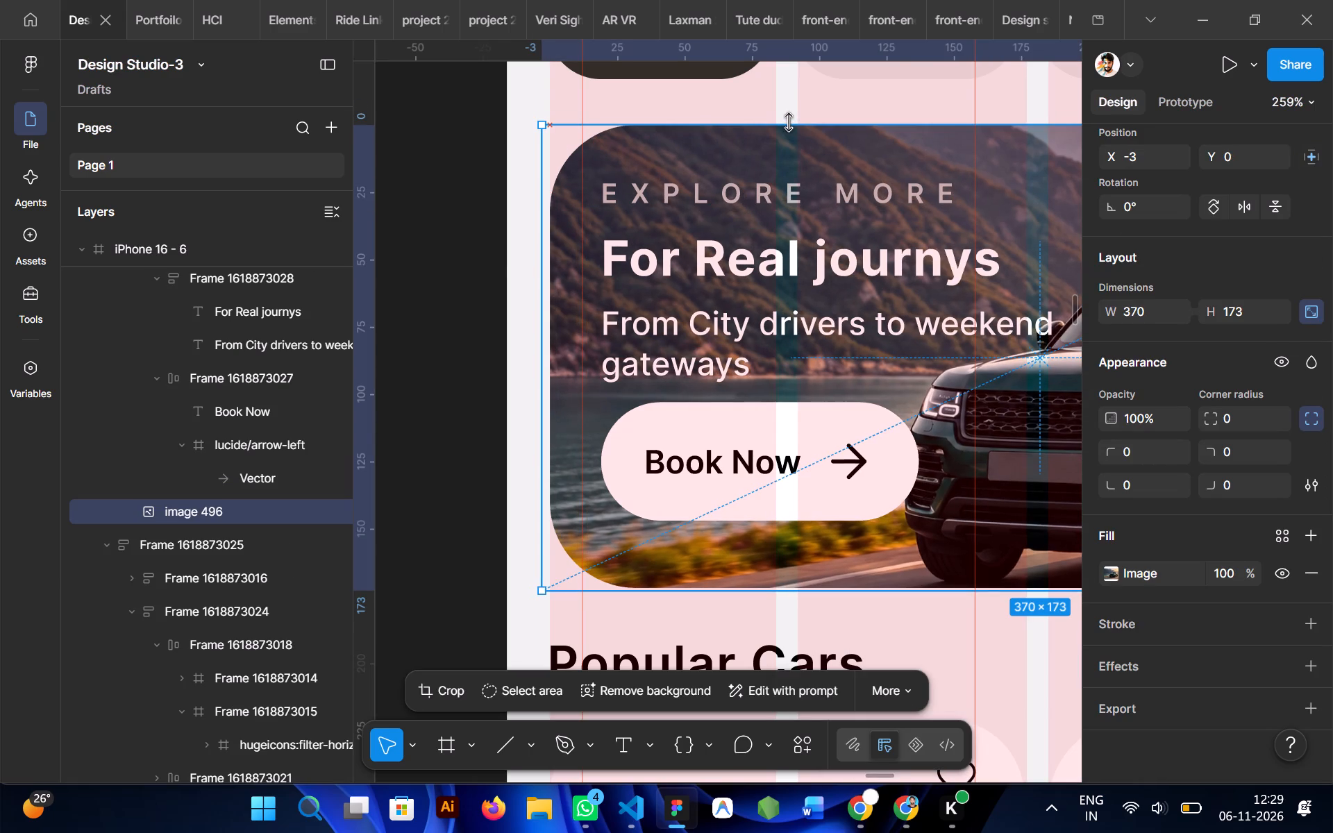
left_click(588, 270)
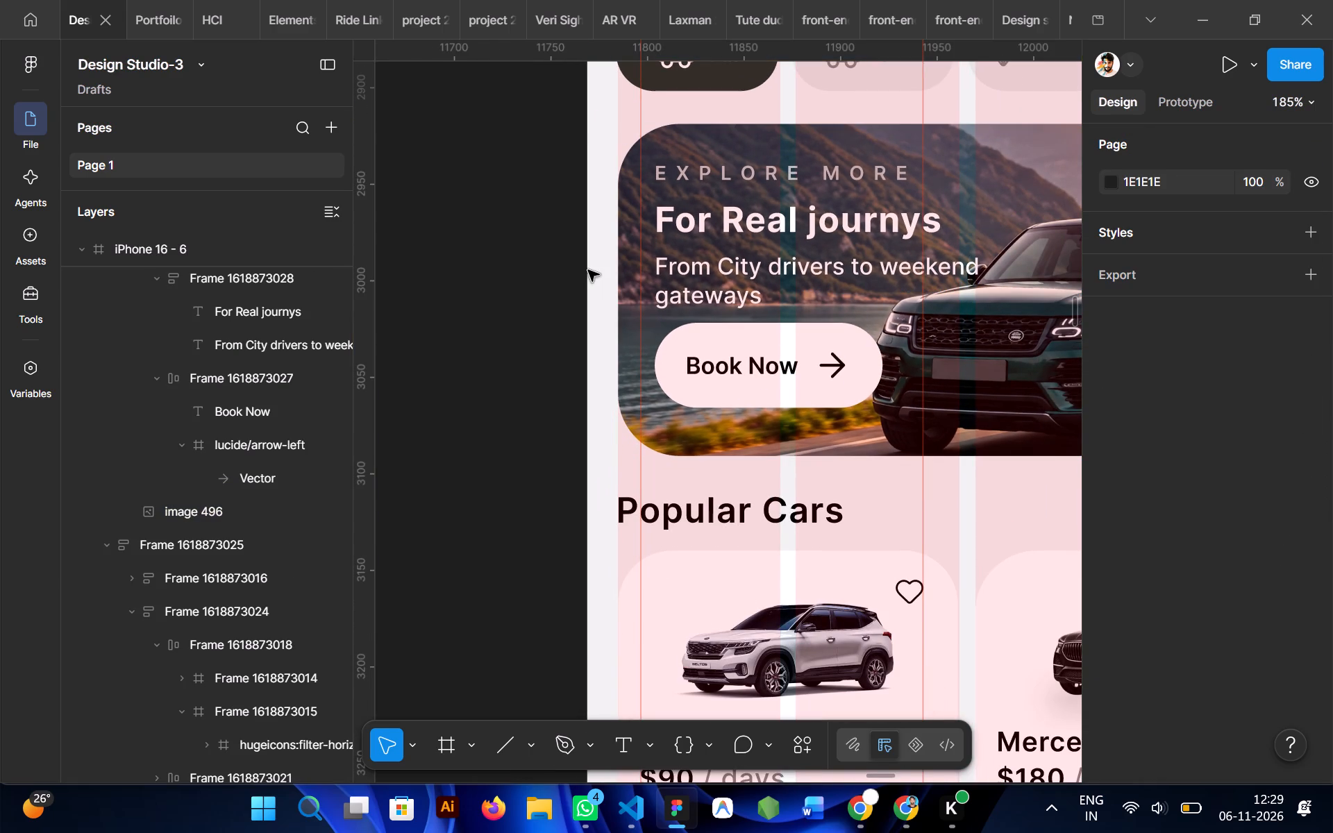
Nudge the EXPLORE MORE text down to Y 26, closer to the For Real journys heading.
left_click(730, 187, "ctrl")
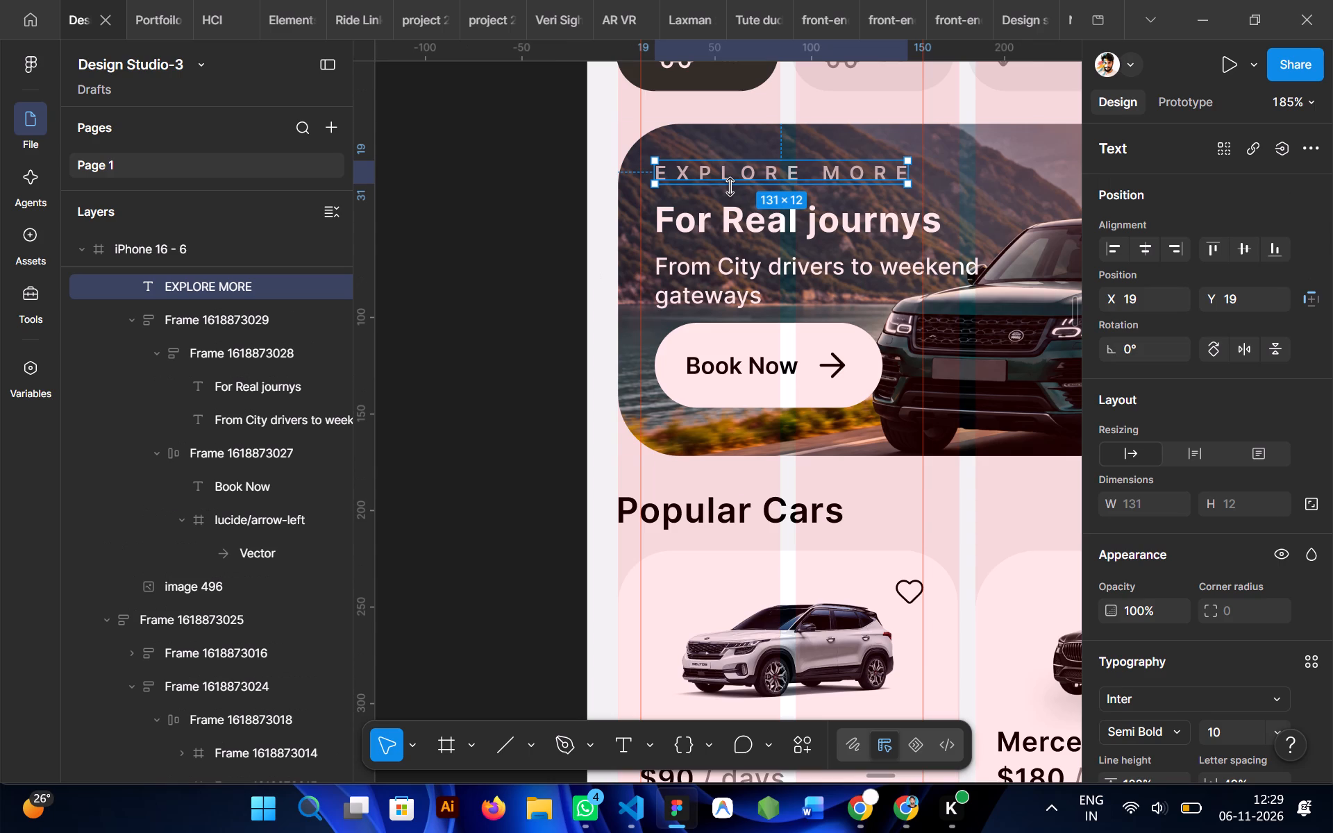
key("Down")
key("Down")
key("Down")
key("Down")
key("Down")
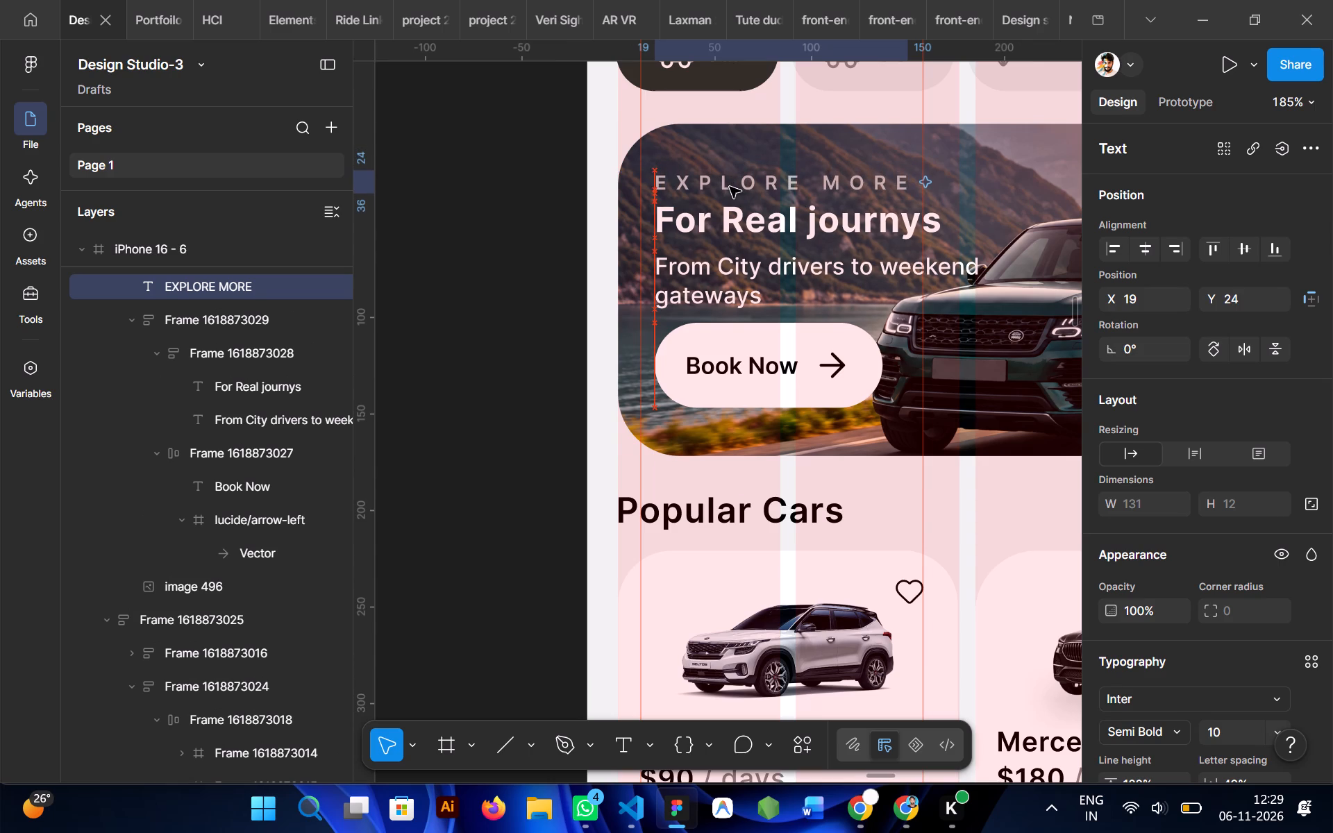
key("Down")
key("Down")
key("Down")
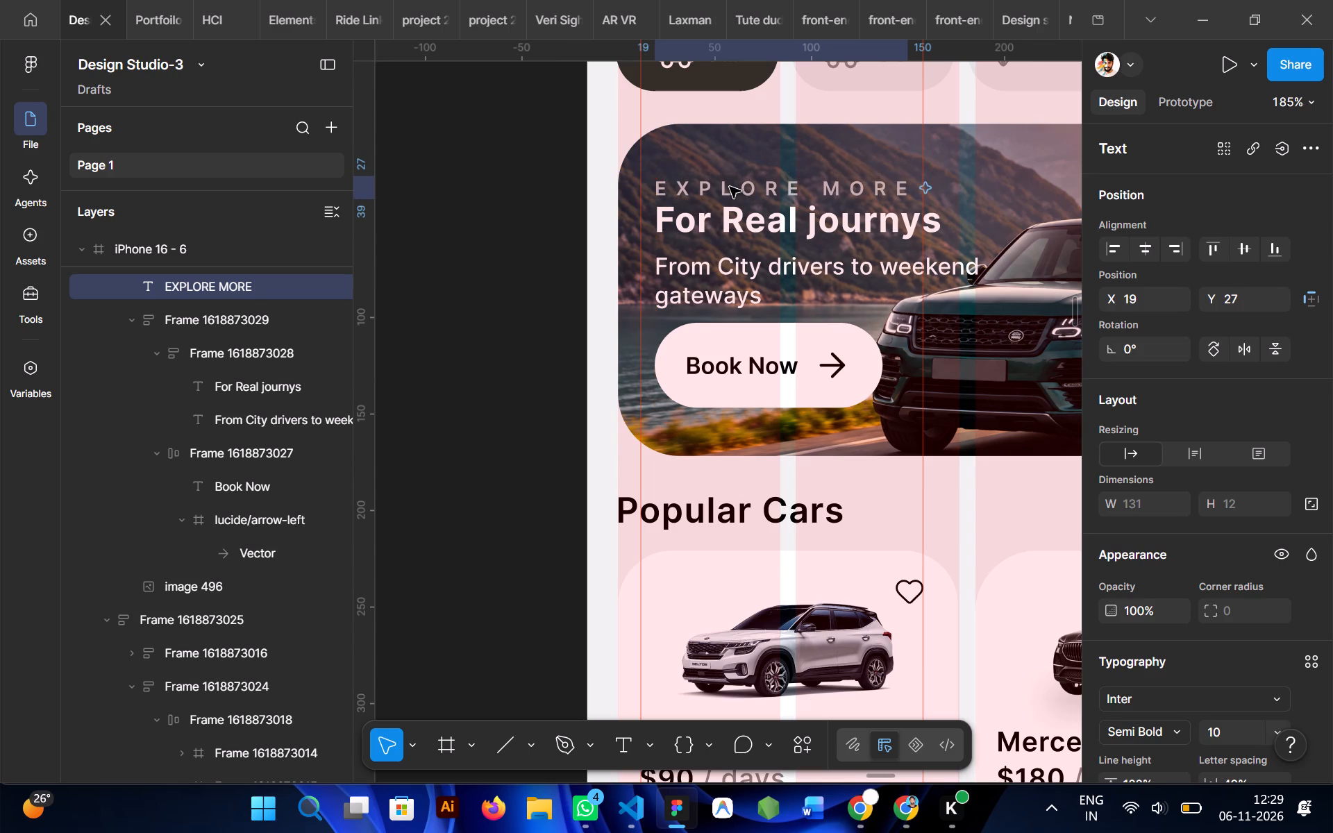
key("Up")
left_click(508, 287)
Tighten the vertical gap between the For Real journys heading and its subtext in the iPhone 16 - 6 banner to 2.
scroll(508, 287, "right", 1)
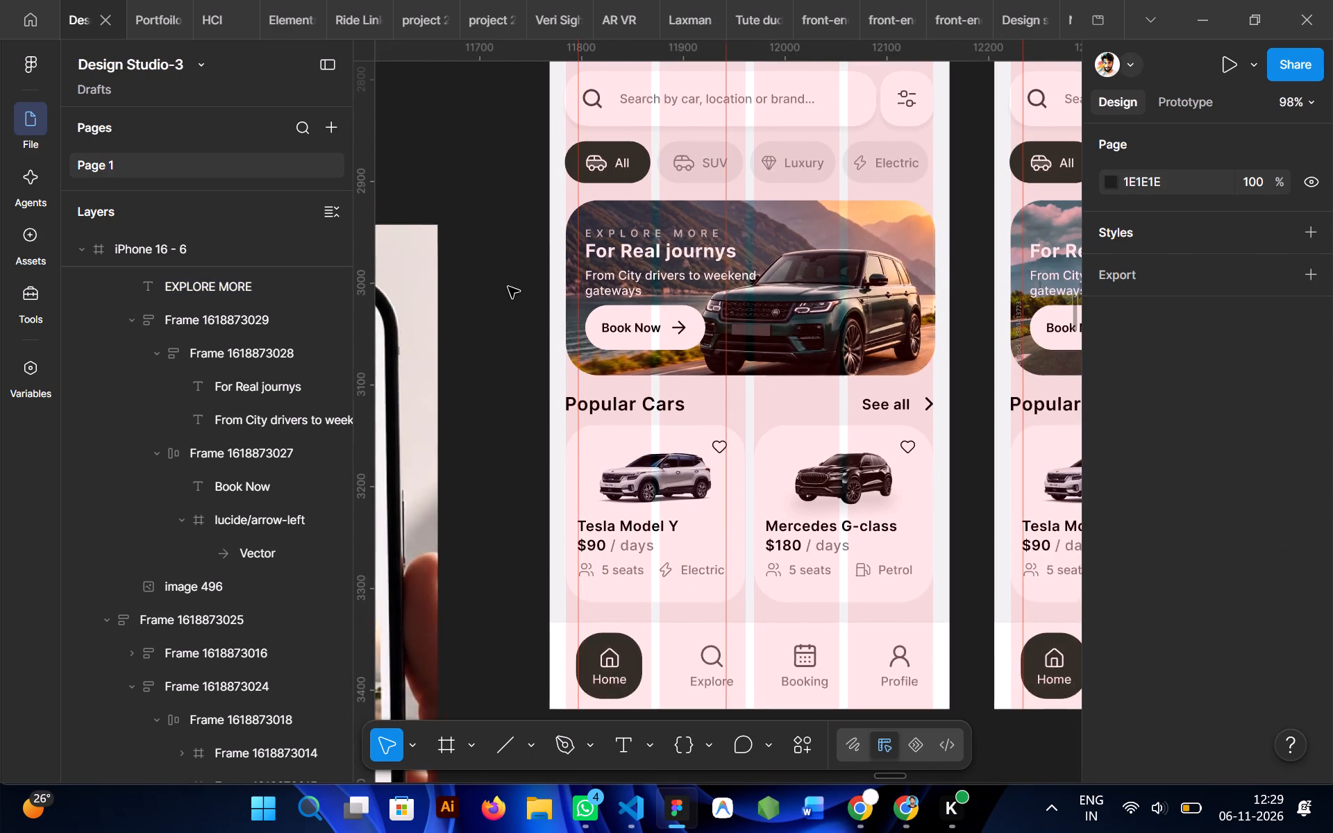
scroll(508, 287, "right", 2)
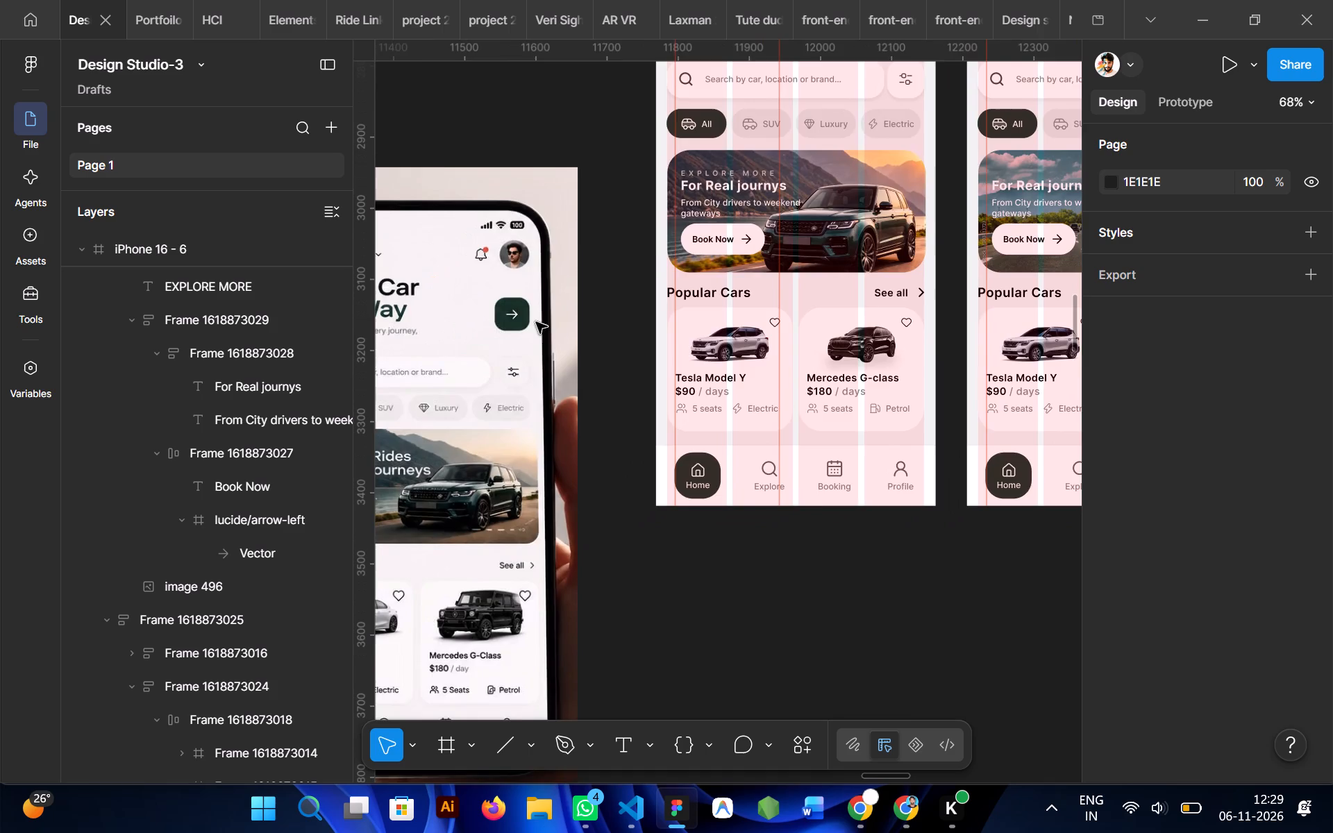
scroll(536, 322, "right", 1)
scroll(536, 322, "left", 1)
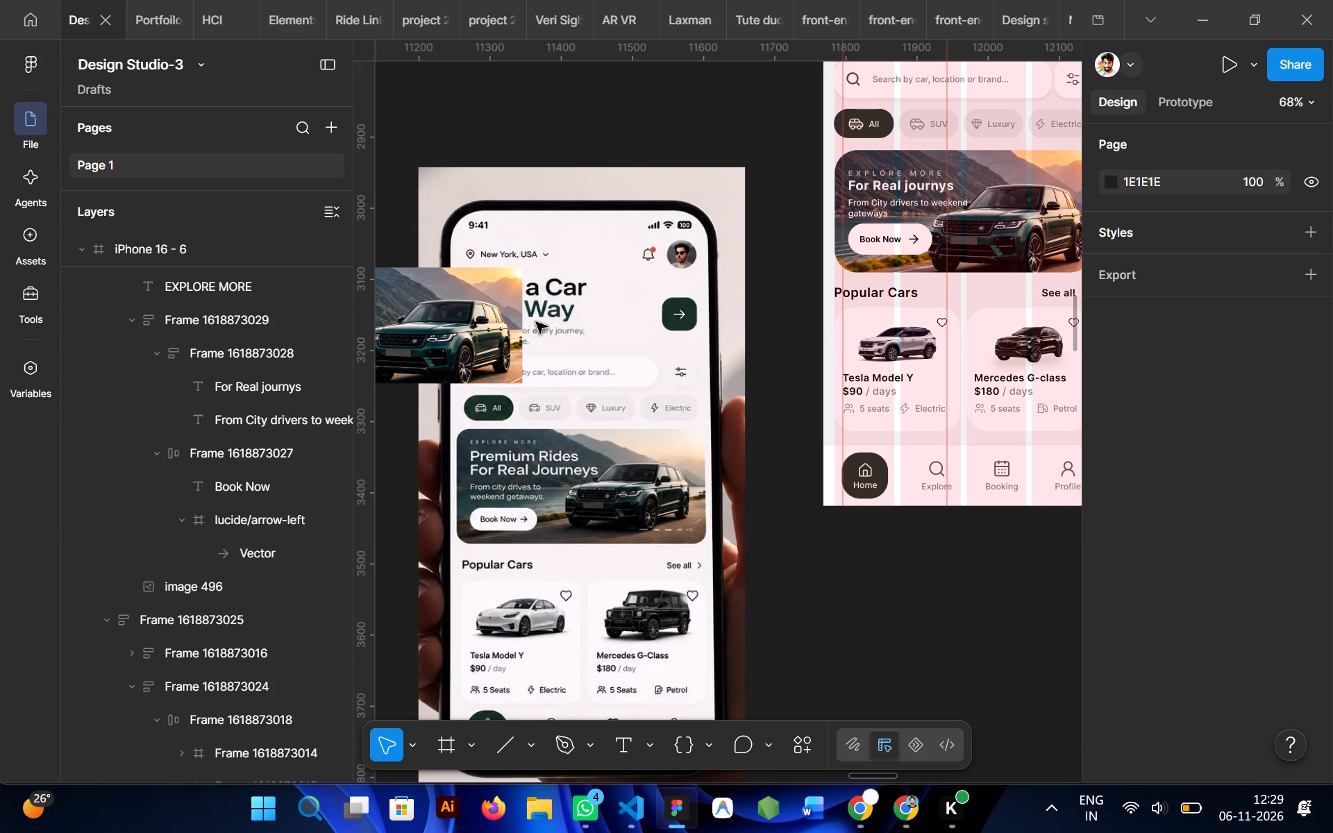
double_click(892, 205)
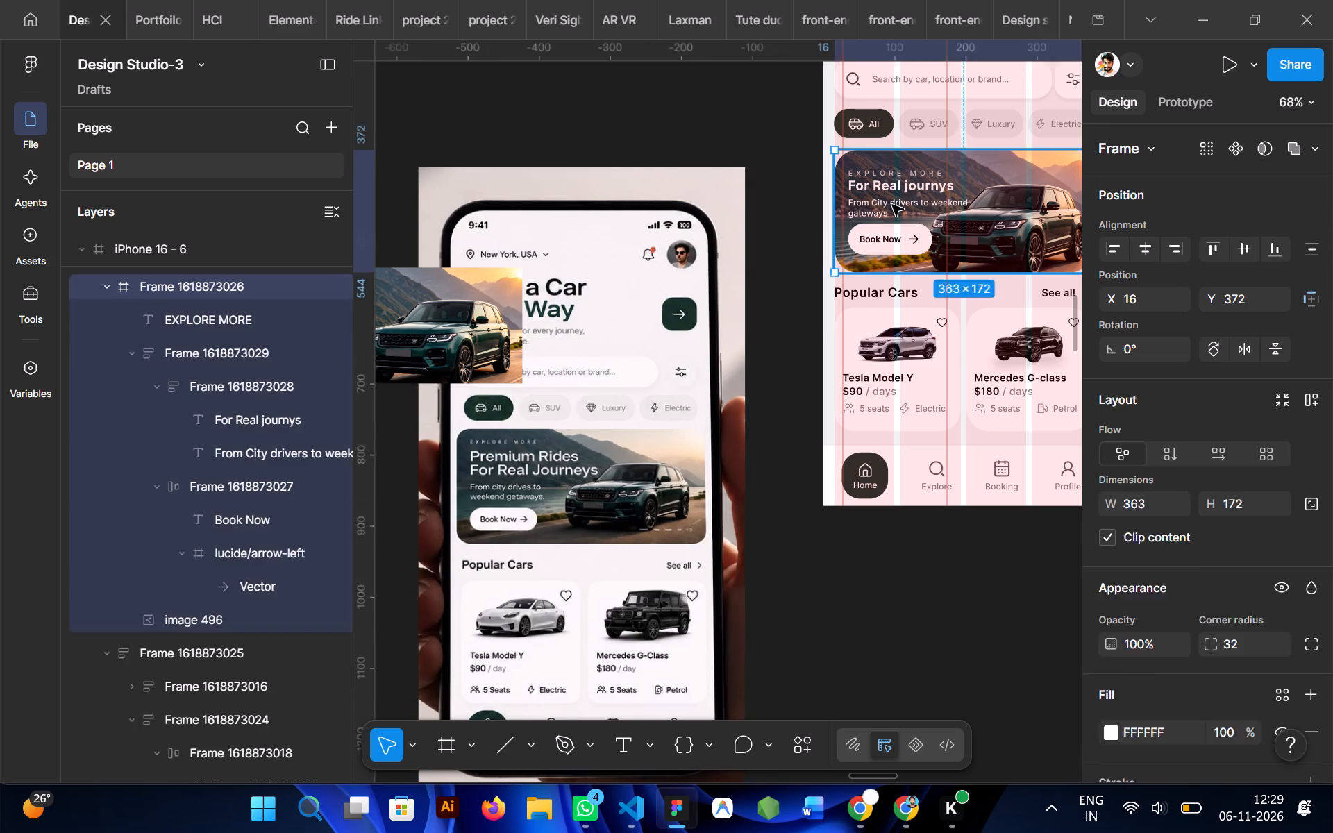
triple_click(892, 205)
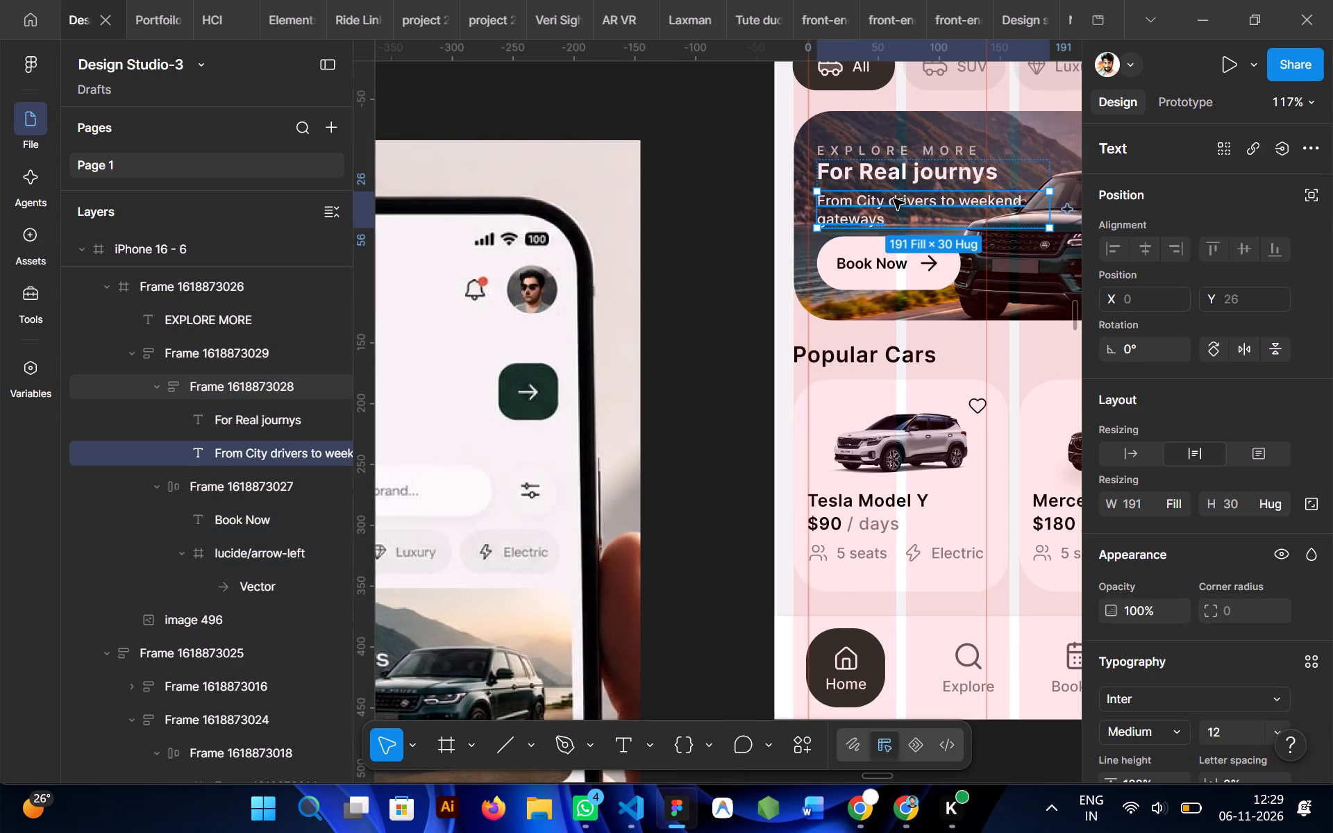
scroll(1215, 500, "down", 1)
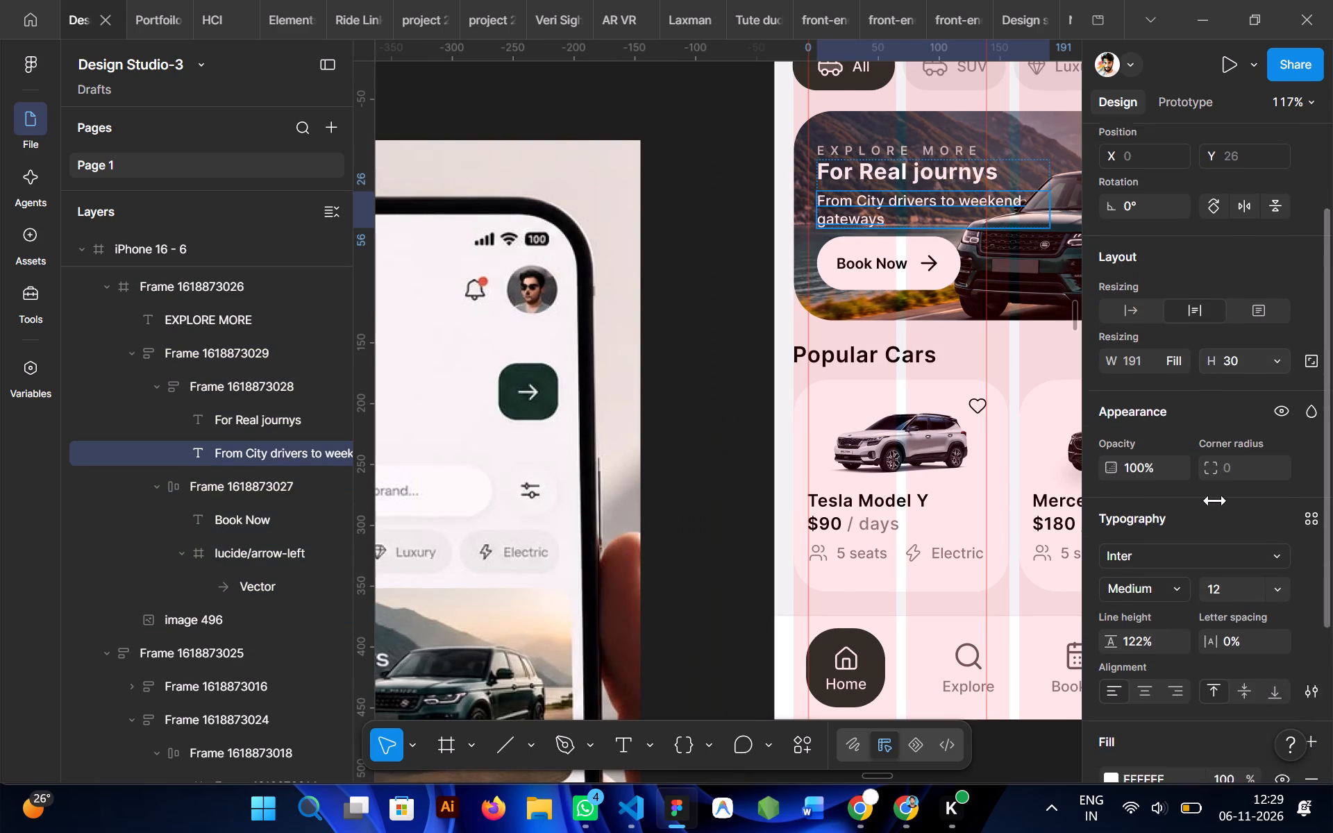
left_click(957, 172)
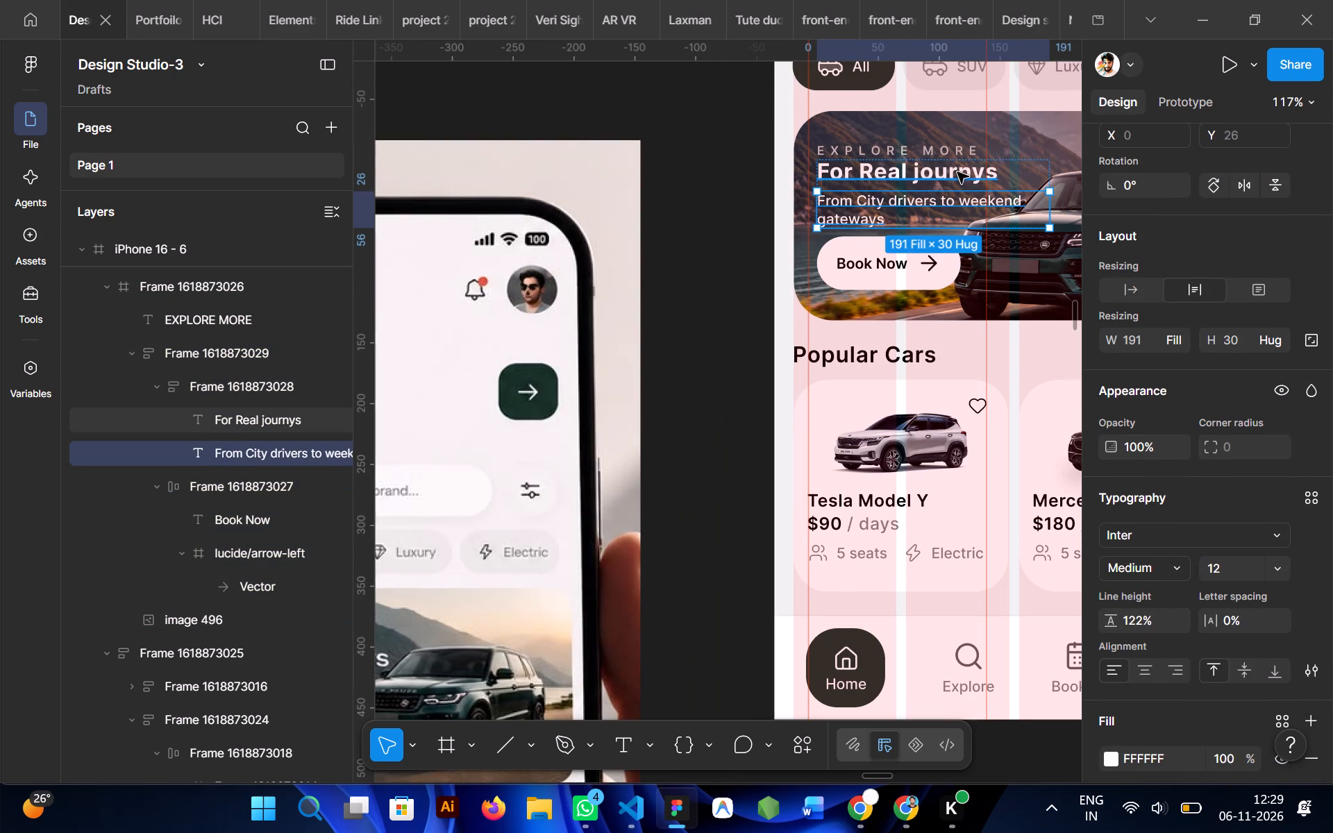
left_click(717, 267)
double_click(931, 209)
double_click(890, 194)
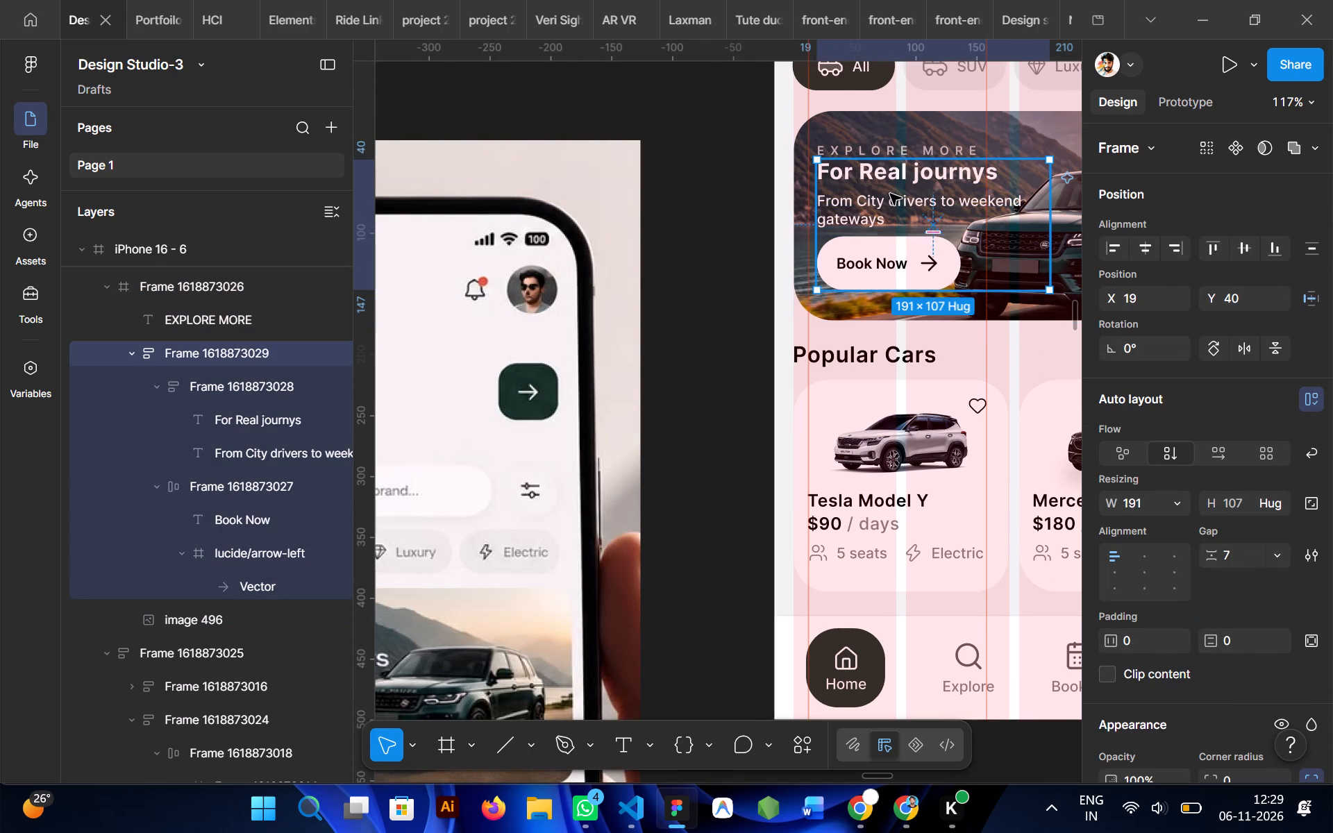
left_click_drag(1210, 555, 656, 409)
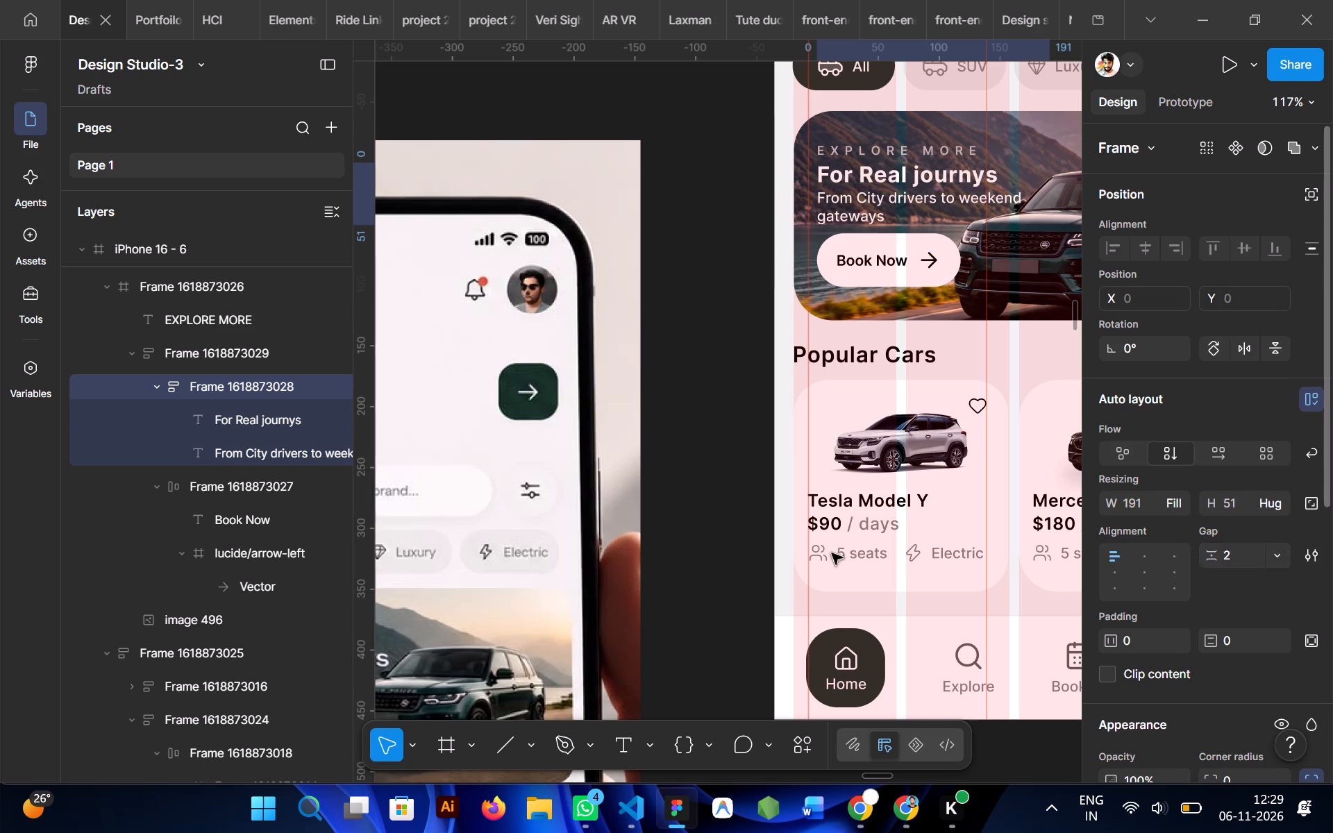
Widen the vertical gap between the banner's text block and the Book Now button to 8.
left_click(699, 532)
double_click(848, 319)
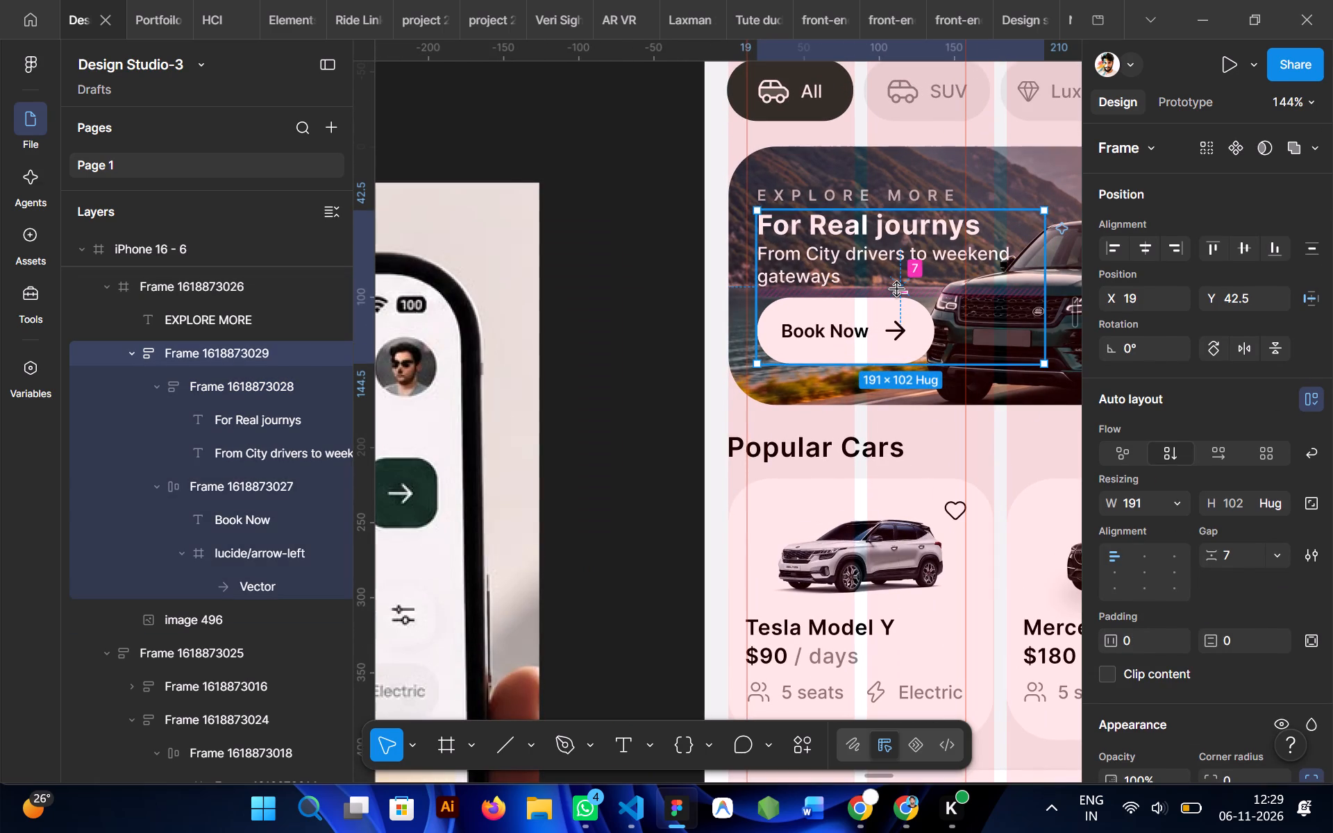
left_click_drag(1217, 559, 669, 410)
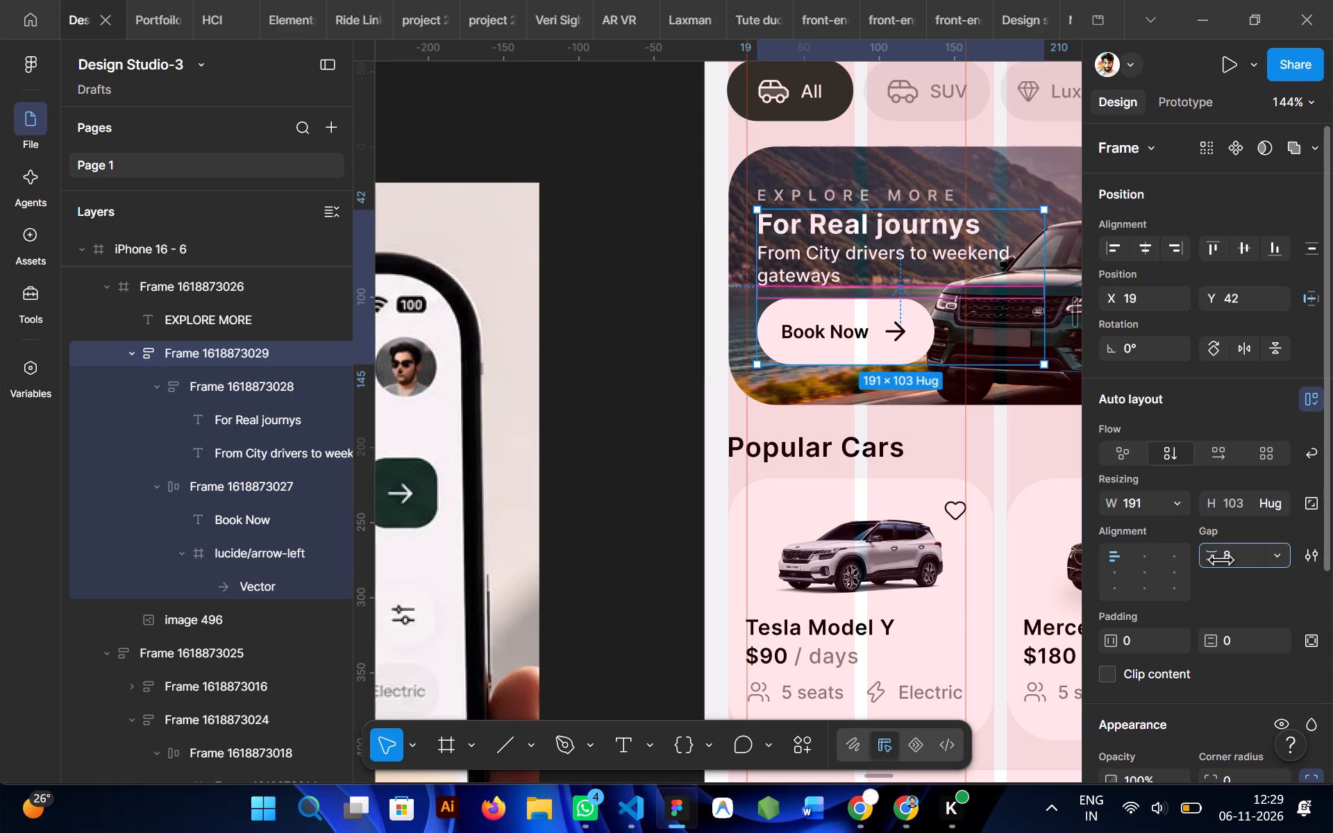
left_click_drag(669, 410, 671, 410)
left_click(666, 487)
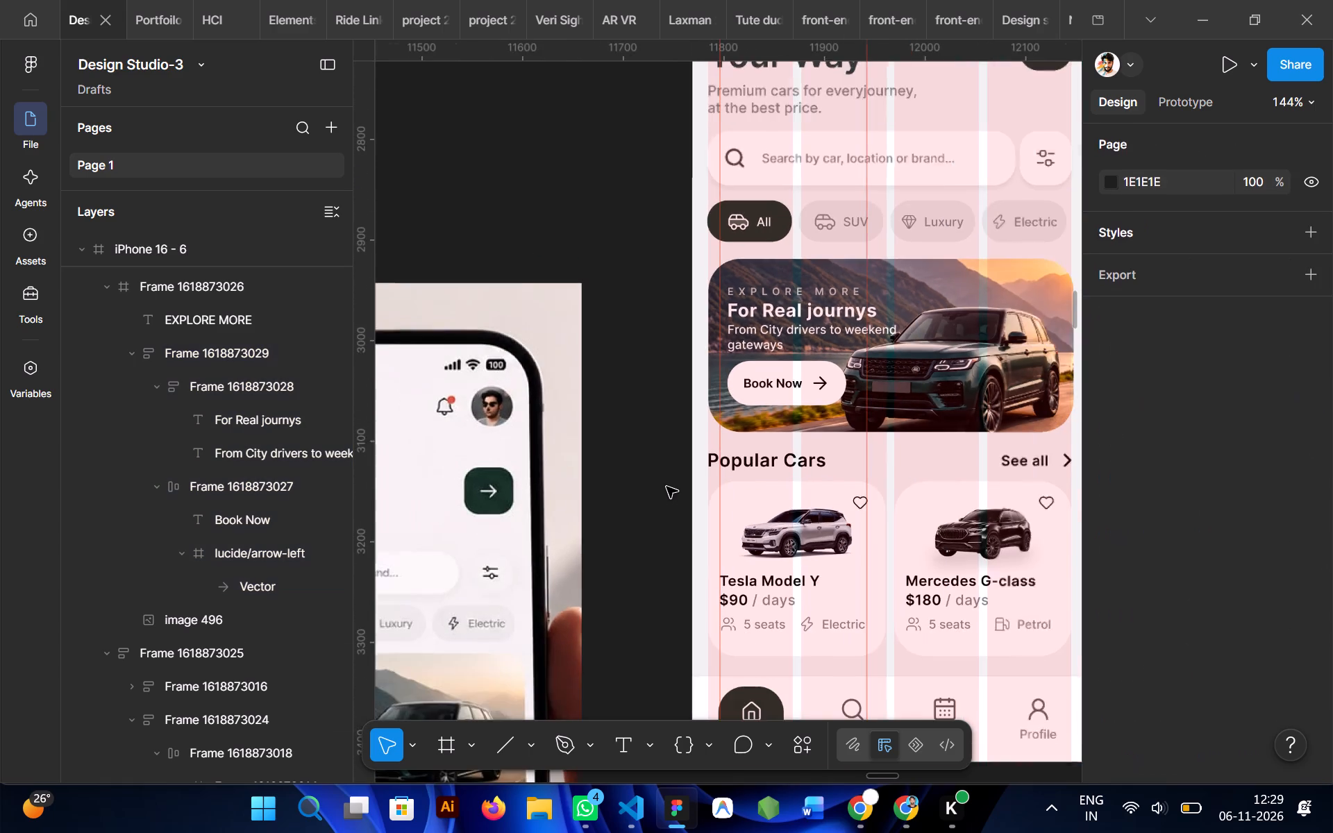
Preview the iPhone 16 - 6 and iPhone 16 - 2 home screens in turn to compare their banners.
scroll(666, 487, "down", 1)
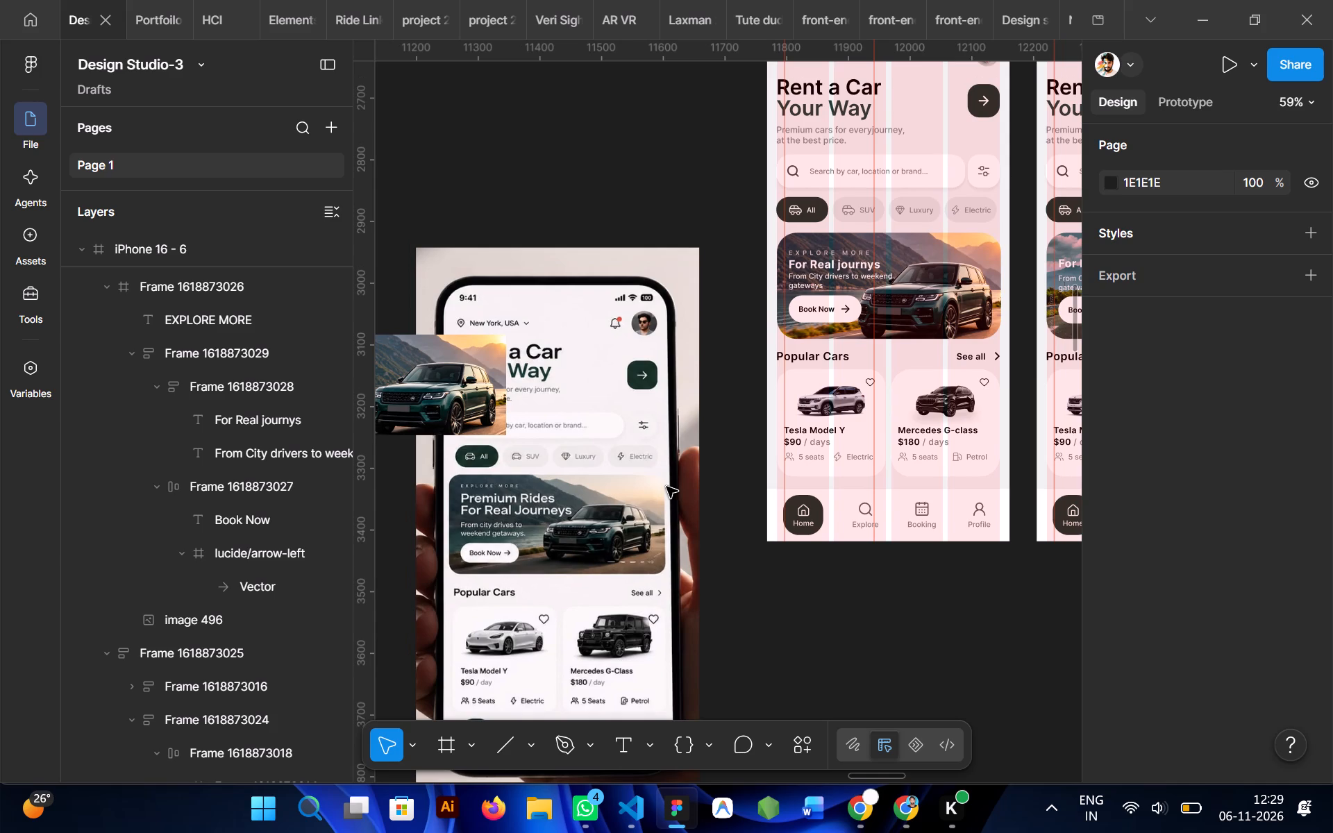
left_click(853, 271)
key("shift+space")
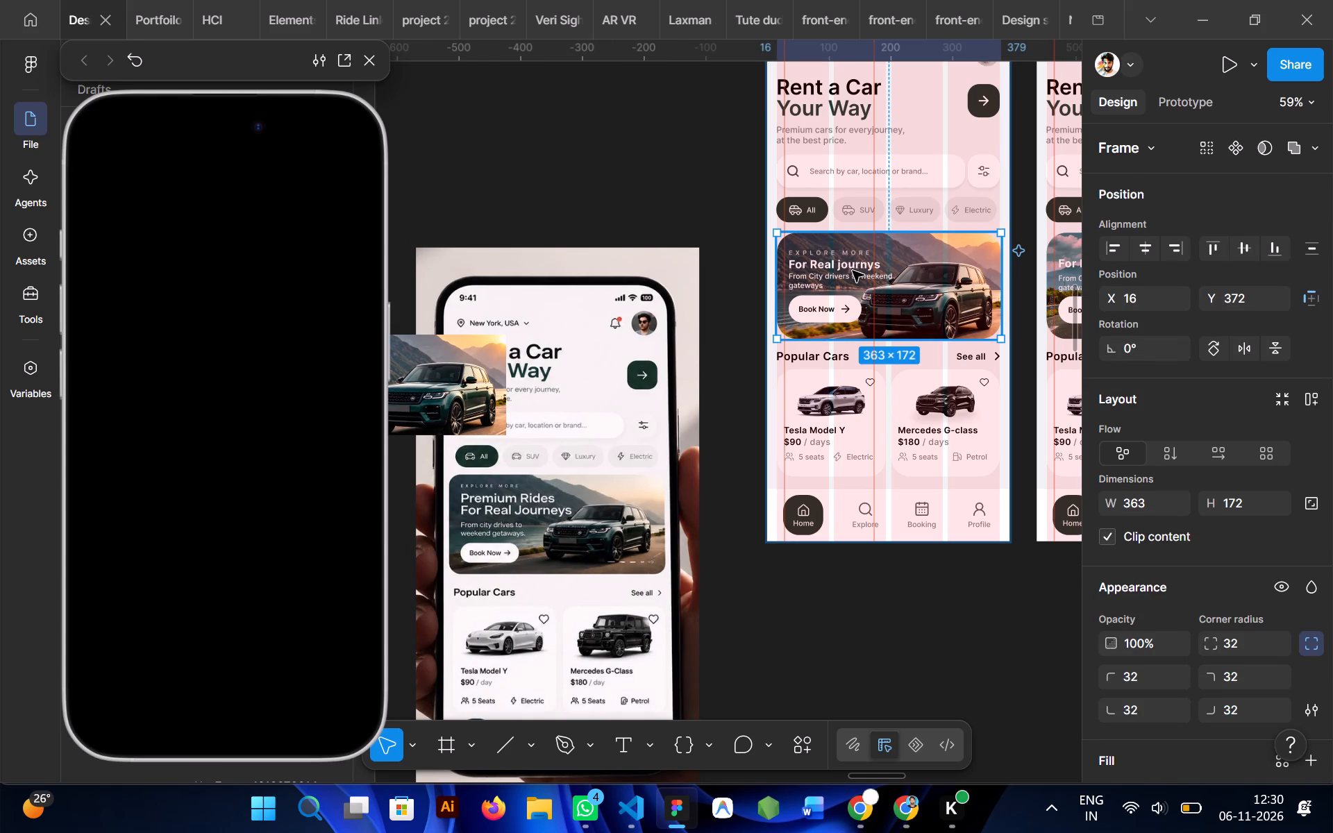
scroll(624, 315, "left", 2)
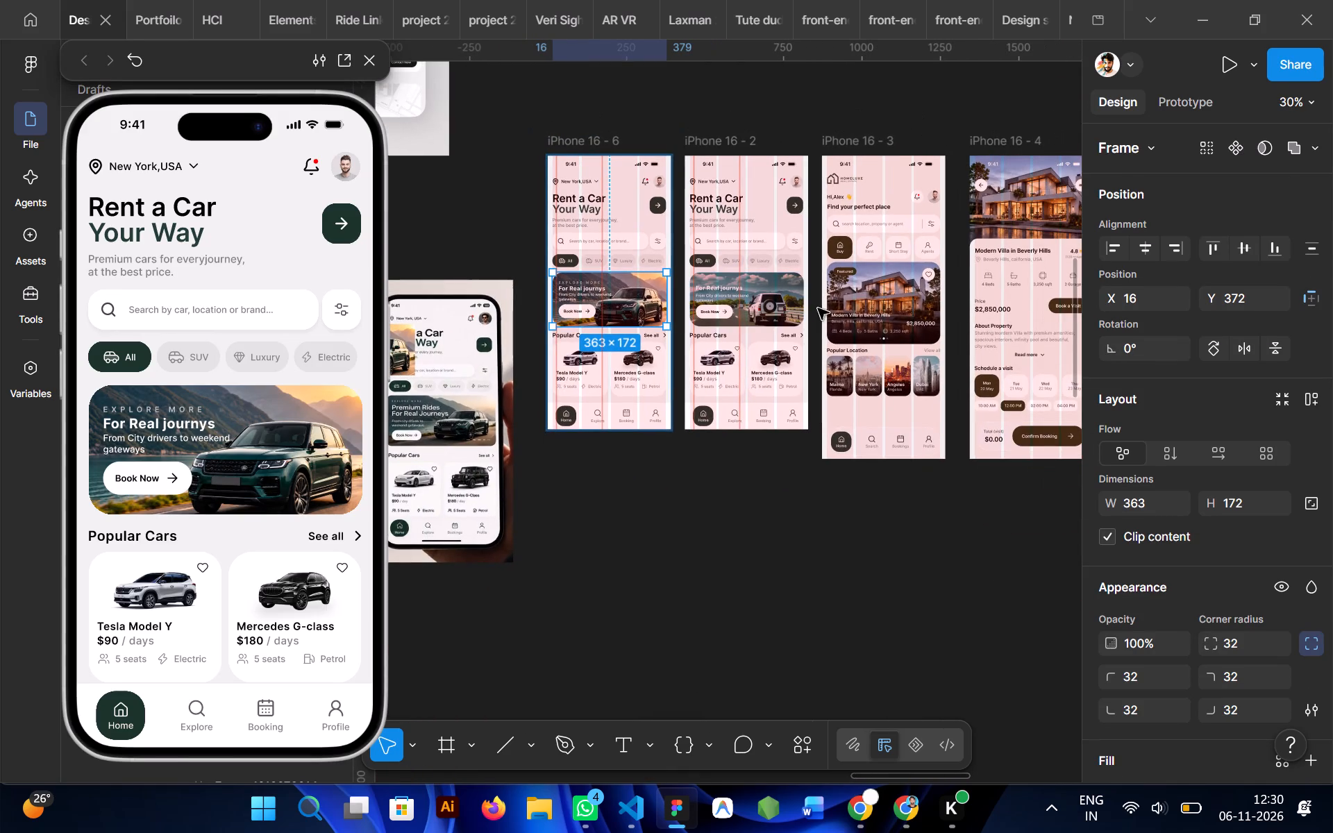
left_click(735, 303)
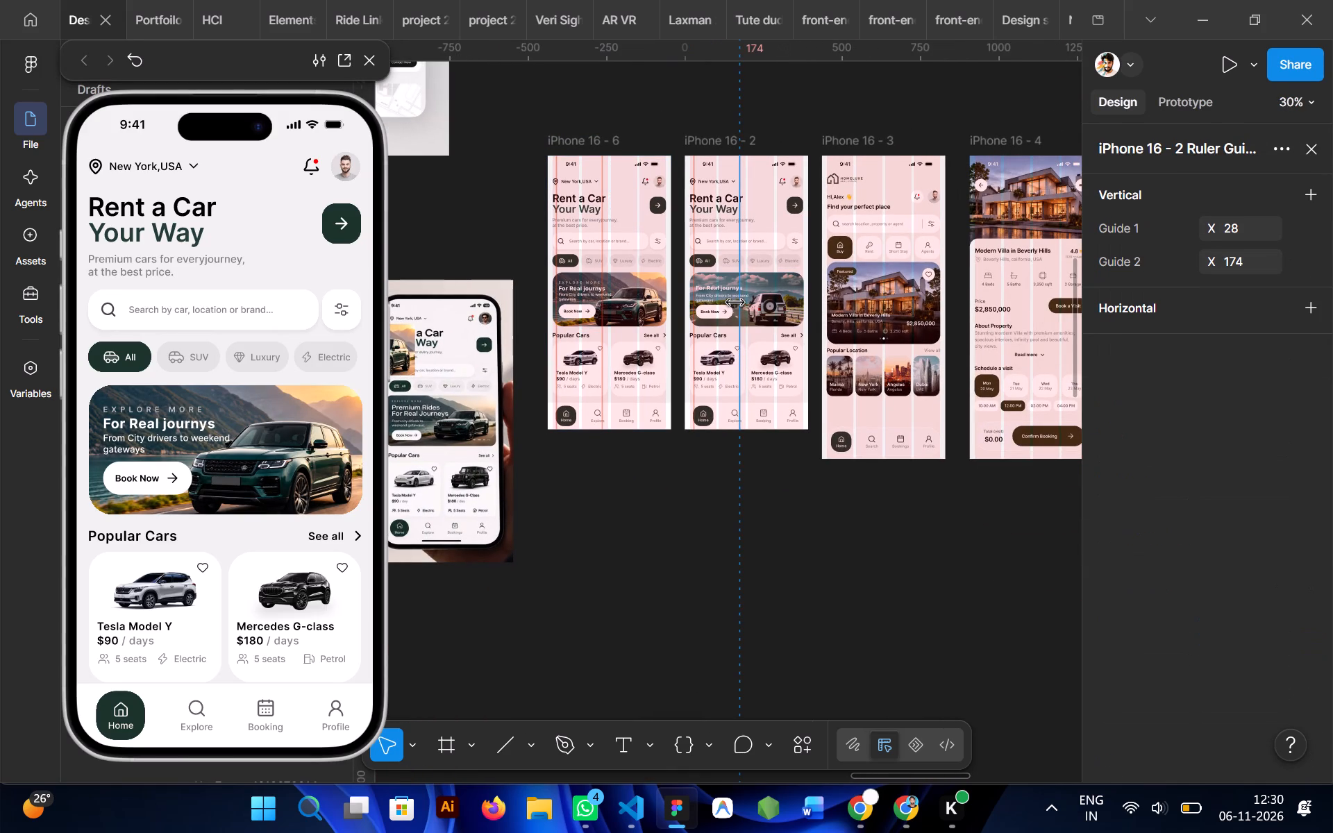
left_click(769, 309)
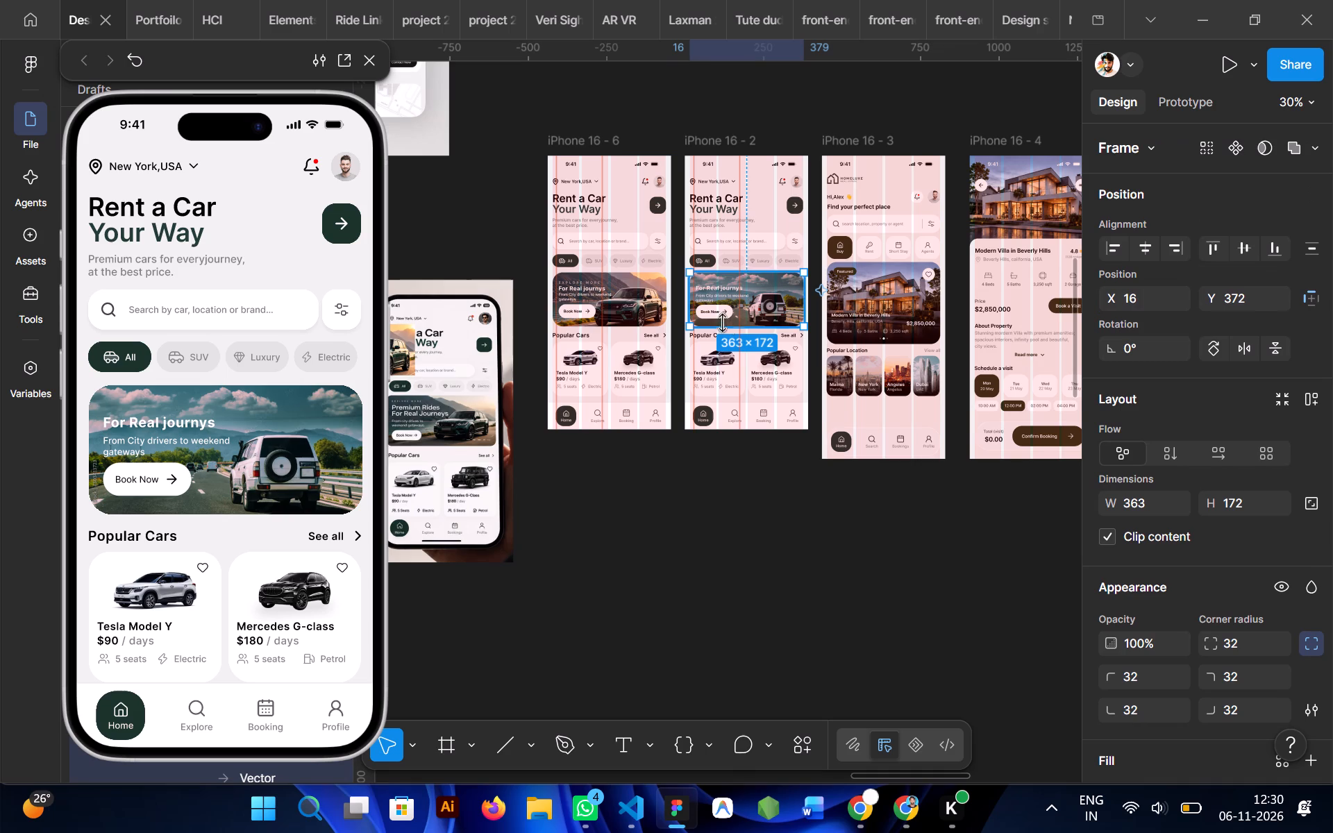
left_click(628, 283)
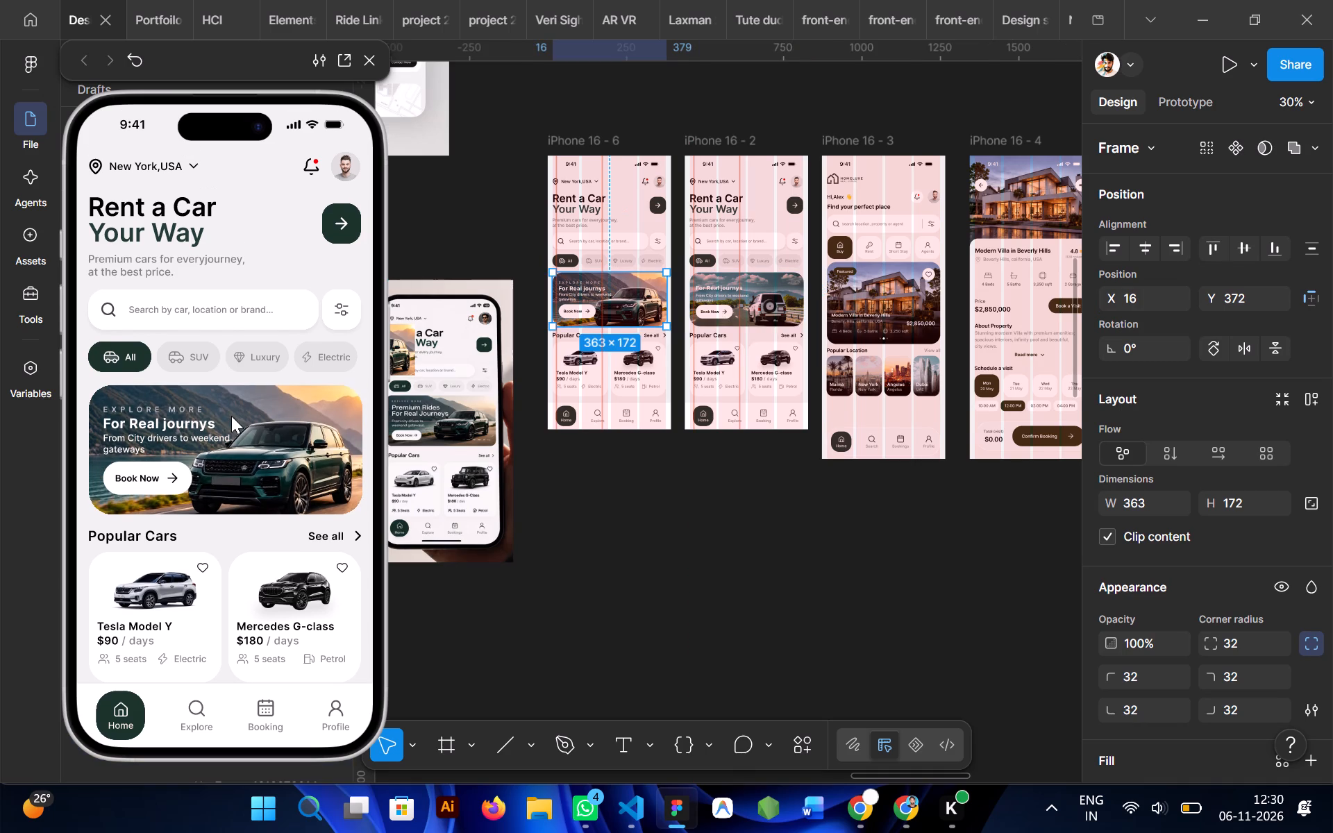
scroll(231, 416, "down", 1)
left_click(760, 294)
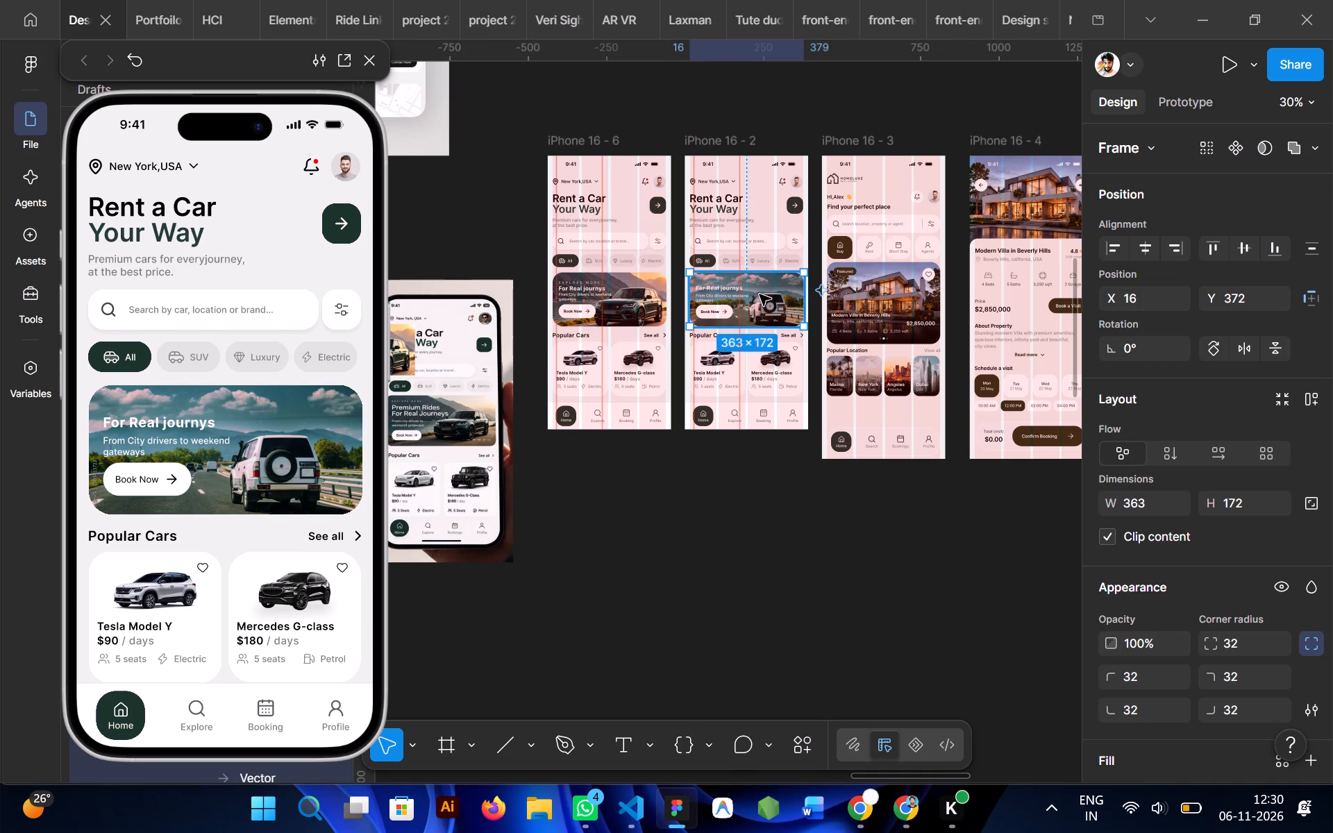
Delete the iPhone 16 - 6 frame.
left_click(577, 146)
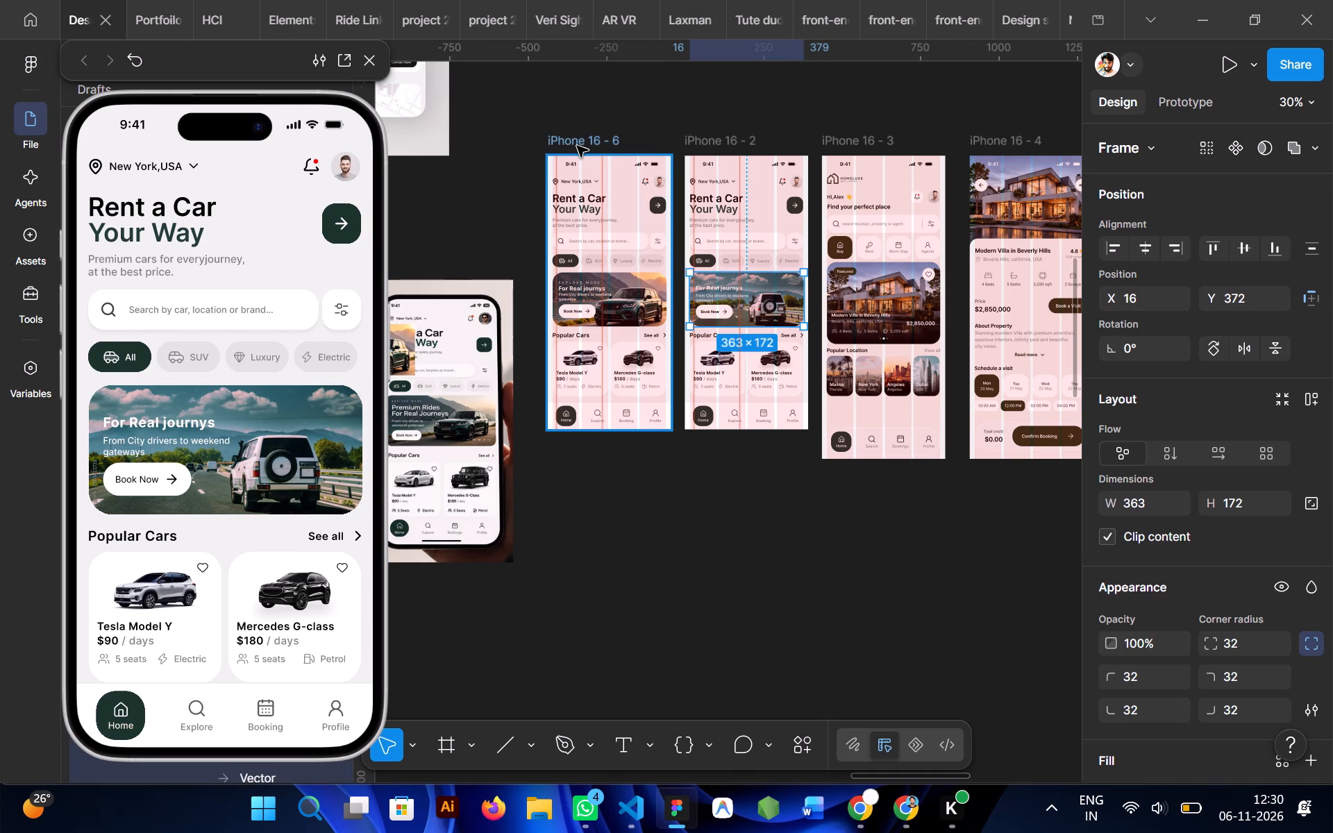
key("Delete")
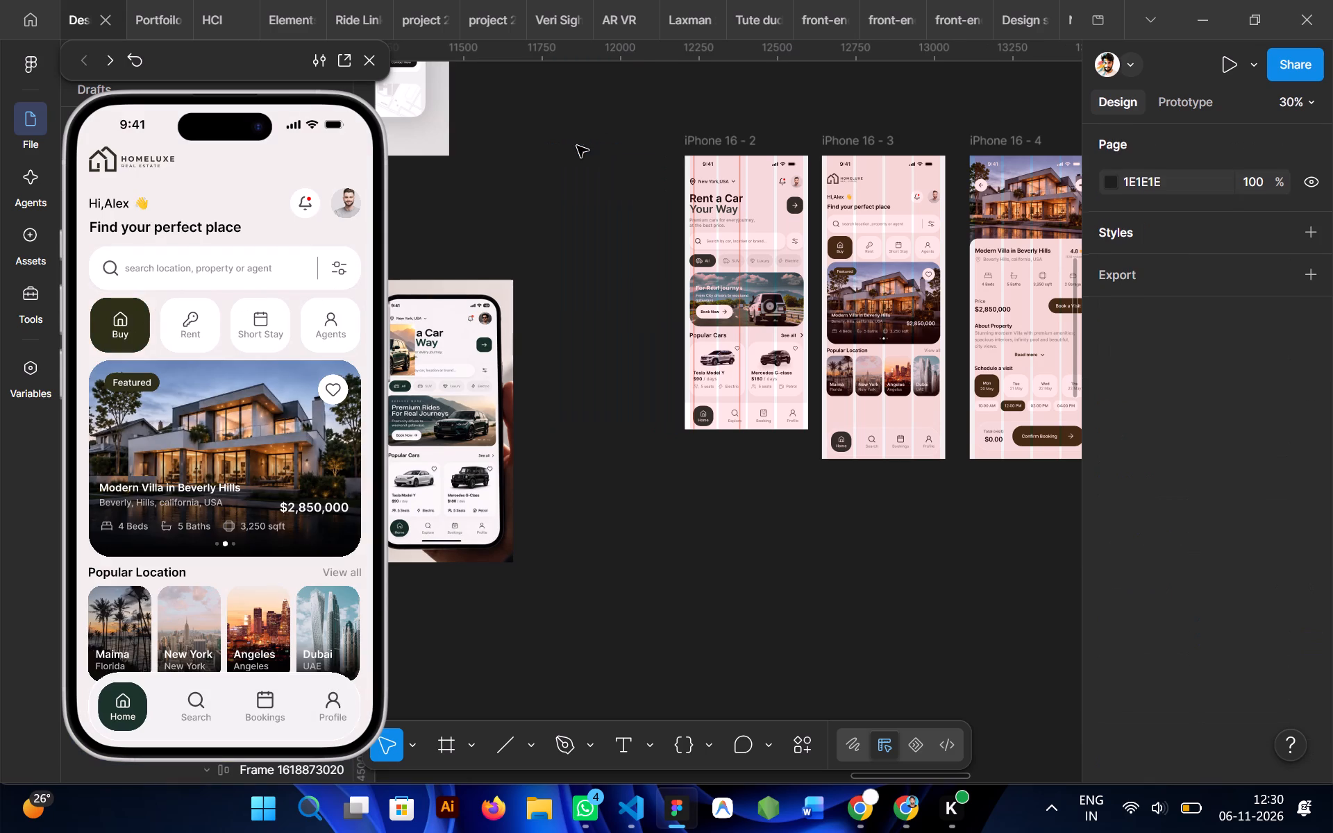
Preview the iPhone 16 - 2 Rent a Car screen and check how its content scrolls behind the bottom navigation.
left_click(769, 185)
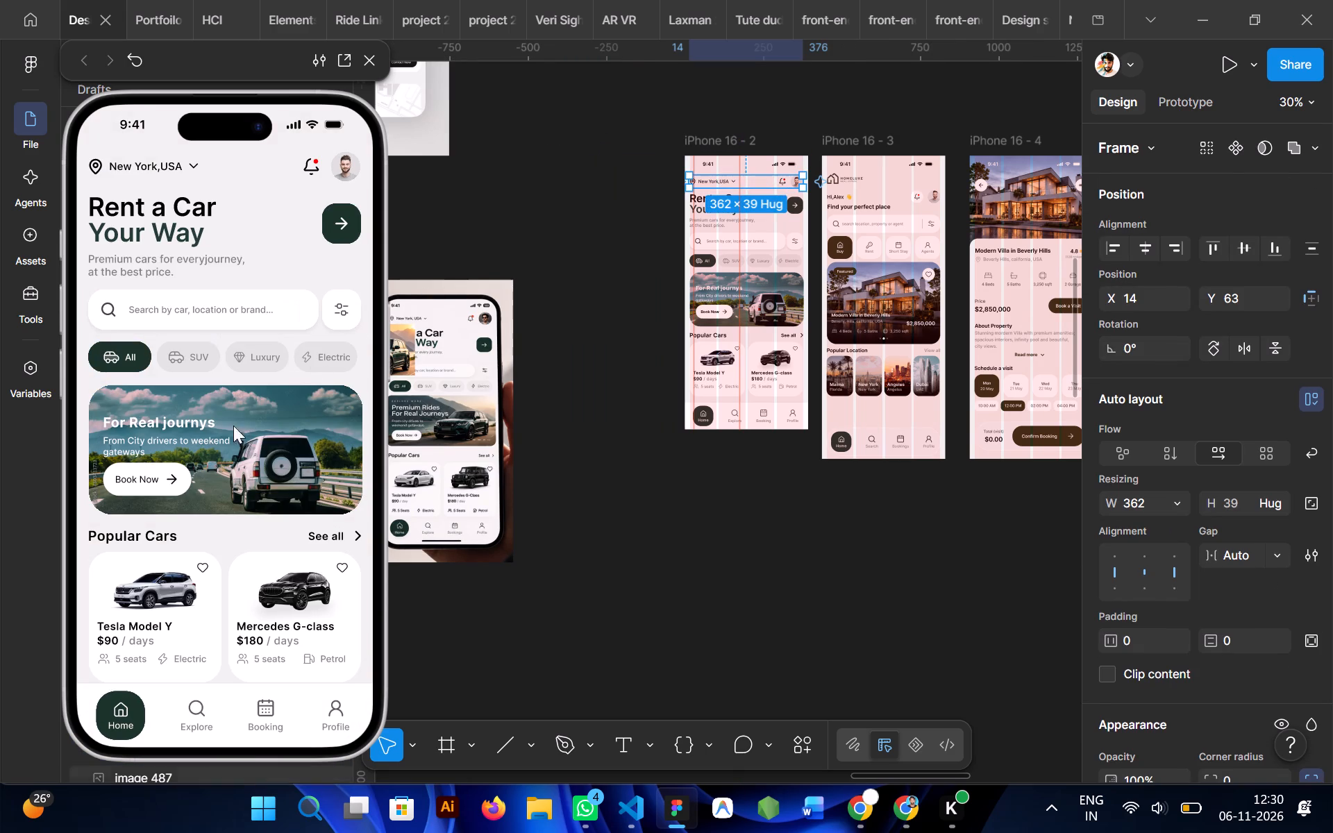
scroll(225, 430, "down", 1)
scroll(225, 430, "up", 2)
scroll(225, 430, "down", 2)
scroll(225, 430, "up", 2)
scroll(225, 430, "down", 1)
scroll(225, 430, "up", 1)
scroll(225, 430, "down", 1)
Preview the iPhone 16 - 3 Homeluxe prototype, checking My Bookings and the villa details page before going back to its home screen.
left_click(876, 326)
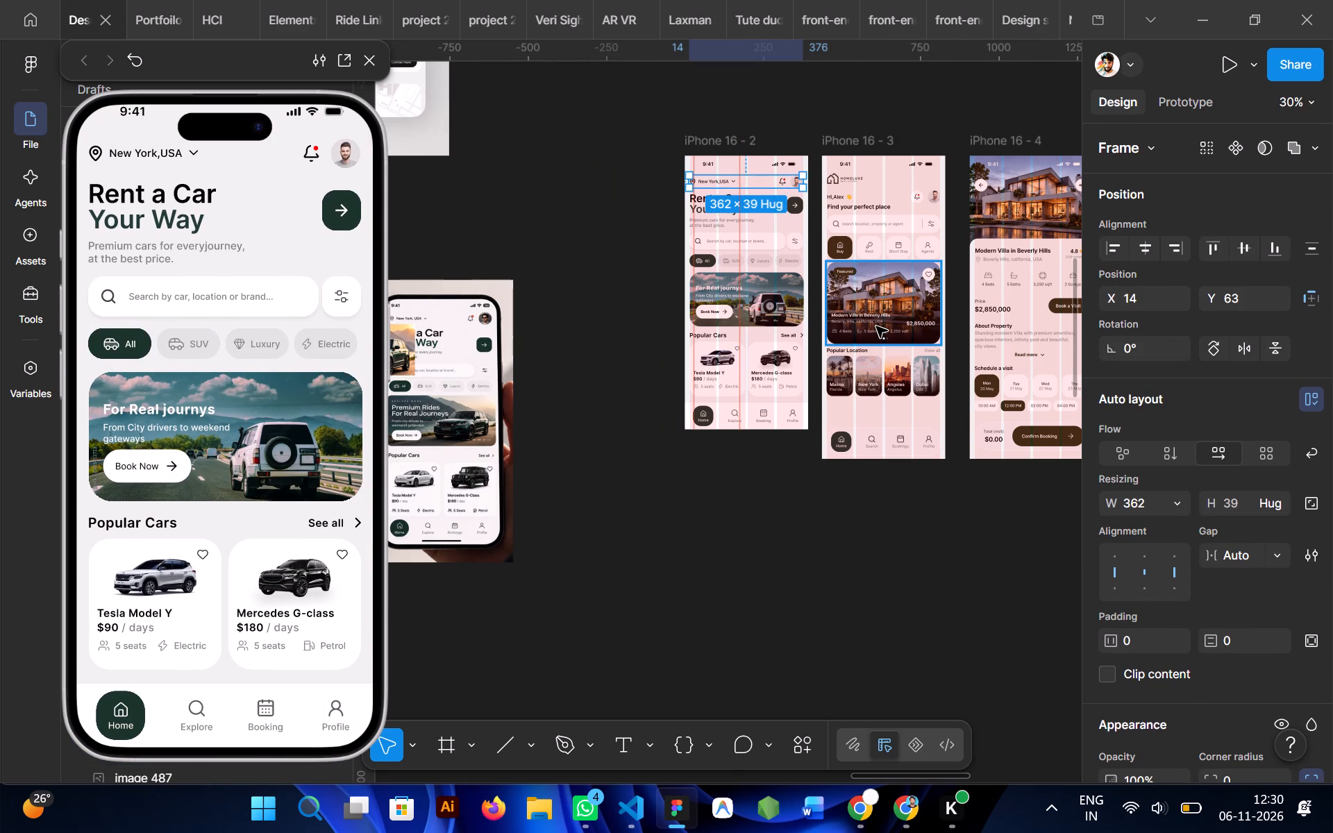
scroll(876, 326, "left", 1)
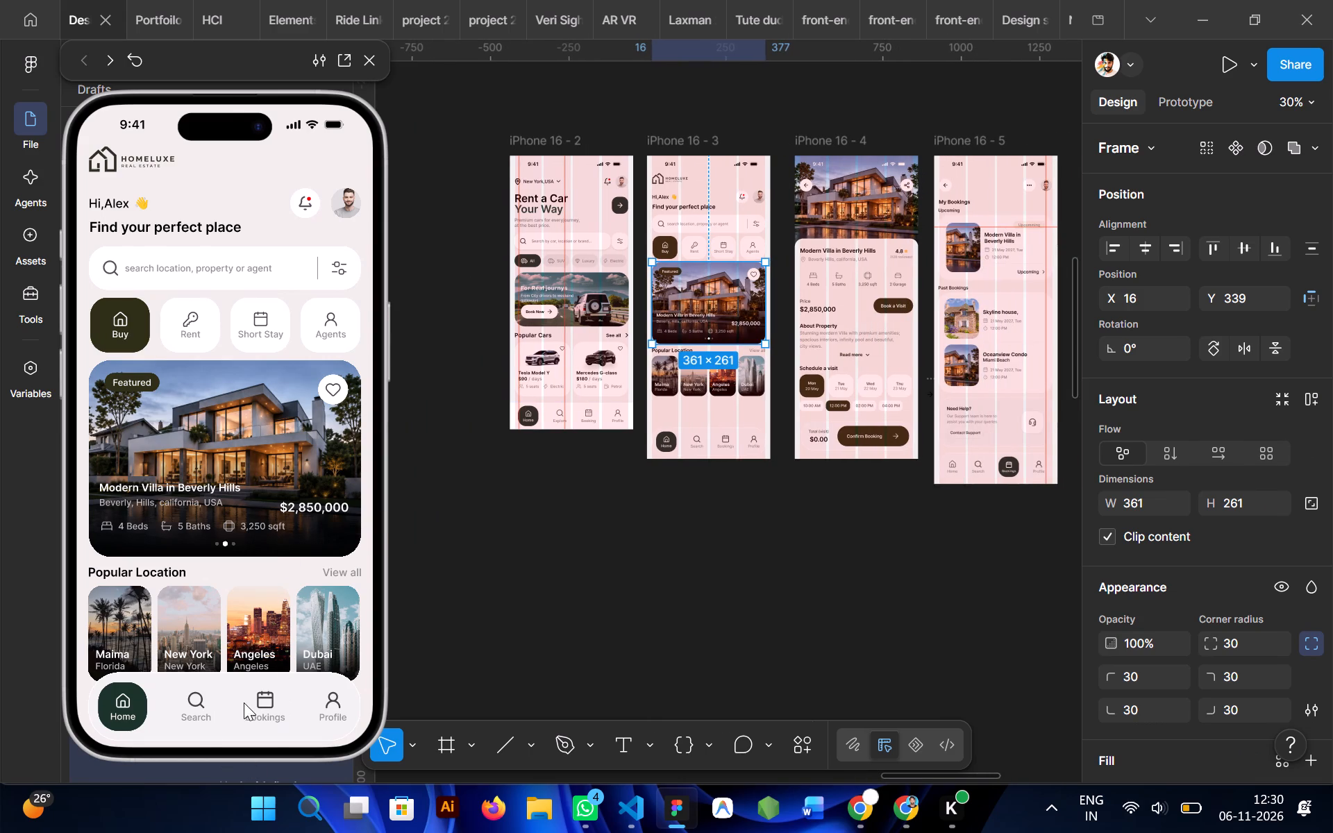
left_click(260, 705)
scroll(230, 562, "down", 3)
scroll(230, 562, "up", 4)
scroll(230, 562, "down", 4)
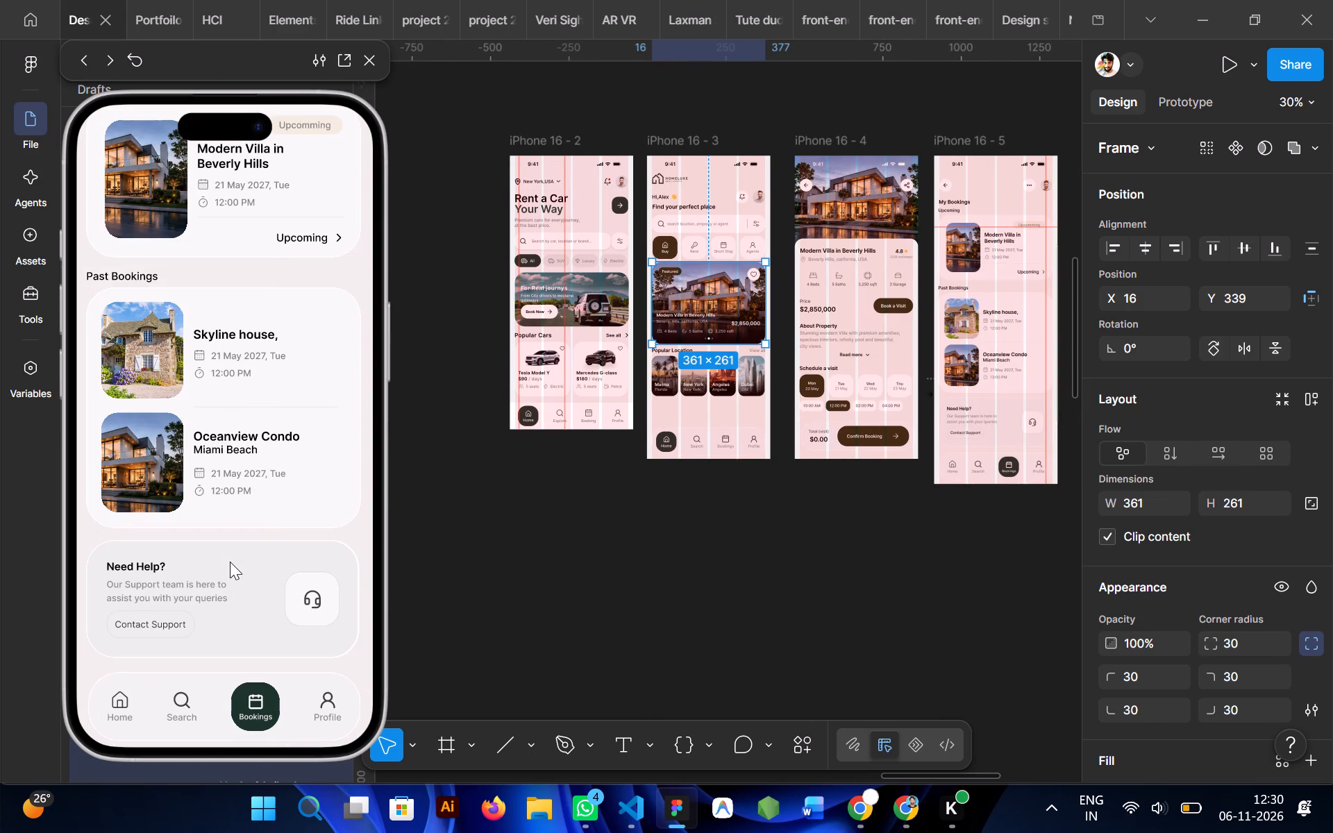
scroll(230, 562, "up", 3)
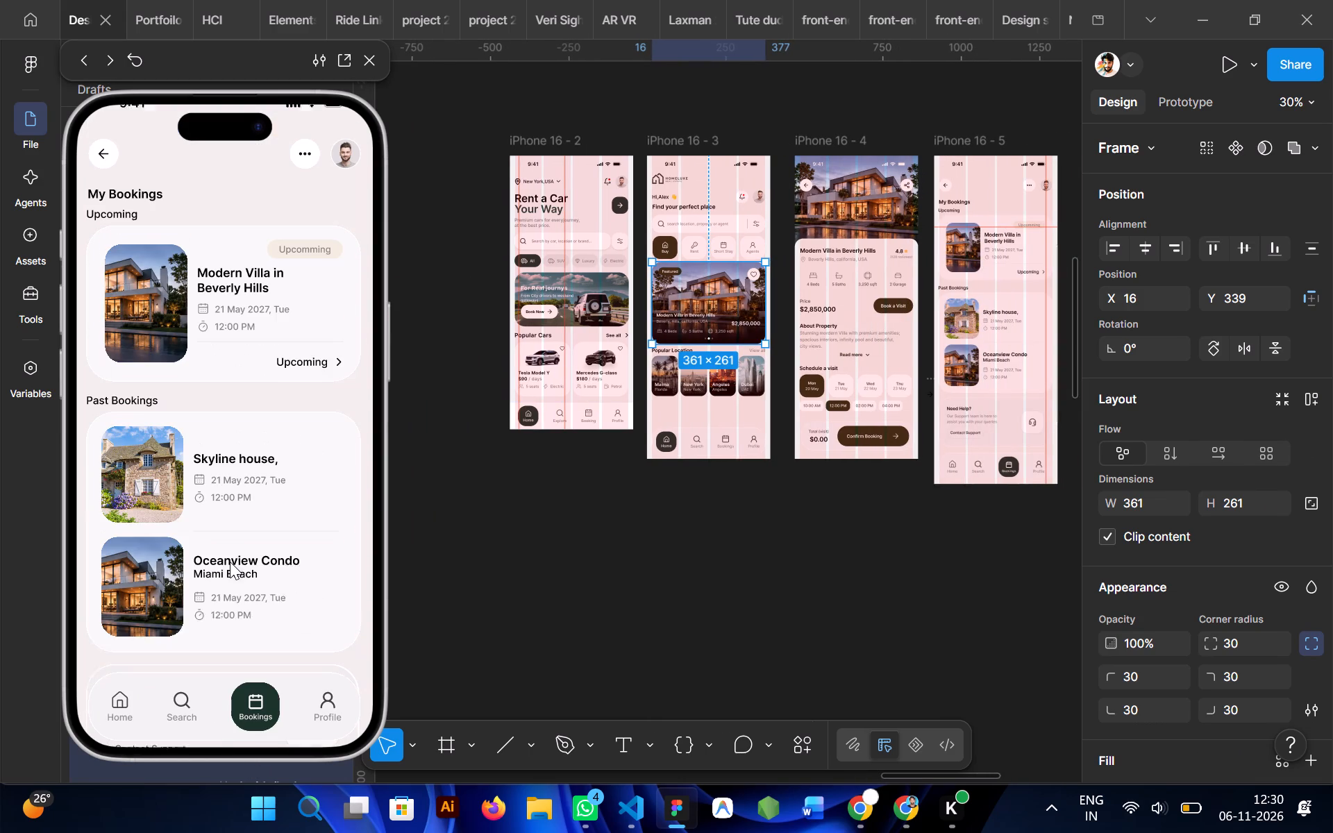
left_click(99, 177)
scroll(163, 396, "down", 4)
scroll(163, 396, "up", 3)
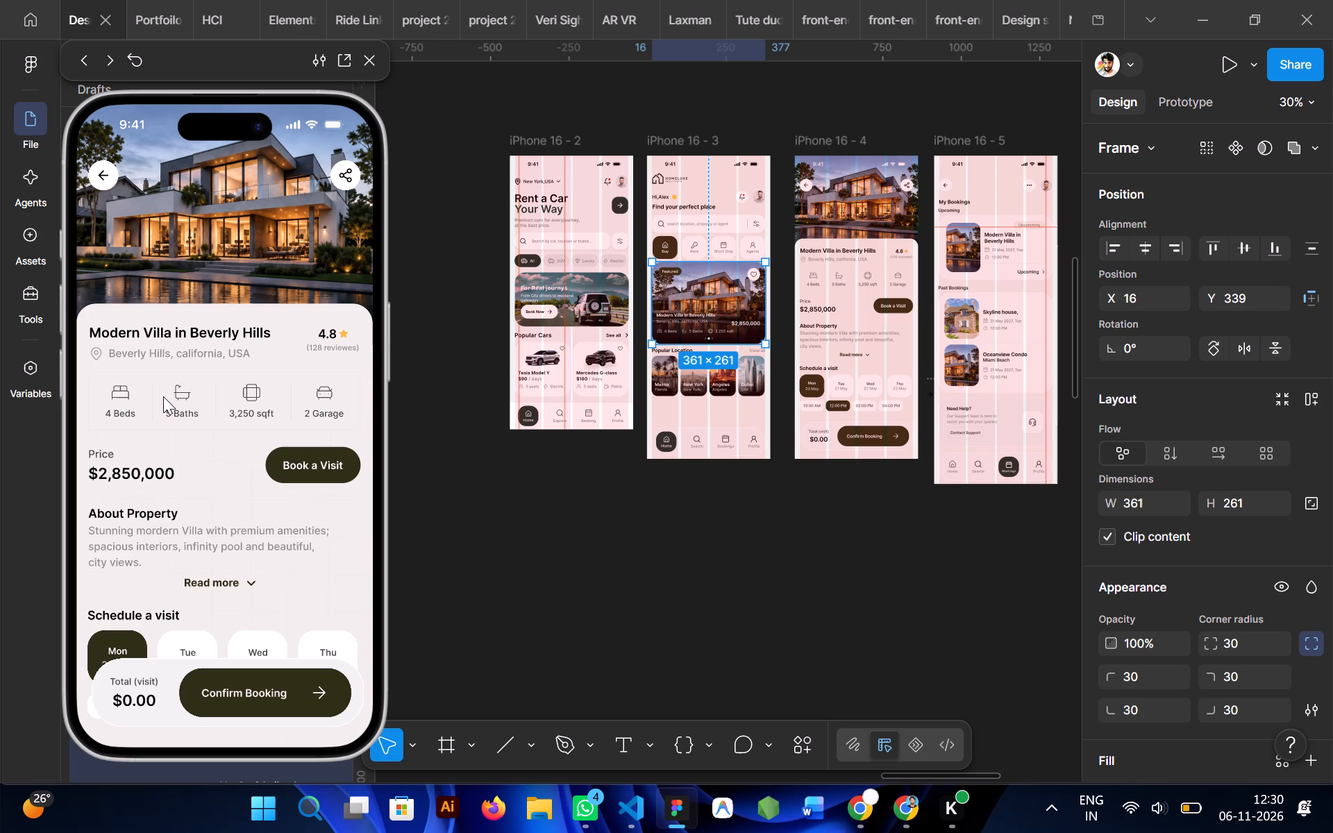
scroll(512, 532, "left", 1)
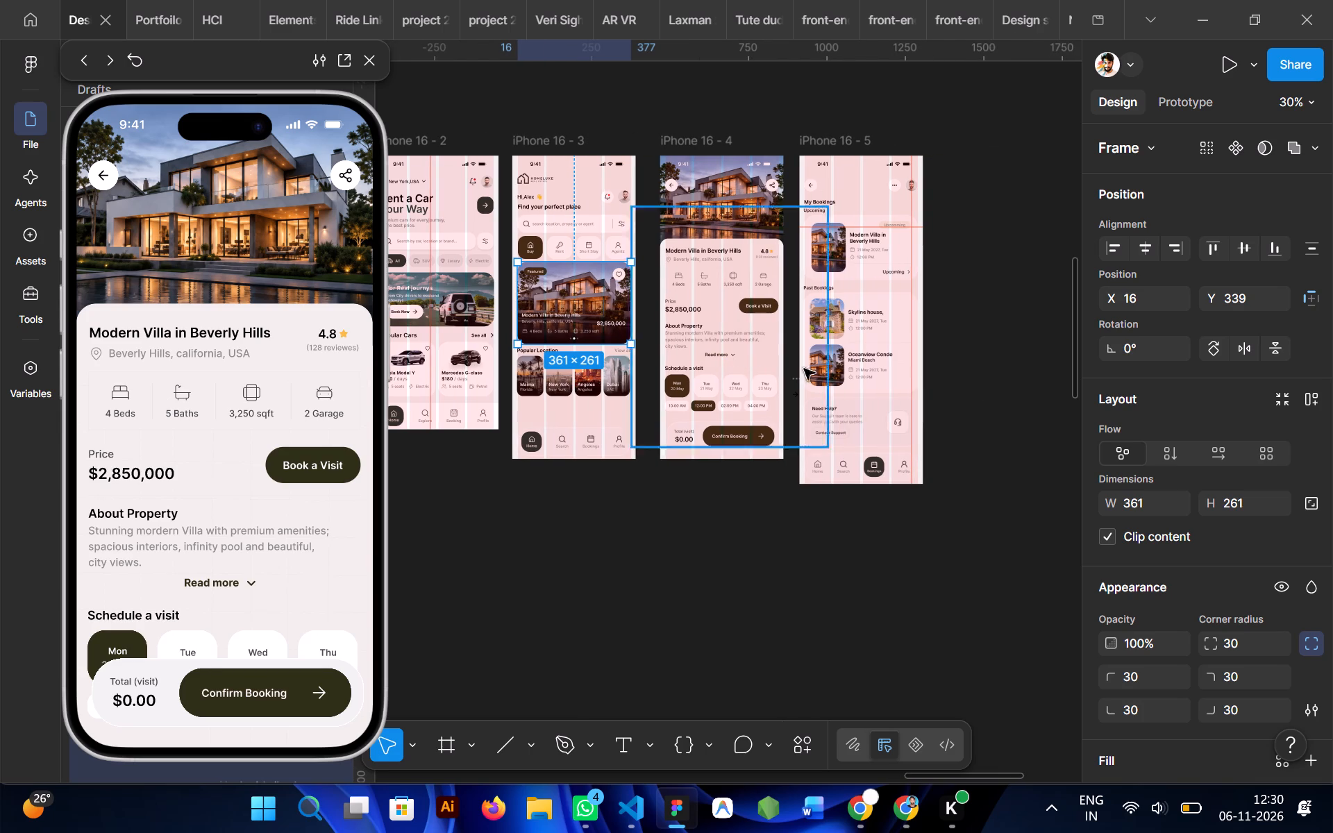
left_click(107, 176)
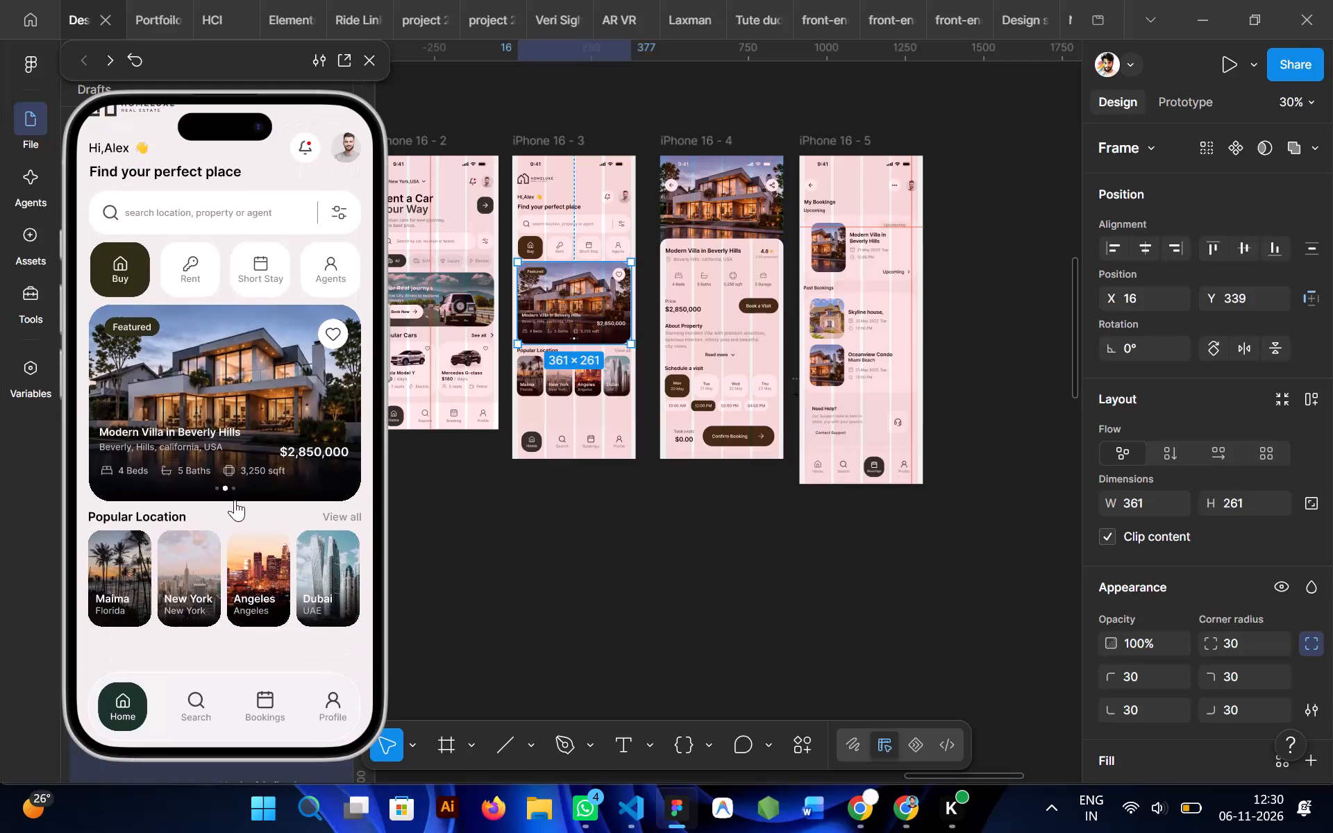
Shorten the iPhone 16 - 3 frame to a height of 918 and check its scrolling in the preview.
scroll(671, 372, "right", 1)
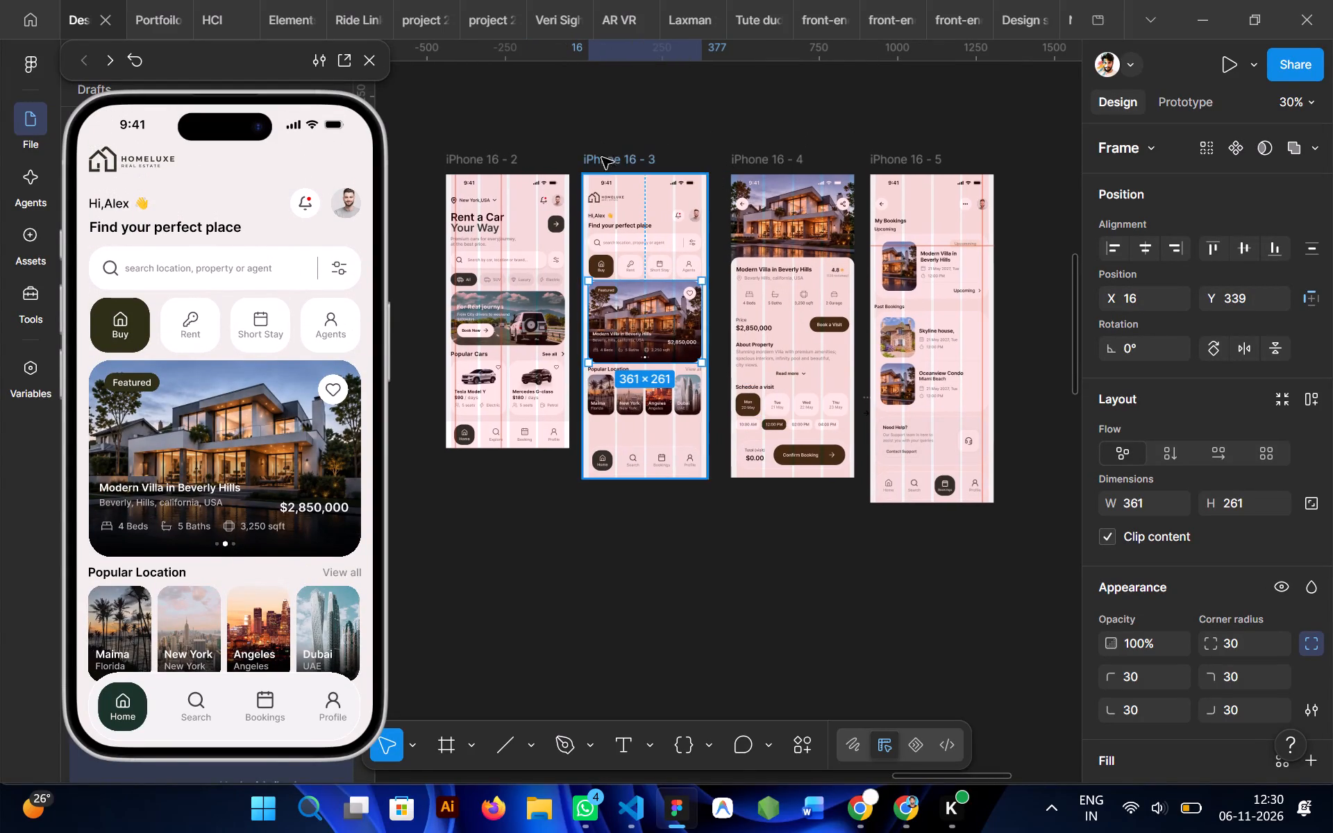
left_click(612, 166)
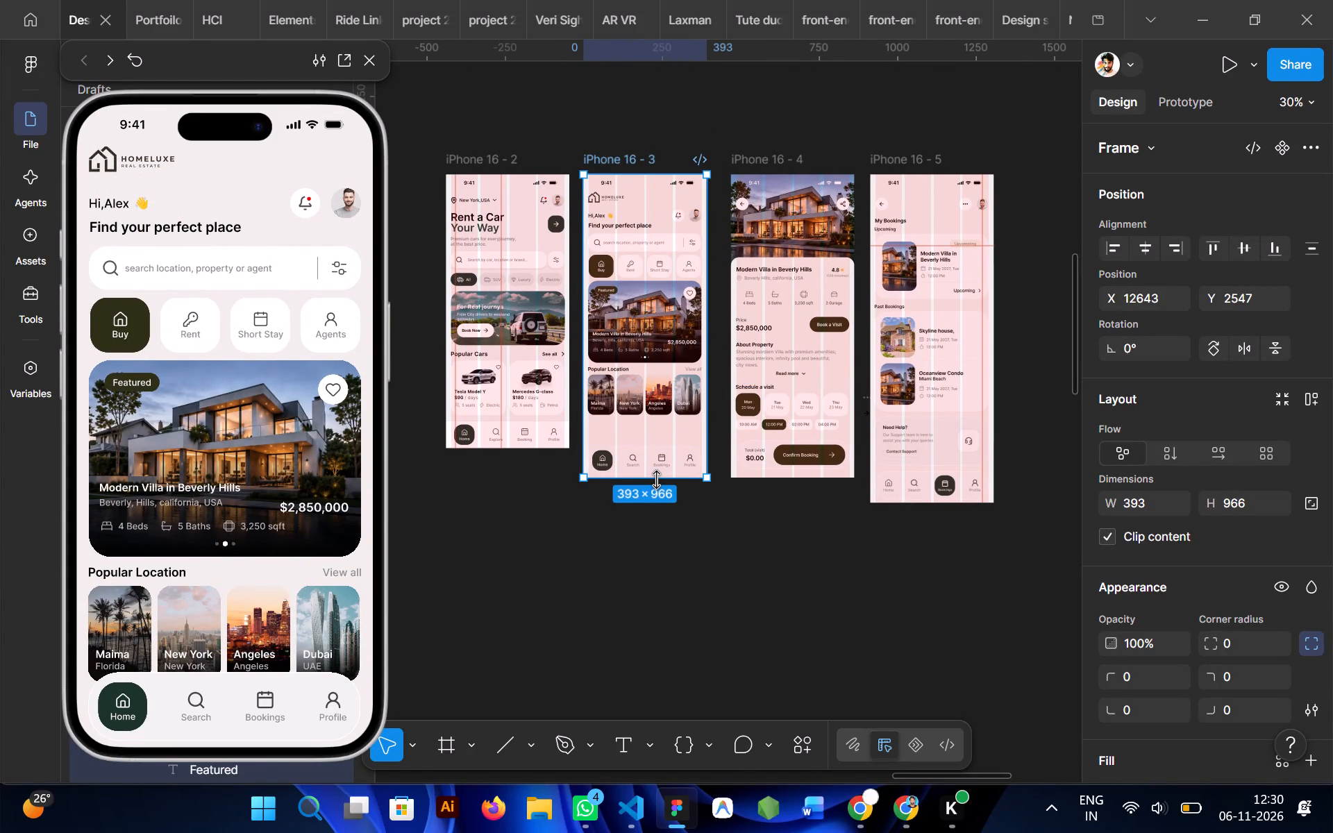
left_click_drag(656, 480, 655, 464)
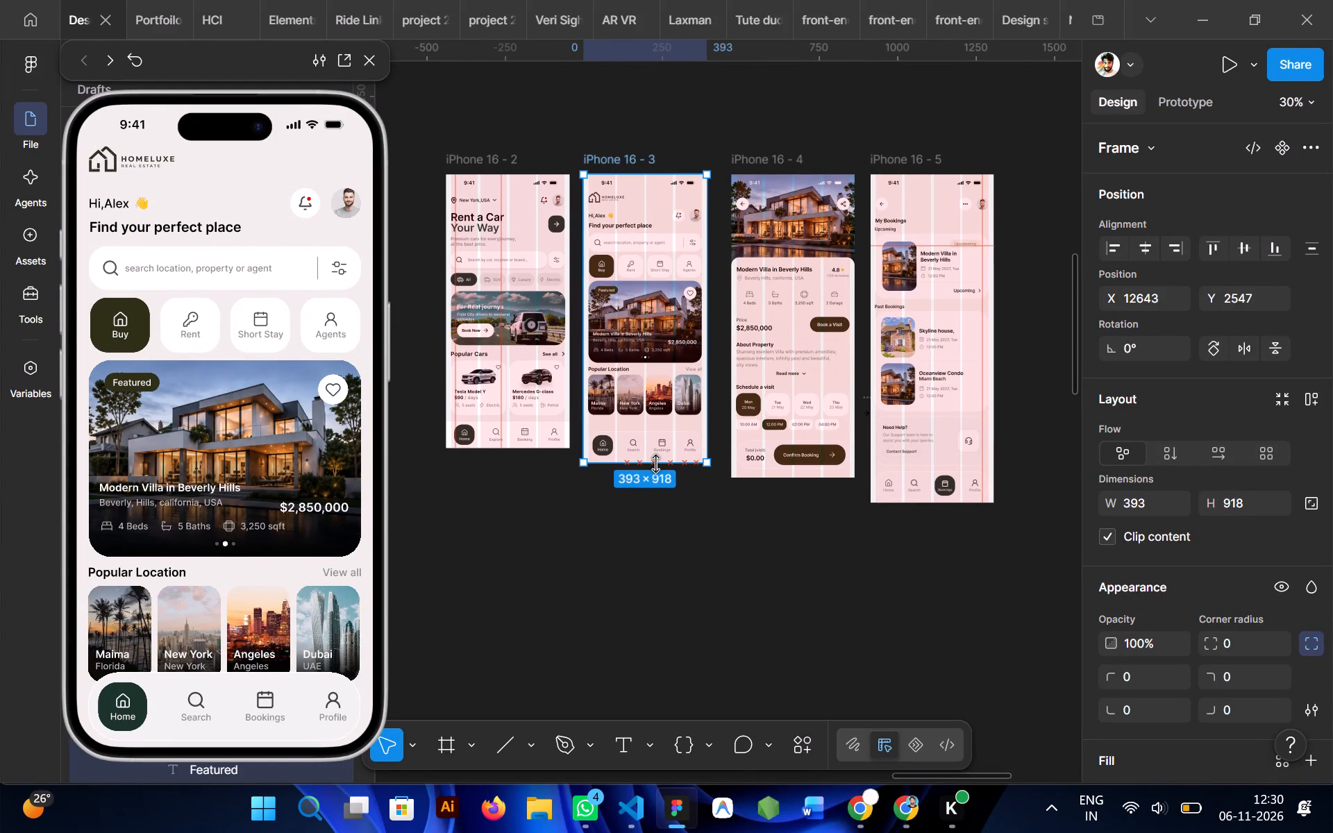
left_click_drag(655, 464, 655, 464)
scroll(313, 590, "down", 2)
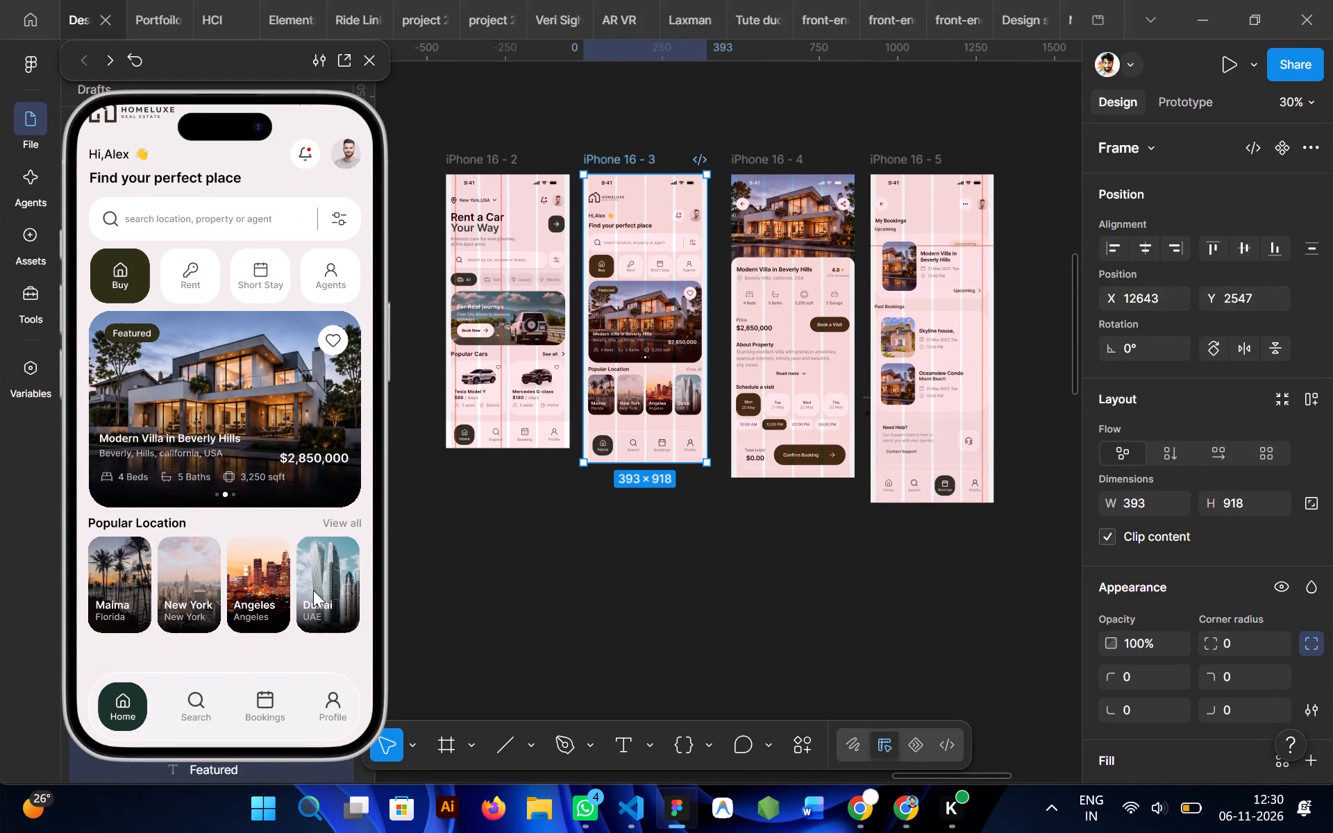
Move the iPhone 16 - 3 frame along its row to X 12670, between iPhone 16 - 2 and iPhone 16 - 4.
left_click_drag(604, 156, 617, 155)
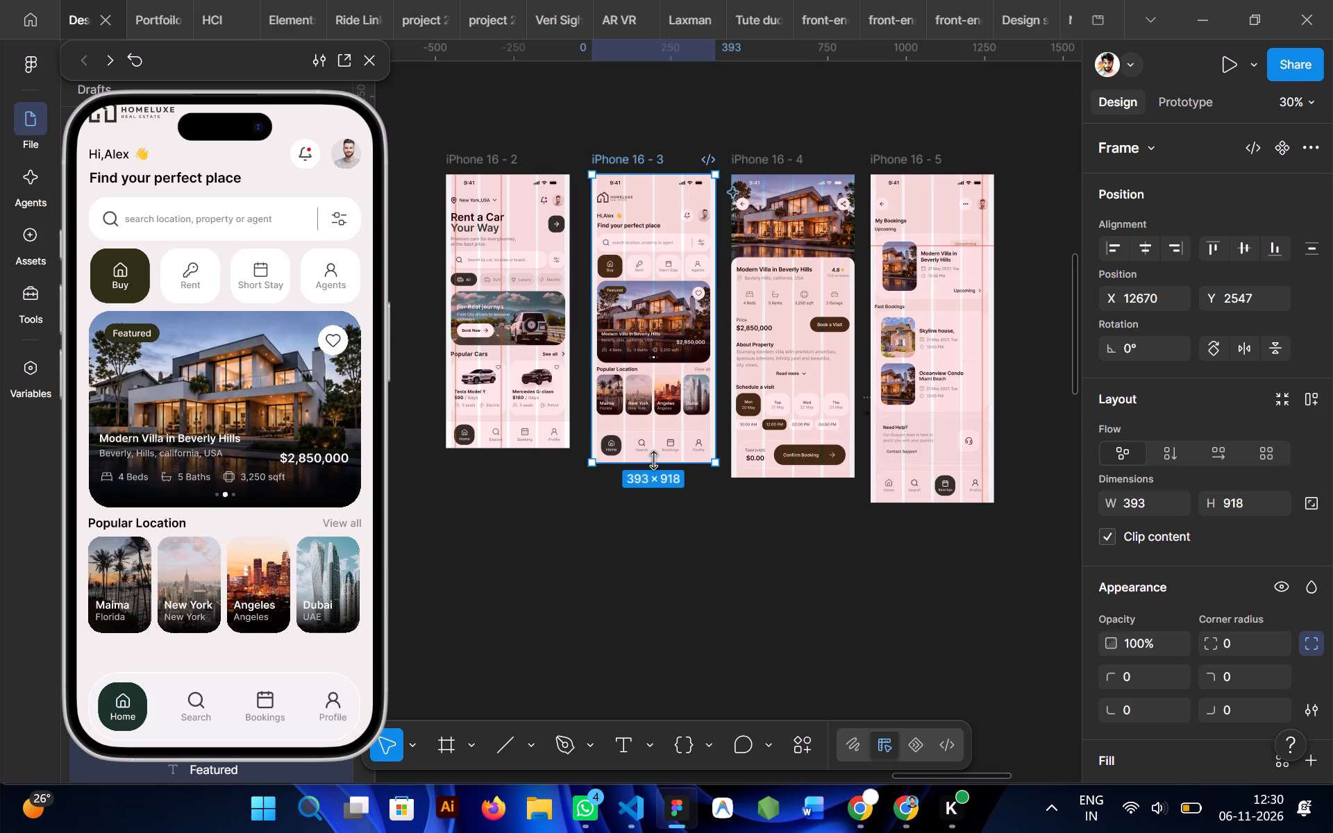
Shorten the iPhone 16 - 3 frame to a height of 896.
left_click_drag(653, 460, 653, 454)
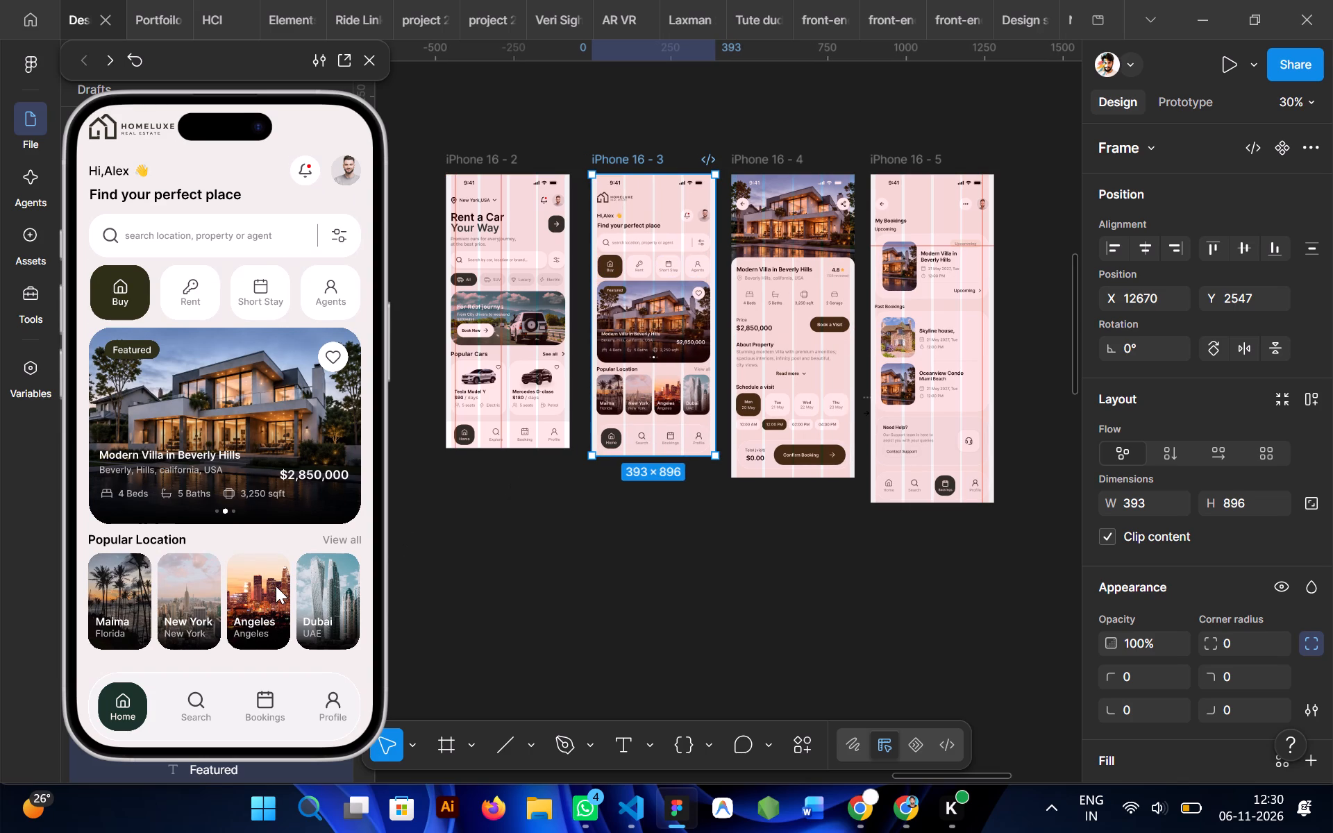
Check how the shortened Homeluxe home screen scrolls behind its bottom navigation bar in the prototype preview.
scroll(276, 586, "down", 1)
scroll(276, 586, "up", 1)
left_click_drag(276, 591, 270, 544)
scroll(270, 544, "up", 4)
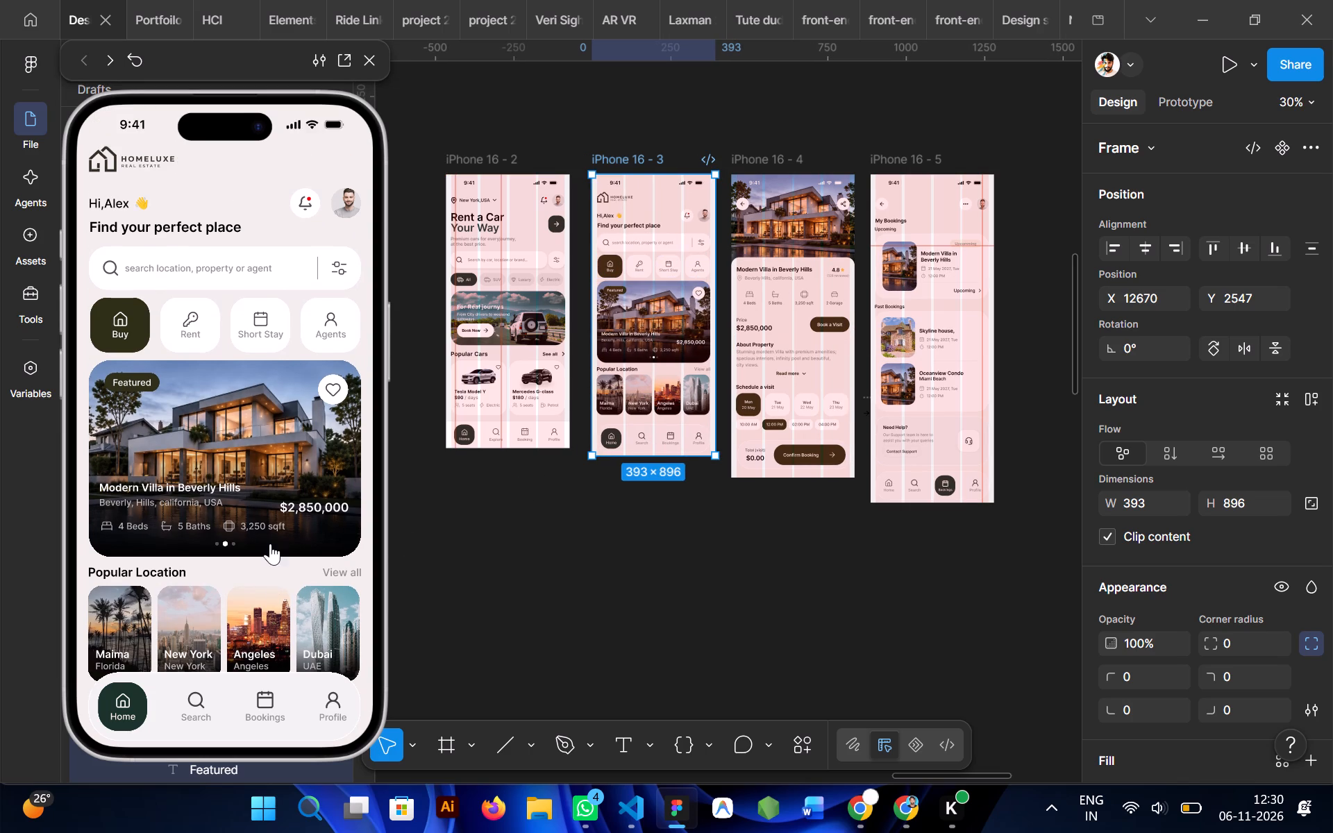
scroll(270, 544, "down", 3)
scroll(242, 559, "up", 2)
scroll(242, 559, "down", 2)
scroll(242, 559, "up", 1)
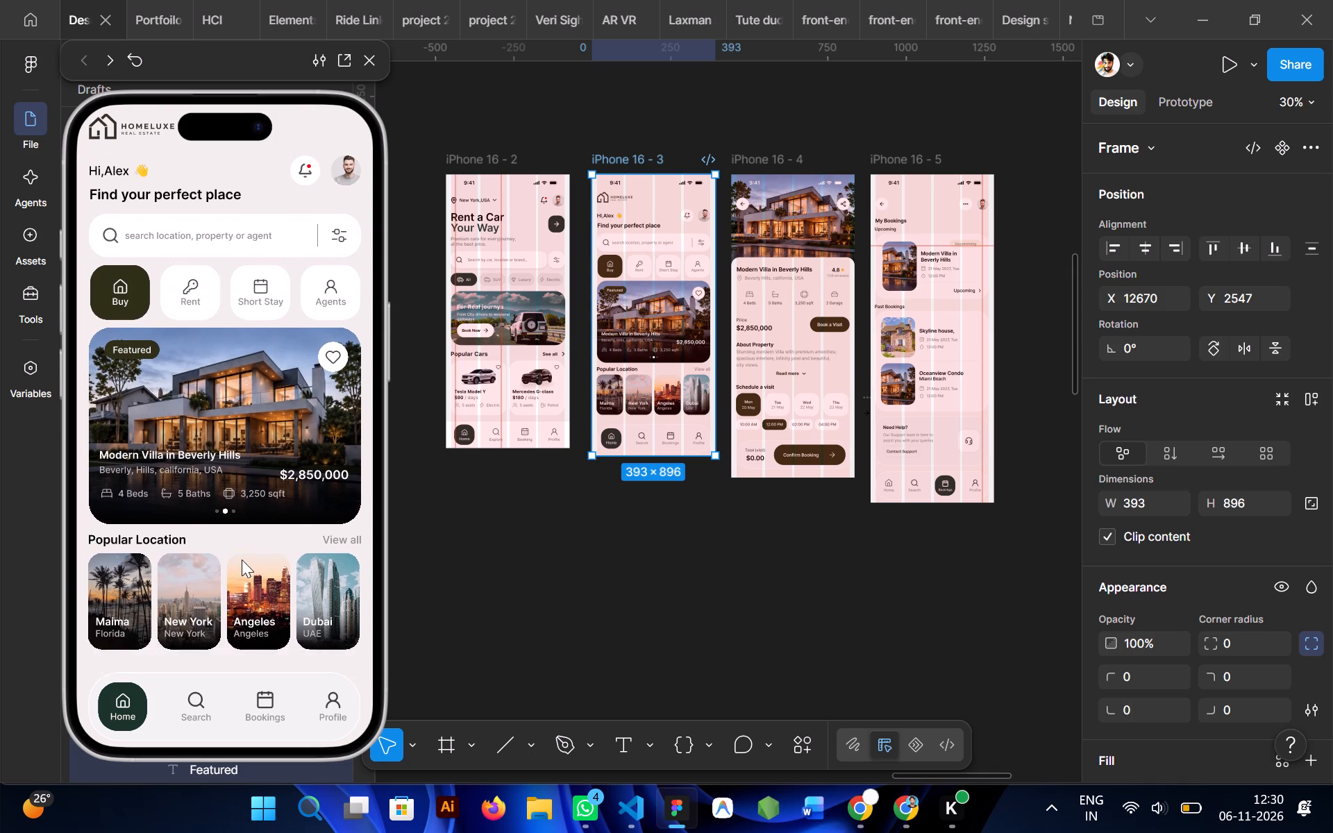
scroll(242, 559, "up", 2)
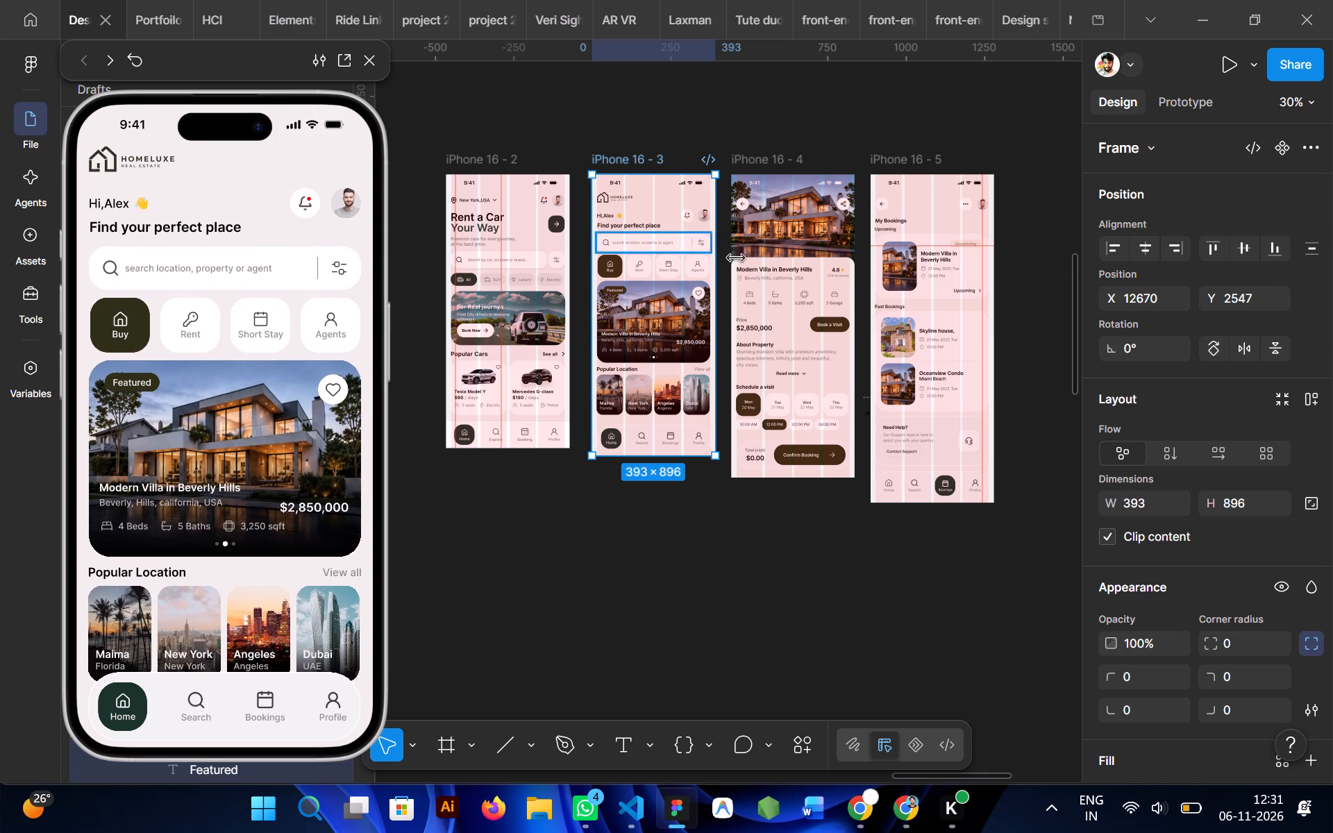
scroll(175, 641, "down", 1)
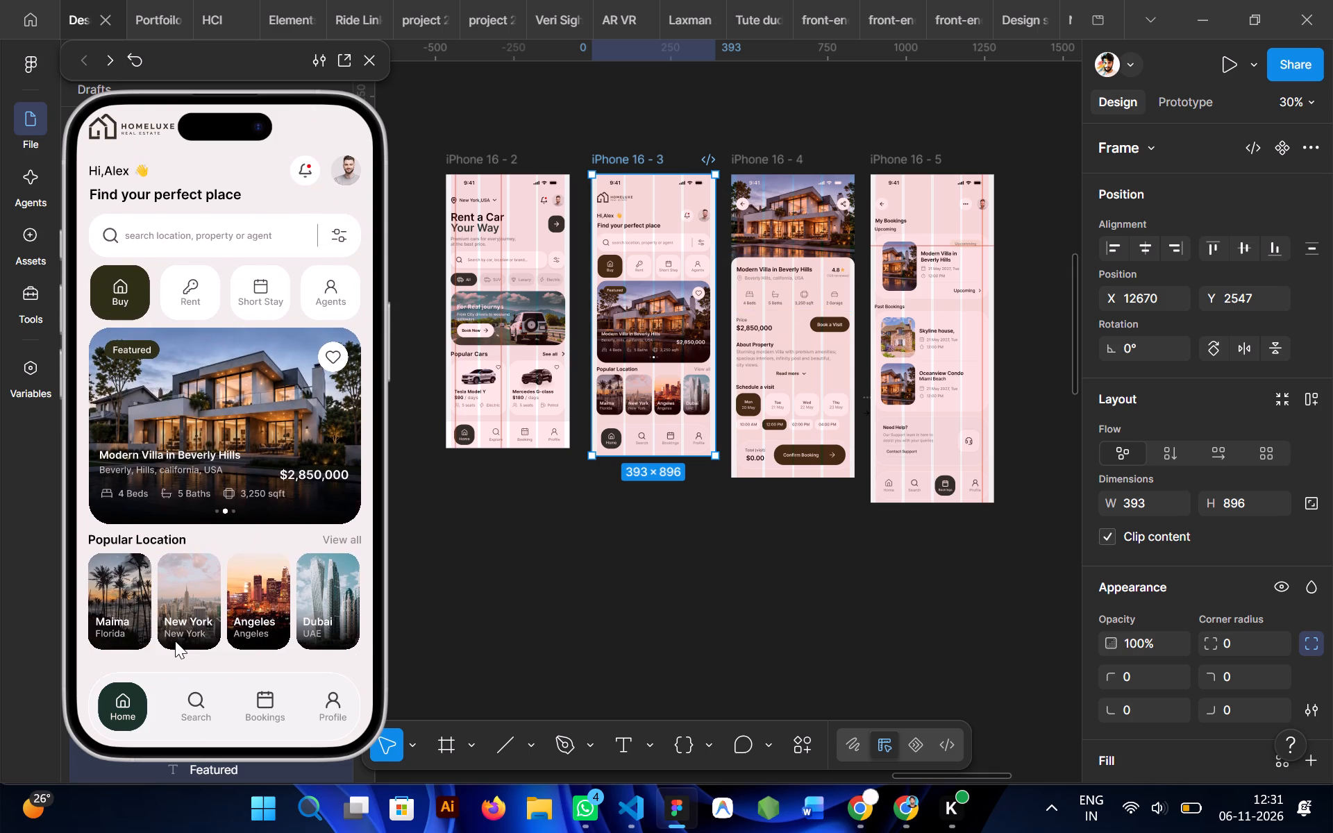
scroll(175, 641, "up", 2)
scroll(175, 641, "down", 1)
scroll(175, 641, "up", 1)
scroll(175, 641, "down", 1)
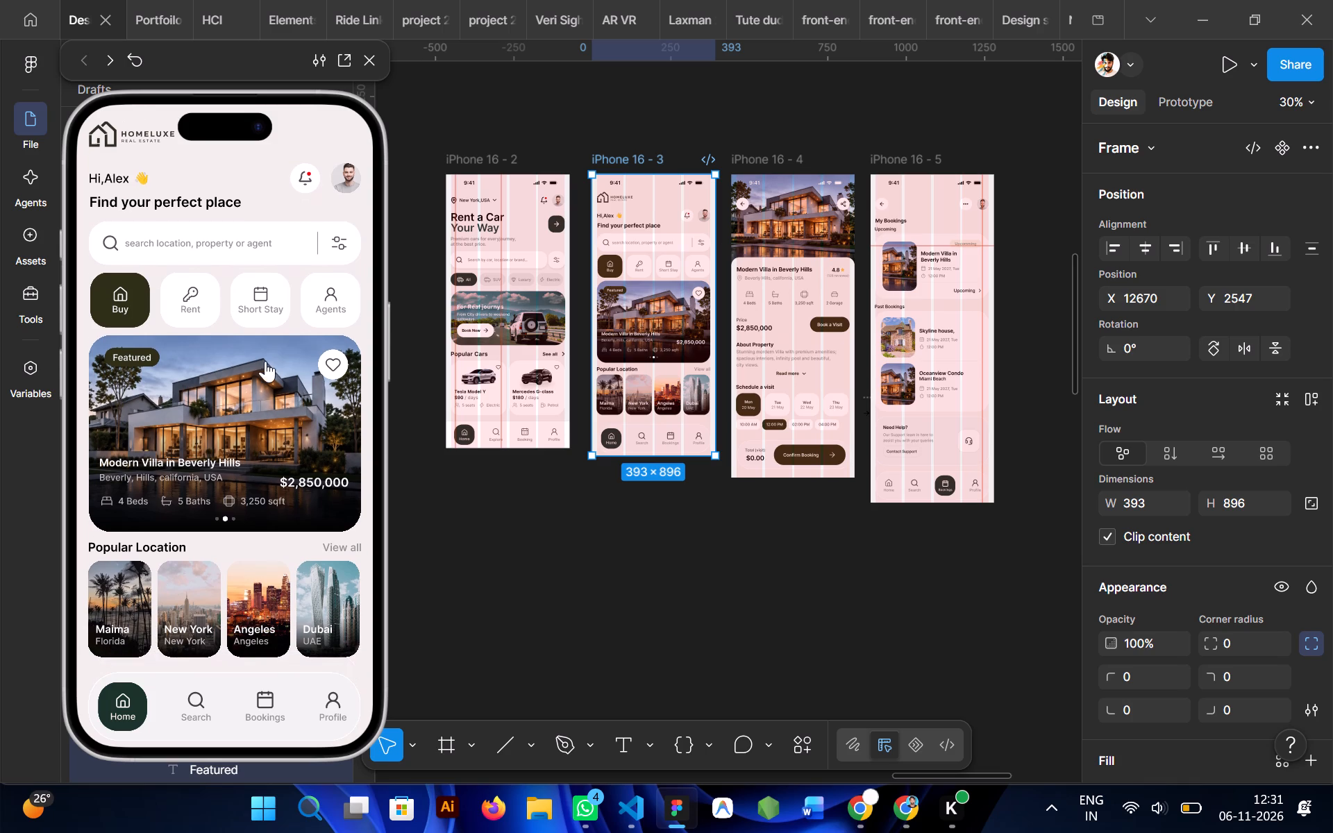
Nudge the profile photo inside its round avatar on the iPhone 16 - 3 frame to X -13, Y -3.
scroll(542, 258, "up", 1)
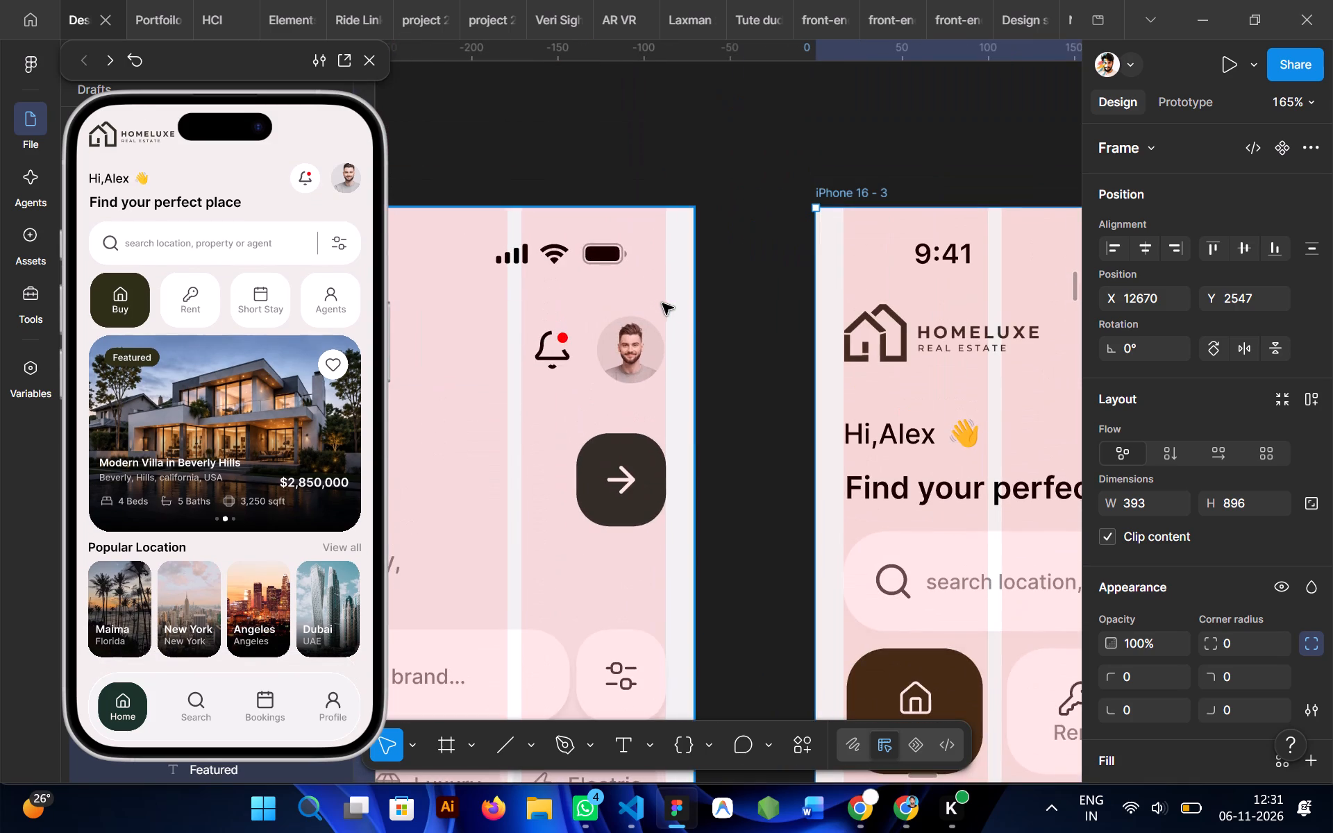
scroll(687, 310, "left", 2)
left_click(940, 431, "ctrl")
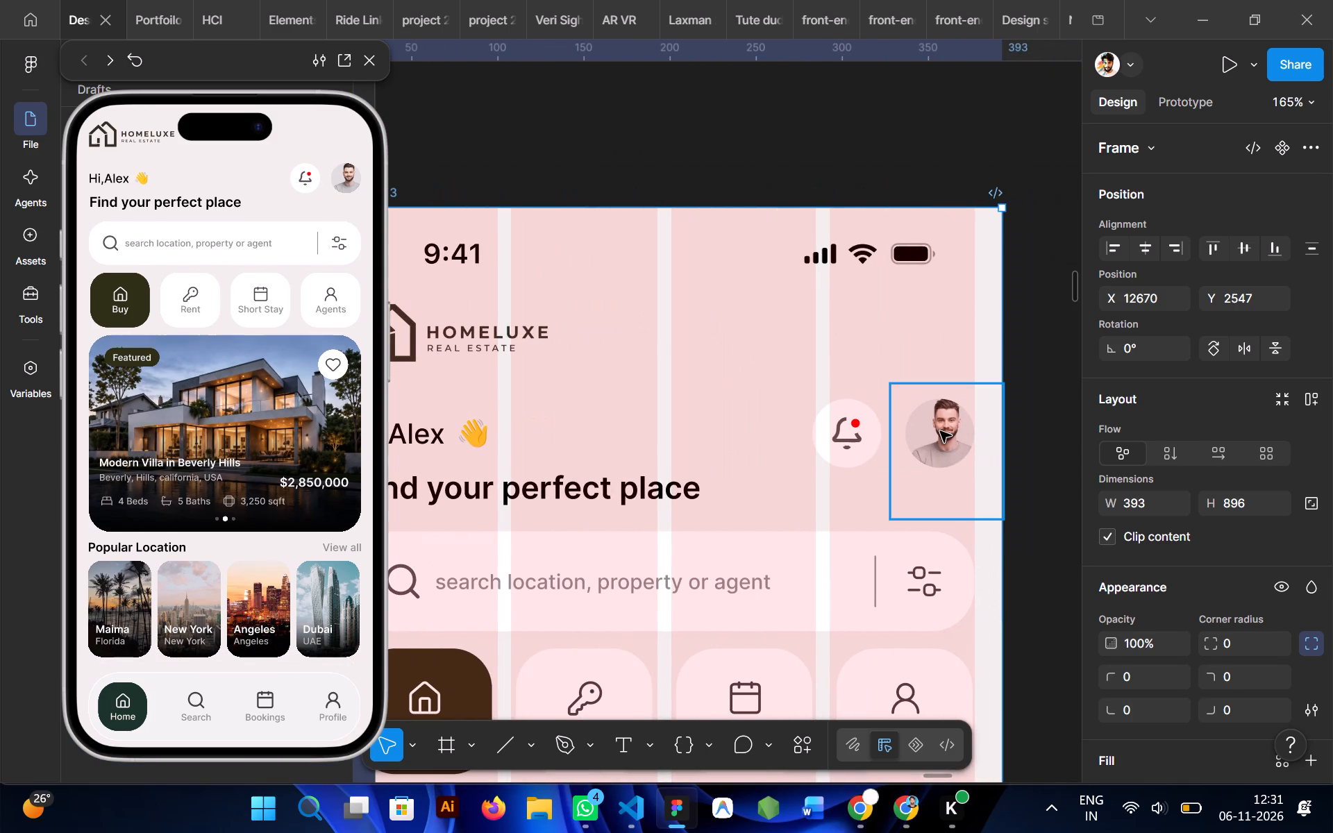
key("Down")
key("Down")
key("Down")
key("Down")
key("Down")
key("Left")
key("Left")
key("Left")
key("Down")
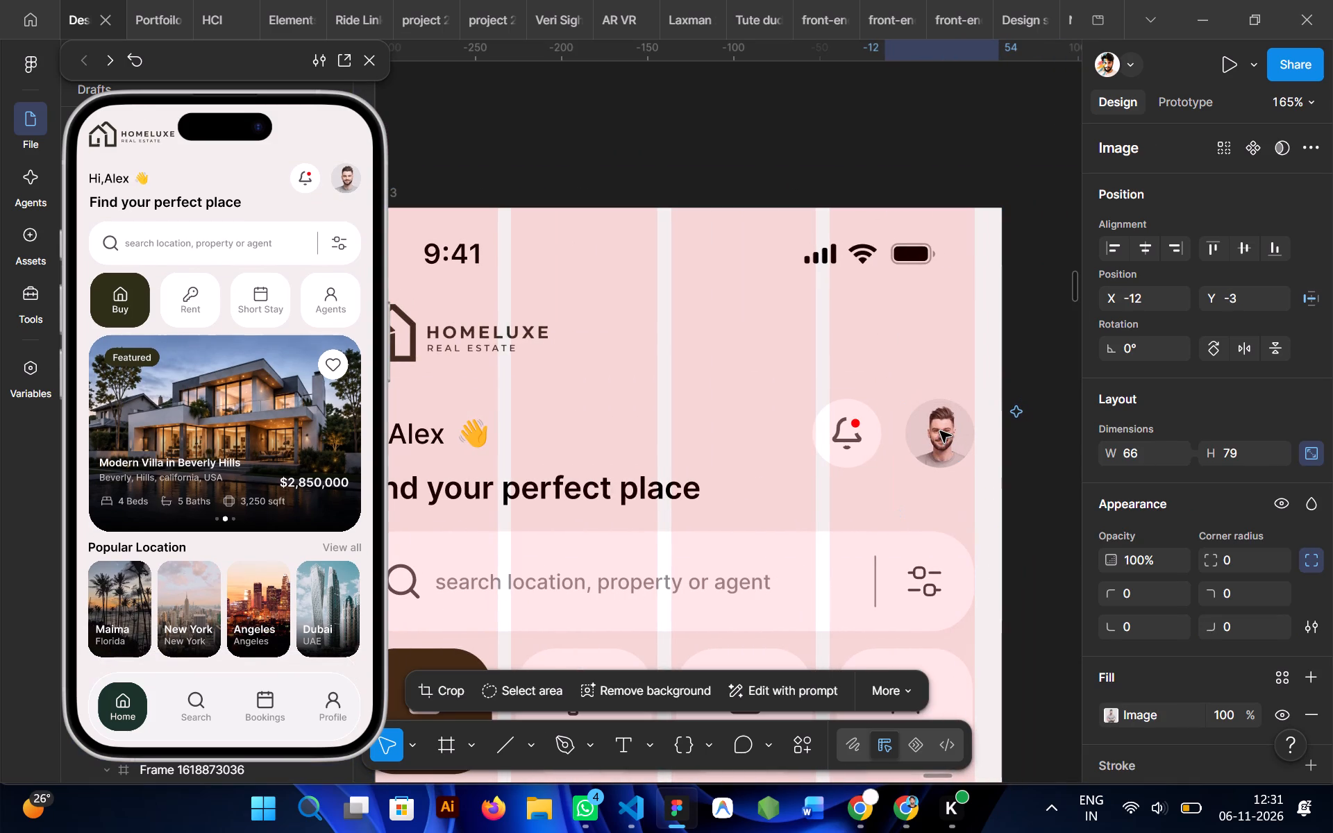
key("Left")
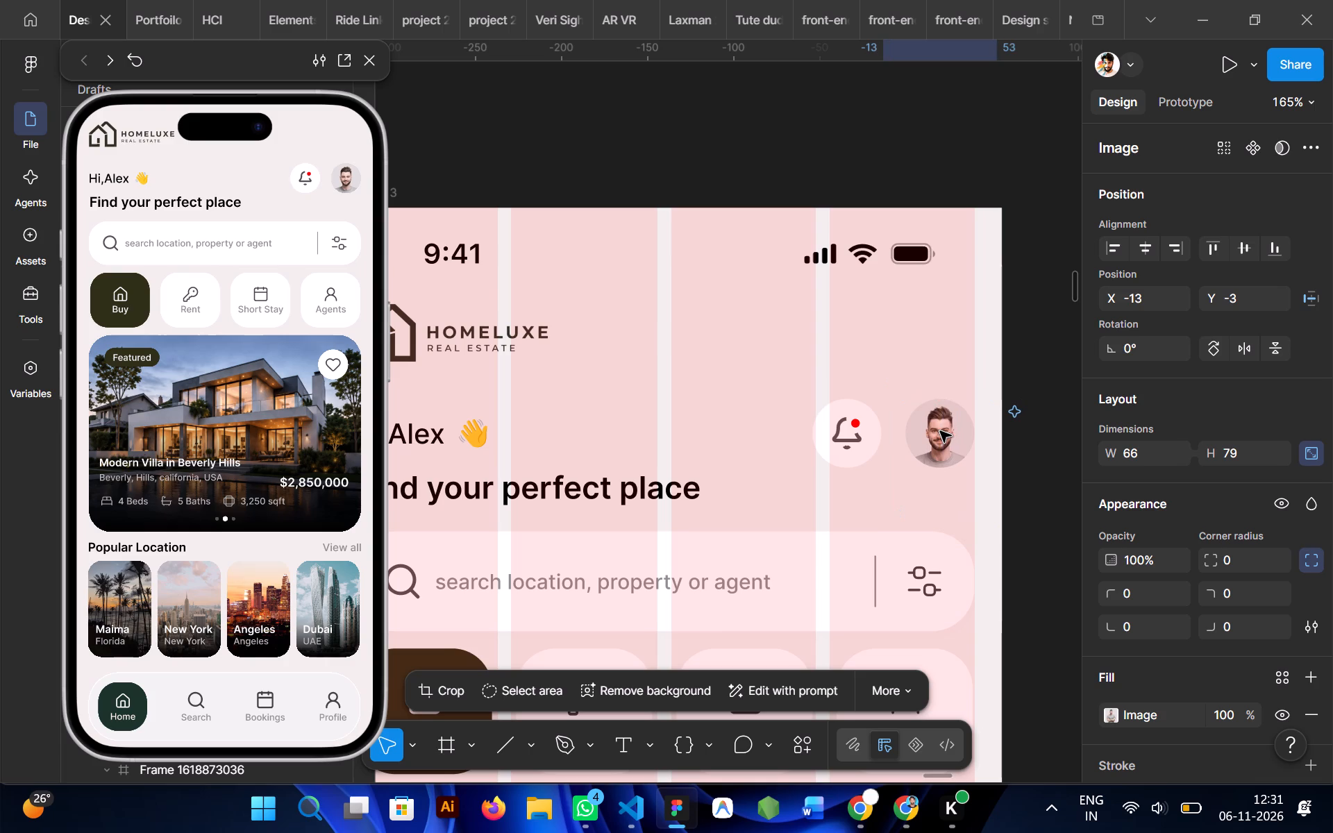
left_click(830, 256)
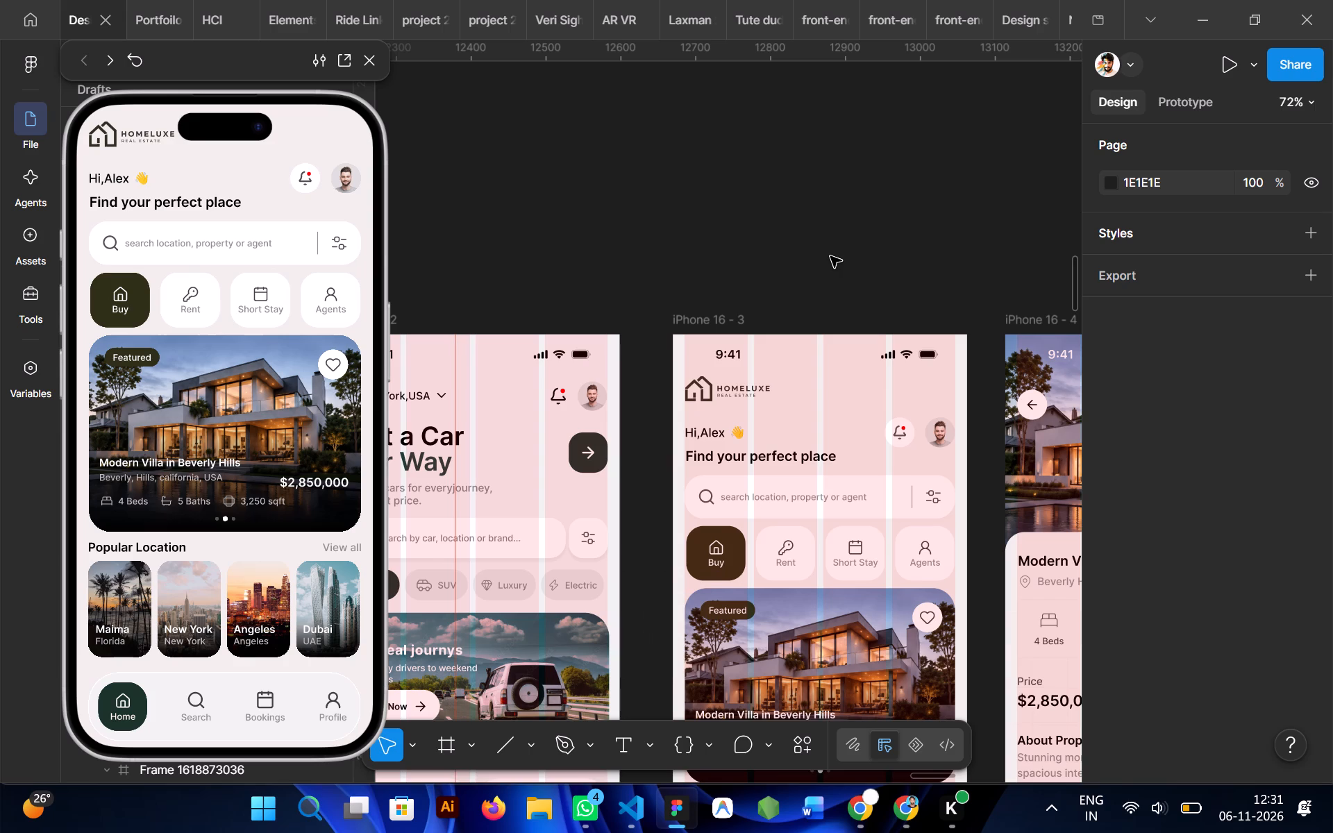
Close the prototype preview.
left_click(369, 62)
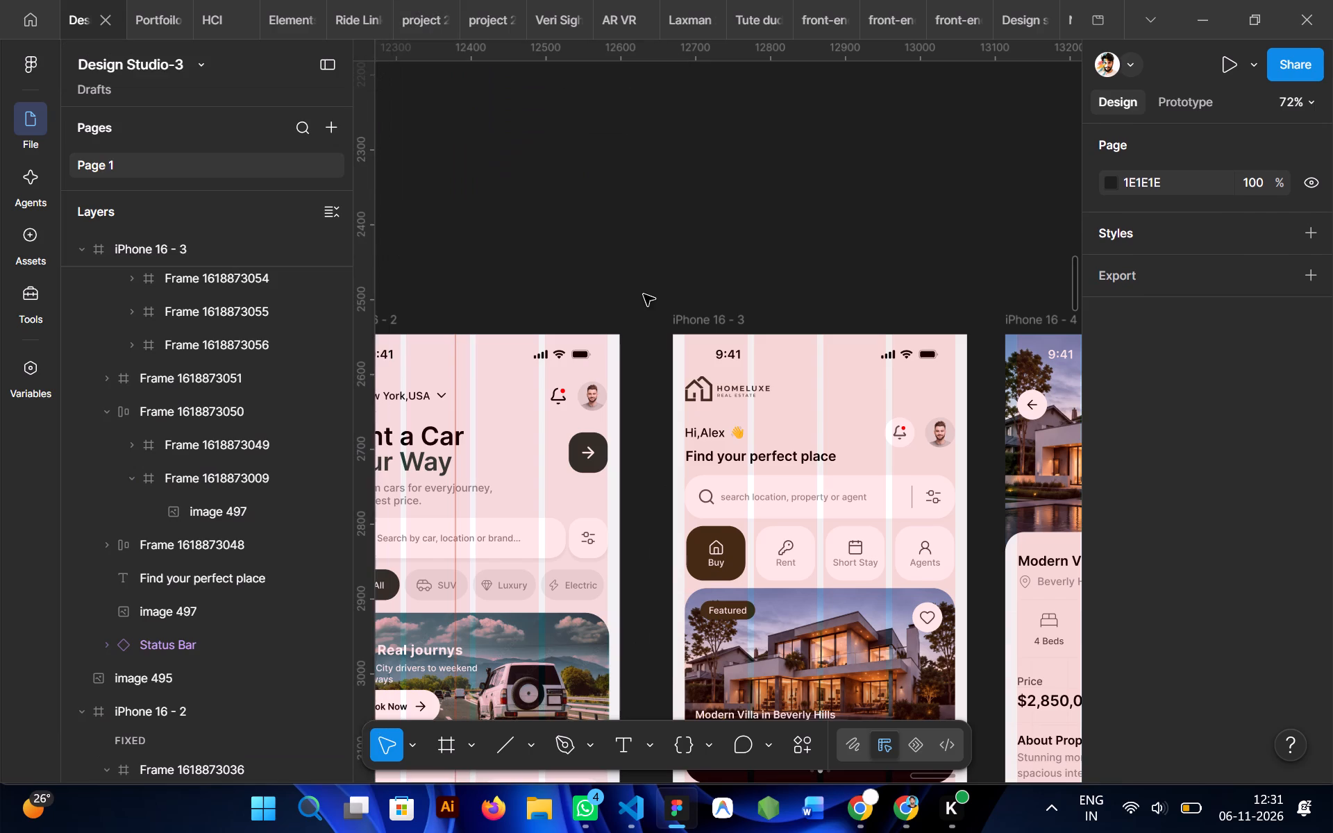
Delete the Rent a Car phone mockup reference and the loose SUV picture beside the iPhone frames.
scroll(644, 294, "down", 1)
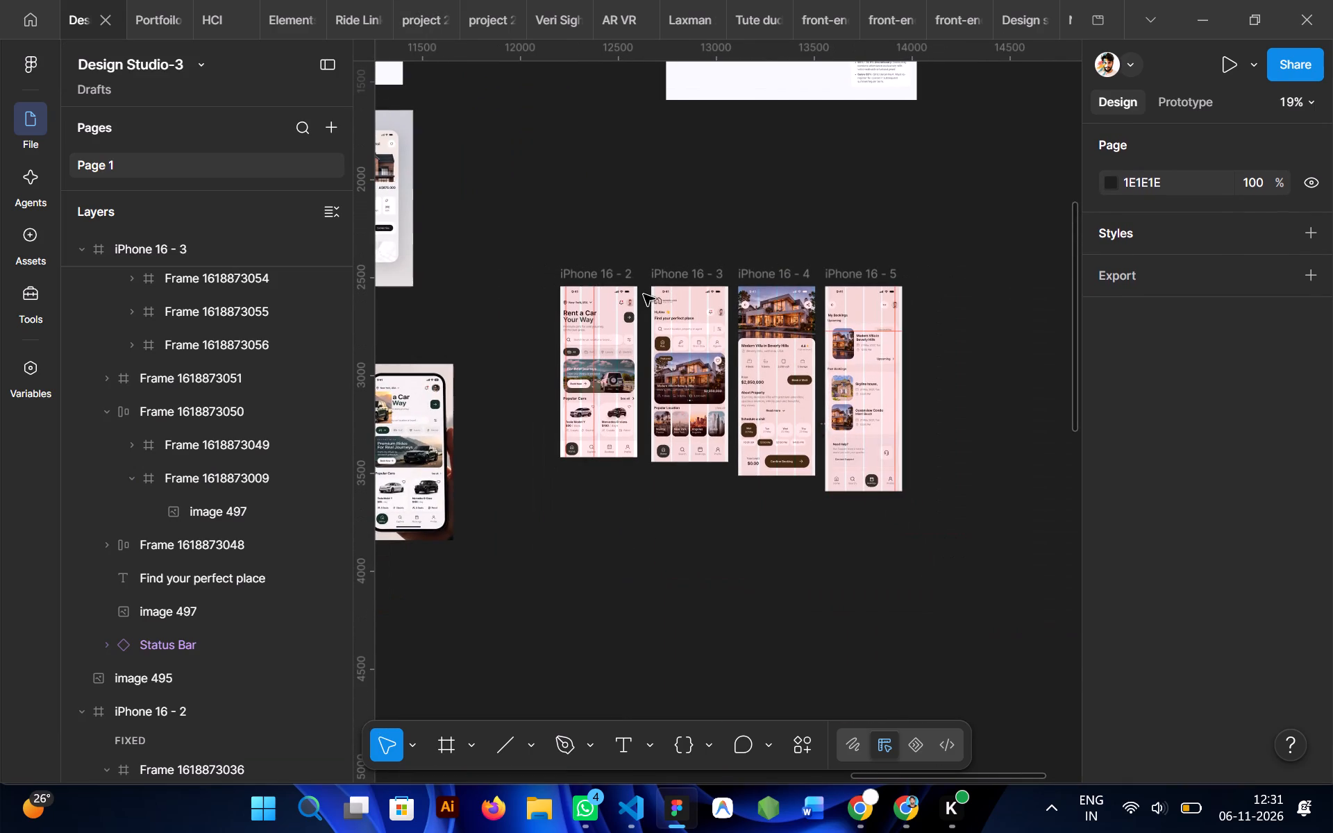
scroll(824, 549, "right", 1)
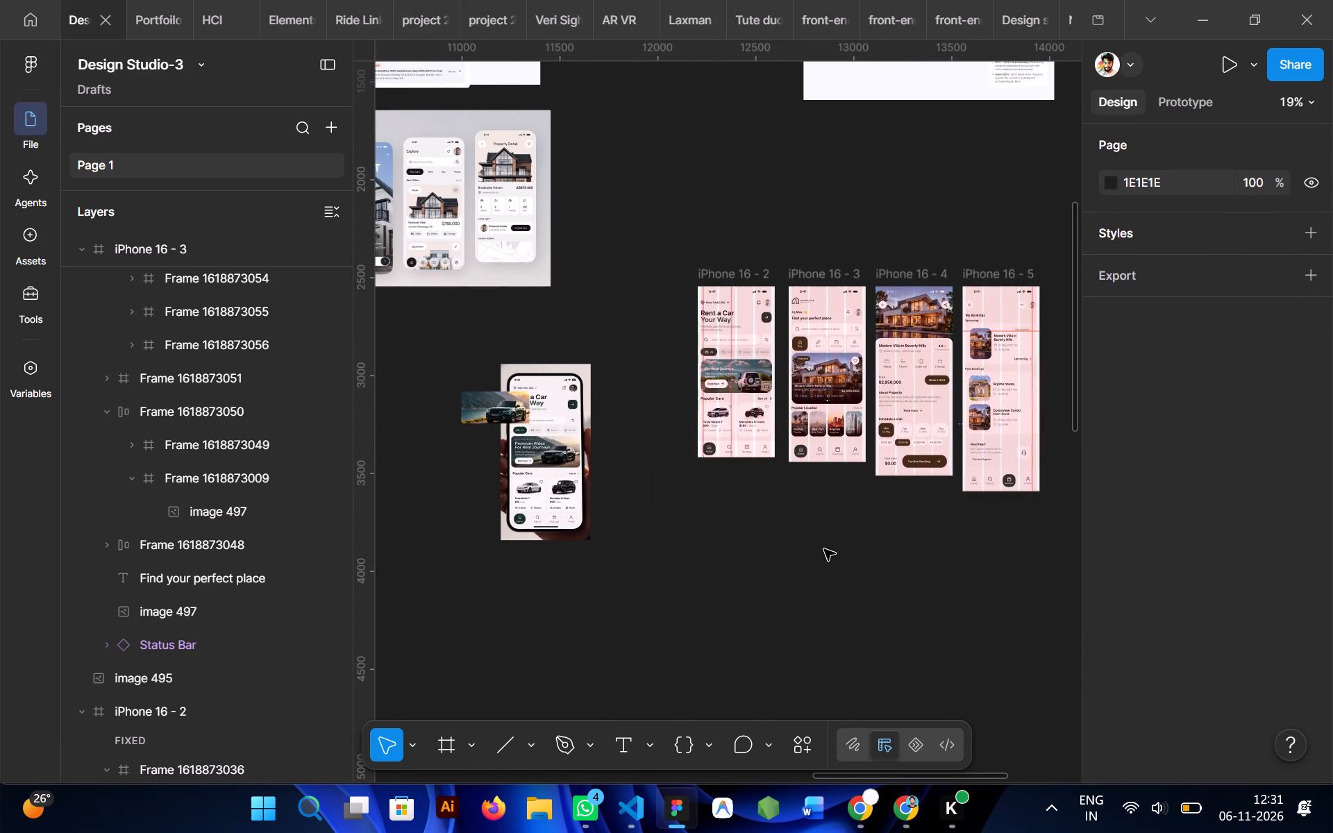
scroll(824, 549, "right", 1)
left_click(686, 432)
key("BackSpace")
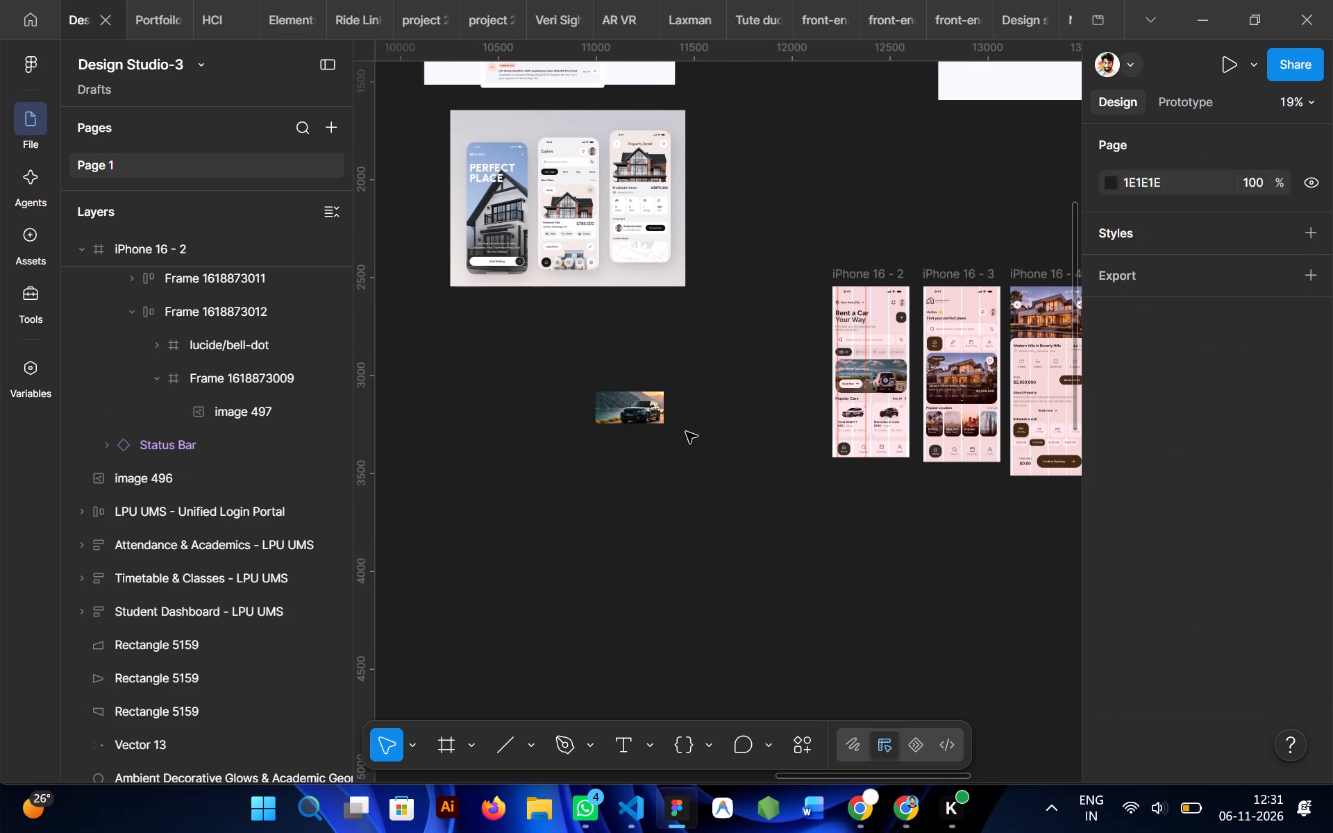
left_click(626, 402)
key("Delete")
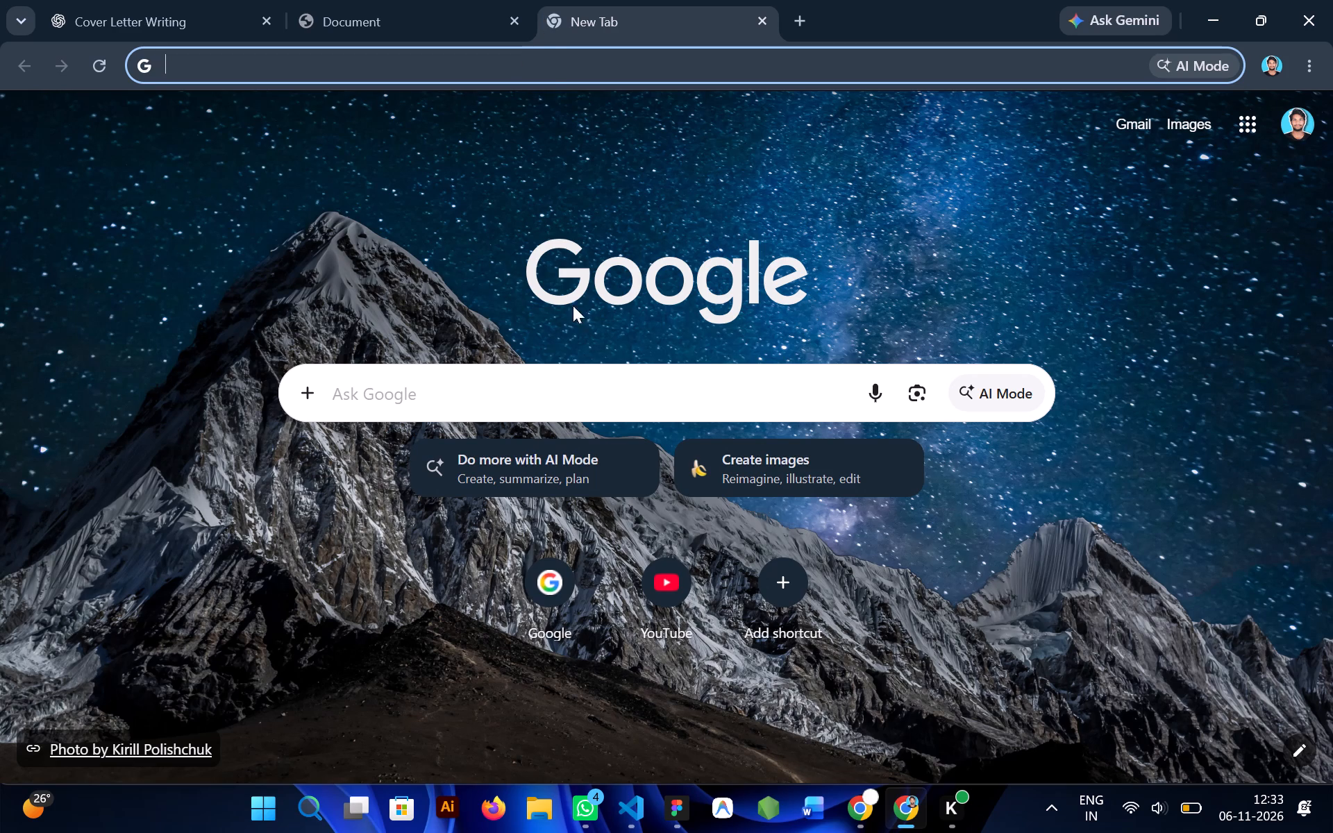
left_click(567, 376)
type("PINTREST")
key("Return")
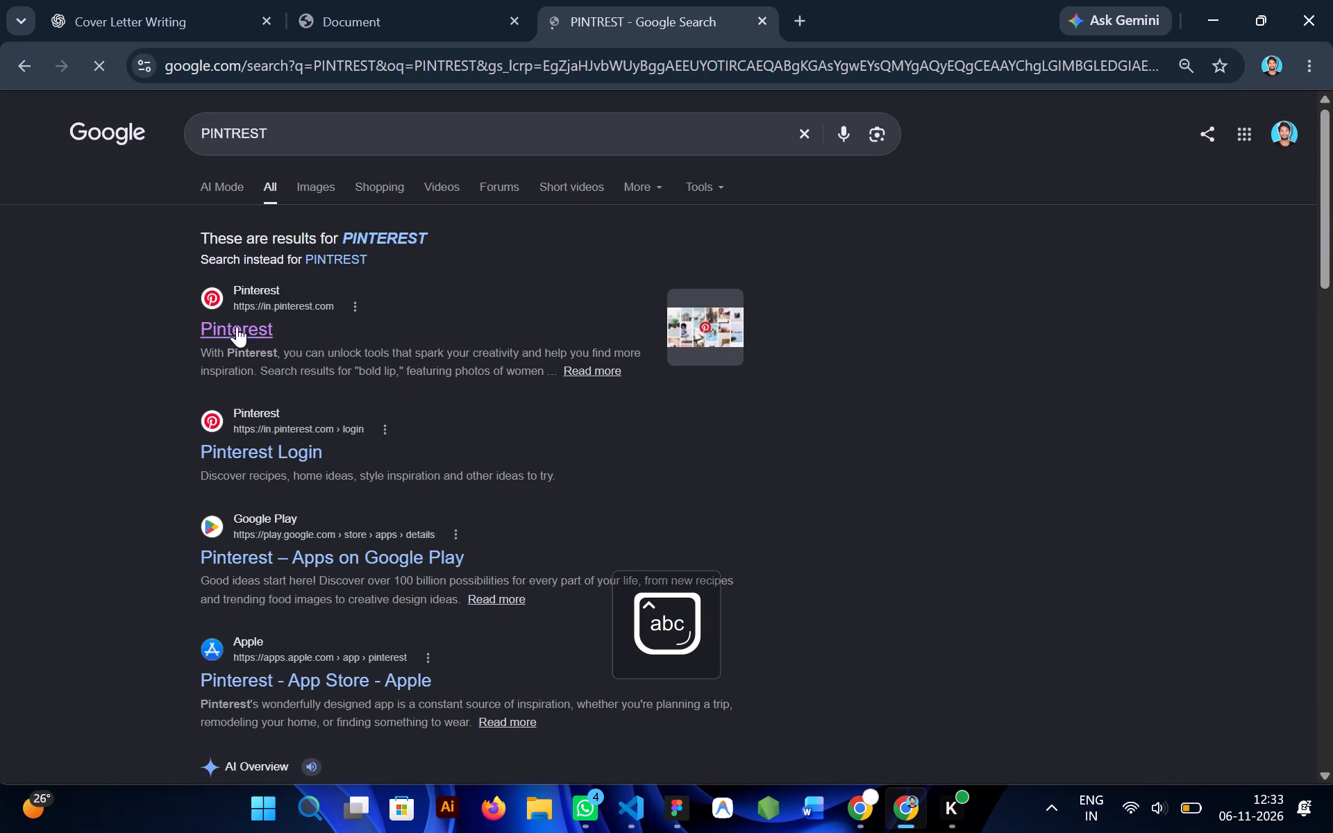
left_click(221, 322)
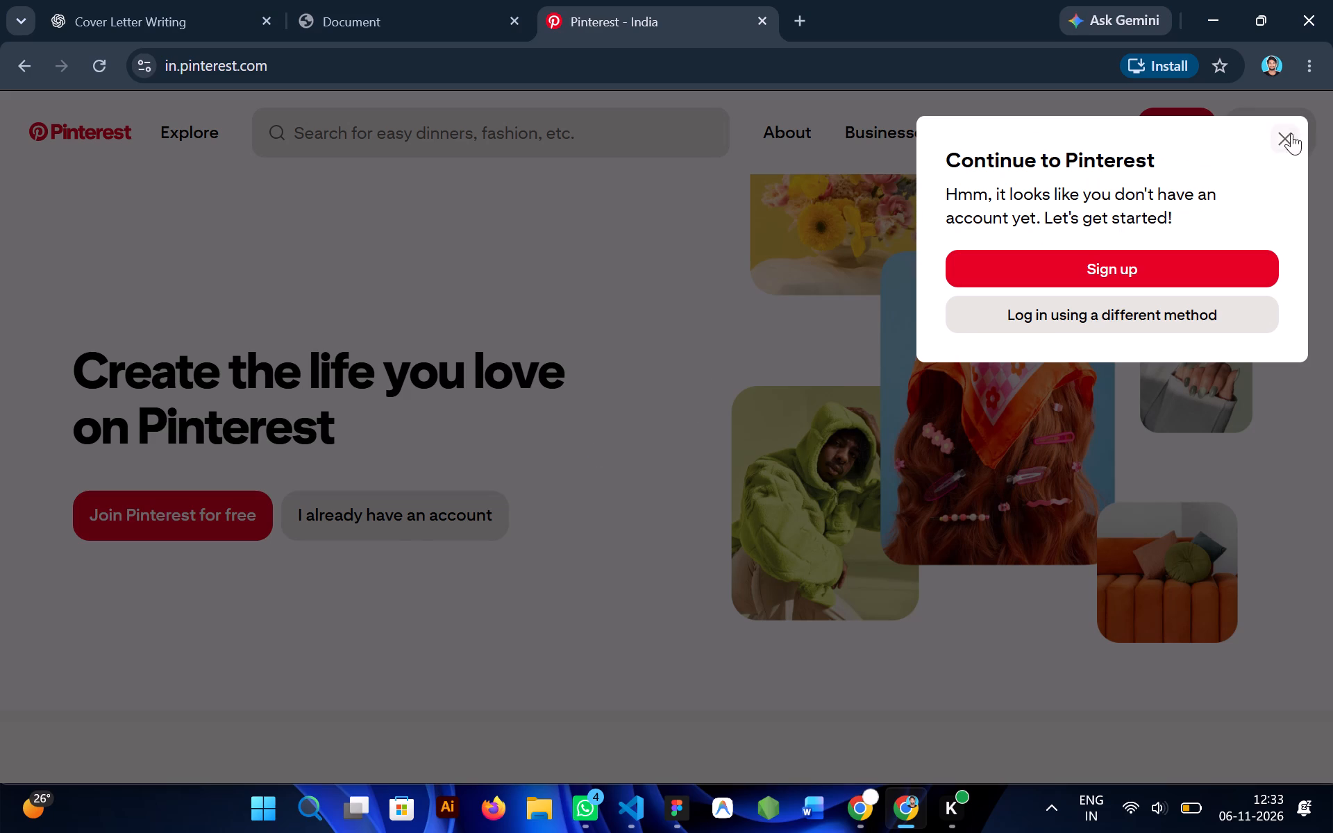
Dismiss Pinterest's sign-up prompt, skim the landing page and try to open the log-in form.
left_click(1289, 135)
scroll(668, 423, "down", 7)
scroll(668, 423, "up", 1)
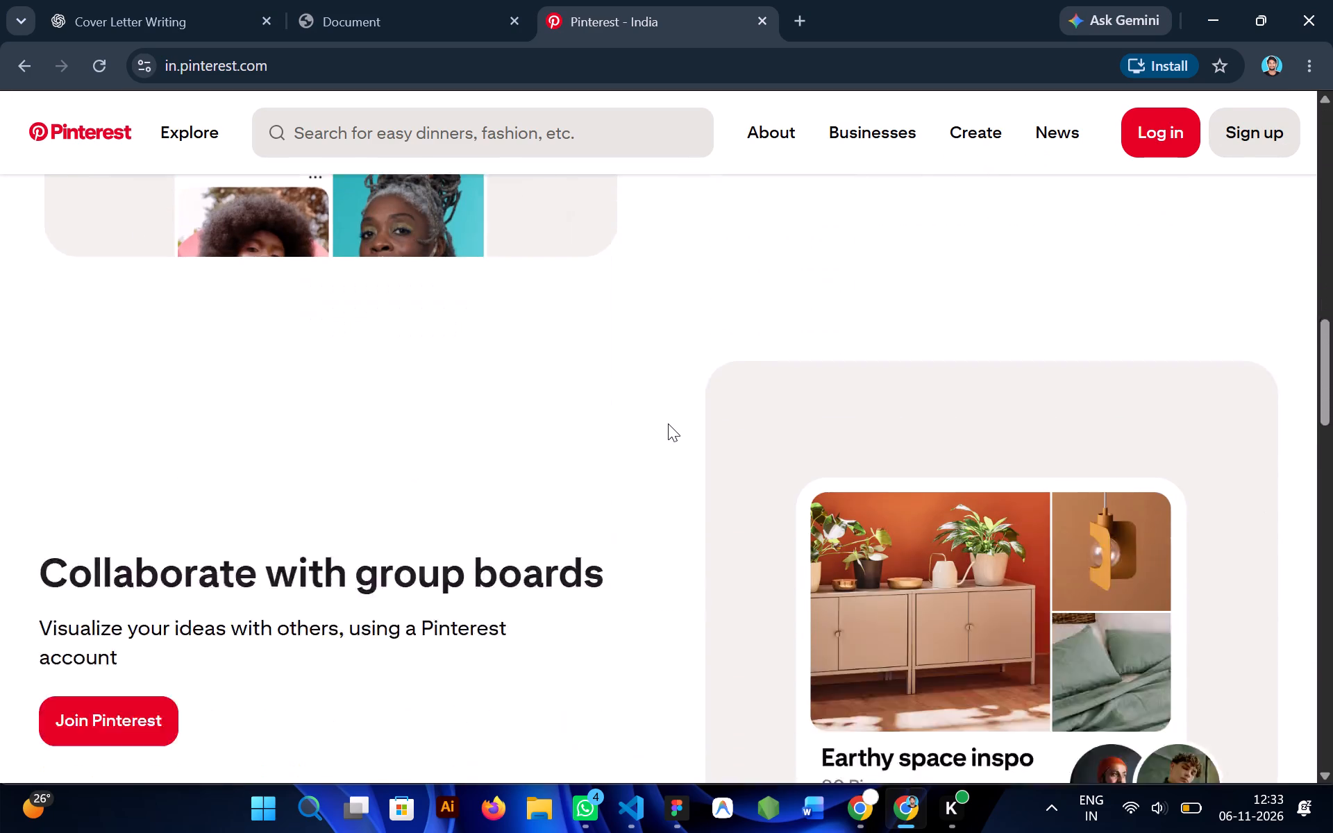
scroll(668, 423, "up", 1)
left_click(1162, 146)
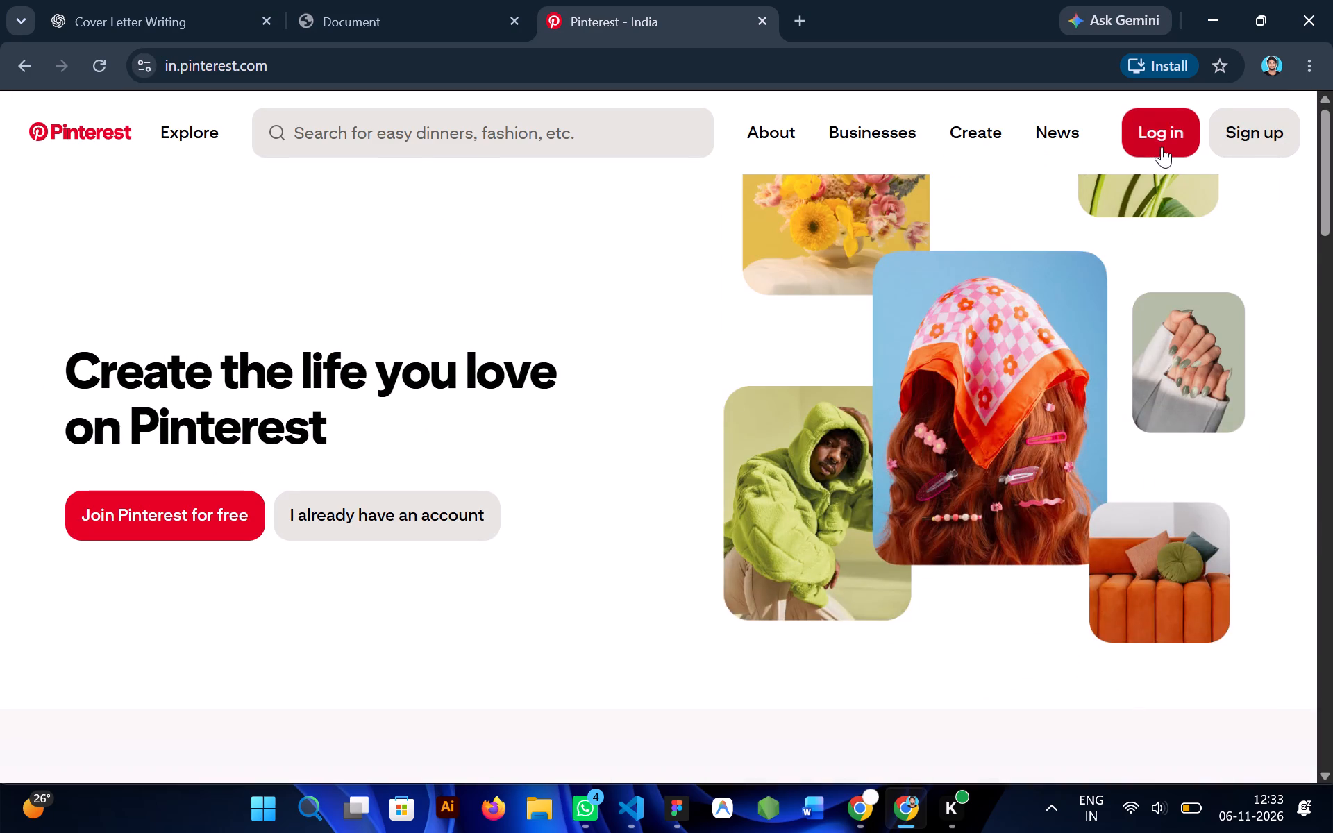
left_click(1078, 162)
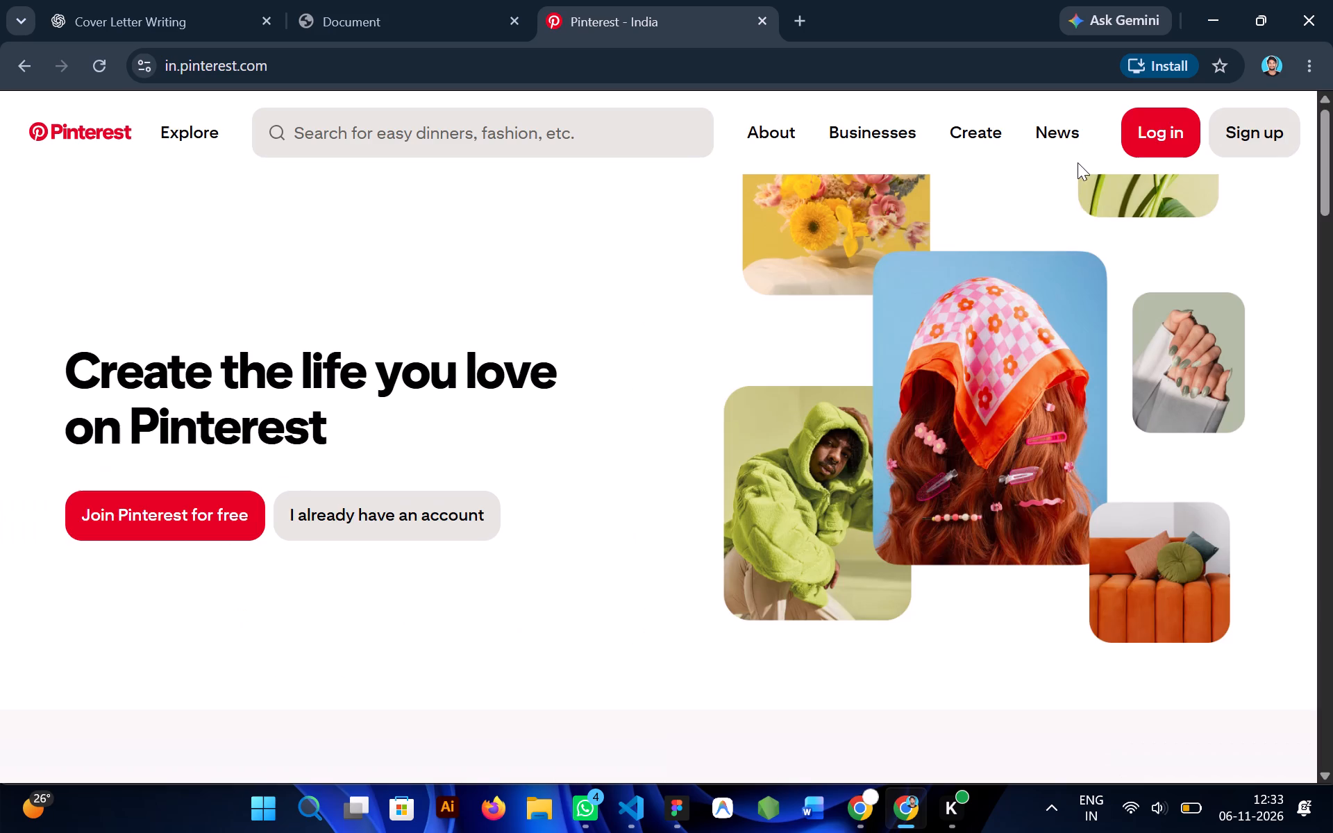
Switch to the other Chrome window, search Google for pinterst in a new tab and open Pinterest.
left_click(864, 818)
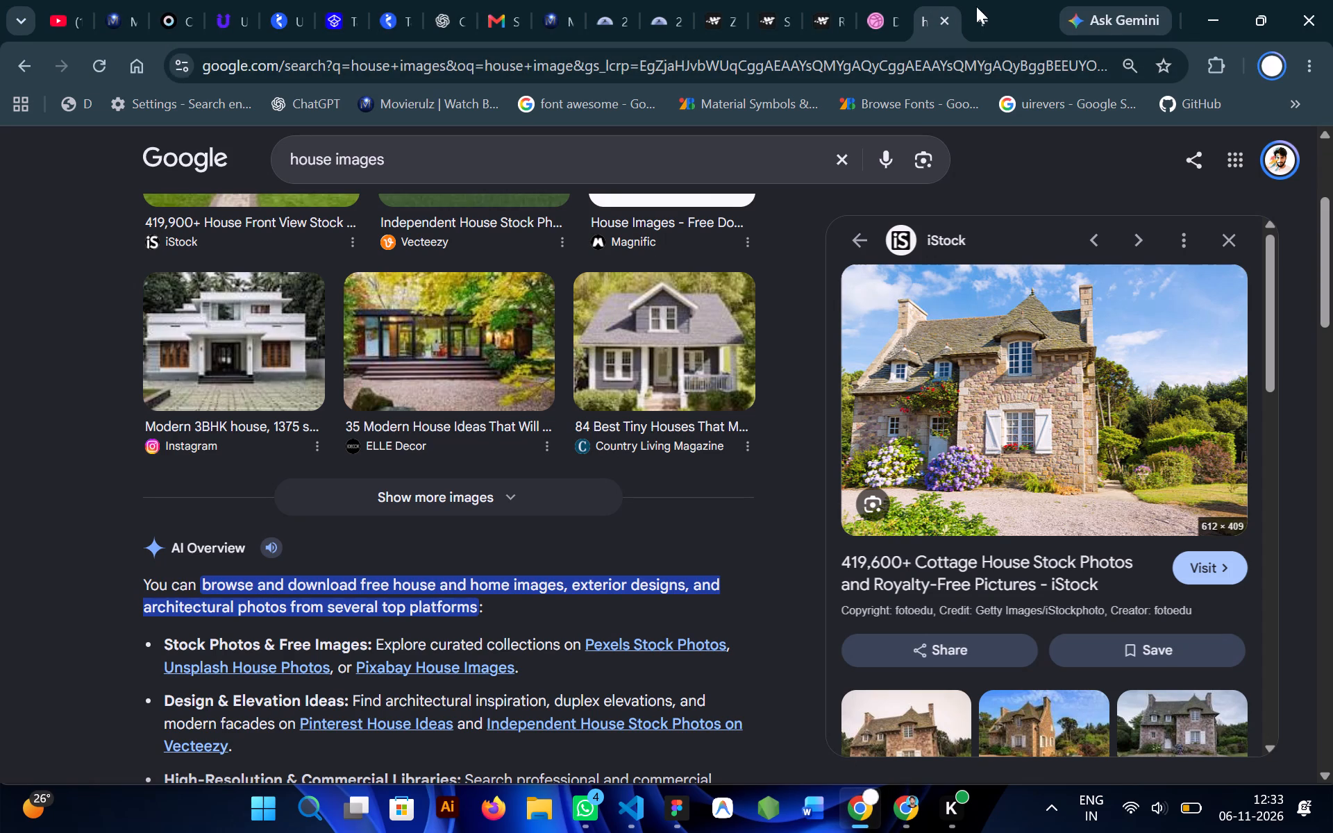
left_click(976, 15)
left_click(509, 434)
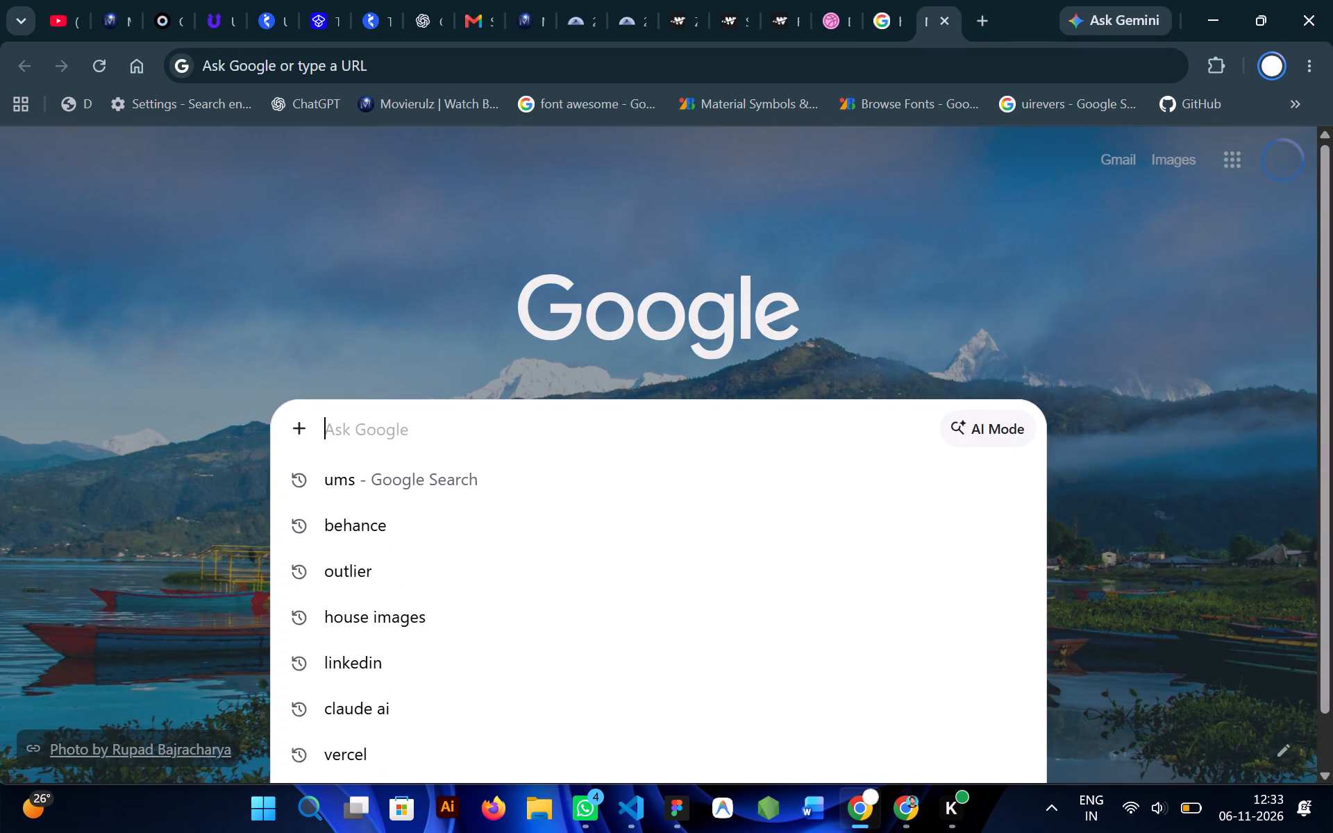
type("pinterst")
key("Return")
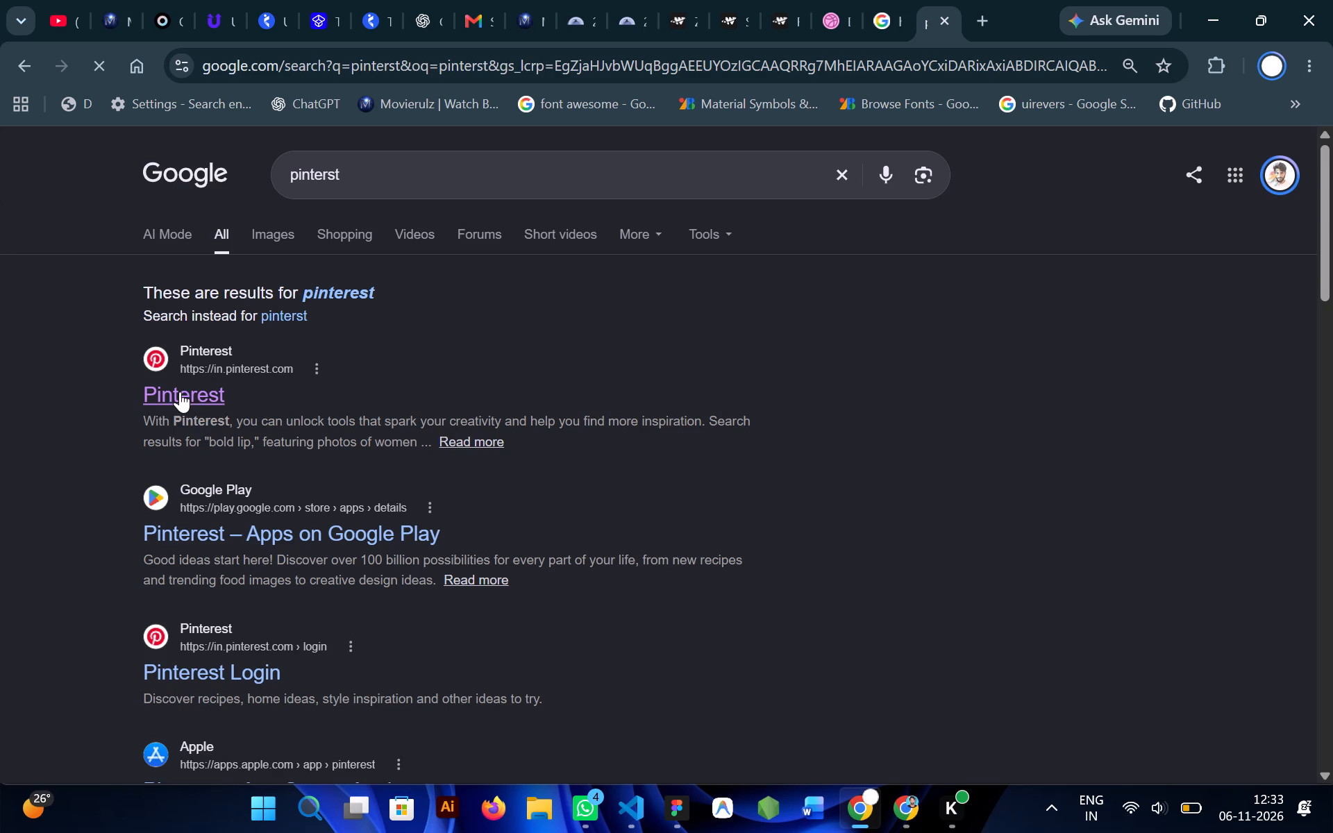
left_click(183, 398)
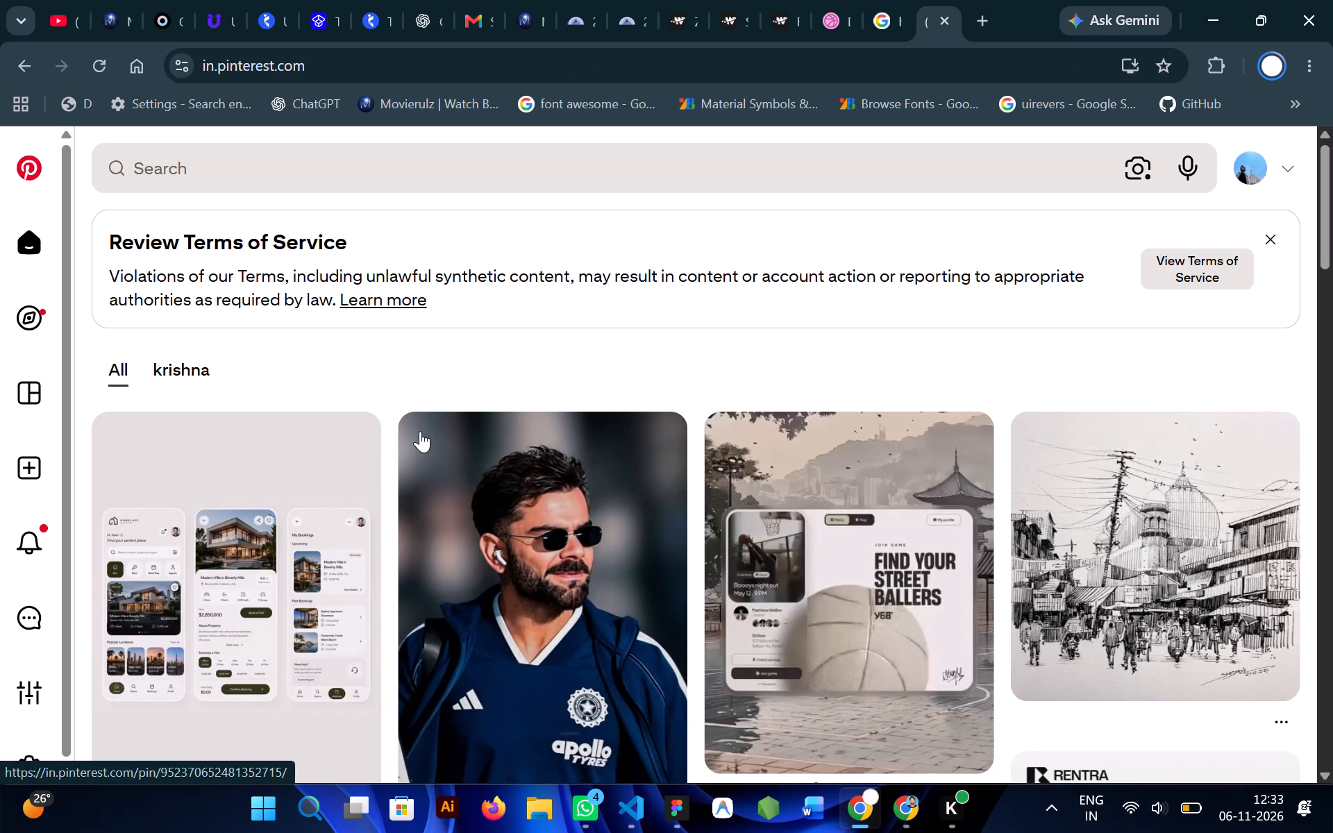
Browse the Pinterest home feed for a mobile app UI design to use as the next reference.
scroll(420, 431, "down", 2)
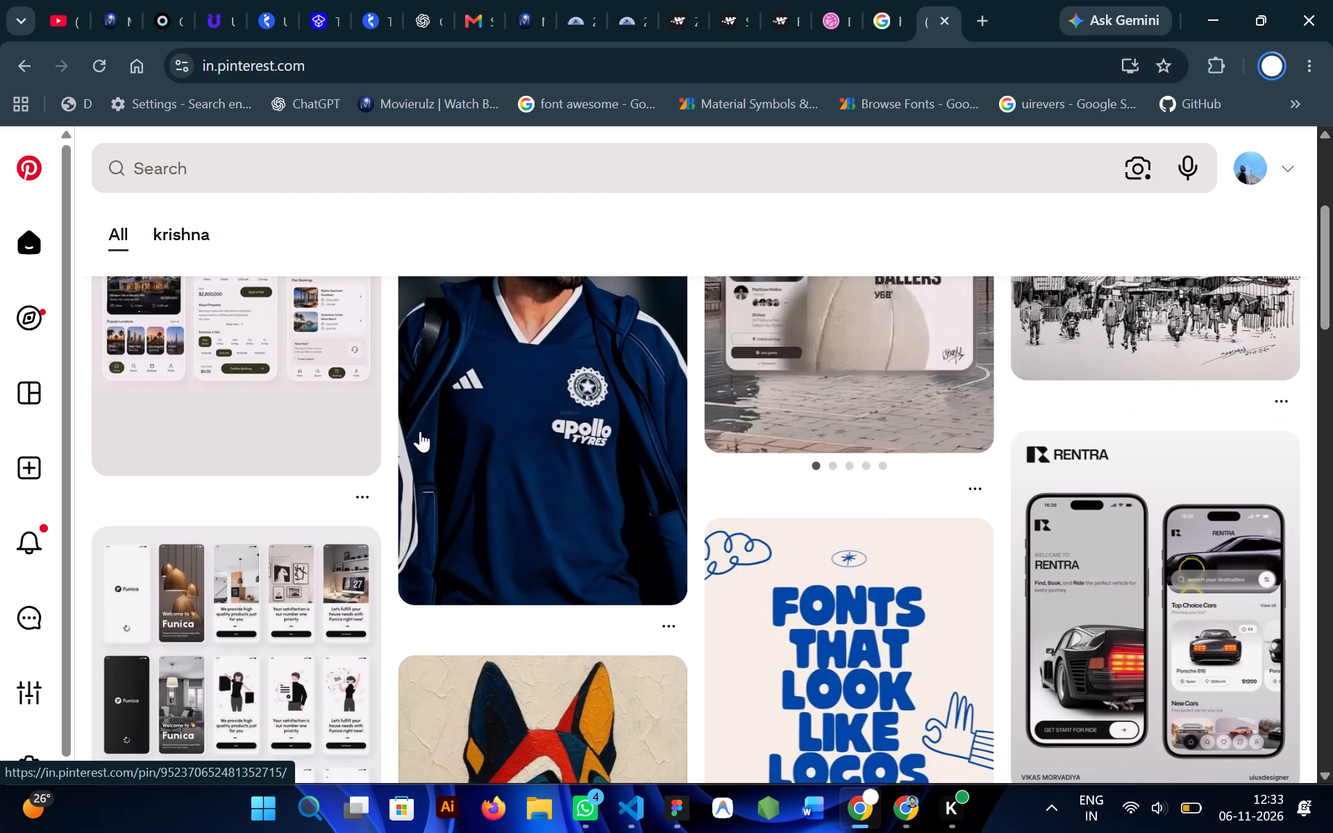
scroll(420, 431, "down", 2)
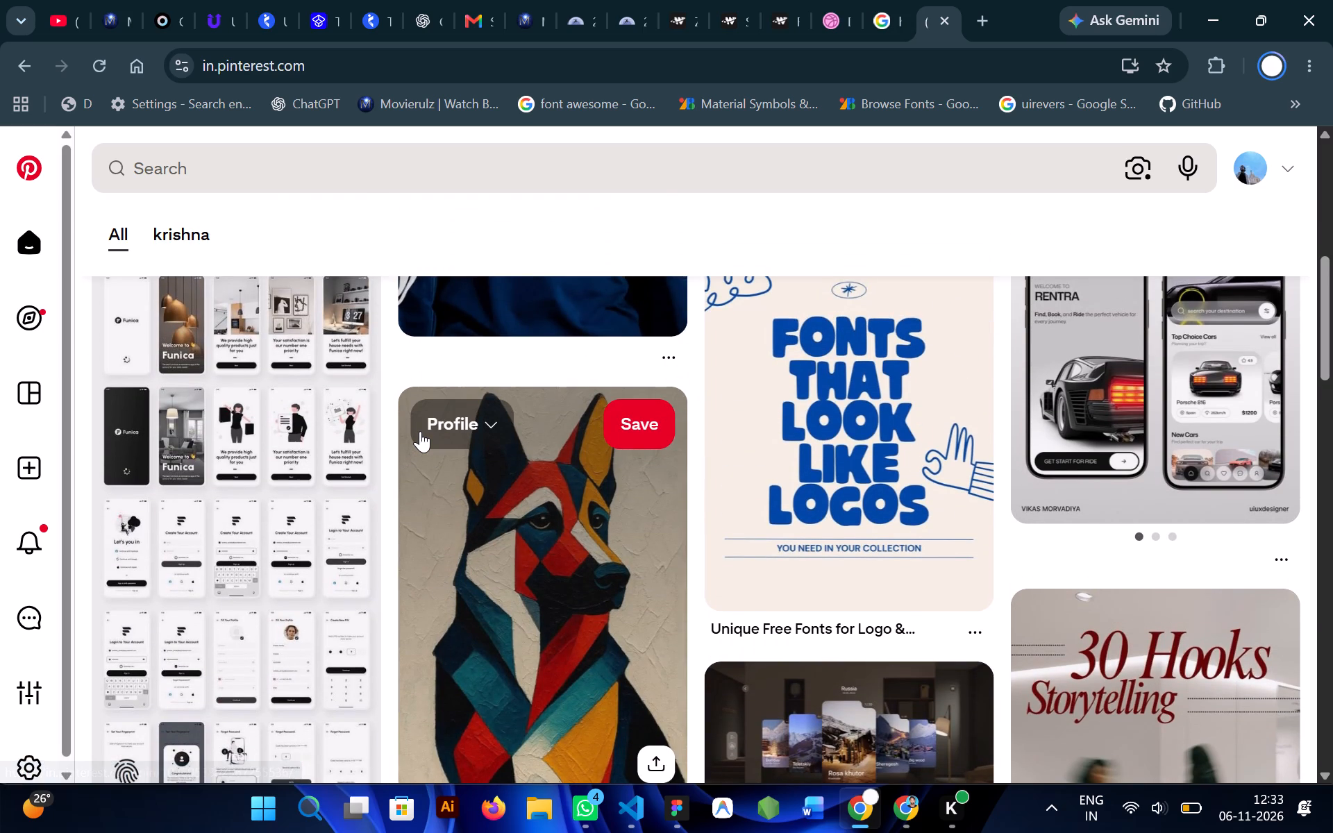
scroll(420, 431, "up", 2)
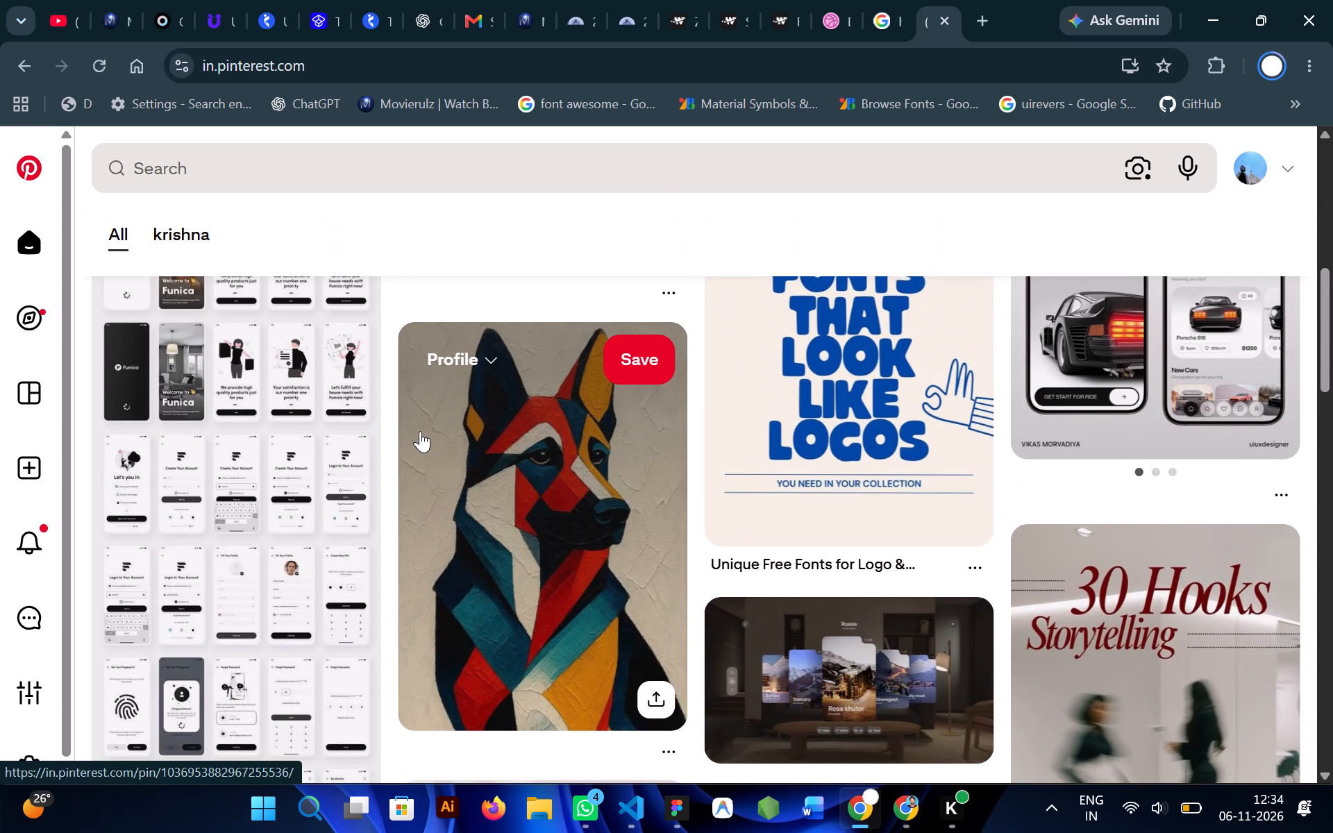
scroll(420, 431, "up", 1)
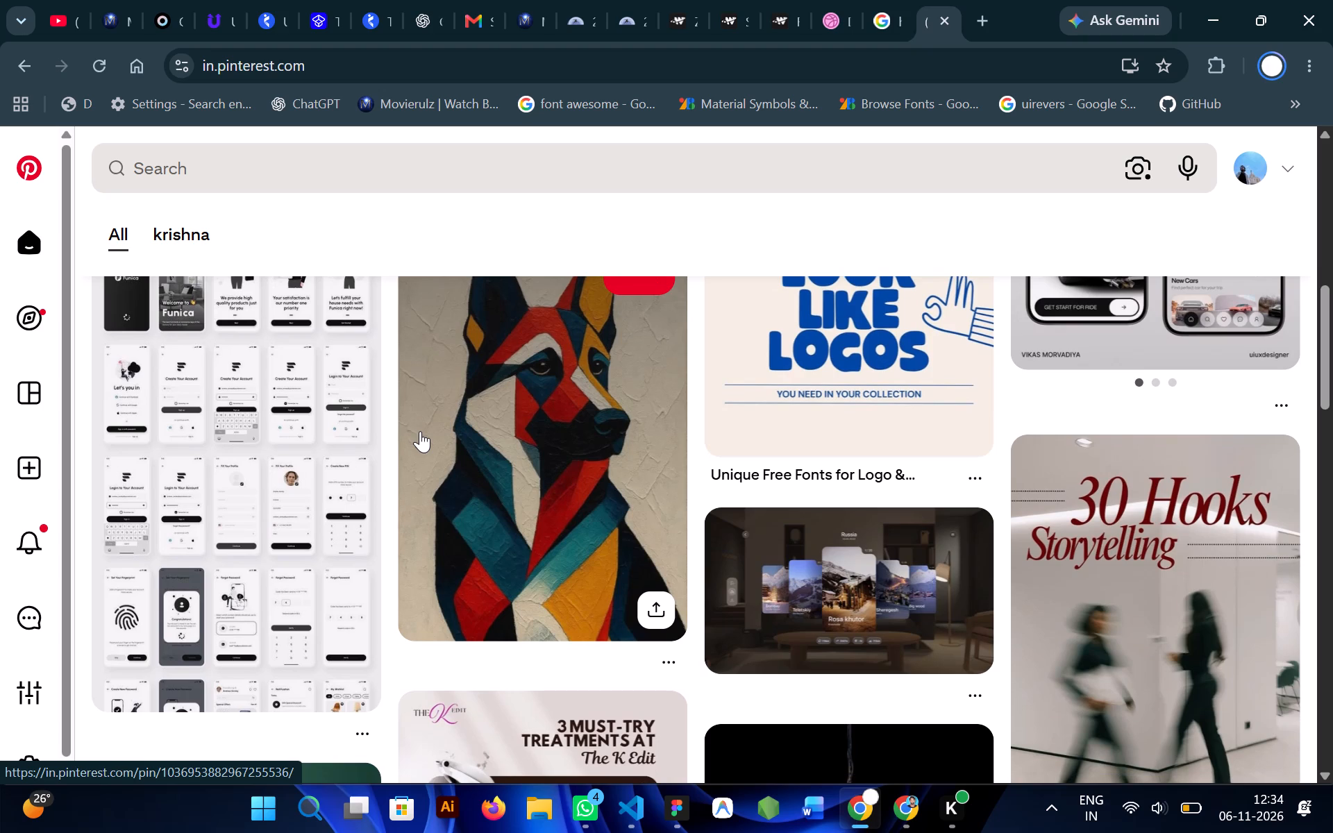
scroll(420, 431, "down", 3)
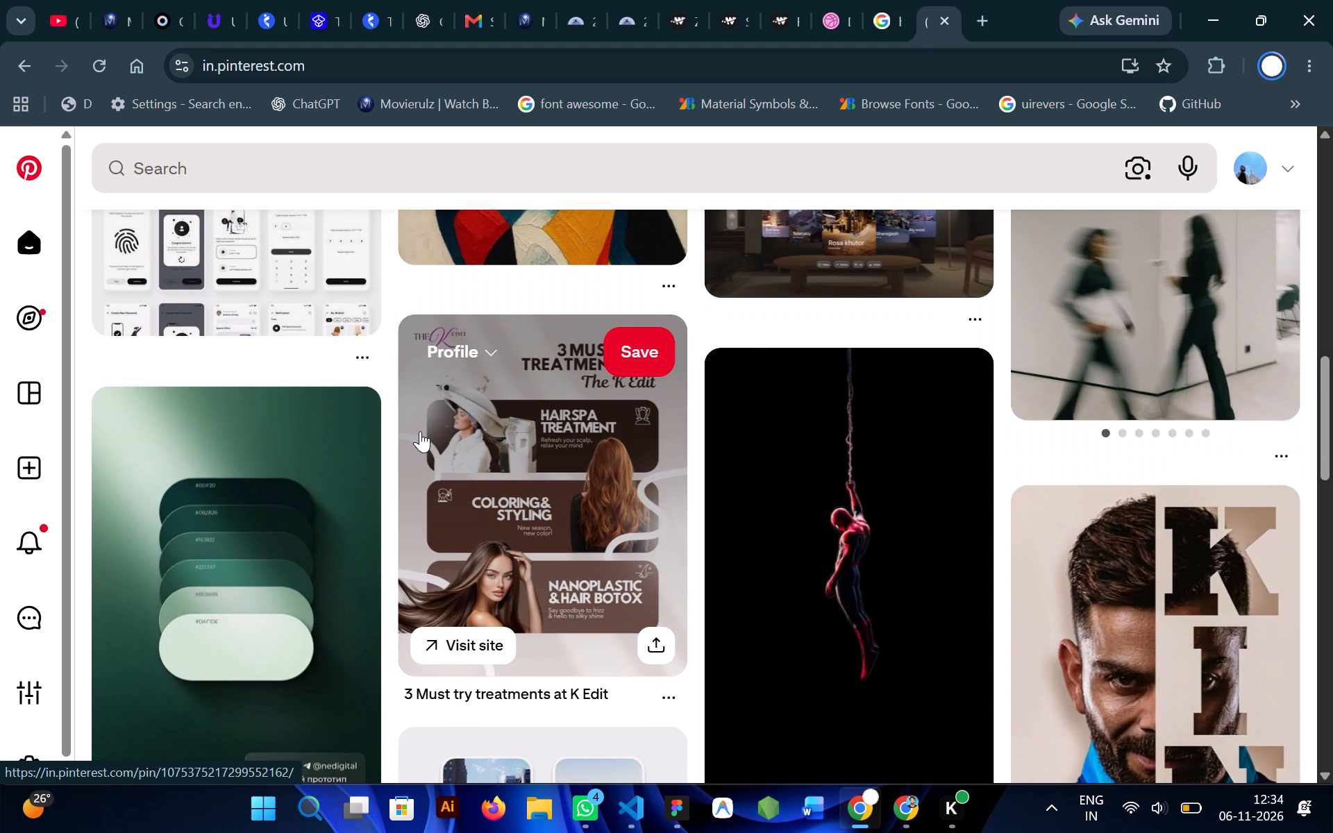
scroll(420, 431, "down", 3)
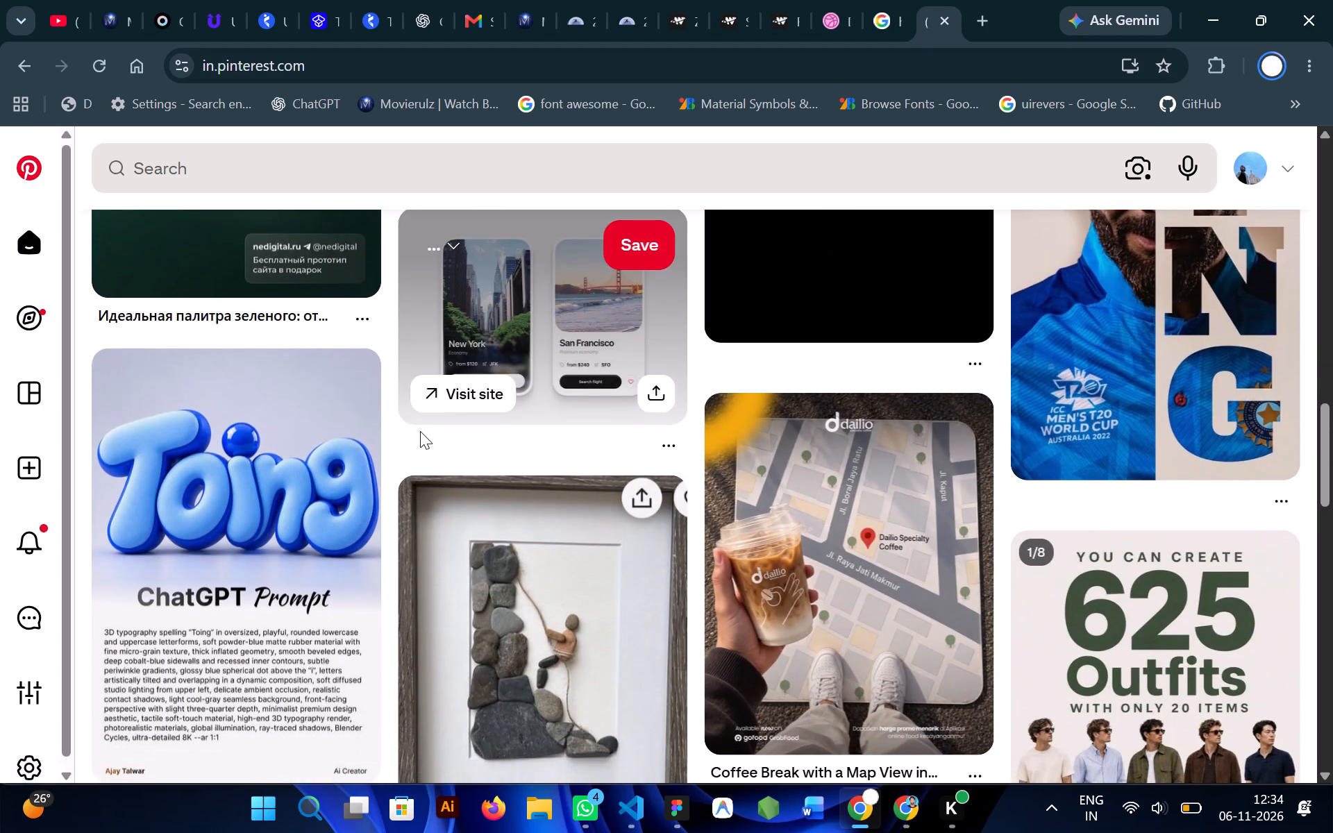
scroll(420, 431, "down", 5)
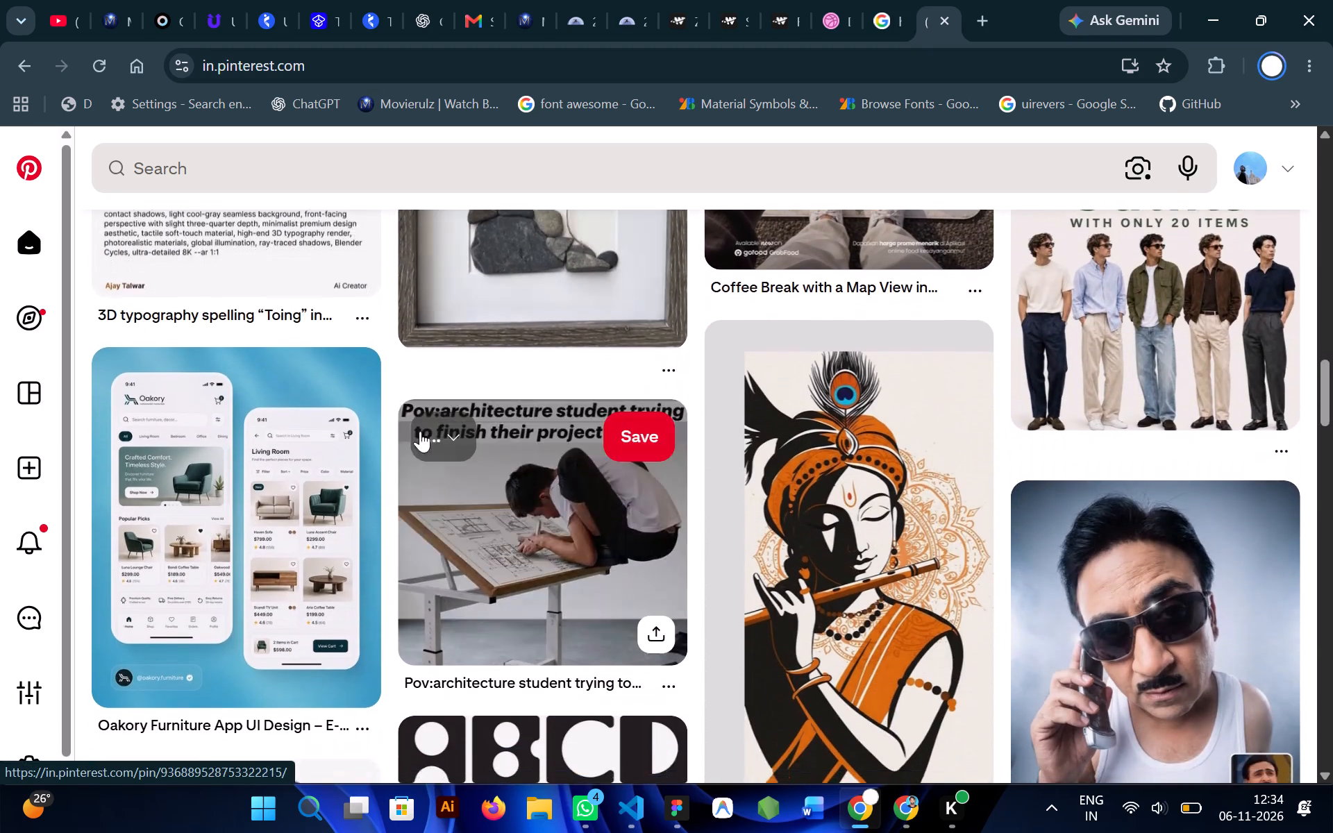
scroll(420, 431, "down", 2)
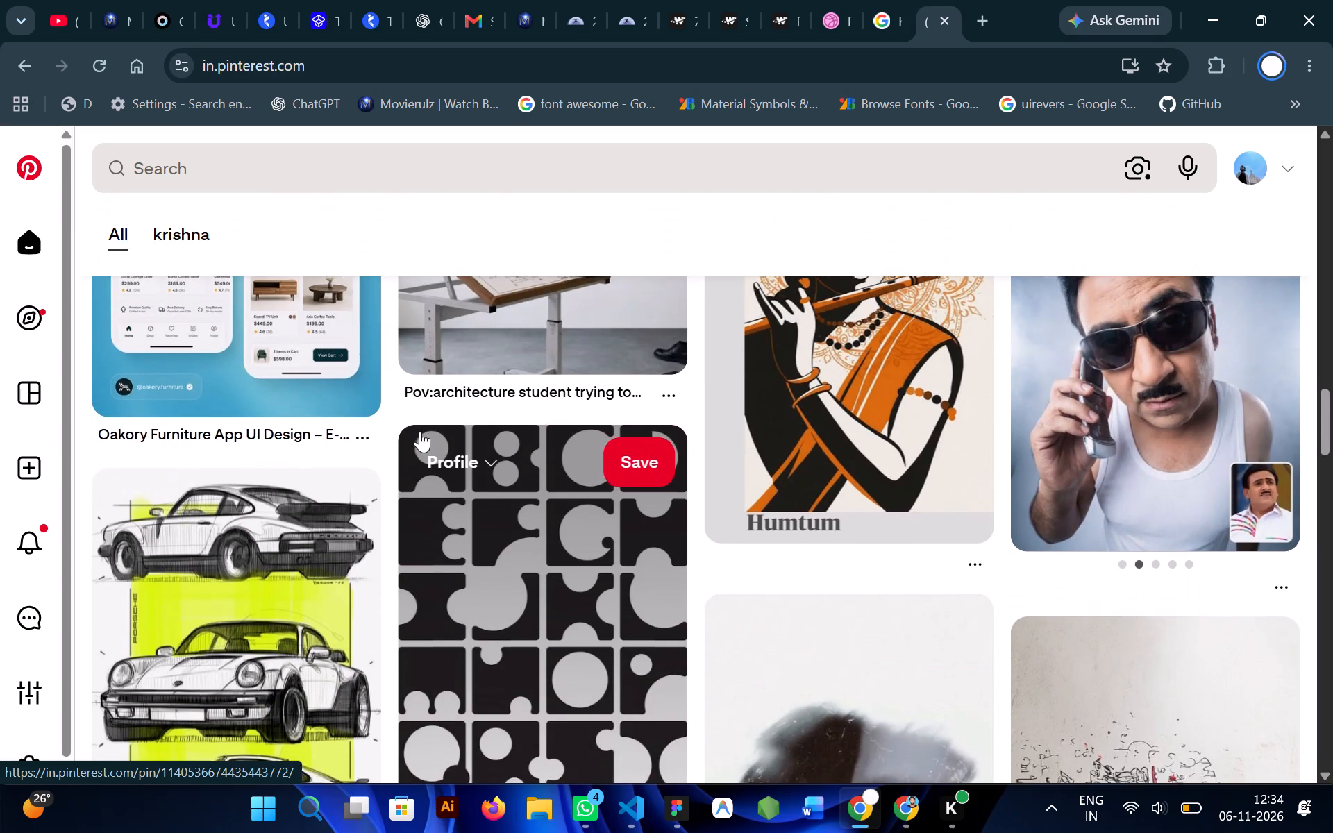
scroll(420, 431, "down", 1)
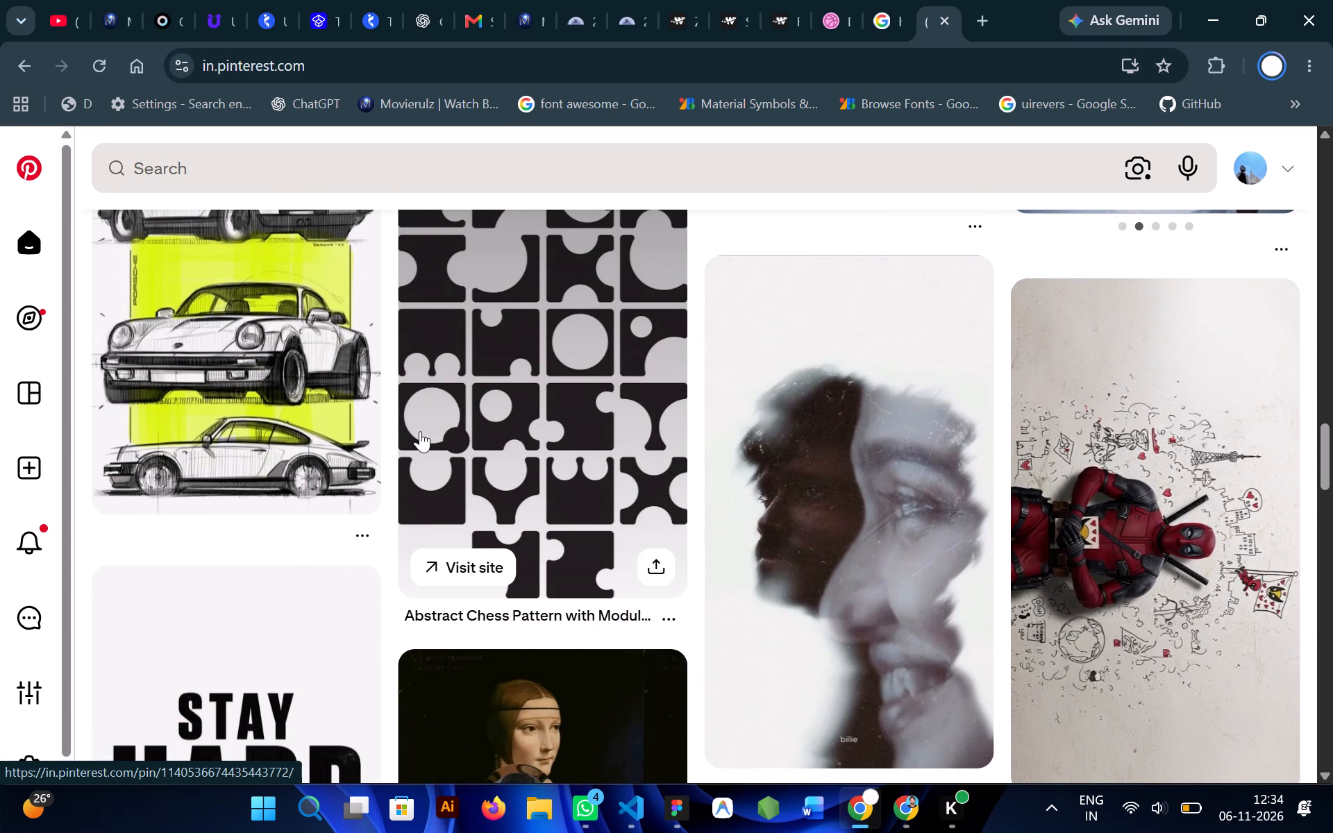
scroll(420, 431, "down", 3)
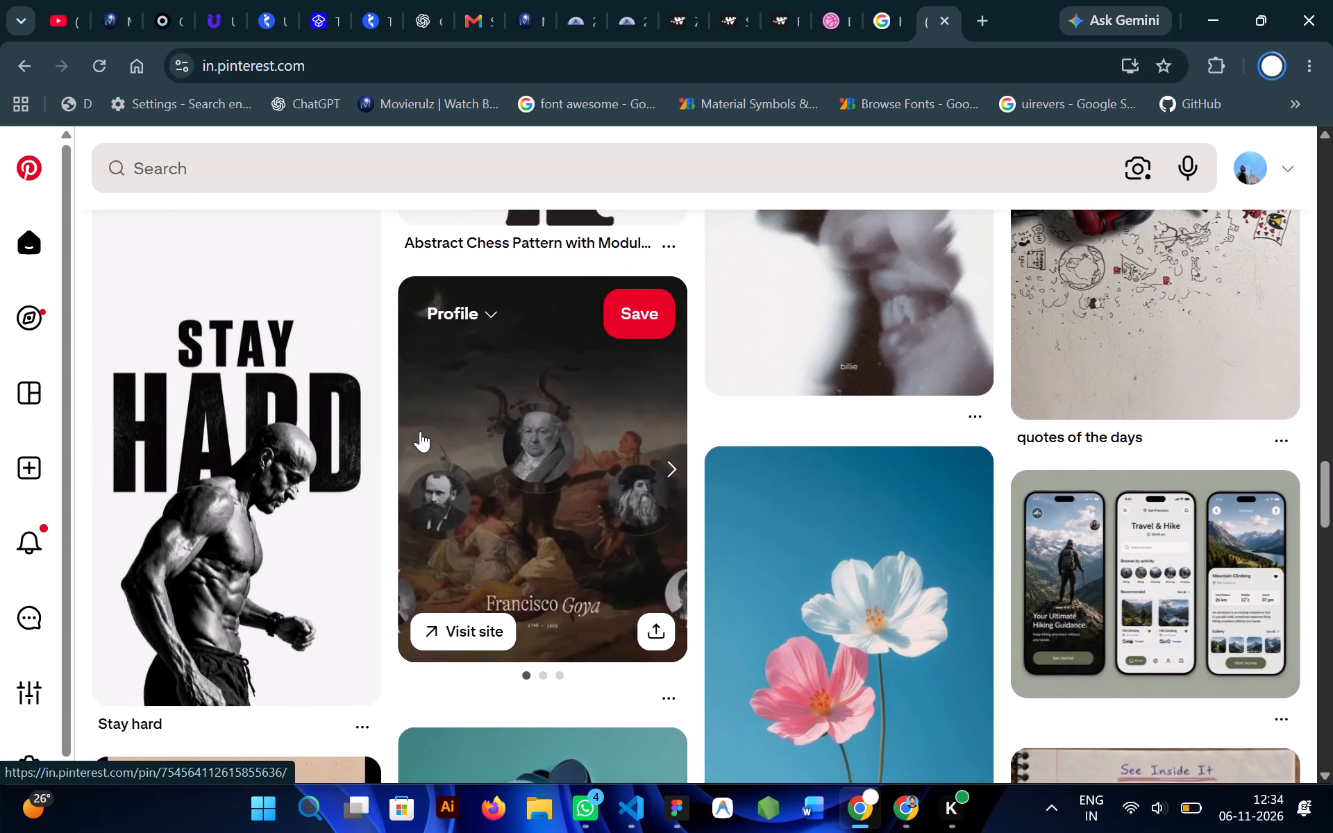
scroll(420, 431, "down", 2)
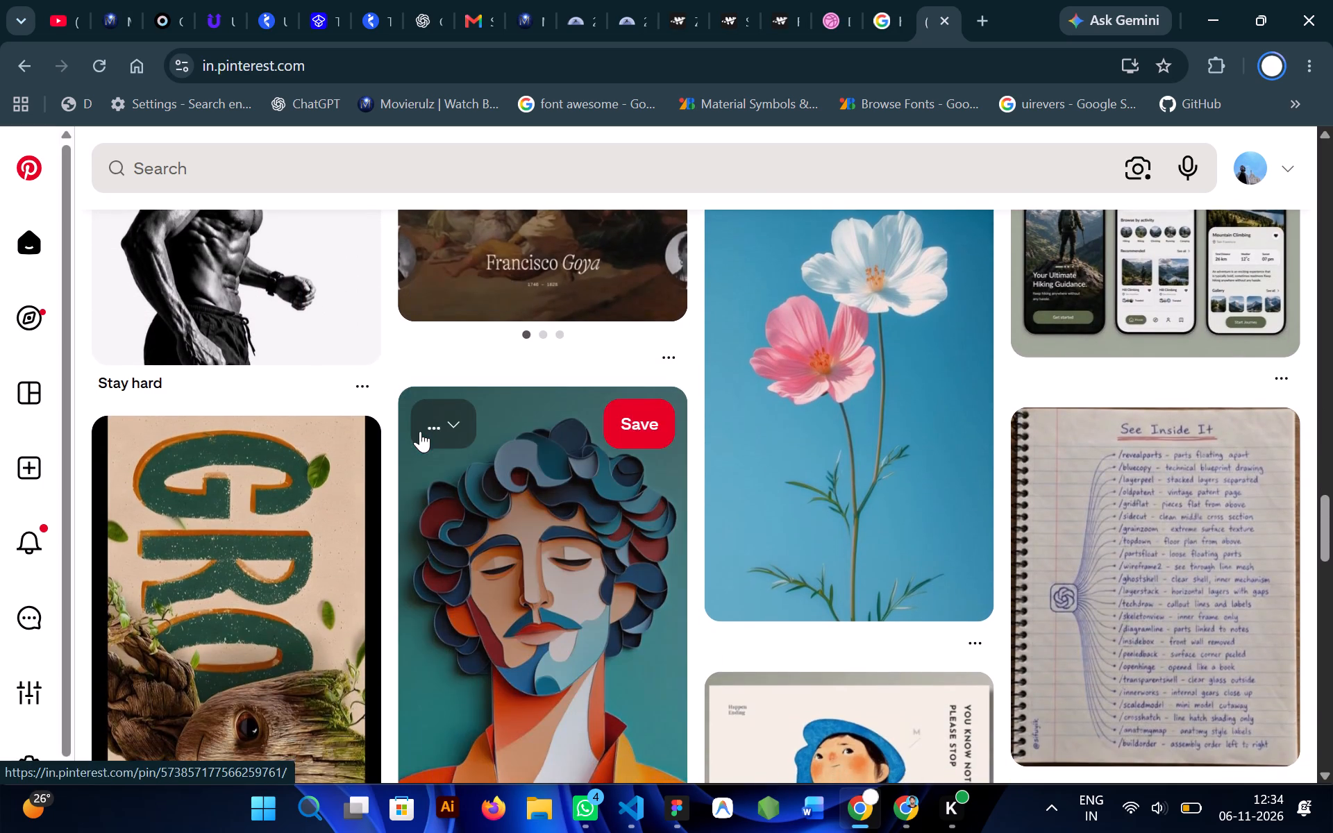
scroll(420, 431, "down", 1)
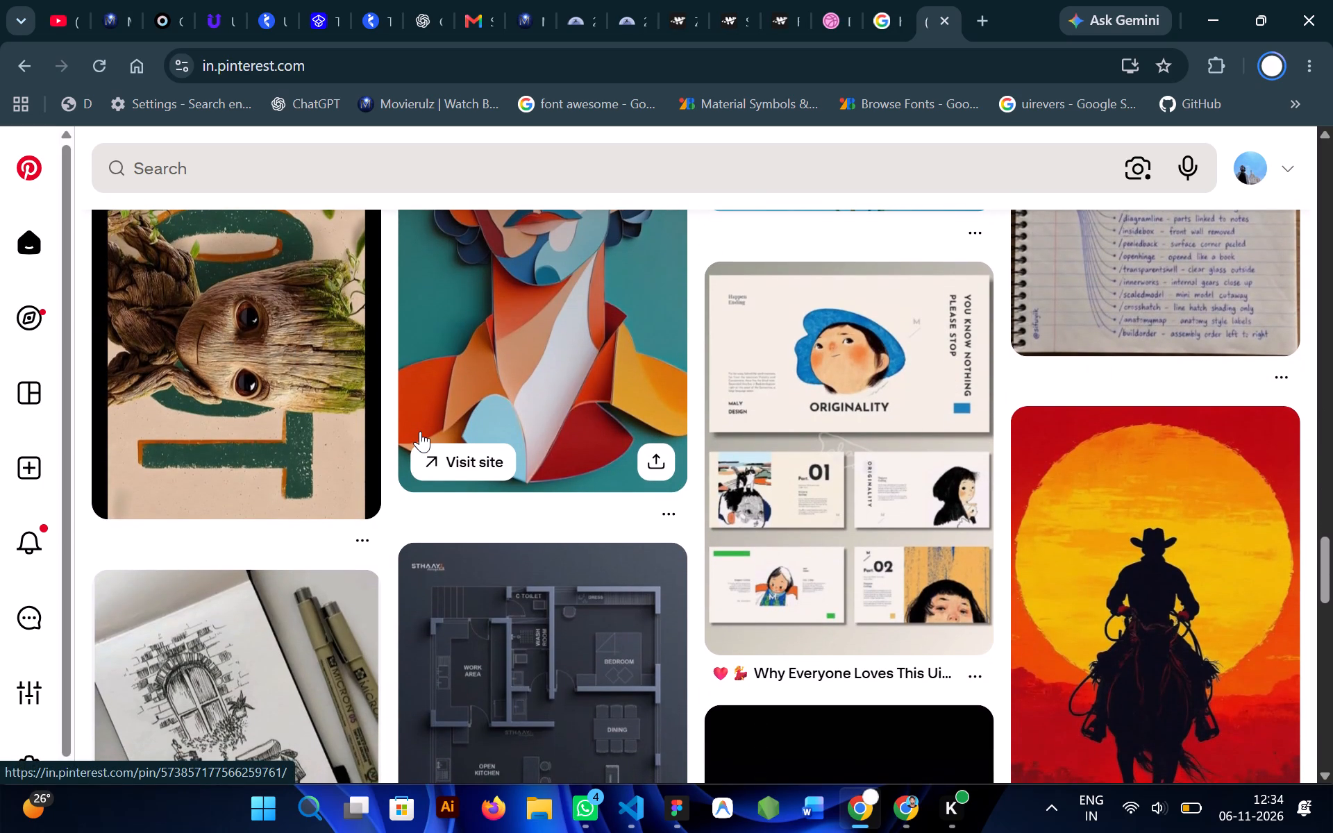
scroll(420, 431, "down", 5)
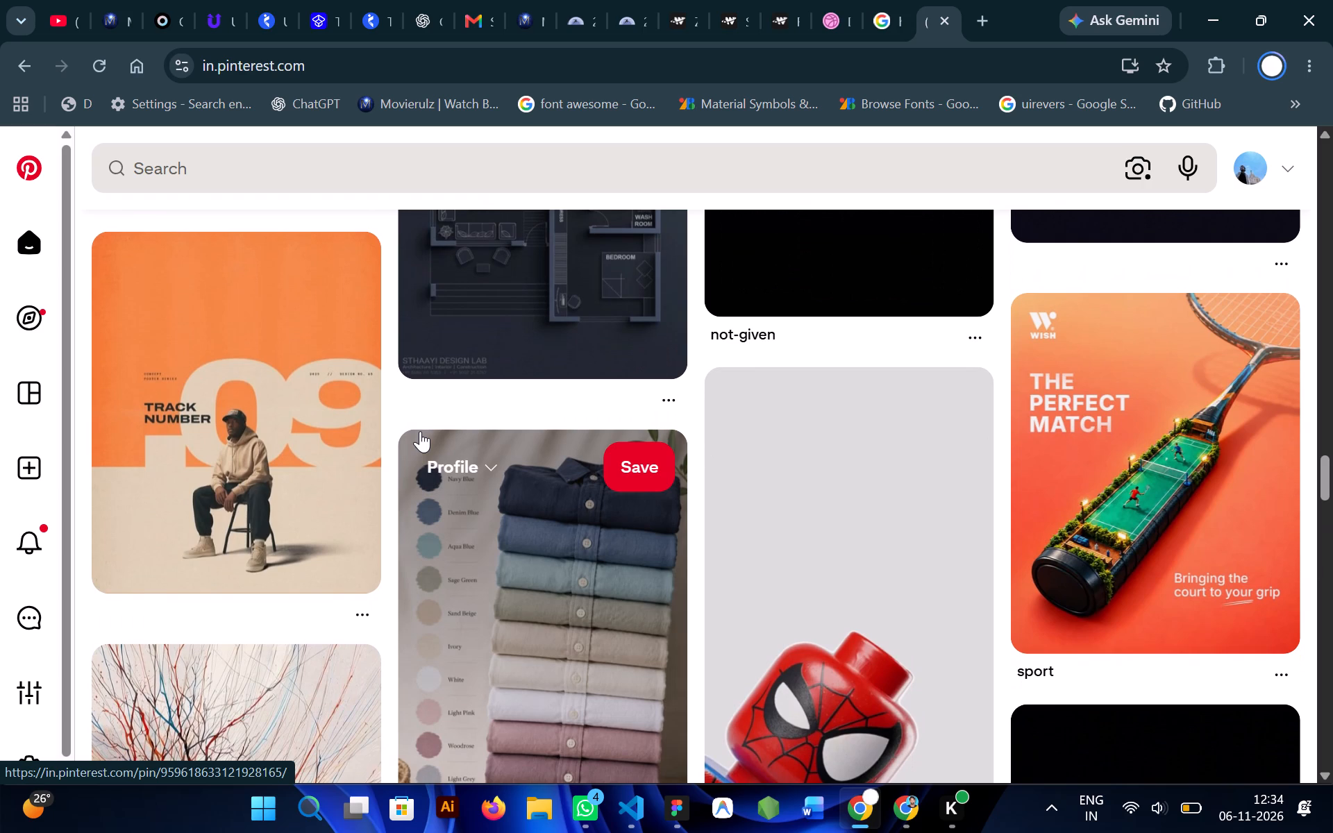
scroll(420, 431, "down", 3)
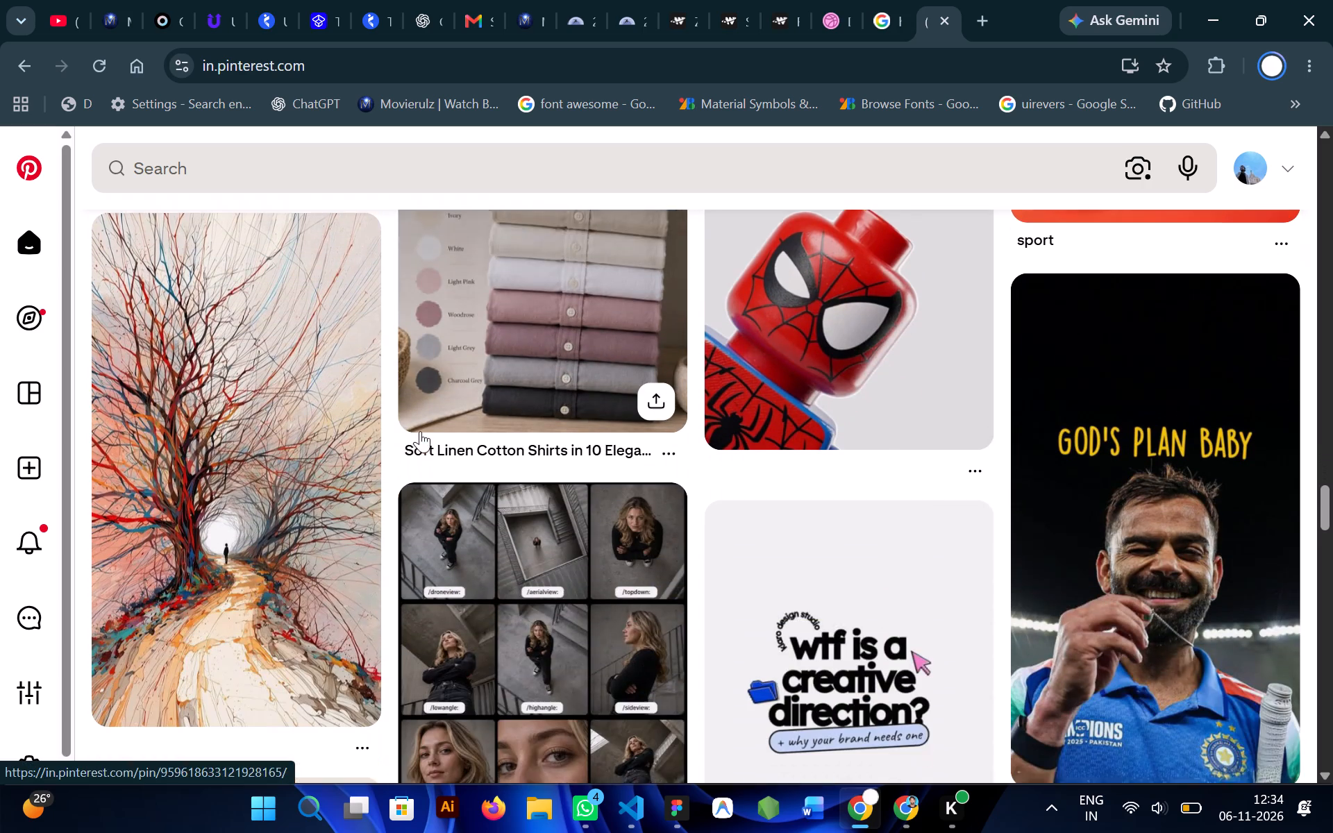
scroll(420, 431, "down", 3)
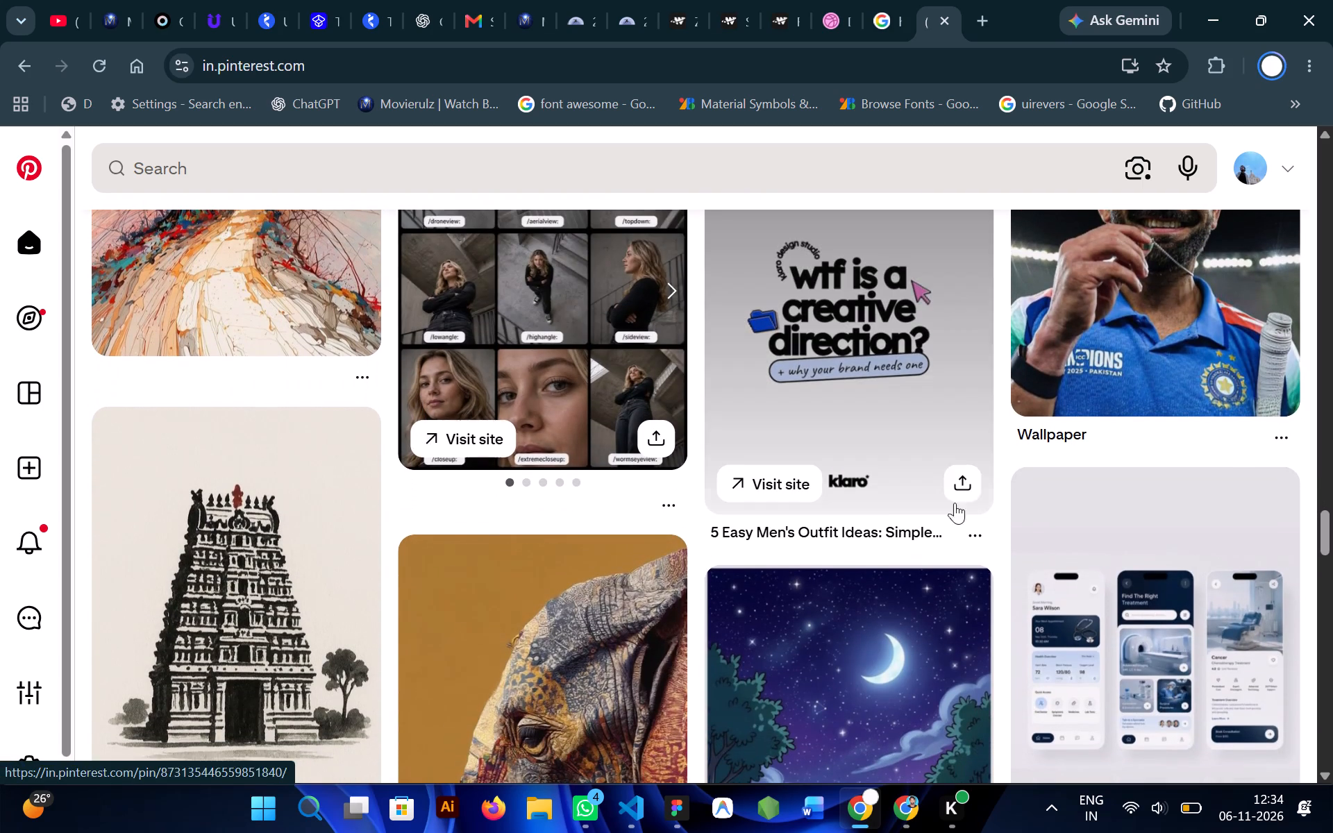
Open the medical app pin with the "Find The Right Treatment" screen and copy its image.
left_click(1084, 551)
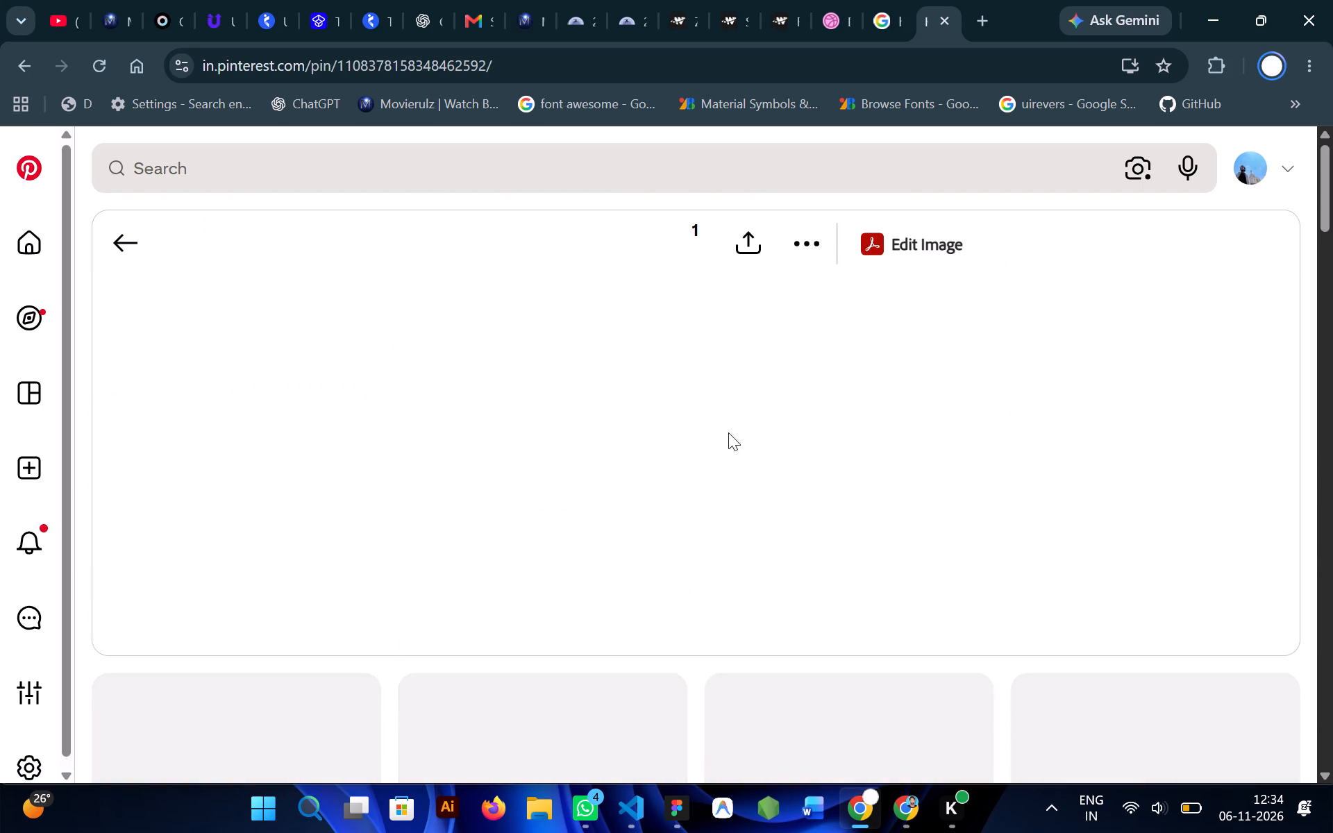
scroll(408, 503, "down", 2)
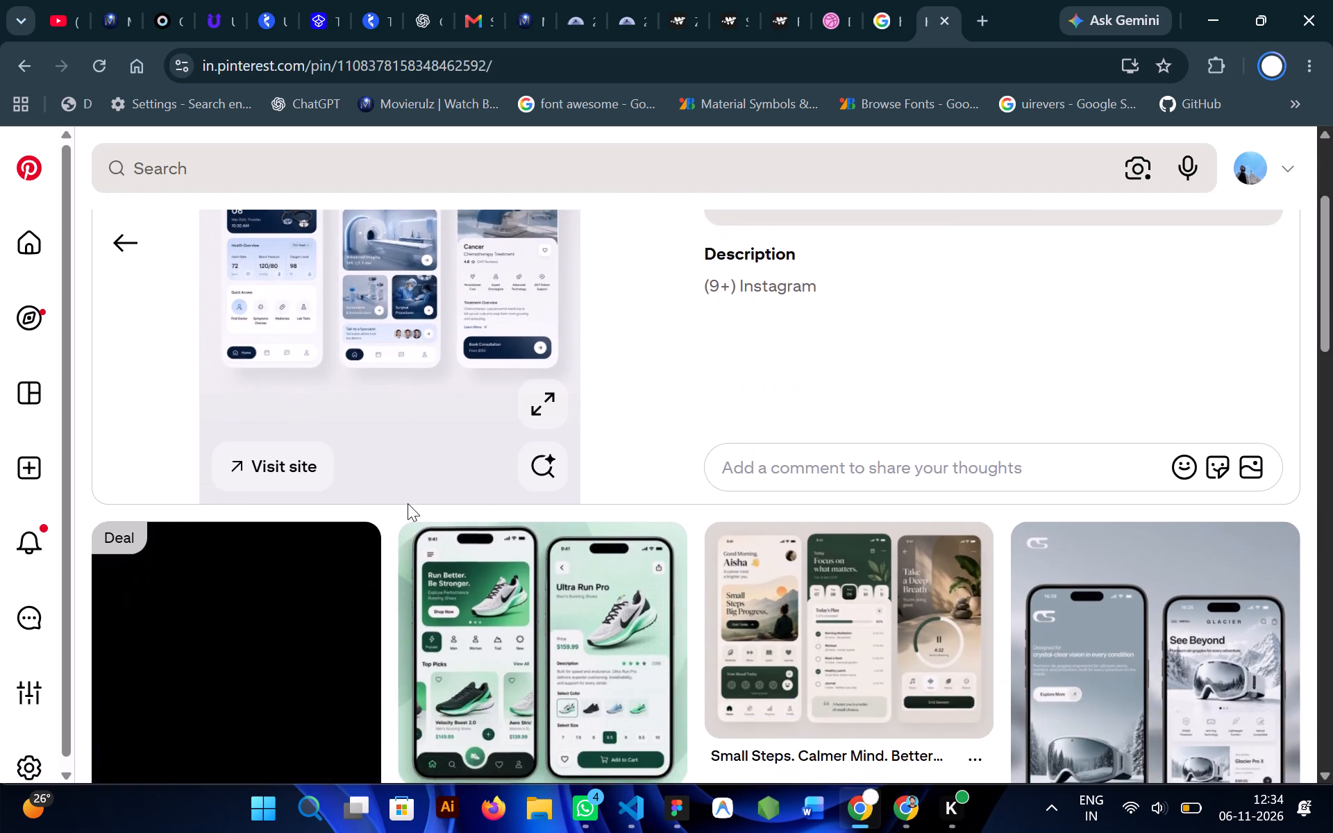
scroll(408, 503, "up", 3)
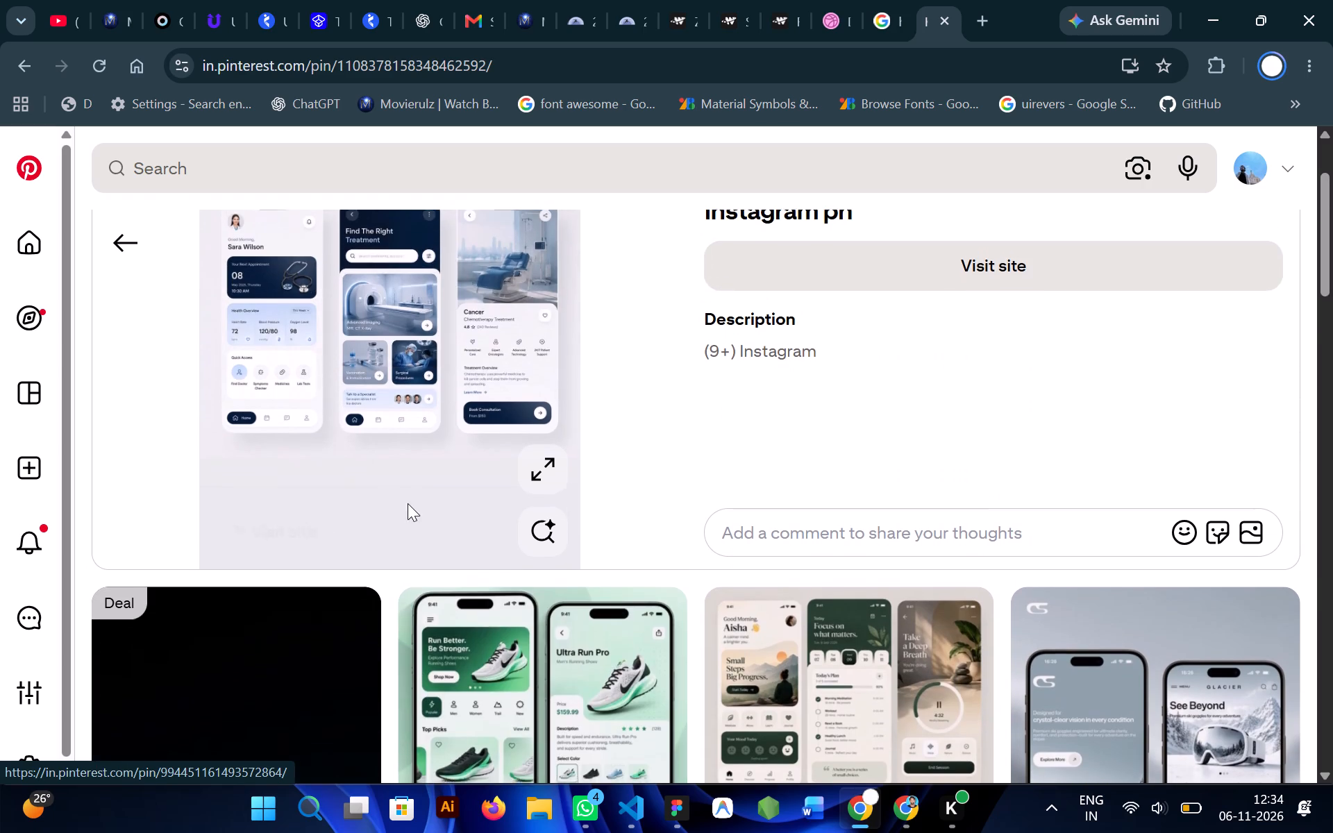
right_click(354, 382)
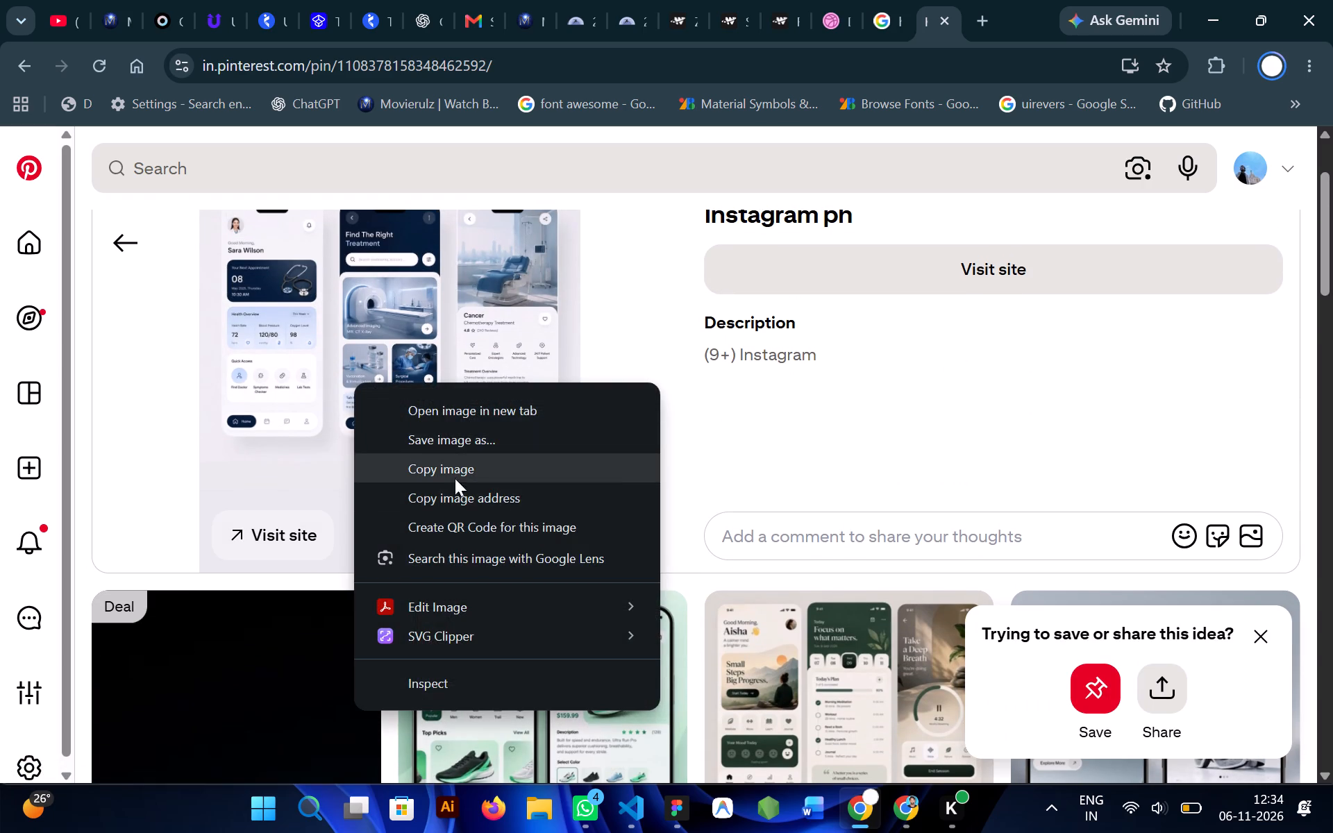
left_click(442, 468)
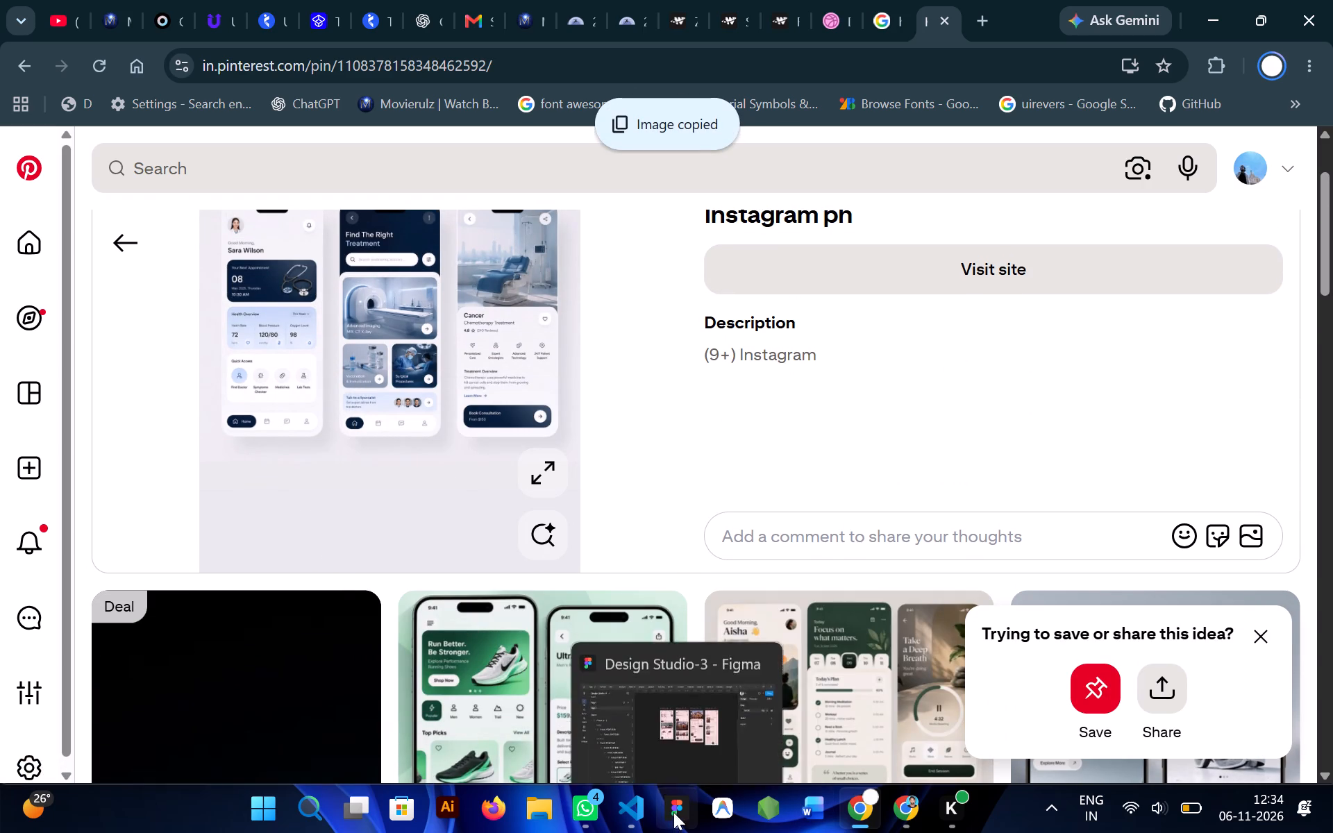
Switch to Figma, paste the copied medical app image and move it clear of the iPhone frames, beside iPhone 16 - 5.
left_click(676, 813)
scroll(670, 477, "left", 1)
key("ctrl+v")
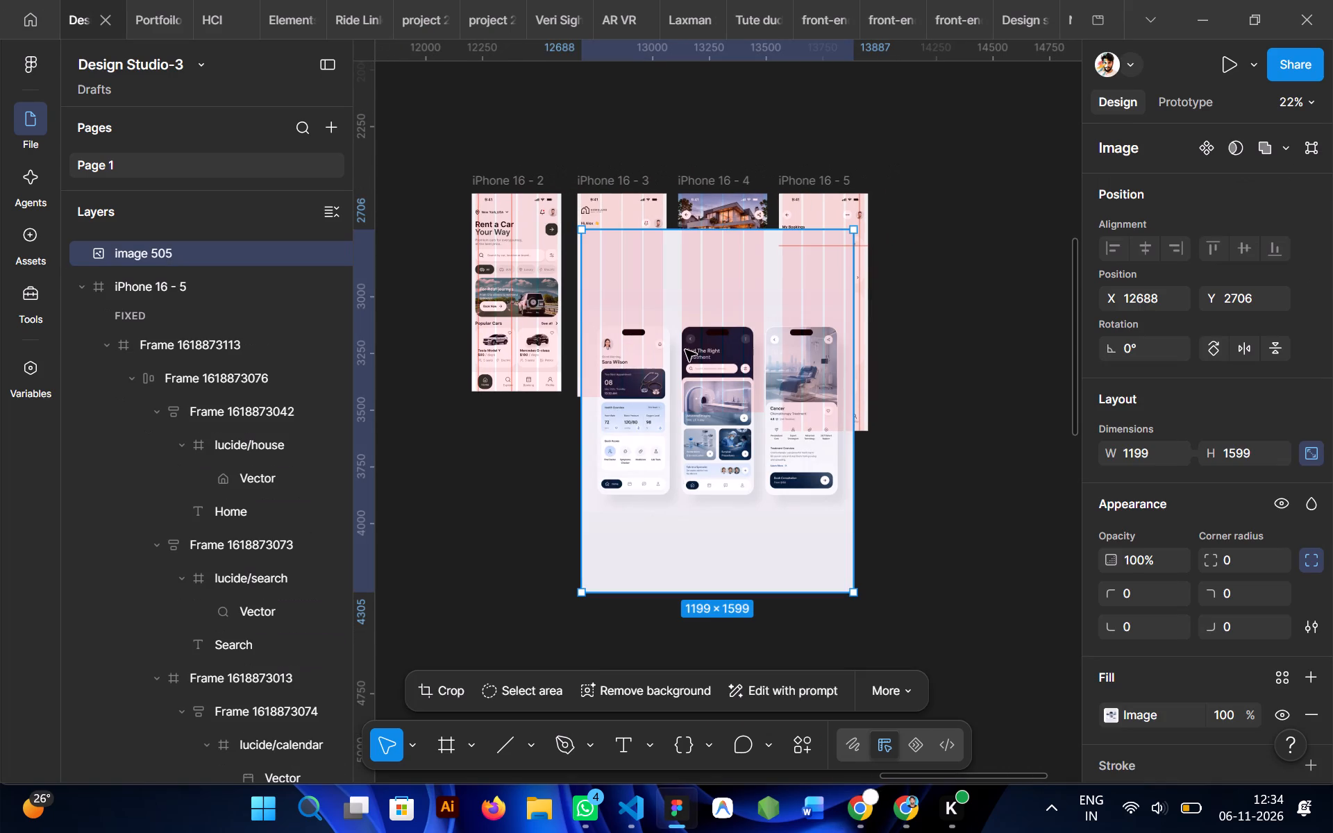
left_click_drag(688, 351, 1004, 367)
scroll(1004, 367, "left", 2)
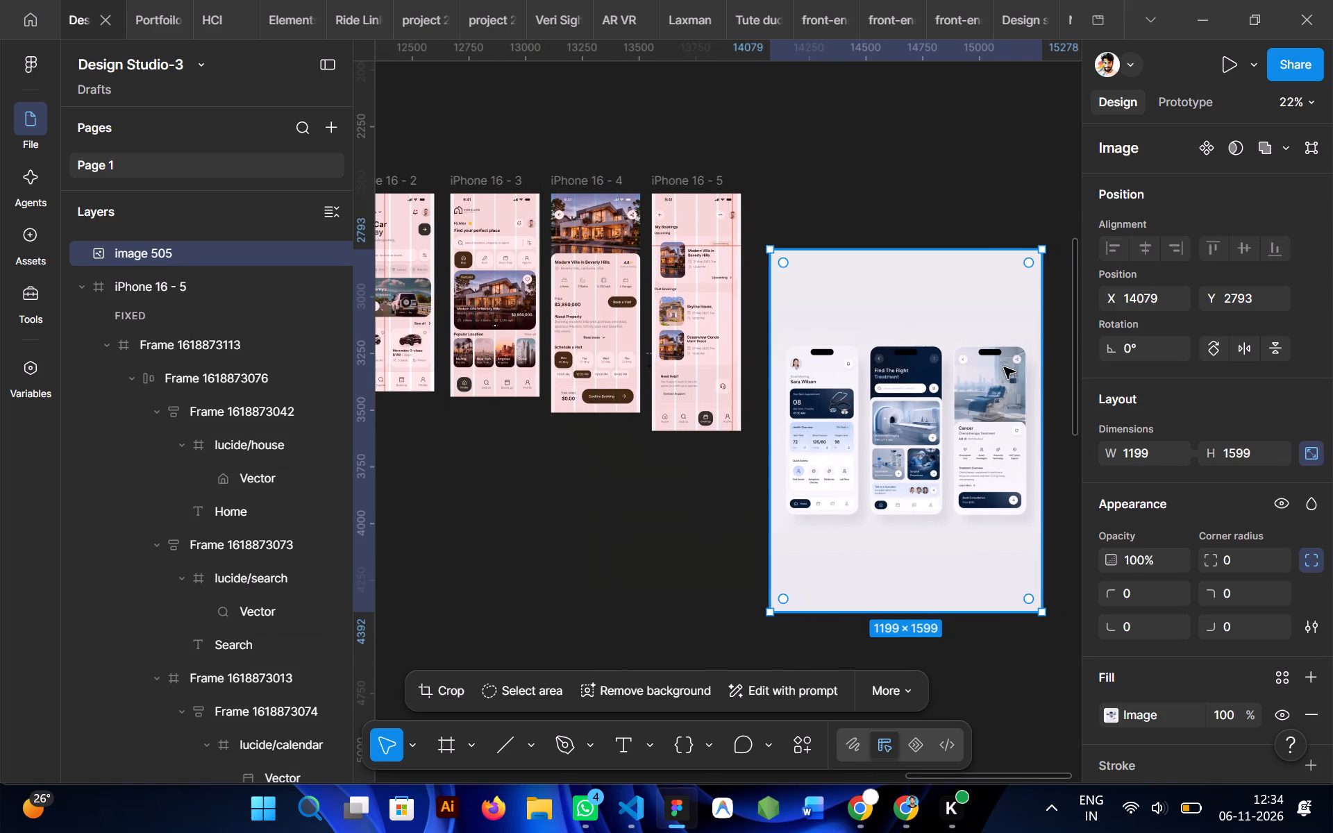
scroll(819, 419, "left", 1)
scroll(657, 462, "right", 1)
Crop the empty areas above and below the three phone screens, reducing the medical reference image to about 1199 × 818.
double_click(683, 431)
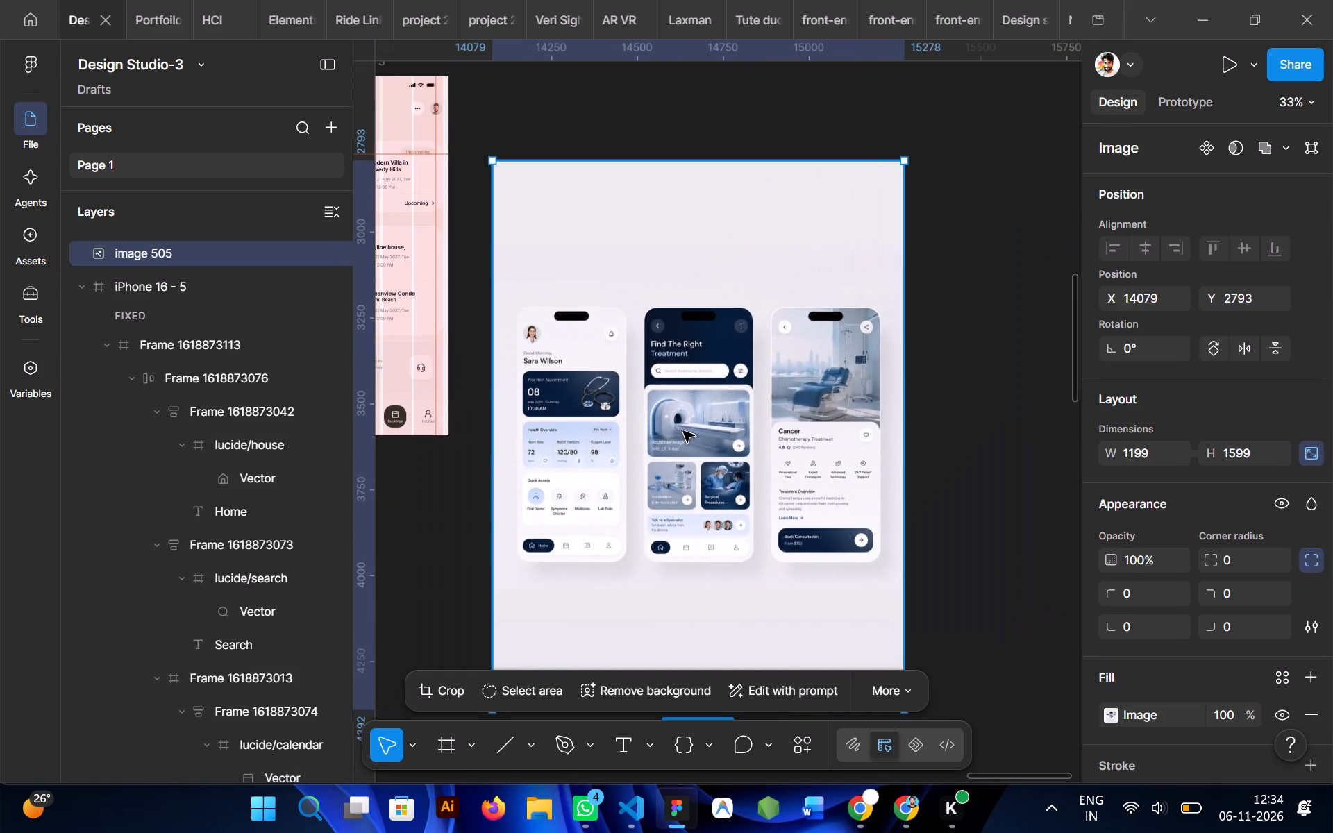
scroll(683, 431, "down", 1)
left_click_drag(700, 103, 701, 112)
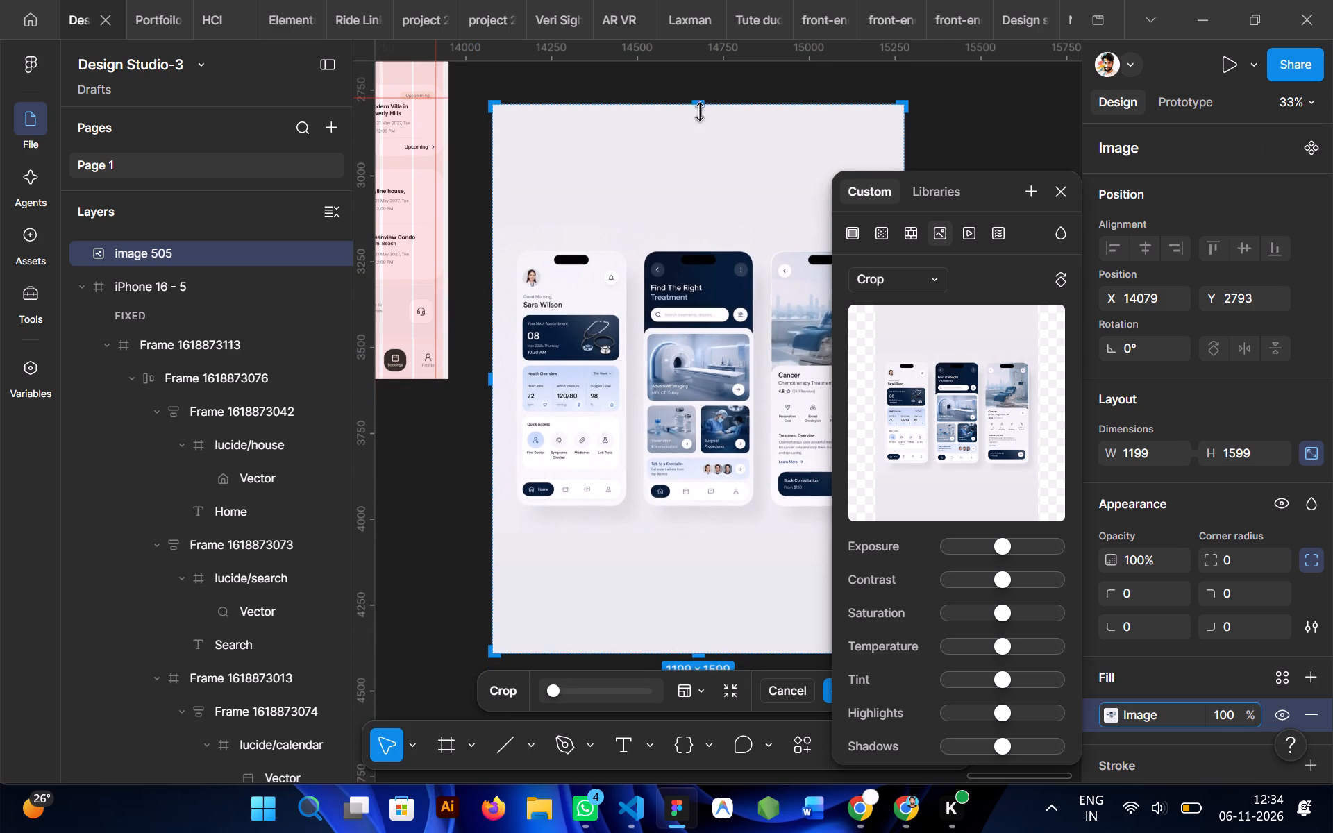
left_click_drag(701, 112, 723, 237)
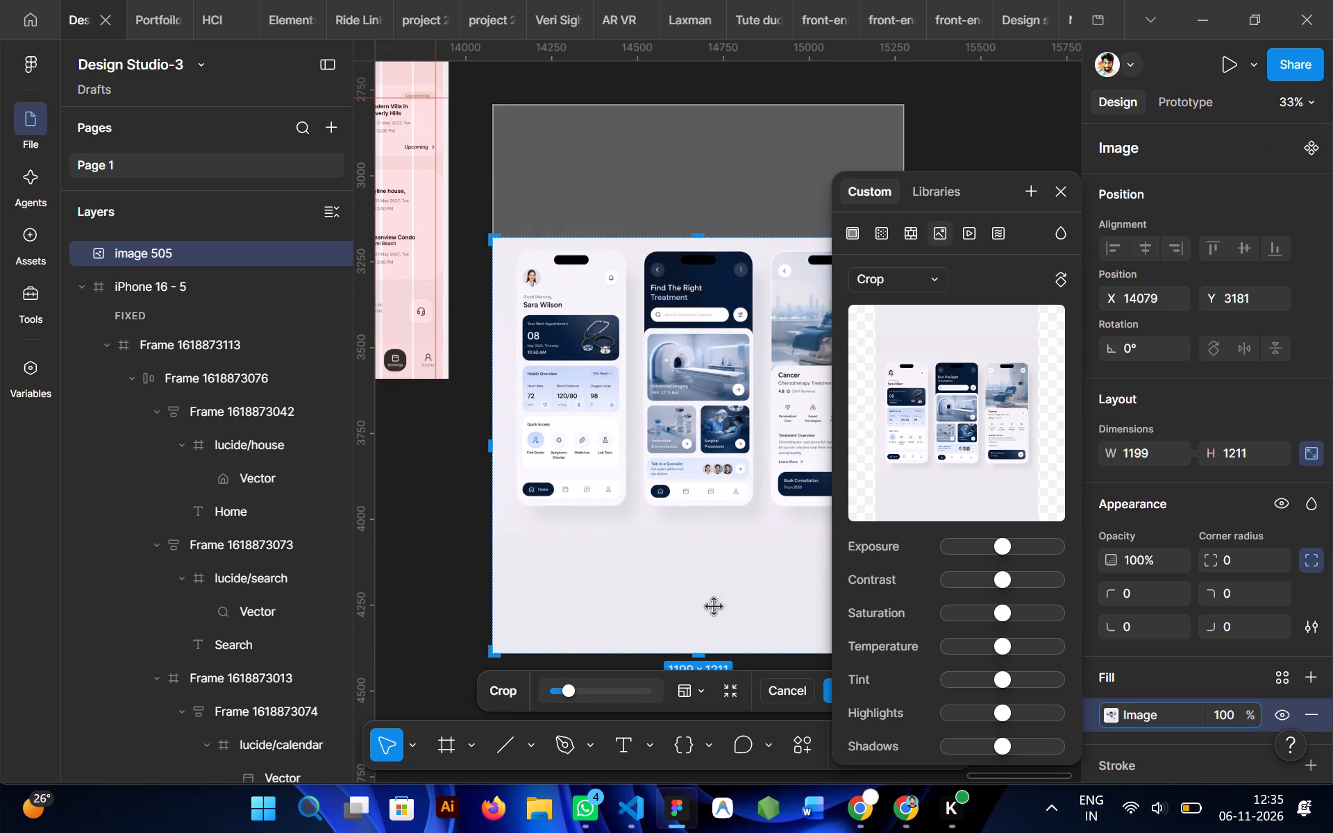
left_click_drag(706, 659, 681, 509)
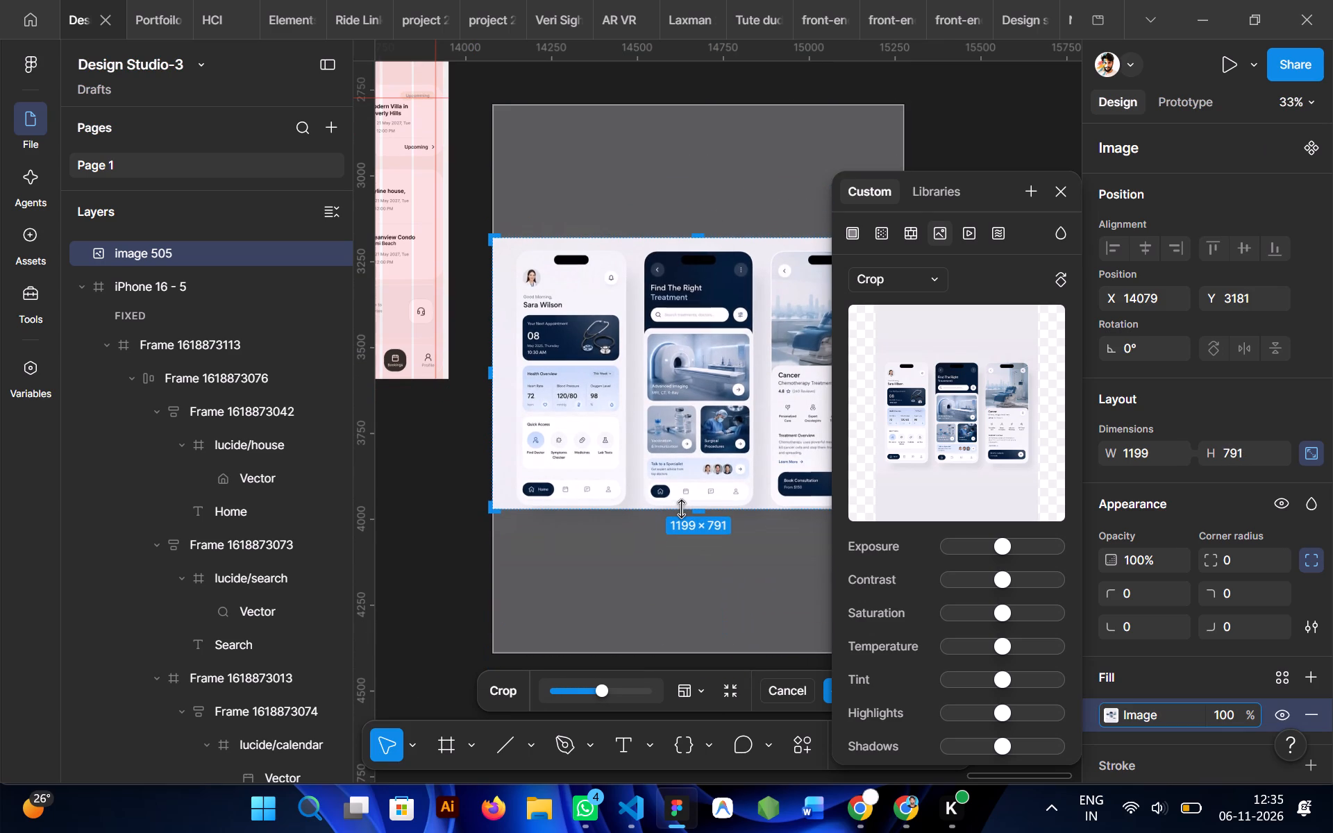
left_click_drag(681, 509, 681, 519)
double_click(426, 535)
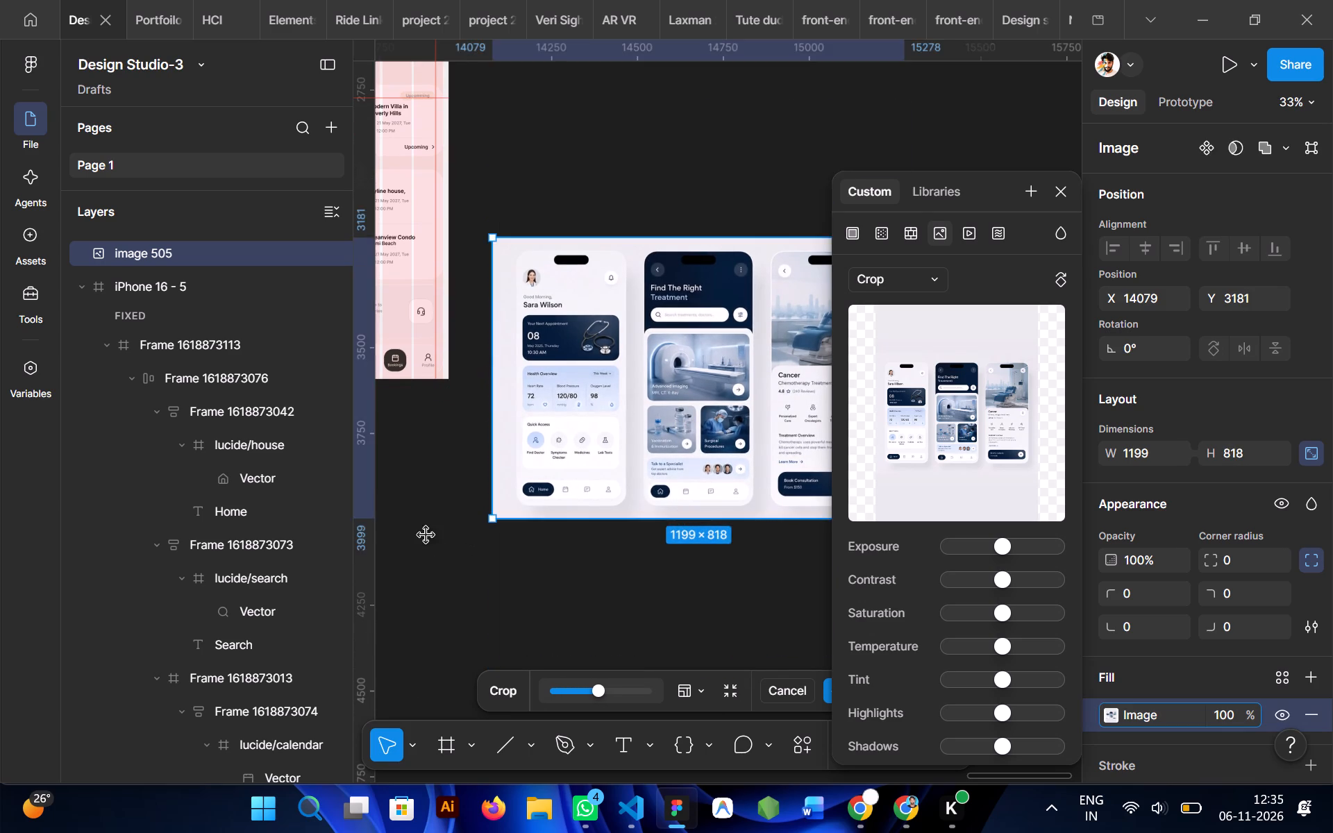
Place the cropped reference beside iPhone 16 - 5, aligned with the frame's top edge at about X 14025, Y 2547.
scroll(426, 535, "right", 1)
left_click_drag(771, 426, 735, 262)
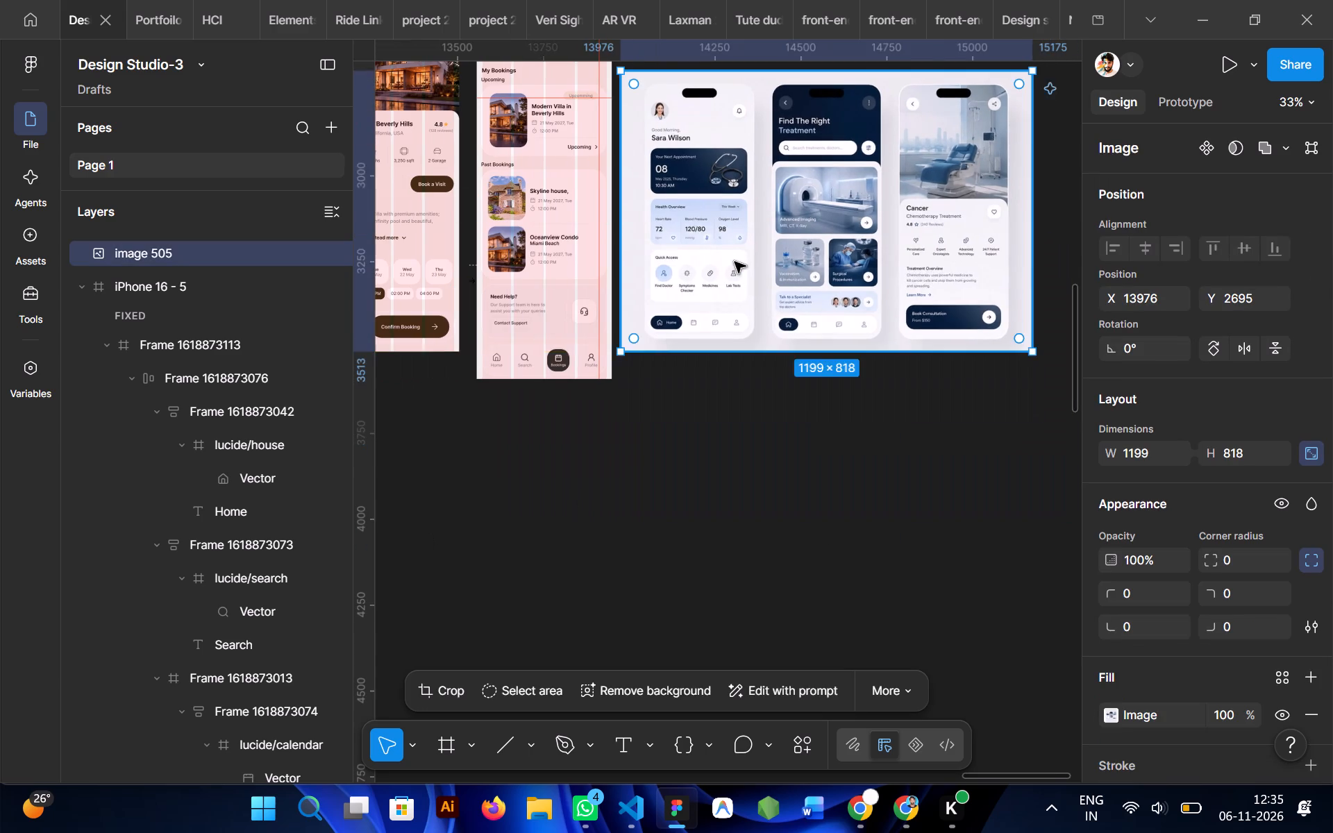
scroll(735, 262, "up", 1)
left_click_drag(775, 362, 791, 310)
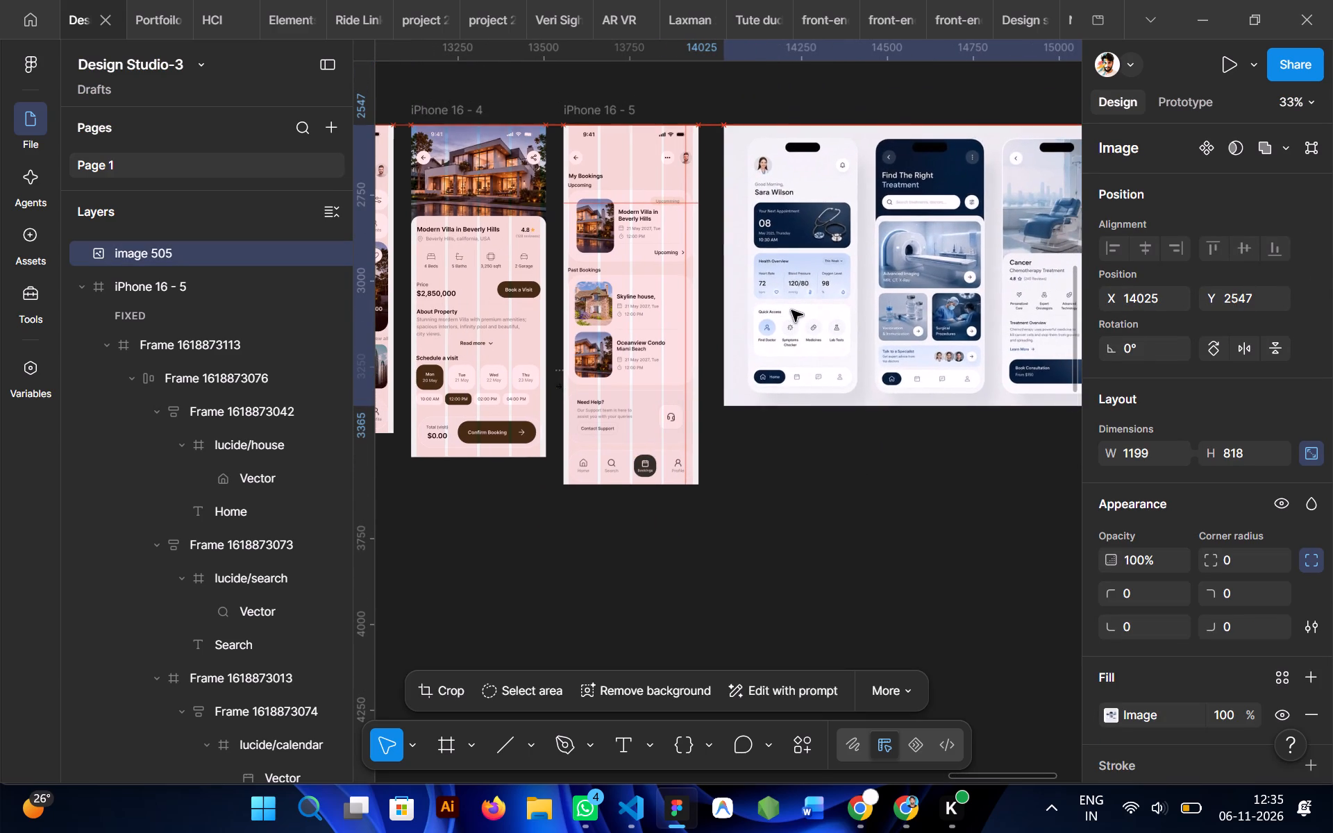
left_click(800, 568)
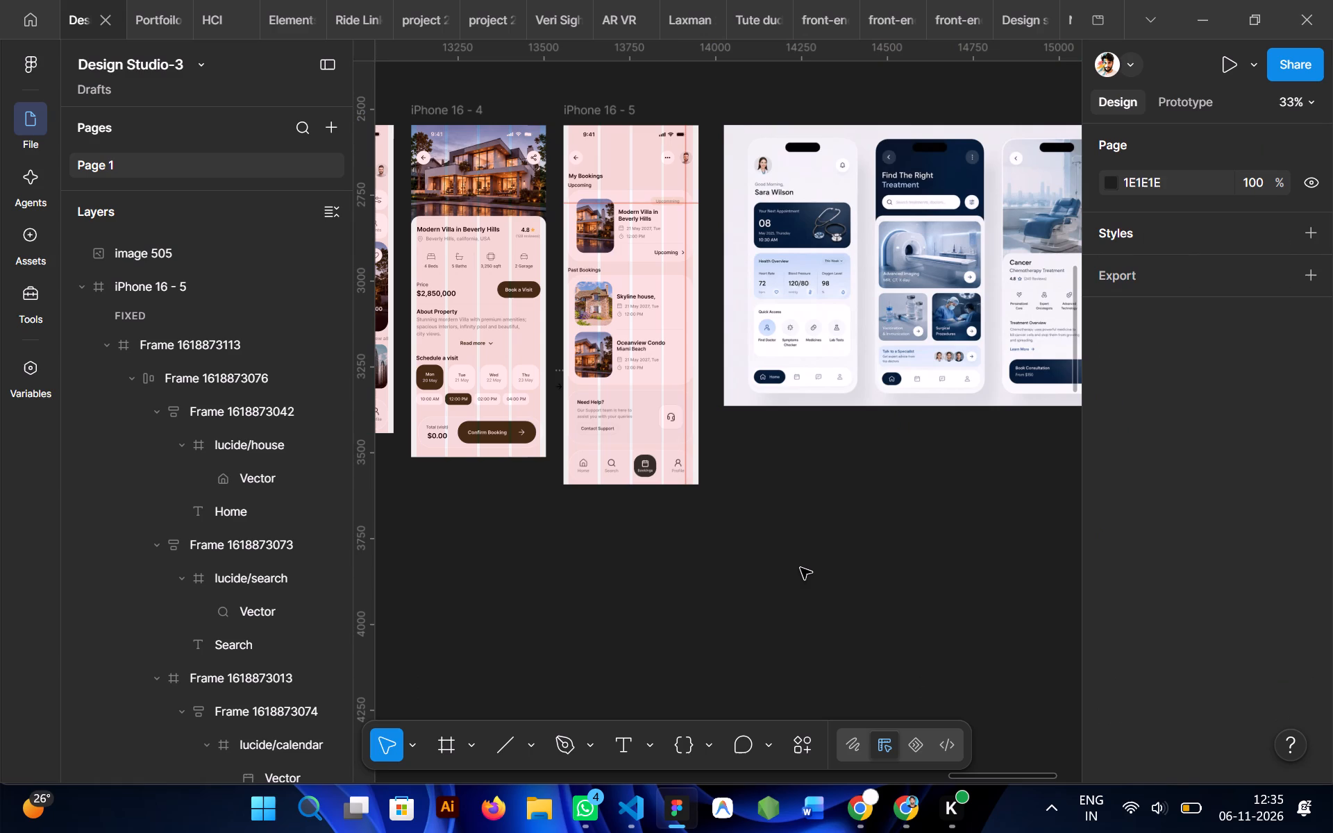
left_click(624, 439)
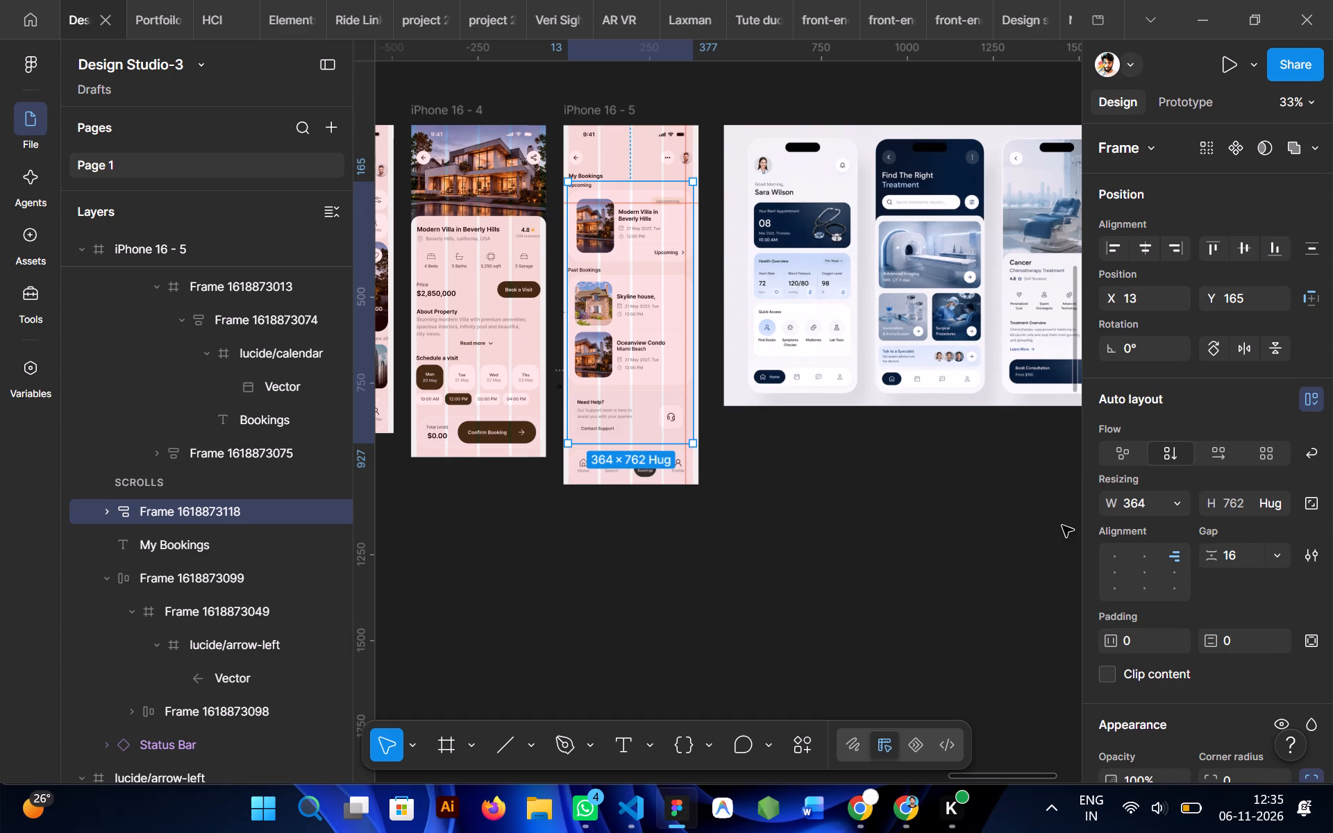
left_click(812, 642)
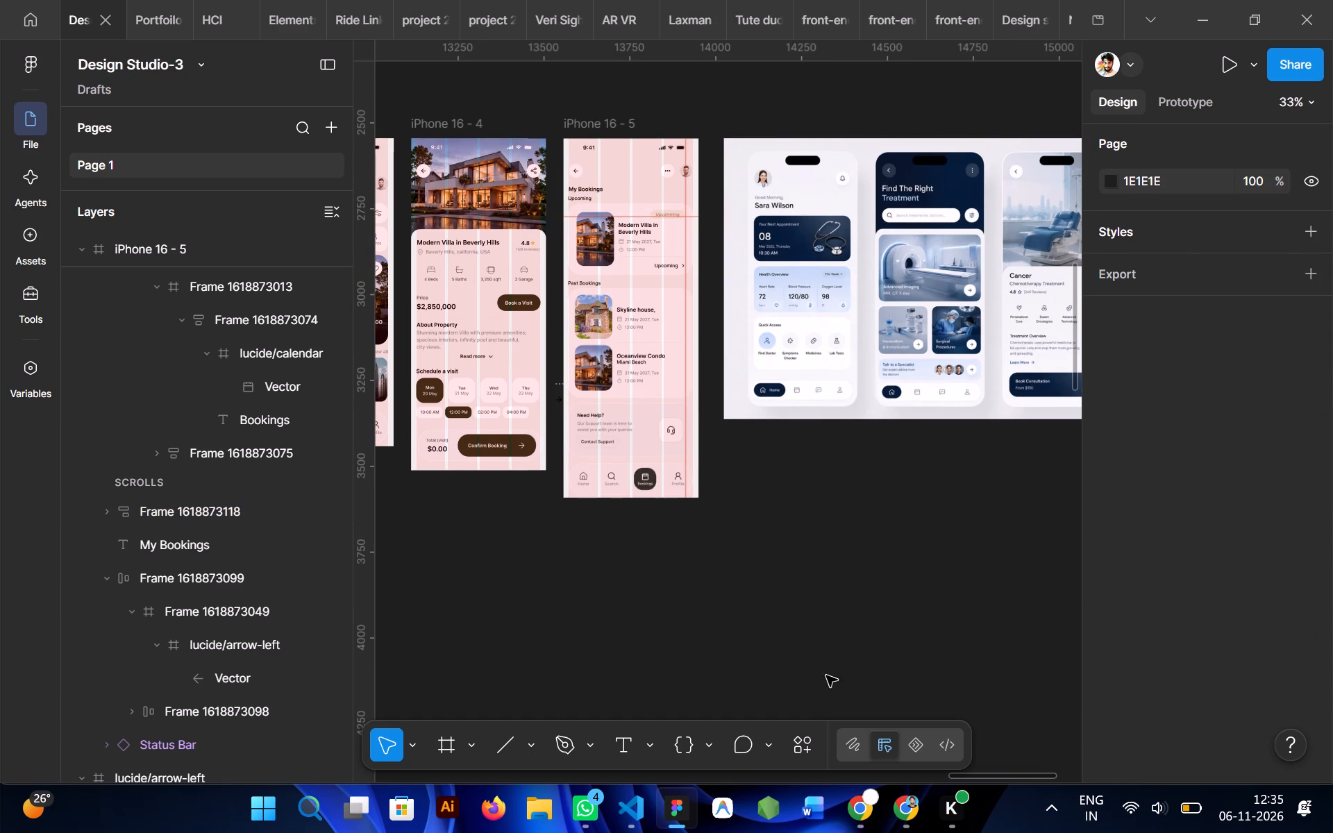
Move the medical app reference below the row of iPhone frames, to about X 11508, Y 3749.
scroll(785, 594, "down", 1)
left_click_drag(871, 264, 585, 531)
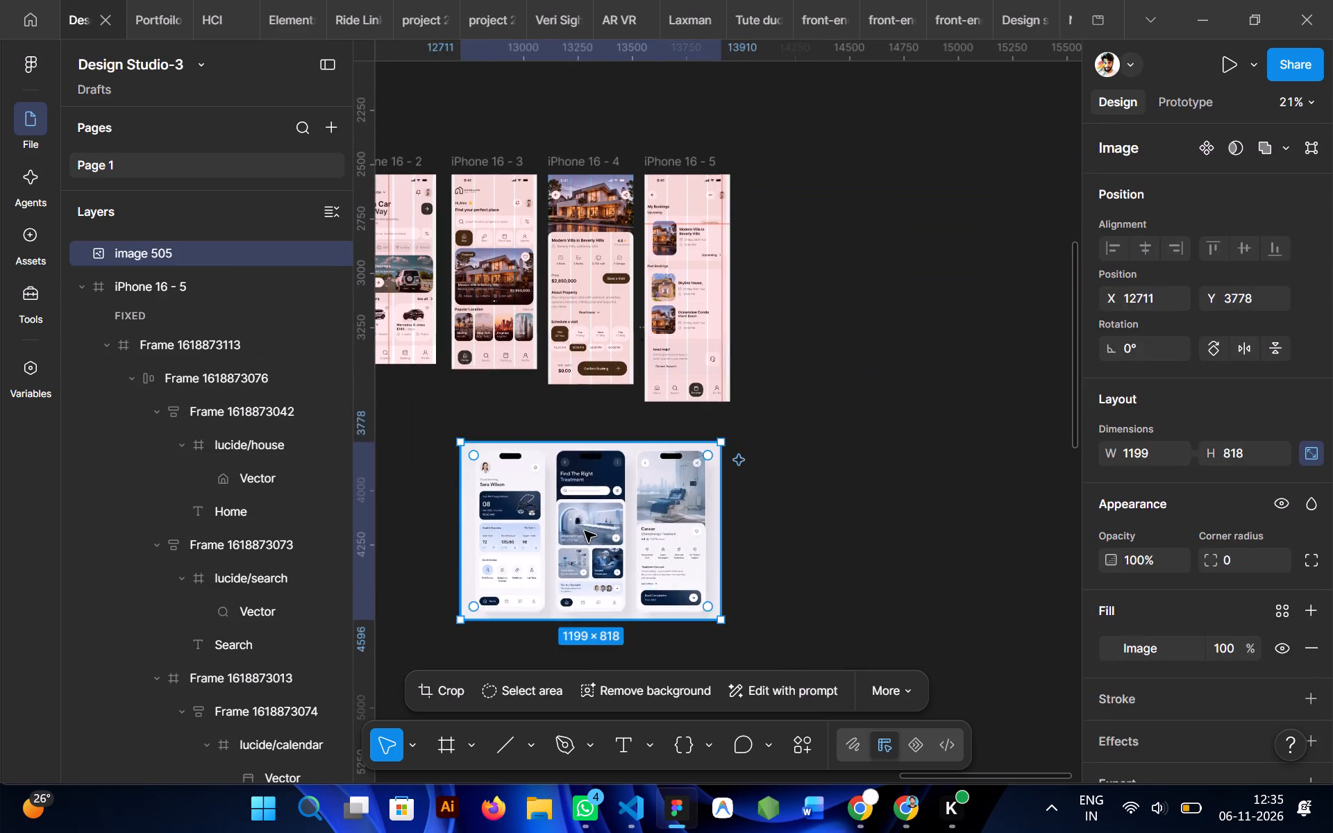
scroll(585, 531, "right", 1)
left_click_drag(801, 483, 539, 477)
left_click(731, 482)
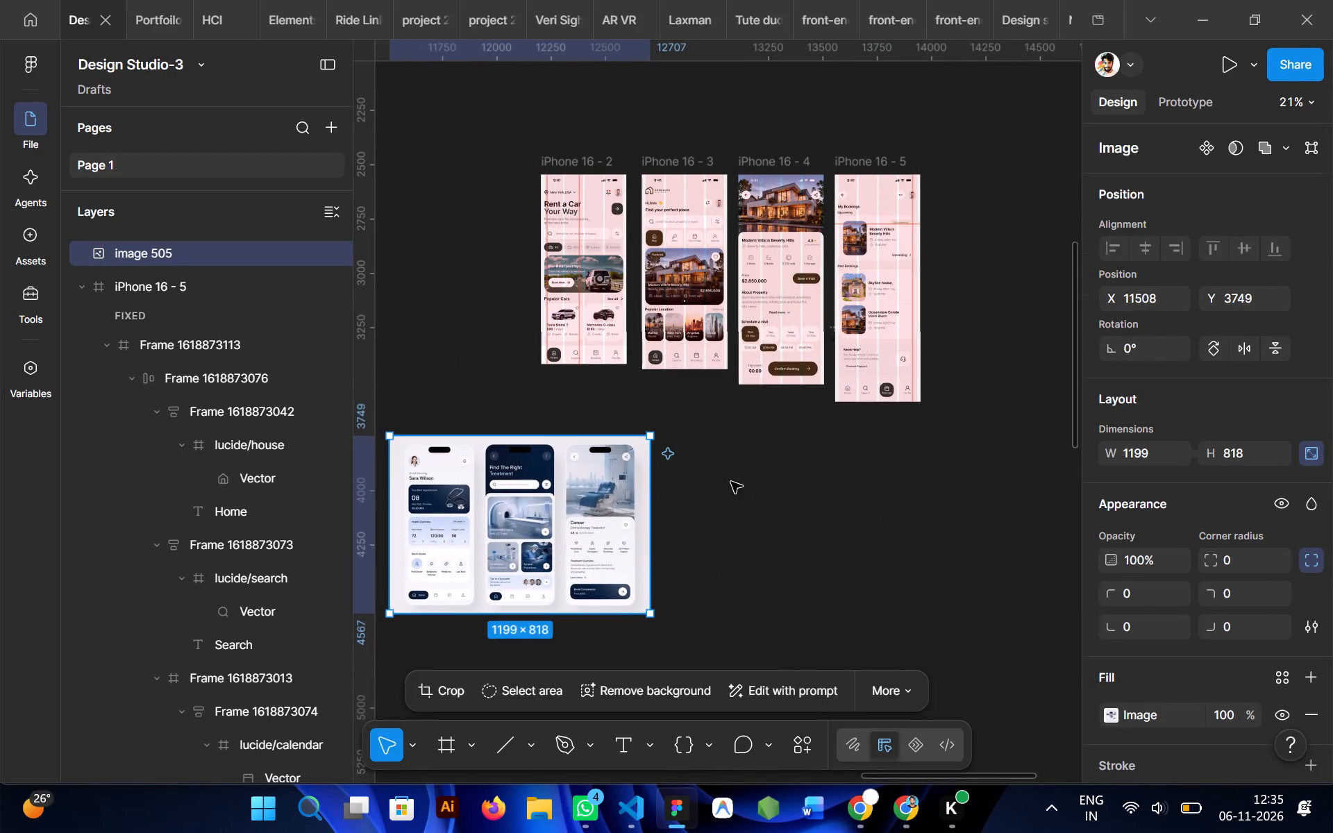
Add an iPhone 16 frame (393 × 852) beside the medical reference, aligned with its top edge at X 12747, Y 3749.
scroll(731, 482, "down", 1)
key("f")
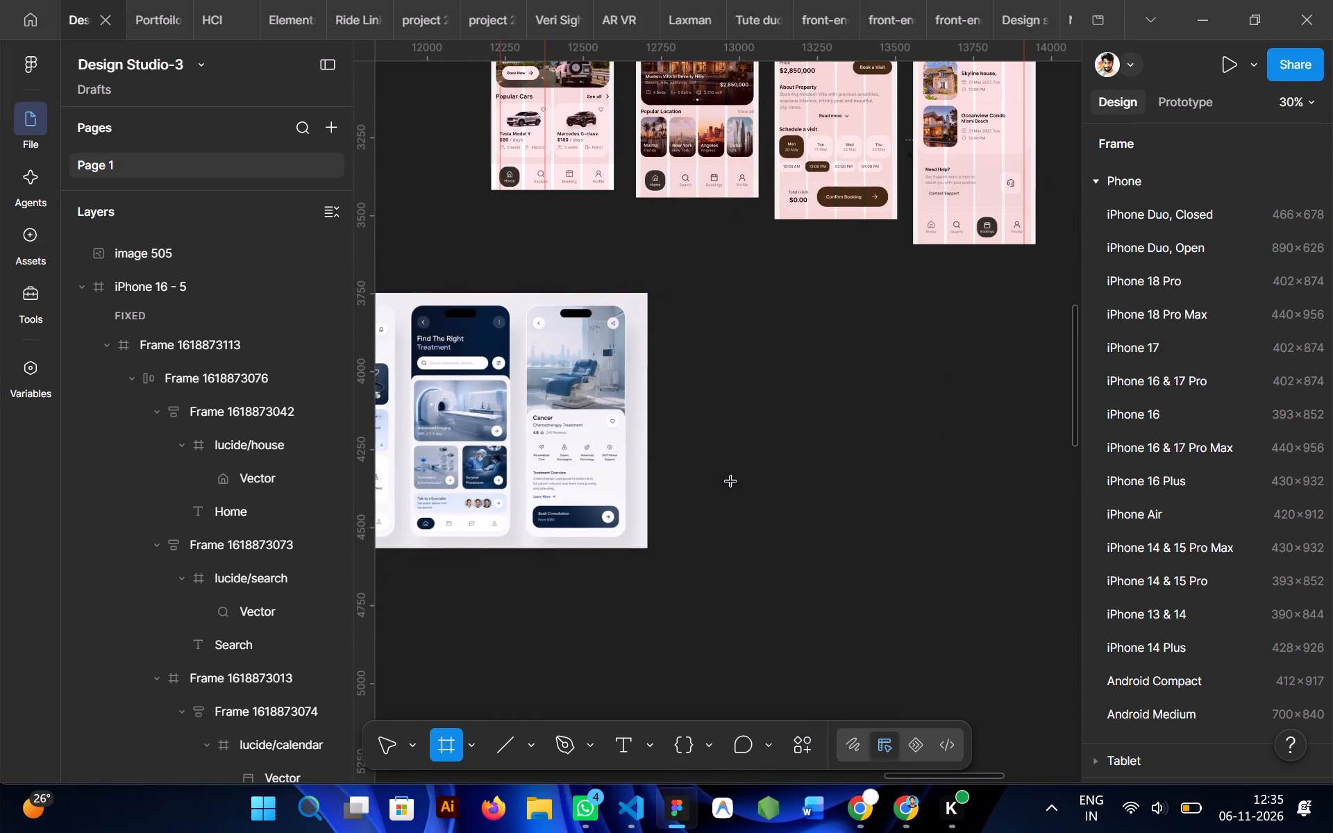
left_click(1127, 420)
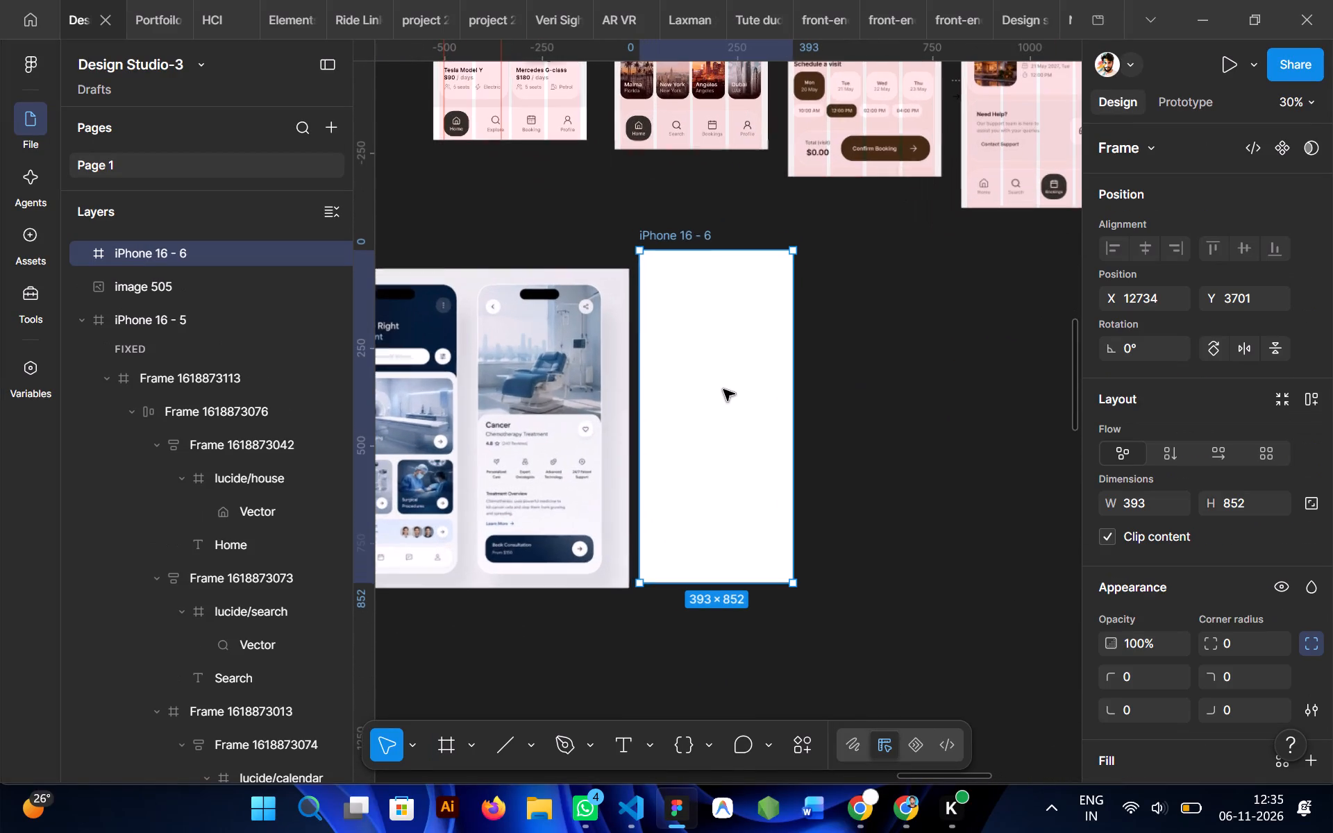
left_click_drag(703, 393, 708, 412)
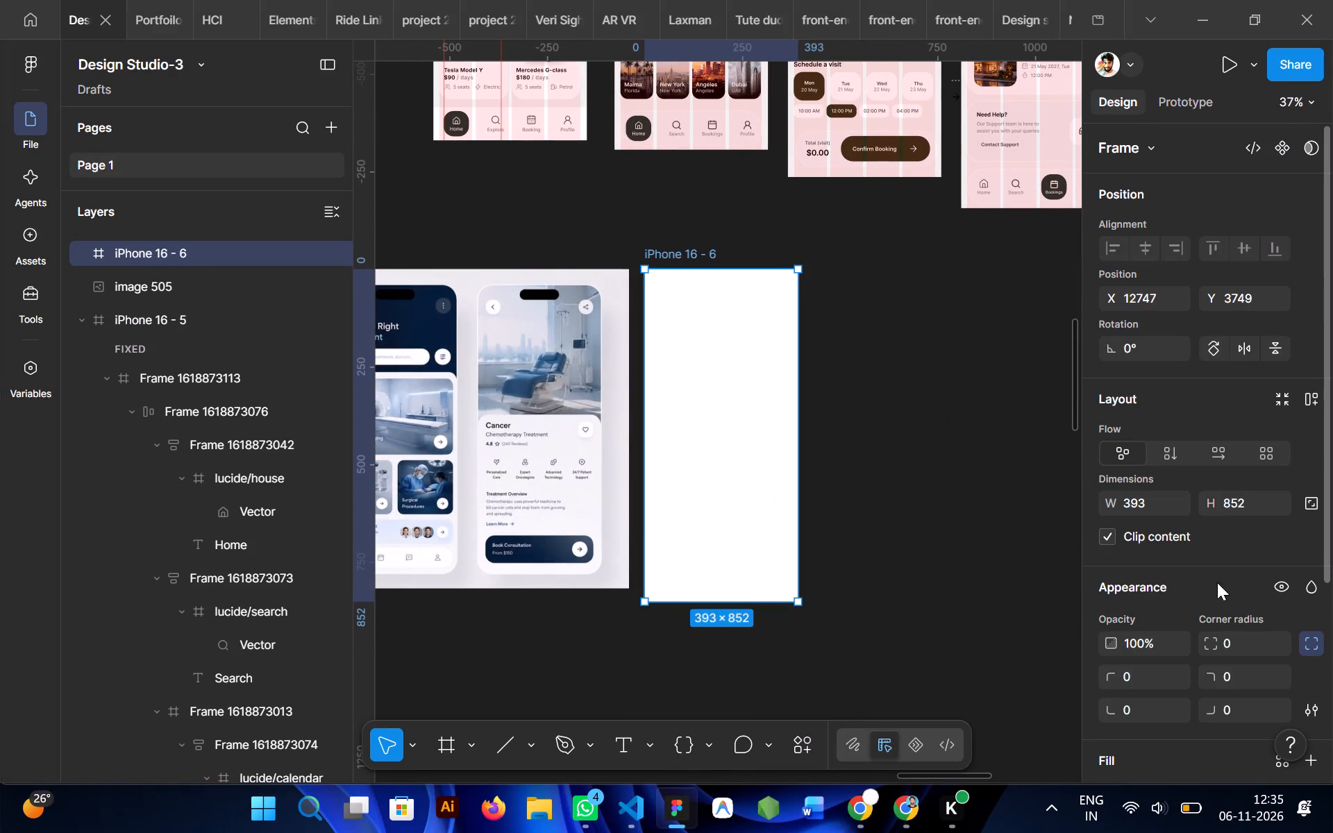
Add a column layout guide to the new iPhone frame with 4 columns, margin 16 and gutter 8.
scroll(1143, 514, "down", 5)
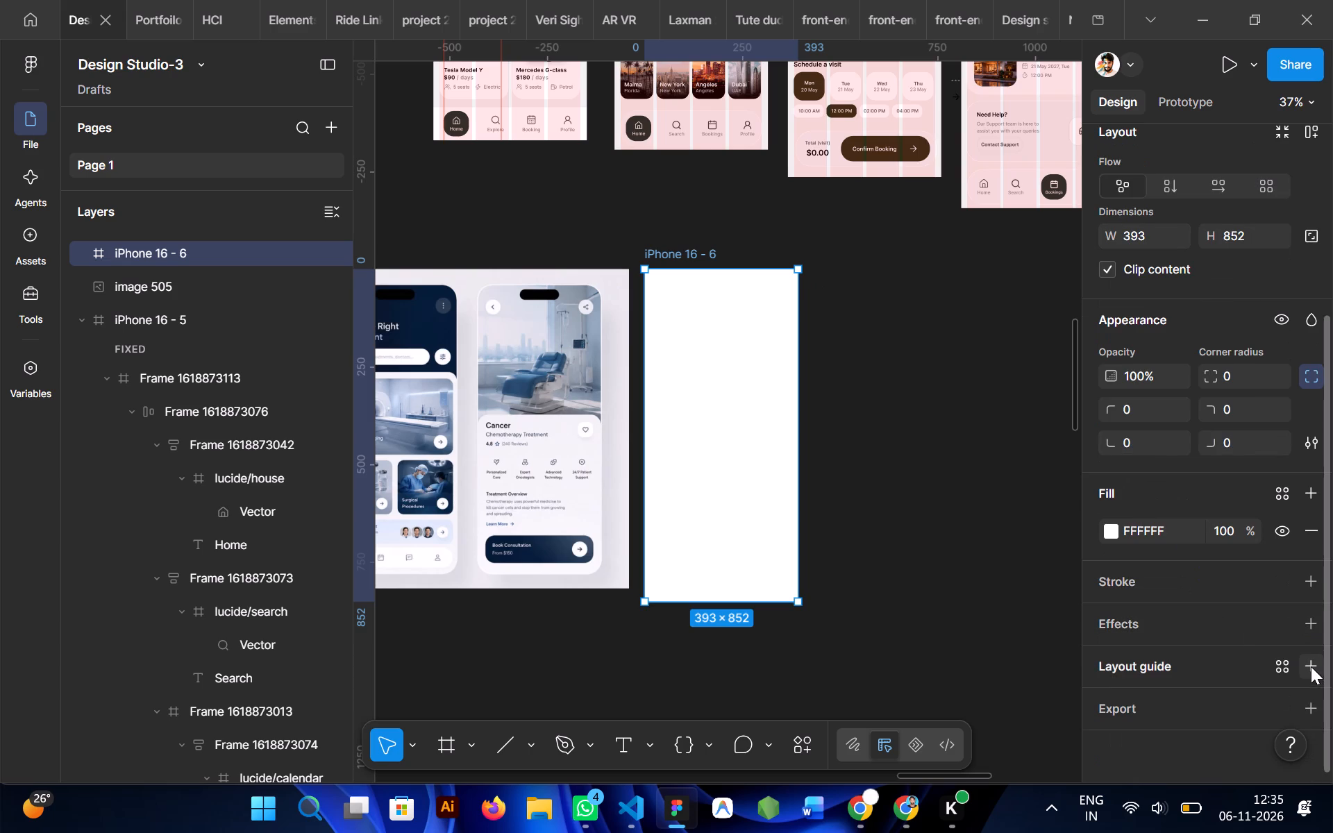
scroll(1239, 600, "down", 1)
left_click(1308, 666)
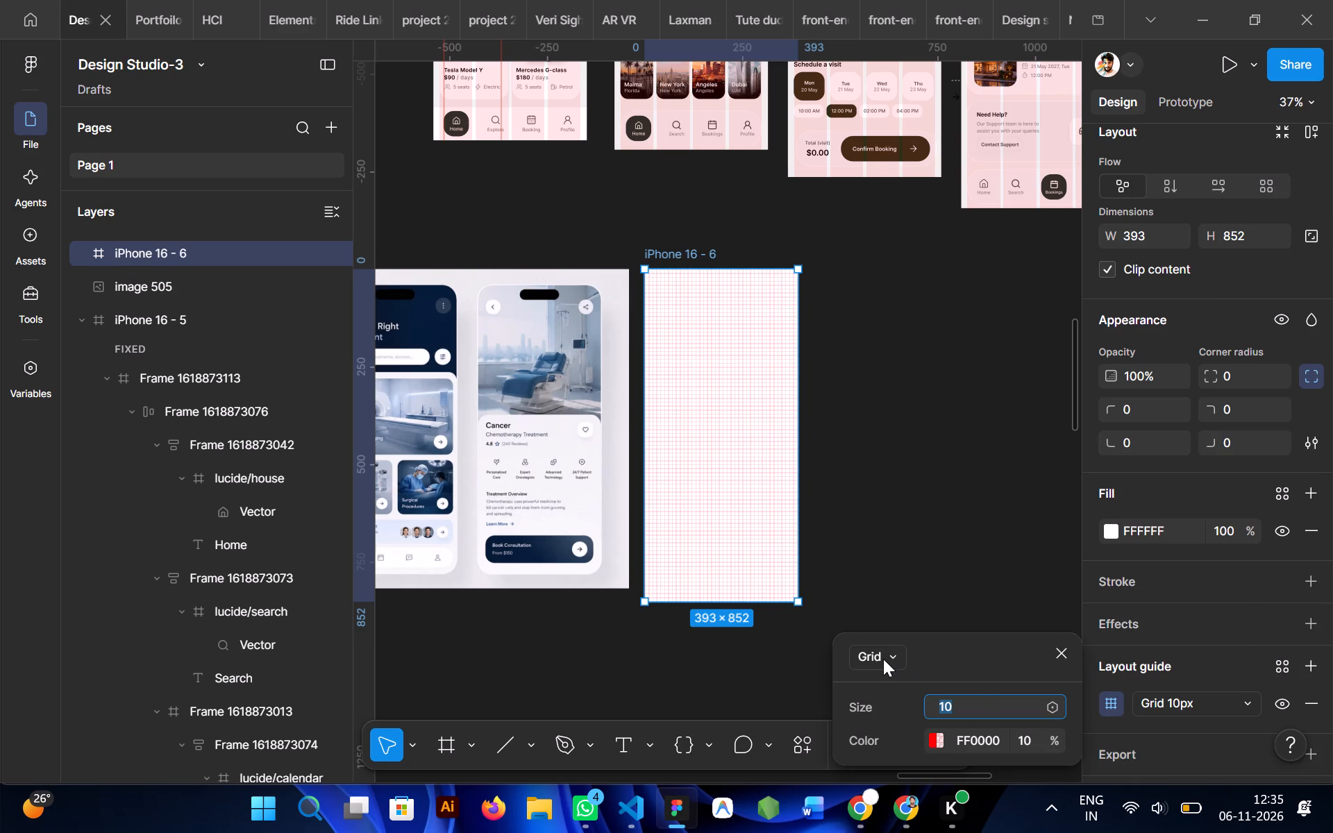
left_click(884, 657)
left_click(896, 713)
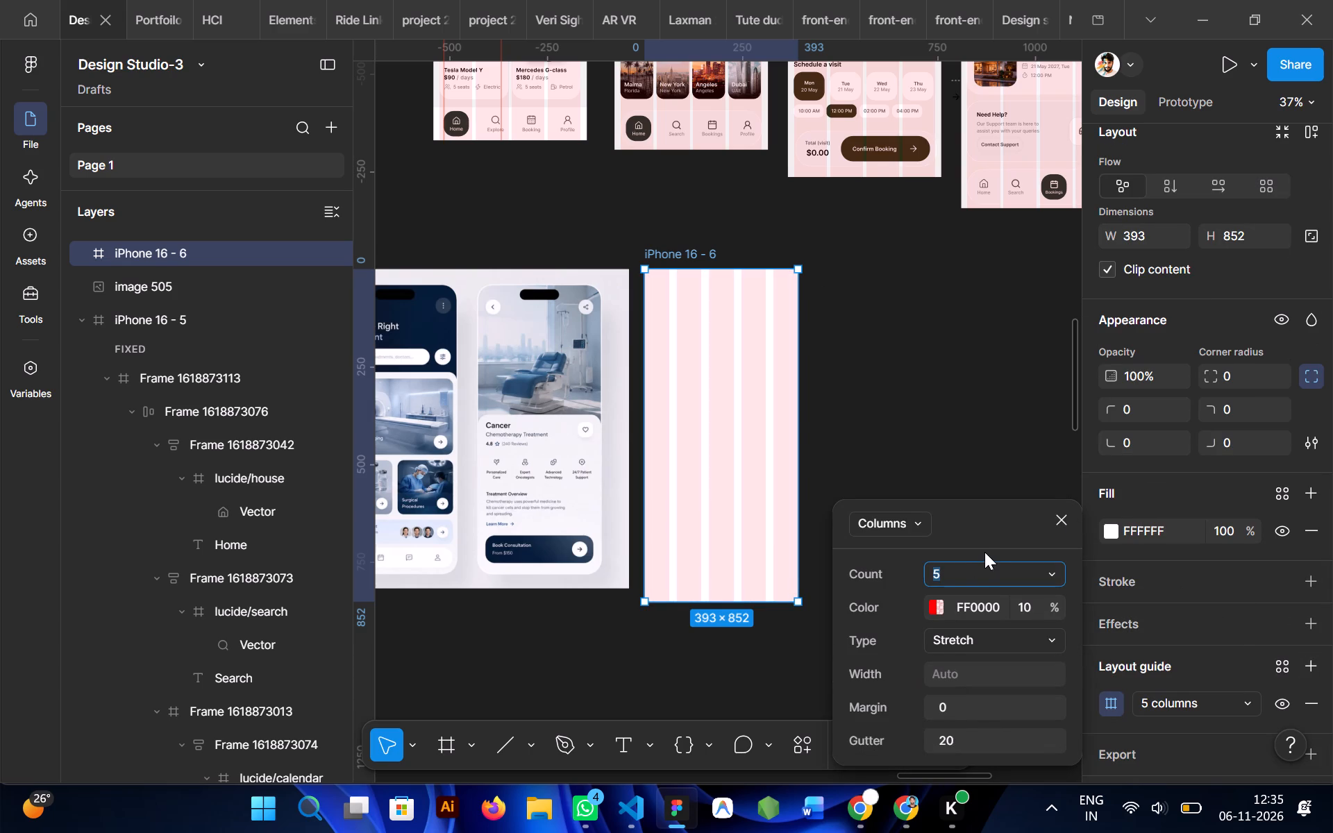
key("4")
left_click(948, 699)
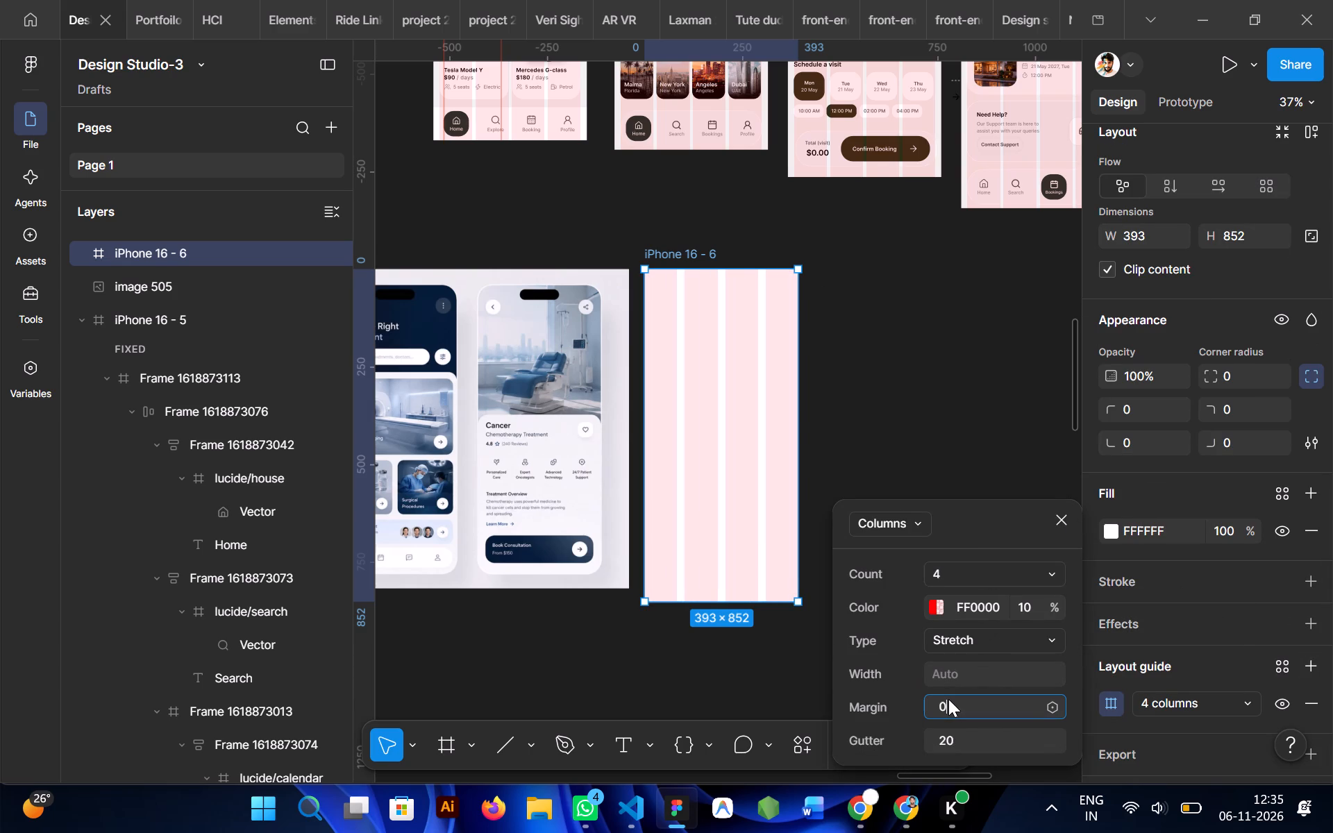
type("16")
left_click(955, 734)
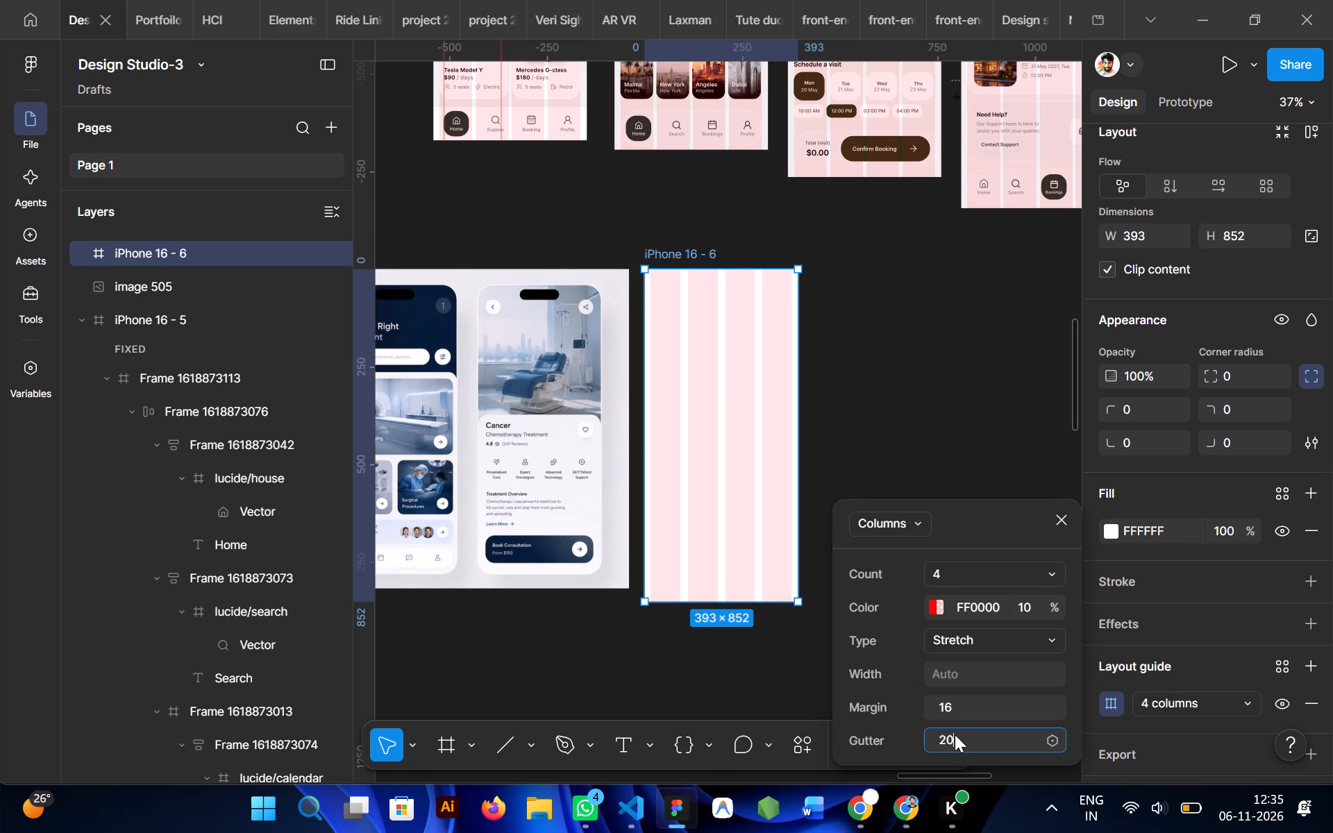
key("8")
key("Return")
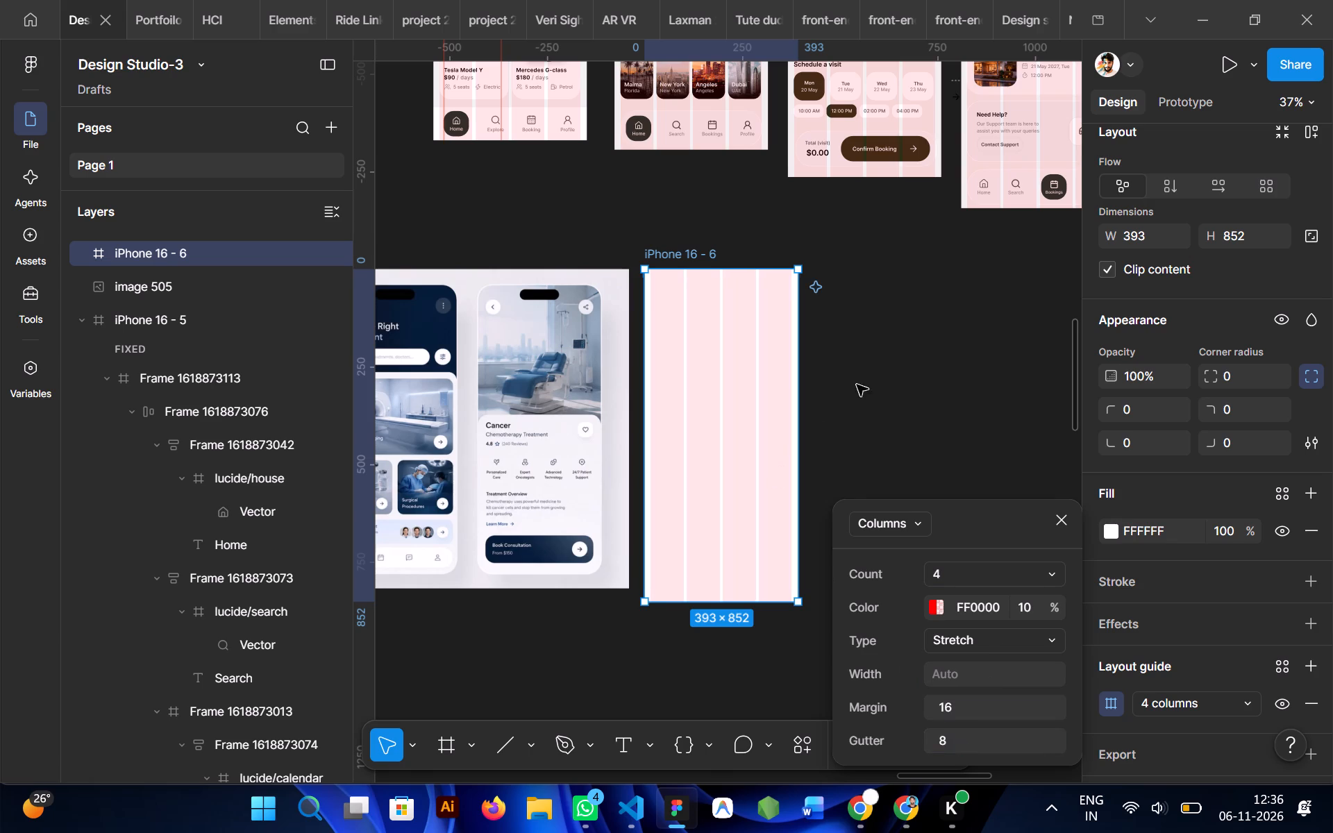
left_click(903, 394)
Copy the status bar from iPhone 16 - 2 into the iPhone 16 - 6 frame.
scroll(698, 378, "right", 2)
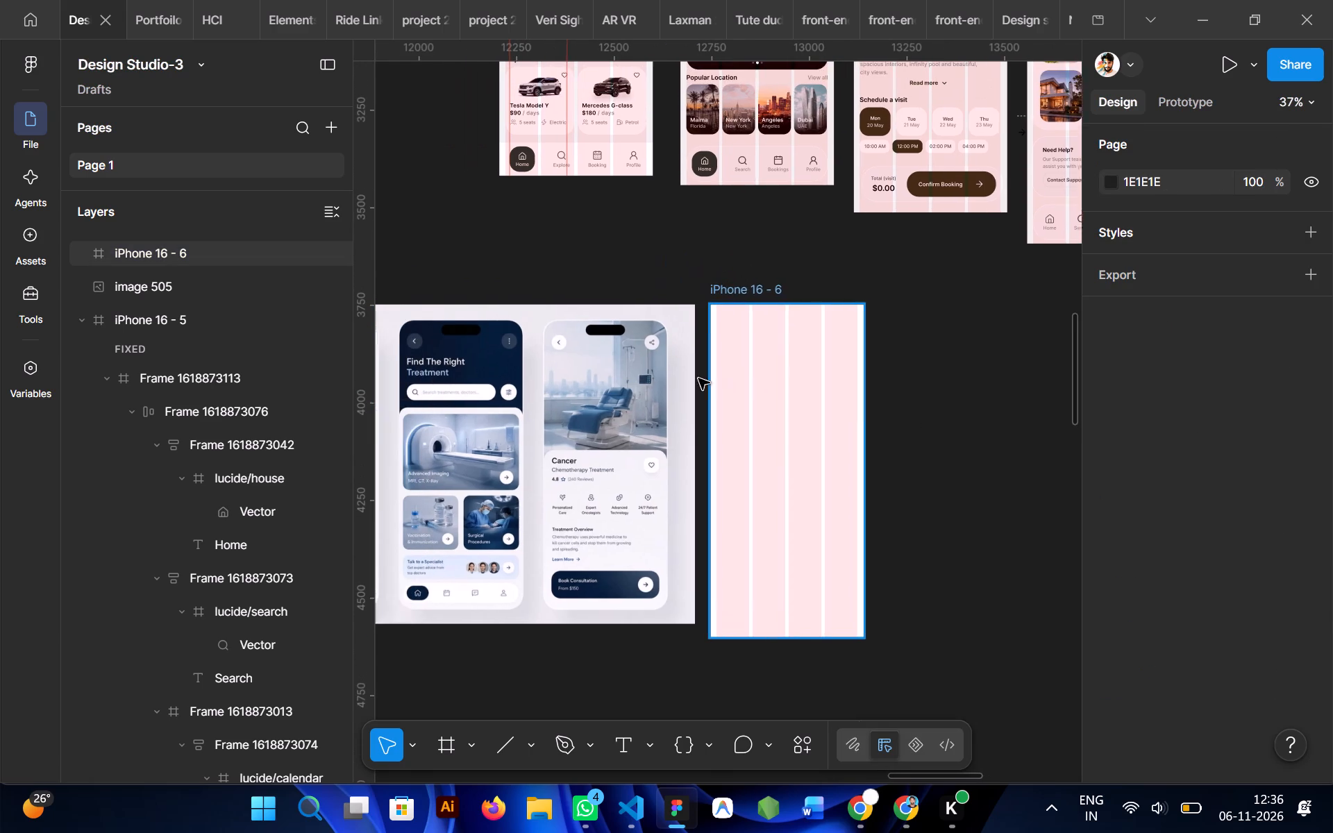
scroll(698, 378, "right", 2)
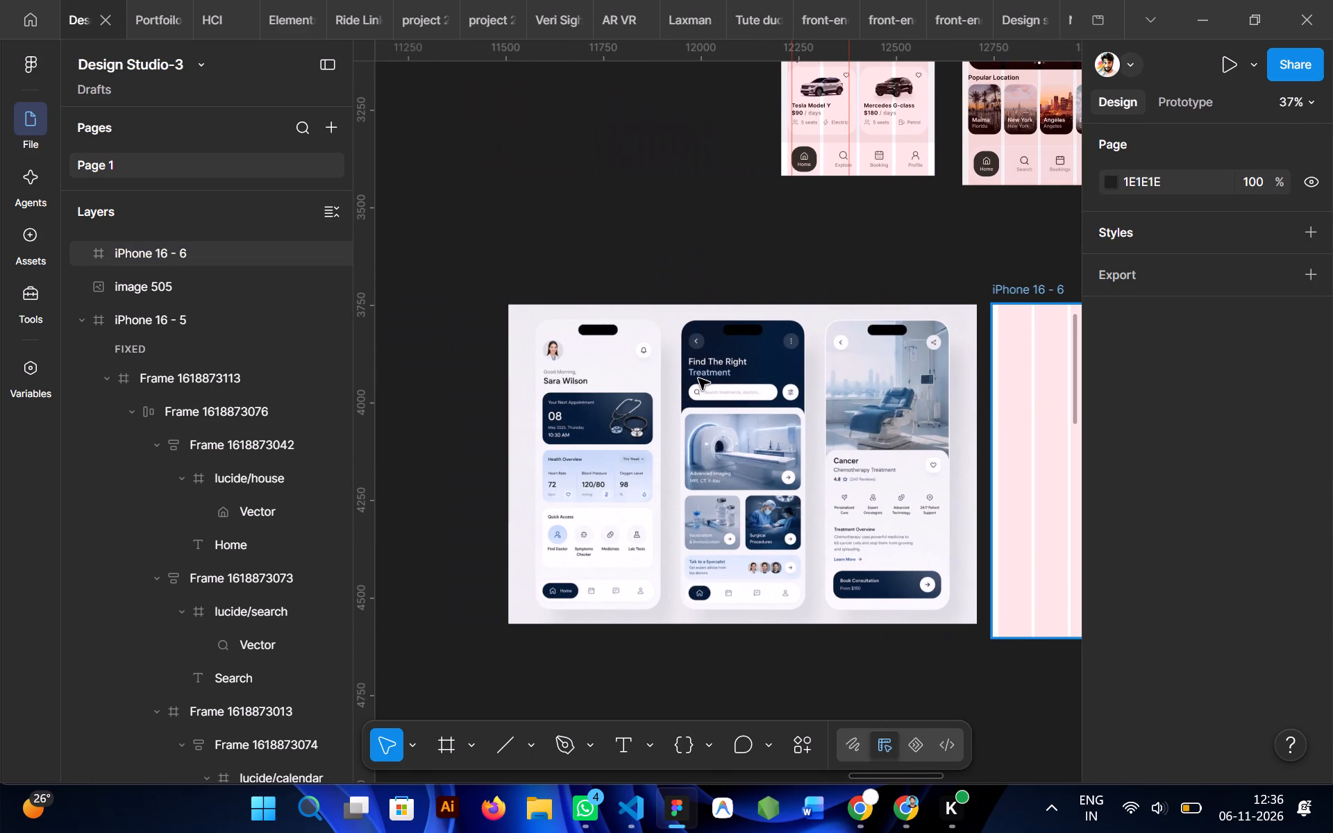
scroll(698, 378, "up", 2)
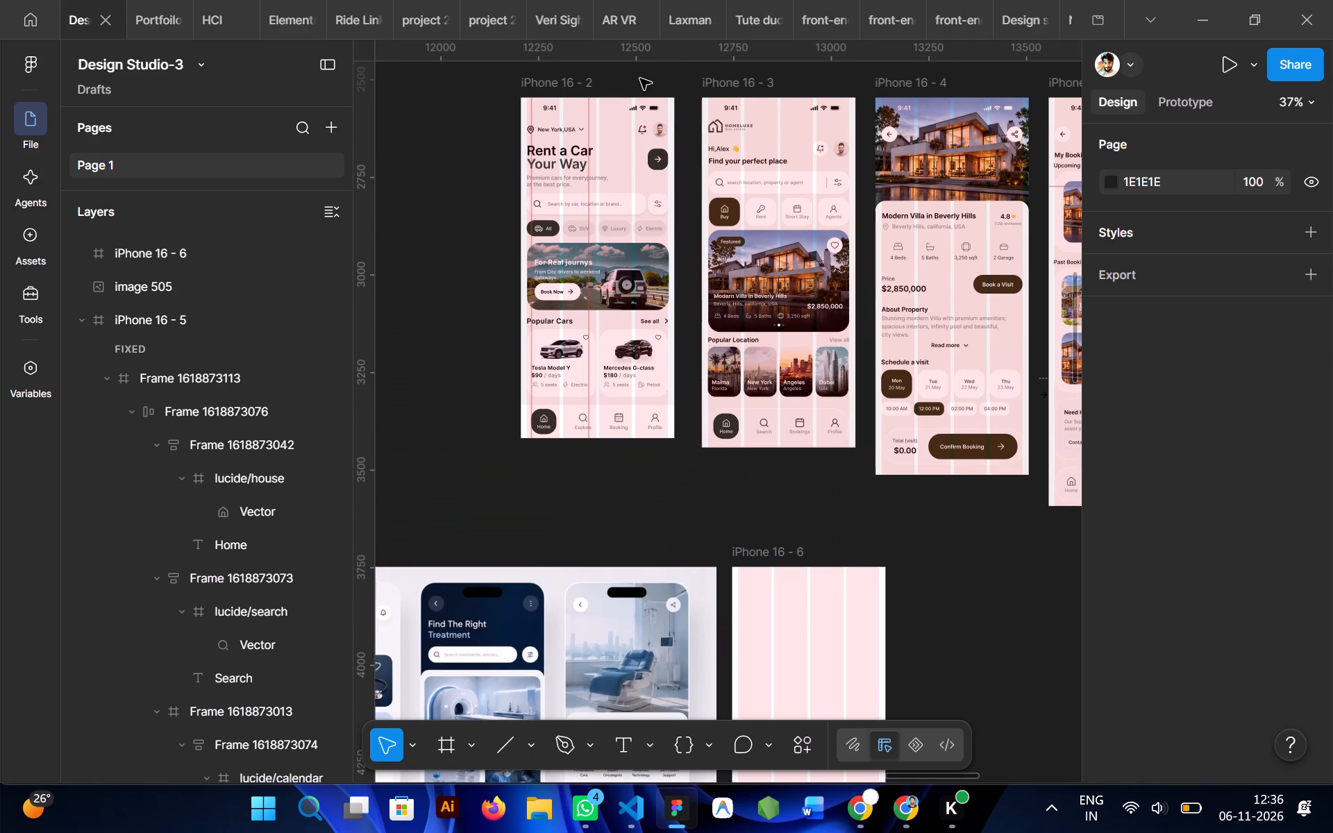
left_click(627, 104)
key("ctrl+c")
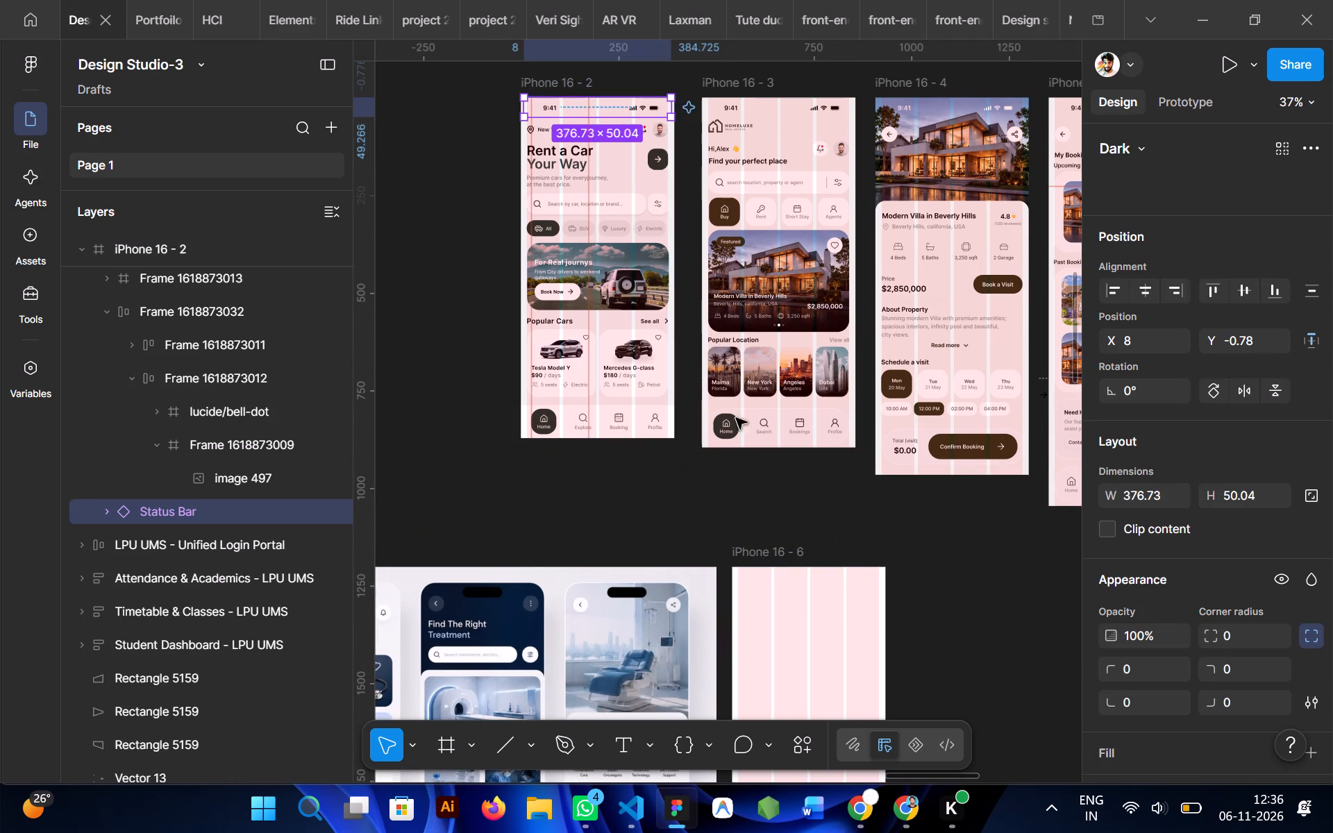
left_click(773, 571)
scroll(773, 571, "down", 1)
key("ctrl+v")
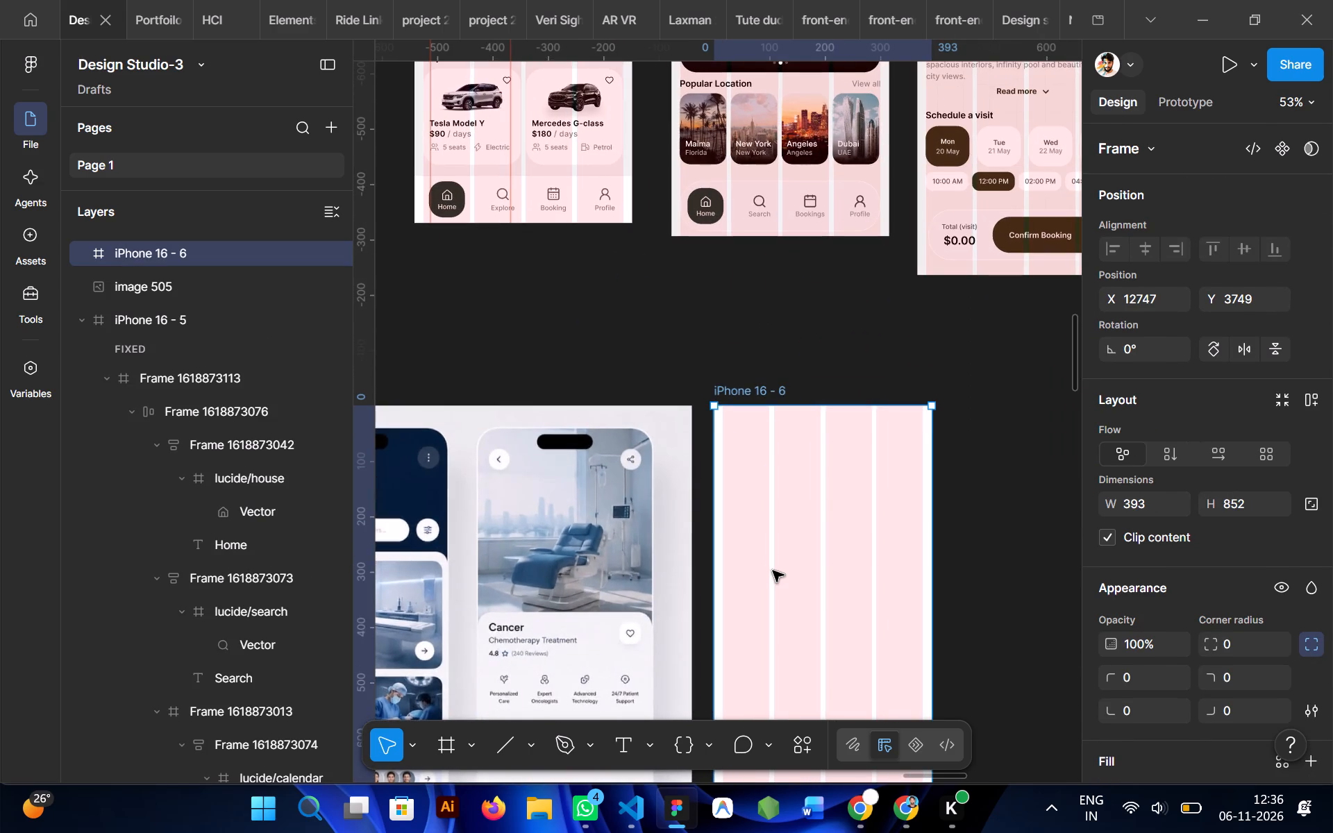
scroll(773, 571, "left", 1)
left_click(896, 448)
Duplicate the bell and avatar group from iPhone 16 - 3 into the upper part of iPhone 16 - 6 and ungroup the copy.
scroll(896, 448, "up", 1)
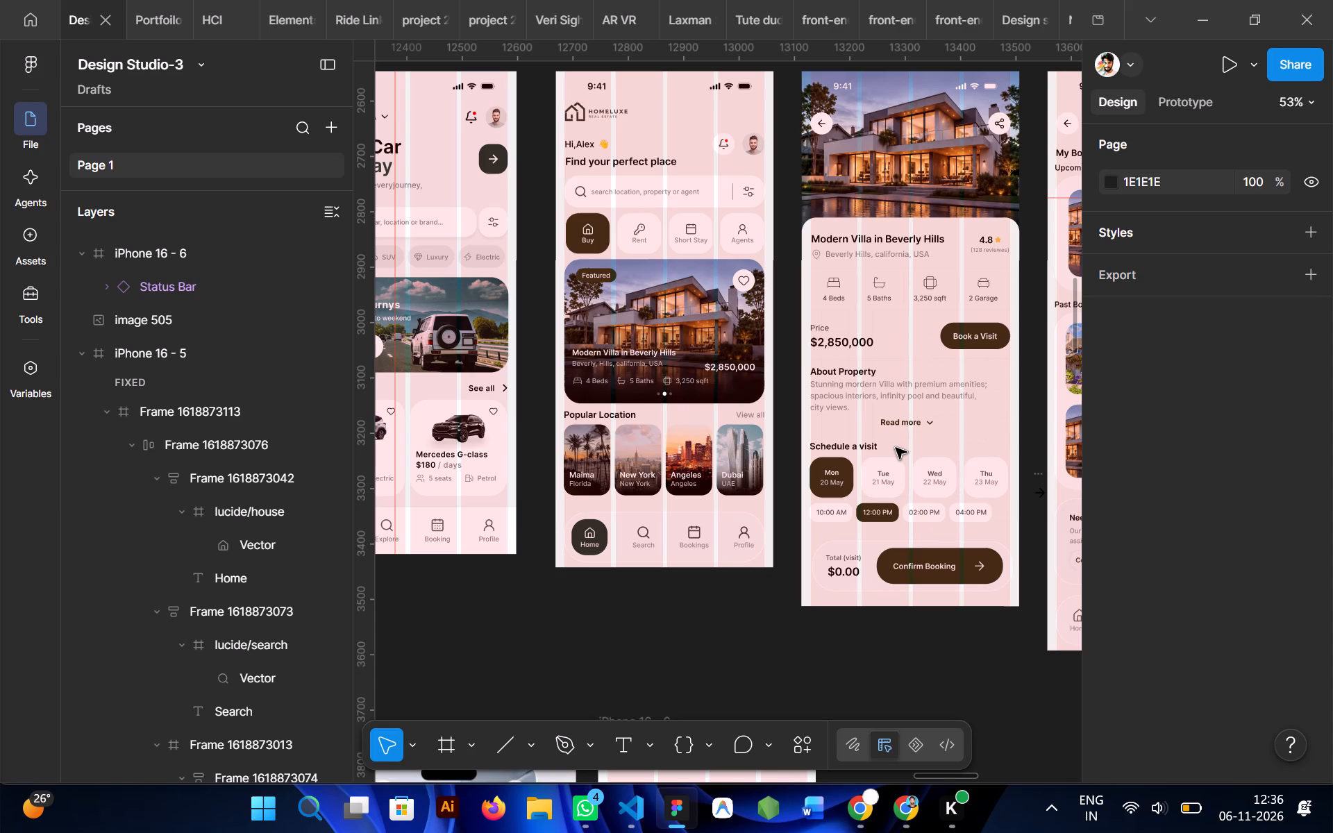
scroll(752, 606, "down", 1)
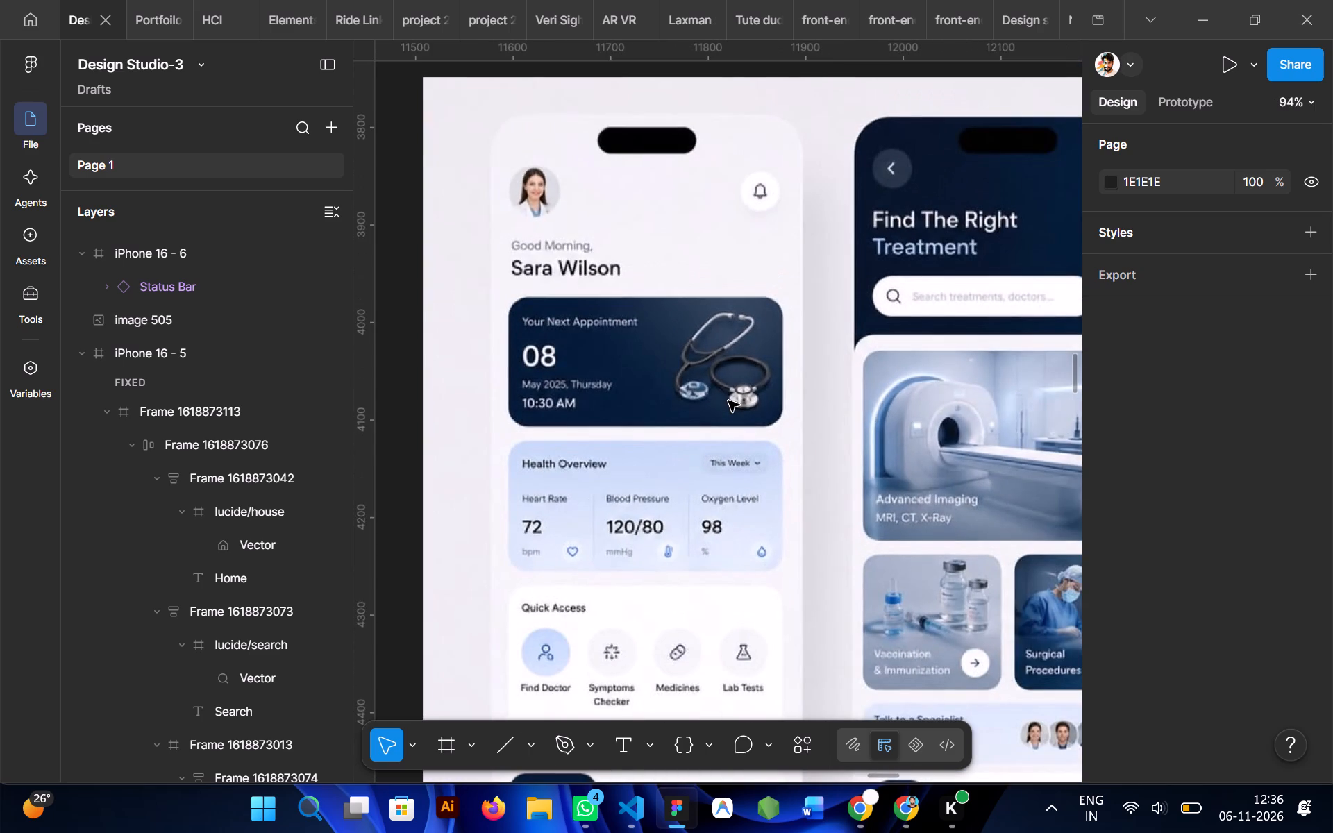
scroll(728, 401, "left", 1)
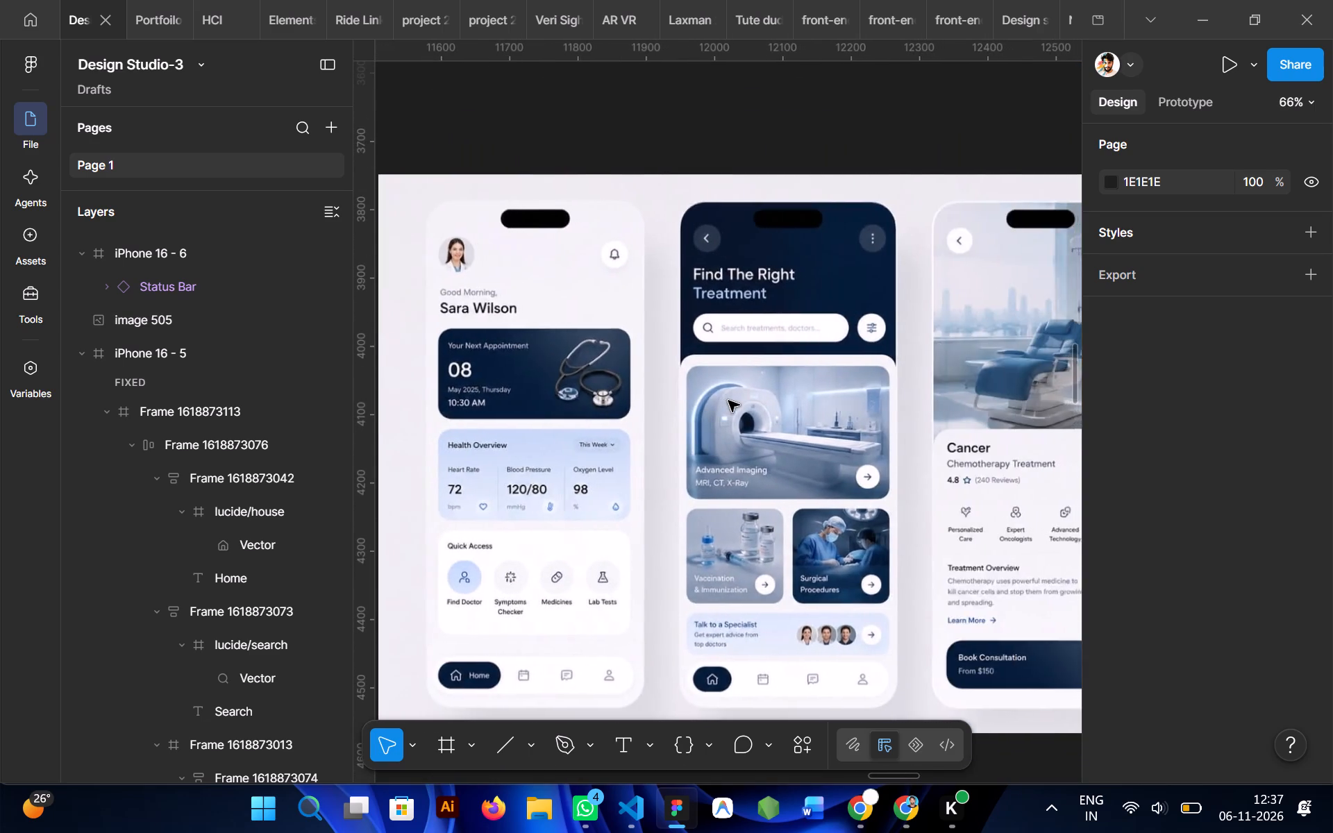
scroll(728, 401, "left", 2)
scroll(728, 401, "right", 1)
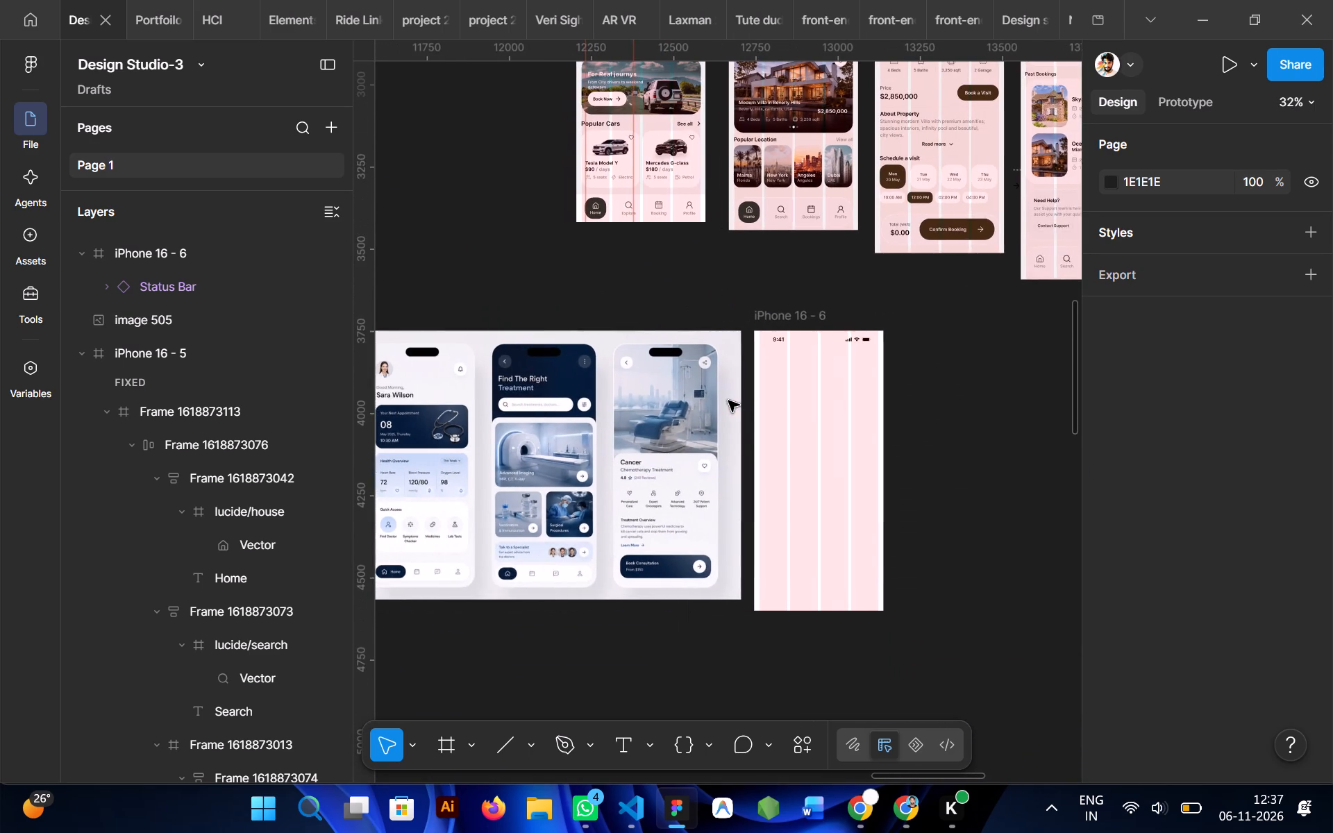
scroll(728, 401, "right", 1)
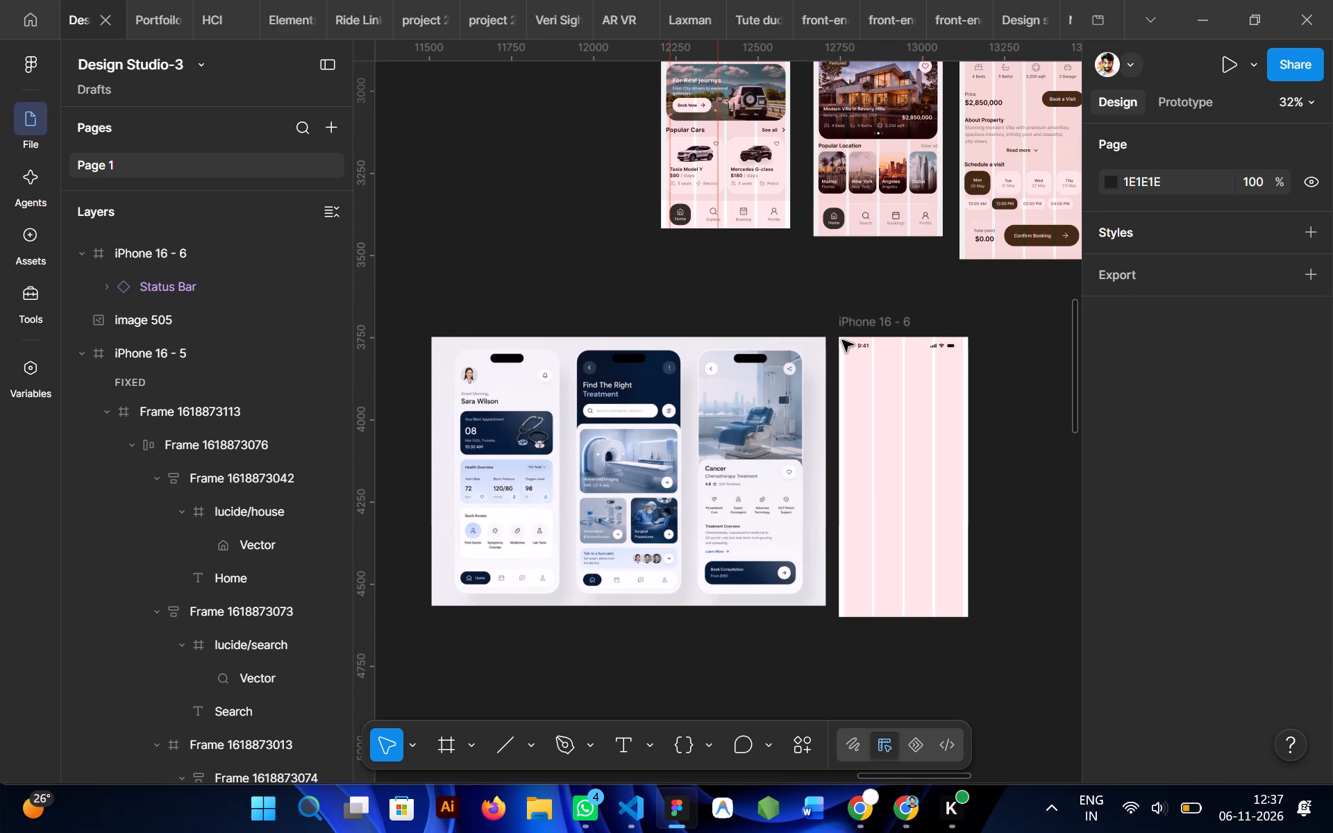
scroll(842, 340, "up", 1)
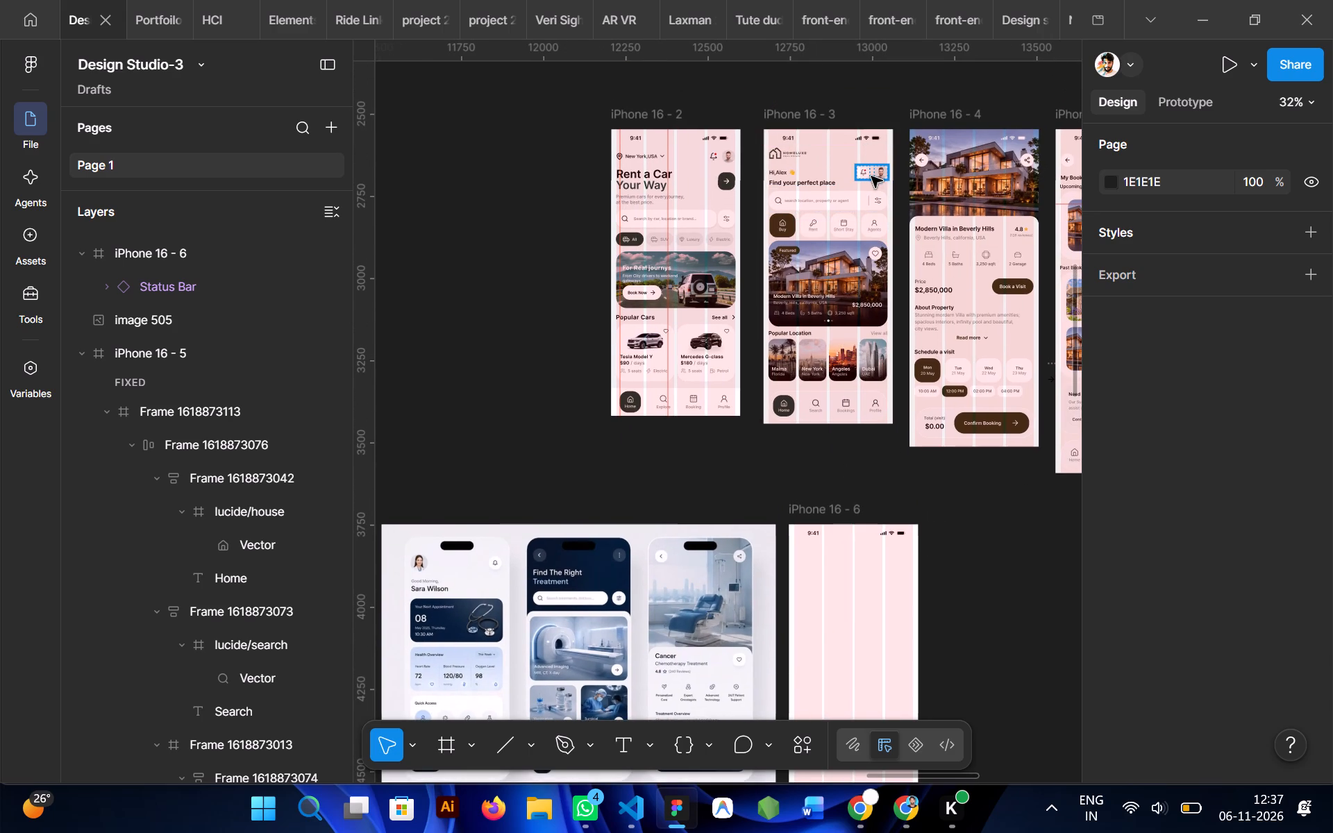
left_click(868, 172)
left_click_drag(868, 172, 837, 559, "alt")
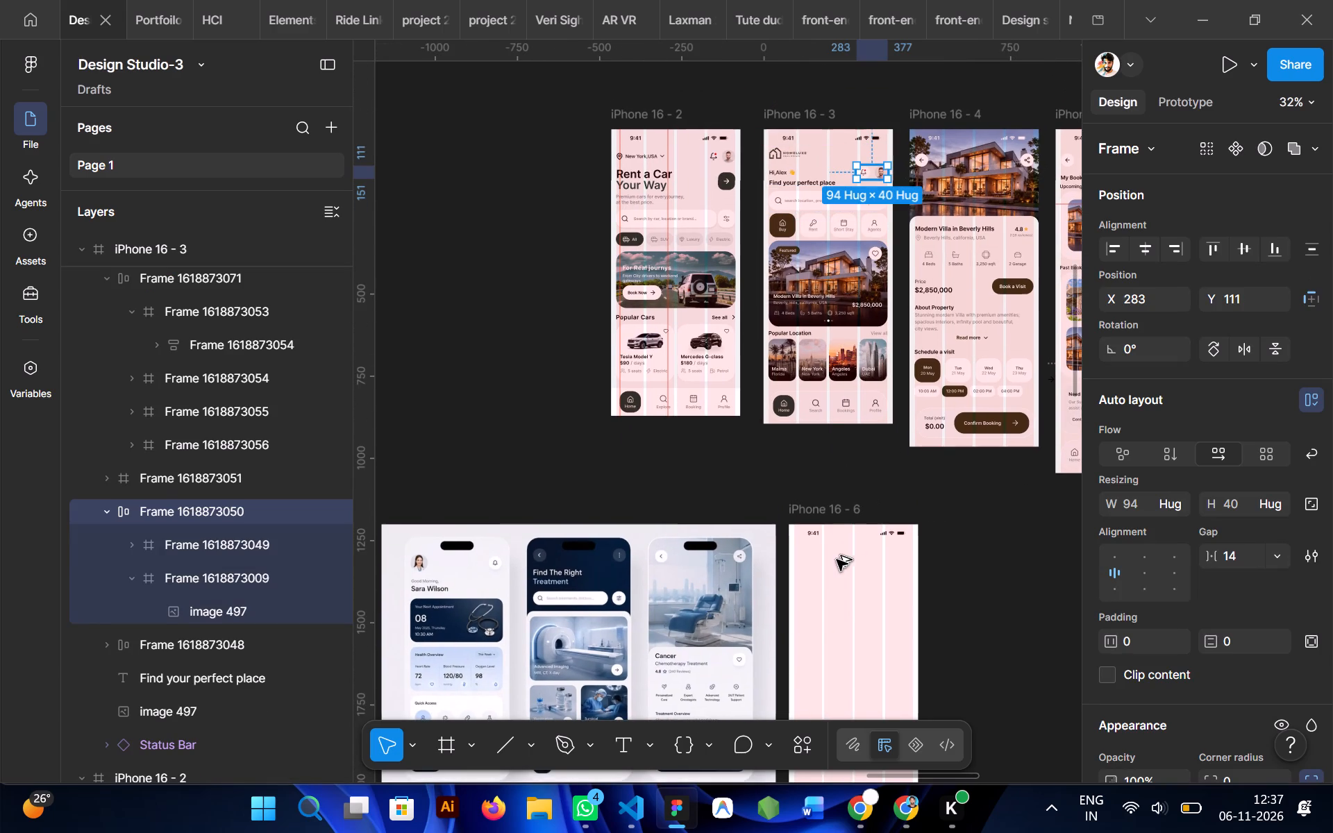
left_click_drag(837, 559, 827, 571, "alt")
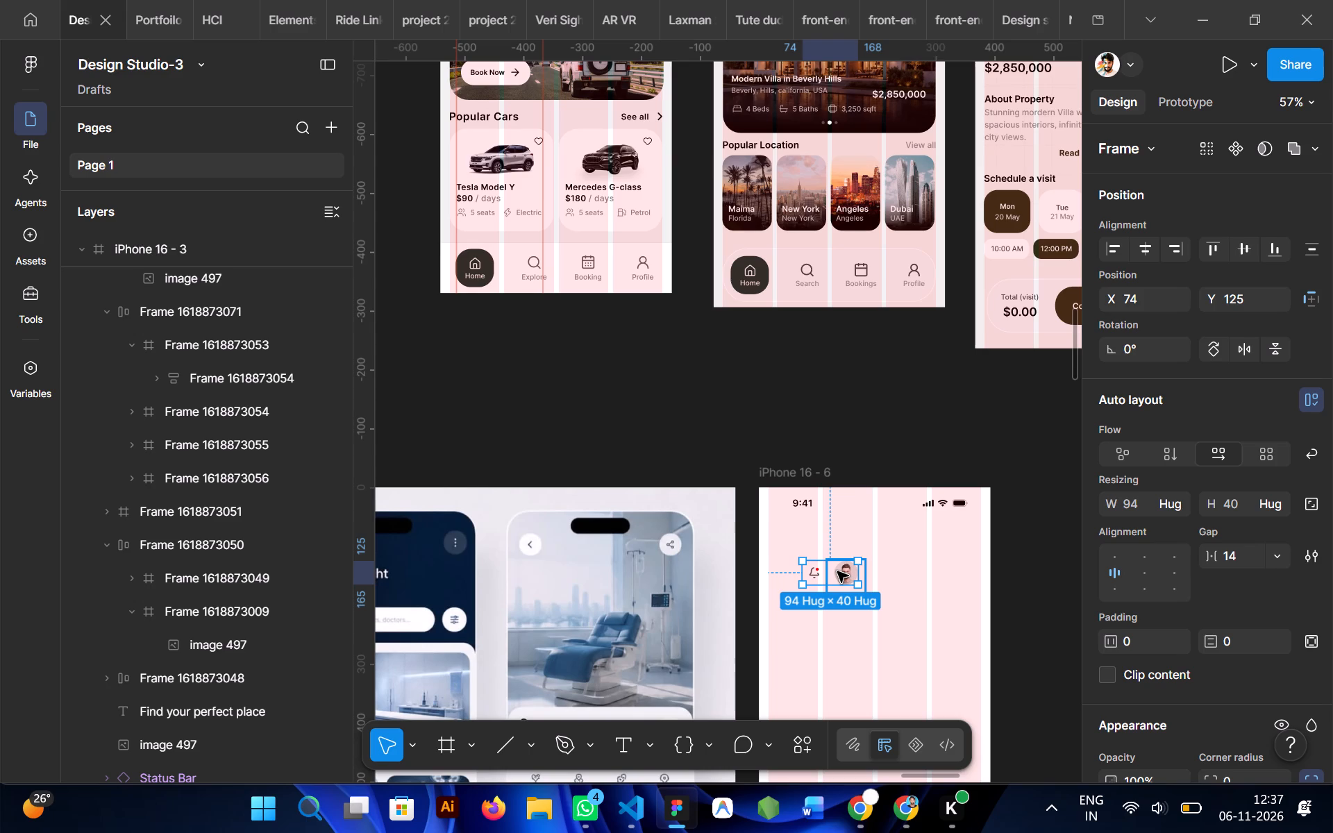
key("ctrl+shift+g")
left_click(831, 710)
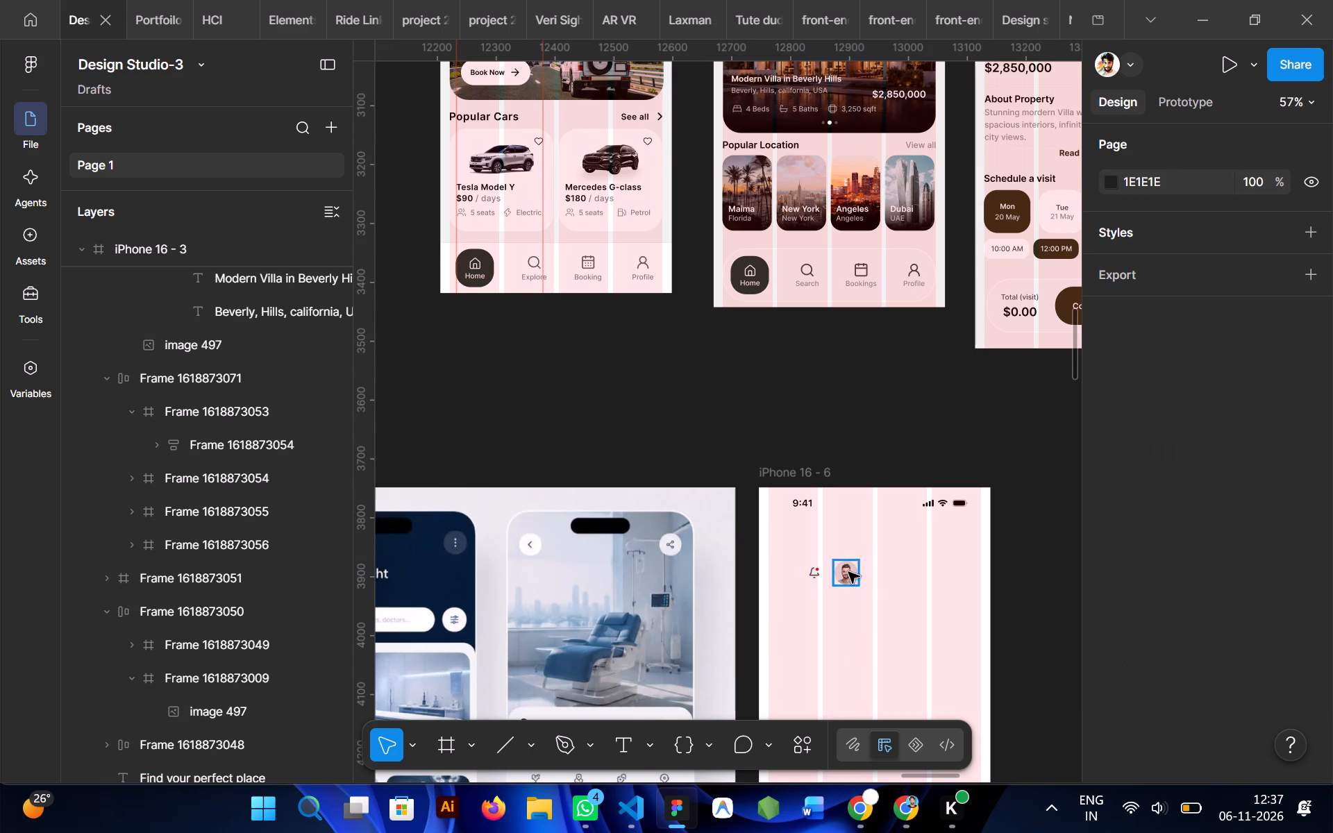
Spread the header items apart in iPhone 16 - 6, with the avatar at X 22, Y 82 and the bell at X 337, Y 82.
left_click_drag(848, 577, 778, 551)
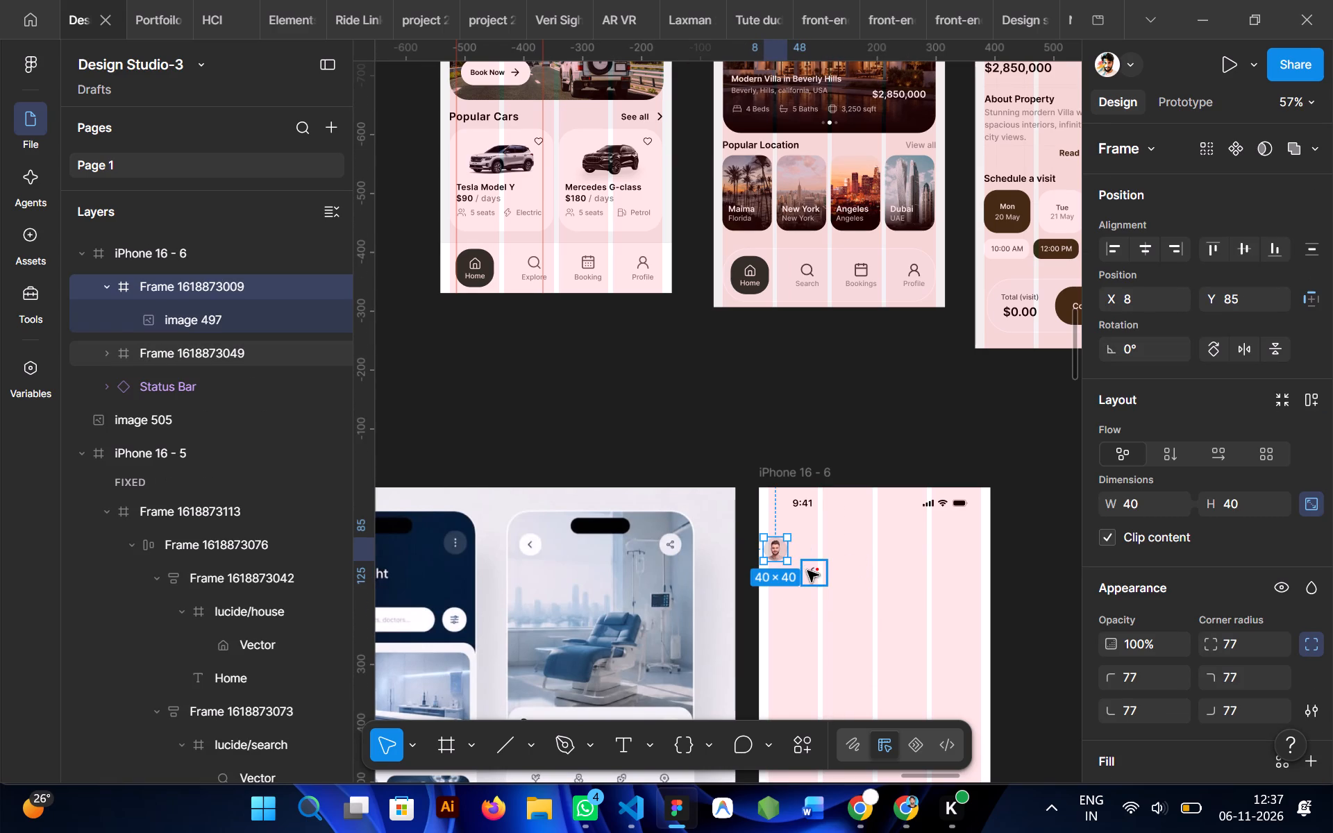
left_click_drag(807, 571, 962, 542)
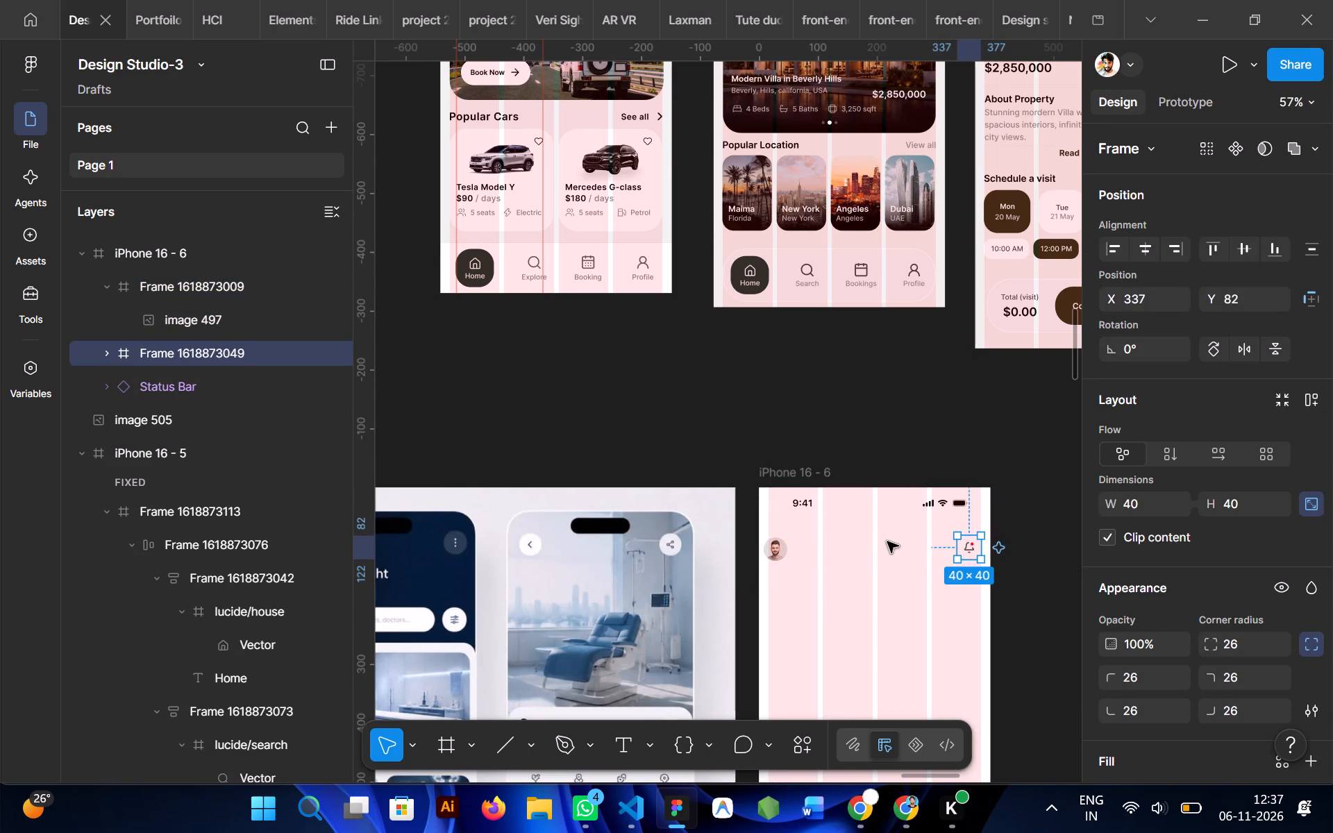
scroll(887, 541, "down", 1)
scroll(887, 541, "left", 1)
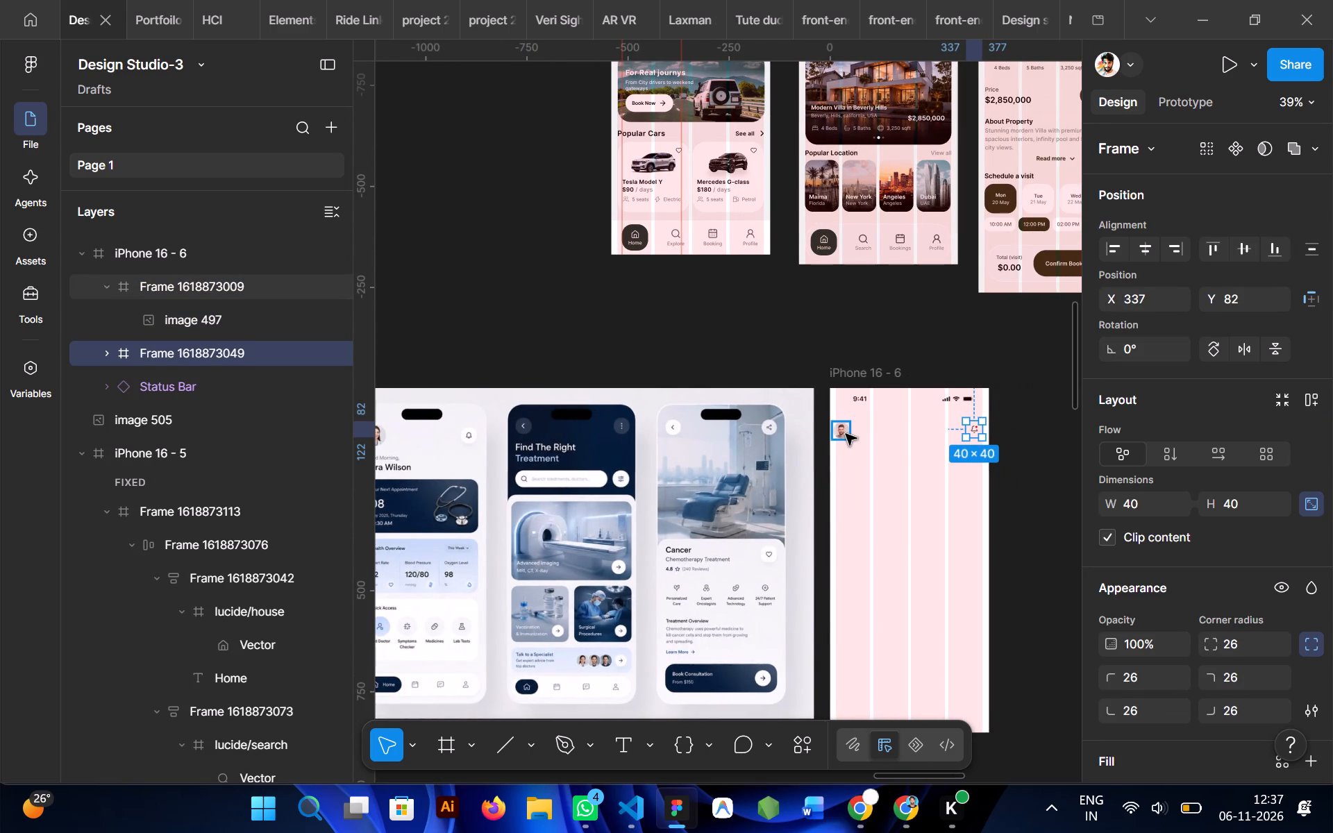
left_click(846, 434)
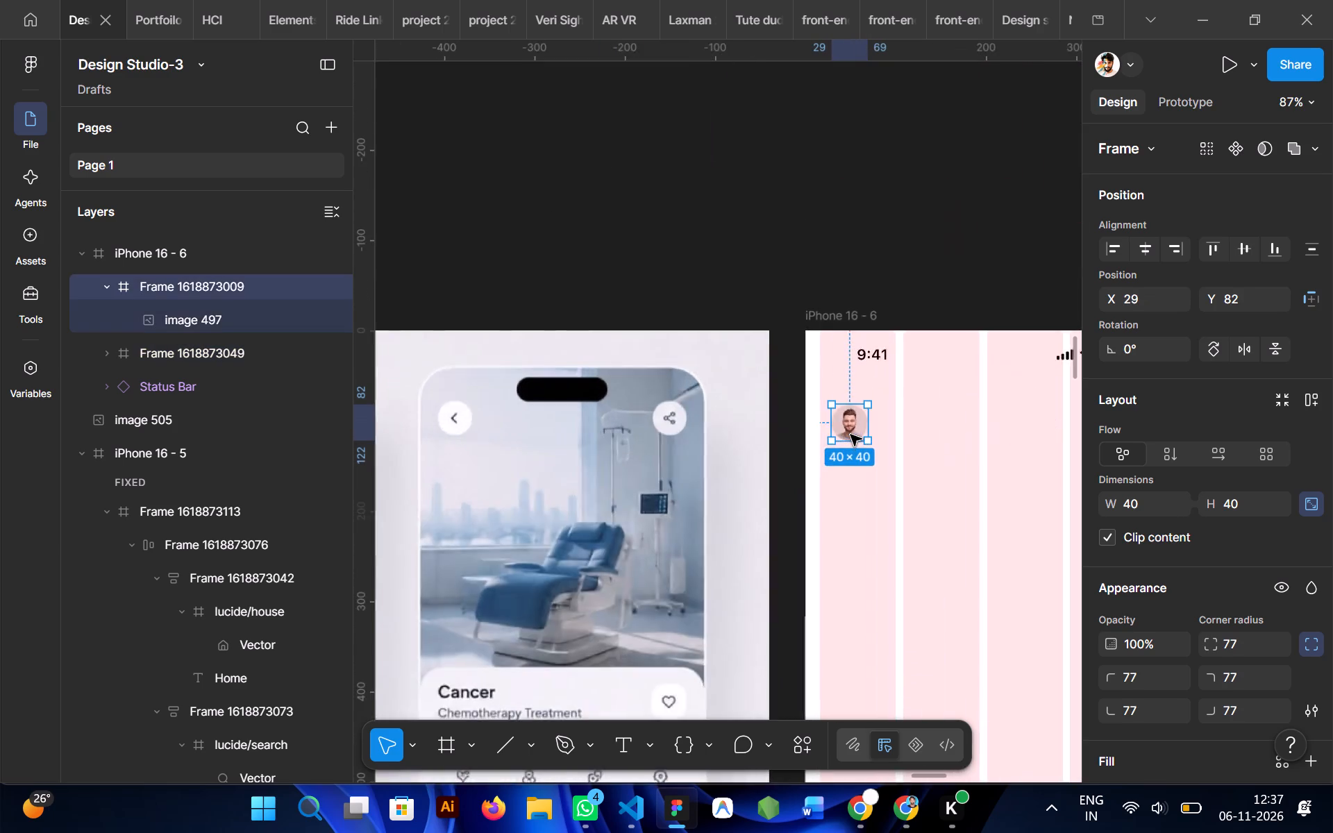
key("Left")
key("Left")
key("Left")
key("Left")
key("Left")
key("Left")
key("Left")
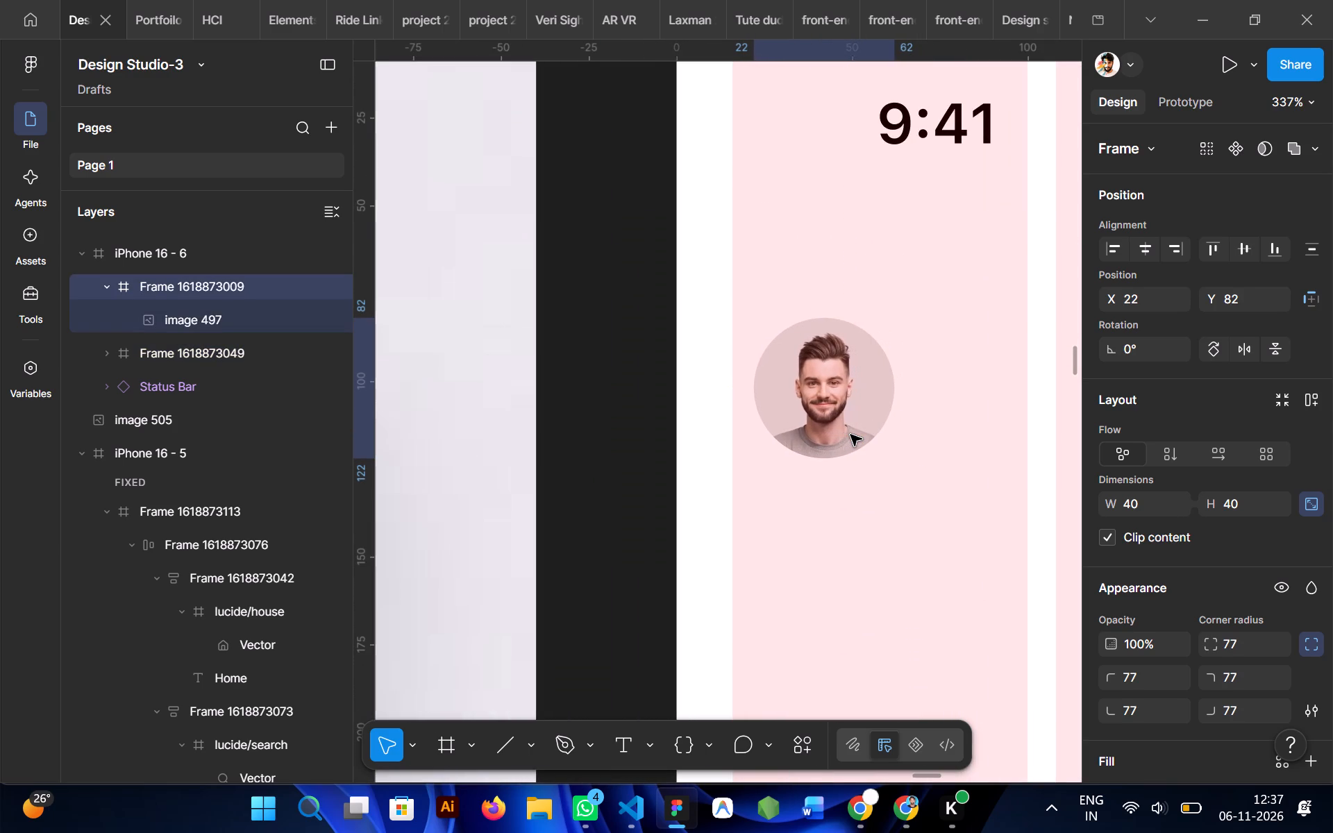
Add a white (FFFFFF) inside stroke of weight 1 to the avatar frame.
scroll(1163, 563, "down", 5)
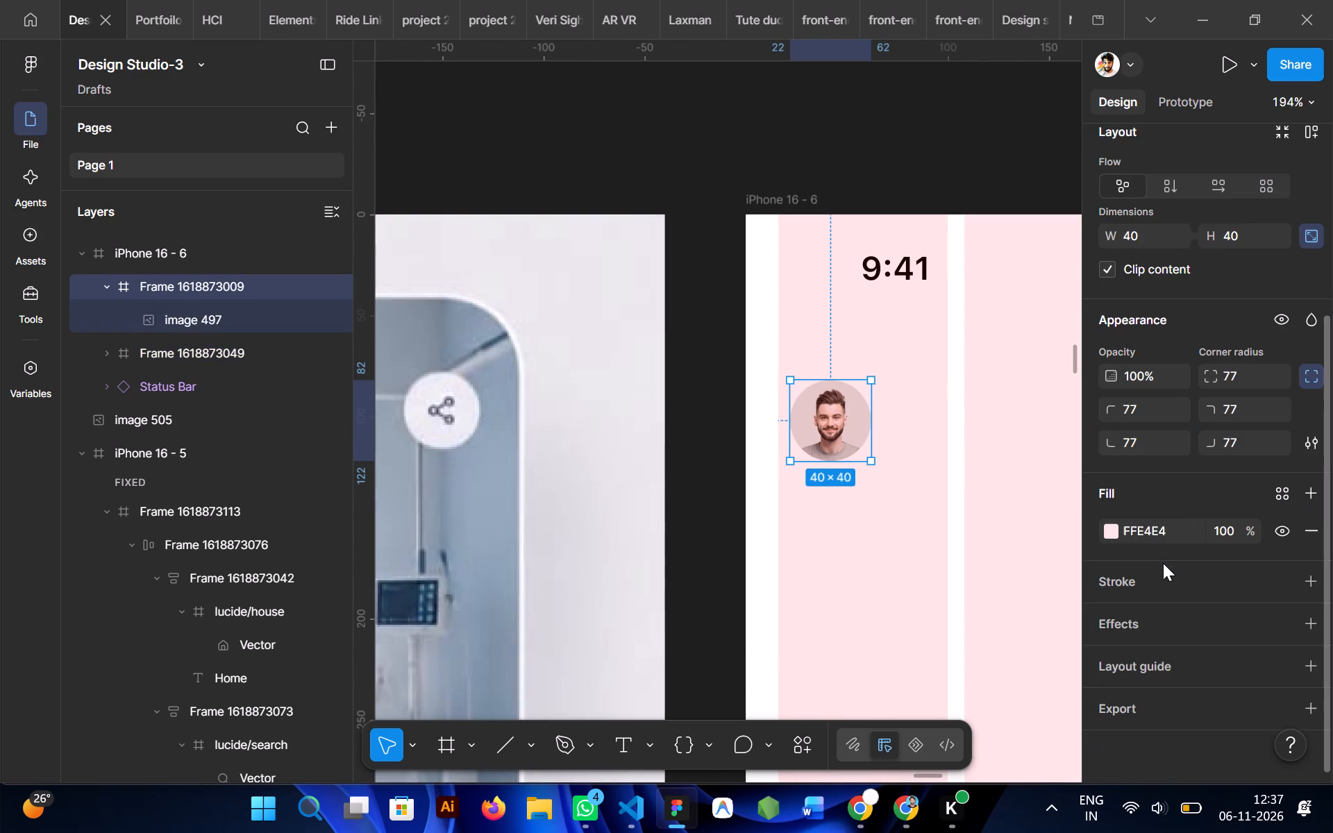
left_click(1312, 581)
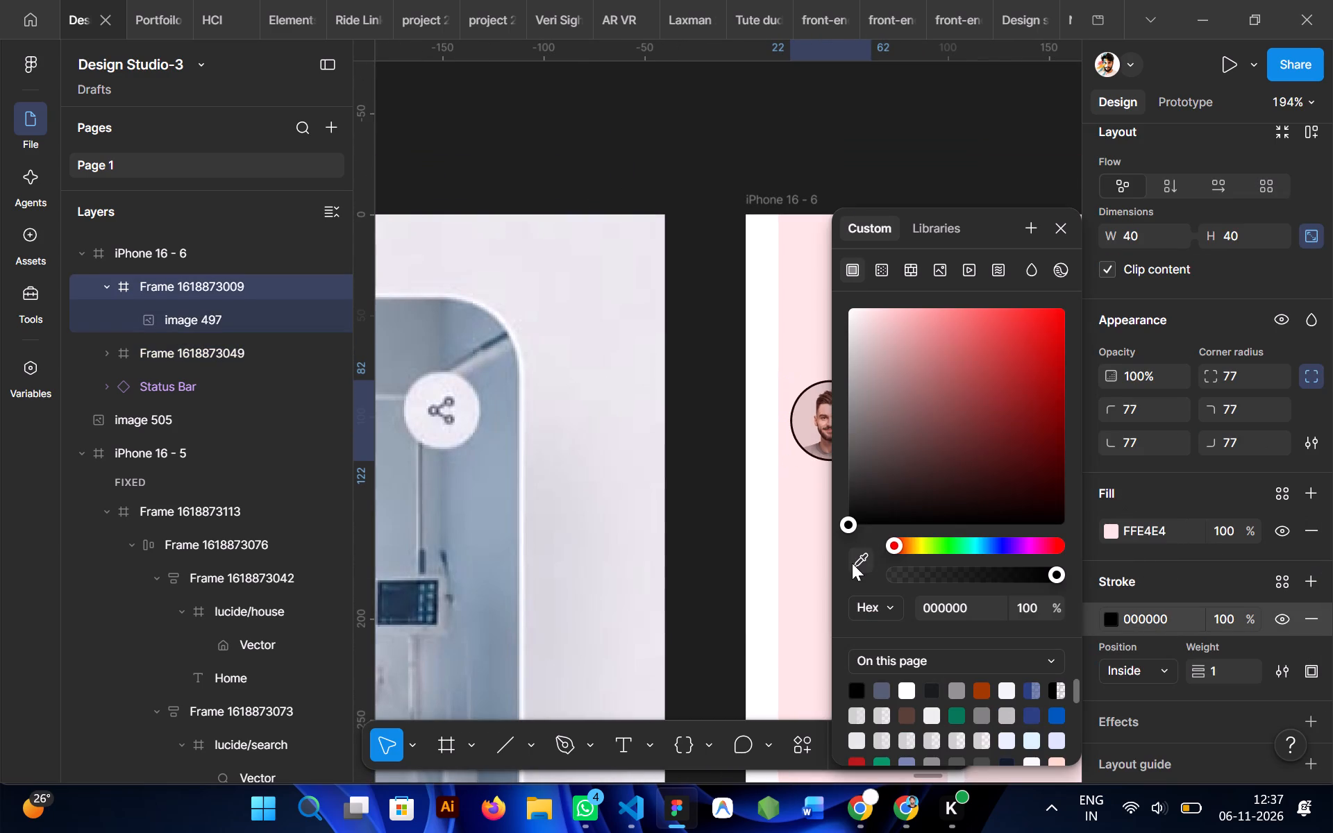
scroll(852, 563, "left", 1)
scroll(709, 489, "left", 1)
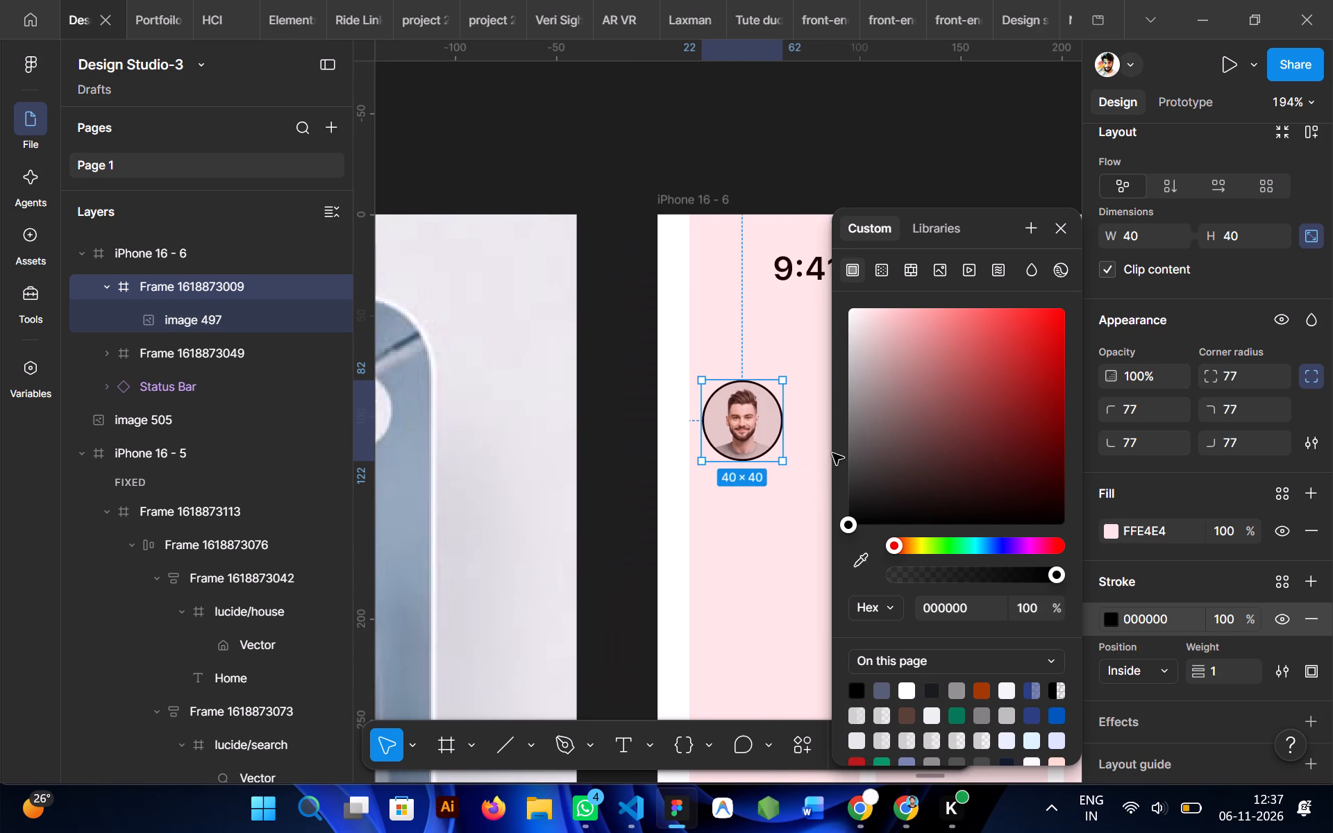
left_click_drag(864, 428, 827, 276)
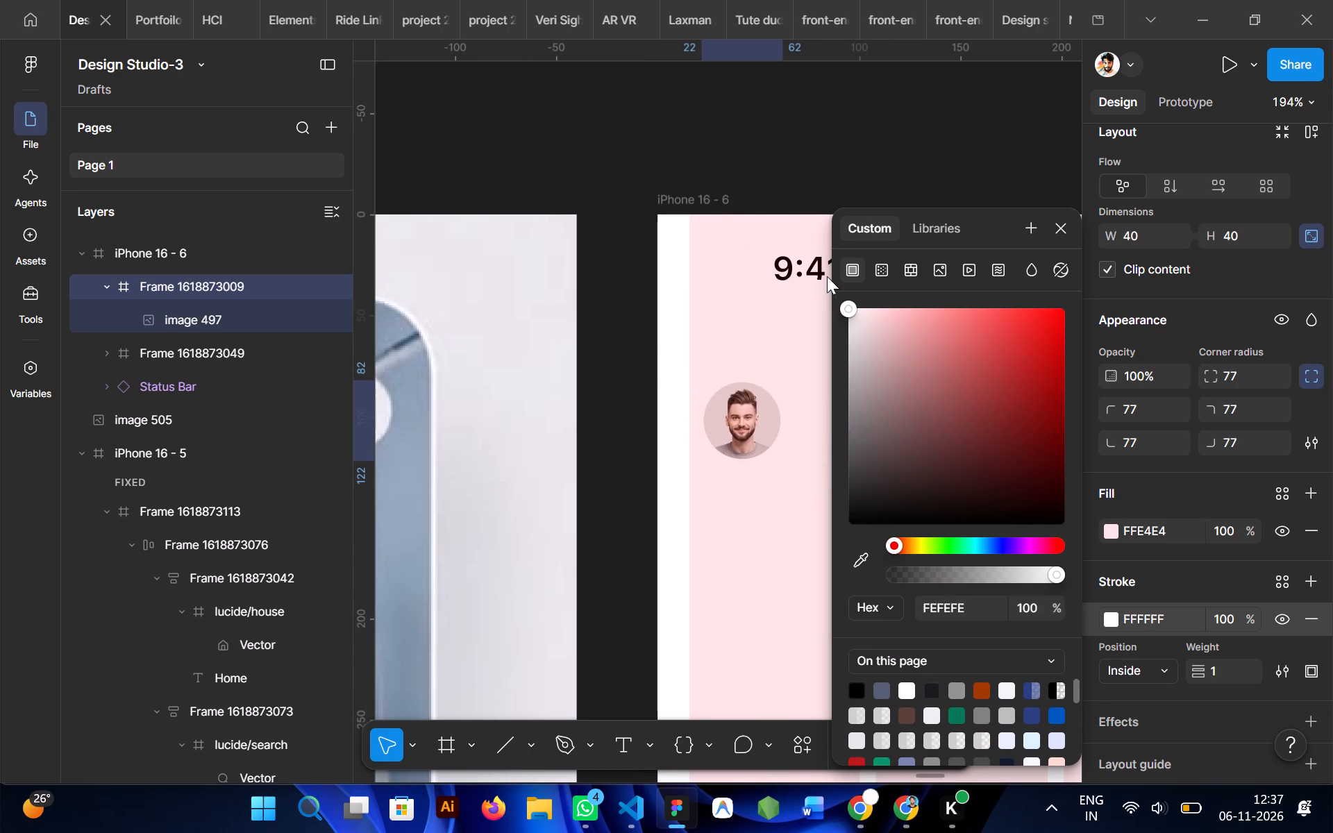
left_click_drag(827, 276, 816, 253)
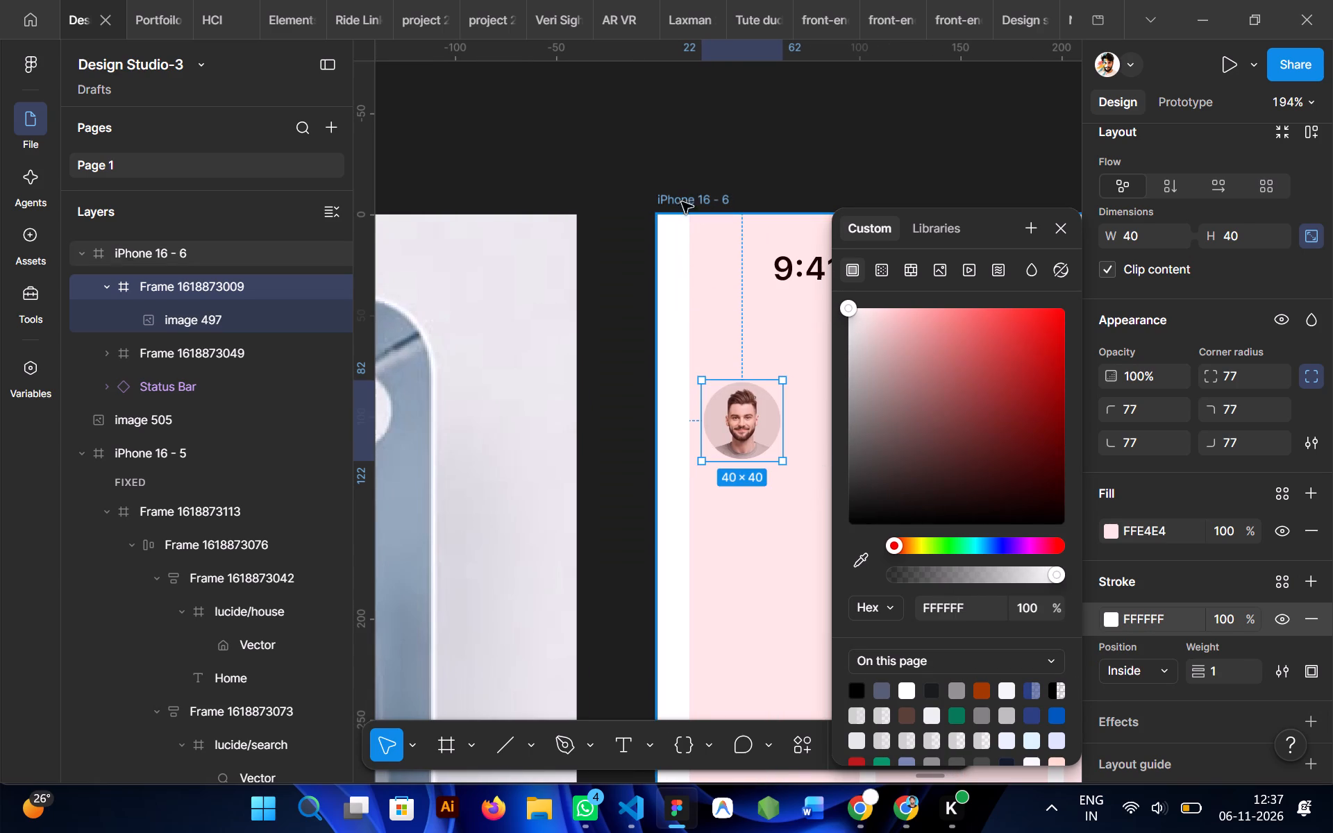
Fill the iPhone 16 - 6 frame with a light grey (F3F3F5) sampled from the pasted reference image.
left_click(681, 204)
key("i")
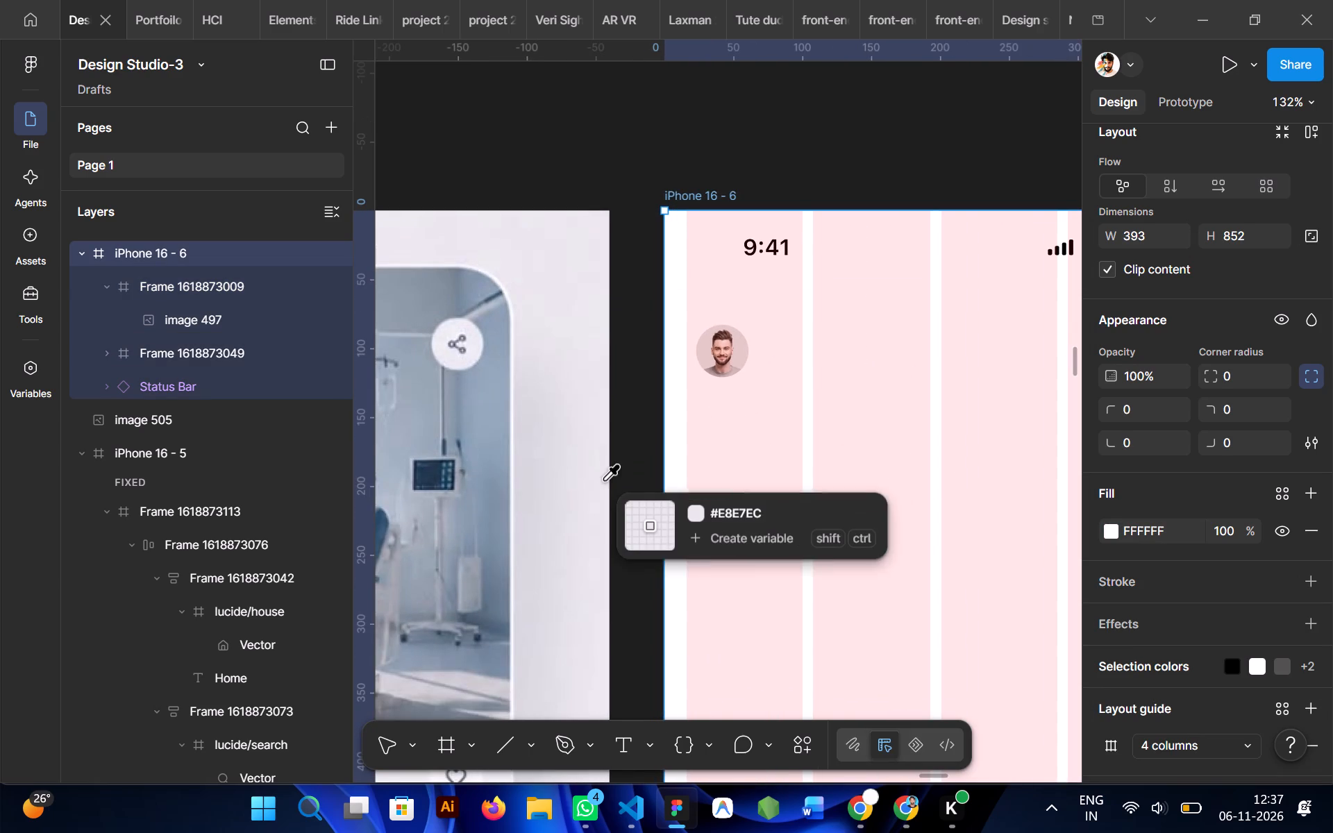
scroll(600, 479, "right", 4)
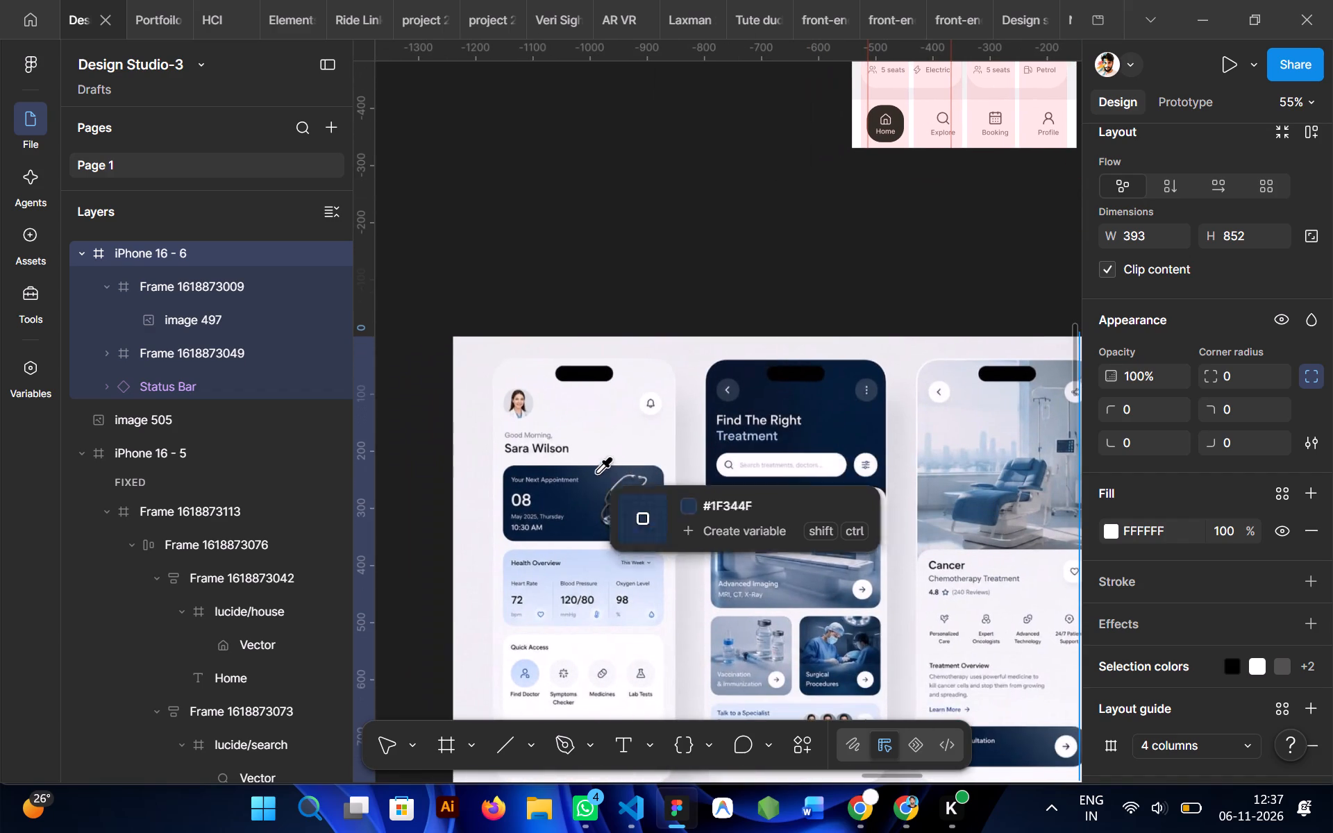
left_click(614, 428)
scroll(614, 428, "left", 3)
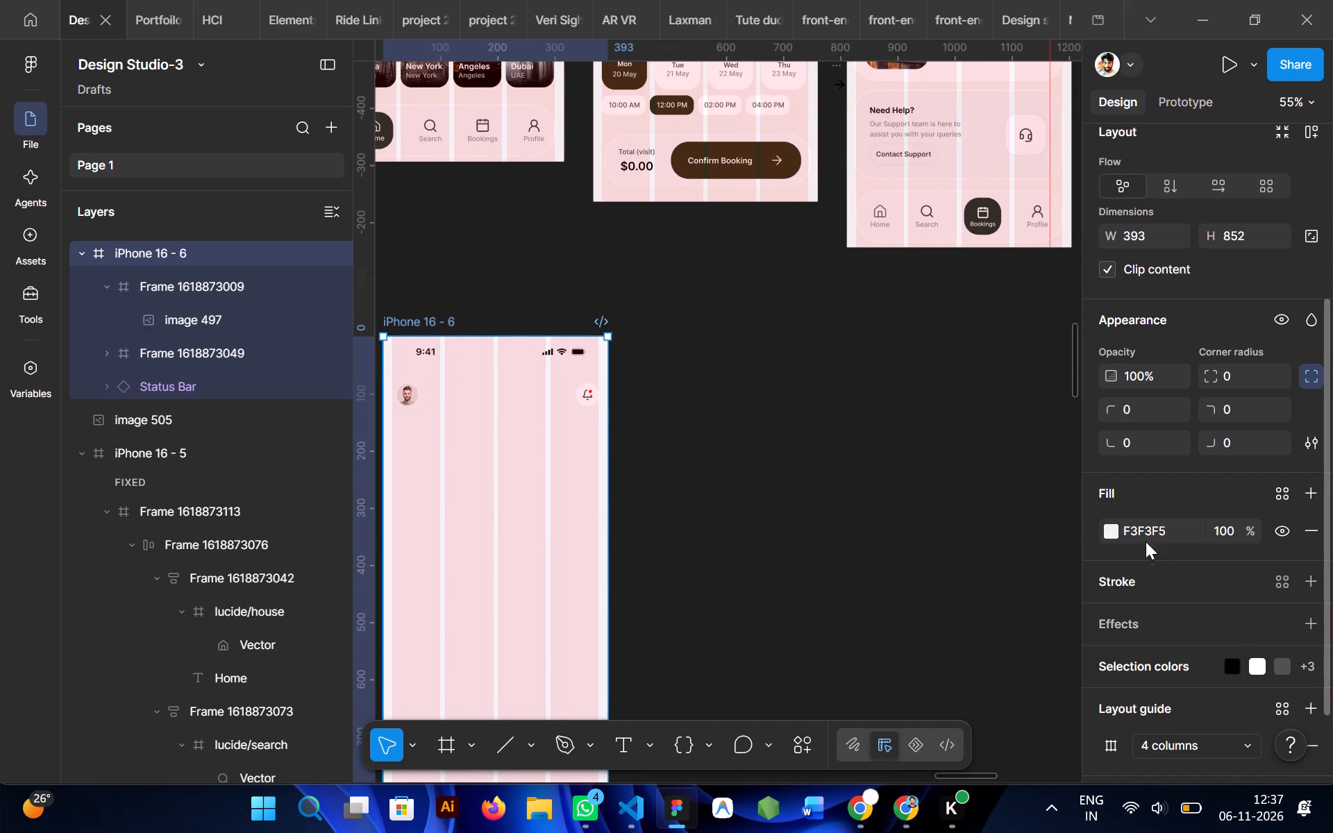
left_click(1114, 534)
left_click(738, 522)
Preview the iPhone 16 - 6 frame as a prototype to check its background and header, and close the preview.
scroll(738, 522, "right", 1)
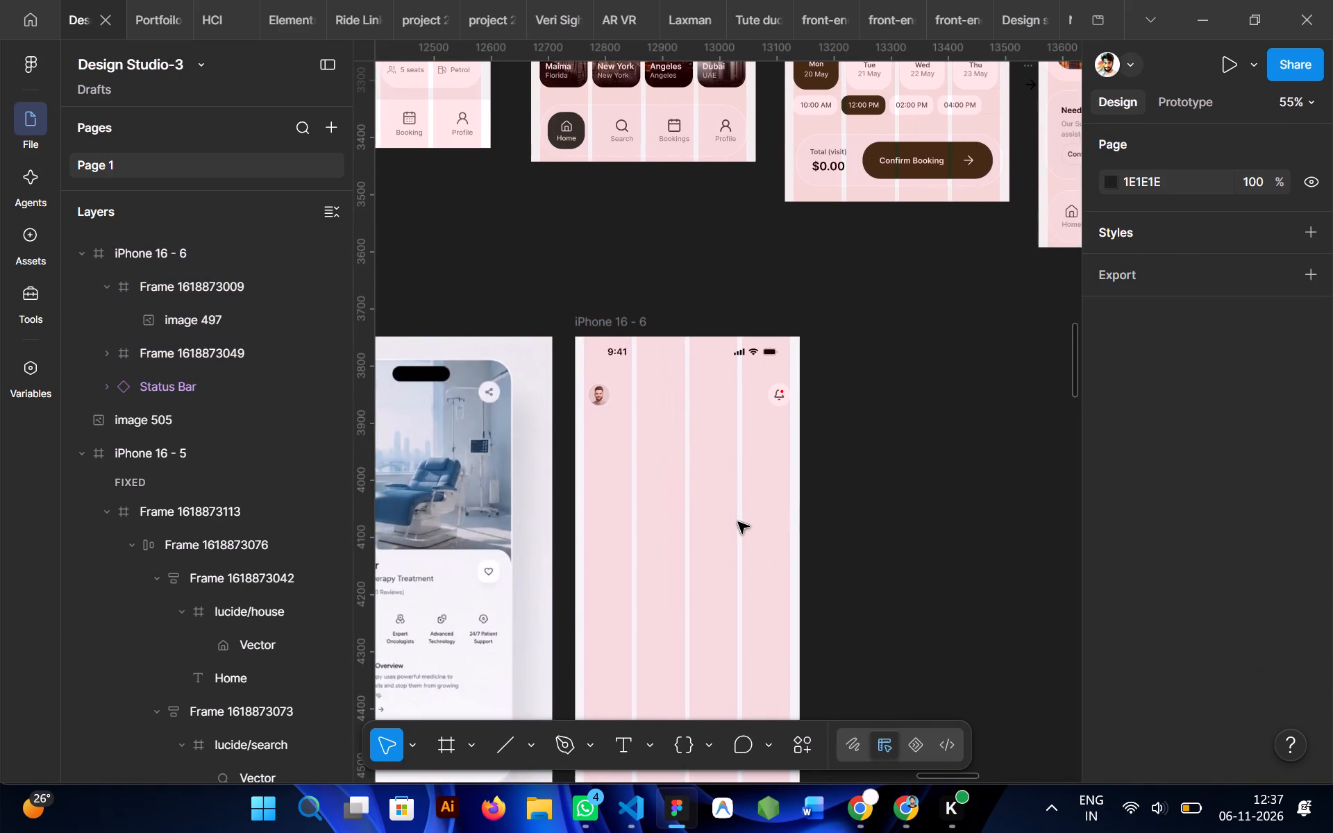
scroll(738, 522, "right", 1)
left_click(687, 271)
key("shift+space")
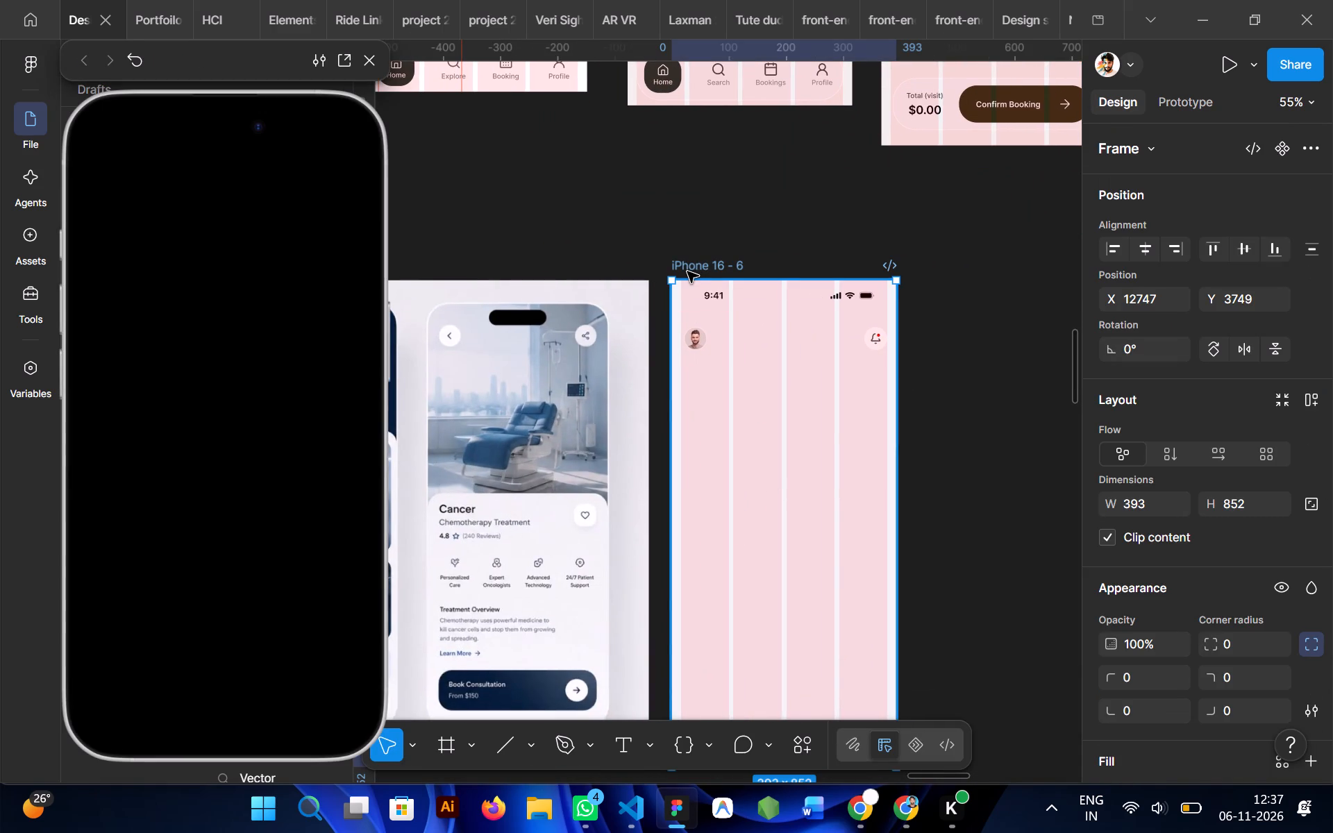
scroll(262, 436, "down", 1)
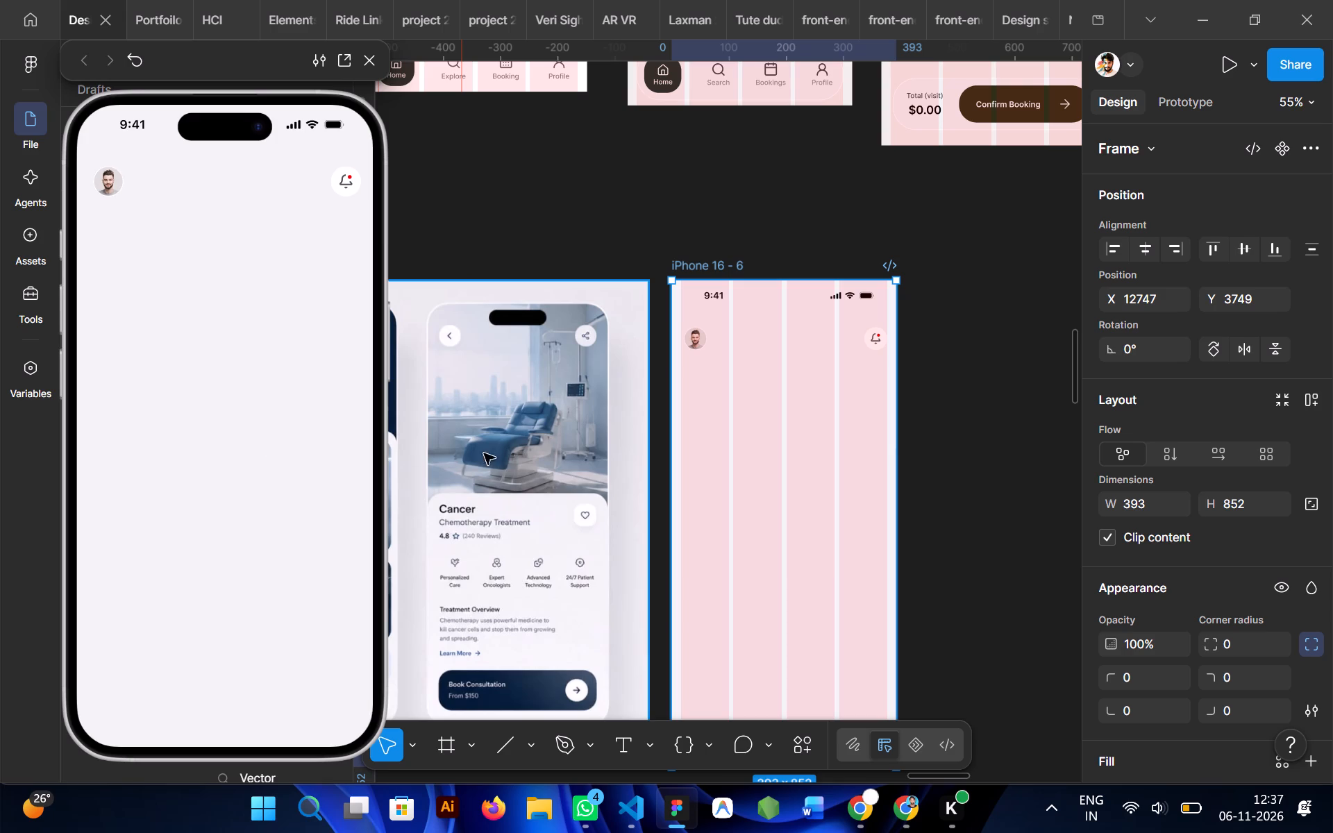
scroll(247, 457, "down", 1)
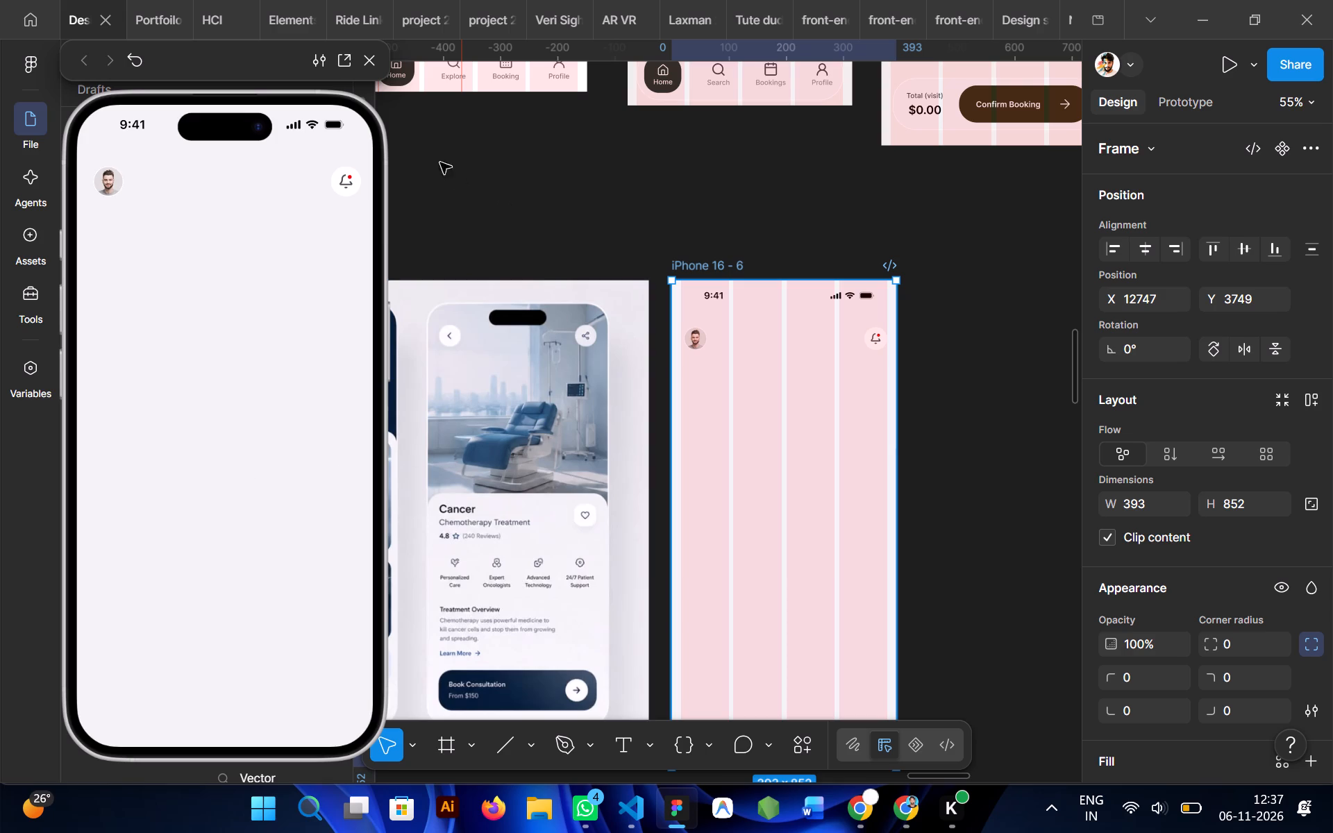
left_click(373, 54)
left_click(607, 224)
Add a two-line text below the avatar in iPhone 16 - 6, with "Good Morning," above the placeholder name from the reference.
scroll(607, 224, "right", 2)
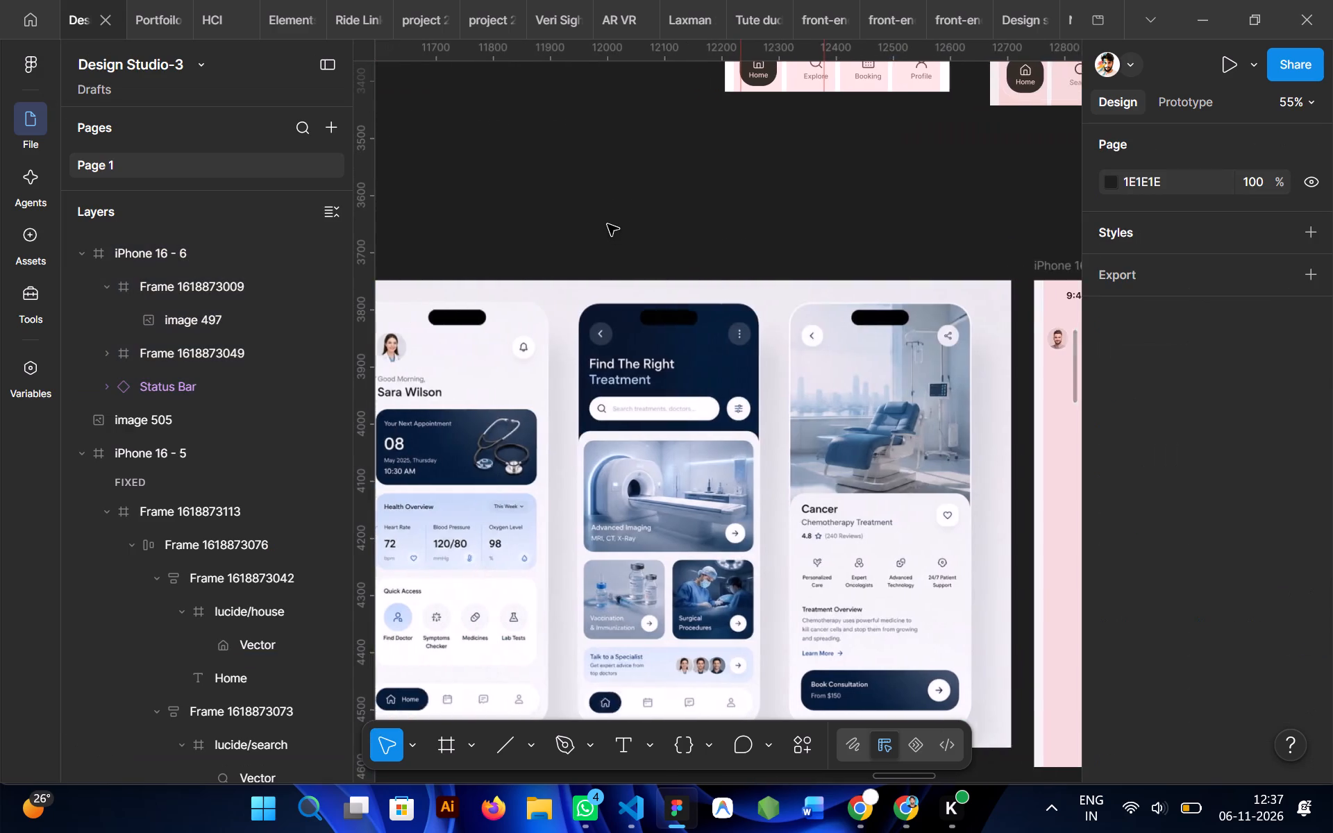
scroll(607, 224, "left", 1)
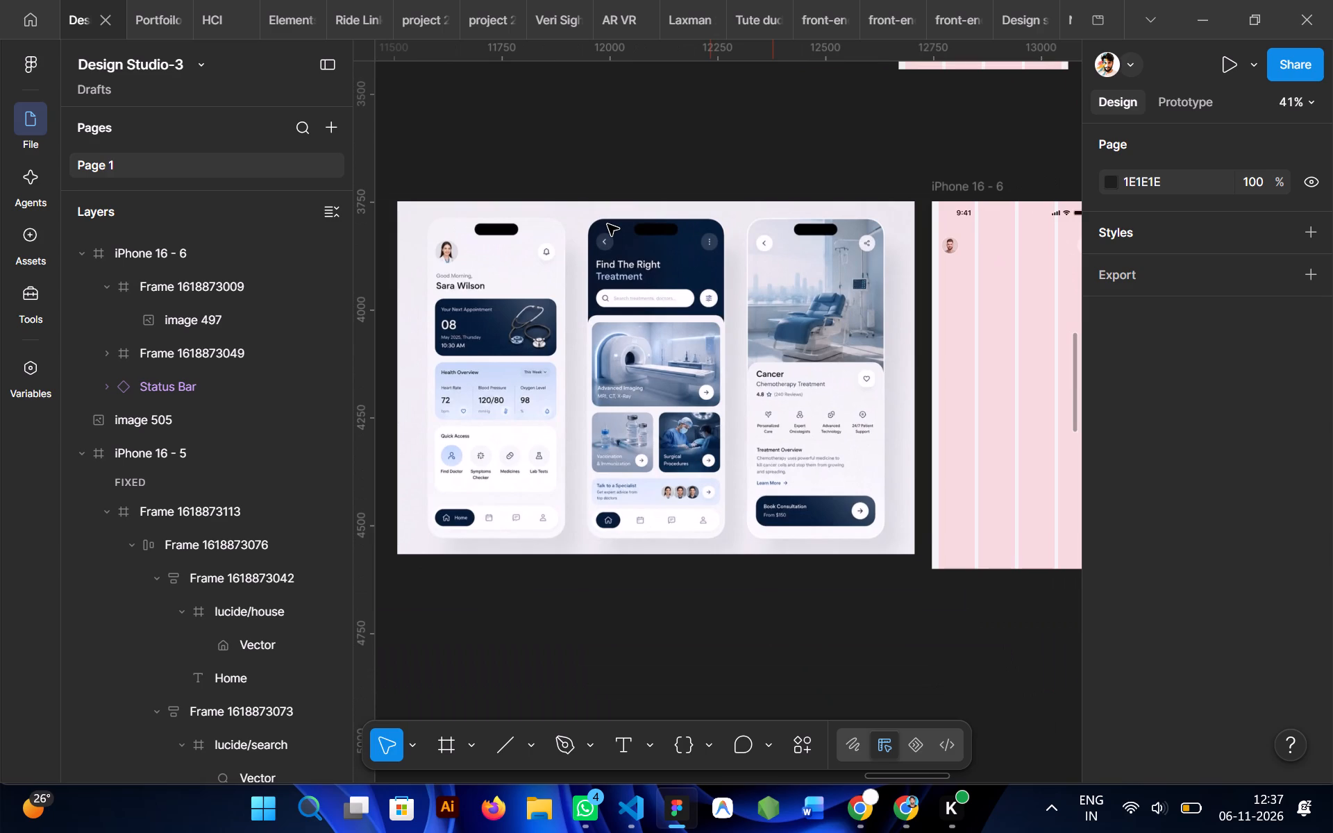
scroll(750, 380, "left", 1)
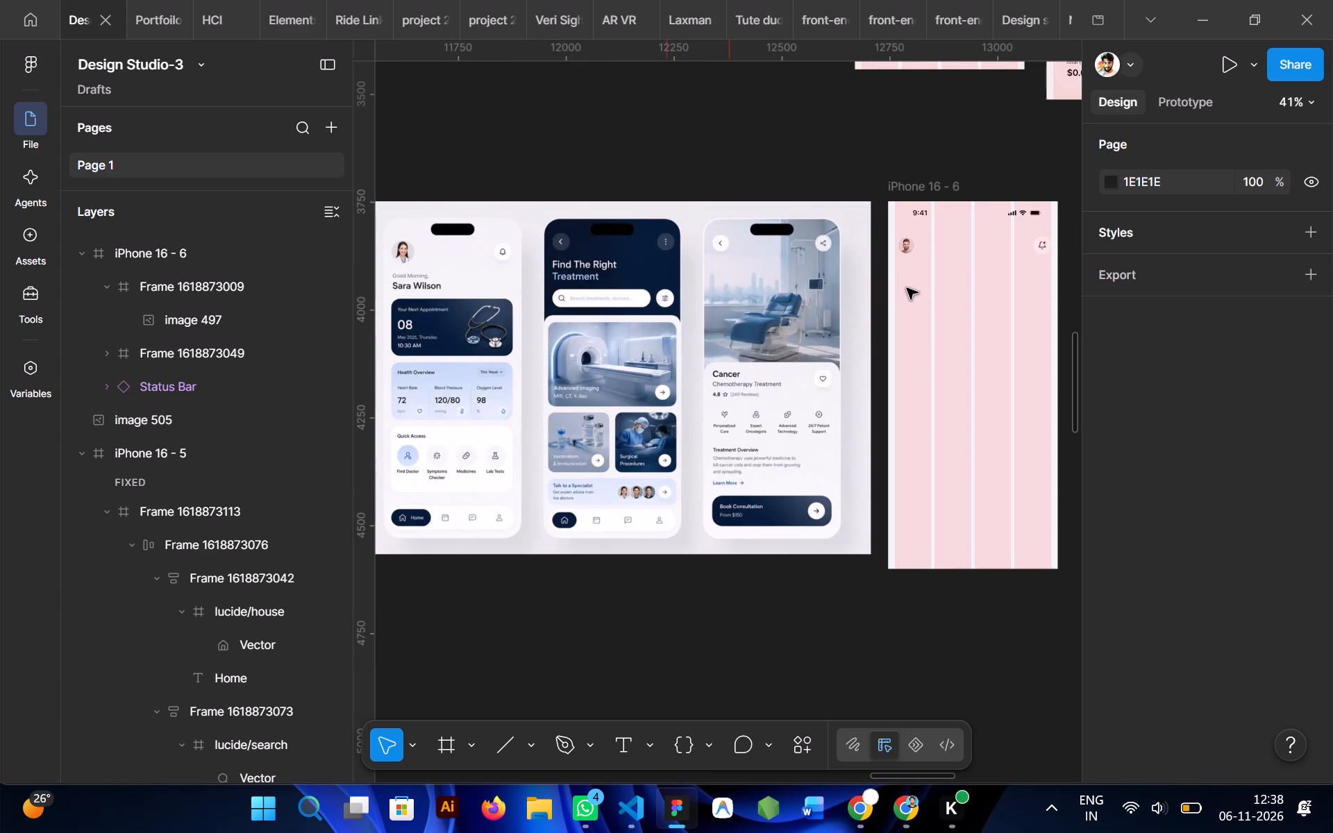
key("t")
left_click(902, 266)
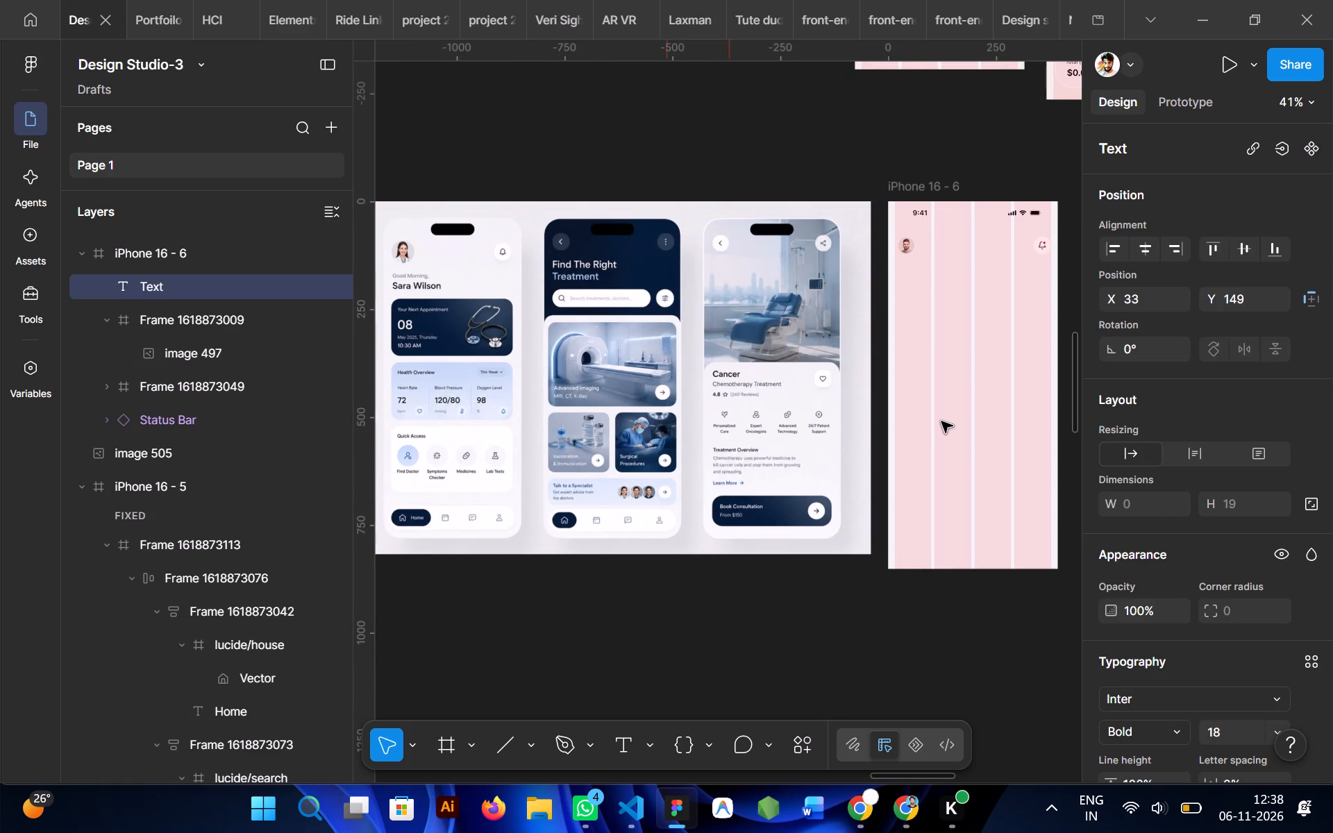
type("Good")
key("space")
type("Morning")
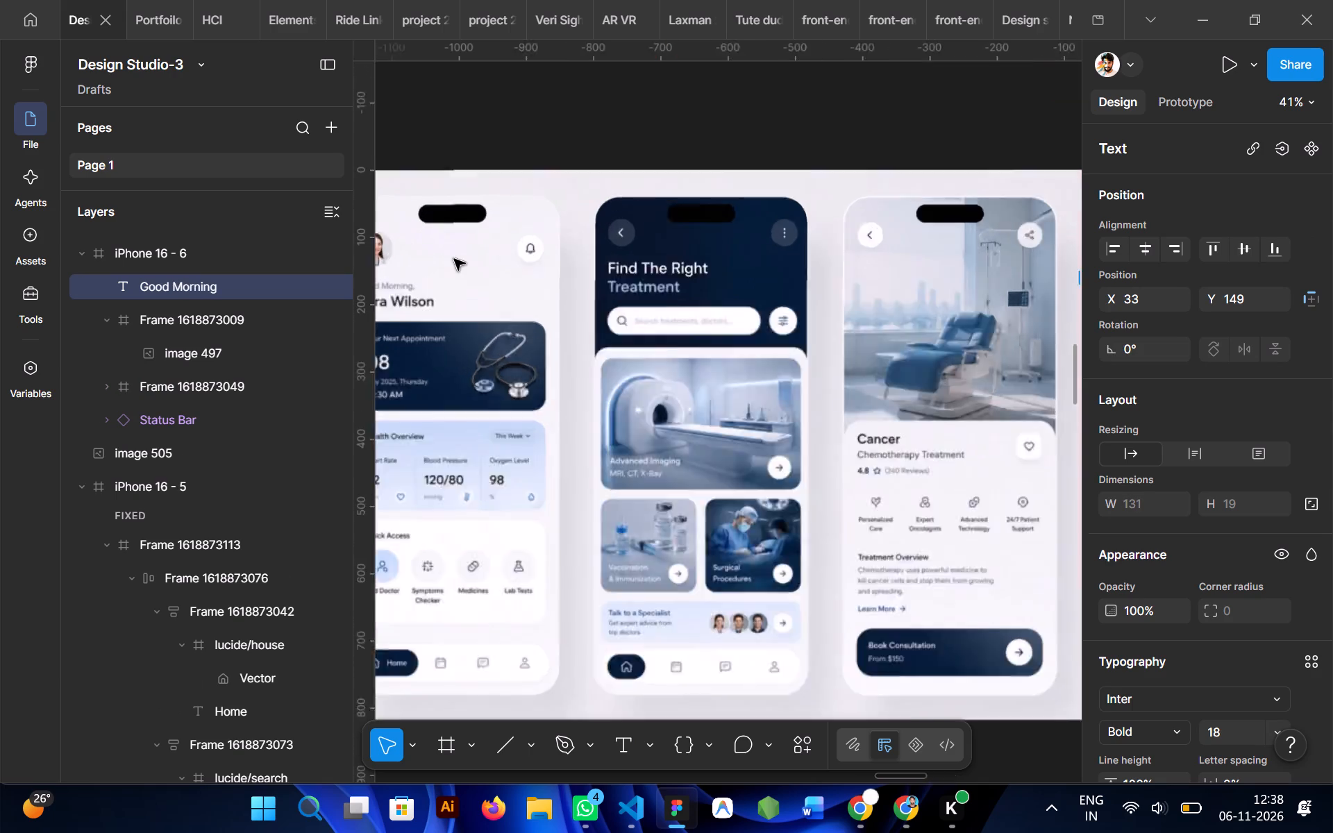
scroll(454, 259, "left", 1)
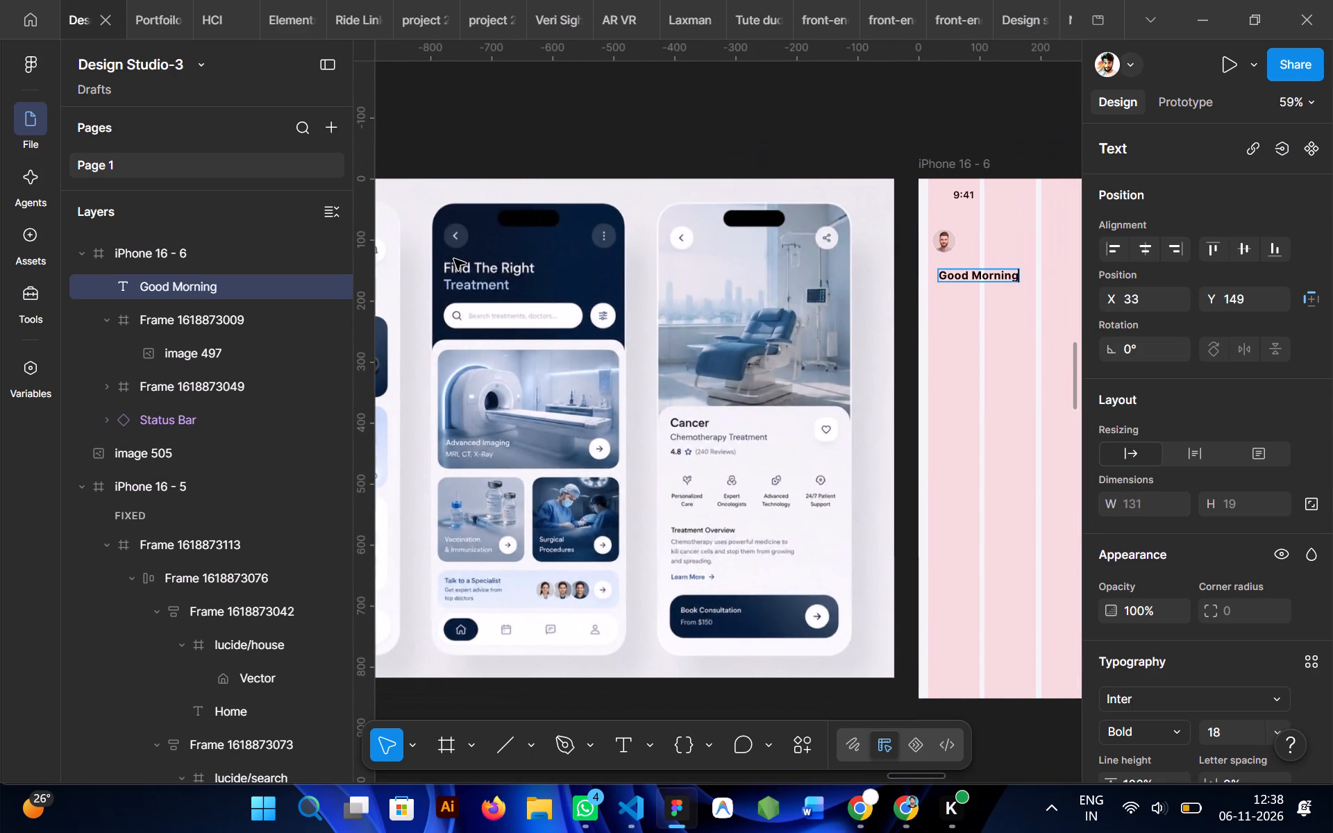
key("comma")
scroll(454, 259, "right", 1)
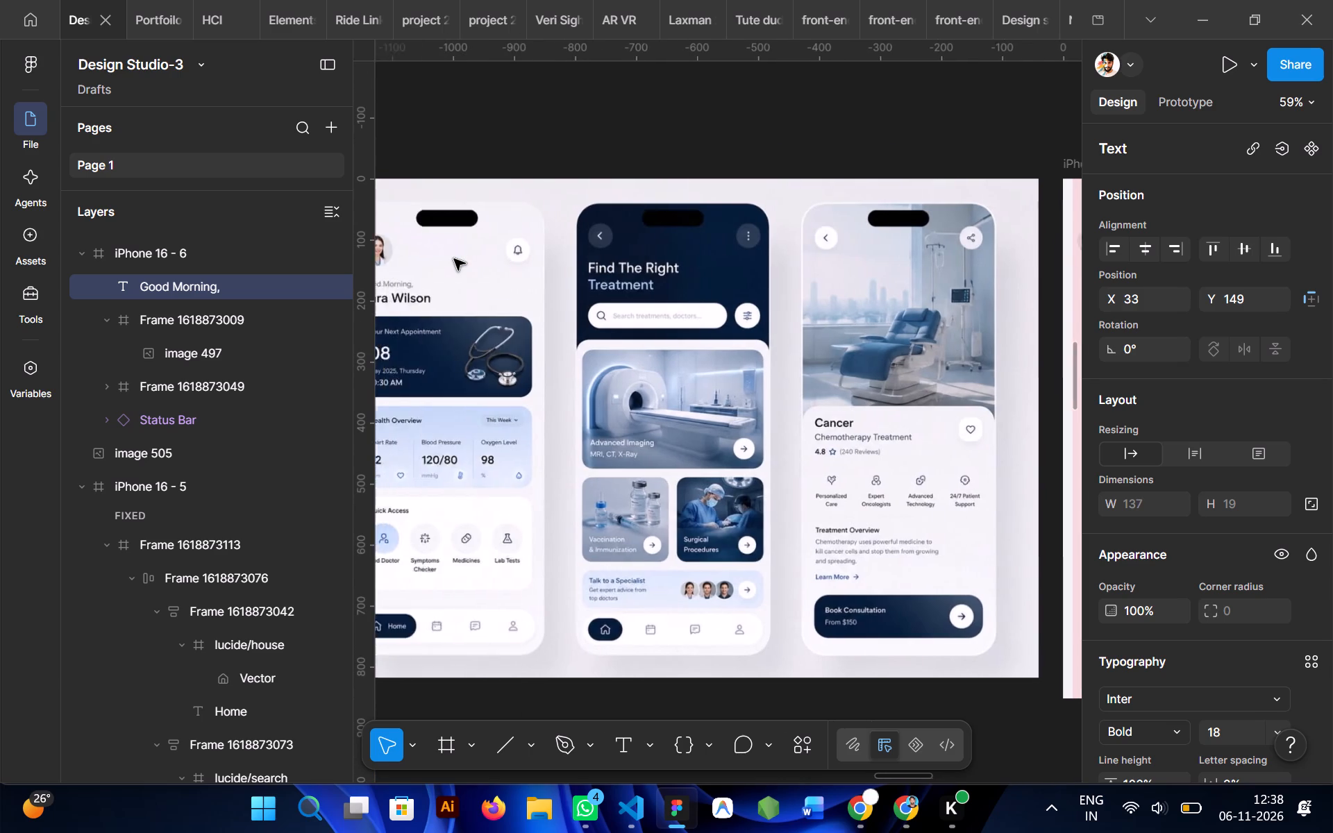
key("Return")
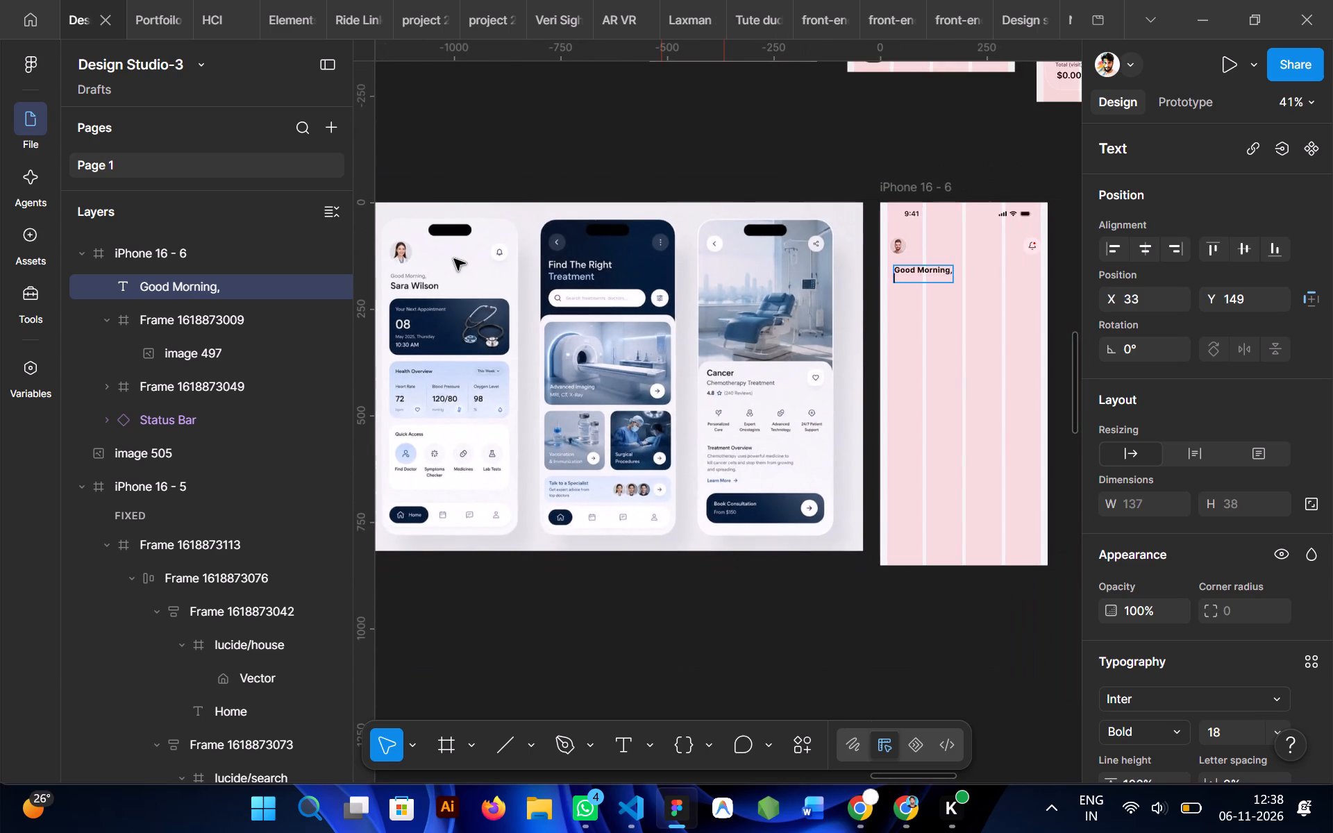
key("shift+s")
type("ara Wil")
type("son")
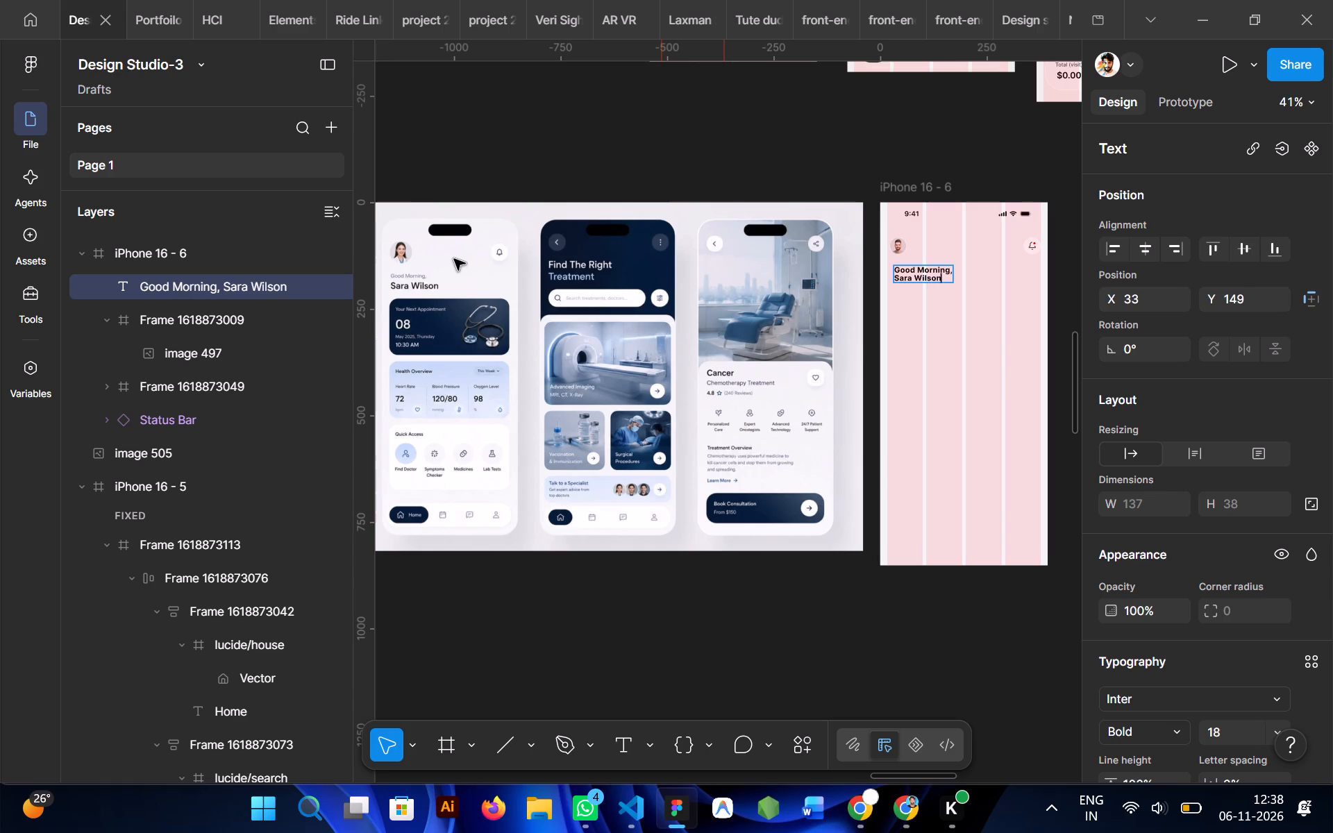
left_click(961, 317)
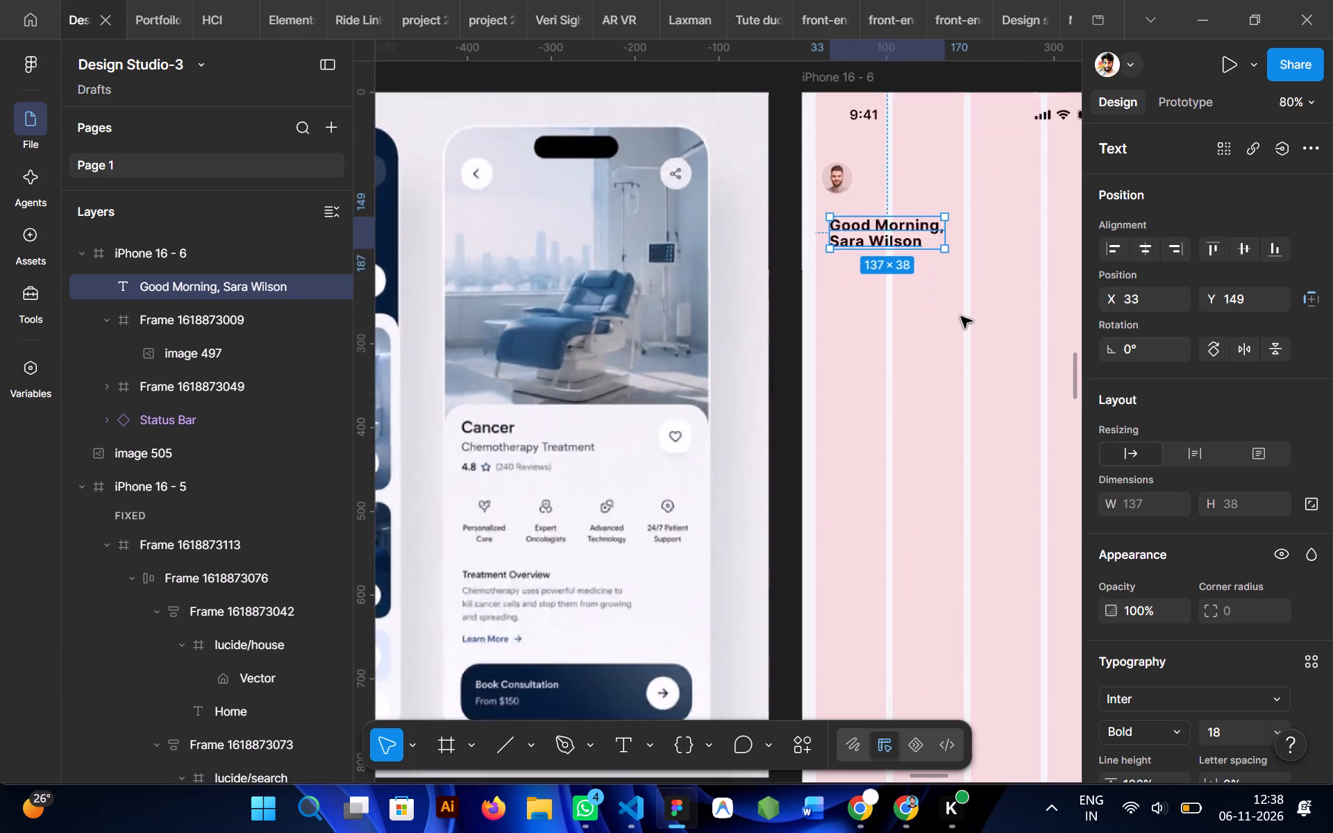
Set the "Good Morning," line of the greeting text to Regular weight and font size 14.
scroll(961, 317, "up", 1)
double_click(805, 401)
scroll(805, 401, "left", 1)
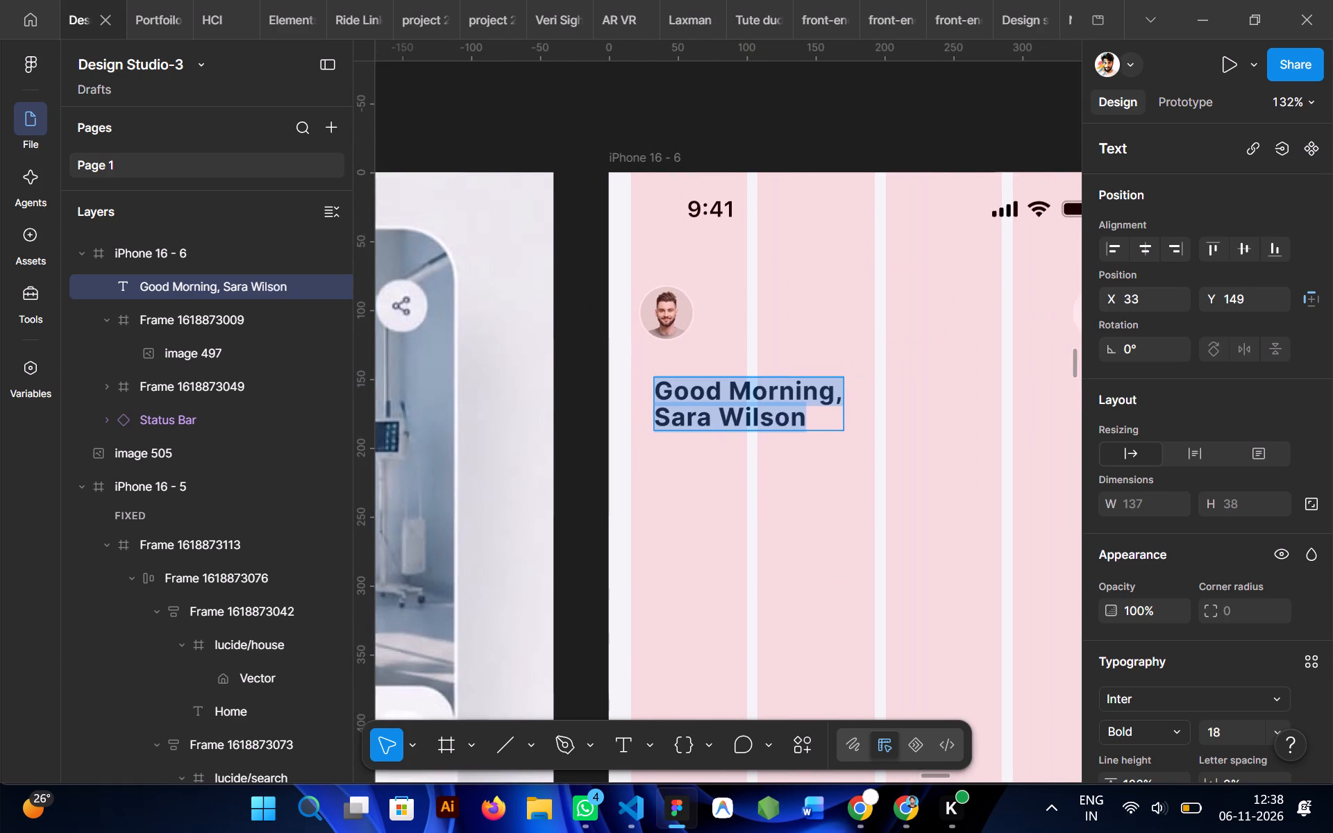
left_click(842, 396)
left_click_drag(842, 396, 653, 400)
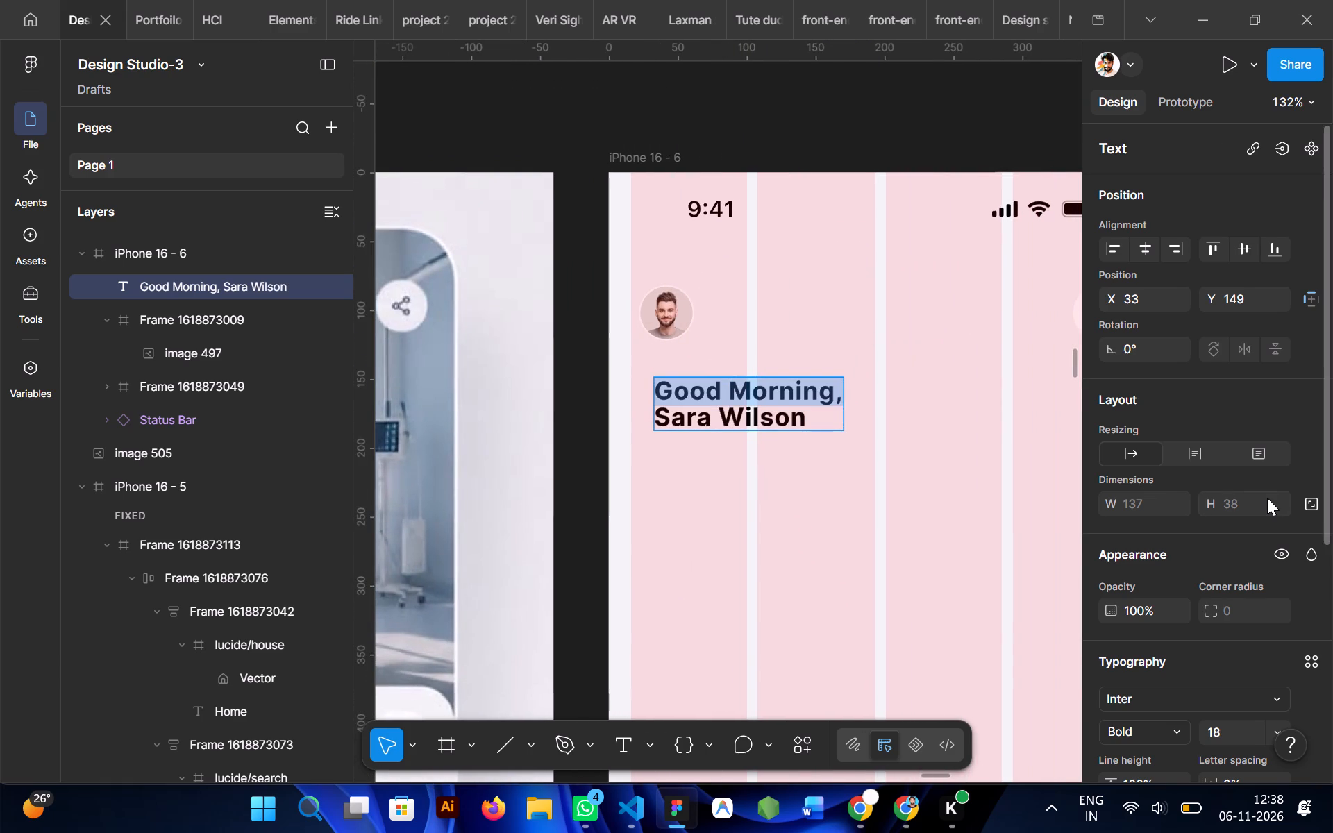
scroll(1267, 498, "down", 5)
left_click(1175, 386)
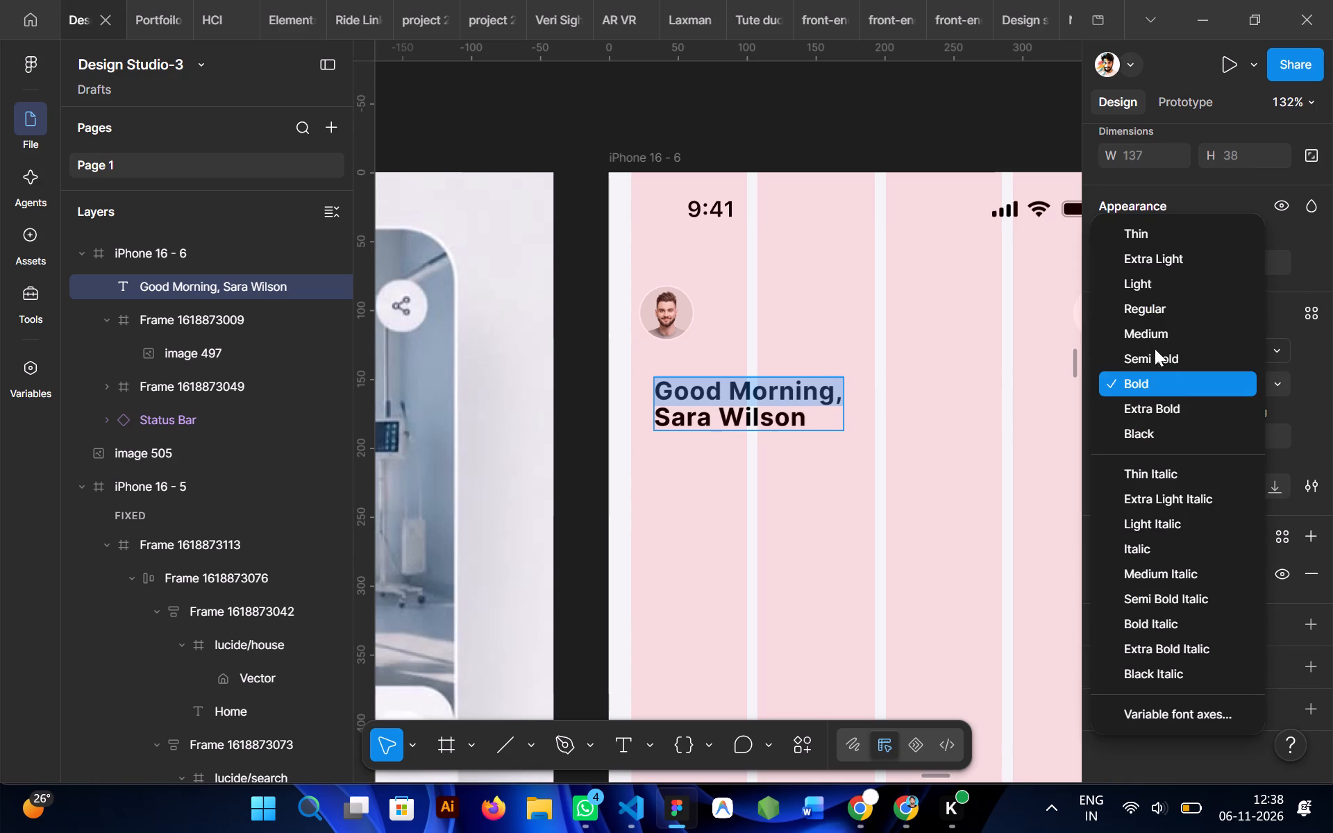
left_click(1140, 316)
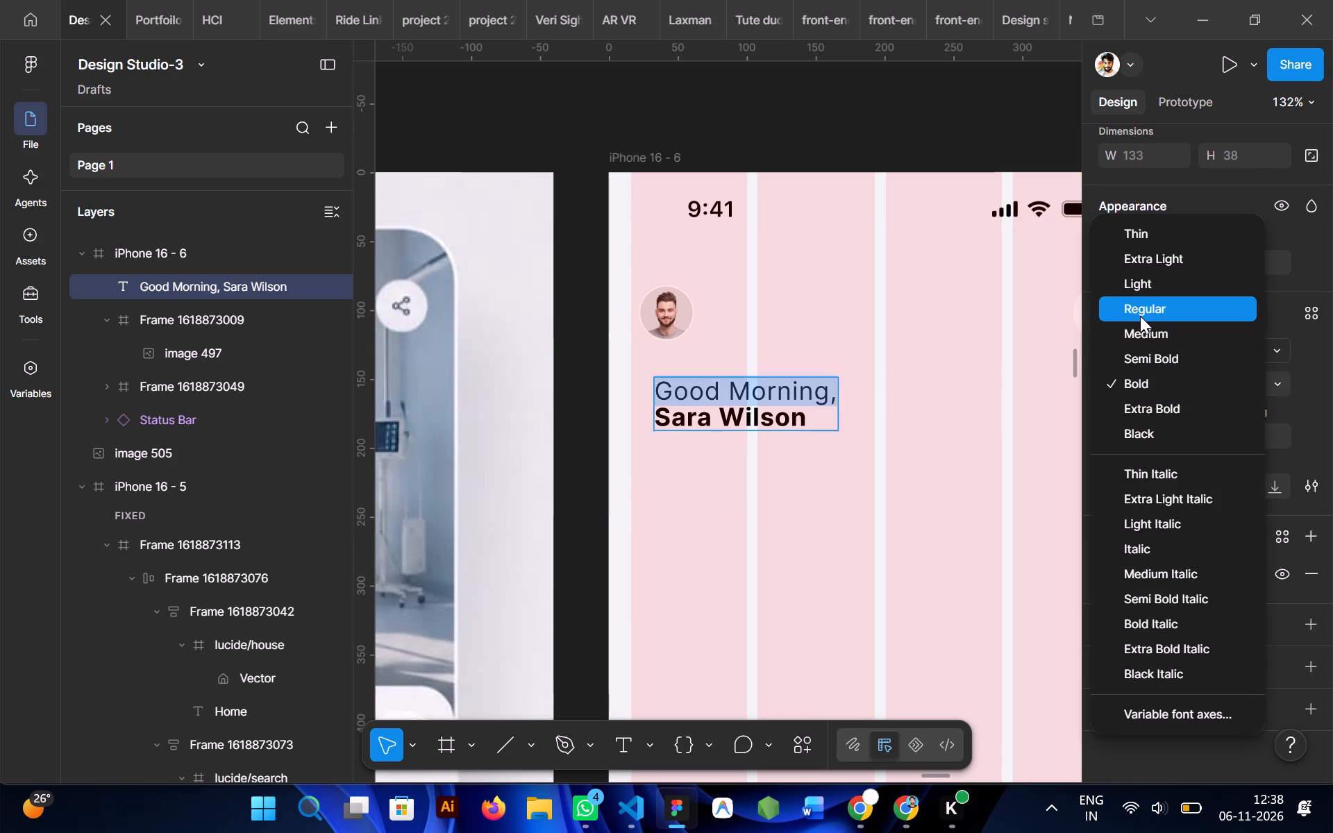
double_click(1228, 385)
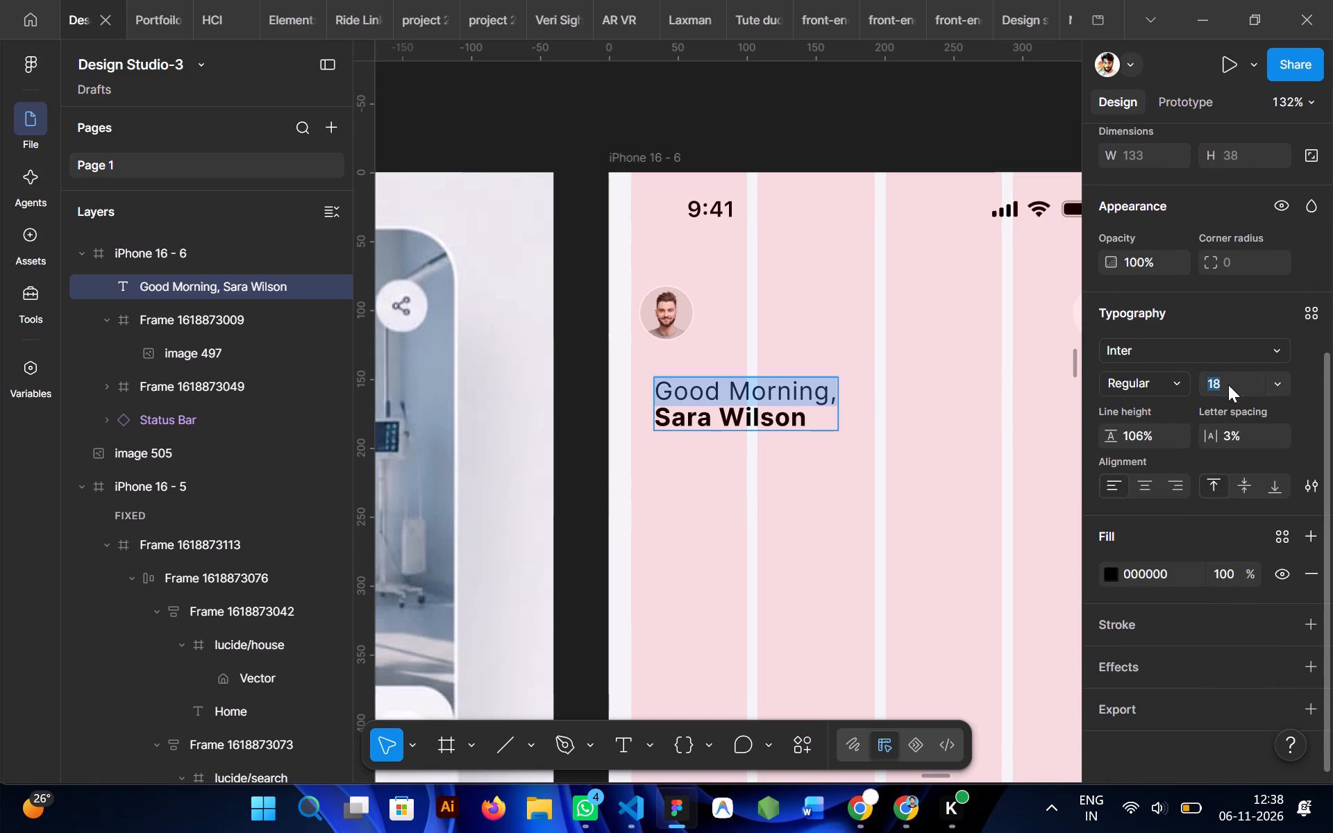
type("14")
key("Return")
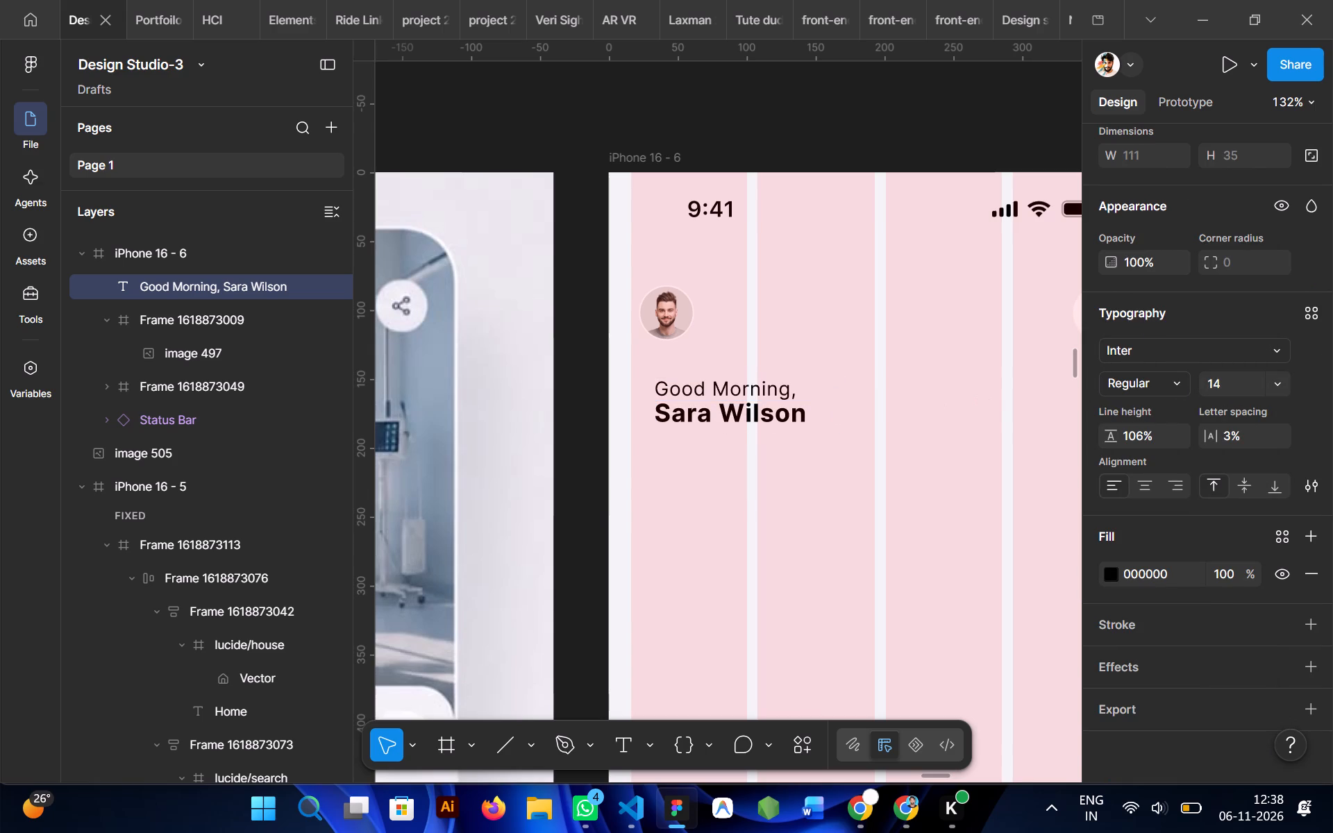
Set the name line of the greeting text to font size 24.
left_click_drag(808, 414, 727, 411)
double_click(755, 421)
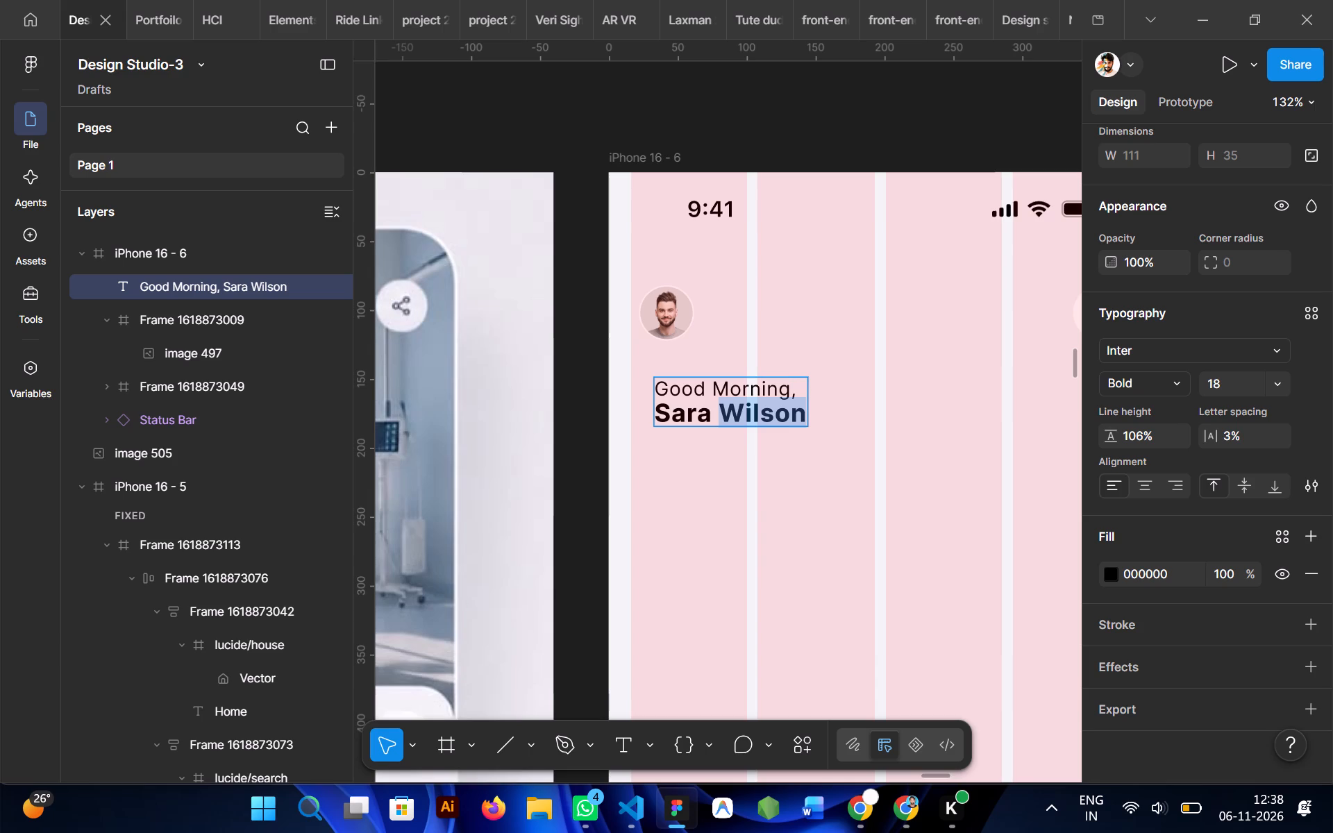
double_click(755, 421)
left_click(755, 421)
left_click(1215, 385)
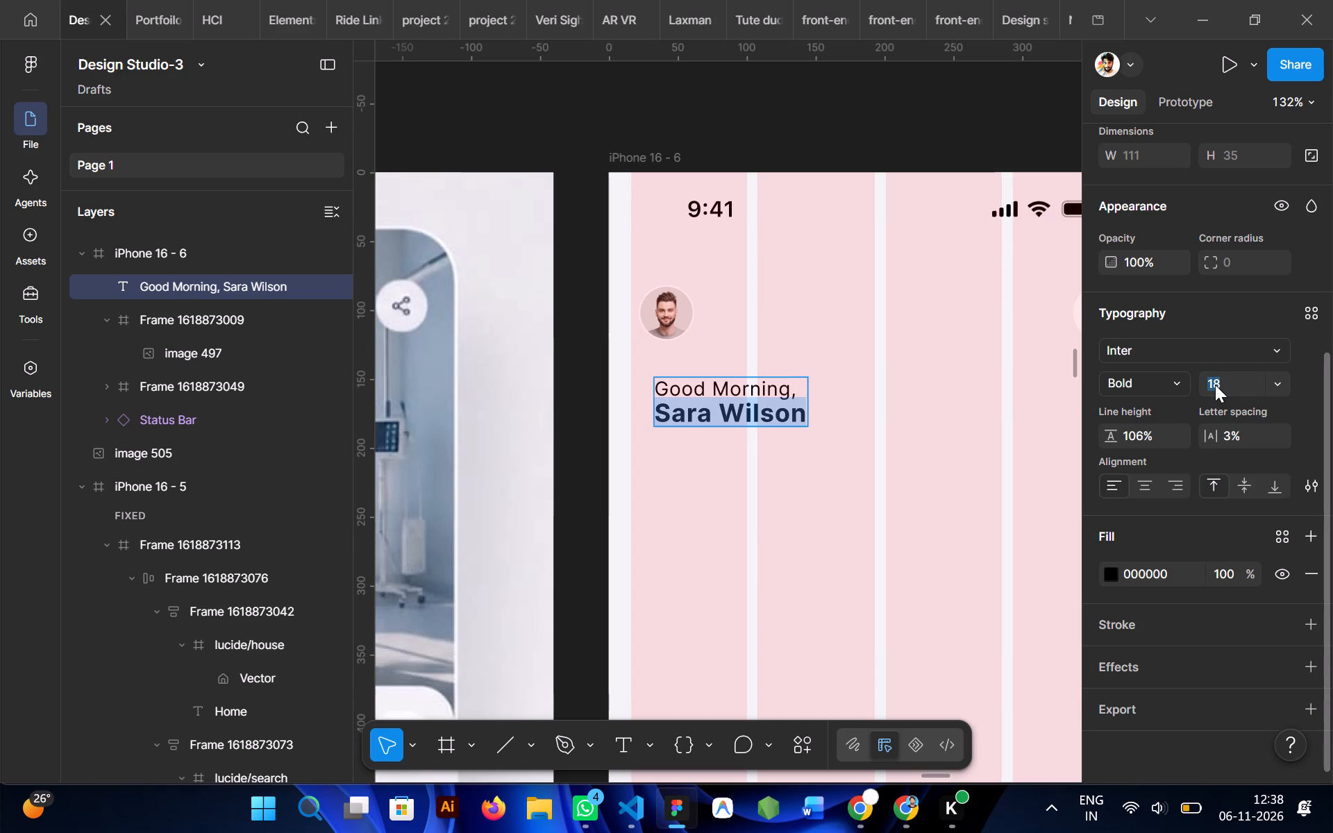
type("24")
key("Return")
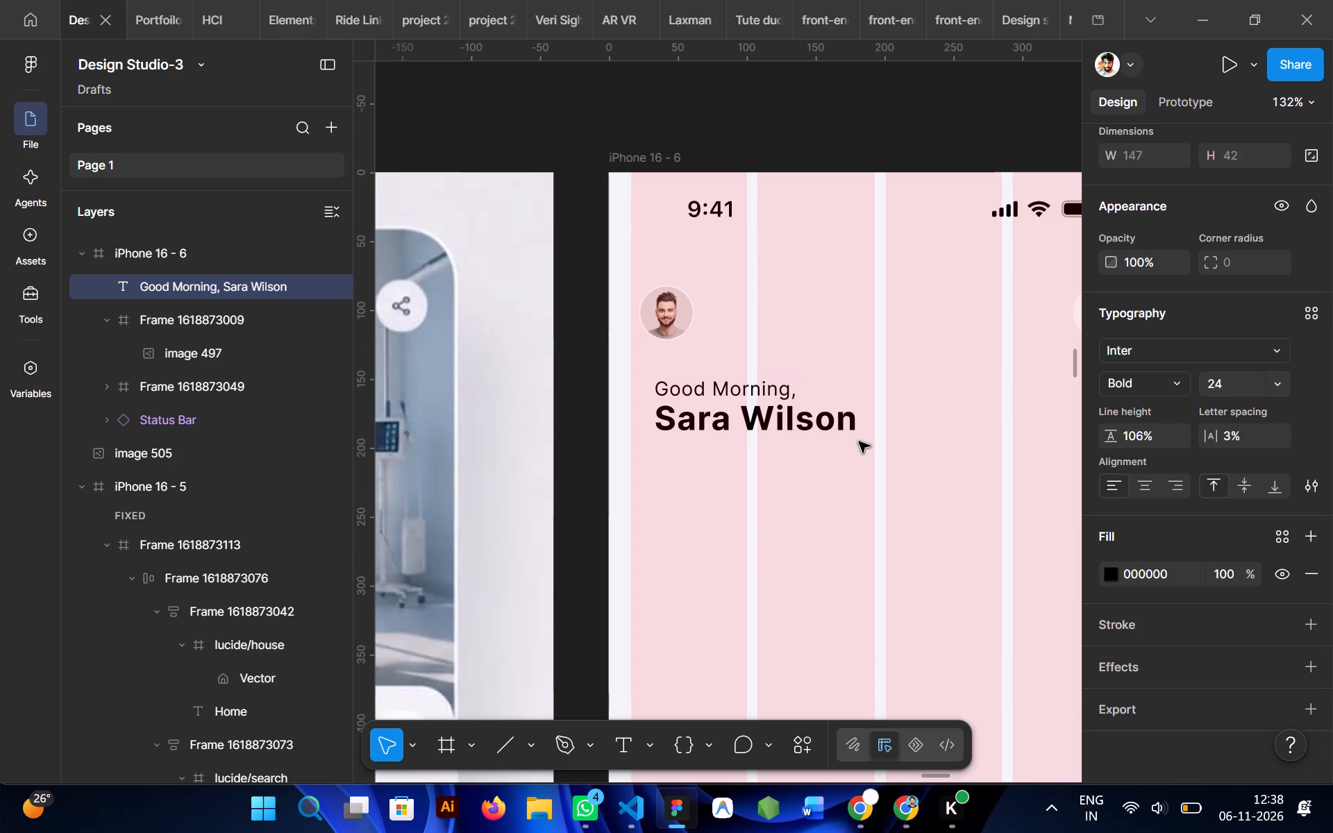
left_click(1004, 545)
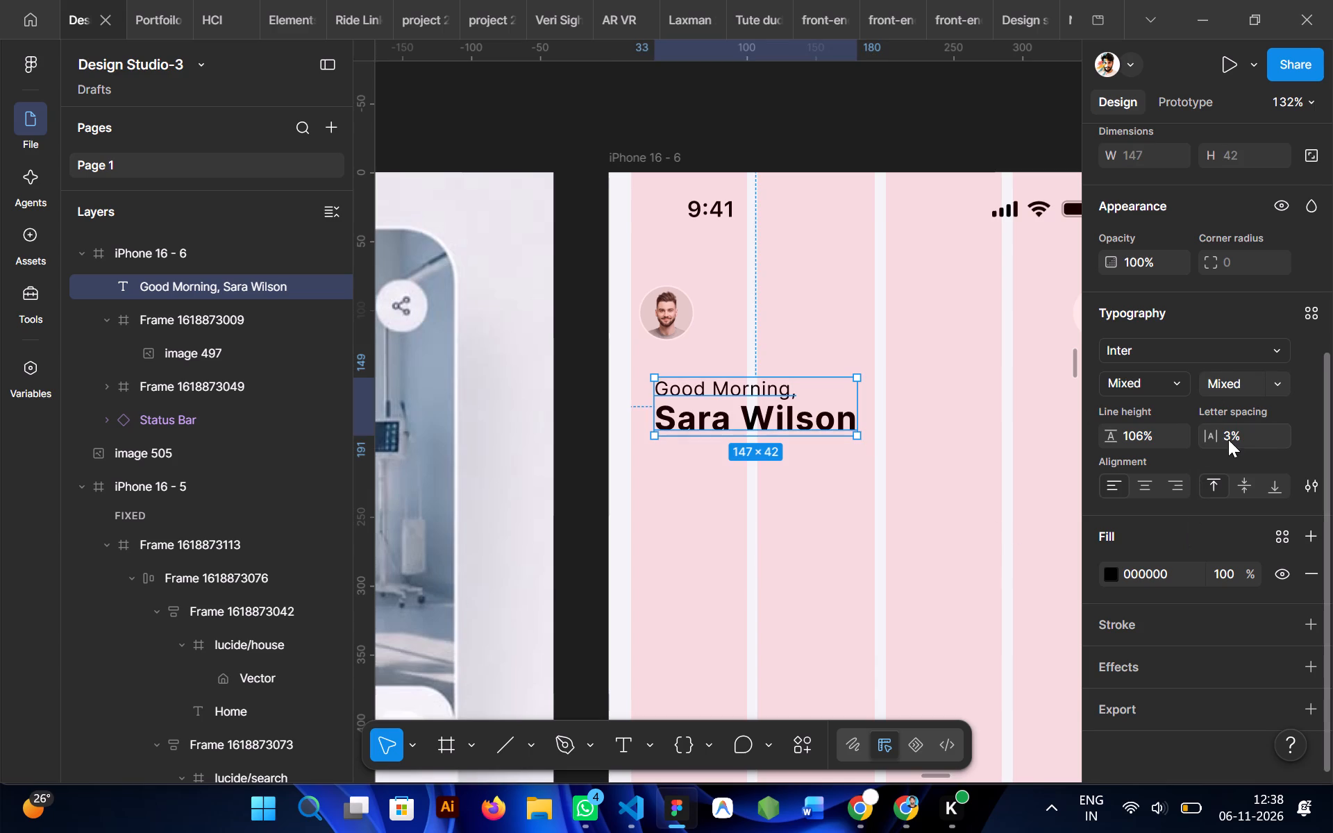
Increase the line height of the whole greeting text to 127%.
left_click_drag(1113, 438, 680, 410)
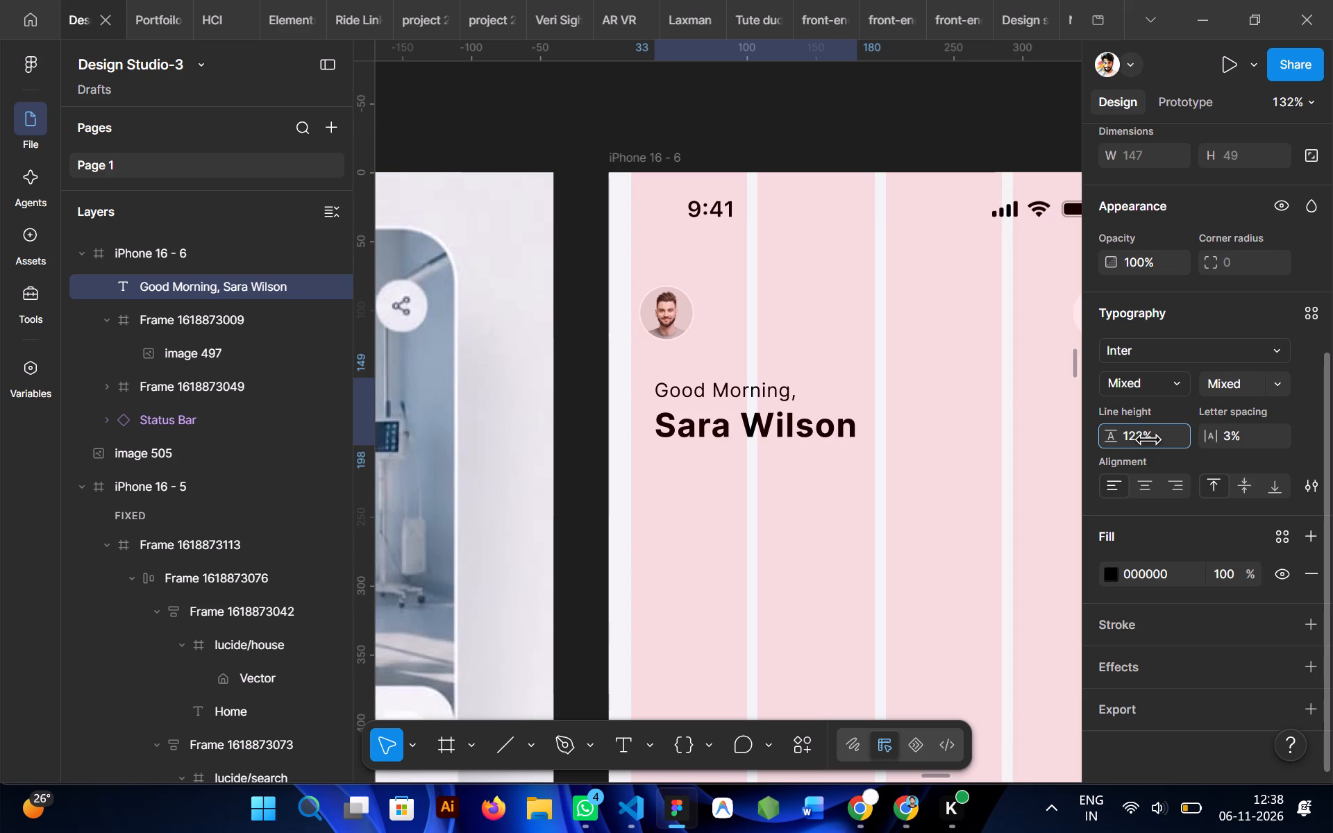
left_click_drag(680, 410, 689, 410)
left_click(755, 494)
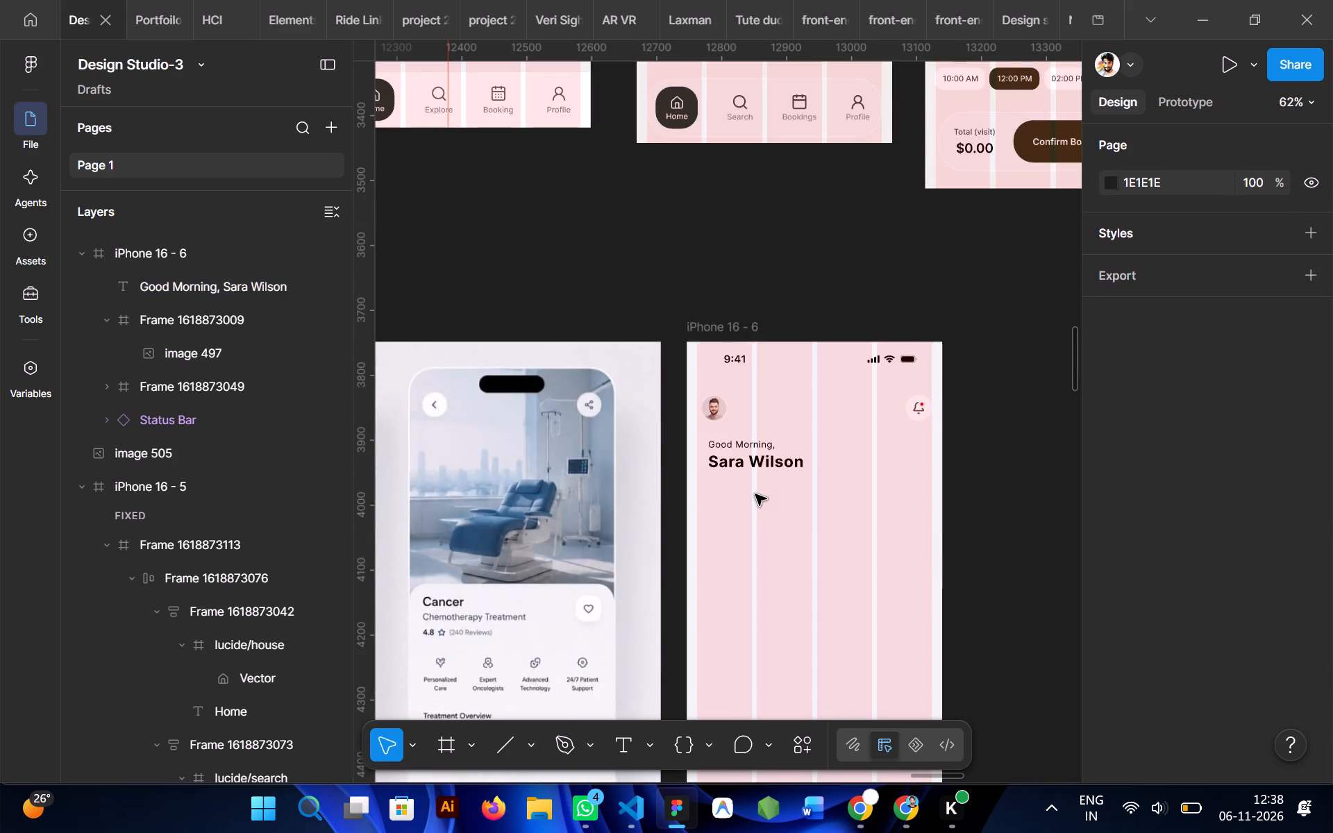
Set the name line of the greeting text in iPhone 16 - 6 to Semi Bold weight.
scroll(755, 494, "right", 3)
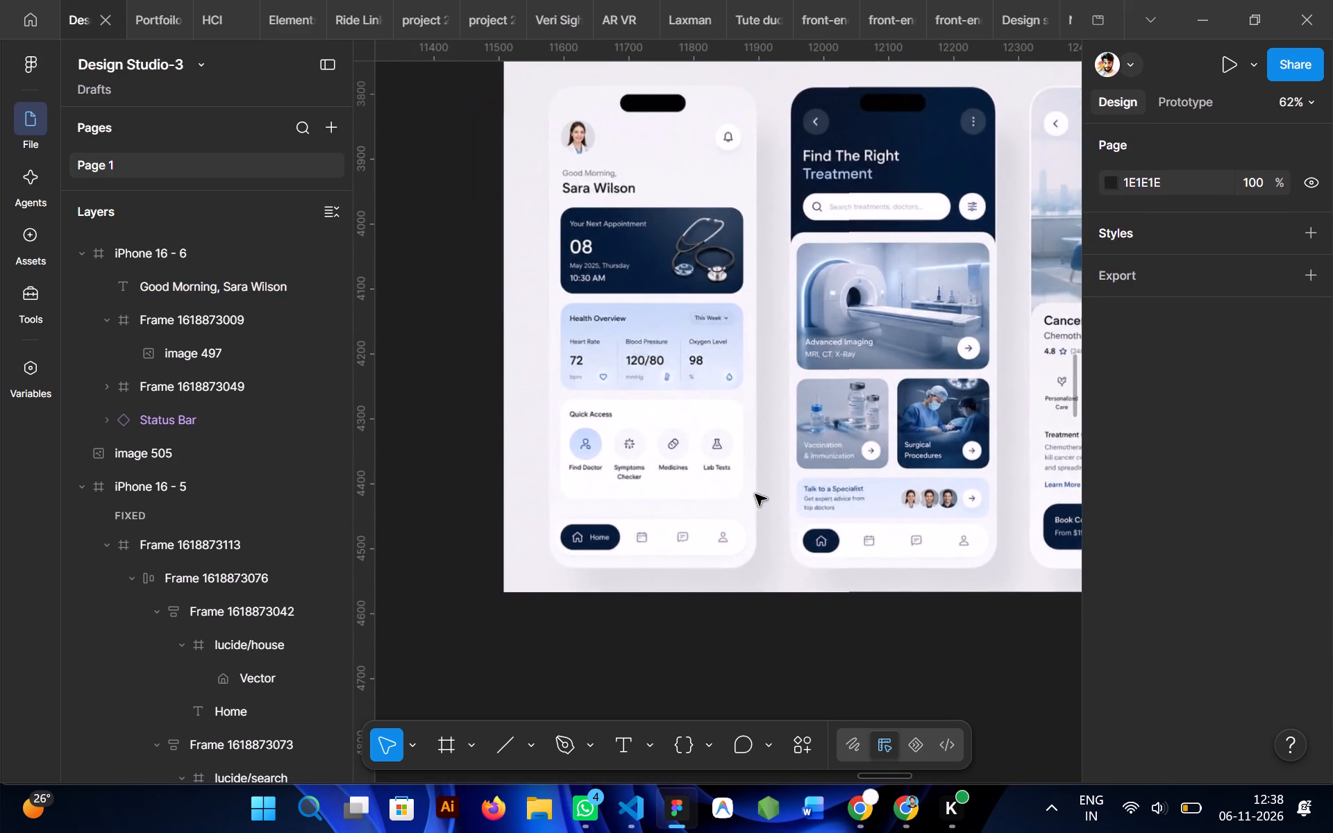
scroll(755, 494, "left", 1)
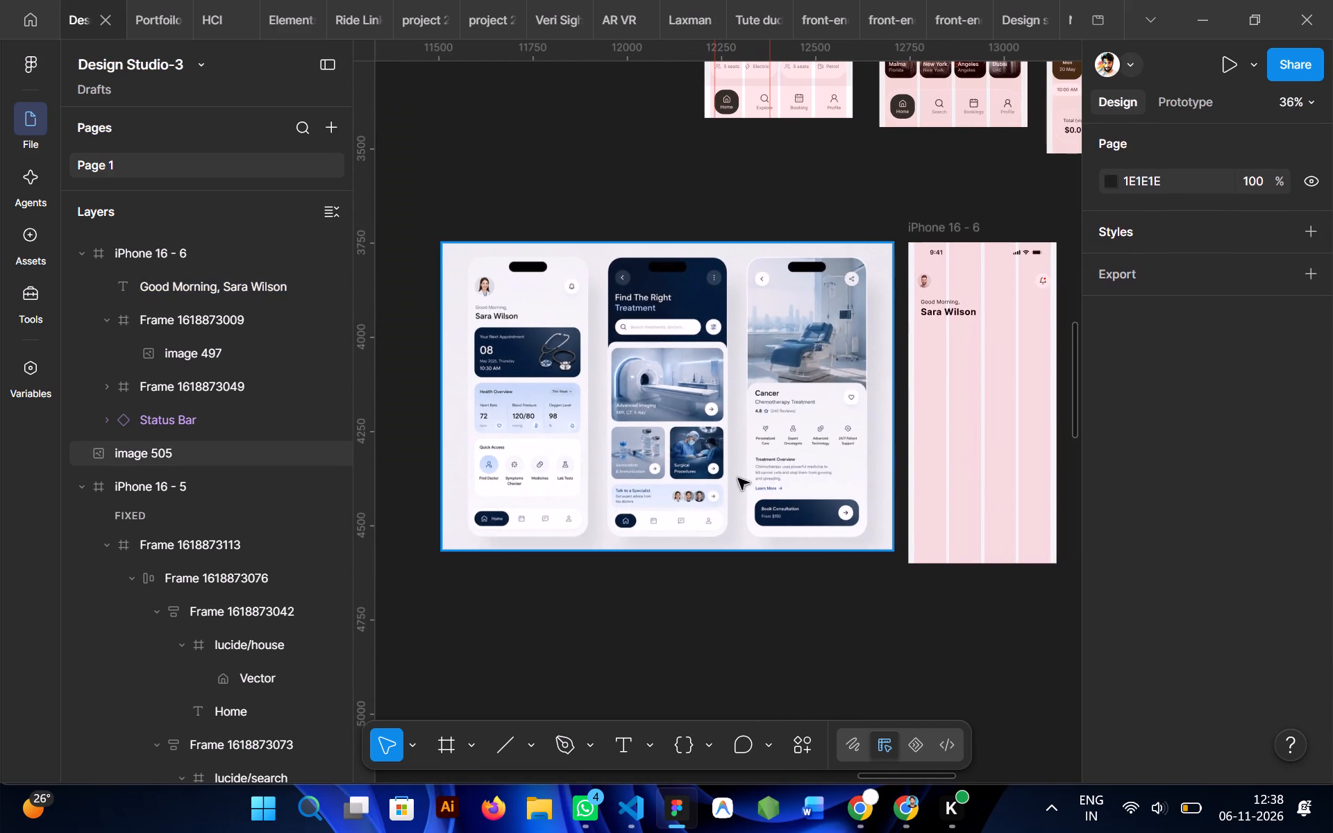
double_click(950, 317, "shift")
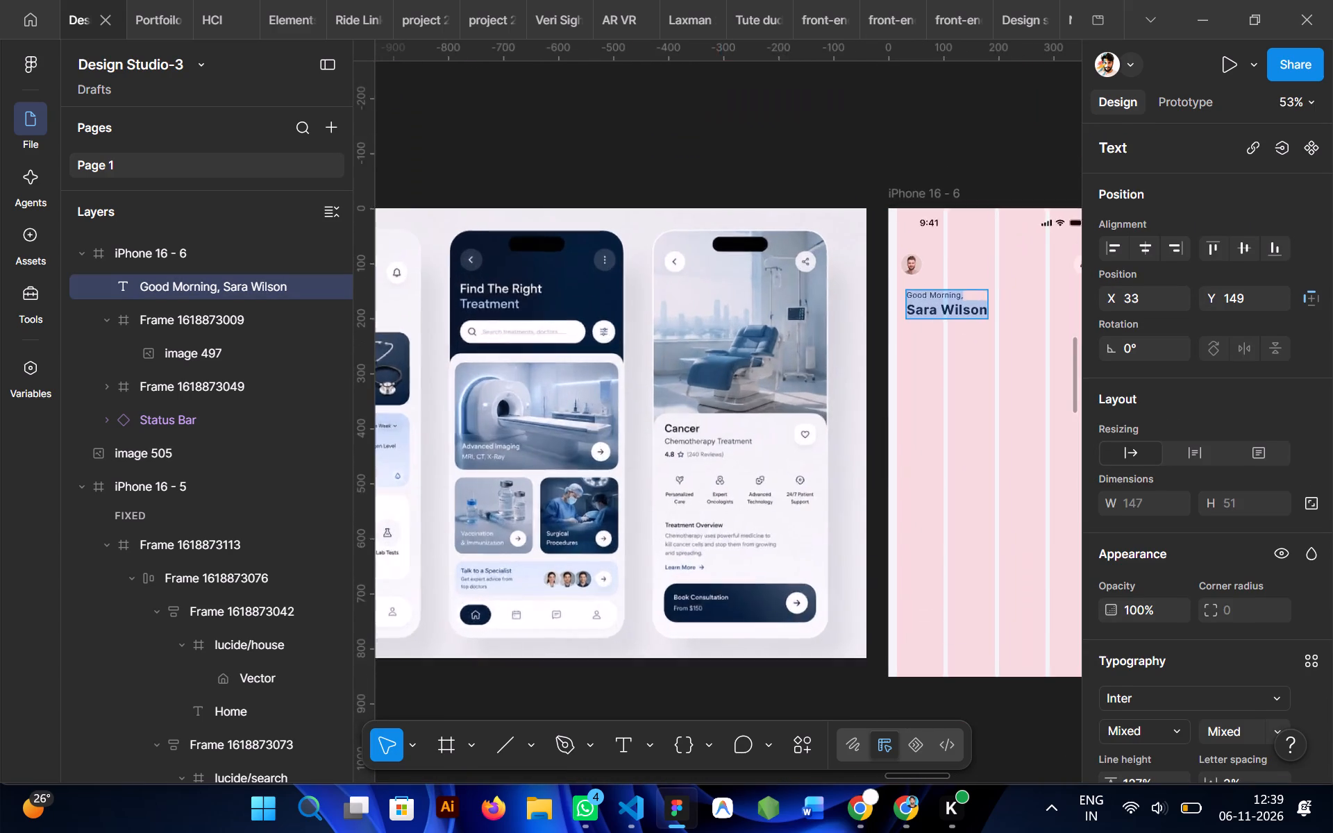
left_click_drag(1003, 314, 887, 313)
scroll(1154, 477, "down", 2)
left_click(1175, 385)
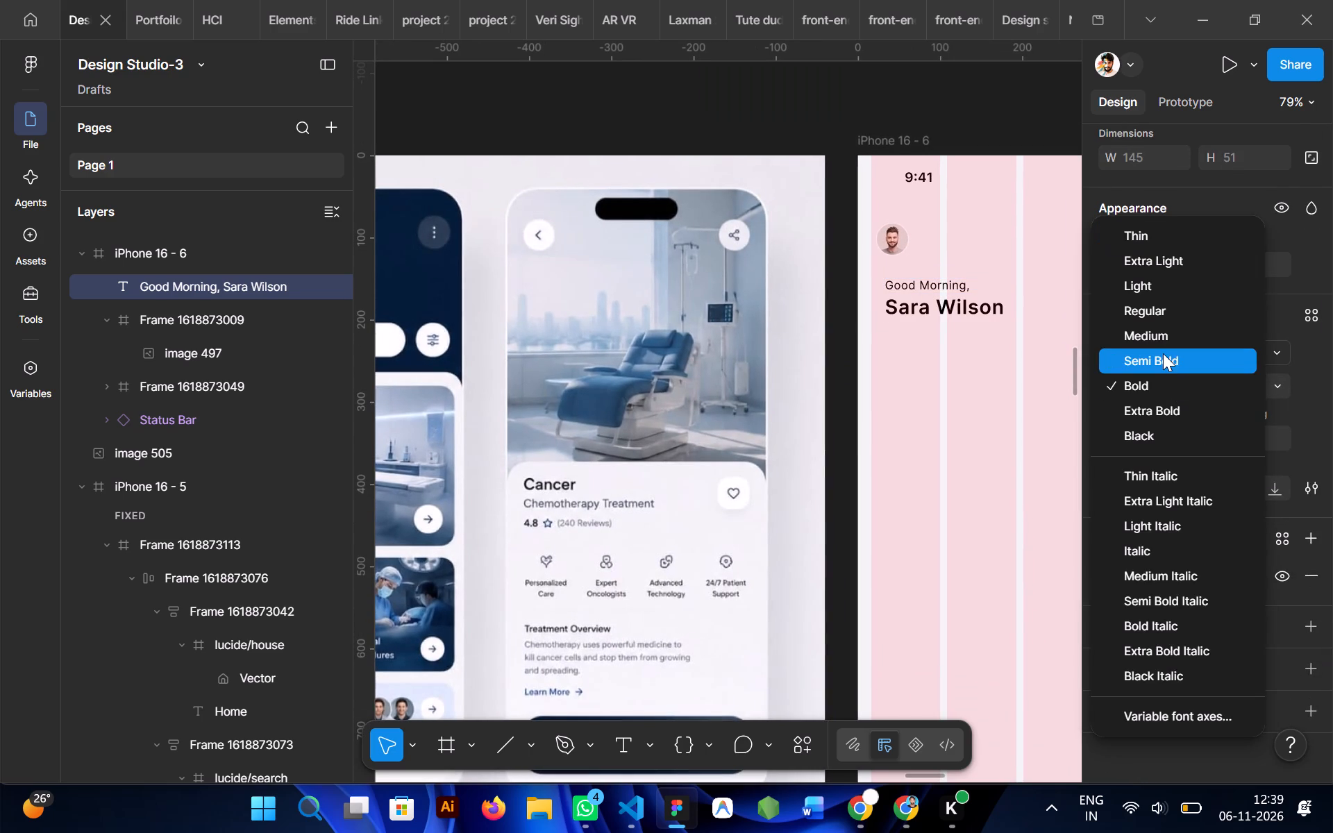
left_click(1162, 357)
left_click(986, 387)
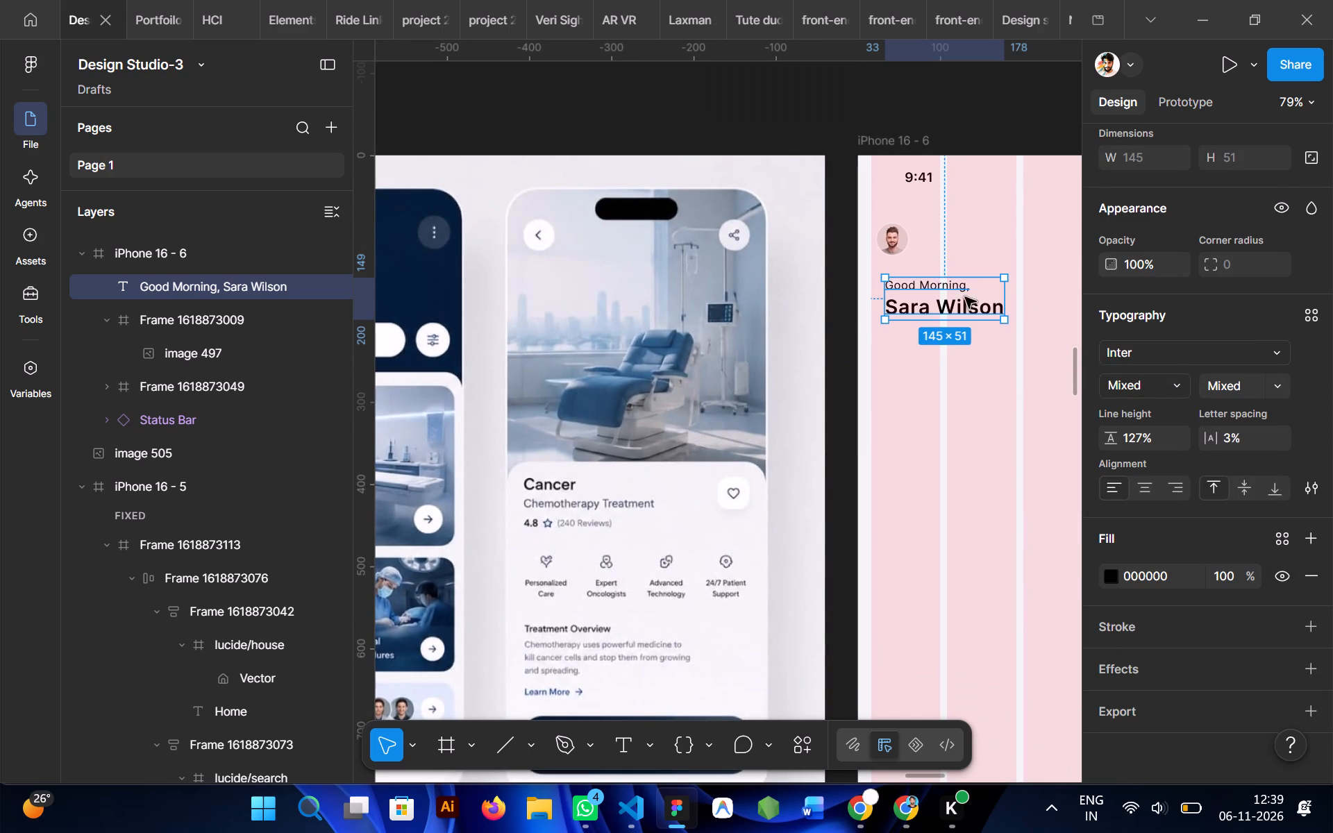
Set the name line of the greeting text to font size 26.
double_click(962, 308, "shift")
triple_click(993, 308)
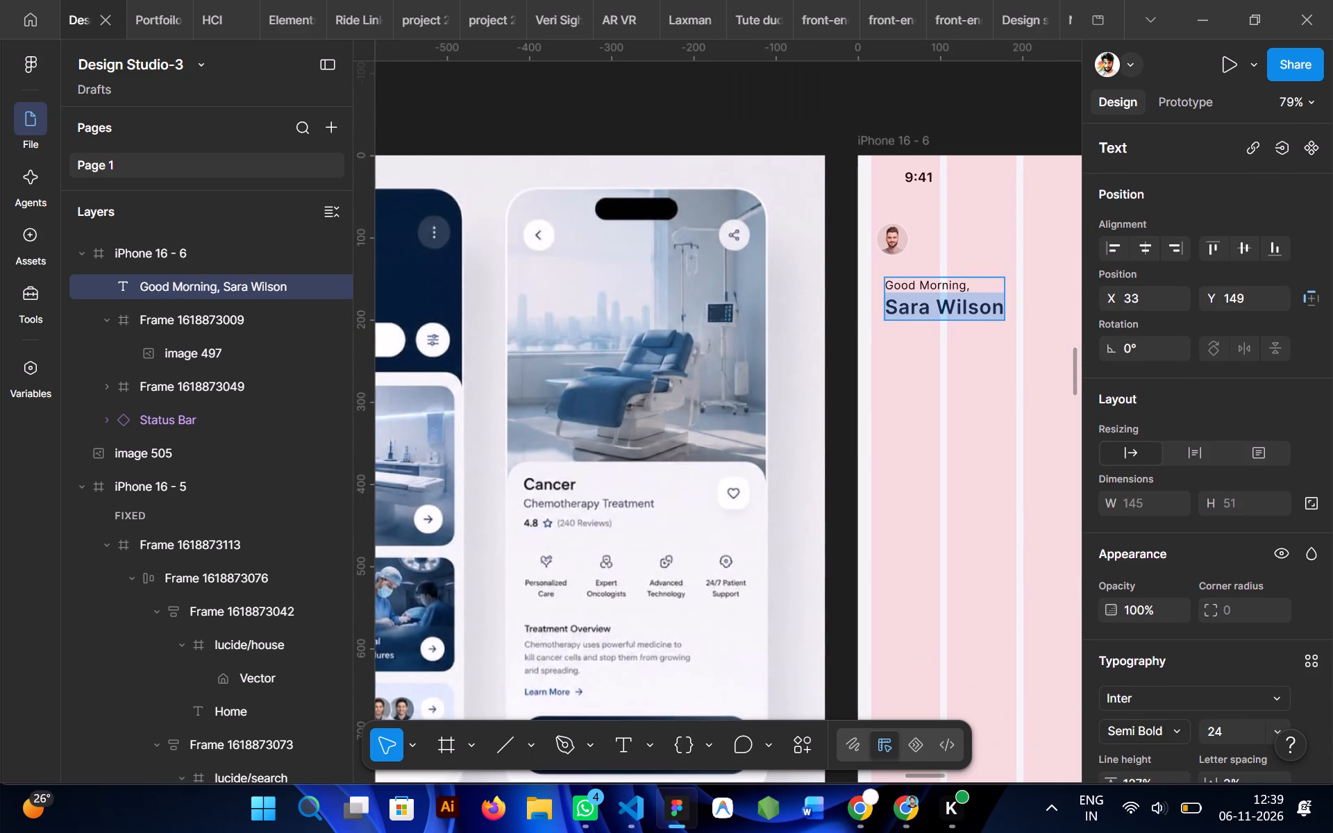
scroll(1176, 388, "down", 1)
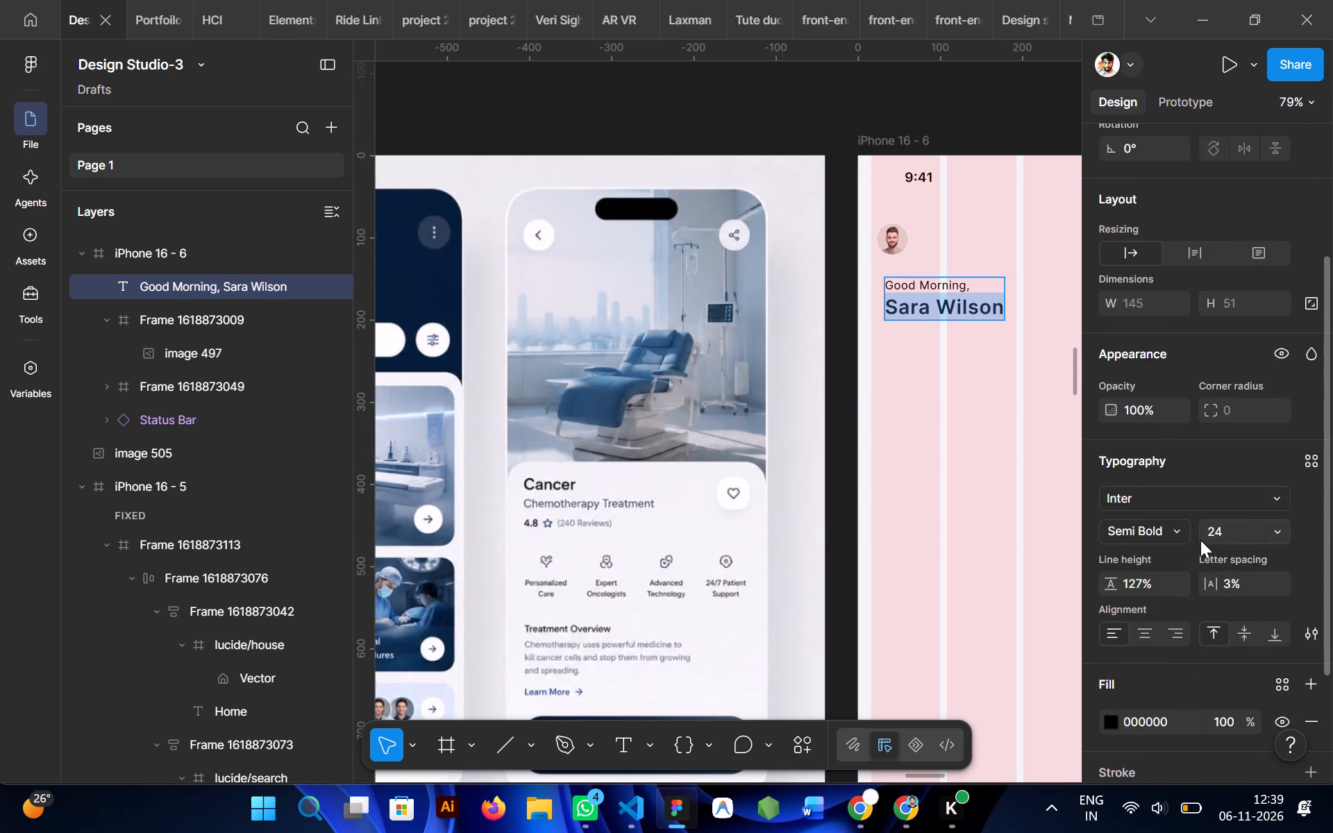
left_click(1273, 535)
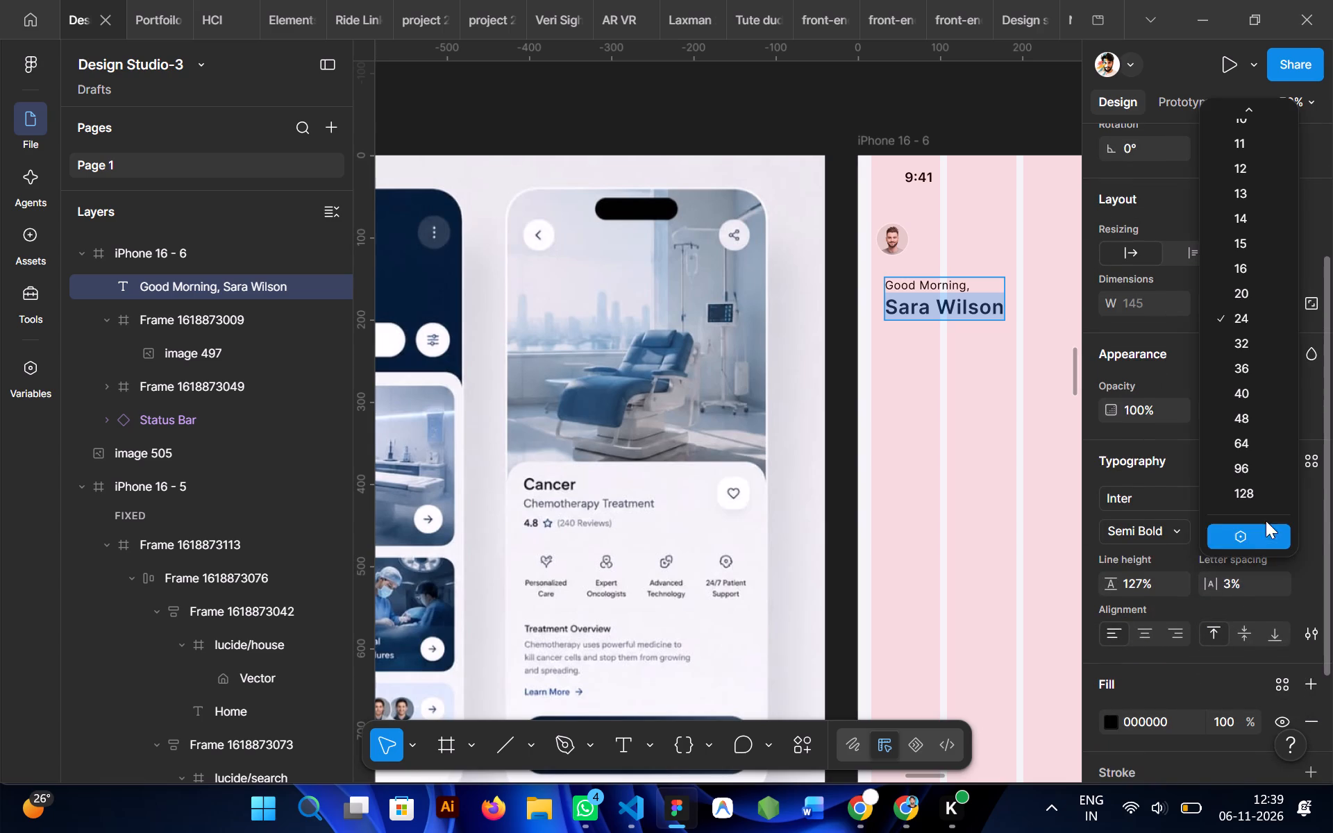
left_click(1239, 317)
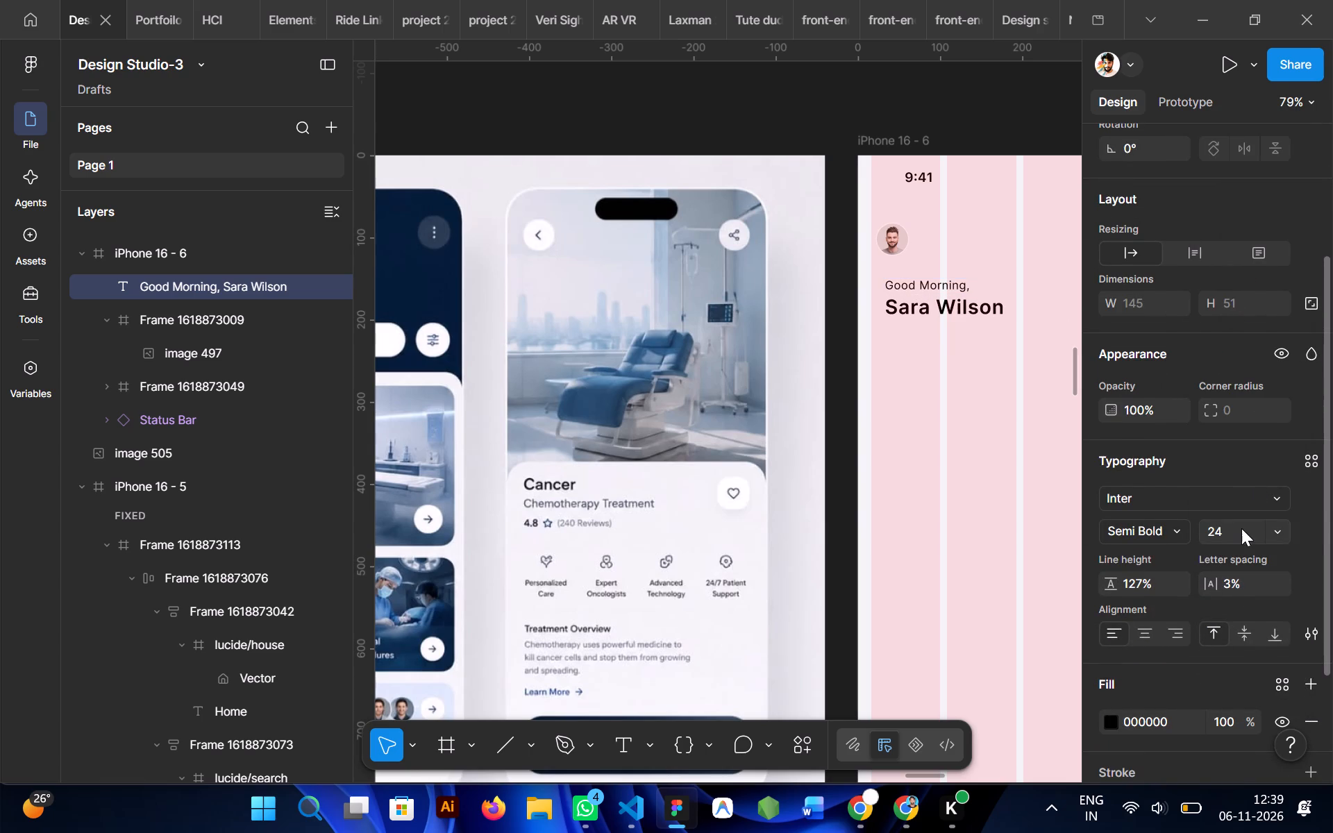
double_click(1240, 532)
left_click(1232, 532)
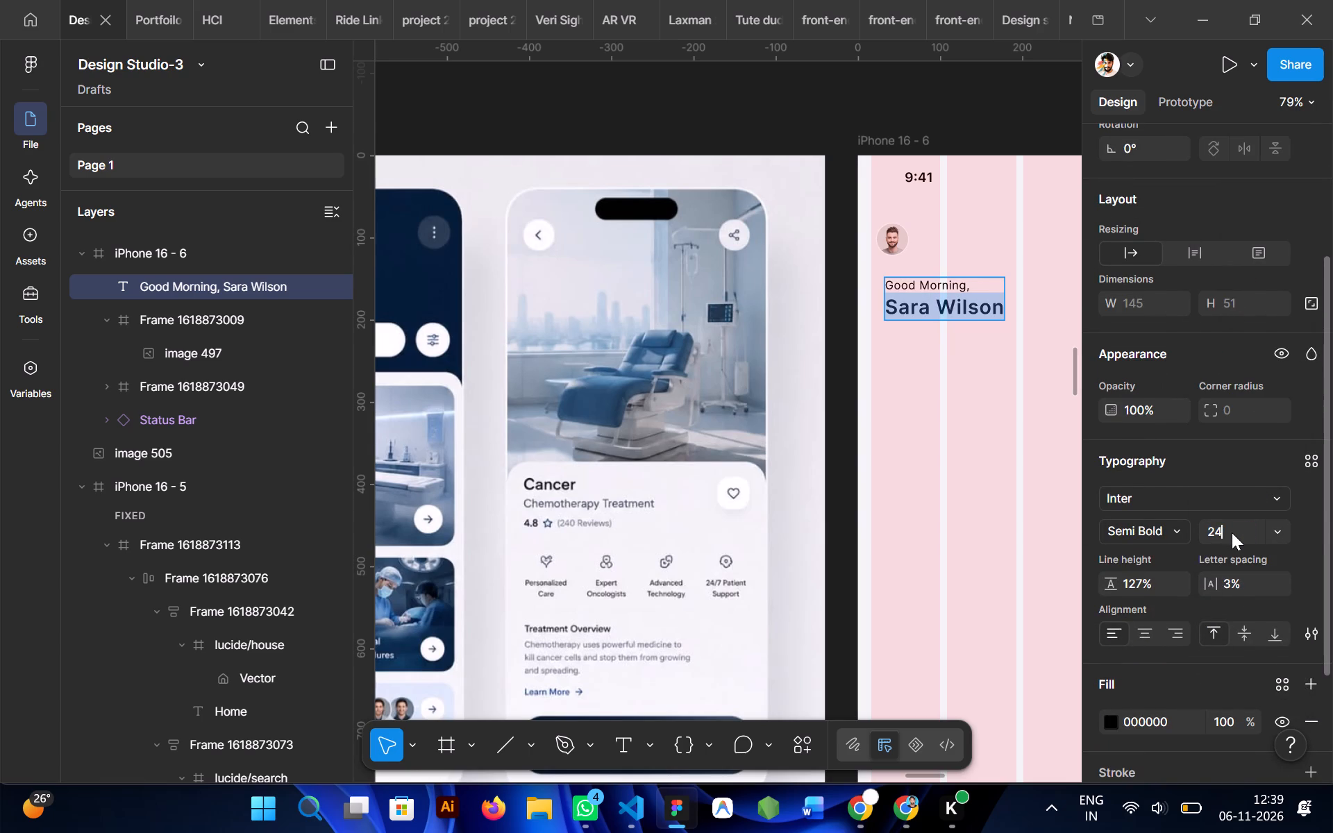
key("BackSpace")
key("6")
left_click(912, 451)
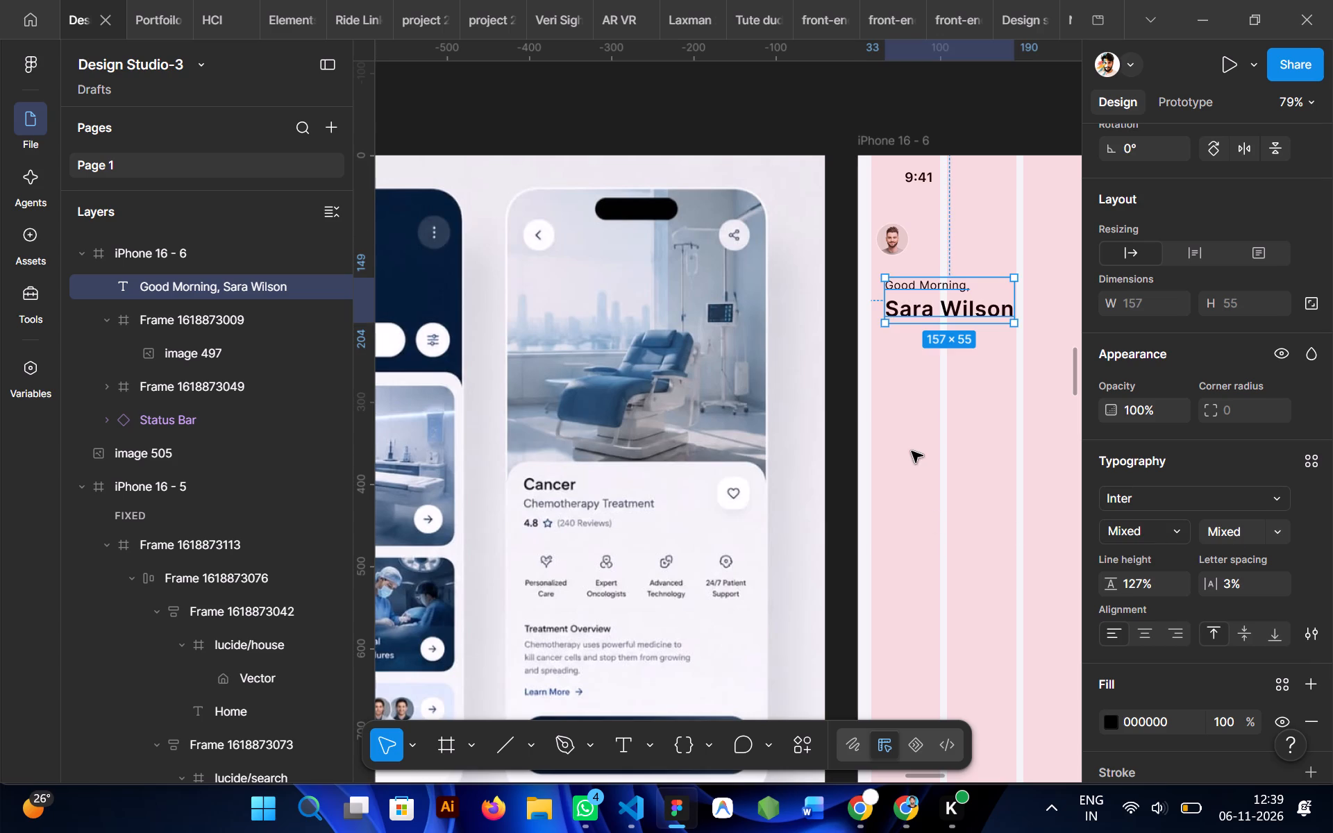
Open a preview of the iPhone 16 - 6 screen to check its header layout.
scroll(893, 440, "left", 1)
left_click(833, 429)
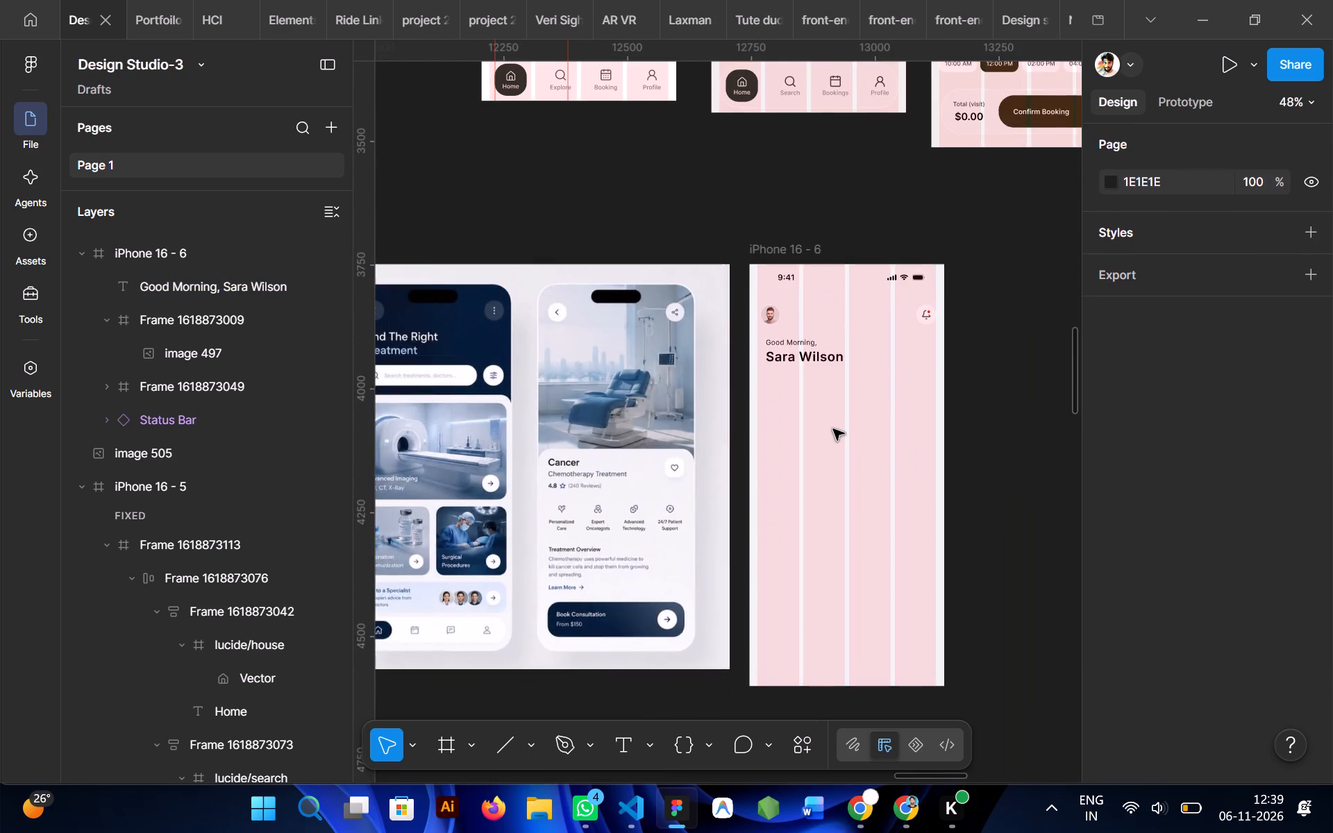
scroll(833, 429, "right", 1)
left_click(883, 344)
key("shift+space")
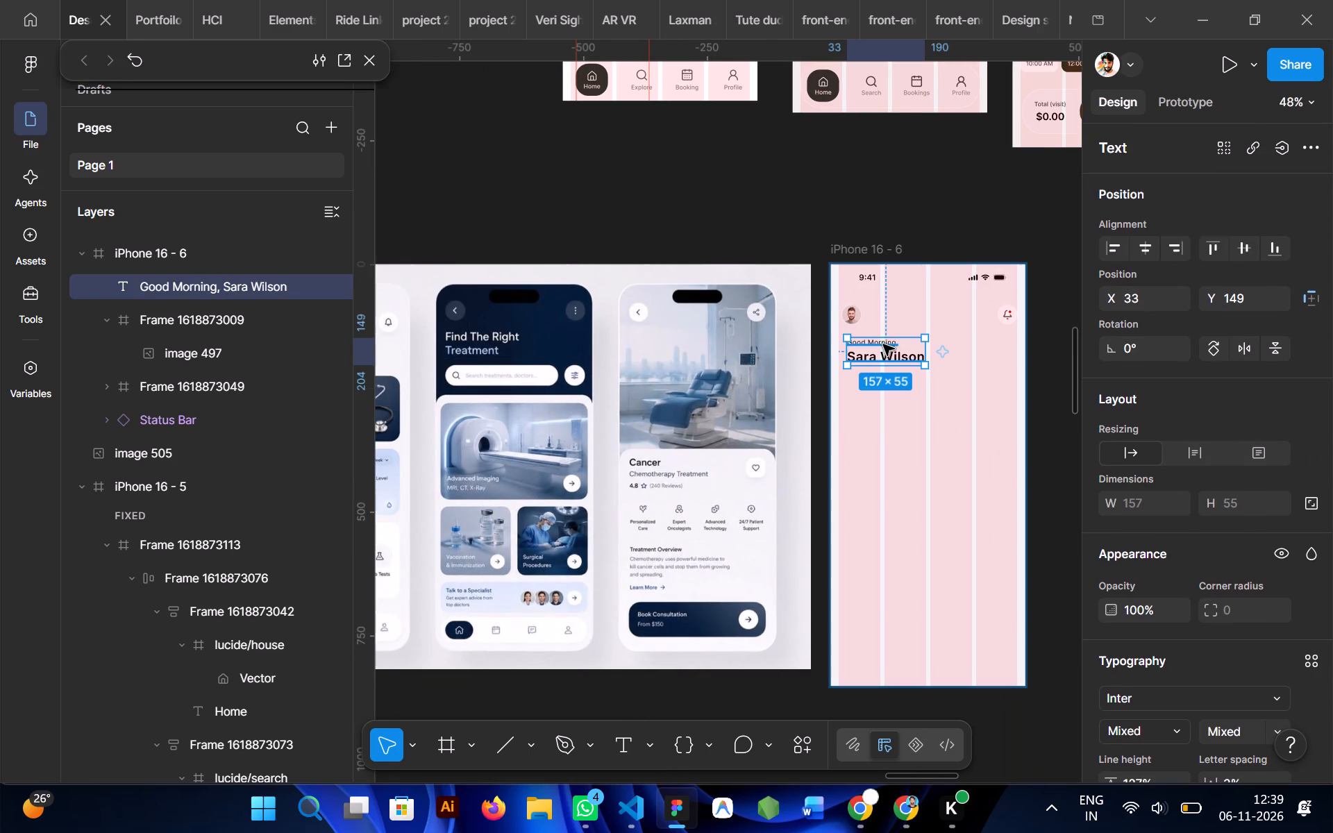
scroll(691, 377, "left", 1)
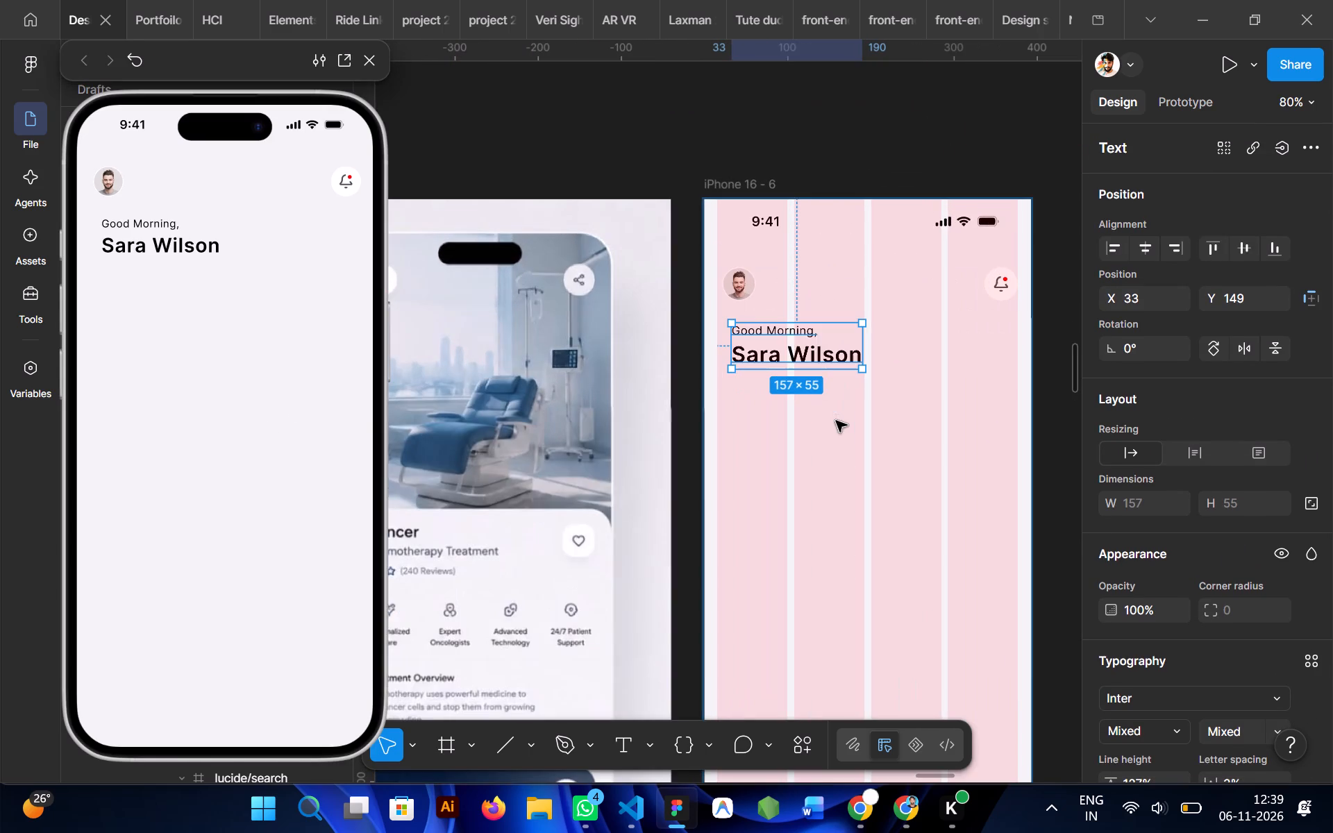
Move the greeting text closer below the avatar, to about X 21, Y 140.
left_click(744, 328)
left_click_drag(771, 347, 744, 329)
Nudge the avatar frame outward to line up with the outer edge of the first layout grid column.
left_click(726, 194)
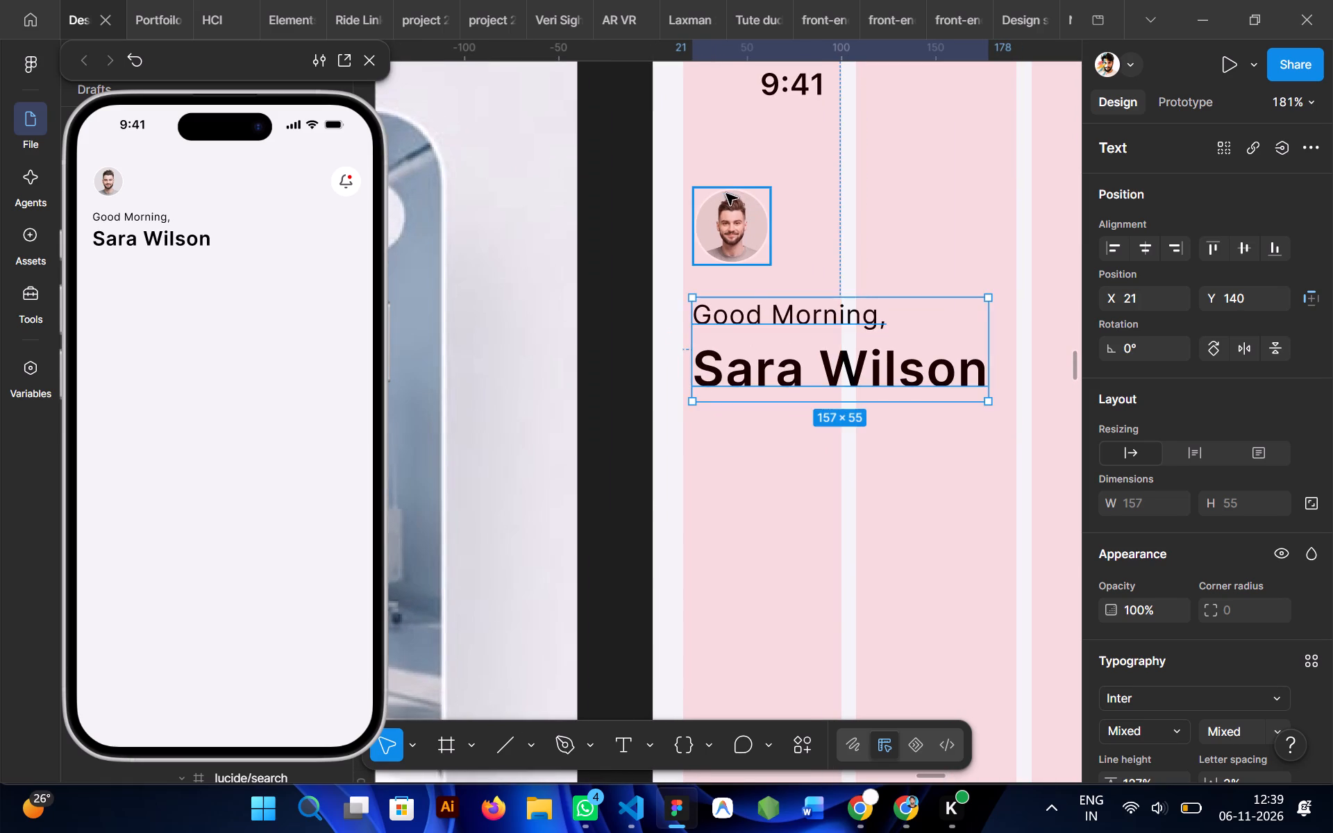
key("Left")
key("Left")
key("Left")
key("Left")
key("Left")
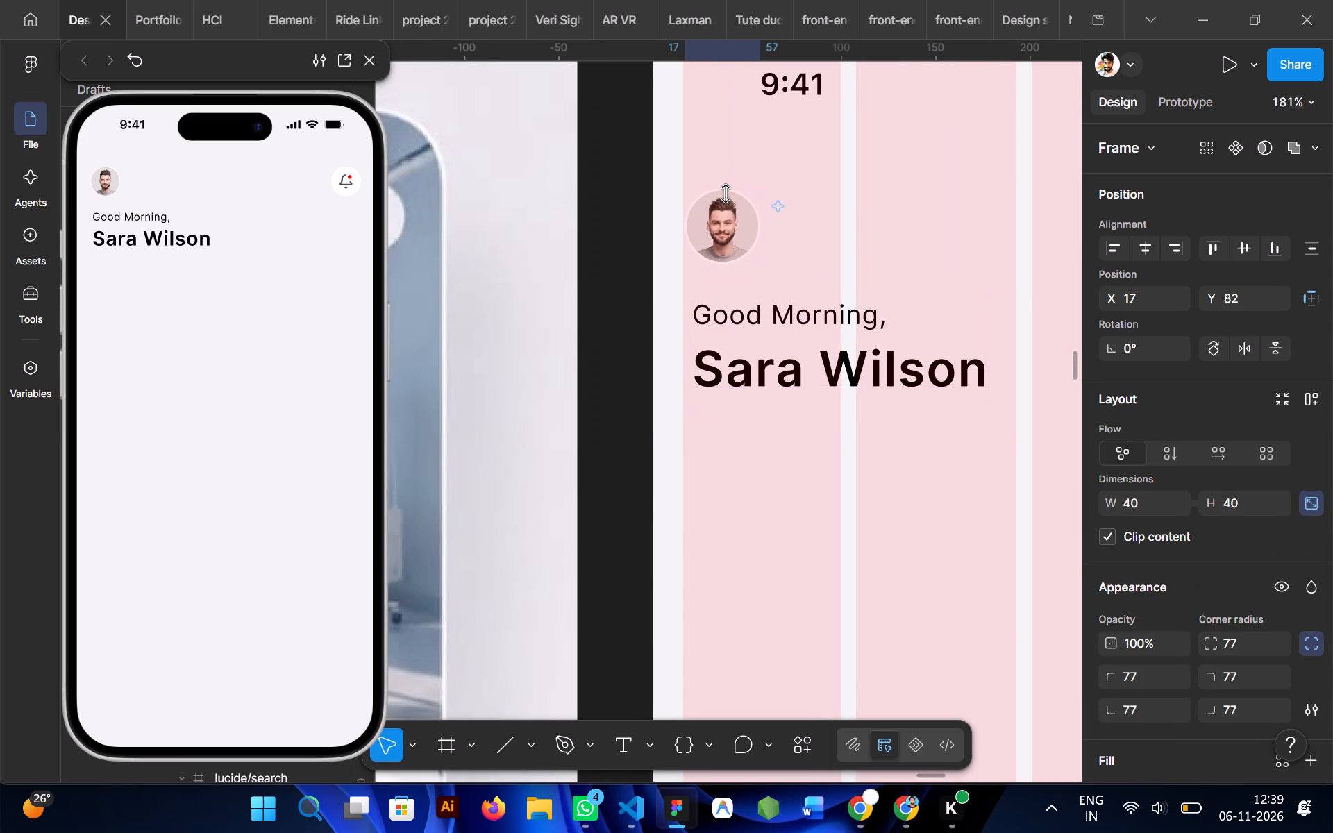
key("Left")
Nudge the greeting text to X 16, flush with the edge of the first layout grid column.
left_click(738, 353)
key("Left")
key("Left")
key("Left")
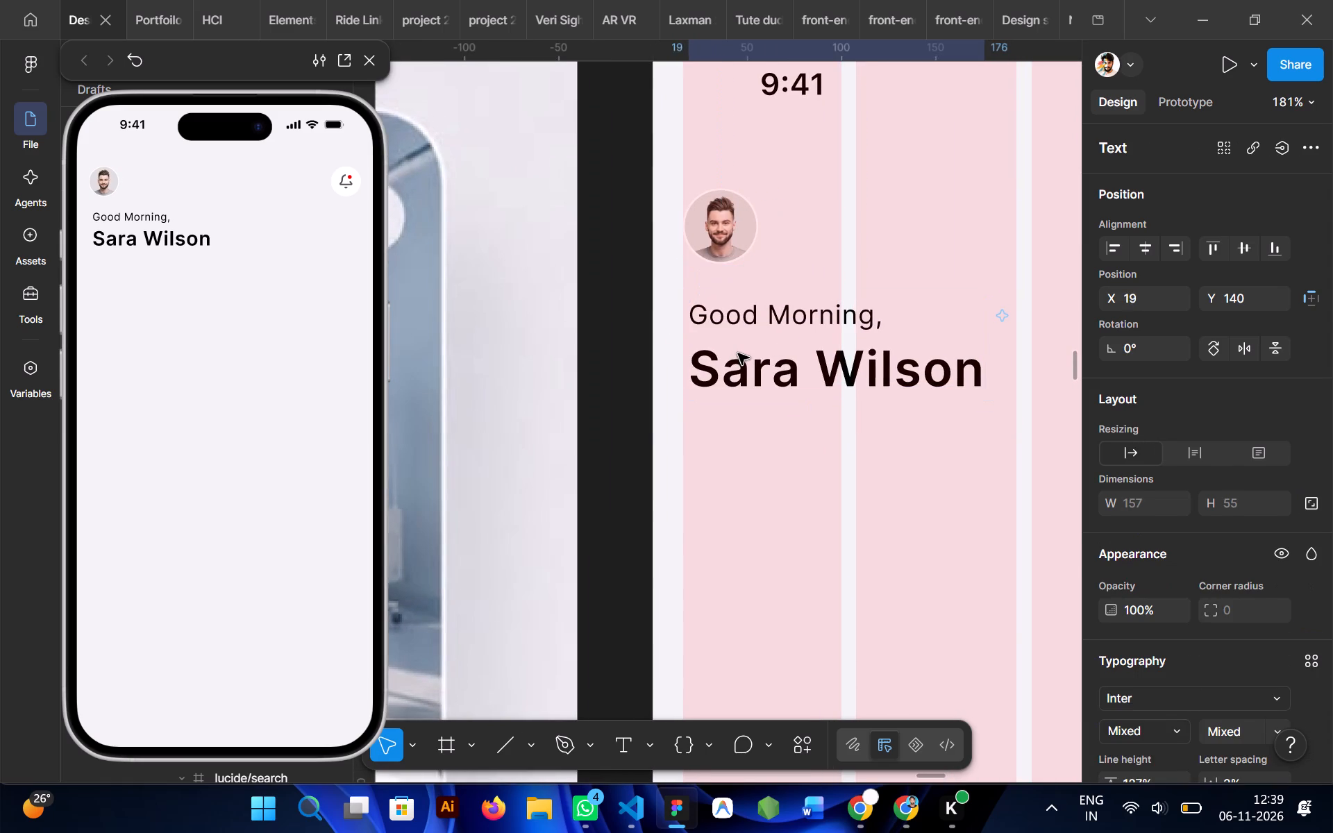
key("Left")
key("Left")
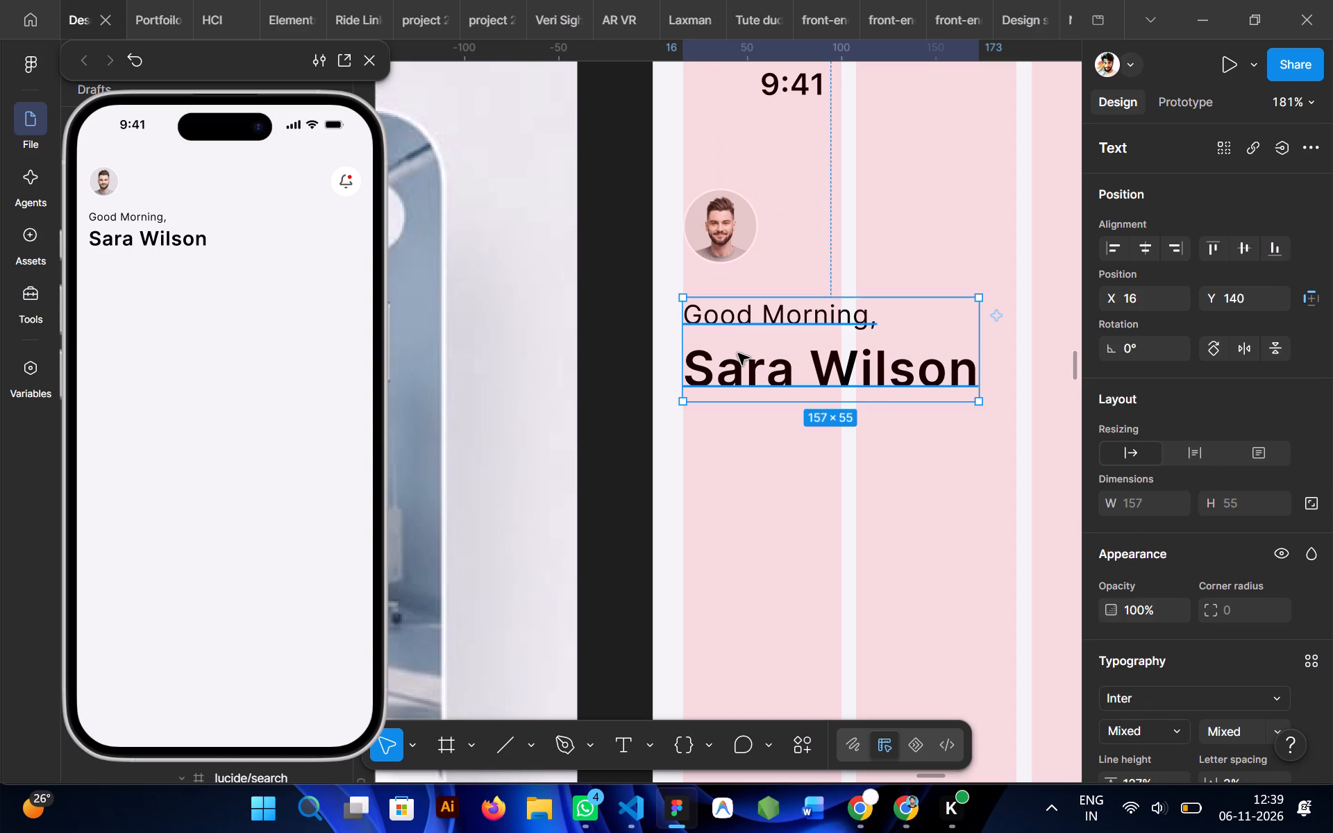
Set the name line of the greeting text to font size 24.
double_click(856, 375, "ctrl")
left_click(976, 372)
left_click_drag(976, 372, 728, 355)
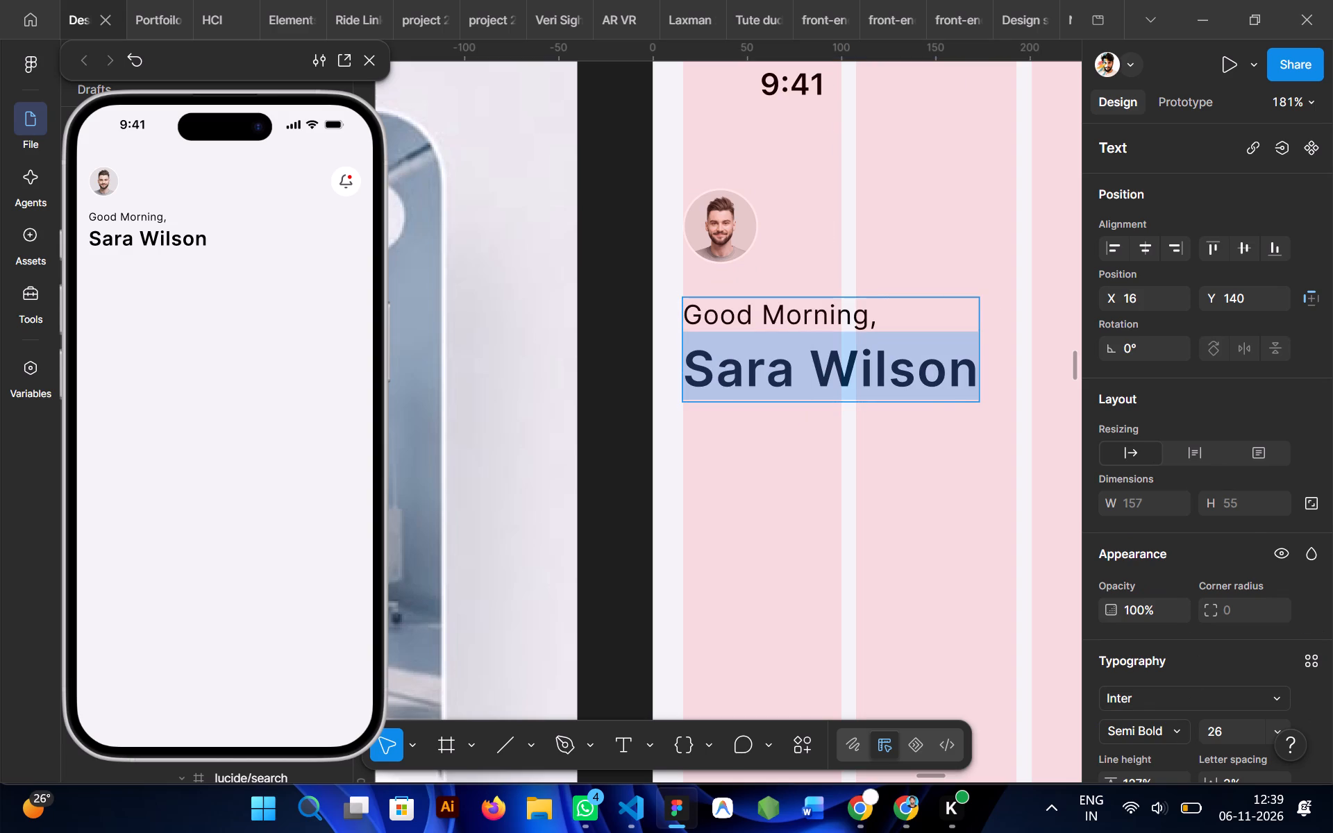
scroll(1255, 537, "down", 2)
left_click(1230, 453)
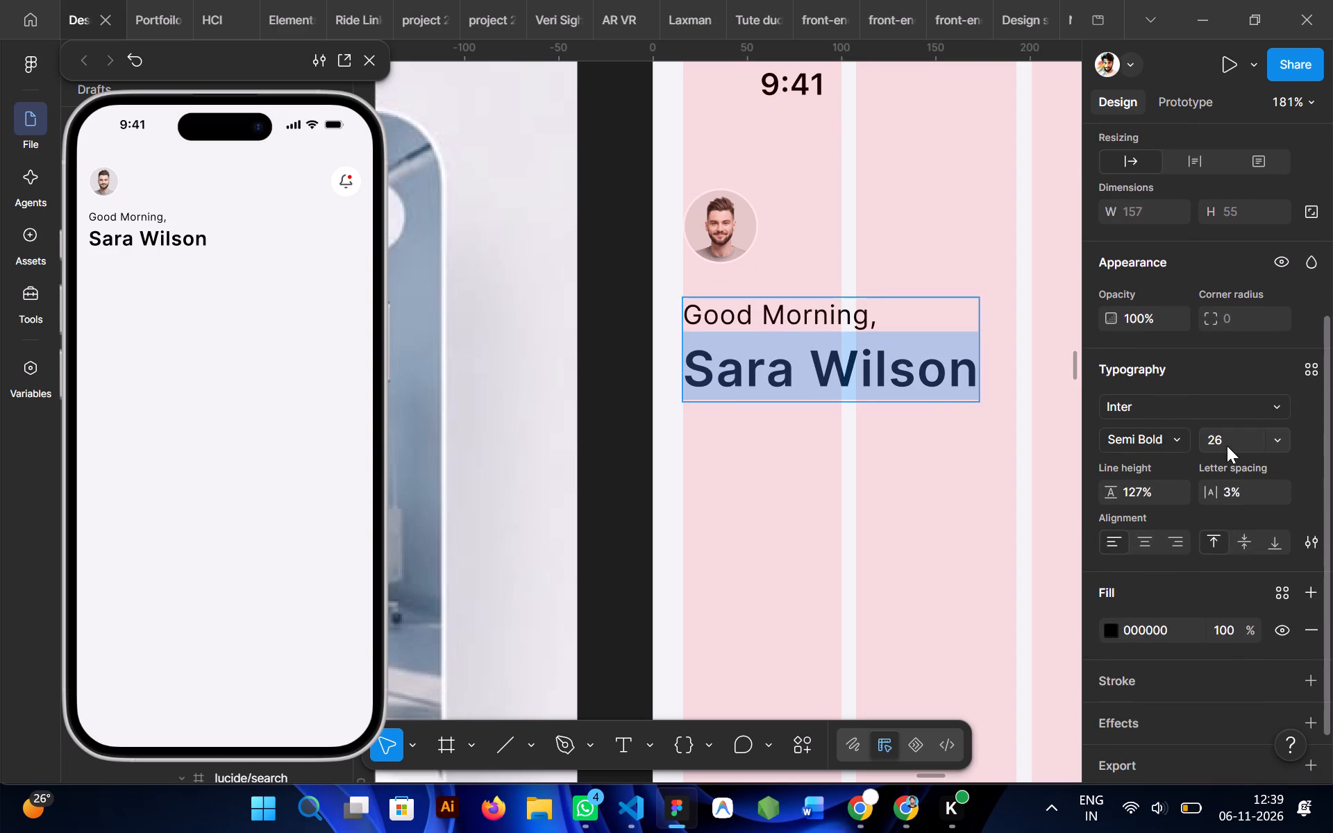
double_click(1230, 446)
type("24")
key("Return")
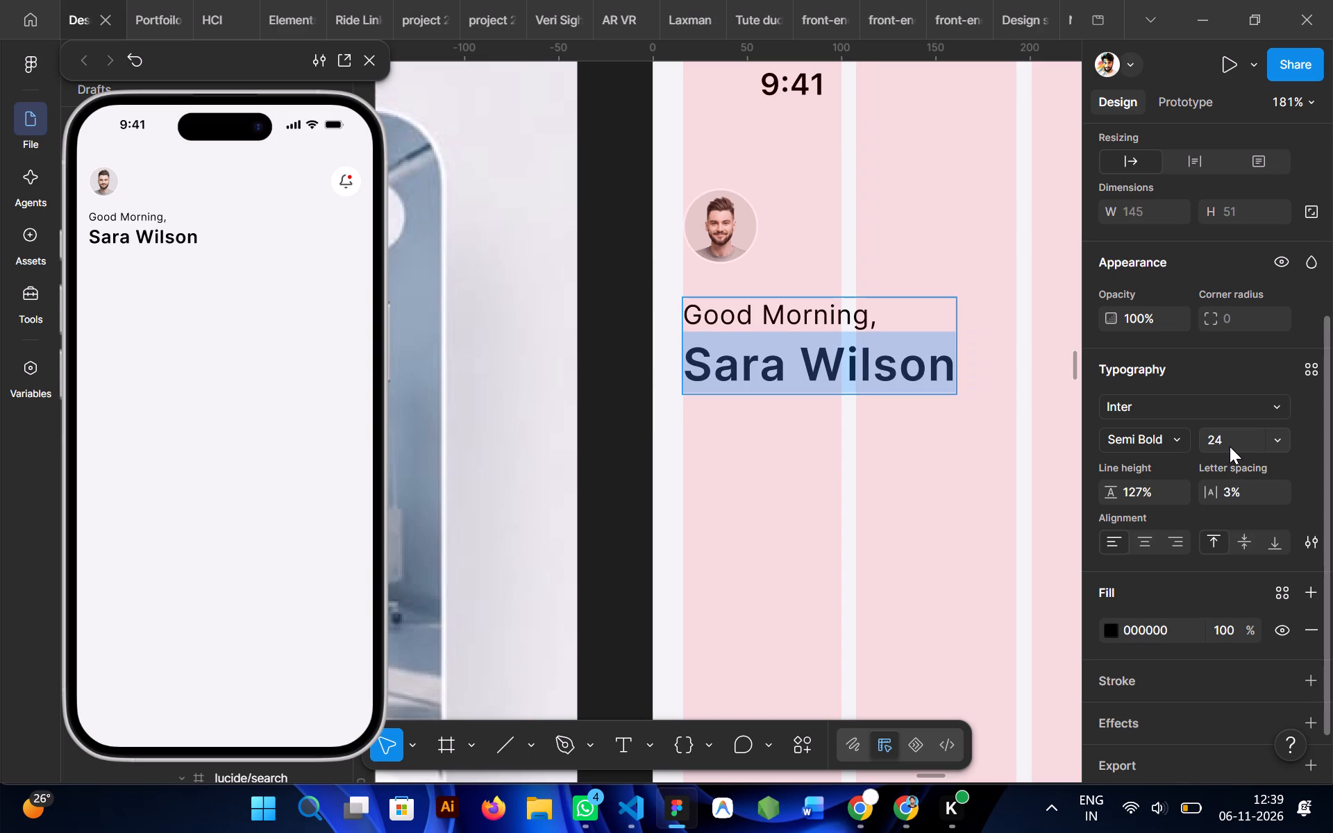
left_click(823, 313, "ctrl")
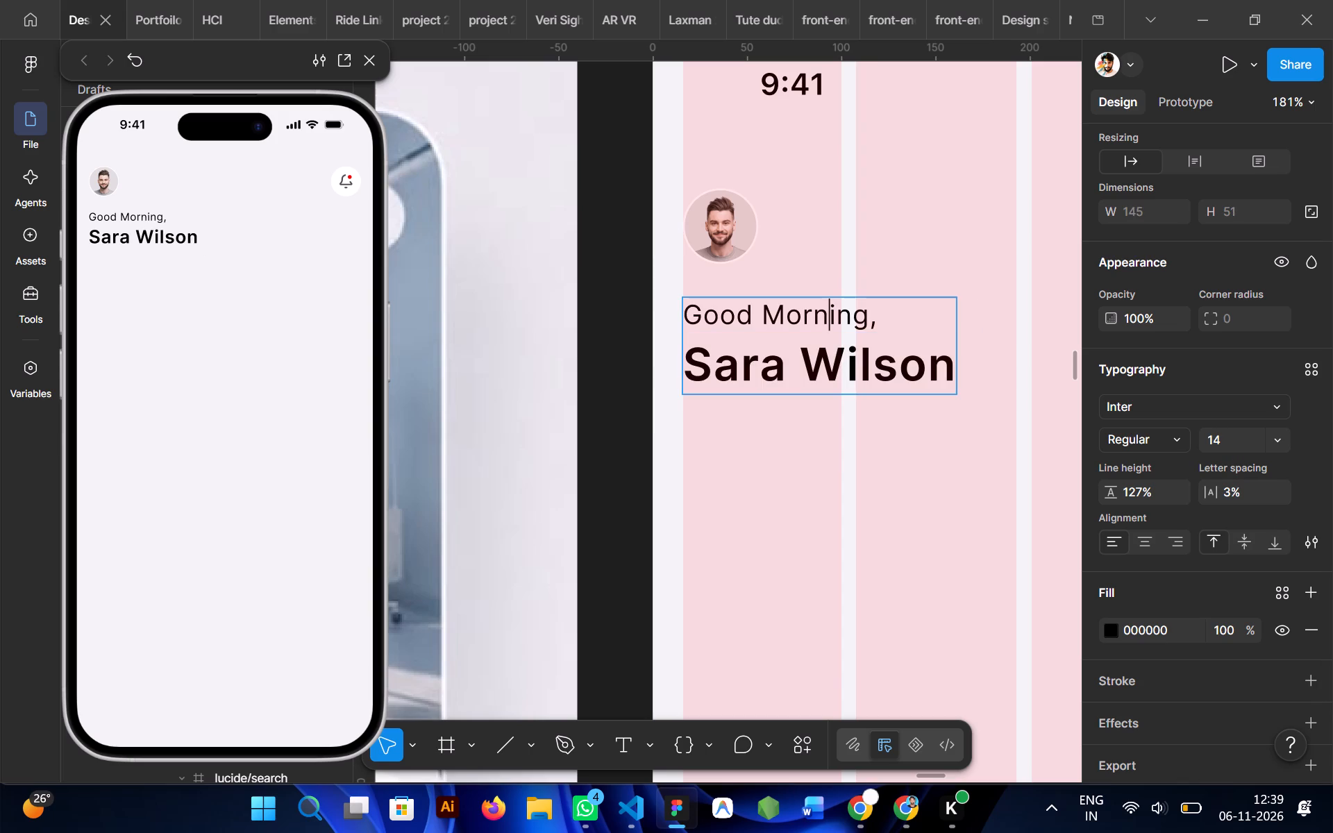
left_click(894, 370)
left_click(848, 312)
left_click(882, 317)
double_click(875, 437)
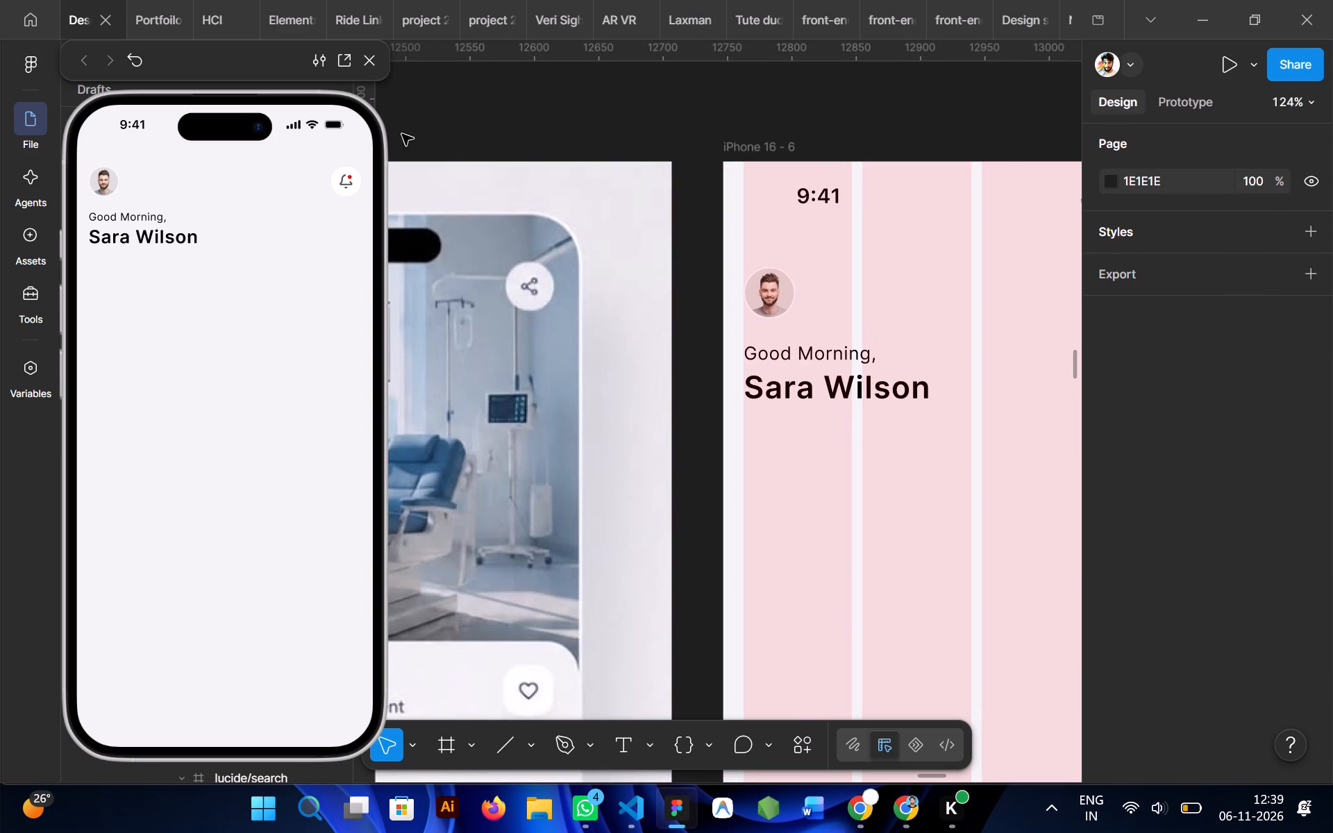
Close the prototype preview.
left_click(369, 58)
Duplicate the three-screen medical reference image and place the copy away from the work area, at about X 9781, Y 3042.
scroll(785, 413, "down", 1)
scroll(785, 413, "right", 2)
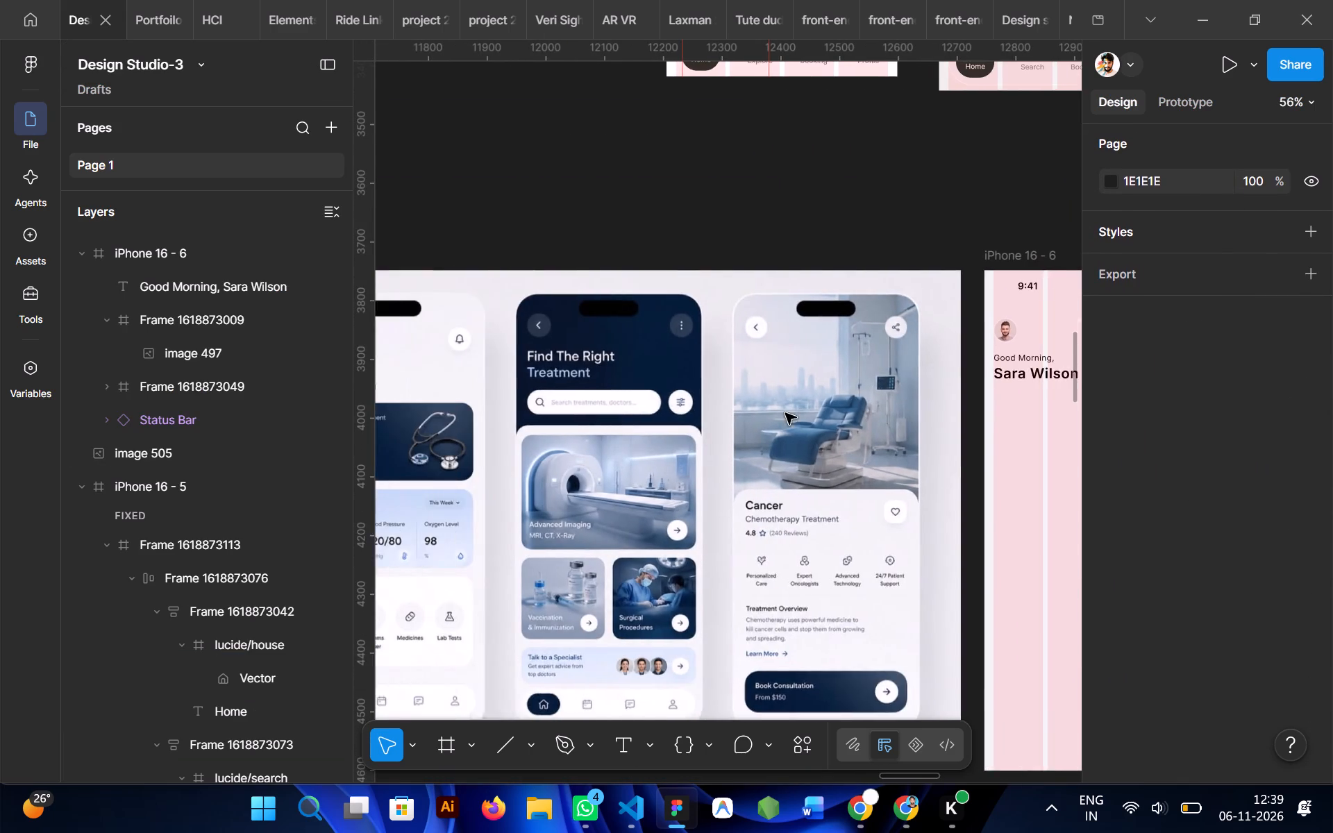
scroll(785, 413, "right", 1)
left_click(673, 488)
scroll(673, 488, "down", 1)
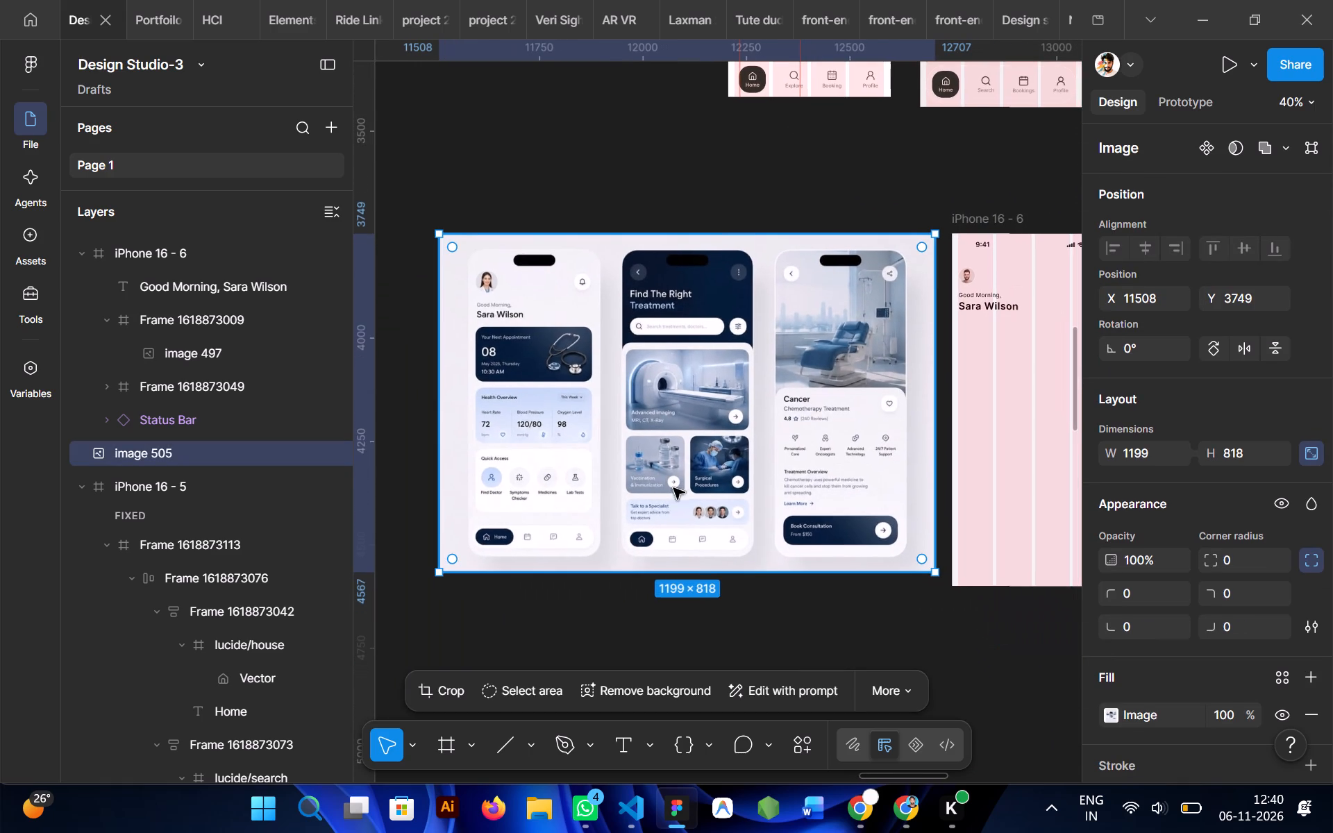
left_click_drag(666, 461, 209, 169, "alt")
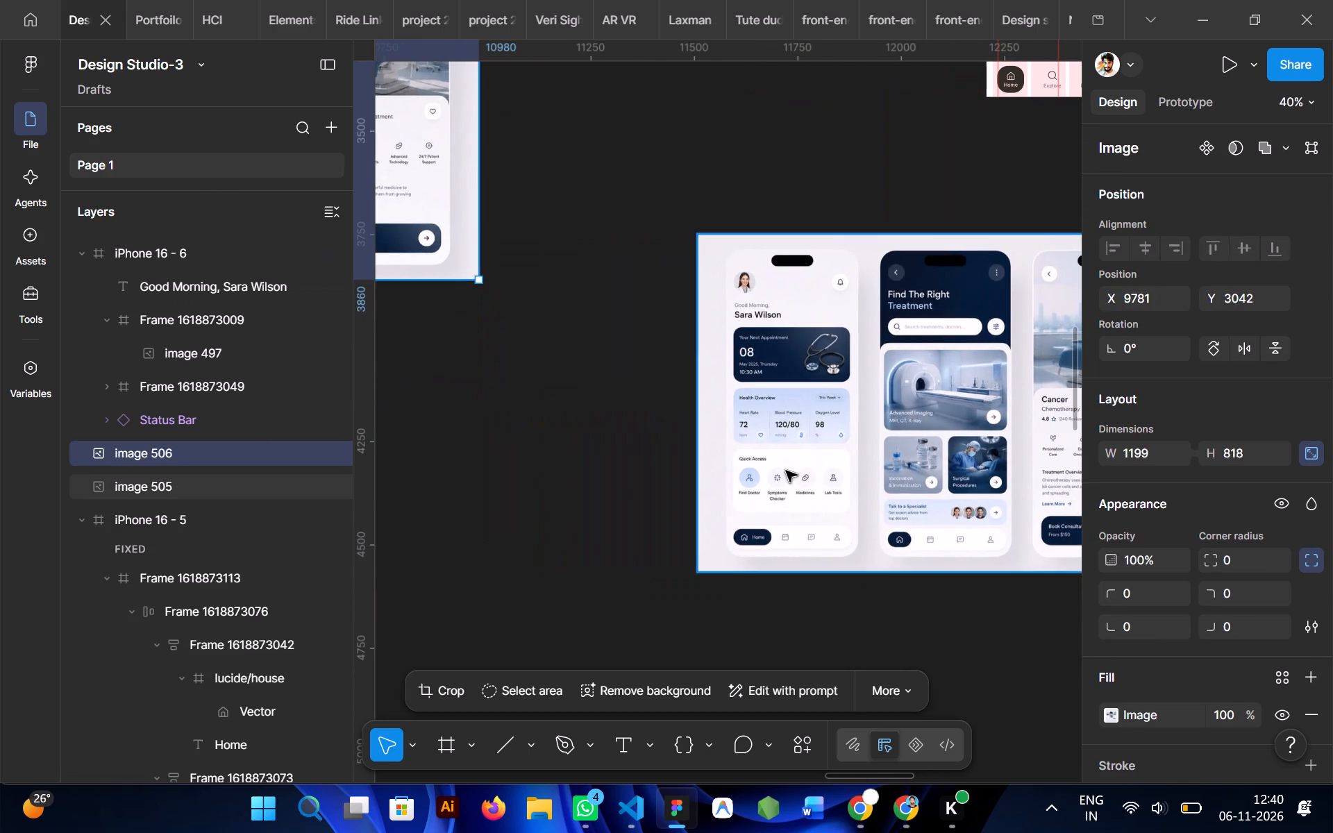
Crop the original reference image to only its first phone screen, about 332 × 818.
left_click(790, 478)
scroll(790, 478, "left", 1)
double_click(782, 478)
scroll(707, 478, "left", 1)
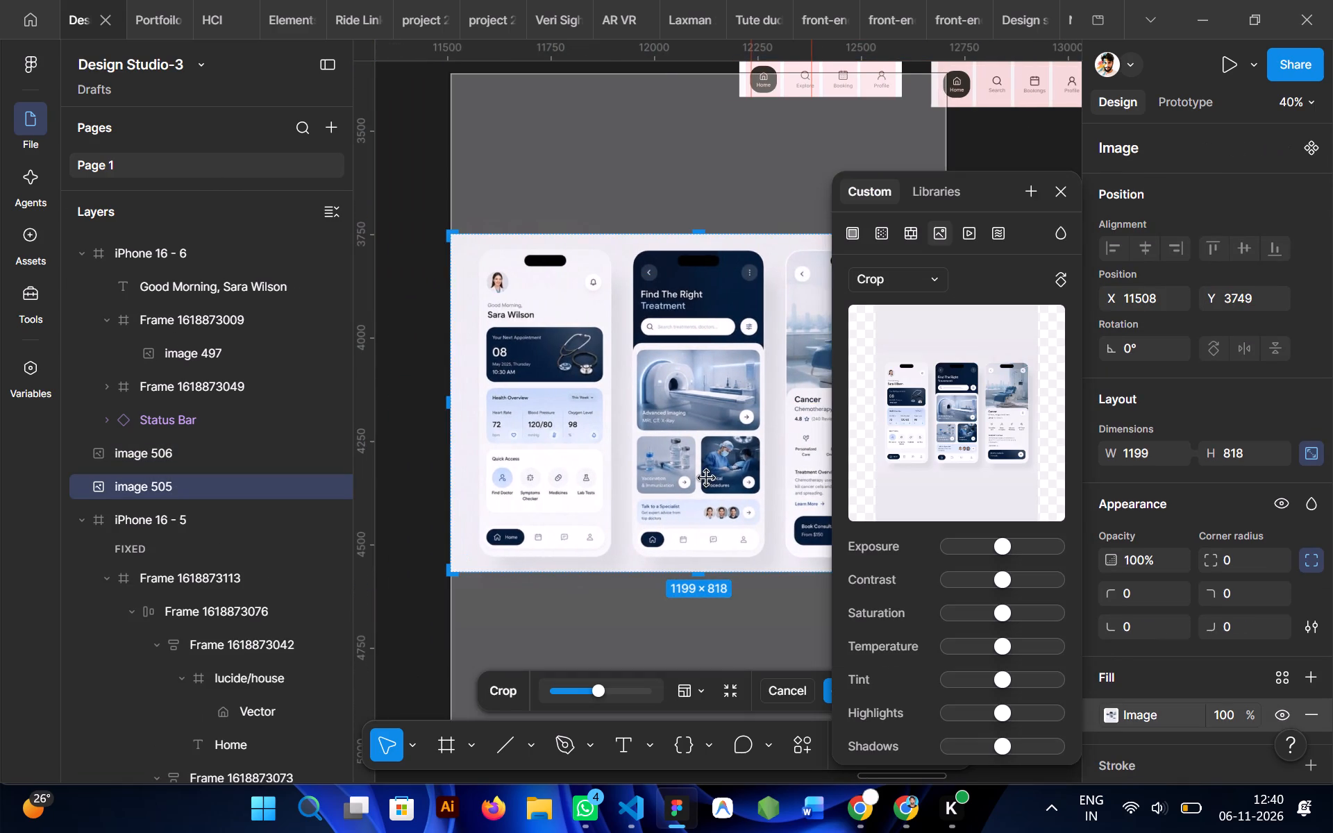
scroll(707, 478, "left", 1)
left_click_drag(760, 416, 430, 404)
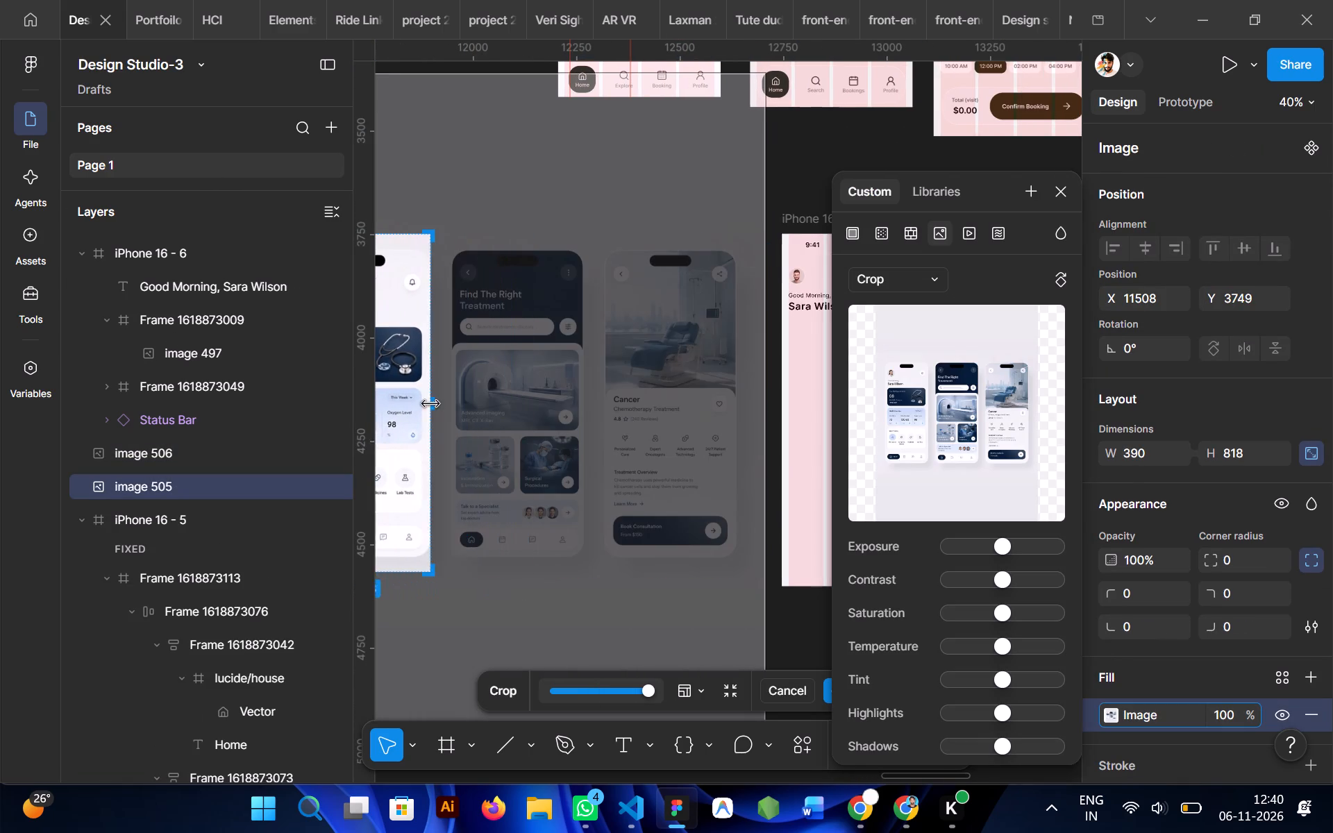
scroll(430, 404, "right", 1)
left_click_drag(454, 401, 474, 401)
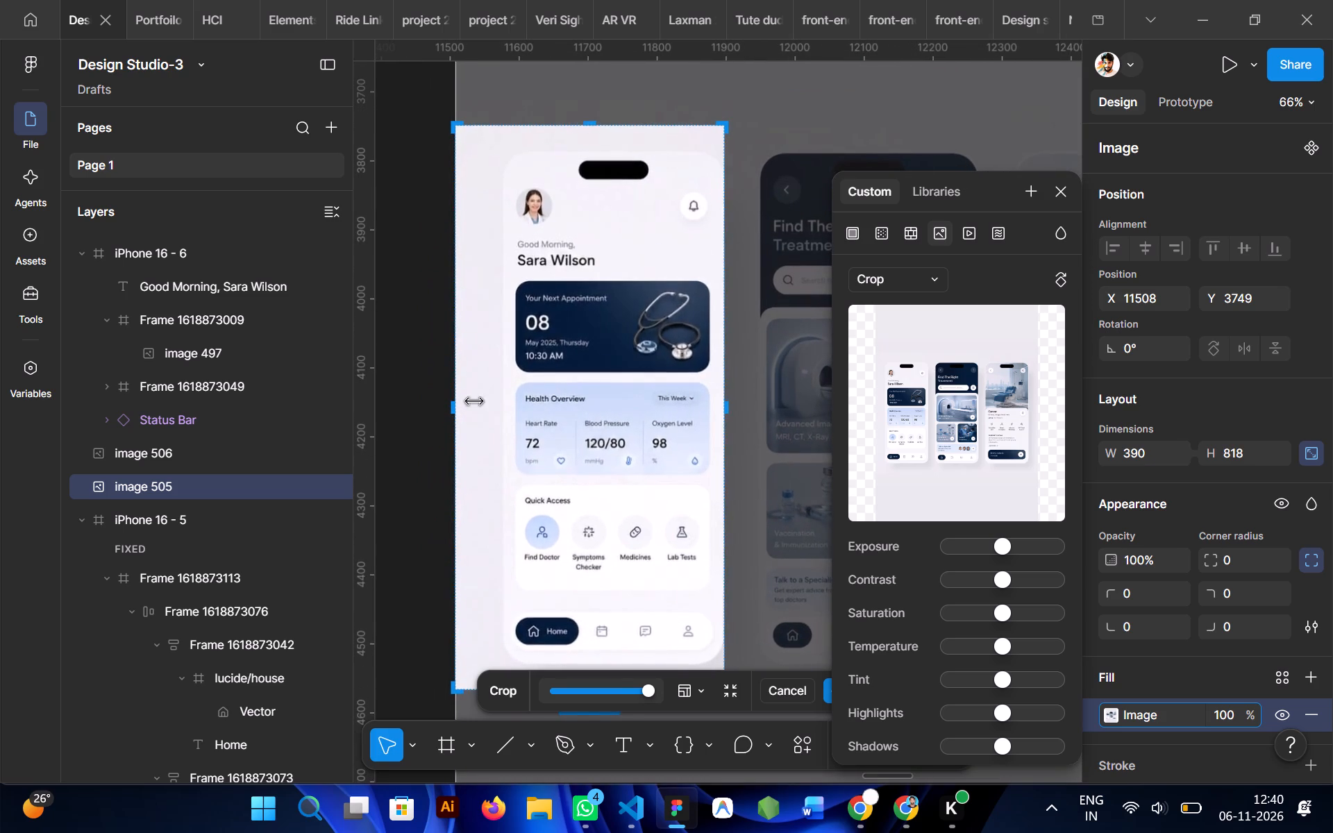
left_click_drag(474, 401, 495, 402)
scroll(544, 440, "down", 1)
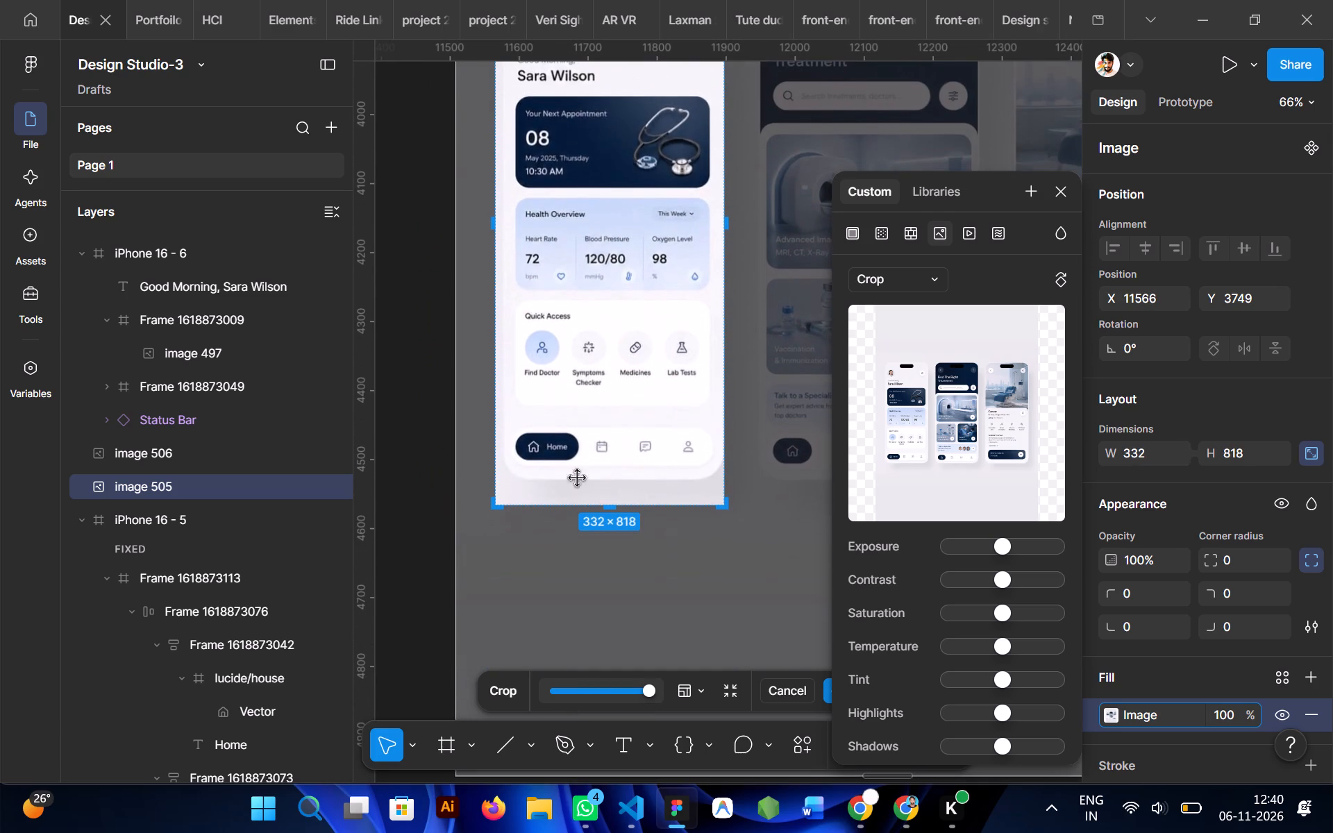
double_click(424, 536)
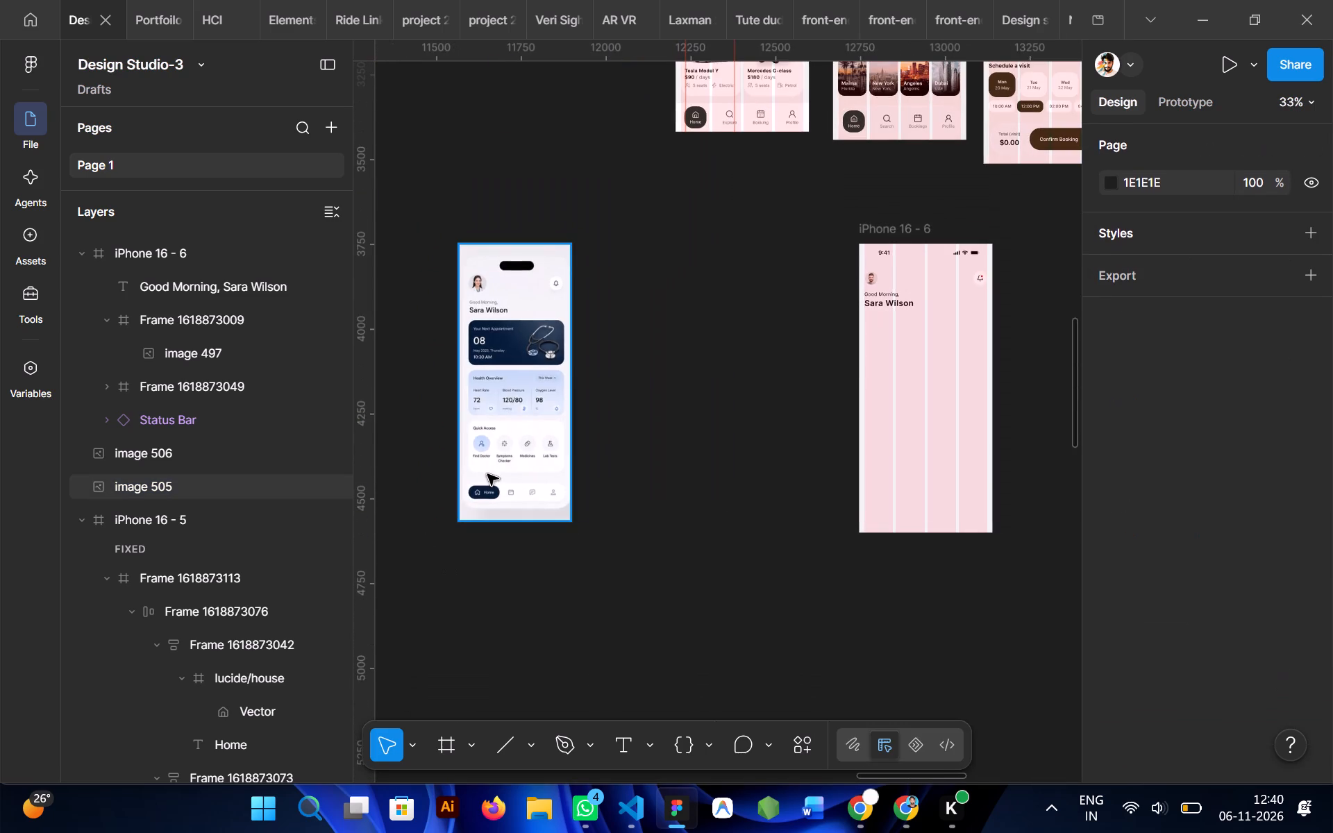
Move the cropped reference image to the far side of iPhone 16 - 6, at about X 13169, Y 3766.
left_click_drag(494, 471, 994, 468)
scroll(994, 468, "left", 1)
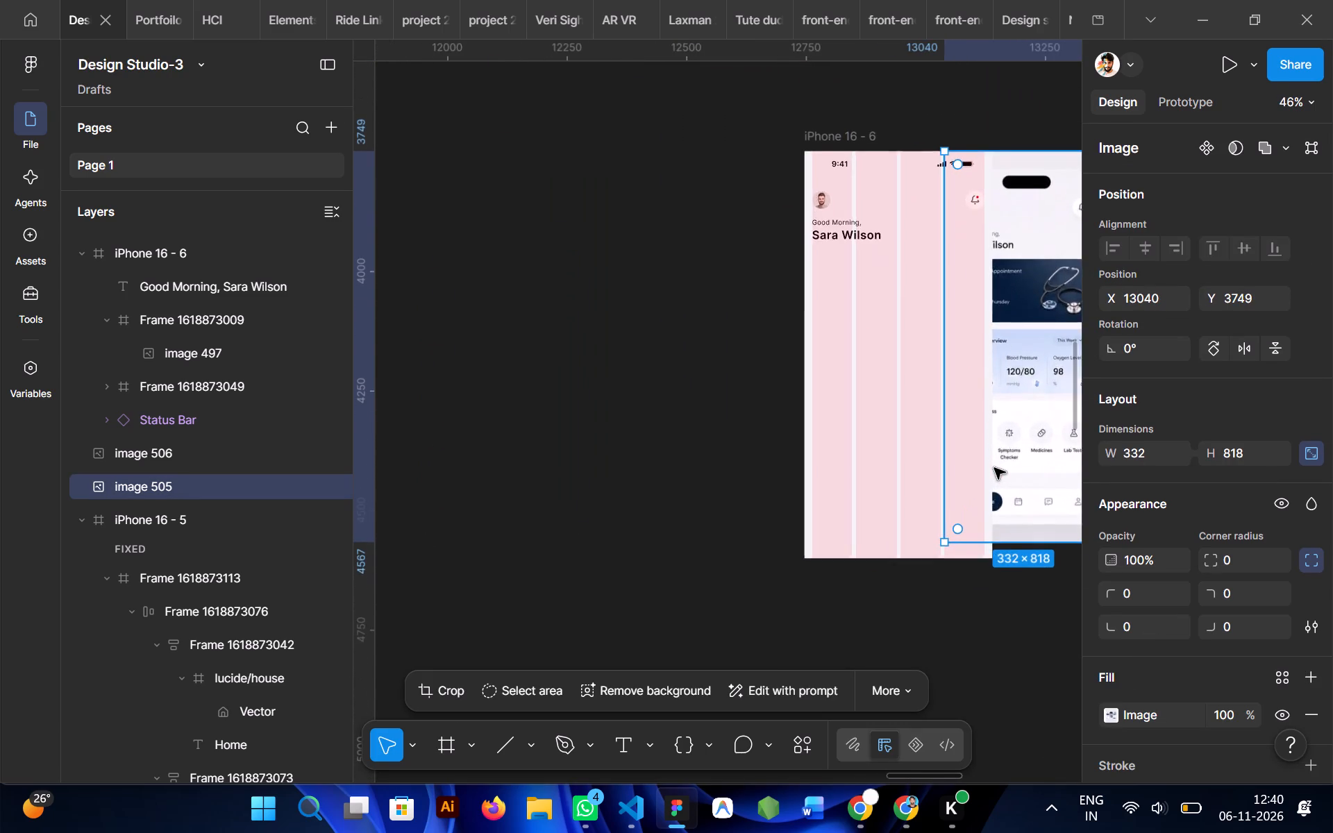
scroll(994, 468, "left", 2)
left_click_drag(844, 421, 917, 428)
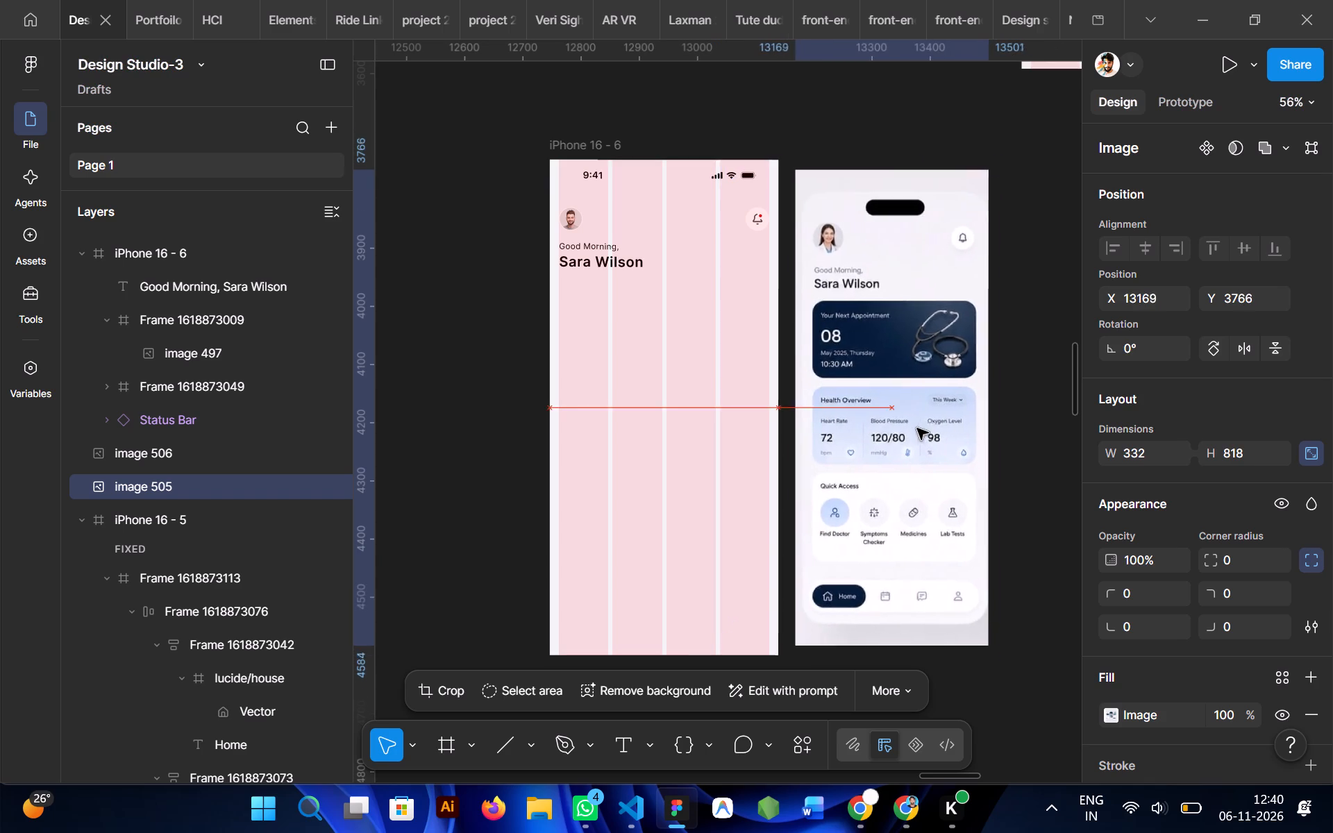
Move the cropped reference image slightly closer to iPhone 16 - 6, to about X 13160, Y 3738.
left_click_drag(917, 428, 914, 416)
Draw an appointment card frame of about 361 × 166 below the Sara Wilson greeting in iPhone 16 - 6, at X 16.
scroll(899, 284, "up", 1)
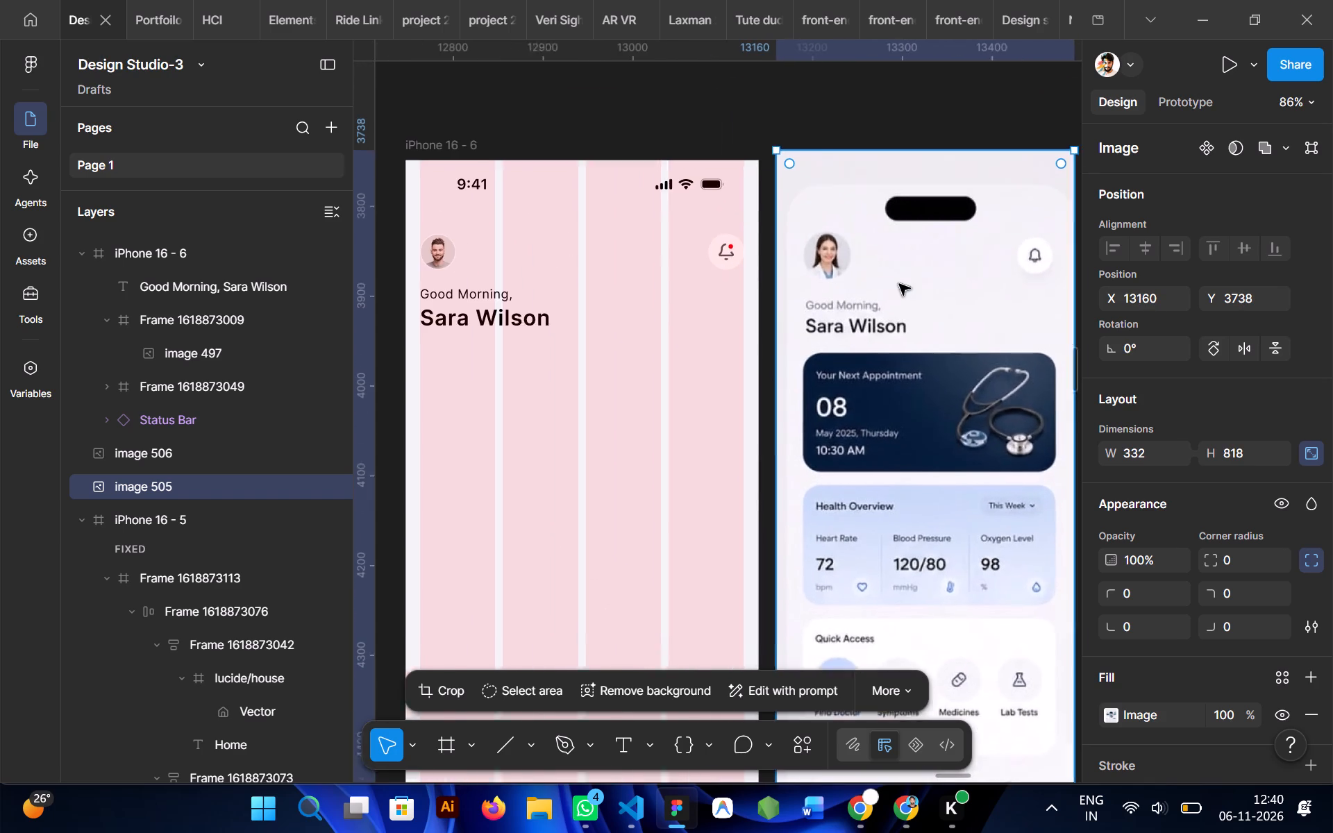
scroll(899, 284, "up", 1)
scroll(656, 430, "down", 1)
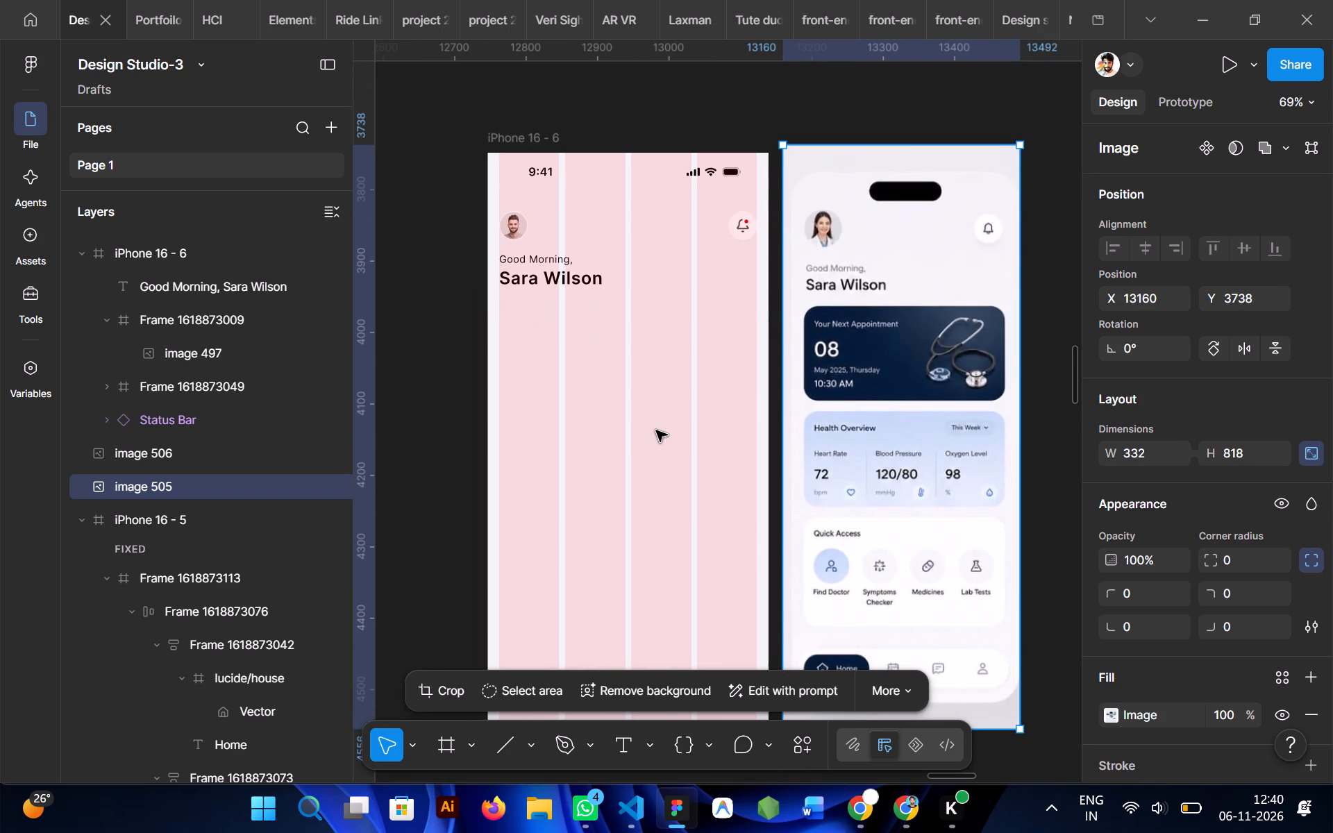
key("f")
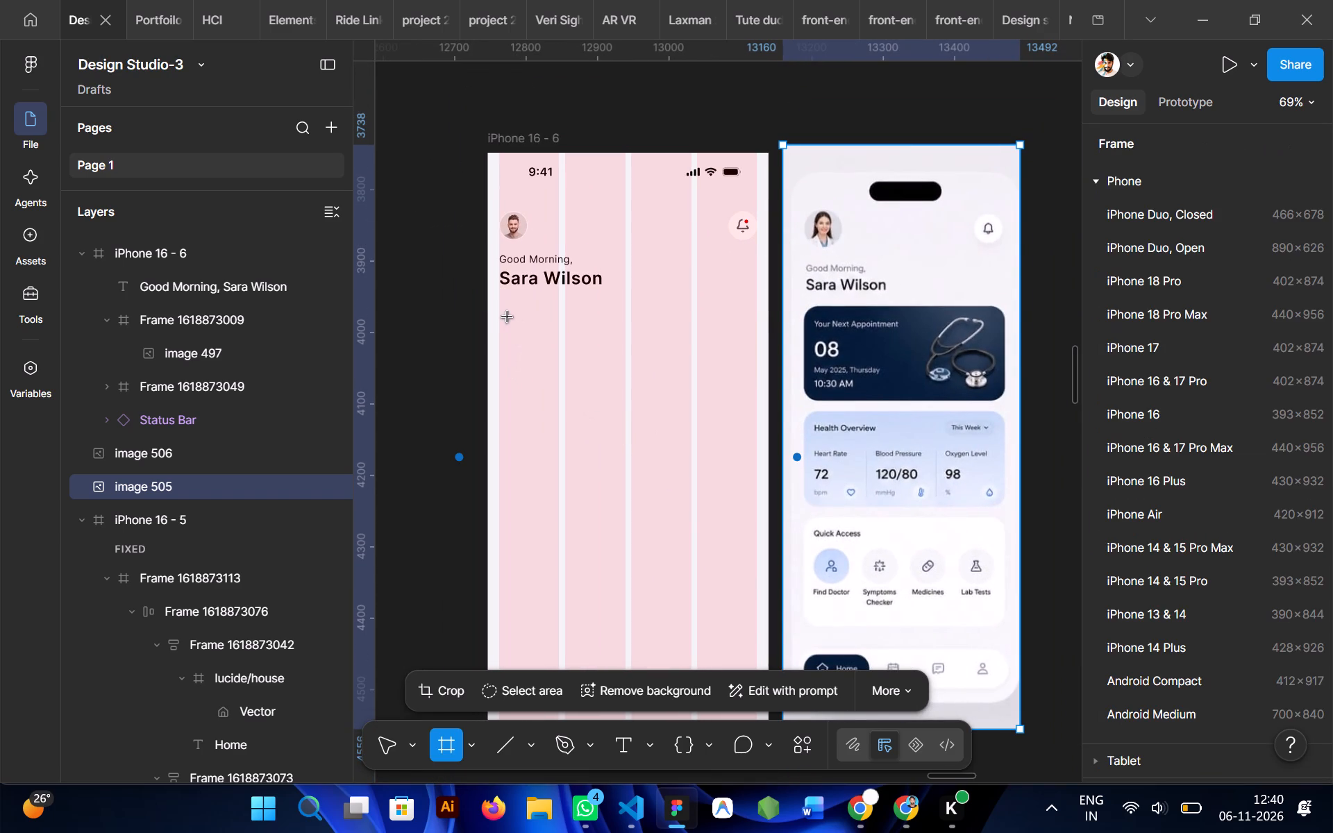
left_click_drag(504, 310, 728, 392)
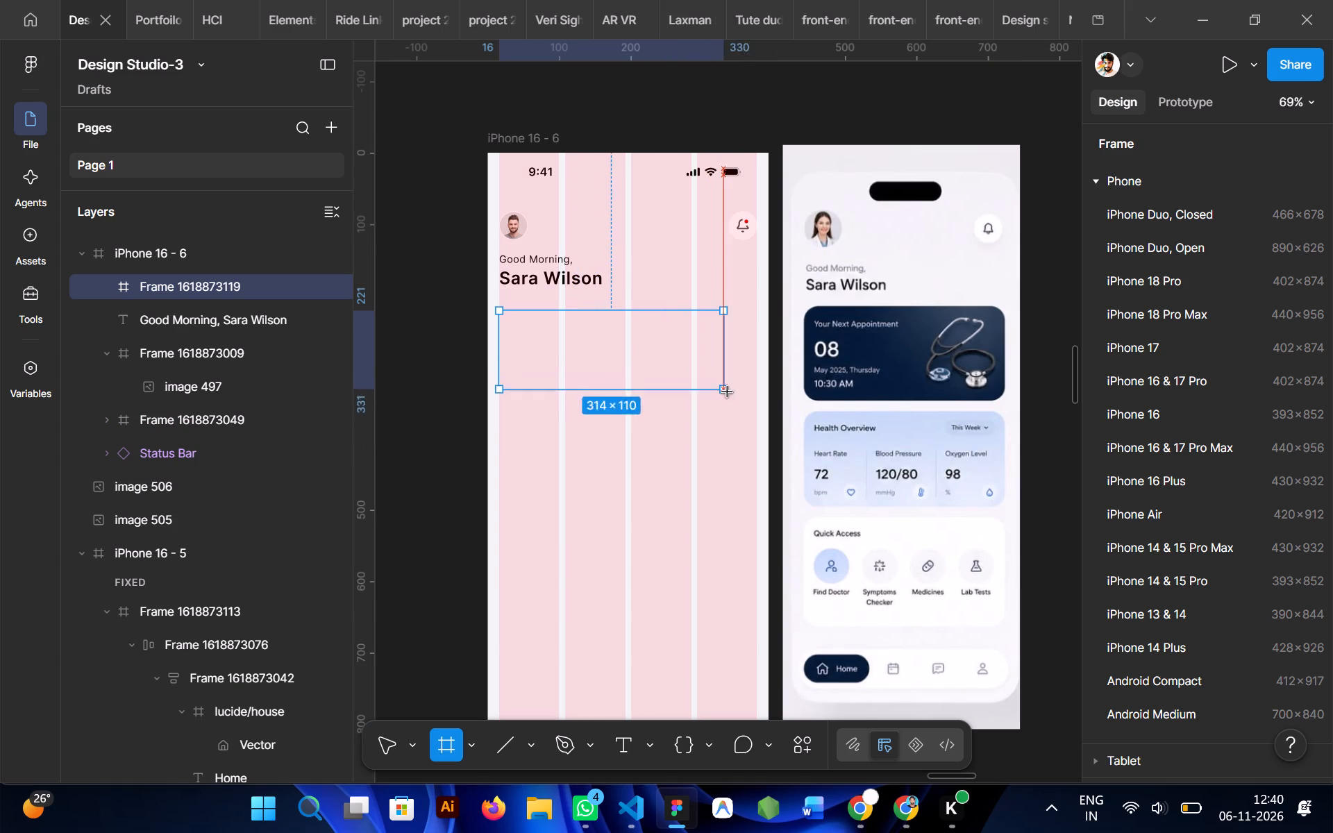
left_click_drag(728, 392, 759, 429)
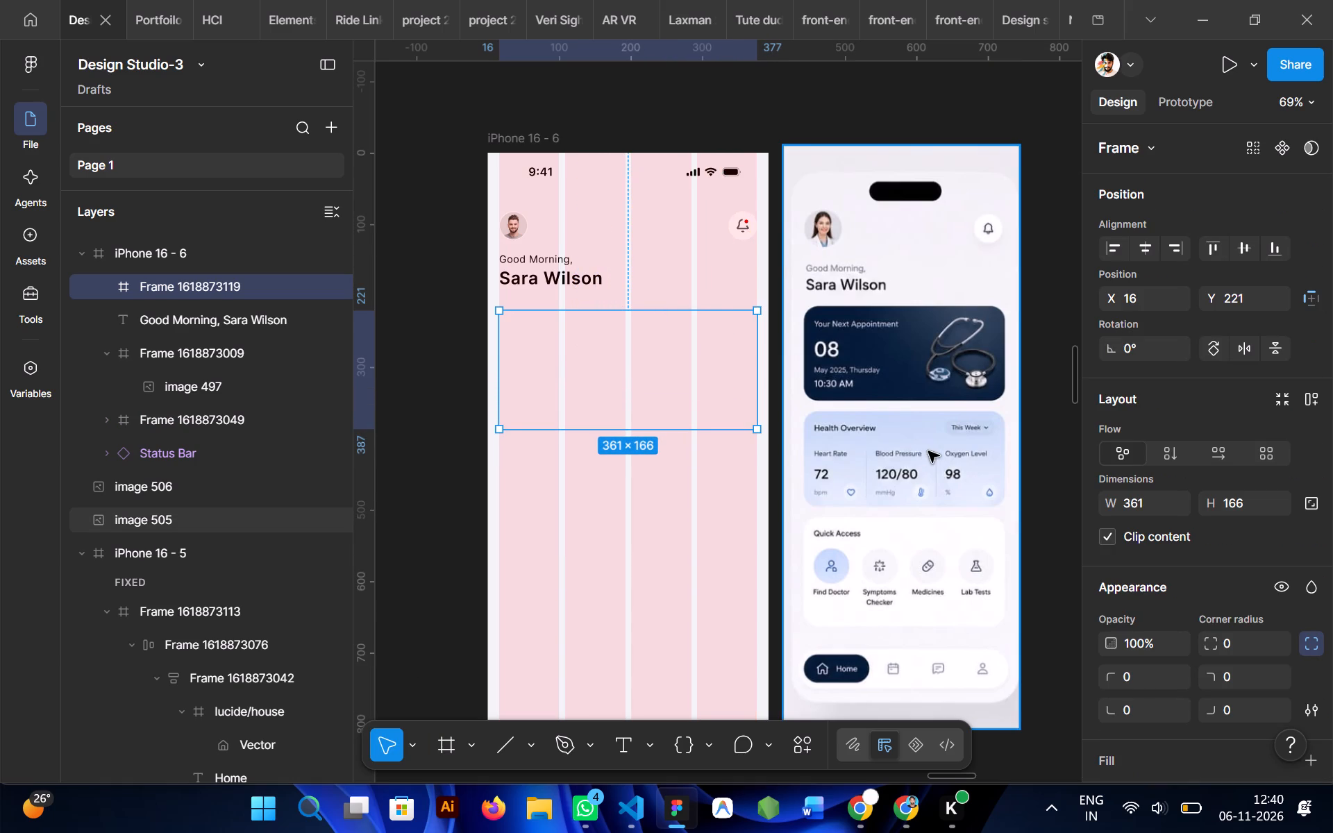
Give the new card frame a solid 0B233F fill sampled from the reference's dark navy appointment card.
scroll(1163, 538, "down", 3)
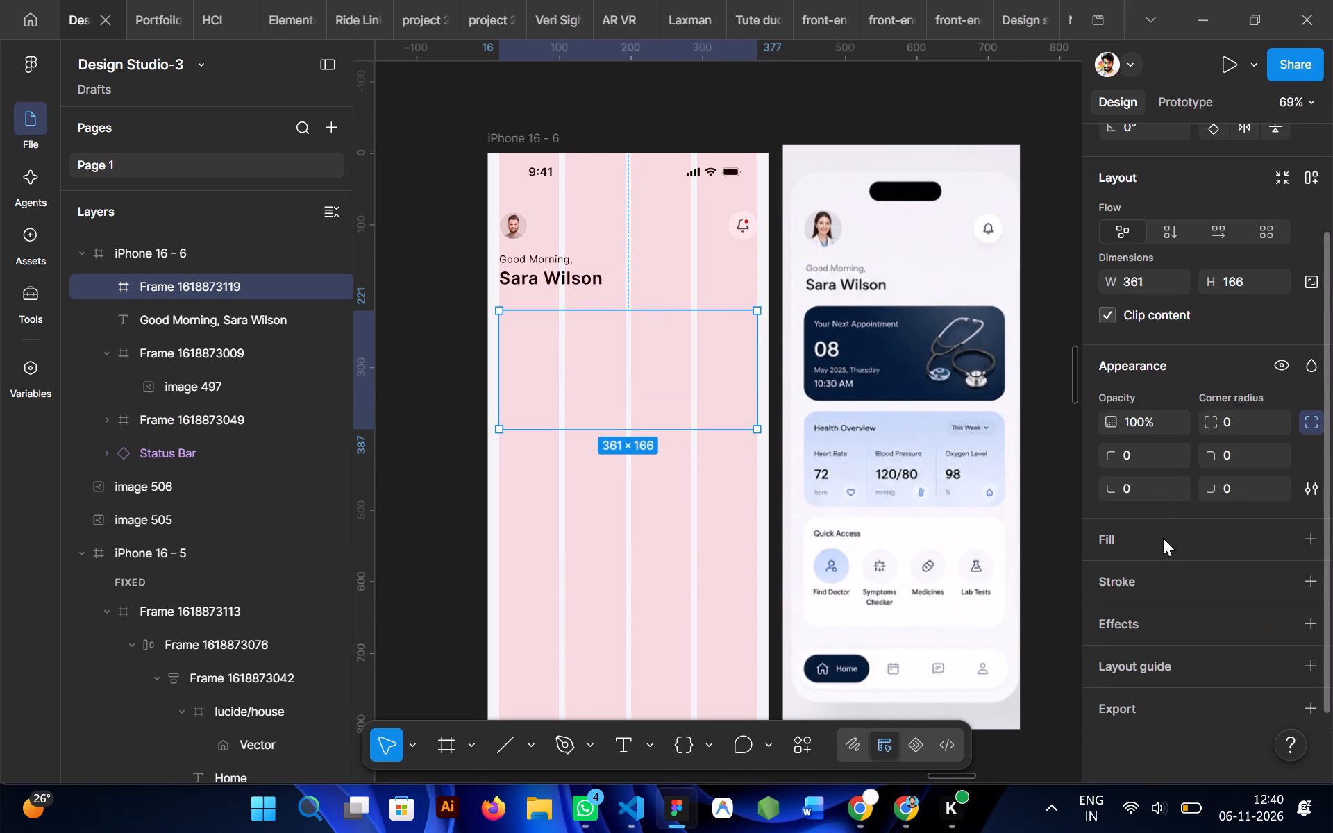
left_click(1311, 538)
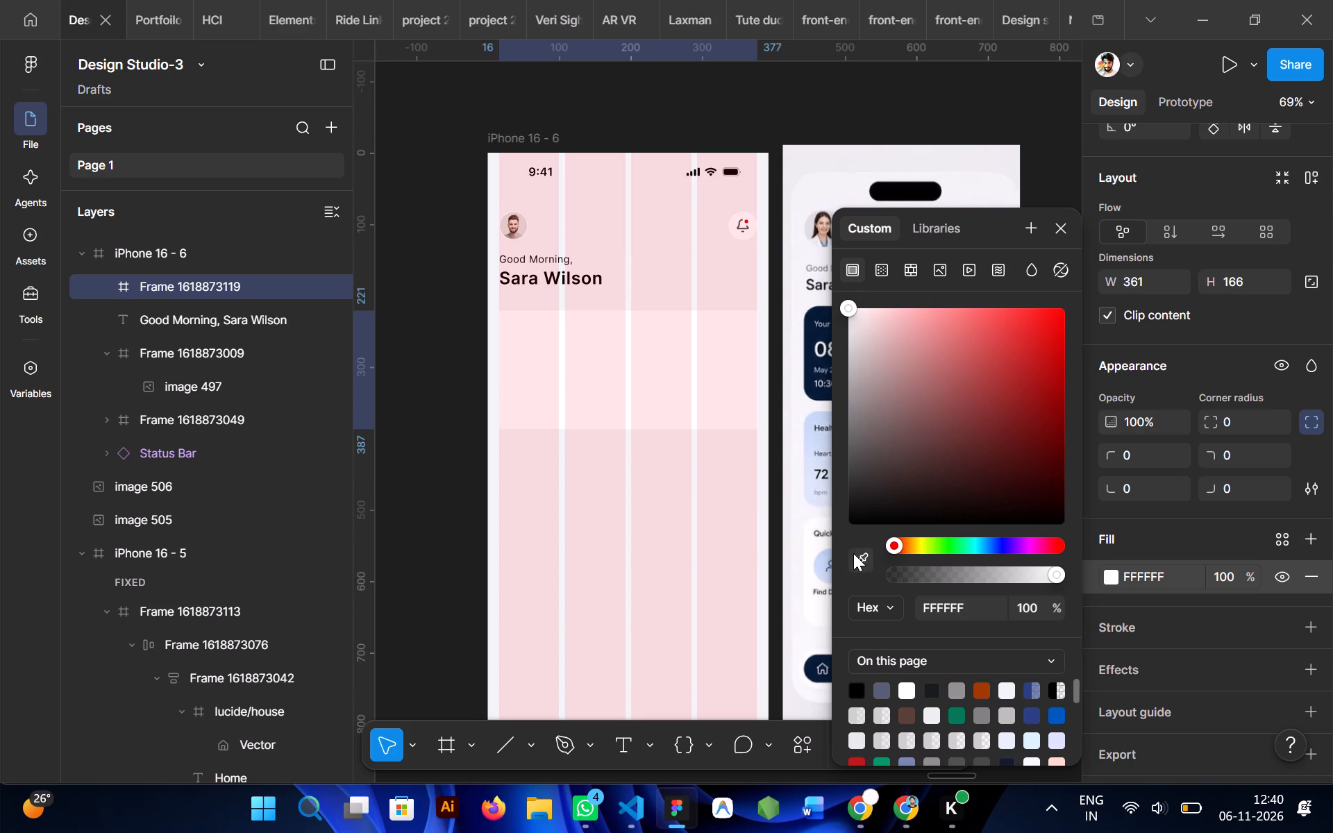
left_click(853, 553)
scroll(685, 488, "left", 1)
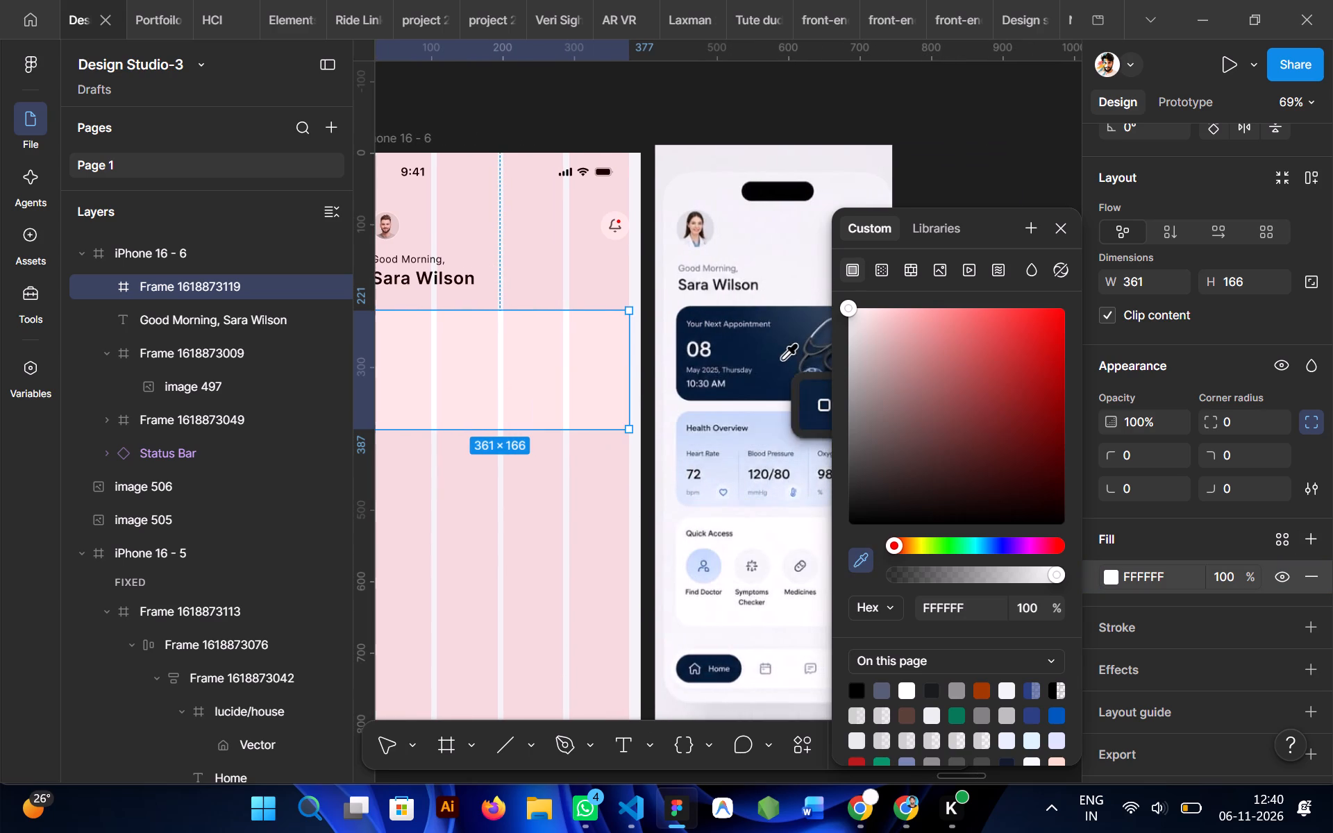
left_click(776, 355)
left_click(1066, 231)
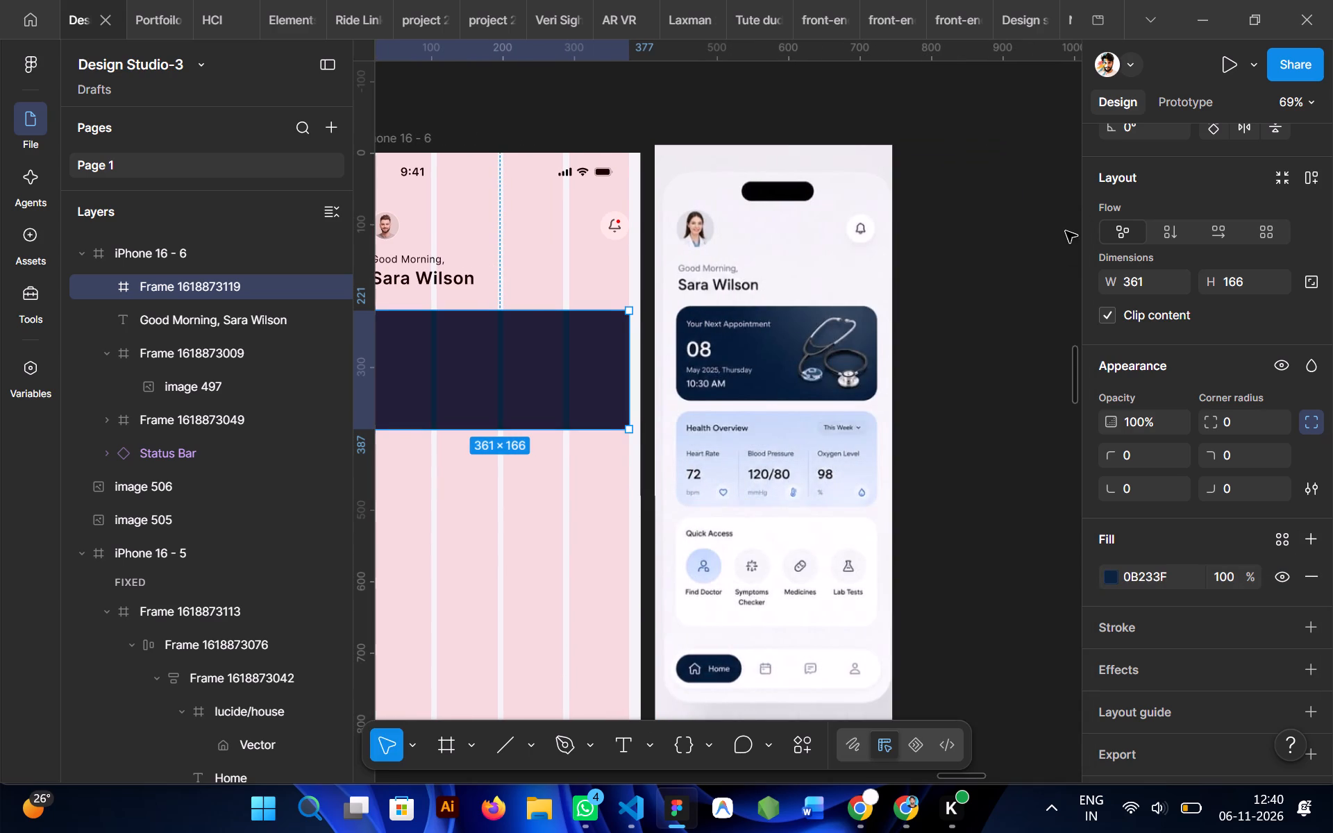
Round all corners of the navy card frame to a radius of 34.
scroll(786, 439, "right", 1)
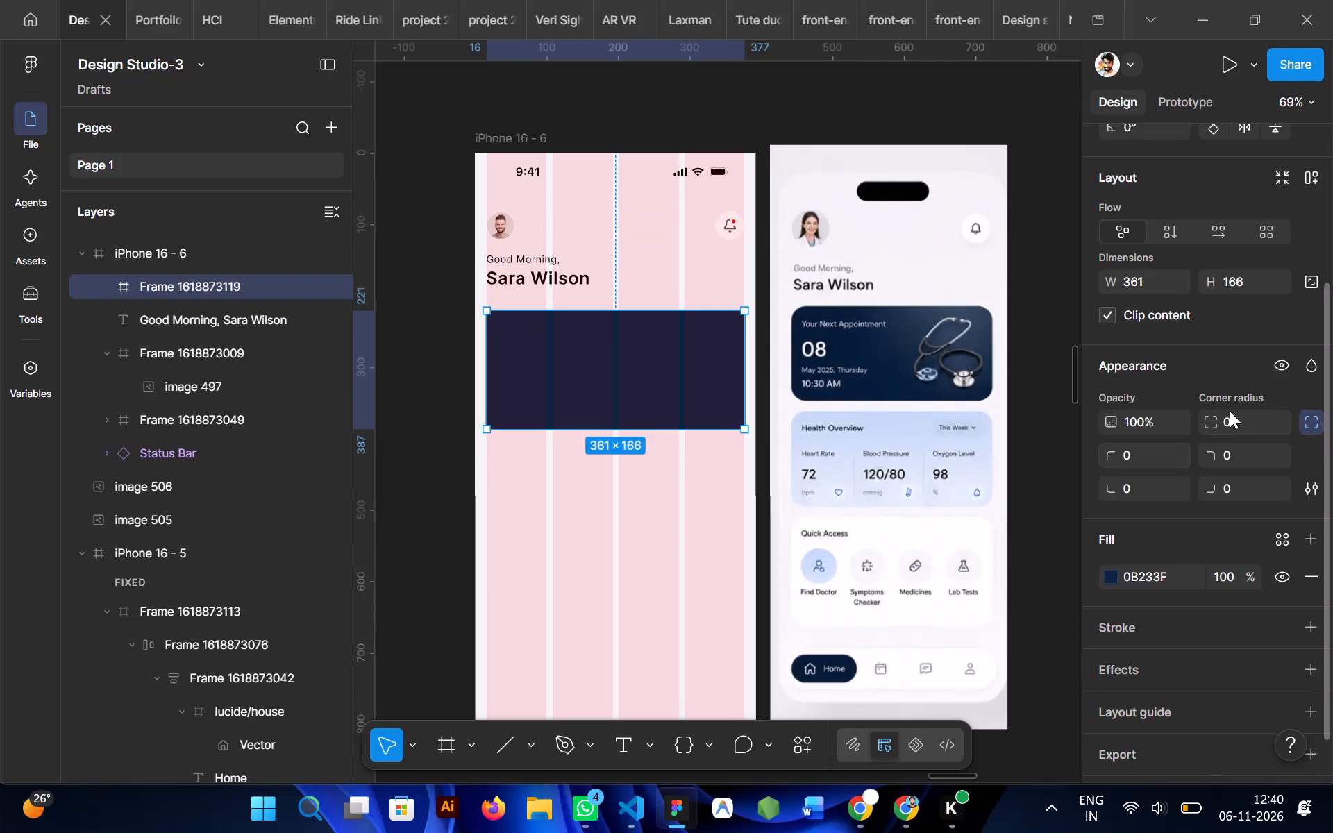
left_click_drag(1217, 419, 787, 404)
left_click_drag(787, 404, 736, 405)
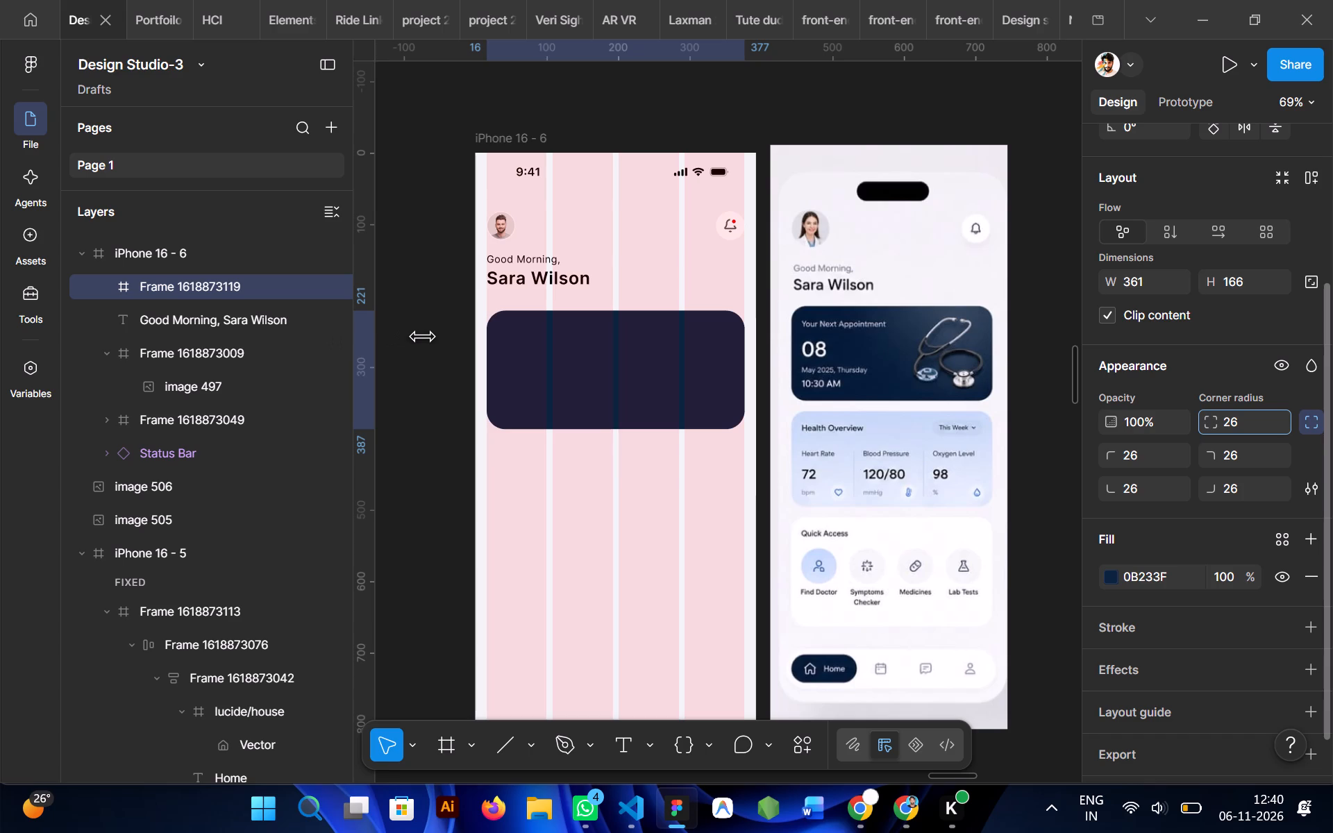
left_click_drag(736, 405, 903, 403)
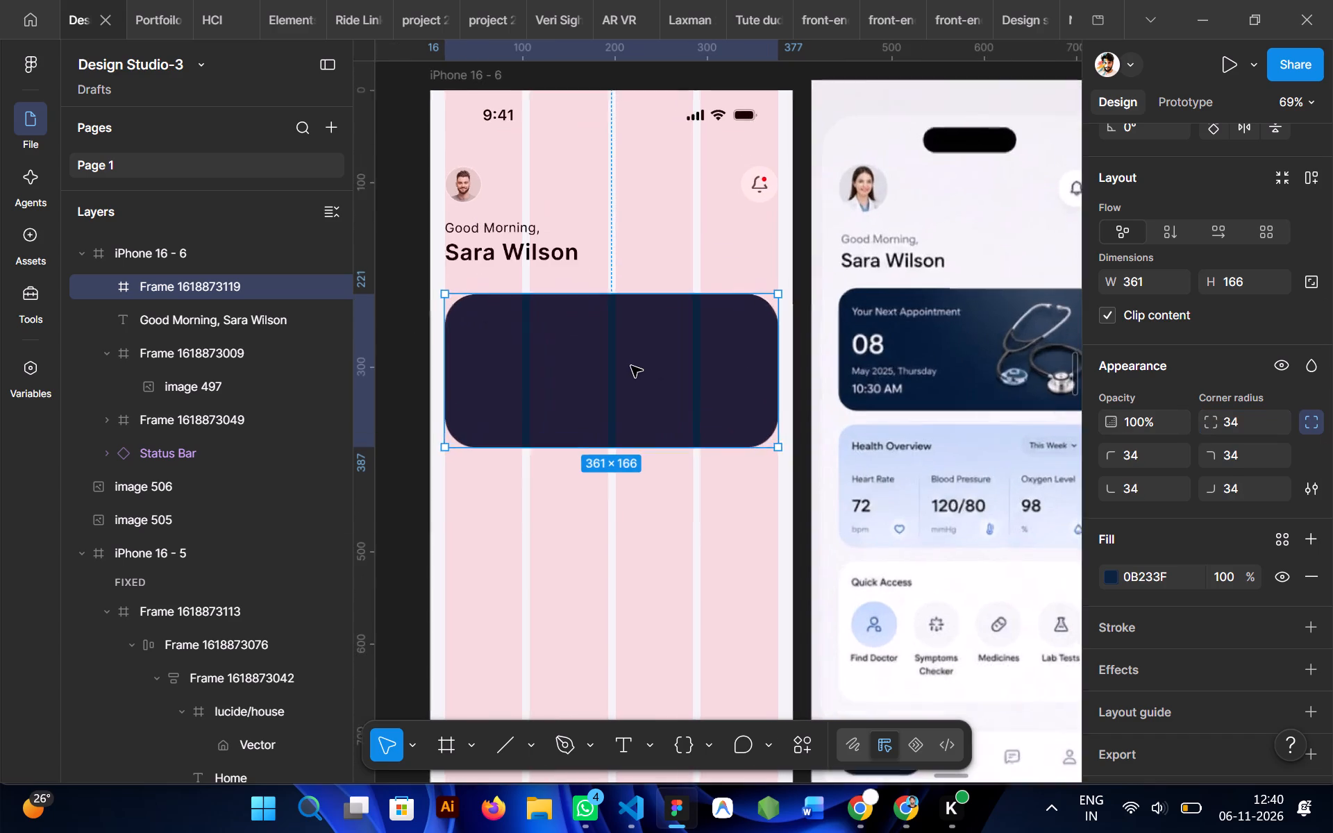
Nudge the navy card up closer to the greeting text, to Y 202.
key("Up")
key("Up")
key("Up")
key("Up")
key("Up")
key("Up")
key("Up")
key("Up")
key("Up")
key("Up")
key("Up")
key("Up")
key("Up")
key("Up")
key("Up")
key("Up")
key("Up")
key("Up")
key("Up")
key("Up")
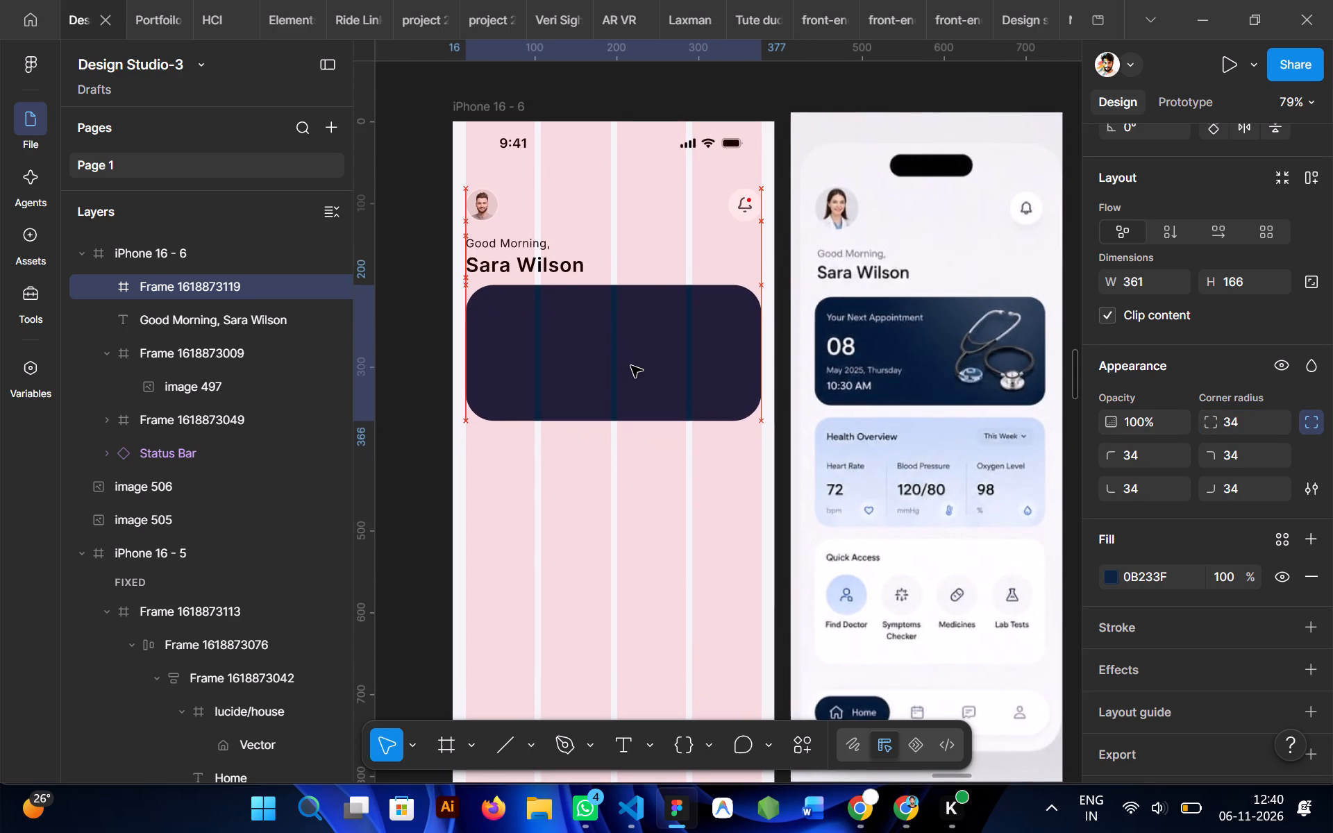
key("Down")
key("Down")
key("Up")
key("Down")
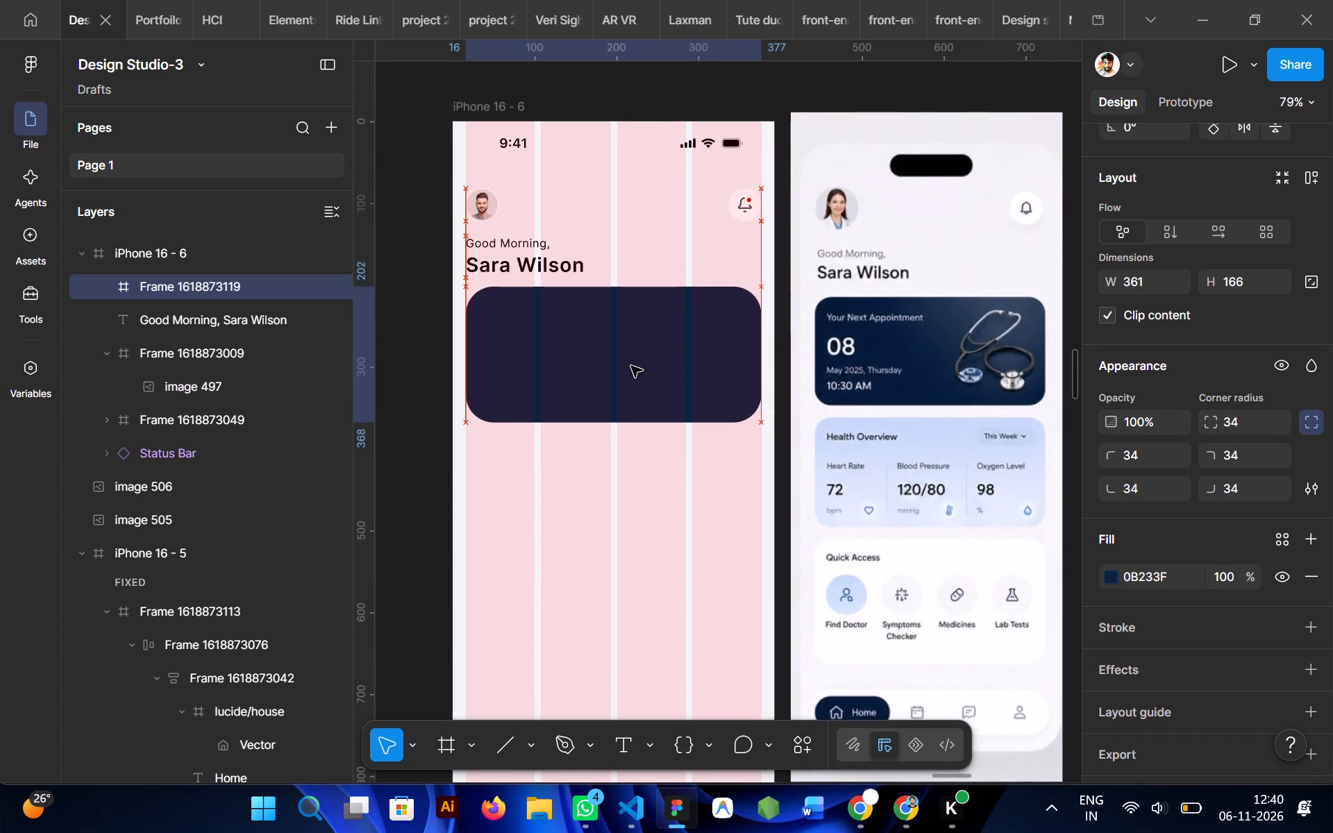
Align the navy card to the horizontal centre of iPhone 16 - 6 and deselect it.
scroll(1143, 308, "up", 3)
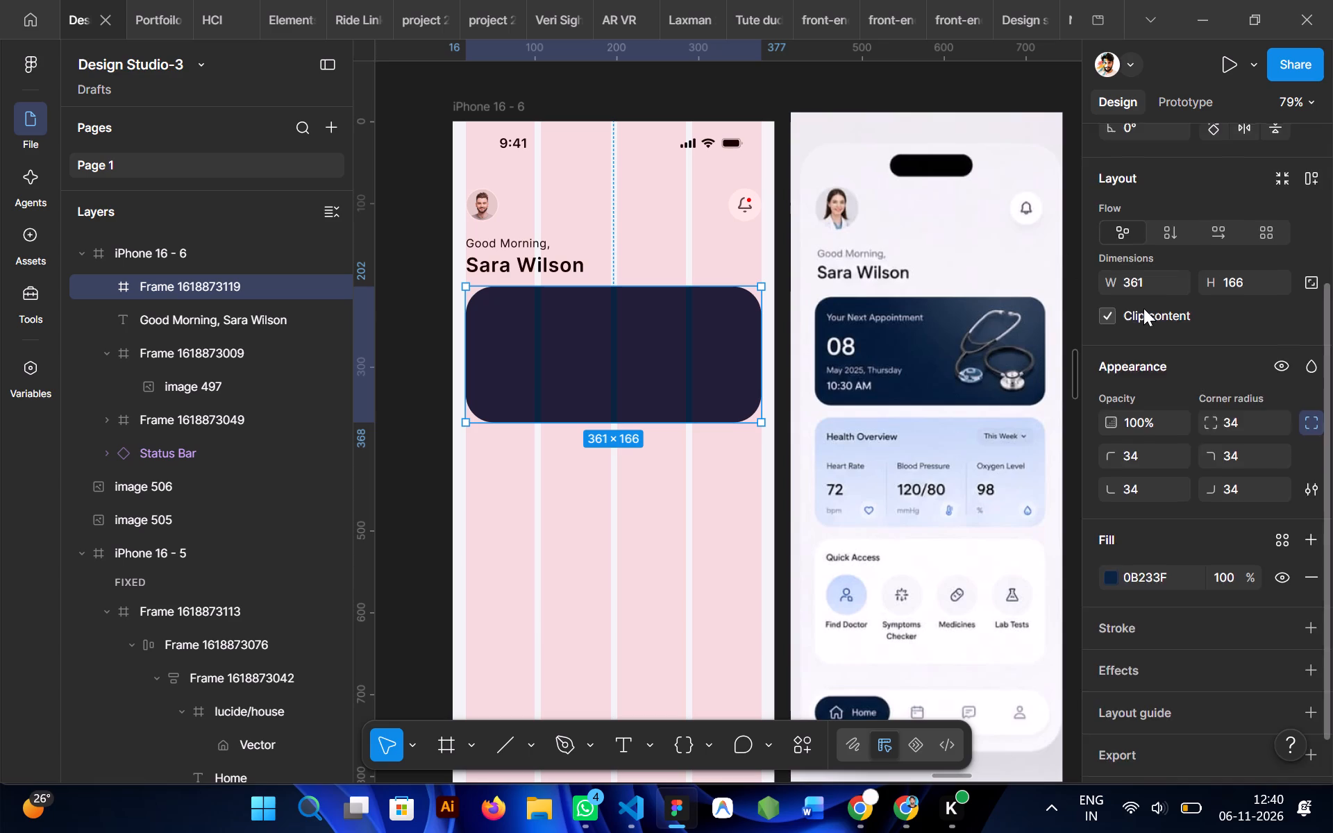
scroll(1143, 308, "up", 3)
left_click(1141, 250)
left_click(413, 401)
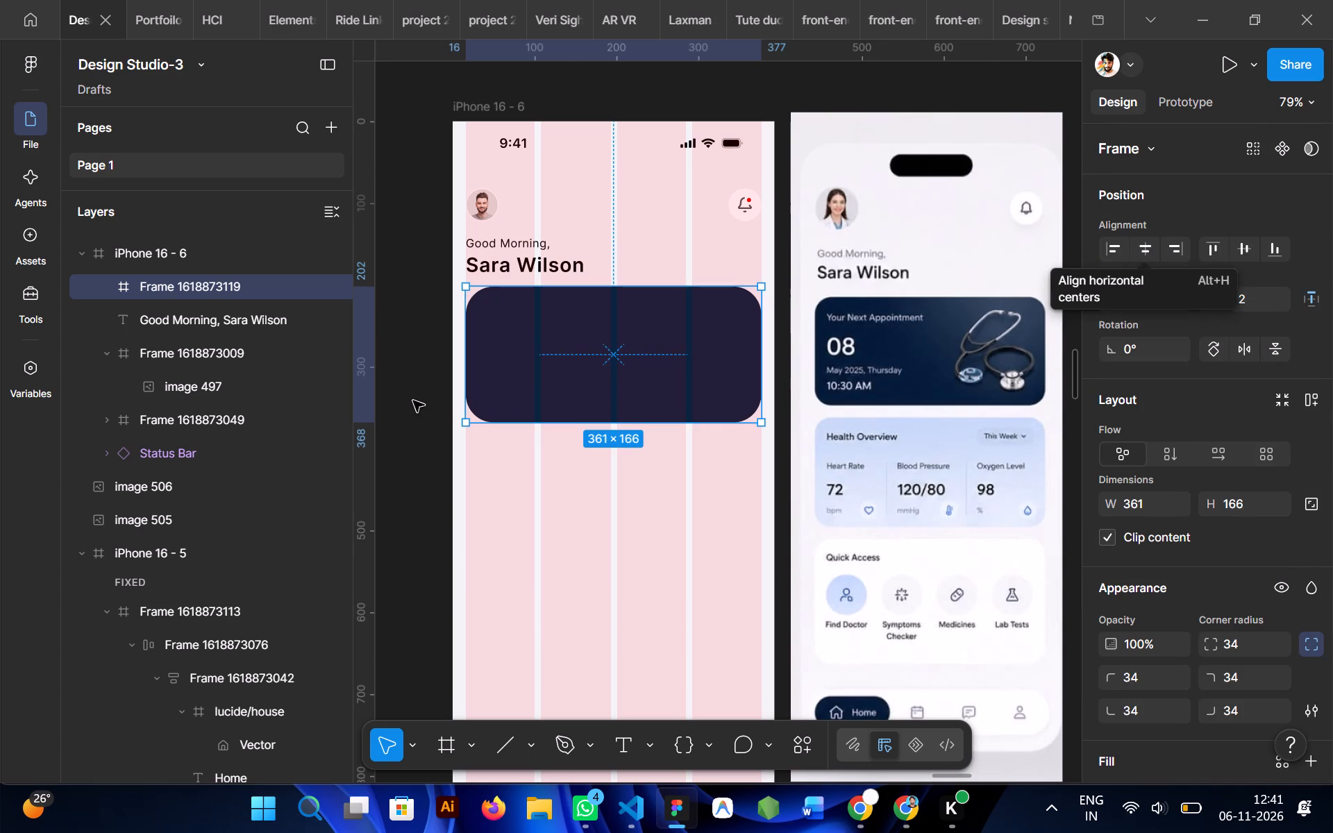
Change the card's fill to a linear gradient from 0B233F to 1D5CA5, running diagonally from left of its centre past its upper-right corner.
left_click(656, 380)
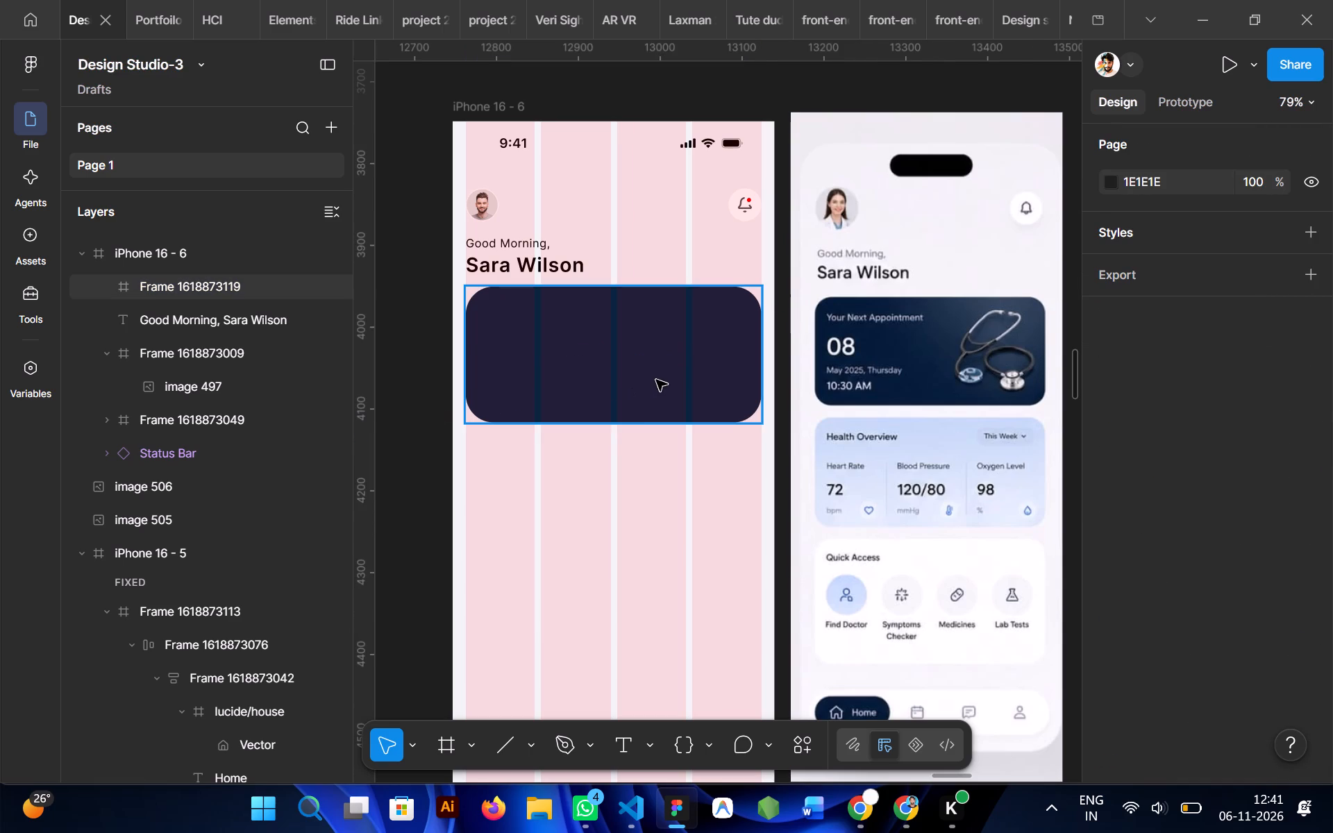
scroll(1162, 526, "down", 4)
left_click(1106, 529)
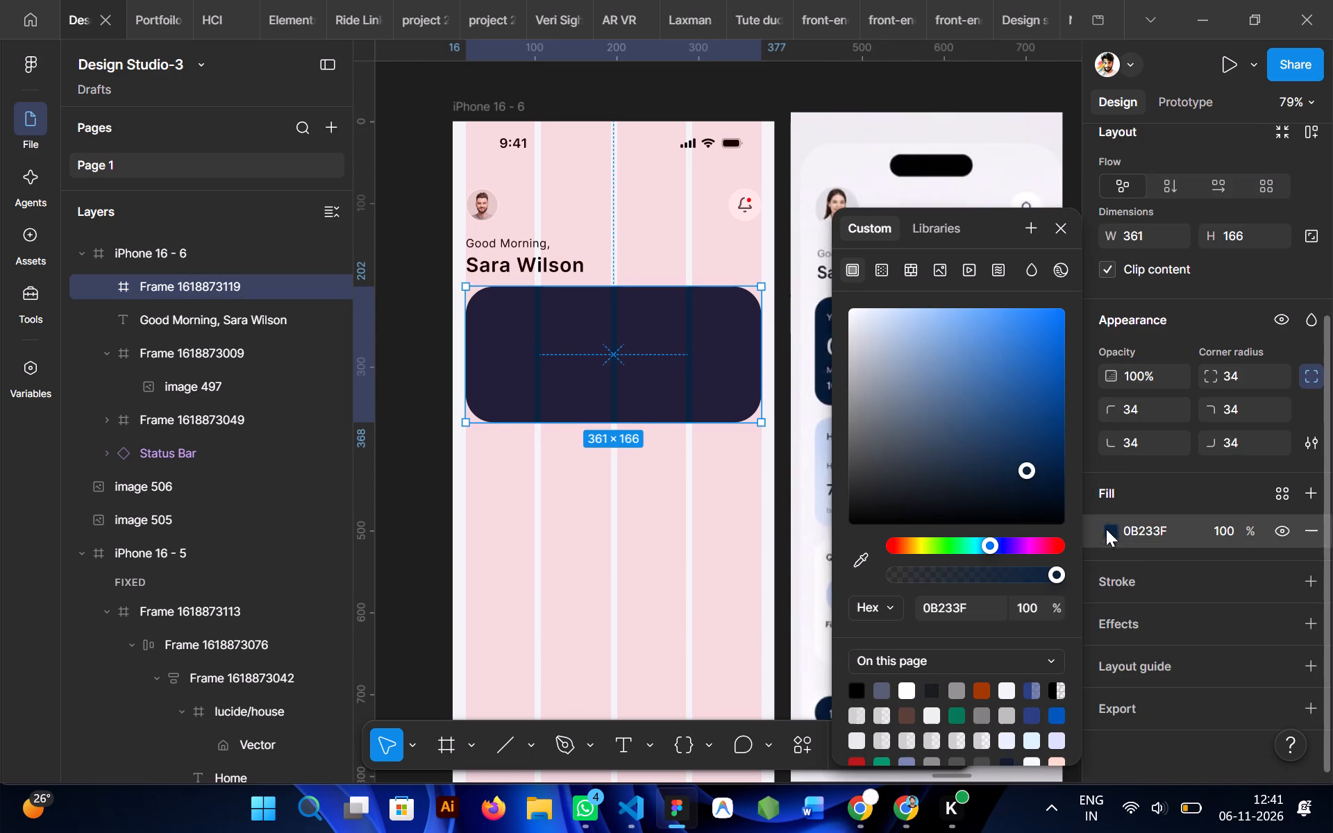
scroll(605, 392, "left", 1)
left_click(883, 270)
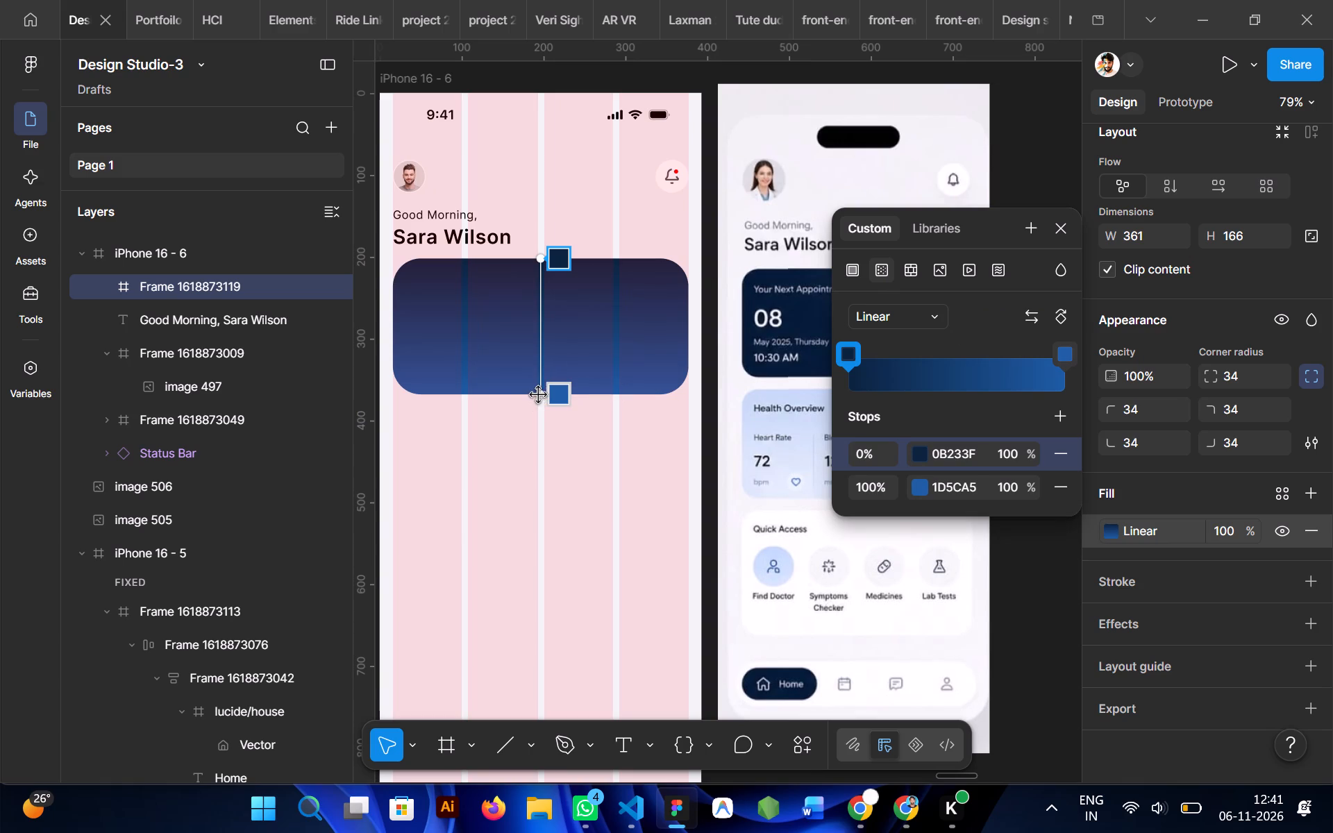
left_click_drag(539, 393, 670, 266)
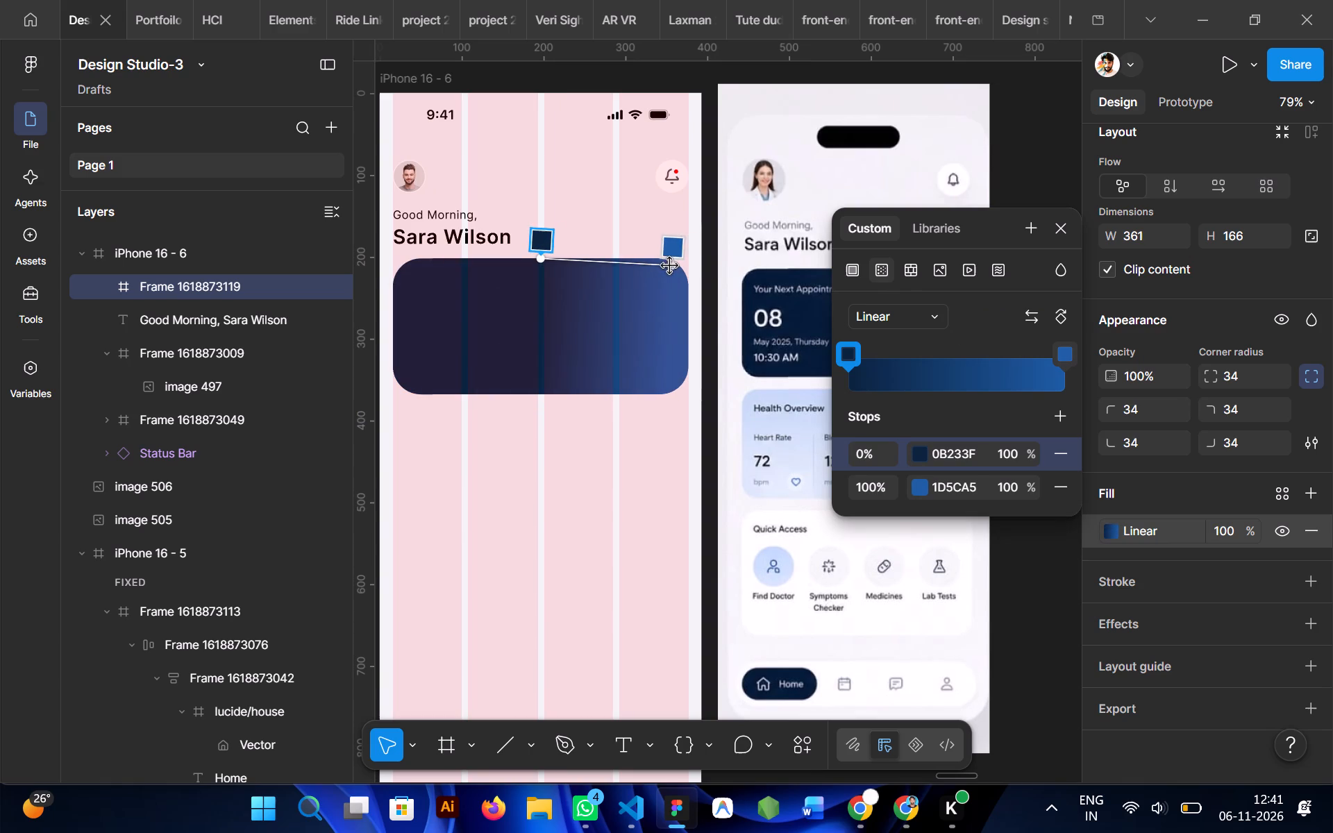
left_click_drag(670, 266, 690, 228)
left_click_drag(541, 262, 424, 328)
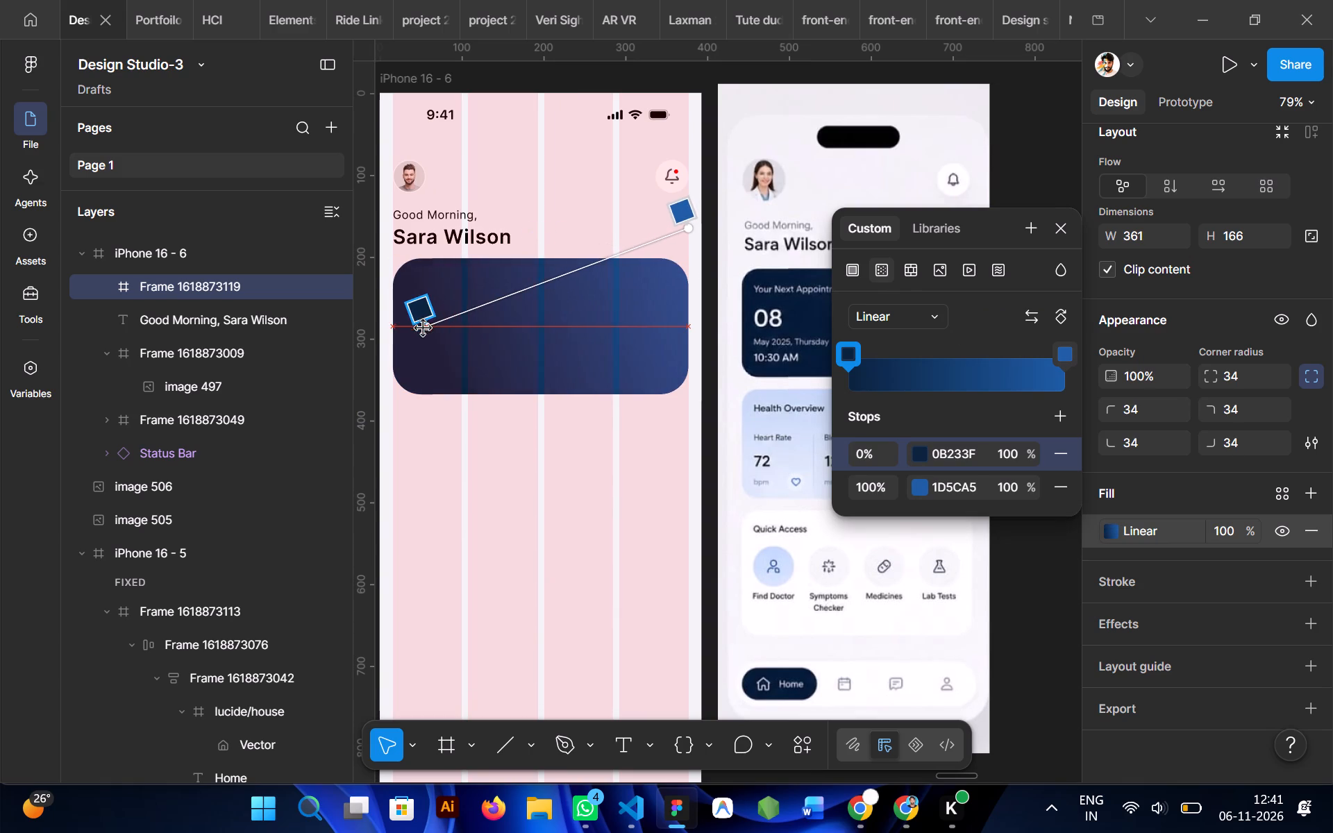
left_click_drag(424, 328, 455, 346)
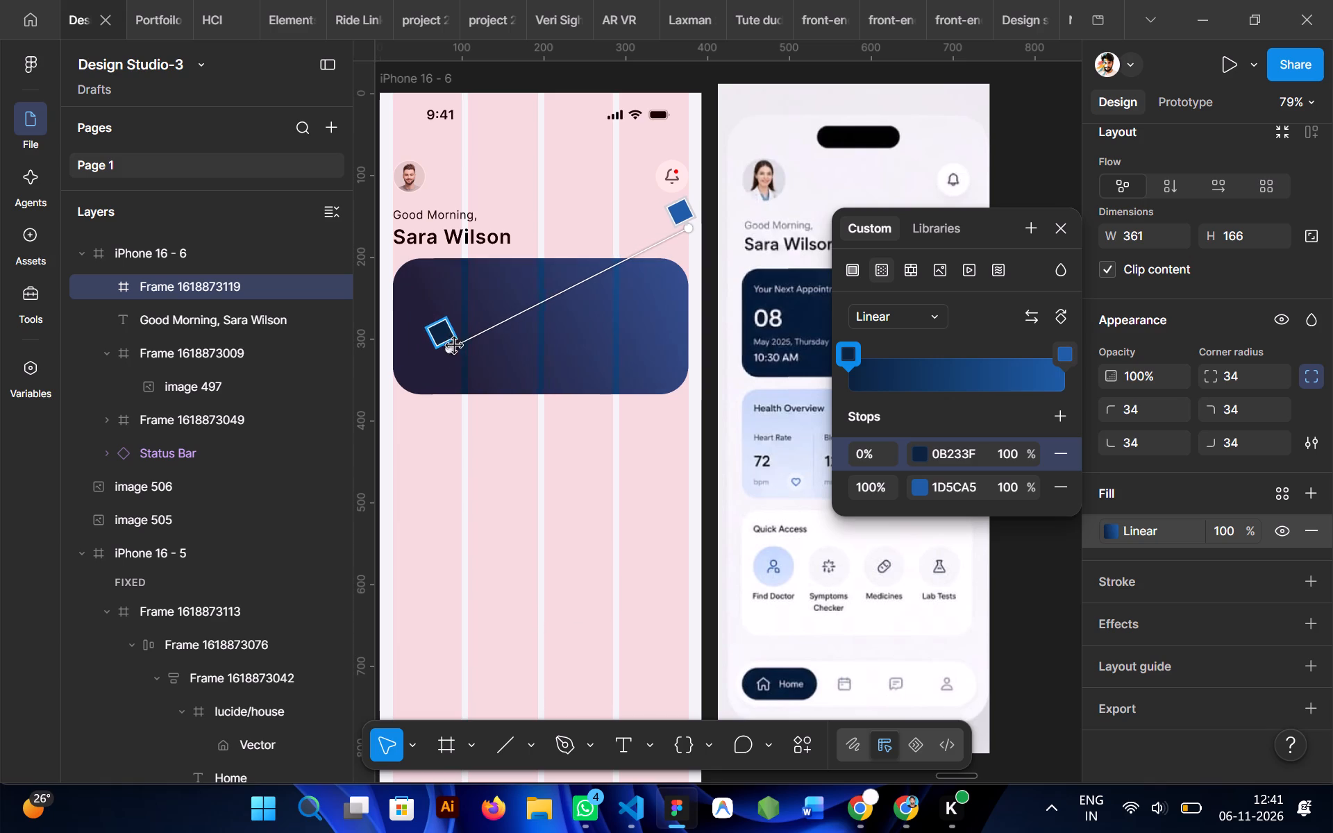
left_click_drag(455, 346, 484, 336)
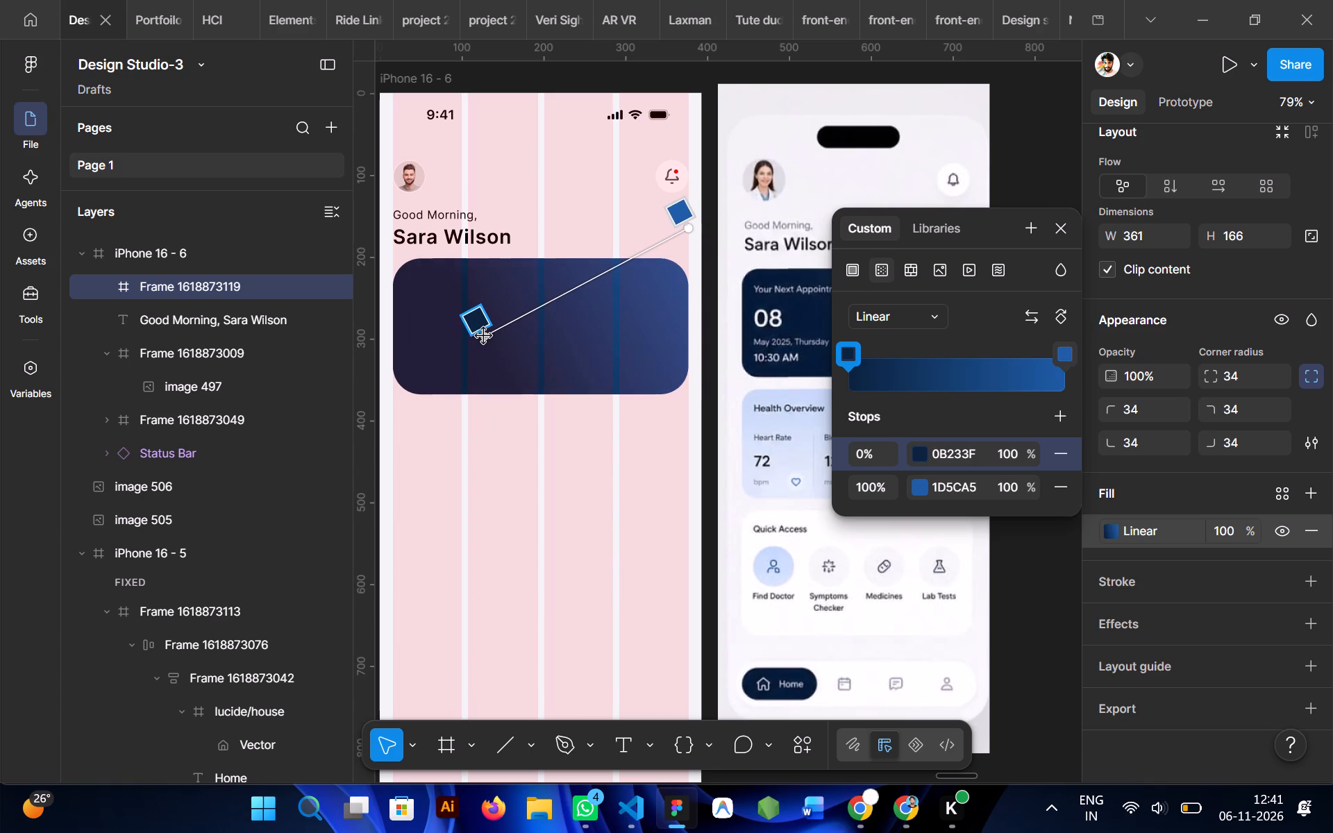
left_click_drag(484, 336, 497, 329)
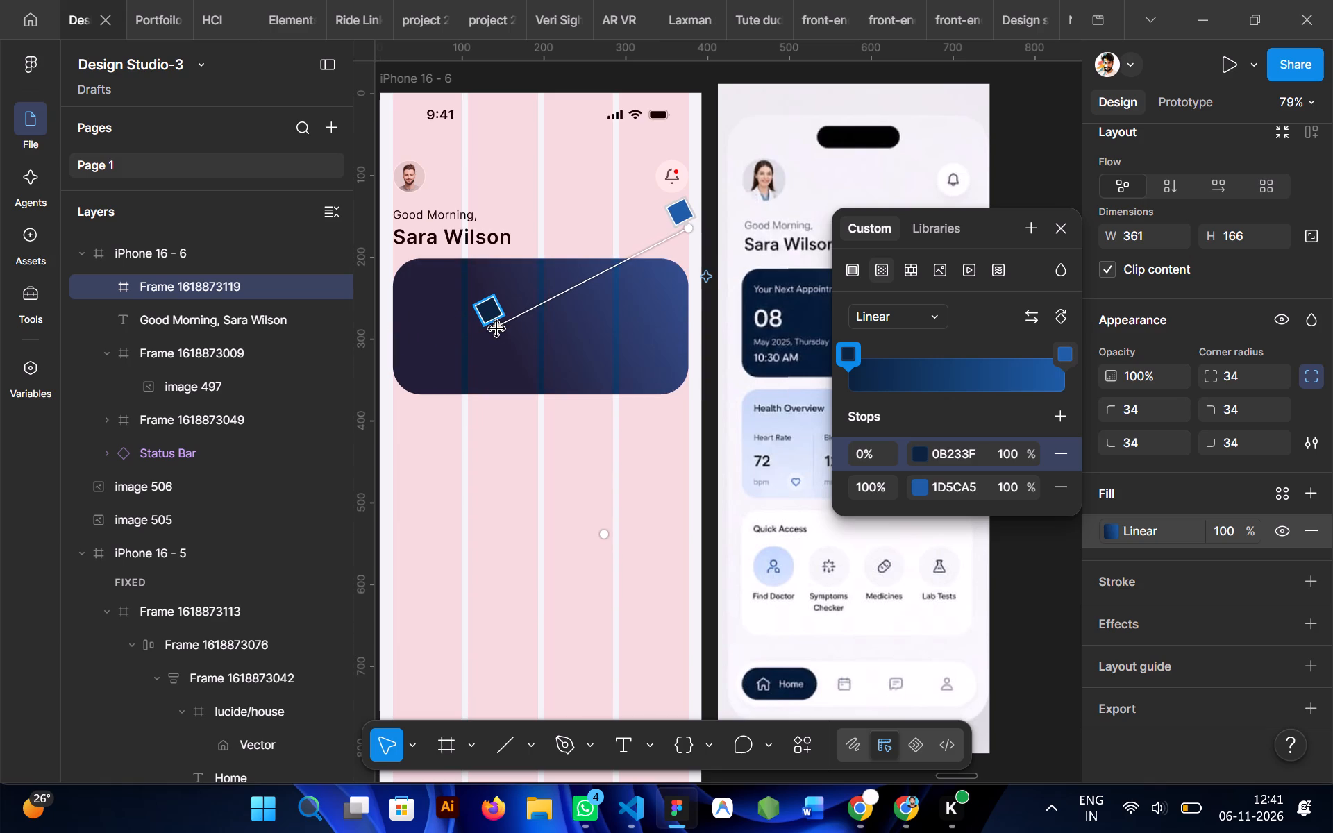
double_click(630, 114)
Preview the iPhone 16 - 6 prototype to check the gradient card without the layout guides, and close the preview.
scroll(630, 114, "right", 1)
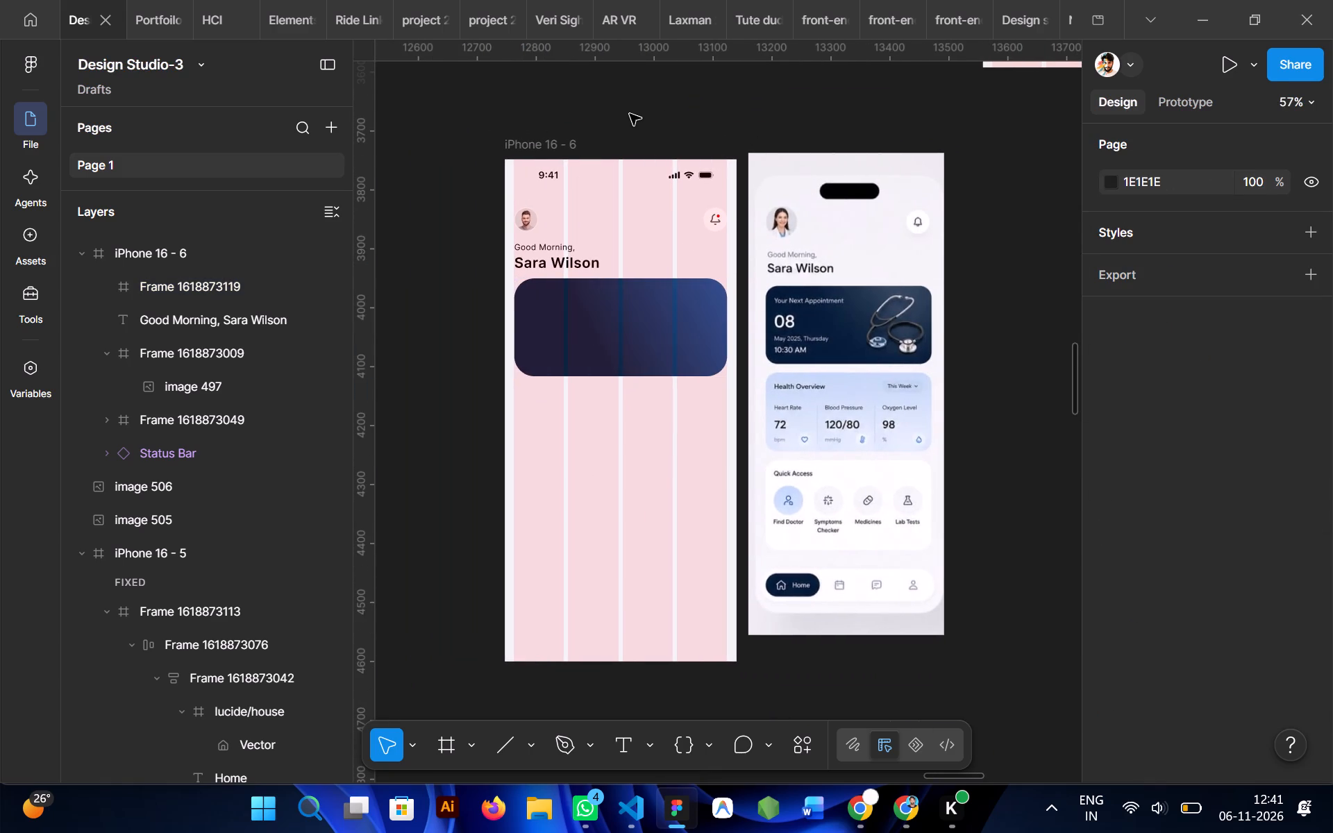
left_click(530, 155)
key("shift+space")
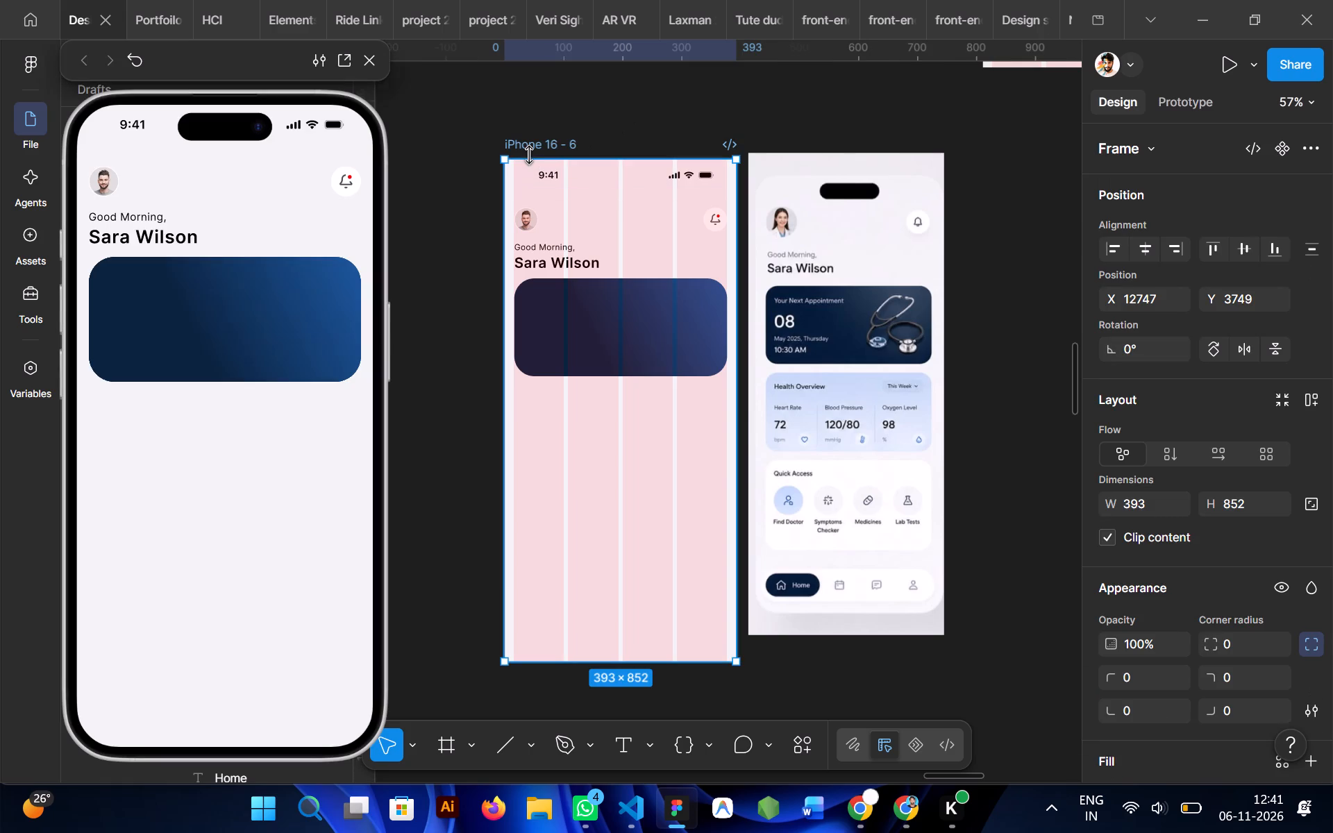
scroll(292, 375, "up", 4)
scroll(292, 375, "down", 2)
scroll(292, 375, "up", 1)
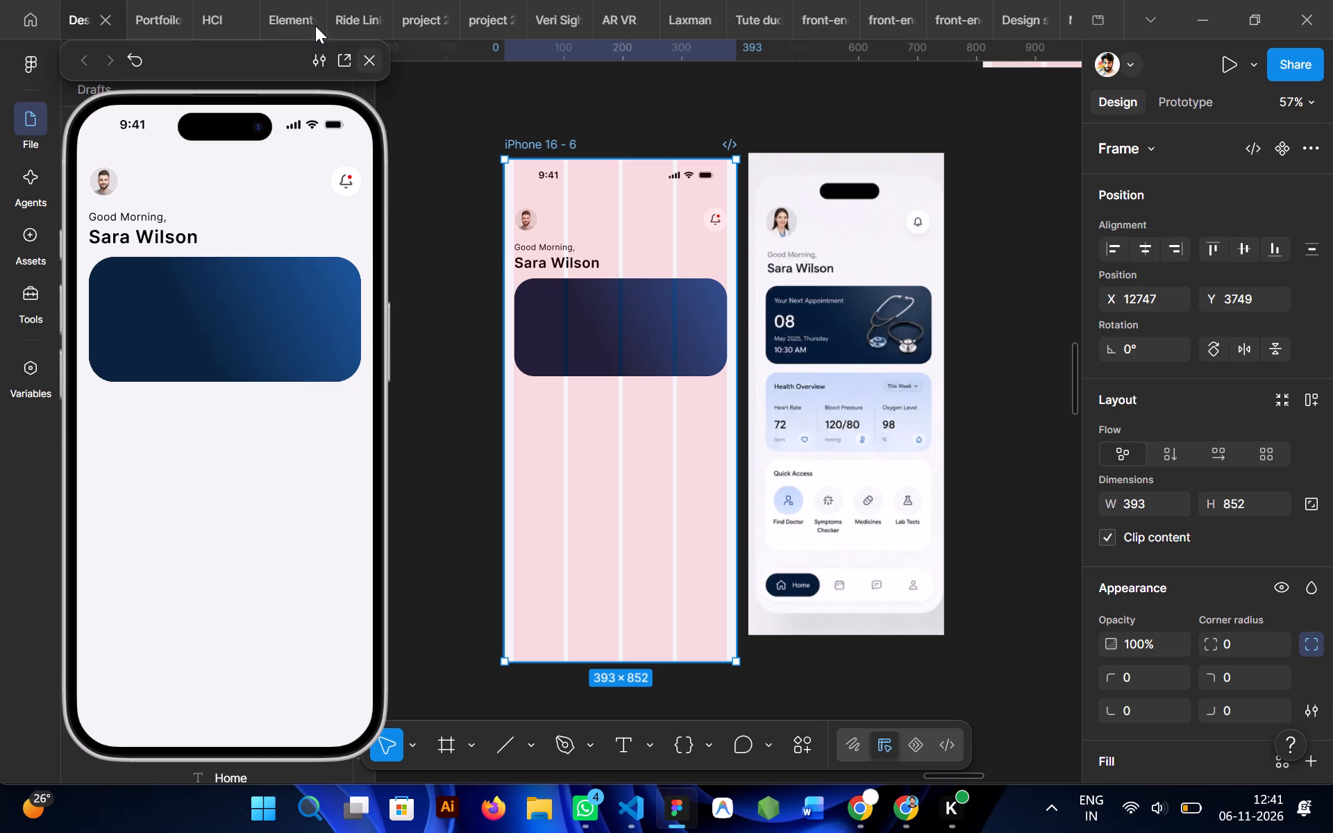
left_click(371, 67)
left_click(447, 241)
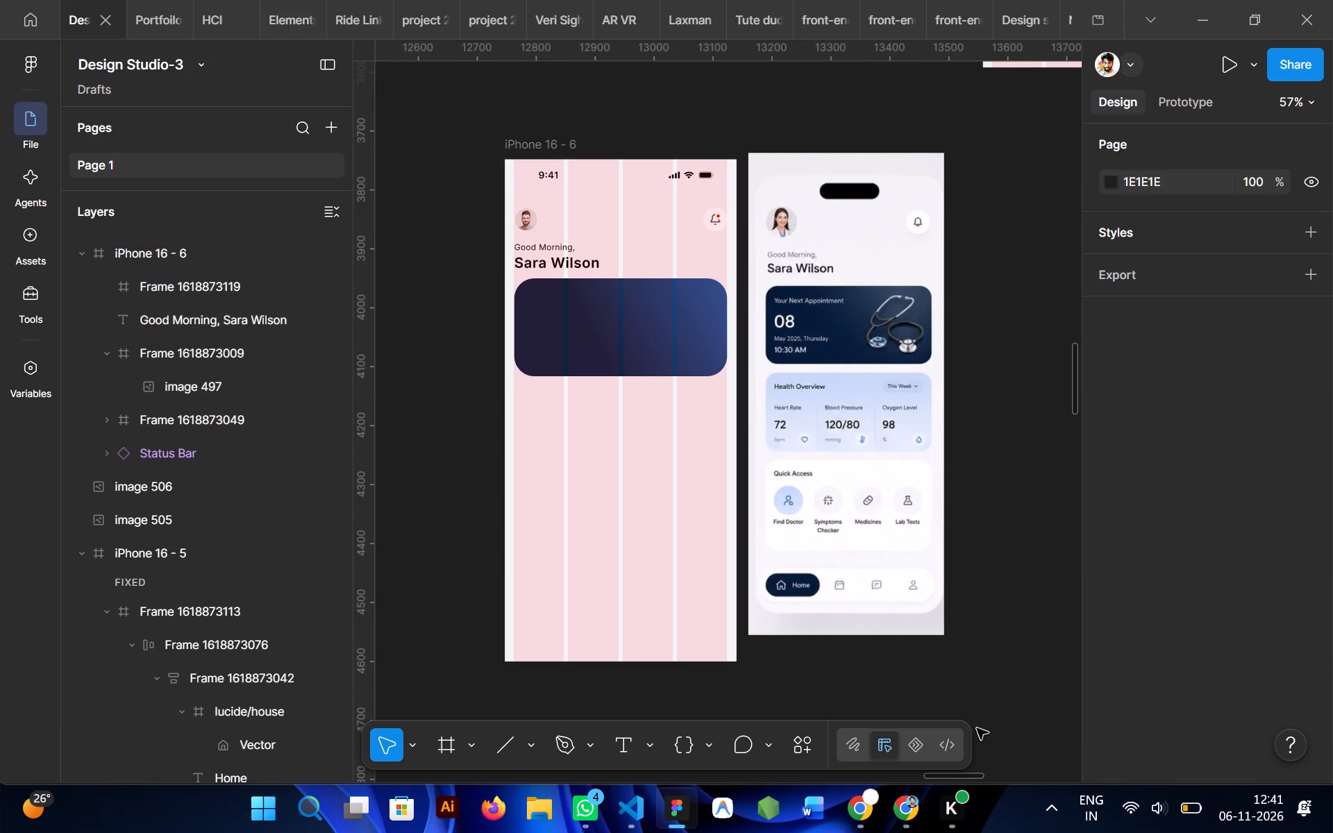